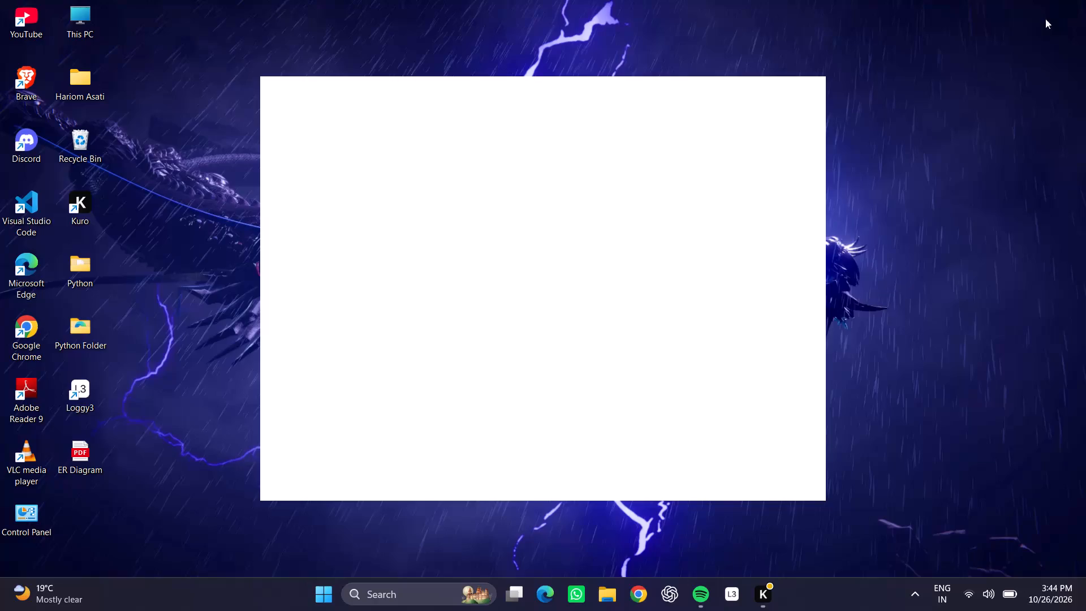
# Open Google Chrome maximized, search Google for draw.io and open the Untitled Diagram editor from the results.
pyautogui.click(641, 606)
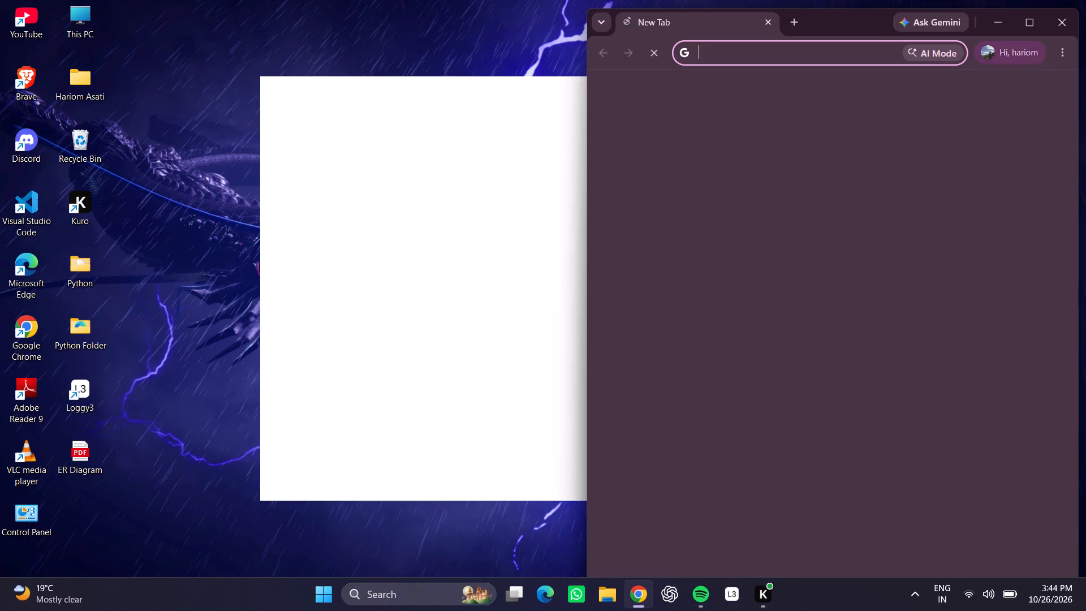
pyautogui.click(1036, 21)
pyautogui.click(574, 271)
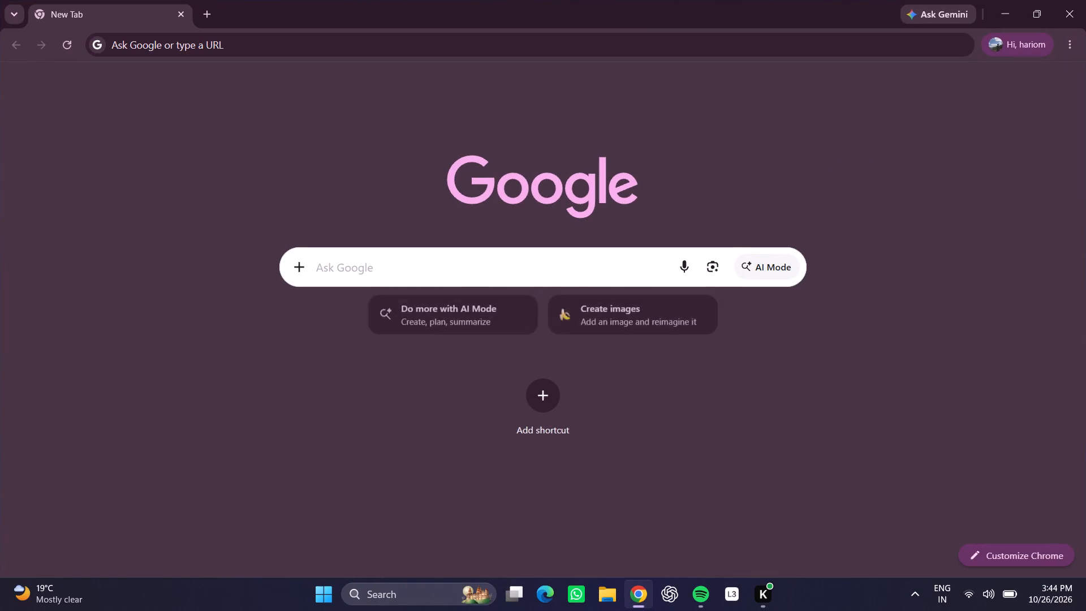
pyautogui.click(329, 334)
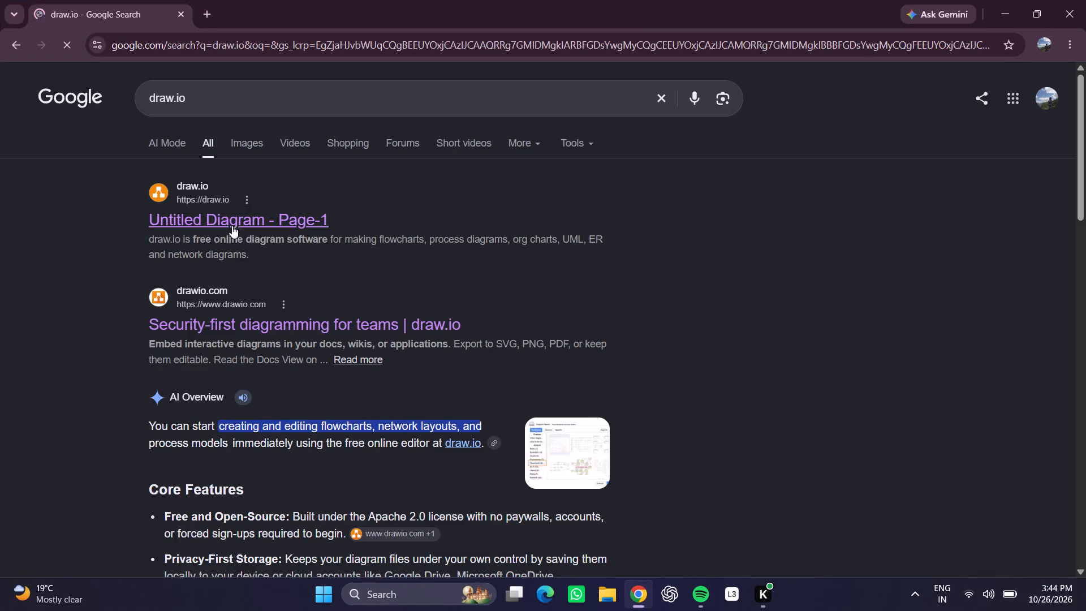
pyautogui.click(232, 223)
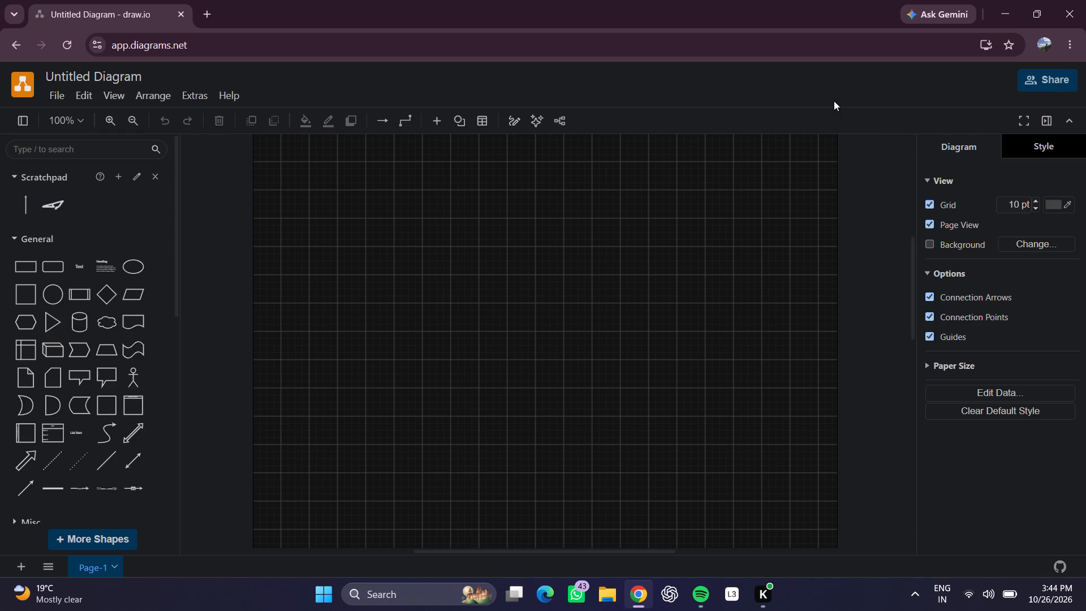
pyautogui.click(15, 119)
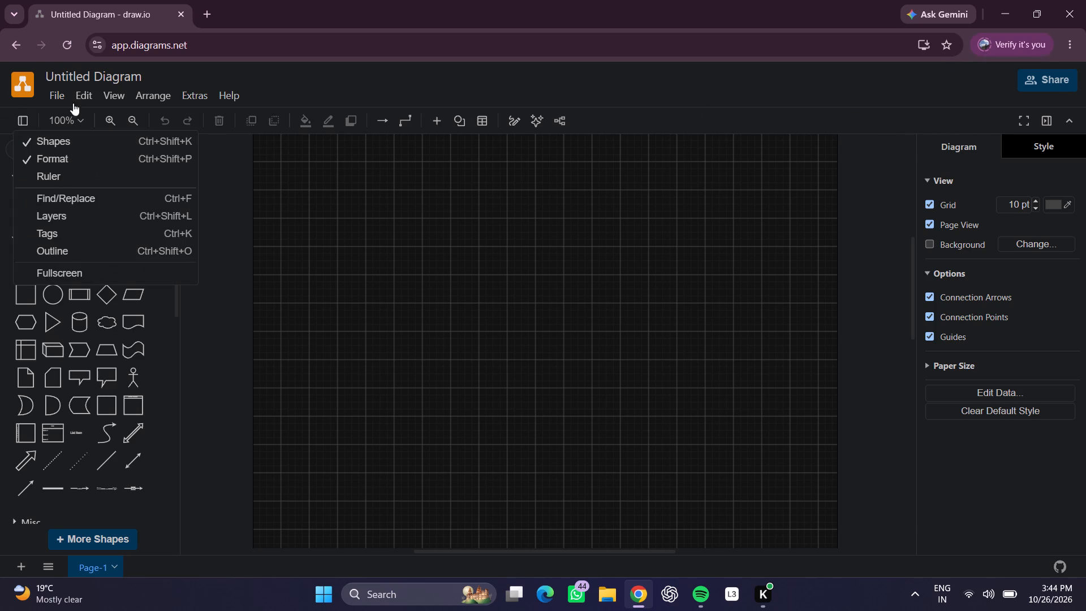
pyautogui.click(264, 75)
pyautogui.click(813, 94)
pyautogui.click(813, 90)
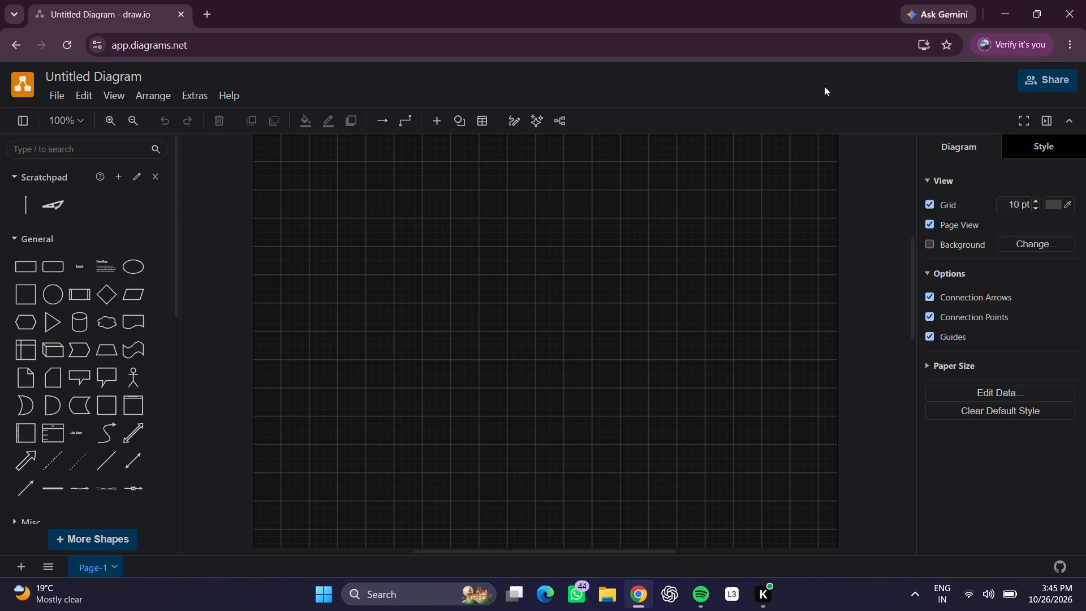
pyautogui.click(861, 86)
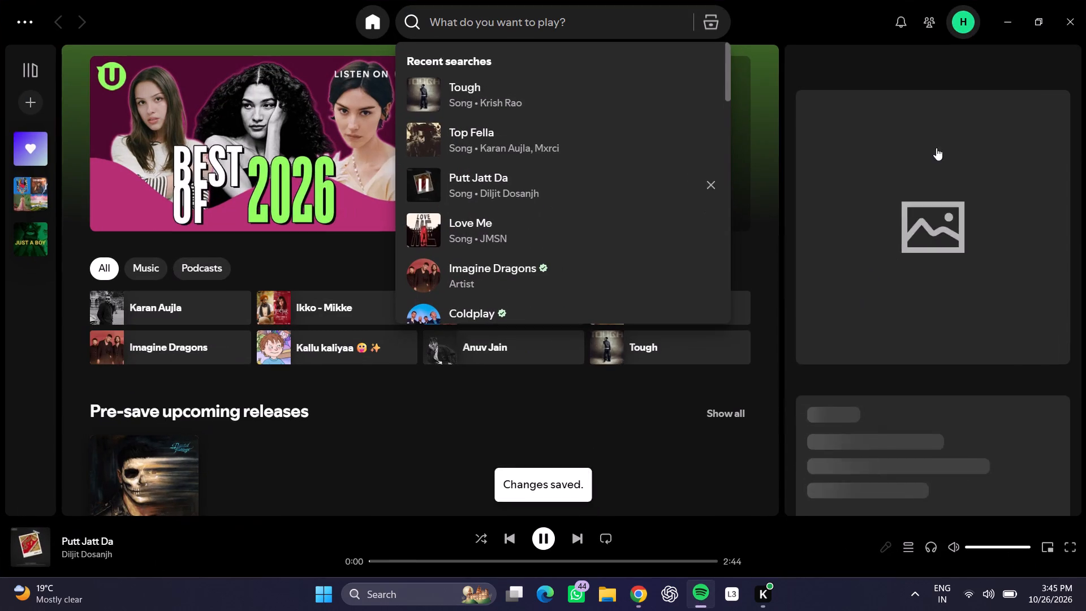
# Minimize Spotify to return to the blank draw.io diagram and dismiss the WhatsApp notification.
pyautogui.click(1005, 21)
pyautogui.click(881, 87)
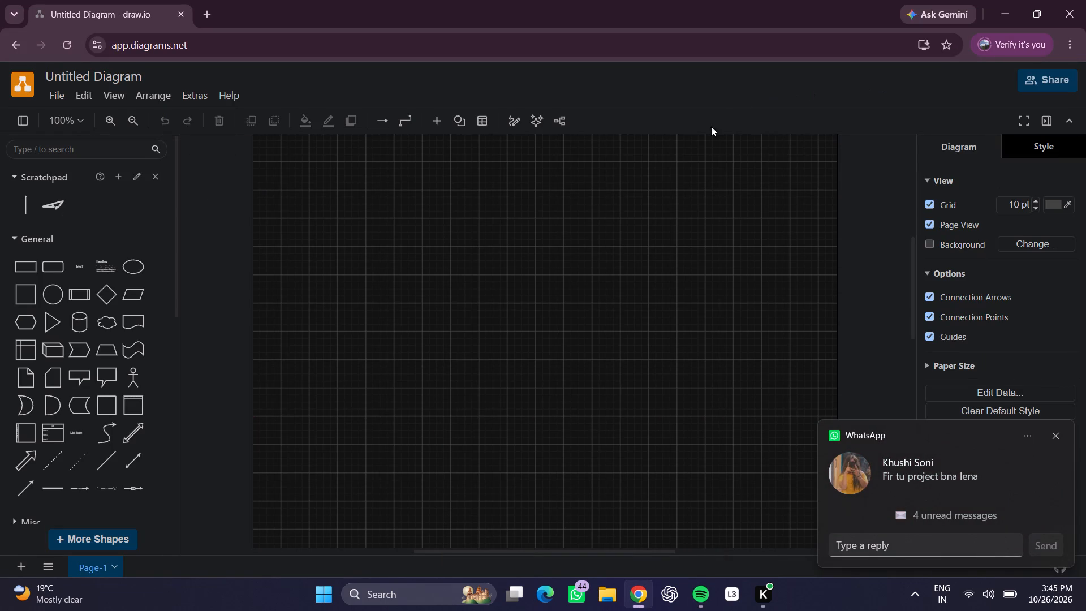
pyautogui.click(1055, 442)
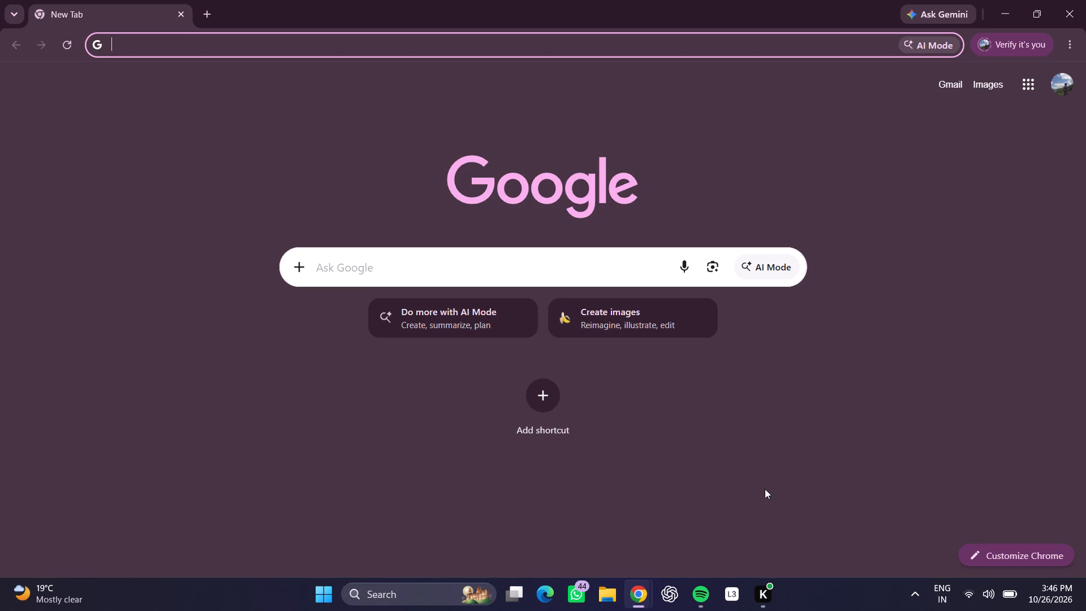
pyautogui.moveTo(500, 230); pyautogui.dragTo(512, 254)
pyautogui.click(521, 275)
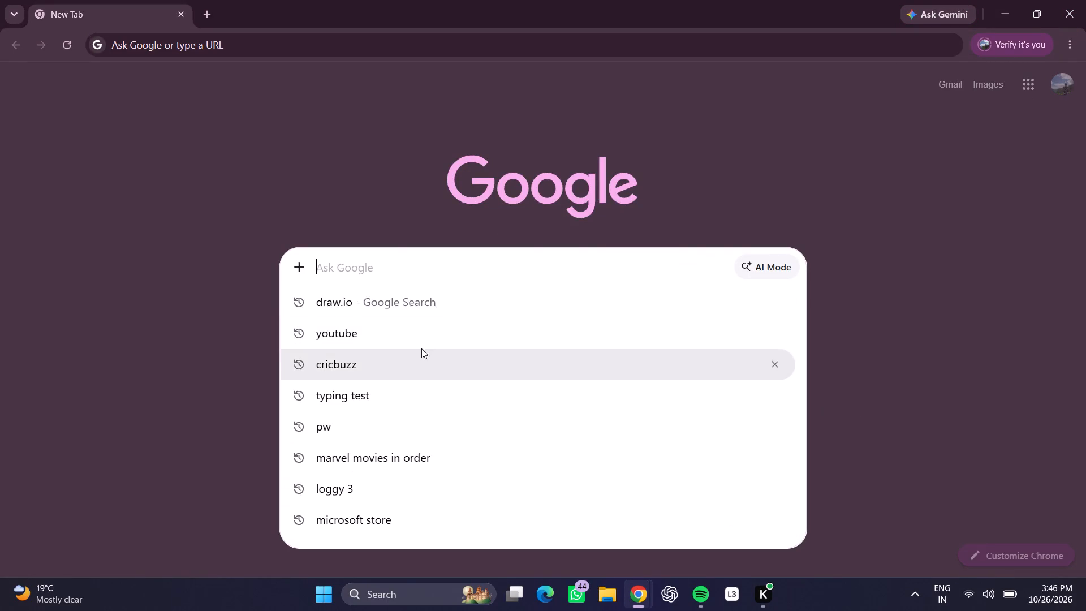
pyautogui.click(412, 304)
pyautogui.click(238, 221)
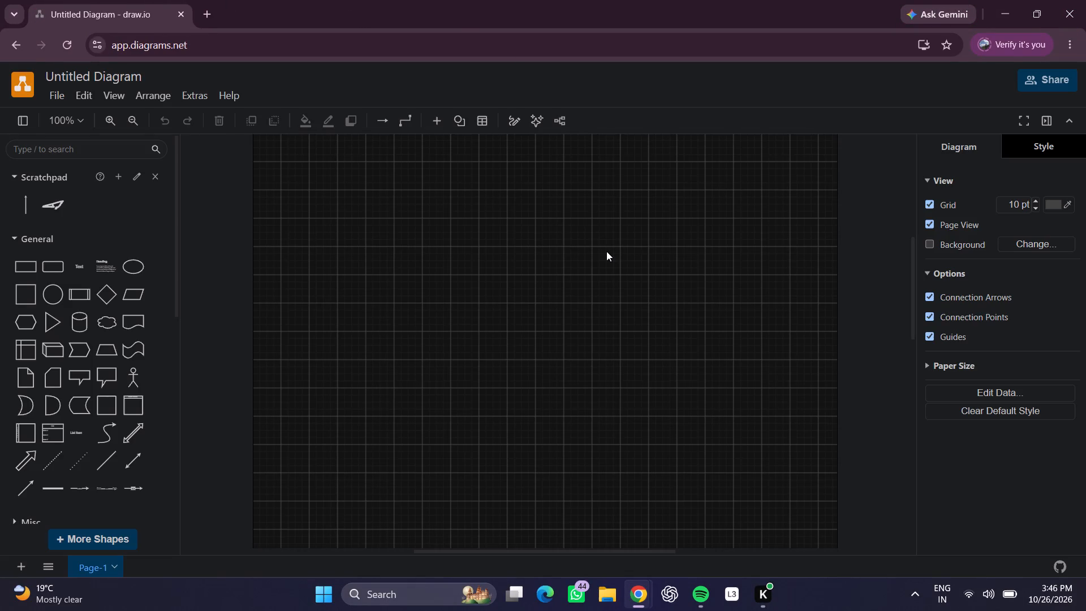
# Add a rectangle to the page and move it down and to the left, near the page's left side.
pyautogui.scroll(-1, 606, 251)
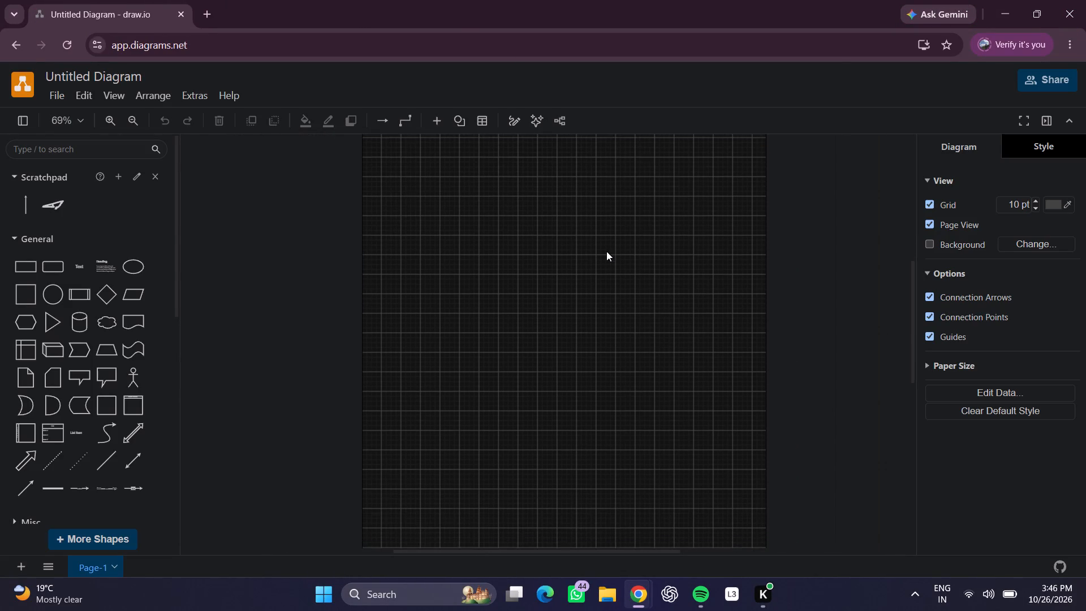
pyautogui.scroll(-3, 606, 251)
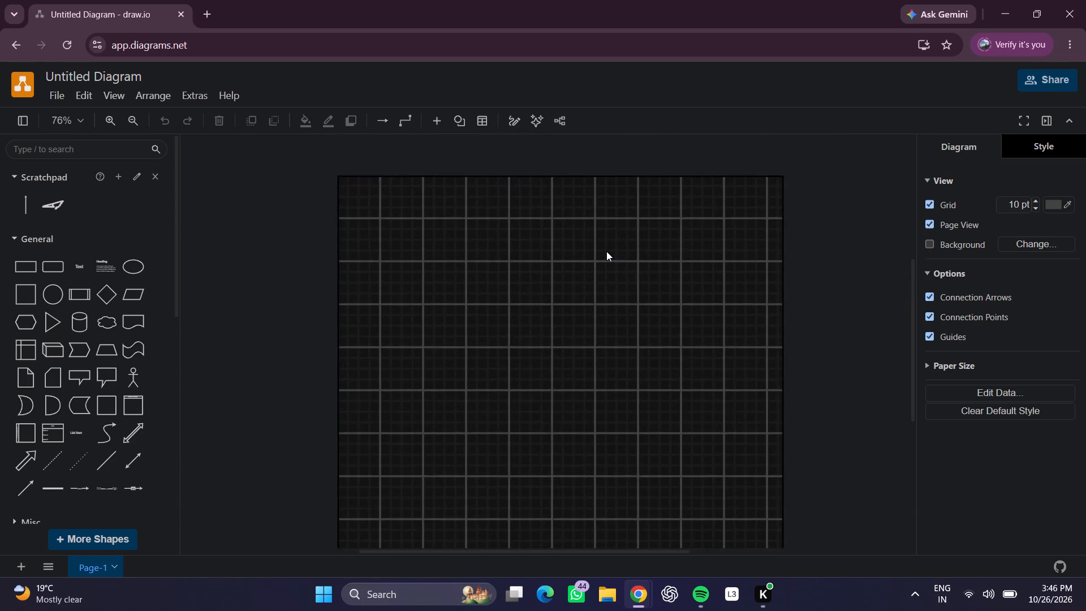
pyautogui.scroll(1, 606, 251)
pyautogui.hscroll(1, 606, 251)
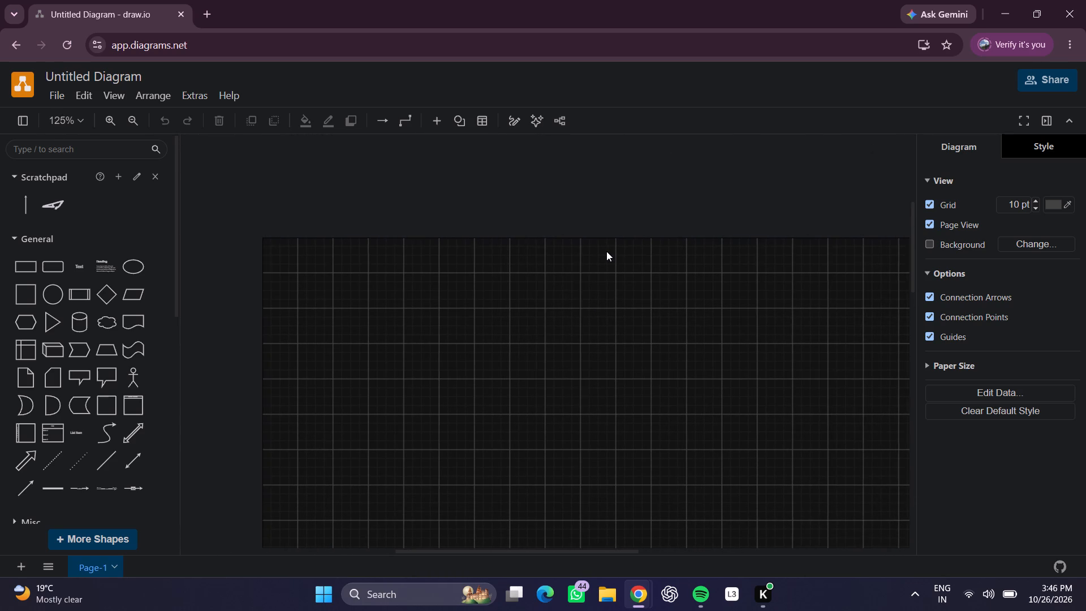
pyautogui.scroll(1, 606, 251)
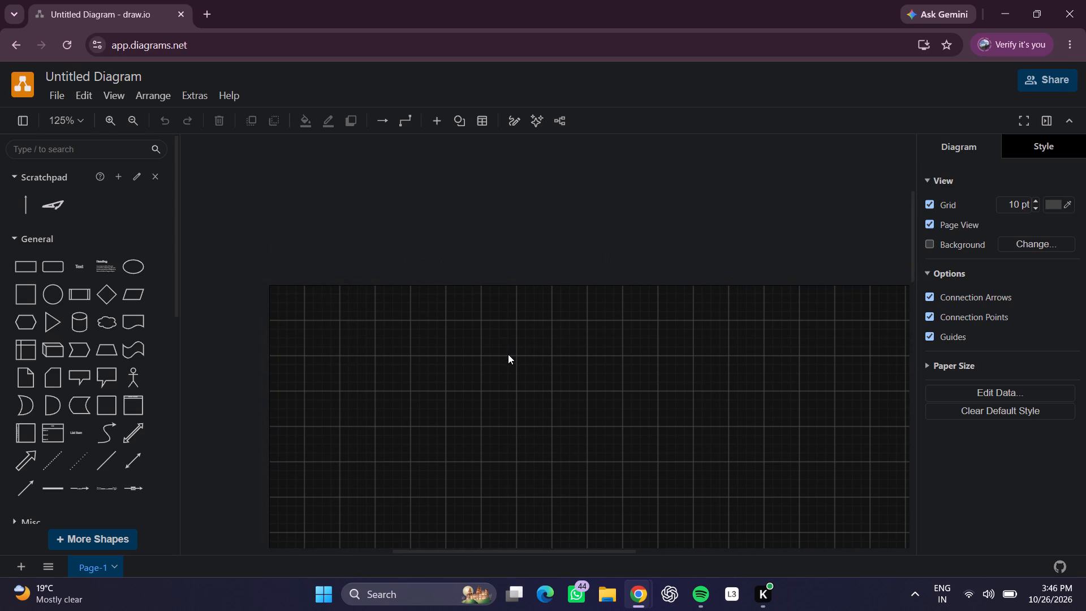
pyautogui.click(23, 256)
pyautogui.scroll(-1, 453, 331)
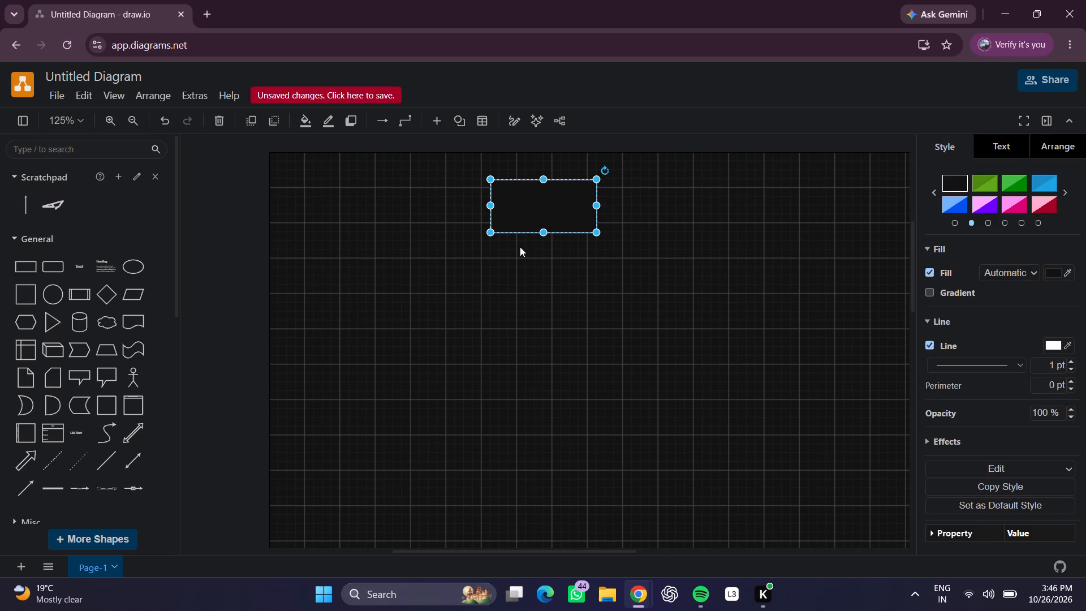
pyautogui.moveTo(536, 203); pyautogui.dragTo(423, 320)
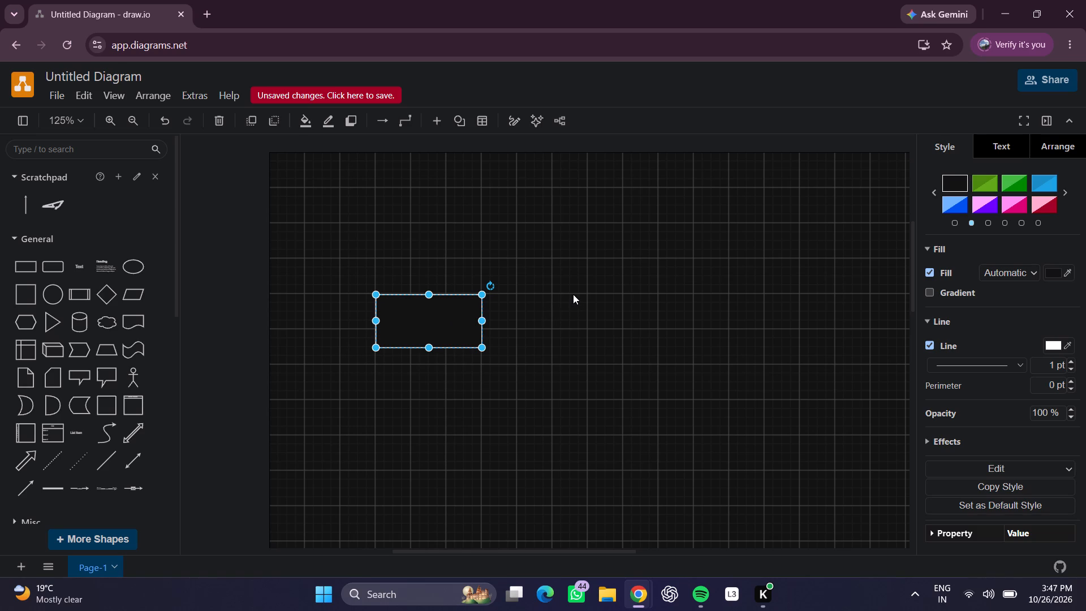
# Add a plain line and attach its start point to the upper part of the rectangle's right edge.
pyautogui.hscroll(-1, 573, 294)
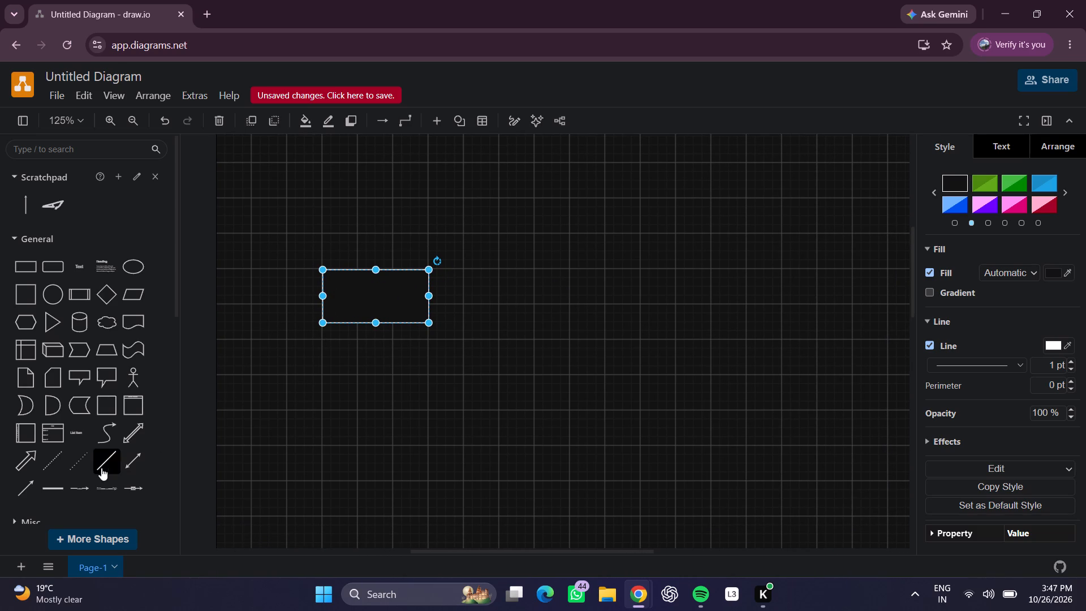
pyautogui.click(113, 464)
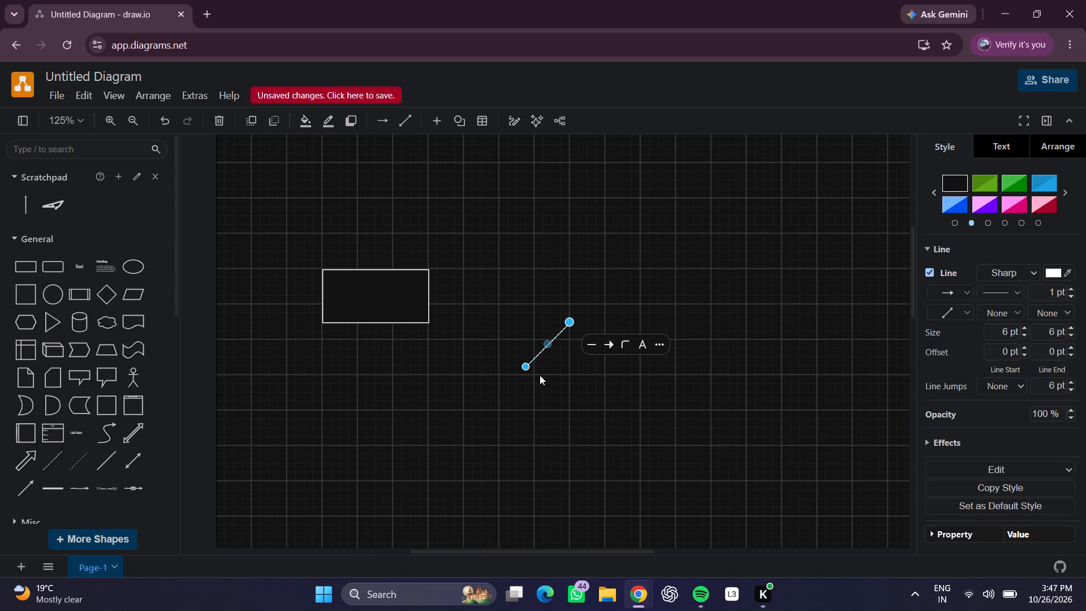
pyautogui.moveTo(526, 367); pyautogui.dragTo(443, 289)
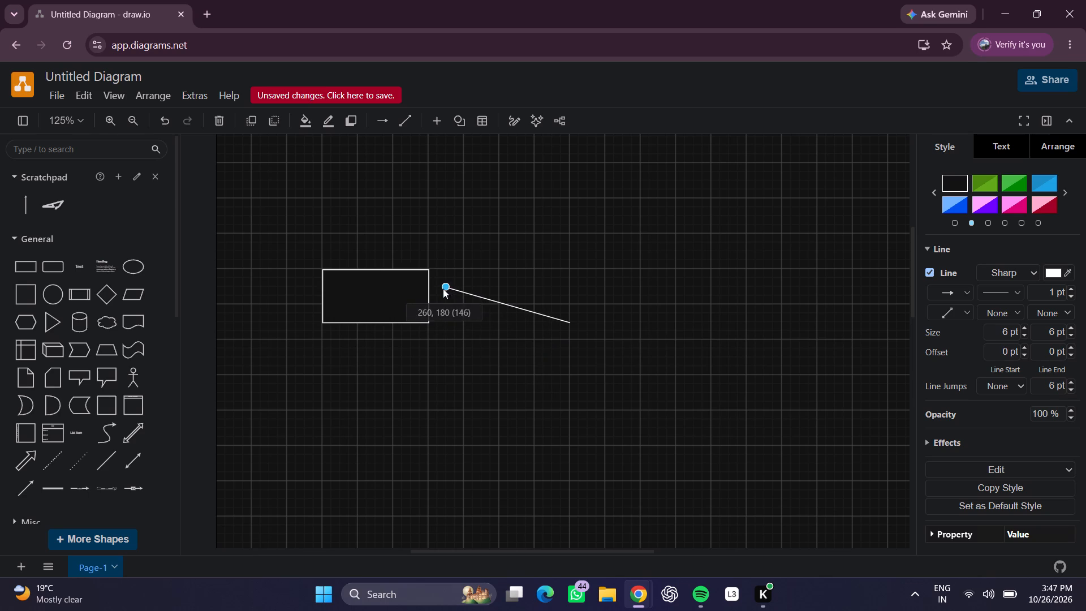
pyautogui.moveTo(443, 289); pyautogui.dragTo(429, 289)
pyautogui.click(472, 278)
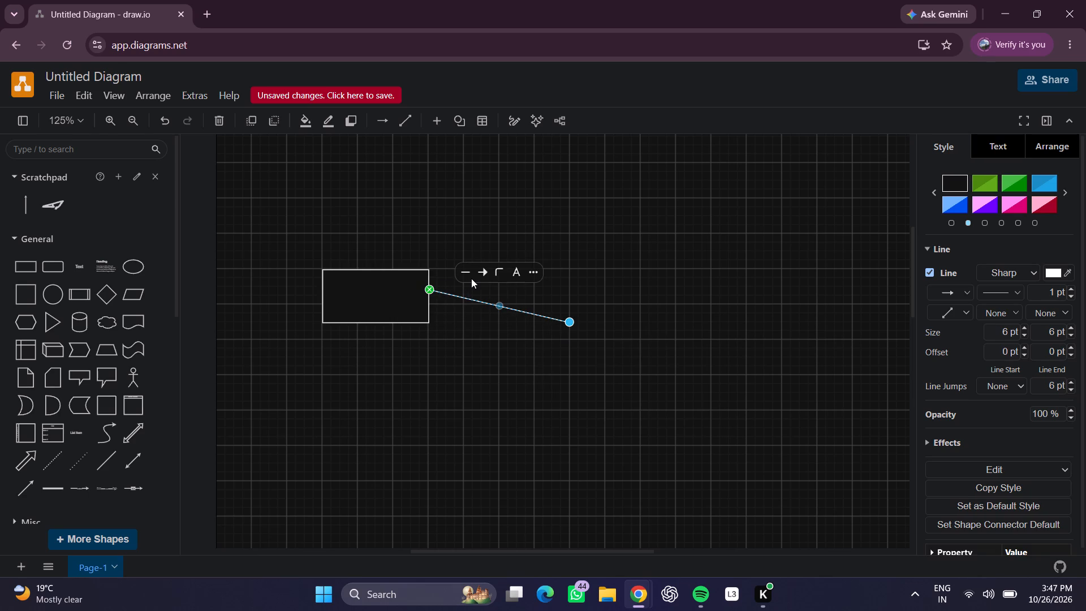
# Shorten and level the line into a horizontal segment about 40 long that starts at the rectangle's right edge.
pyautogui.click(612, 294)
pyautogui.hscroll(1, 566, 323)
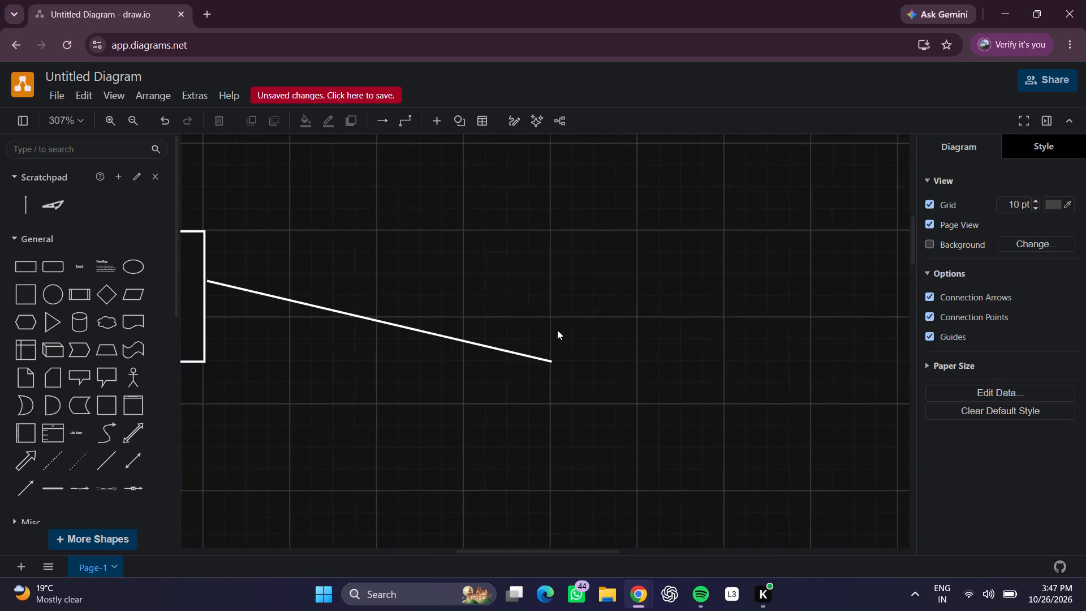
pyautogui.hscroll(1, 557, 330)
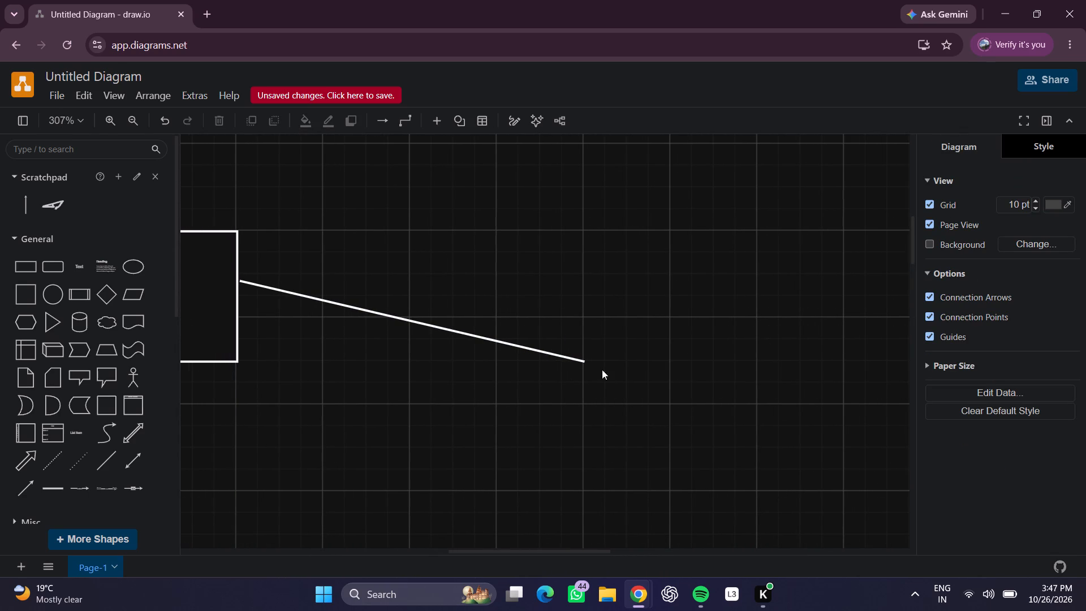
pyautogui.moveTo(584, 362); pyautogui.dragTo(404, 284)
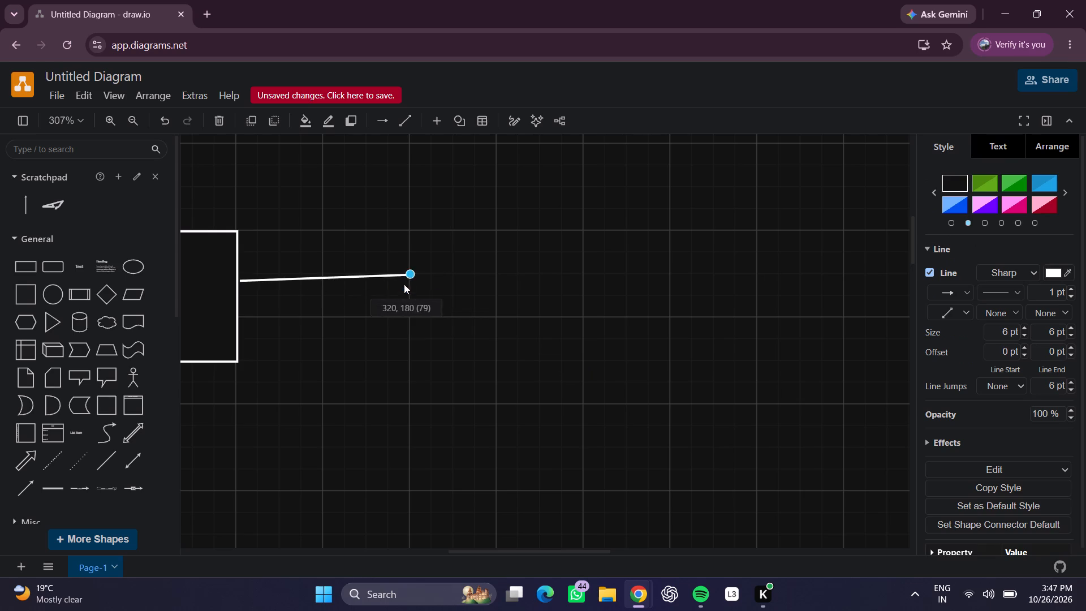
pyautogui.moveTo(404, 284); pyautogui.dragTo(322, 277)
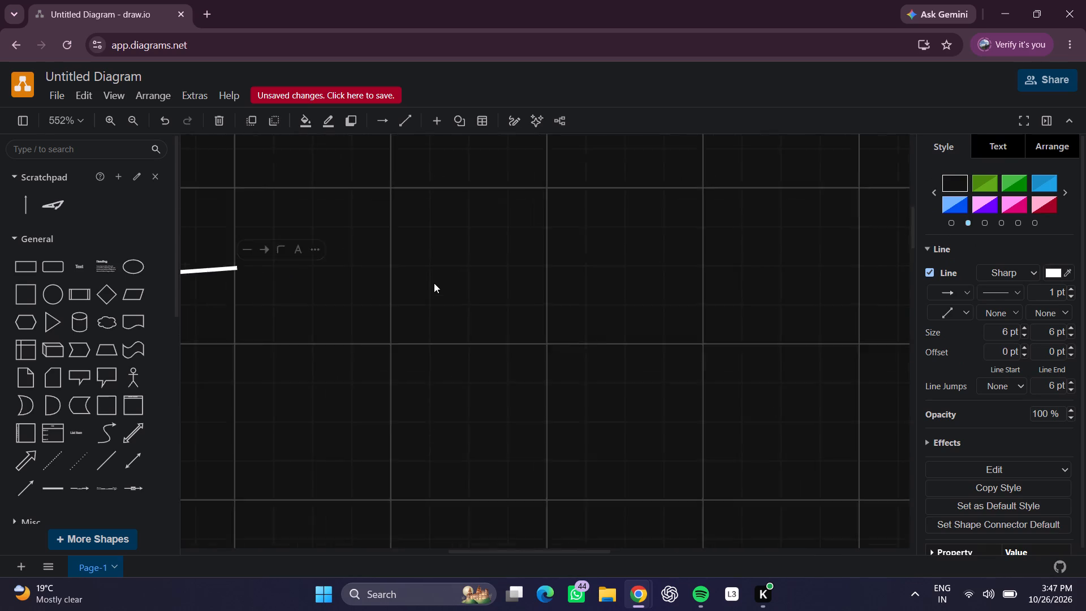
pyautogui.click(434, 283)
pyautogui.hscroll(2, 432, 283)
pyautogui.hscroll(2, 355, 301)
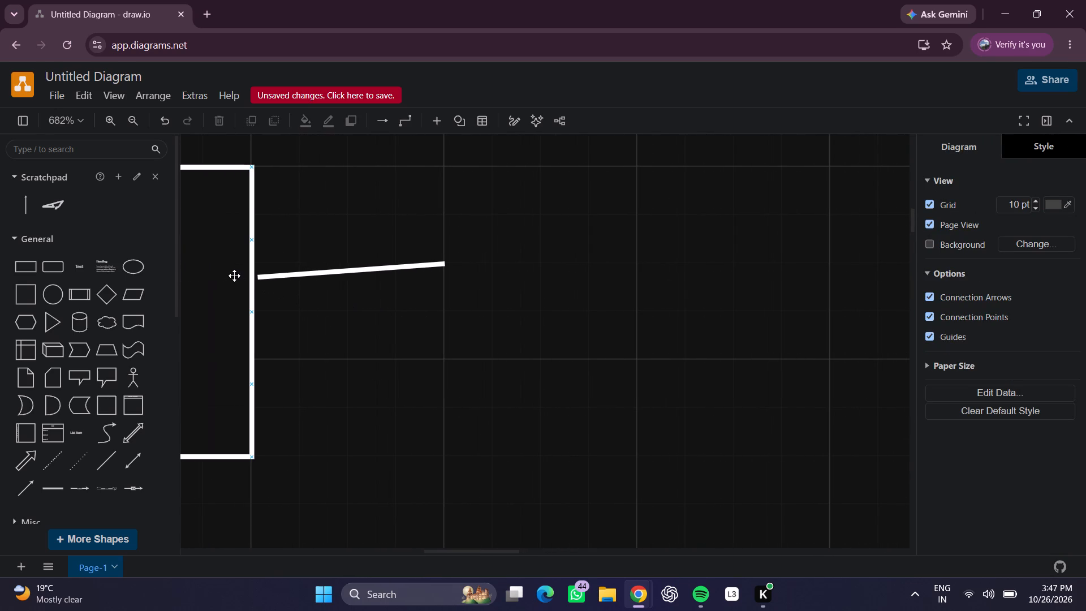
pyautogui.click(258, 278)
pyautogui.click(310, 276)
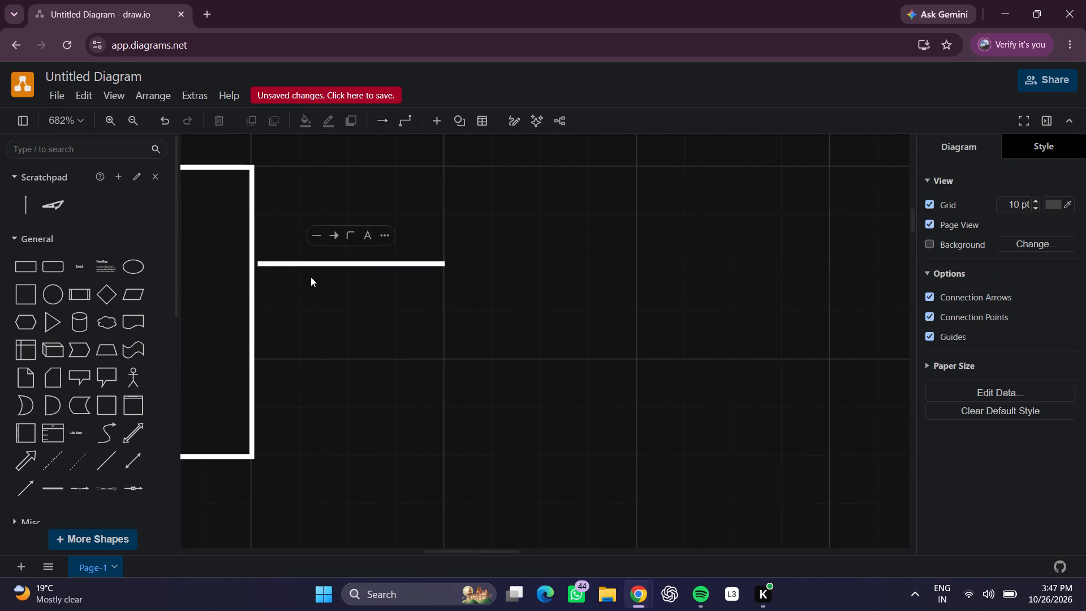
pyautogui.moveTo(259, 263); pyautogui.dragTo(258, 263)
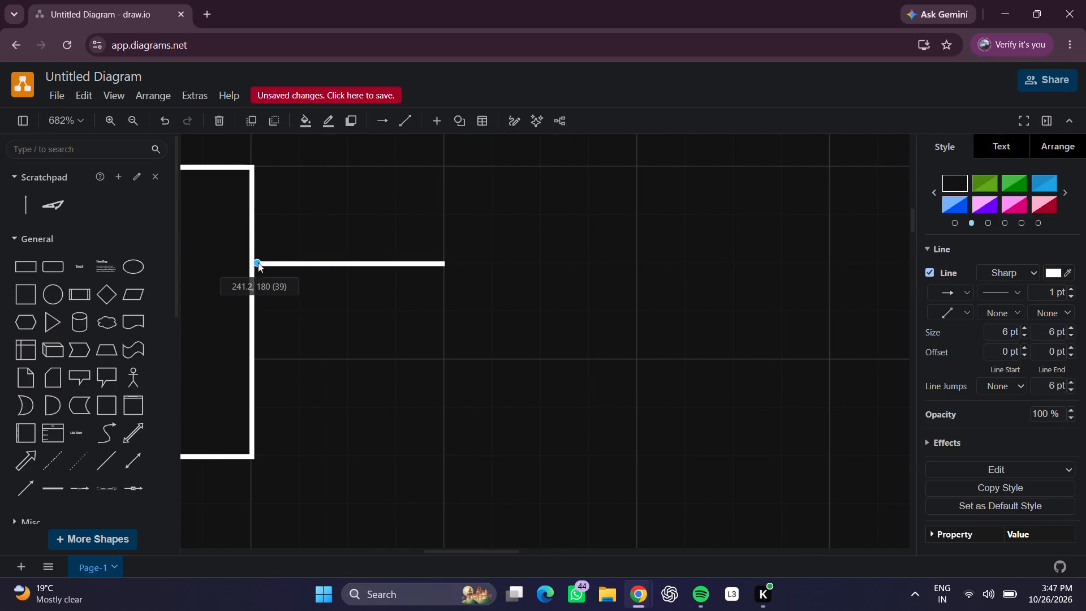
pyautogui.moveTo(258, 263); pyautogui.dragTo(254, 263)
pyautogui.click(316, 312)
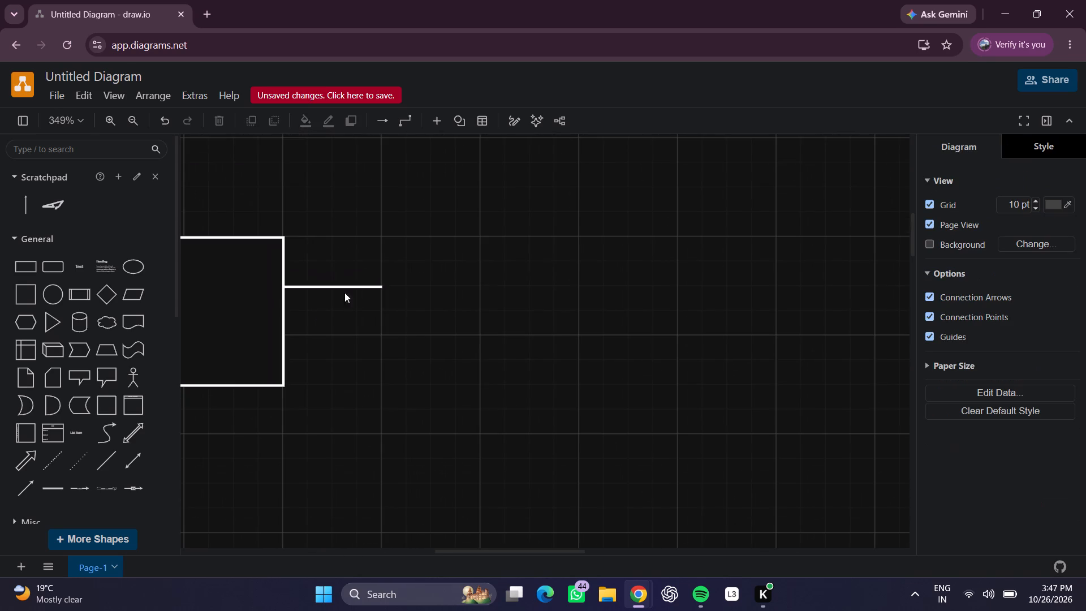
# Add a plain vertical line rising from the horizontal segment's free end to the level of the rectangle's top edge.
pyautogui.scroll(1, 374, 280)
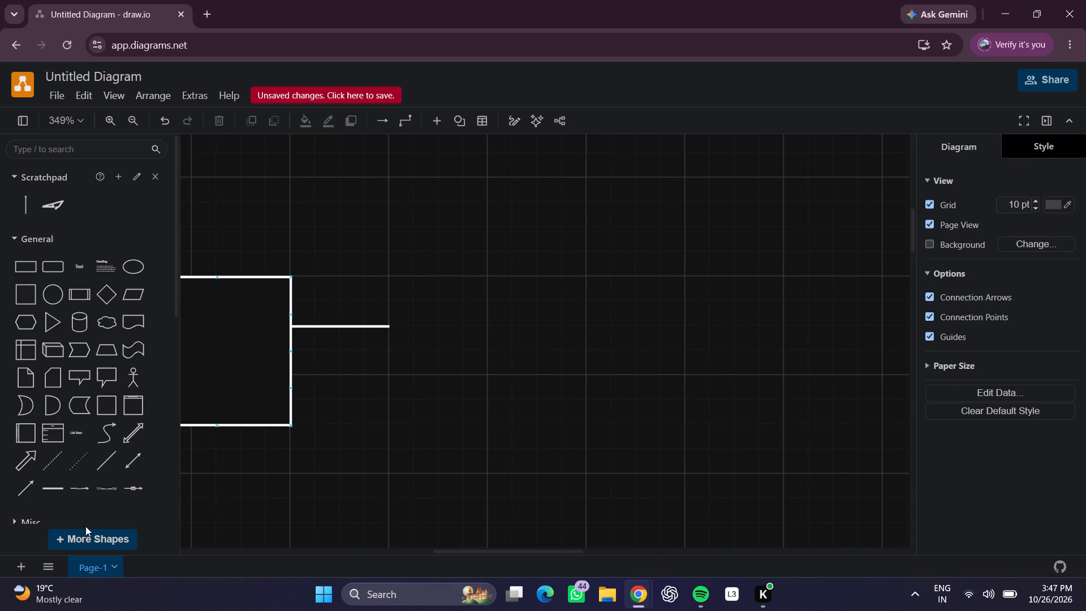
pyautogui.click(99, 463)
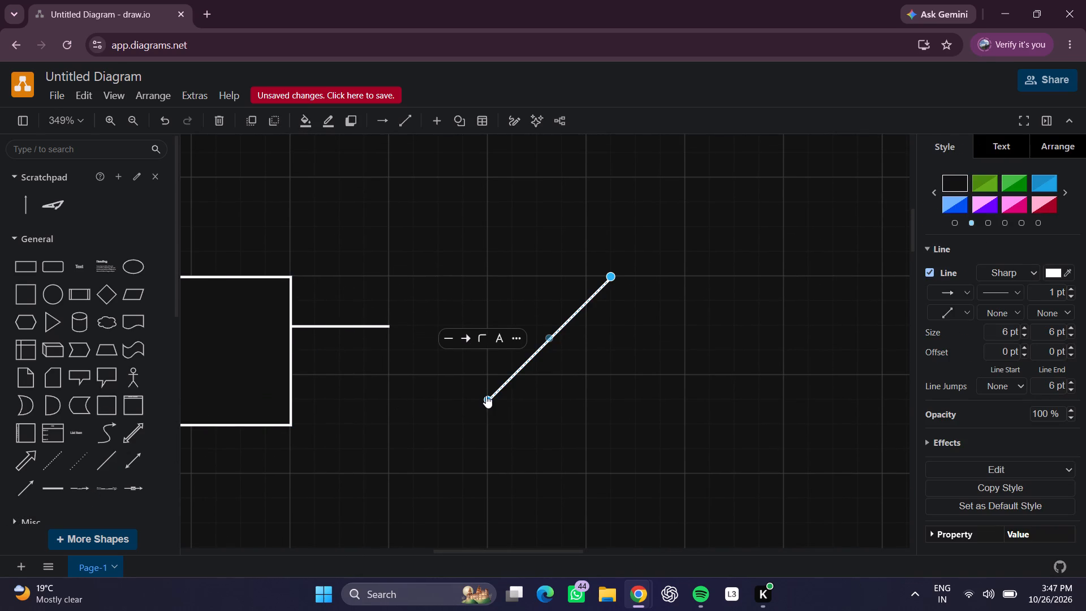
pyautogui.moveTo(486, 395); pyautogui.dragTo(398, 329)
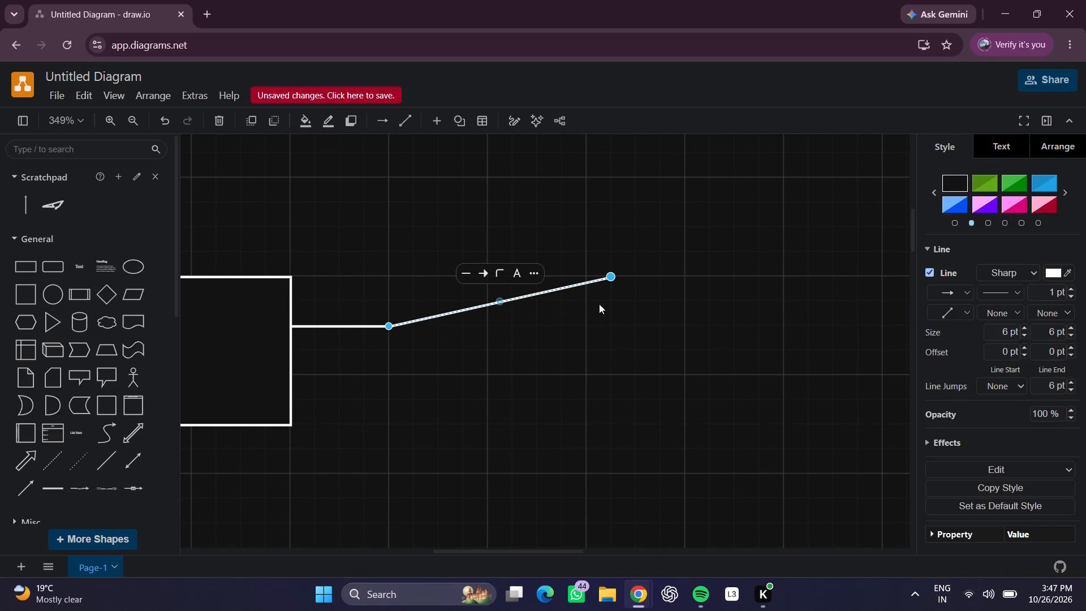
pyautogui.moveTo(609, 279); pyautogui.dragTo(390, 282)
pyautogui.click(514, 342)
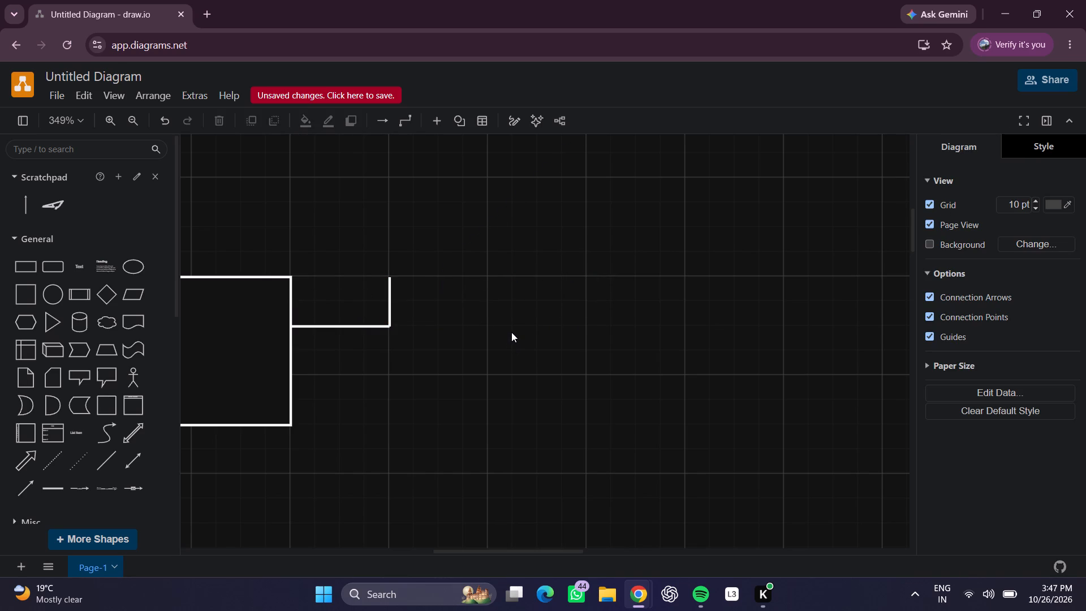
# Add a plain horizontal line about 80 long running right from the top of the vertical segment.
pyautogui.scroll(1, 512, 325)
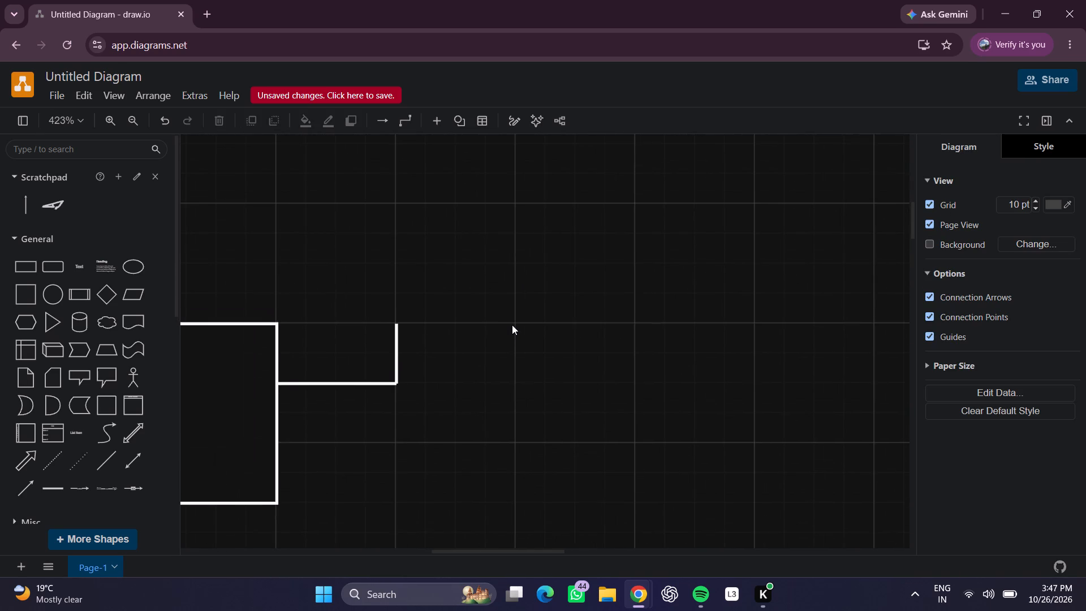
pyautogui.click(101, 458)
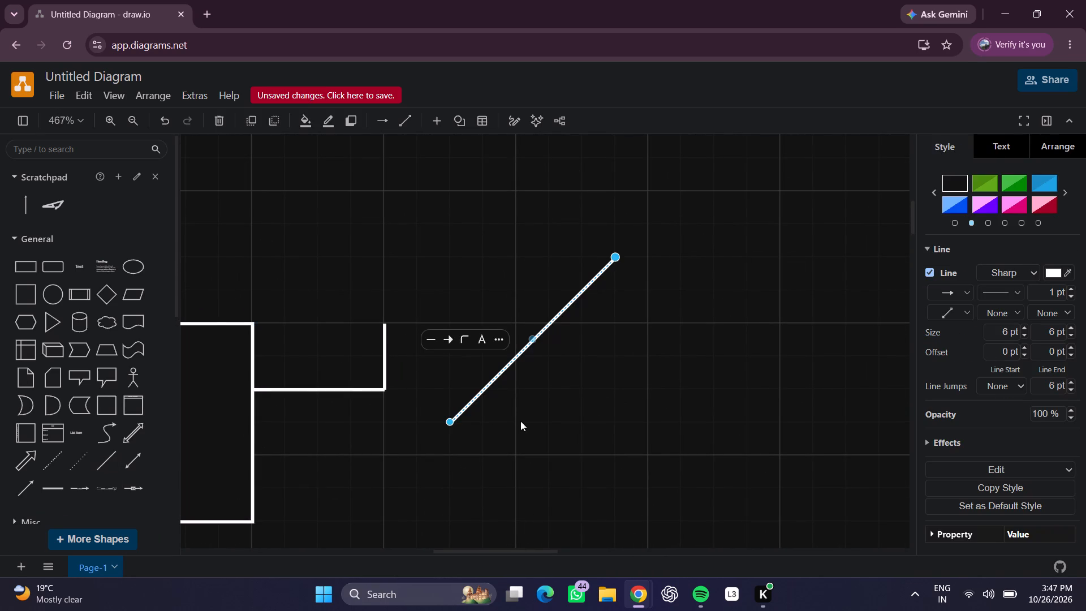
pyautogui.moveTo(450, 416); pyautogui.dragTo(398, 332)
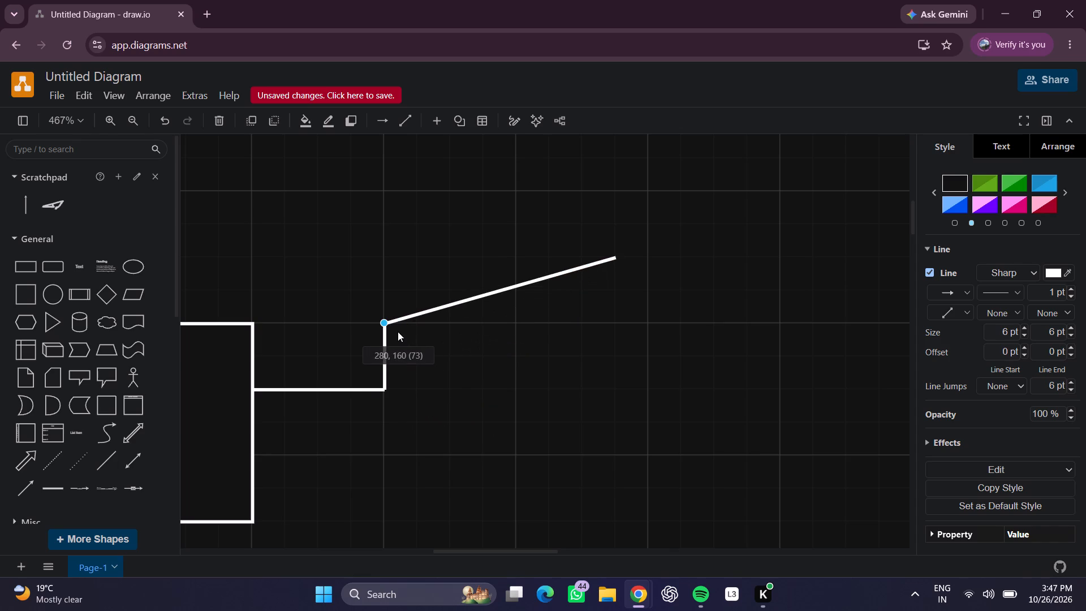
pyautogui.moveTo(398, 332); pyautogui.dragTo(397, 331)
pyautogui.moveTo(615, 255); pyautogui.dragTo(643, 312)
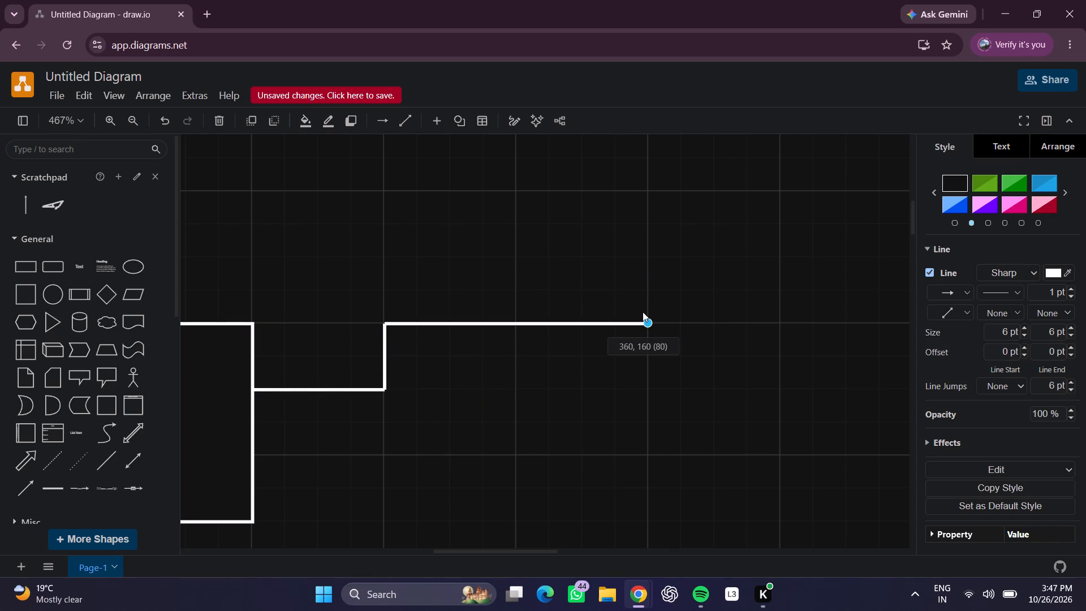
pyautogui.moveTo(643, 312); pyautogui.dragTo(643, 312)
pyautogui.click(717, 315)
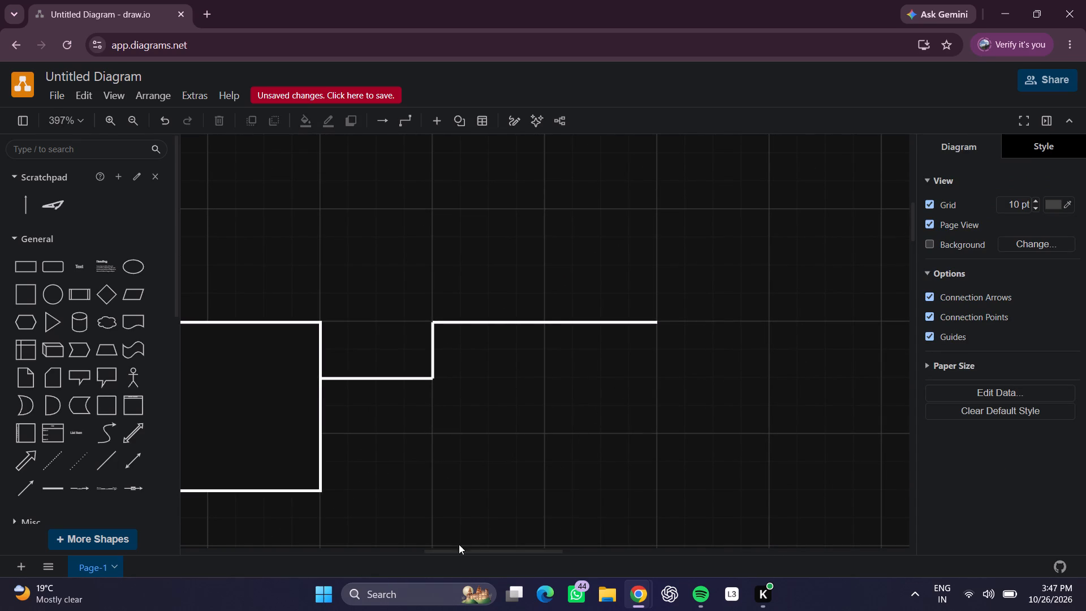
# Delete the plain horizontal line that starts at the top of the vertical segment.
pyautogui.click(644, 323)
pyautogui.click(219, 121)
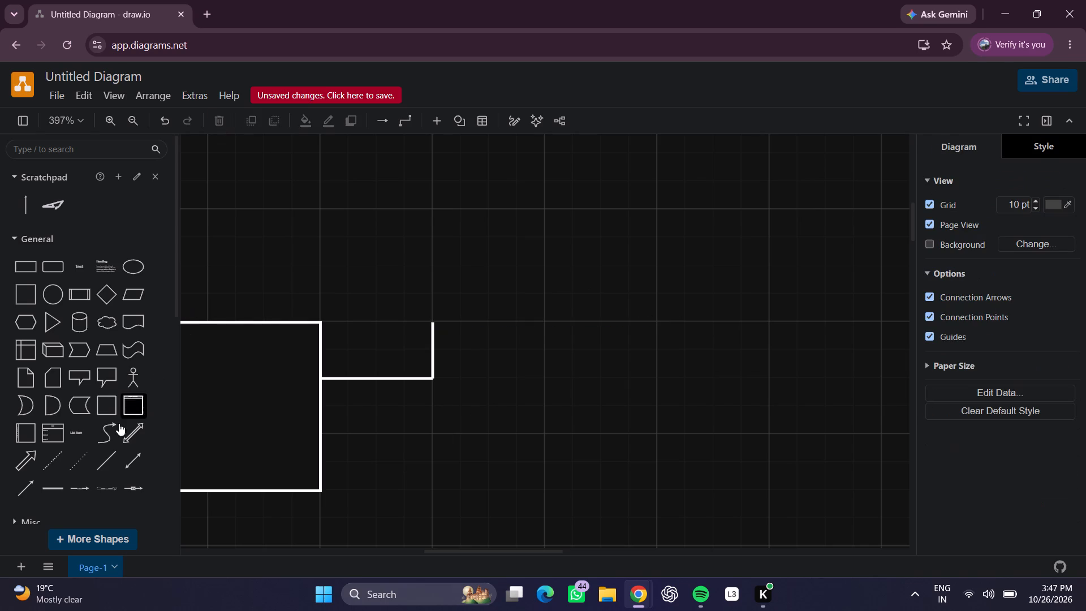
# Add a horizontal arrow starting at the top of the vertical segment and pointing right, away from the rectangle.
pyautogui.click(26, 500)
pyautogui.moveTo(488, 407); pyautogui.dragTo(442, 324)
pyautogui.moveTo(628, 266); pyautogui.dragTo(628, 265)
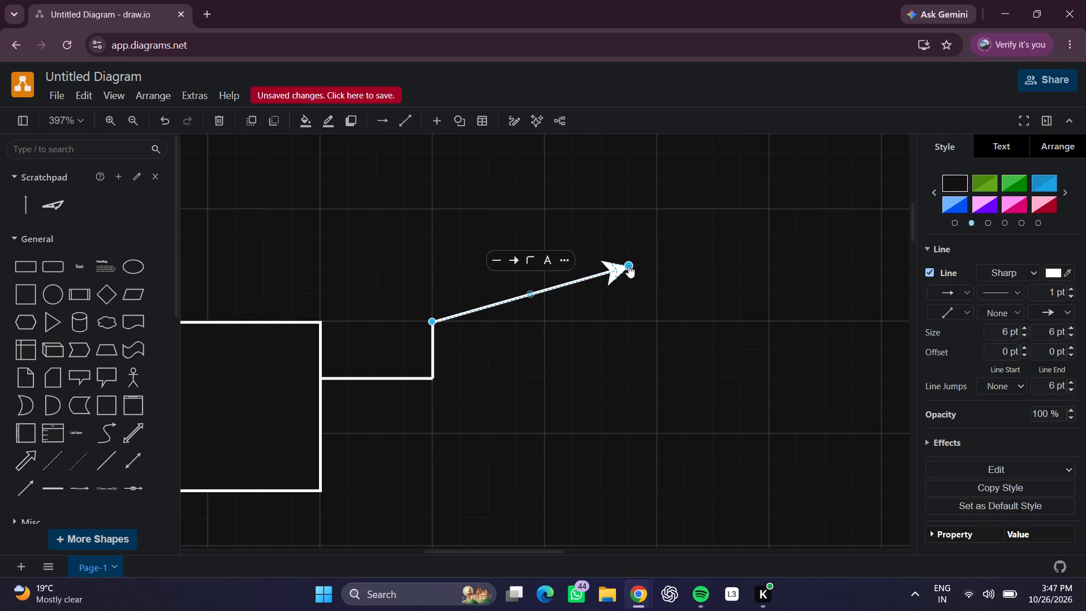
pyautogui.moveTo(628, 265); pyautogui.dragTo(648, 317)
pyautogui.click(725, 397)
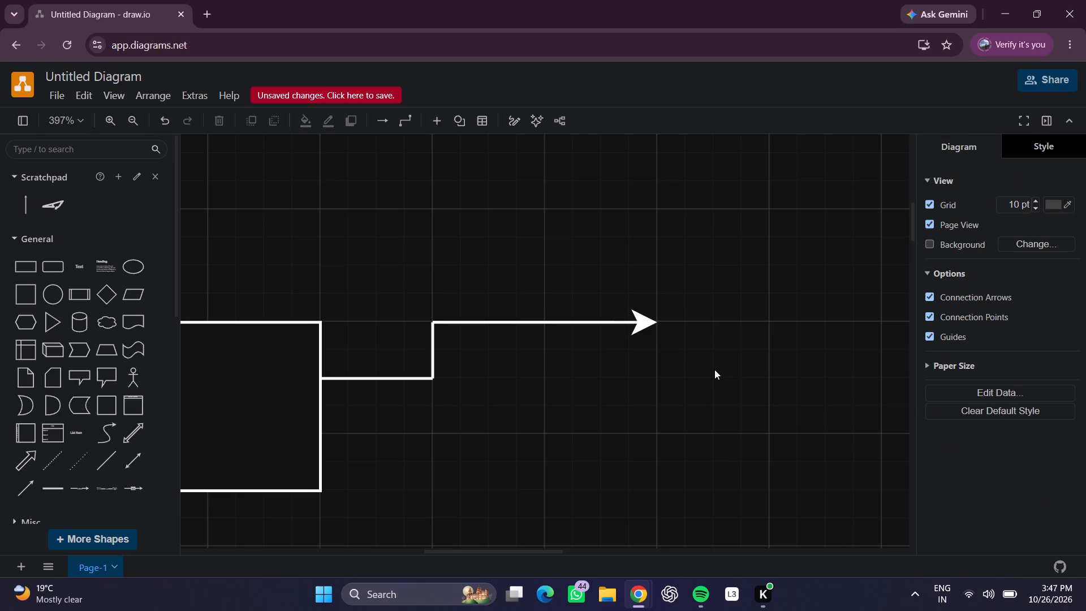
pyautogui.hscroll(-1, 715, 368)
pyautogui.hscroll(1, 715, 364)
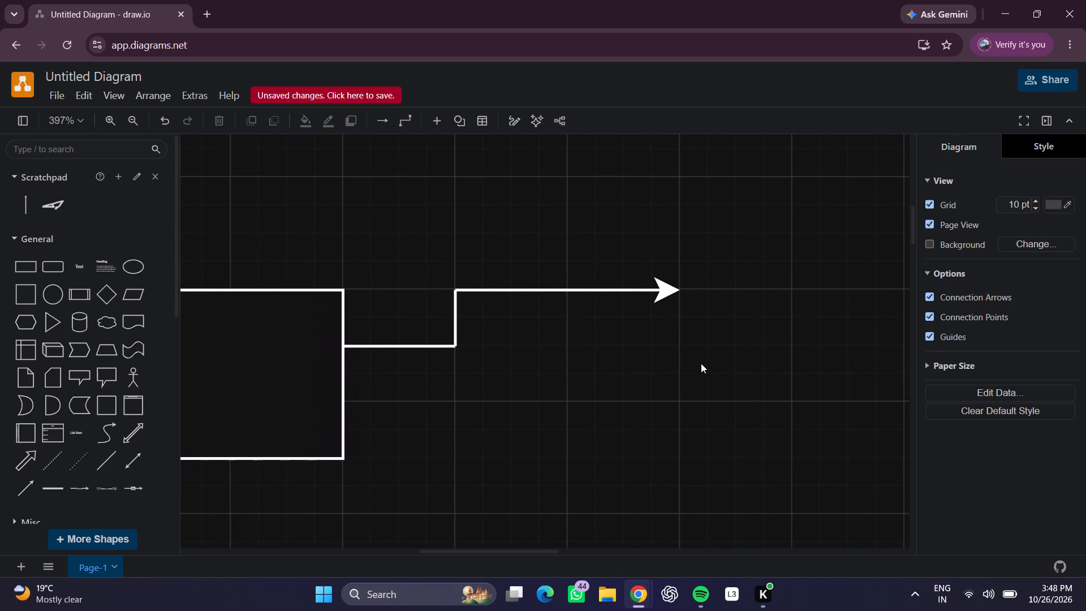
# Move the horizontal segment's starting end higher up along the rectangle's right edge.
pyautogui.hscroll(1, 610, 391)
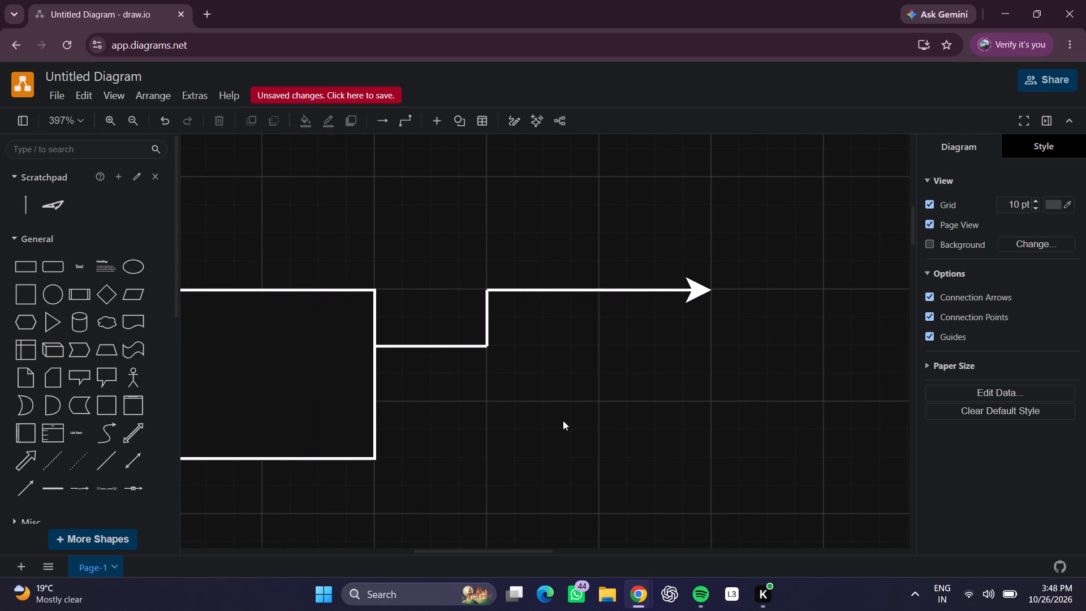
pyautogui.scroll(1, 468, 401)
pyautogui.moveTo(438, 388); pyautogui.dragTo(438, 371)
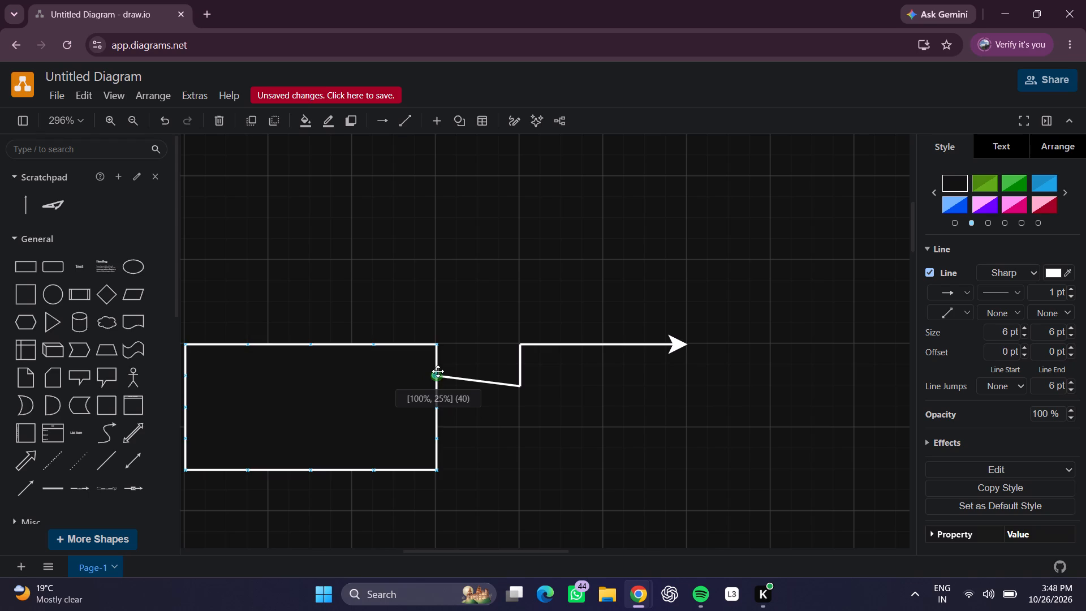
pyautogui.moveTo(438, 371); pyautogui.dragTo(438, 367)
pyautogui.click(506, 413)
pyautogui.click(690, 403)
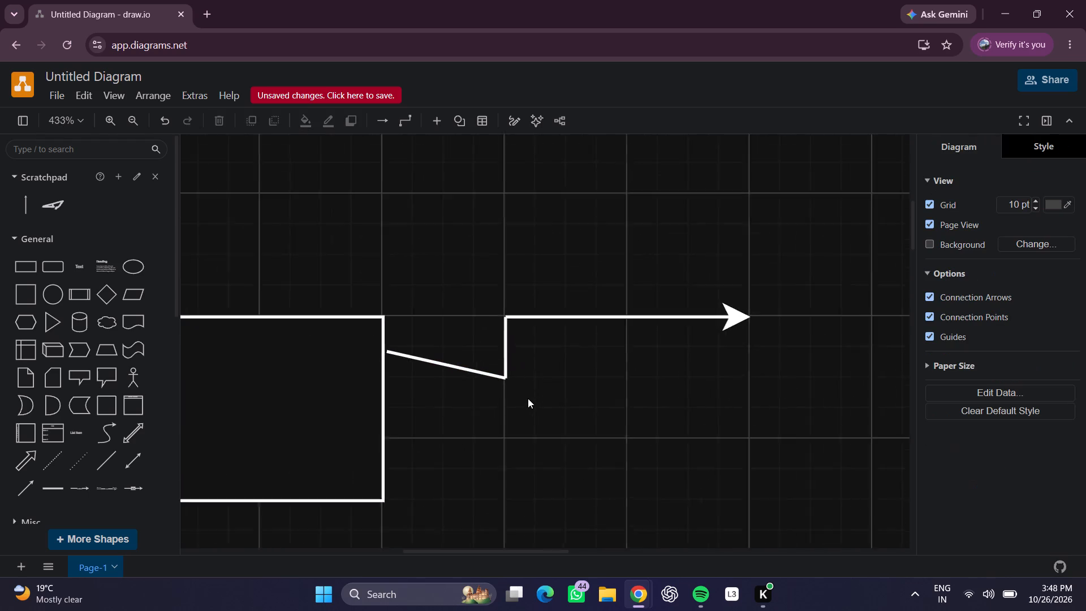
# Shorten the vertical segment to about 10 by raising its lower end to about 280, 170.
pyautogui.moveTo(500, 373); pyautogui.dragTo(499, 344)
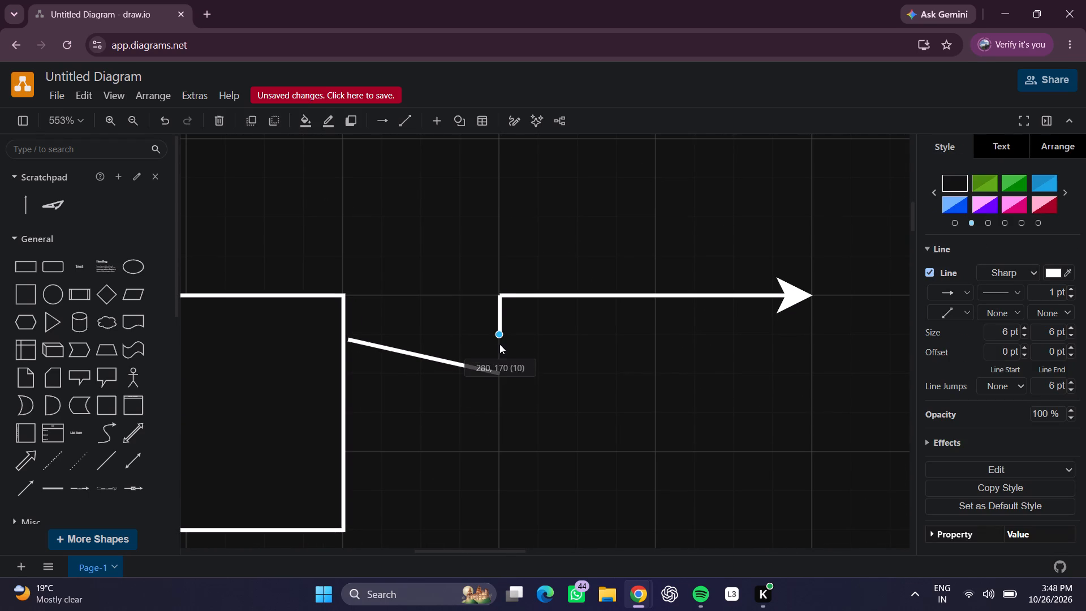
pyautogui.moveTo(499, 344); pyautogui.dragTo(499, 341)
pyautogui.click(548, 360)
# Adjust both ends of the horizontal segment so it runs nearly level from the rectangle's right edge to the vertical segment's lower end.
pyautogui.moveTo(499, 374); pyautogui.dragTo(495, 361)
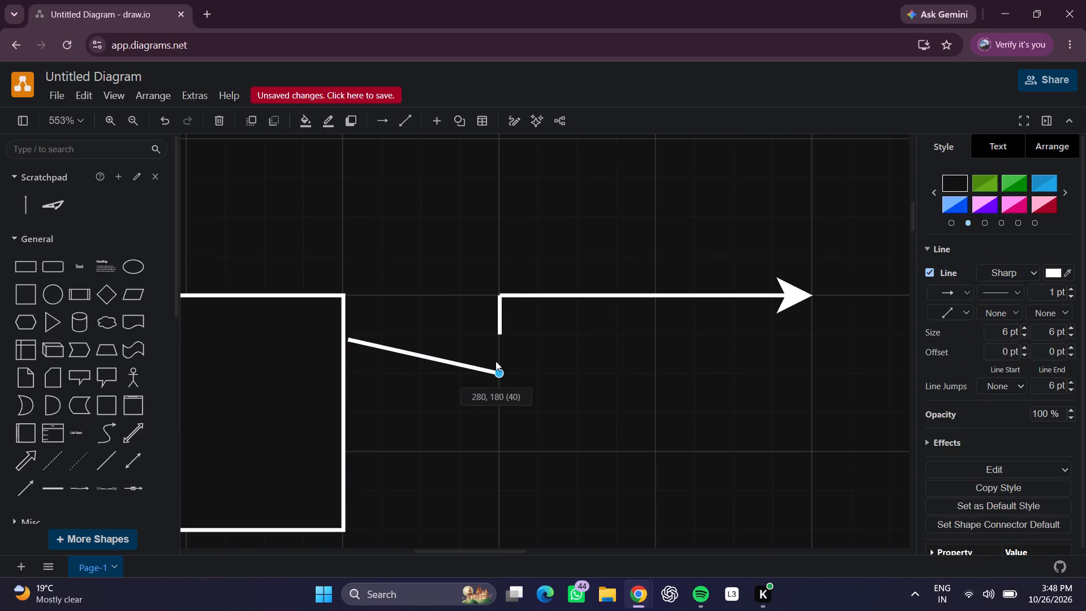
pyautogui.moveTo(495, 361); pyautogui.dragTo(495, 346)
pyautogui.click(546, 381)
pyautogui.hscroll(1, 519, 381)
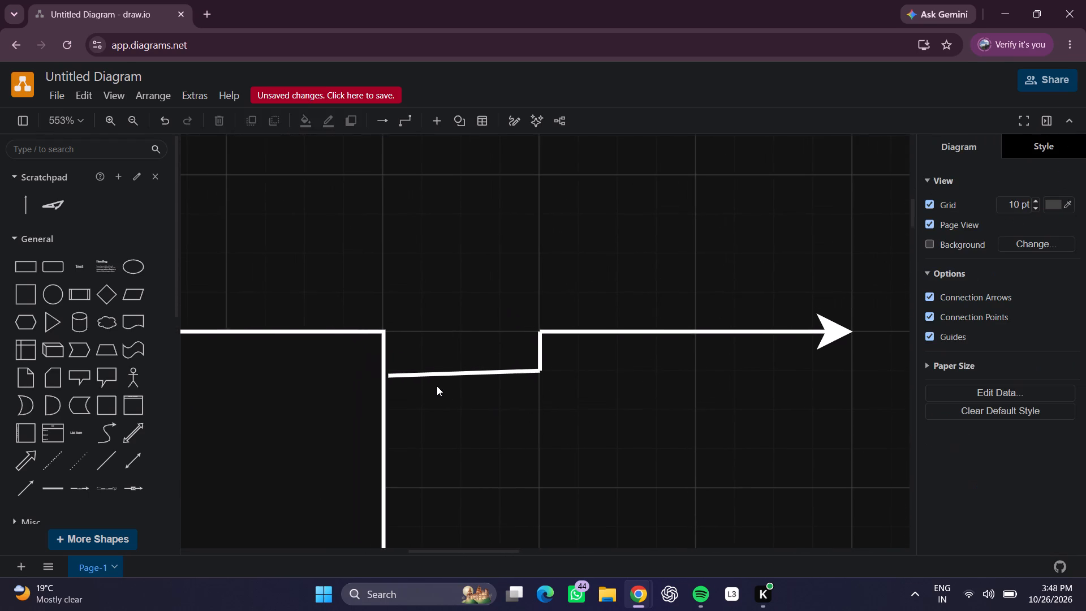
pyautogui.moveTo(349, 364); pyautogui.dragTo(348, 362)
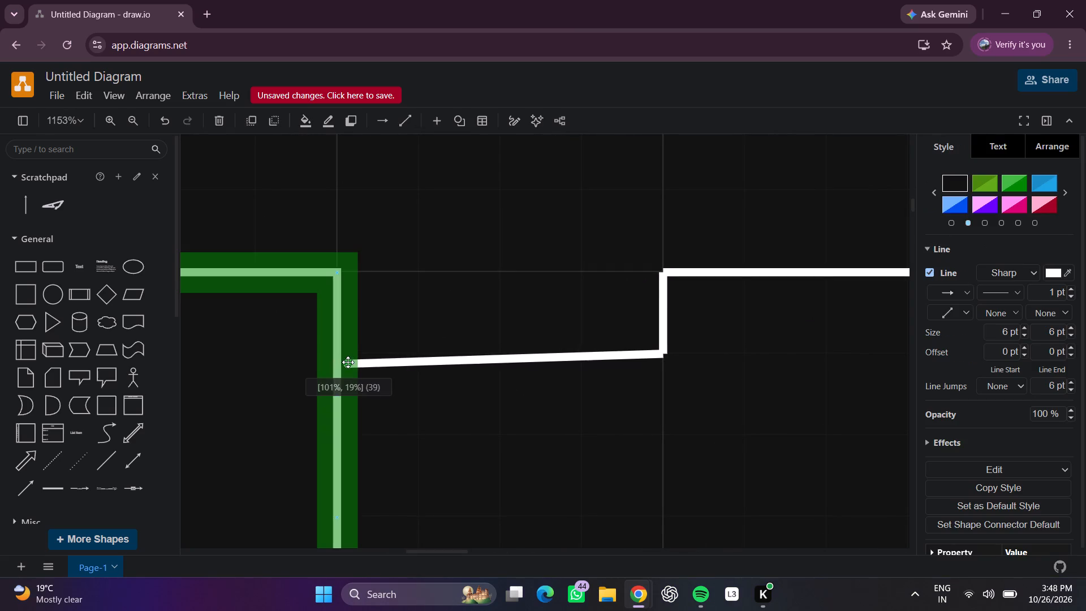
pyautogui.moveTo(348, 362); pyautogui.dragTo(343, 355)
pyautogui.click(425, 400)
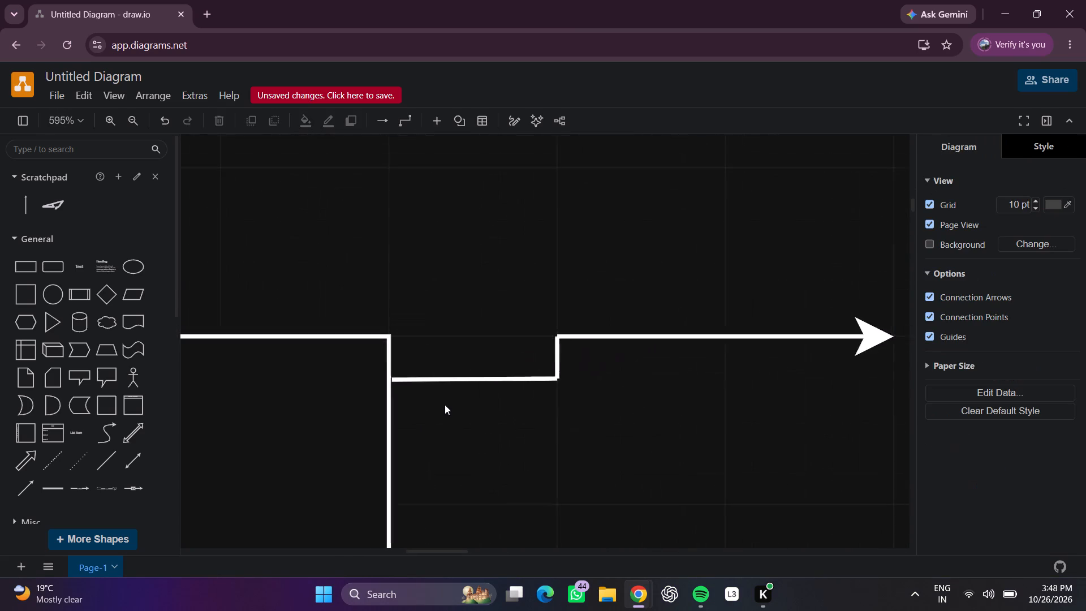
# Add a second arrow below the stepped line, attached to the rectangle's right edge and ending directly under the upper arrow's tip.
pyautogui.scroll(-1, 686, 421)
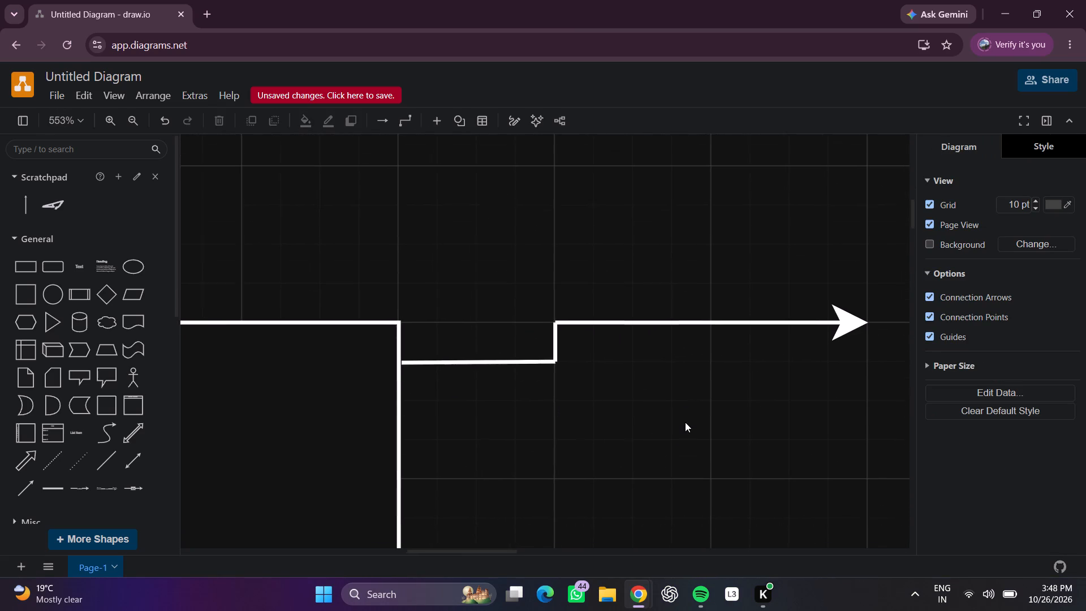
pyautogui.scroll(-1, 685, 422)
pyautogui.scroll(1, 670, 425)
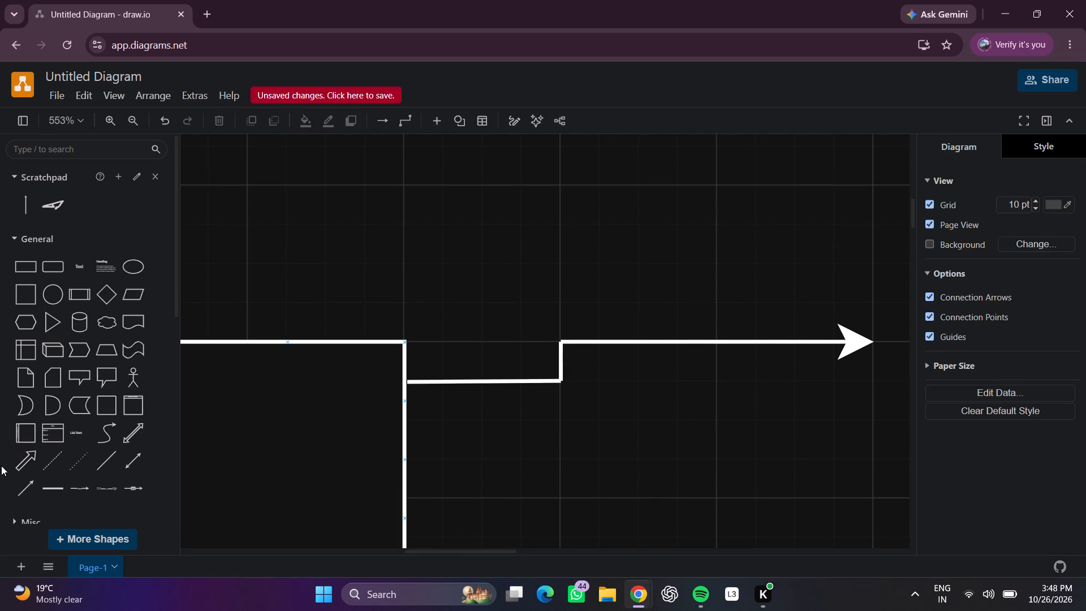
pyautogui.click(29, 489)
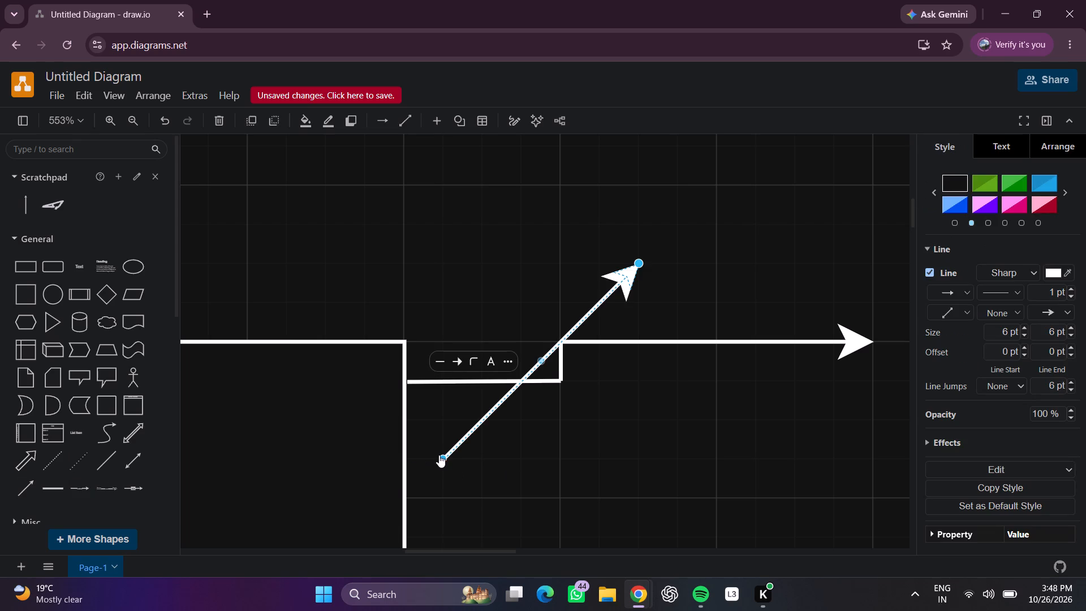
pyautogui.moveTo(442, 457); pyautogui.dragTo(404, 424)
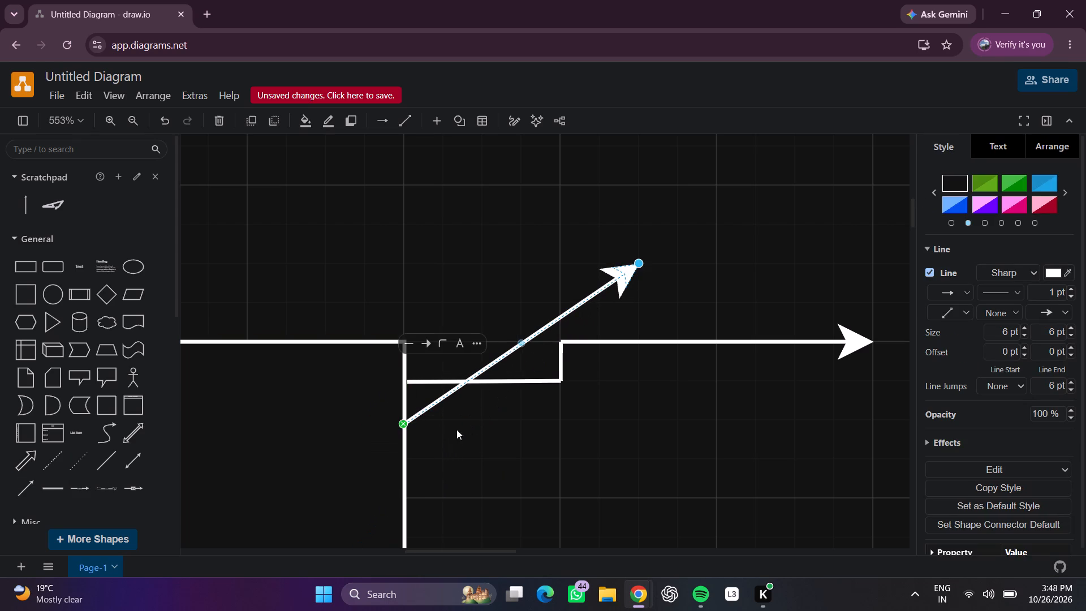
pyautogui.click(480, 436)
pyautogui.scroll(1, 618, 332)
pyautogui.moveTo(632, 272); pyautogui.dragTo(842, 406)
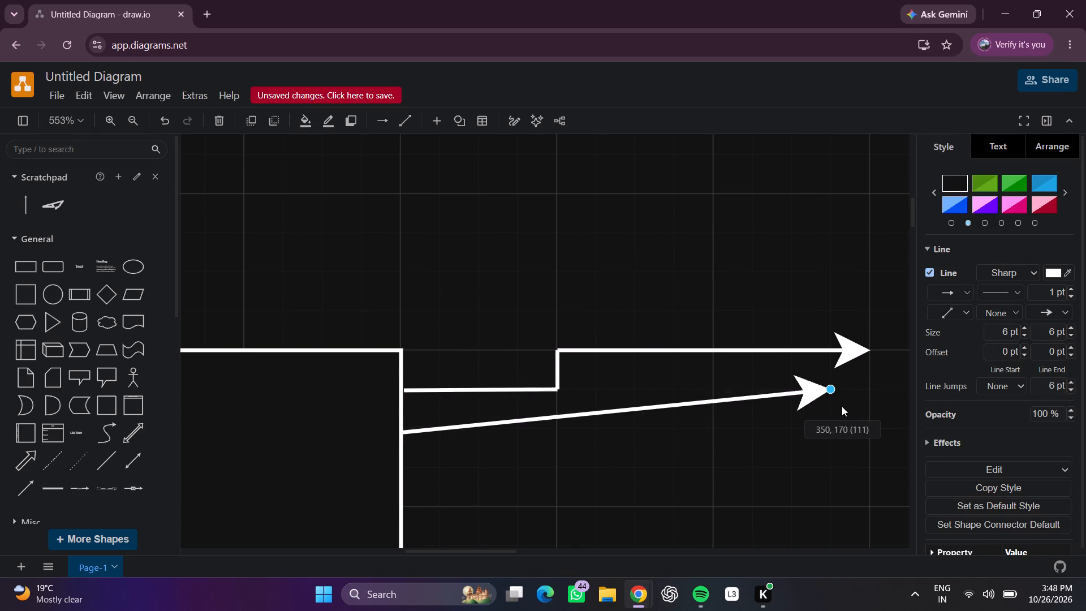
pyautogui.moveTo(842, 406); pyautogui.dragTo(859, 415)
pyautogui.click(834, 481)
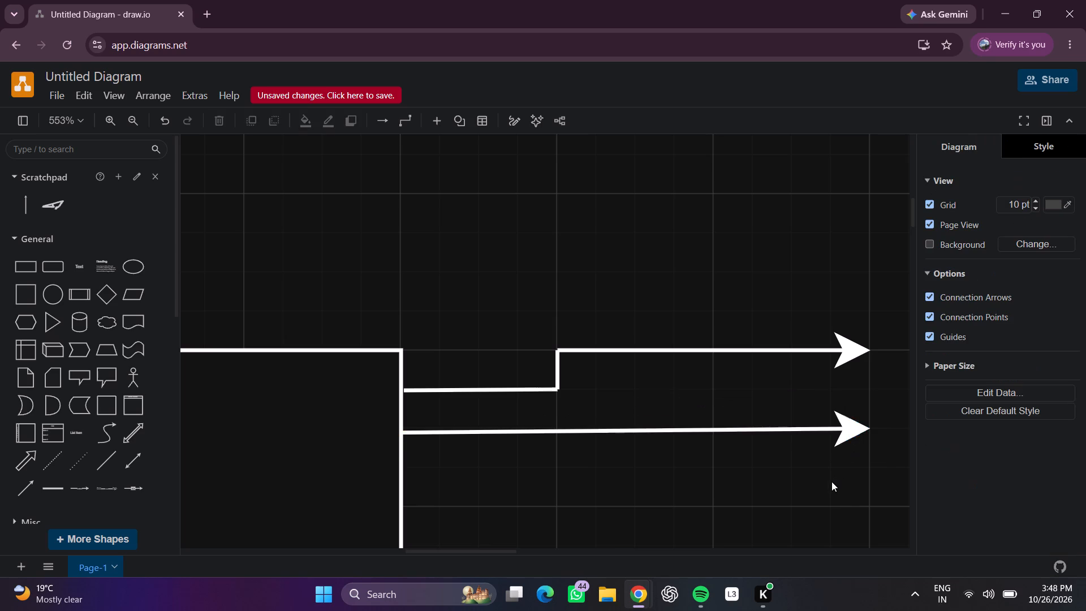
# Shorten the lower arrow by pulling its tip back about 10 toward the rectangle.
pyautogui.hscroll(-1, 830, 481)
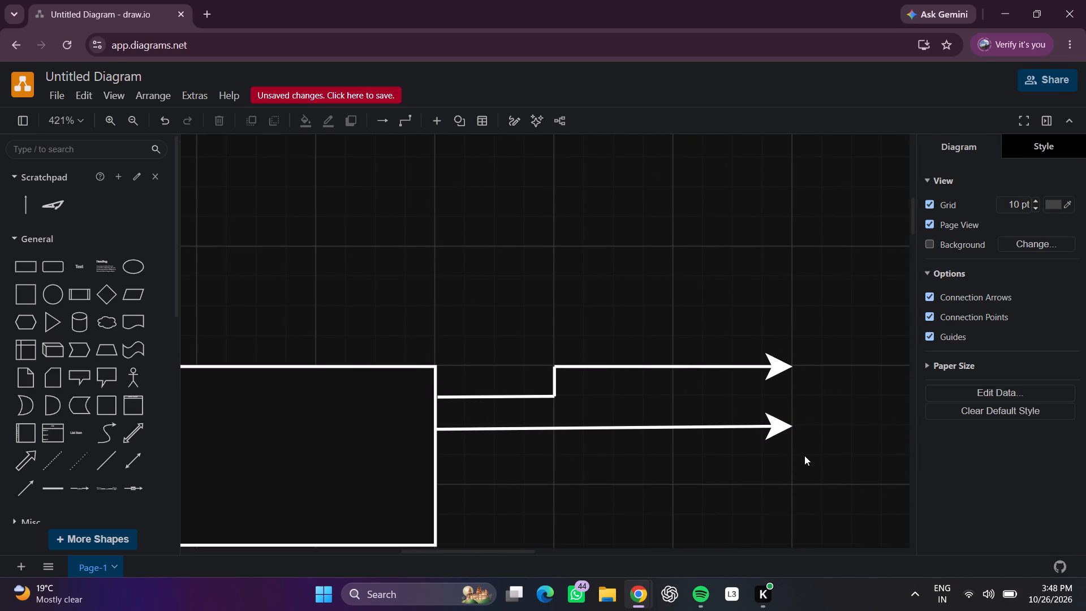
pyautogui.click(790, 431)
pyautogui.moveTo(790, 424); pyautogui.dragTo(792, 423)
pyautogui.moveTo(792, 423); pyautogui.dragTo(777, 424)
pyautogui.moveTo(791, 424); pyautogui.dragTo(790, 424)
pyautogui.moveTo(790, 424); pyautogui.dragTo(767, 426)
pyautogui.click(809, 432)
pyautogui.moveTo(781, 427); pyautogui.dragTo(738, 426)
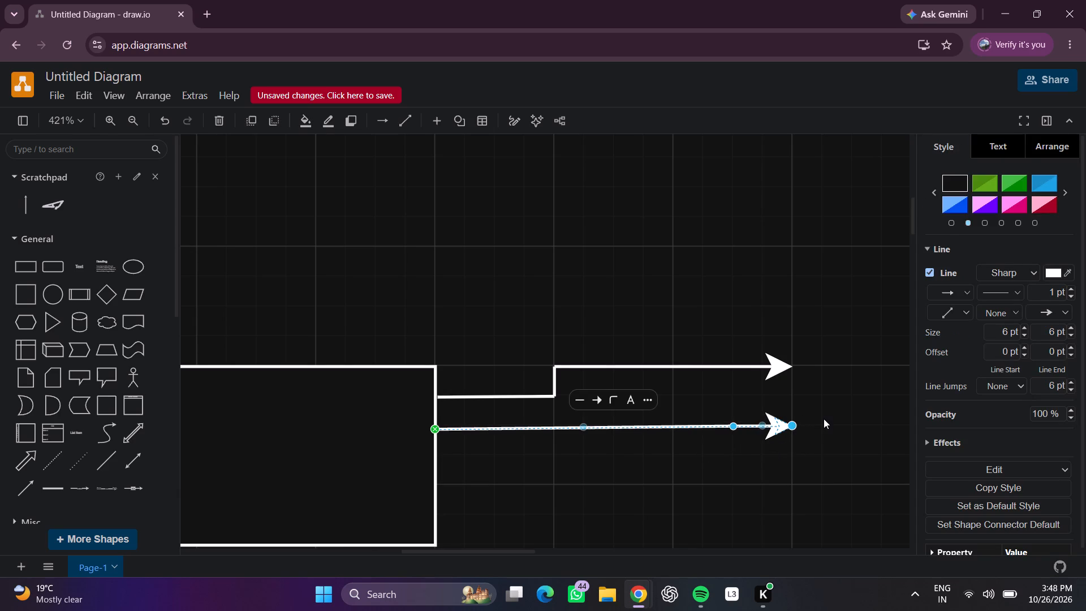
pyautogui.click(825, 420)
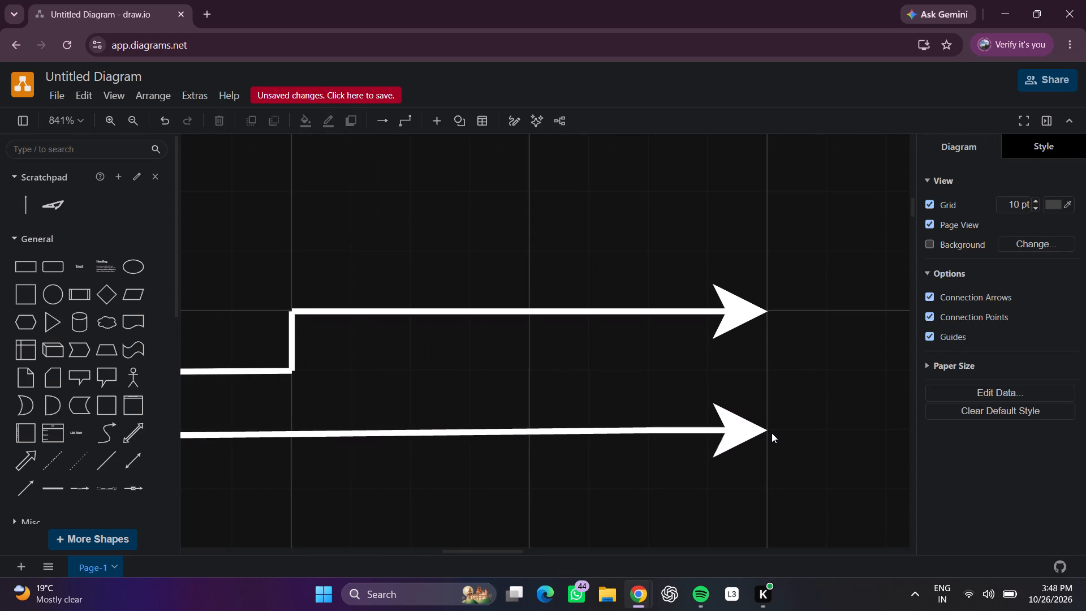
pyautogui.moveTo(765, 429); pyautogui.dragTo(742, 432)
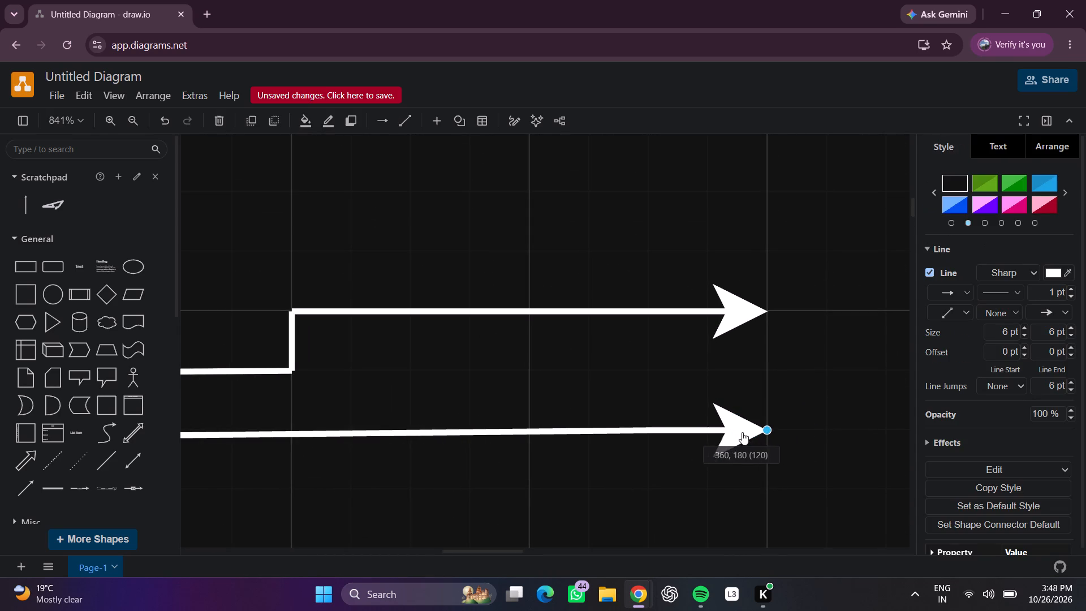
pyautogui.moveTo(742, 432); pyautogui.dragTo(750, 433)
pyautogui.moveTo(765, 429); pyautogui.dragTo(732, 430)
pyautogui.click(816, 428)
# Add an ellipse and place it just beyond the tips of the two arrows.
pyautogui.scroll(-1, 816, 429)
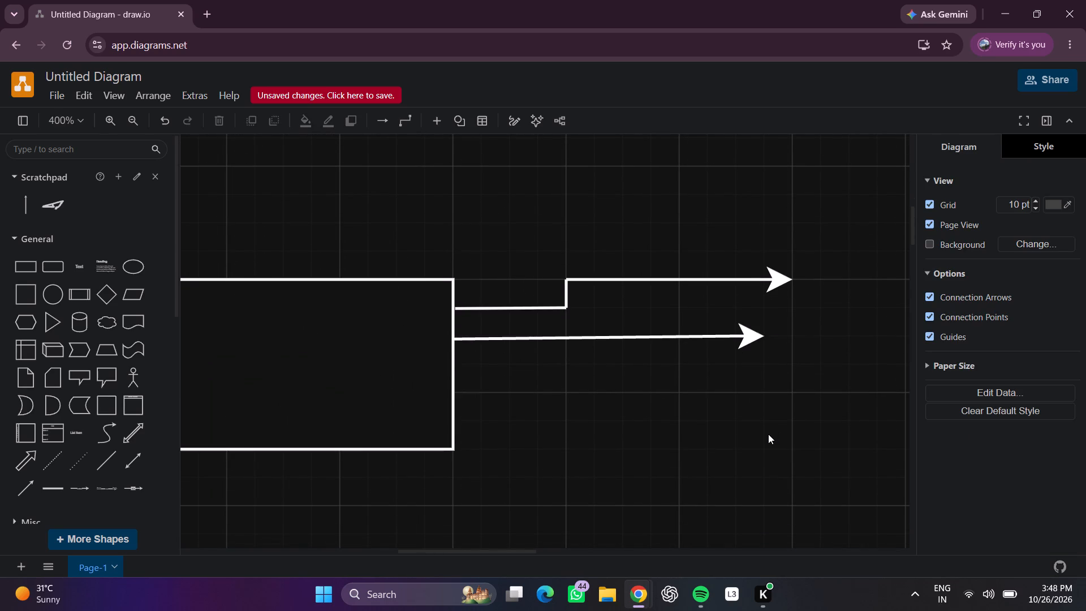
pyautogui.hscroll(-1, 769, 434)
pyautogui.hscroll(-1, 243, 299)
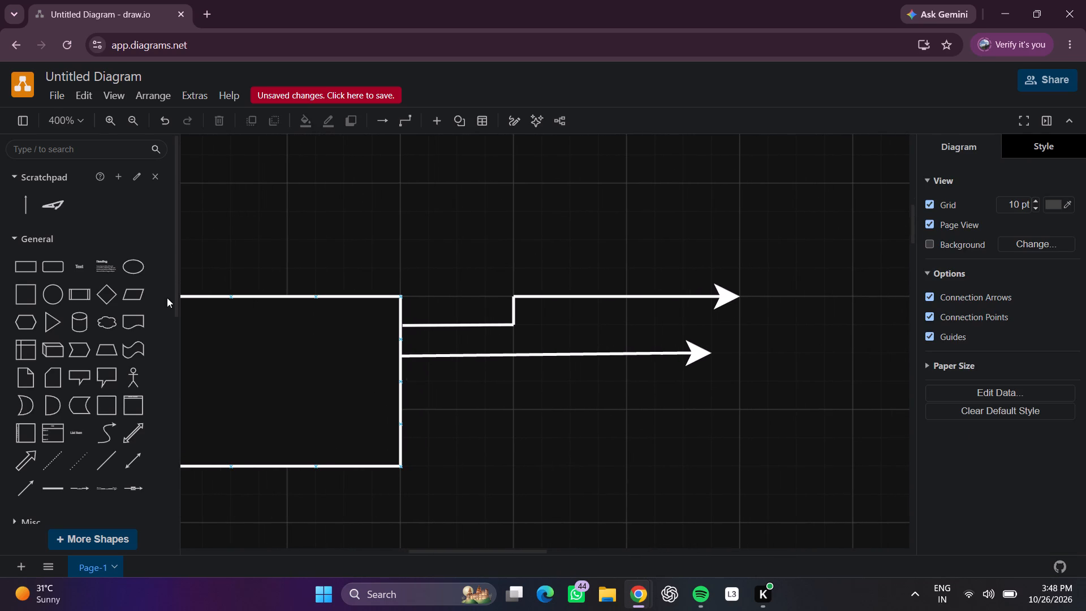
pyautogui.click(138, 260)
pyautogui.hscroll(-1, 467, 335)
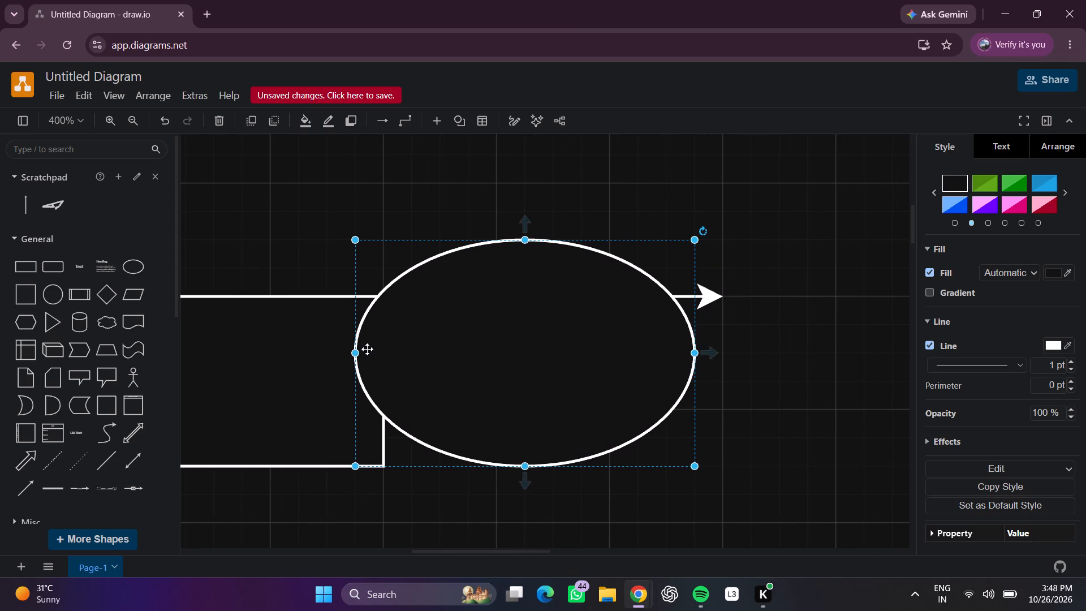
pyautogui.moveTo(475, 358); pyautogui.dragTo(839, 371)
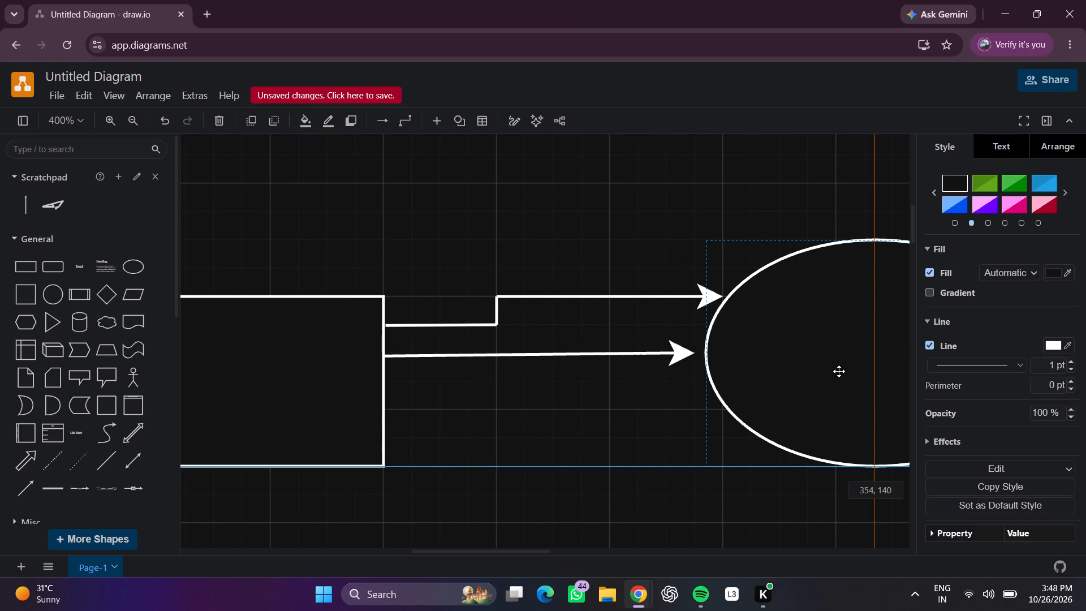
pyautogui.hscroll(-4, 800, 469)
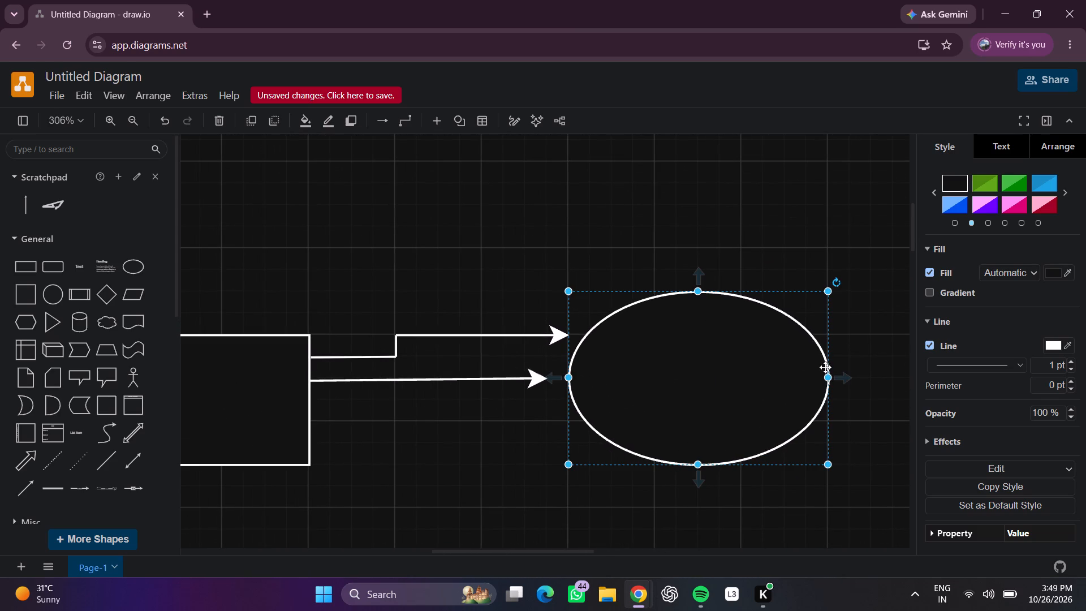
# Resize the ellipse into a circle by narrowing its width and increasing its height.
pyautogui.moveTo(825, 376); pyautogui.dragTo(761, 386)
pyautogui.hscroll(-1, 859, 402)
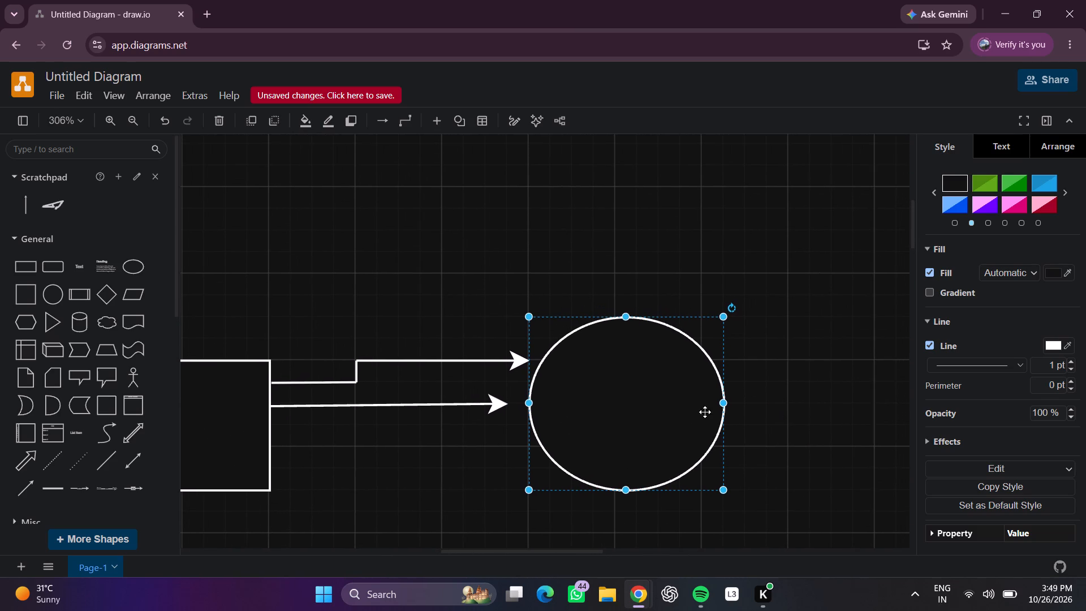
pyautogui.moveTo(625, 489); pyautogui.dragTo(626, 504)
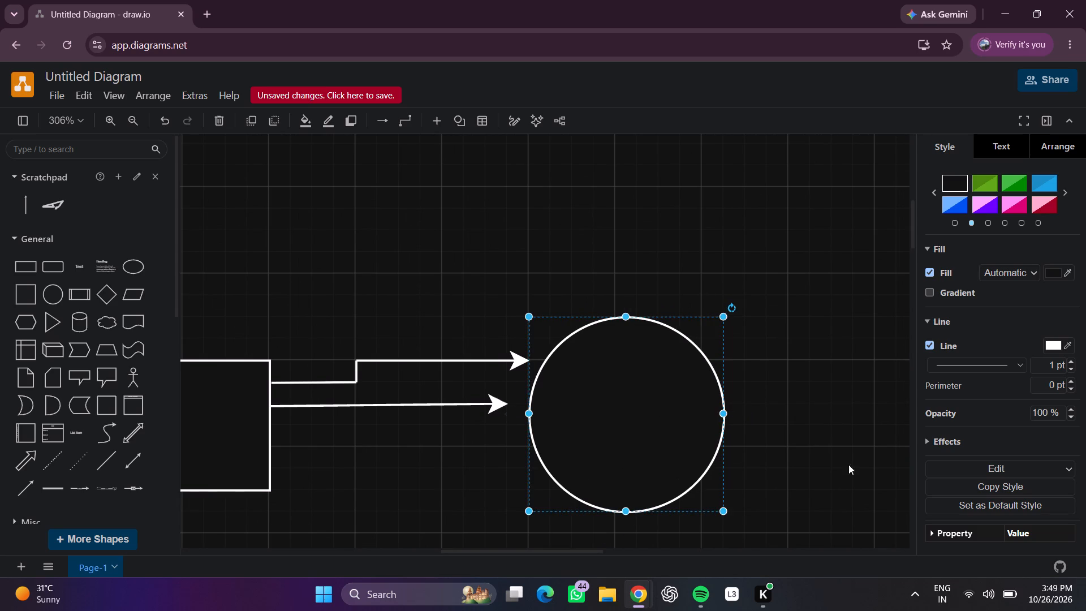
pyautogui.click(860, 462)
# Move the circle to about 350, 145 so that both arrow tips touch its edge.
pyautogui.moveTo(629, 397); pyautogui.dragTo(615, 397)
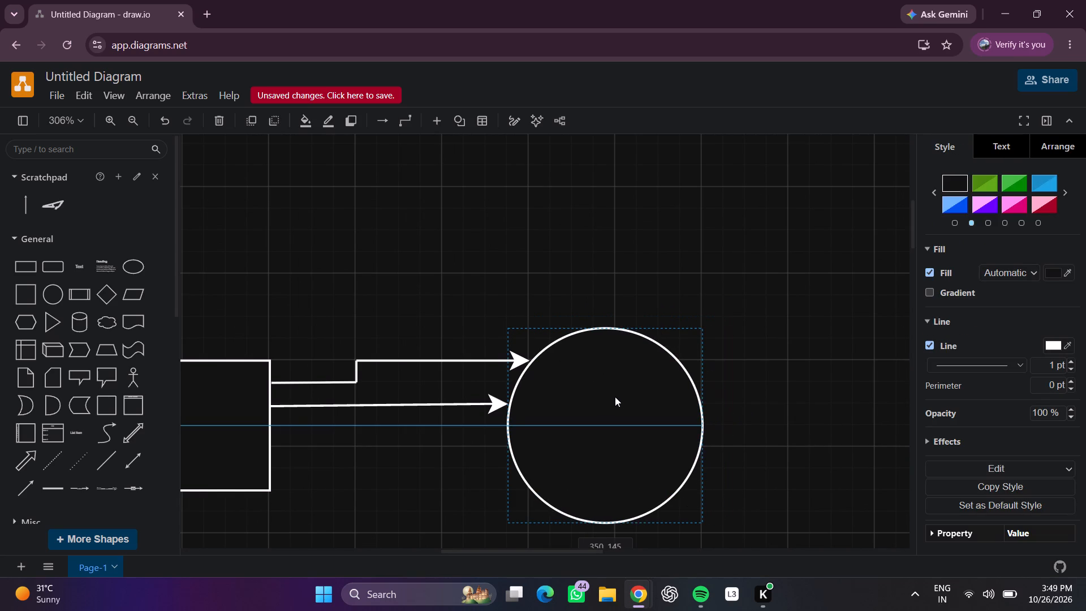
pyautogui.moveTo(615, 397); pyautogui.dragTo(615, 402)
pyautogui.click(827, 390)
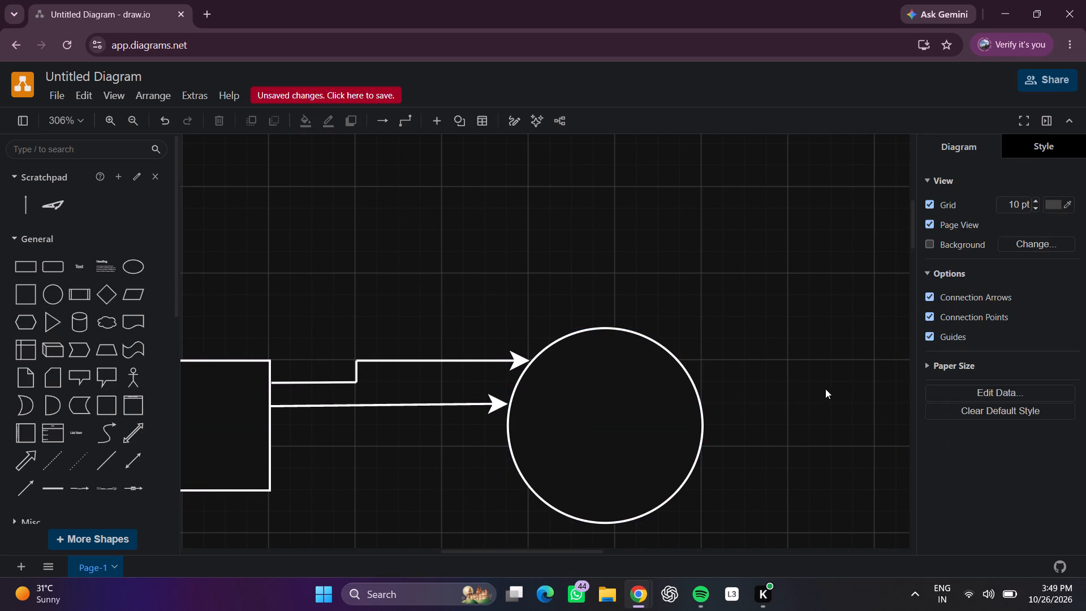
# Label the circle "0" with "Expense Tracker and Analysis System" on the line below.
pyautogui.scroll(-1, 758, 429)
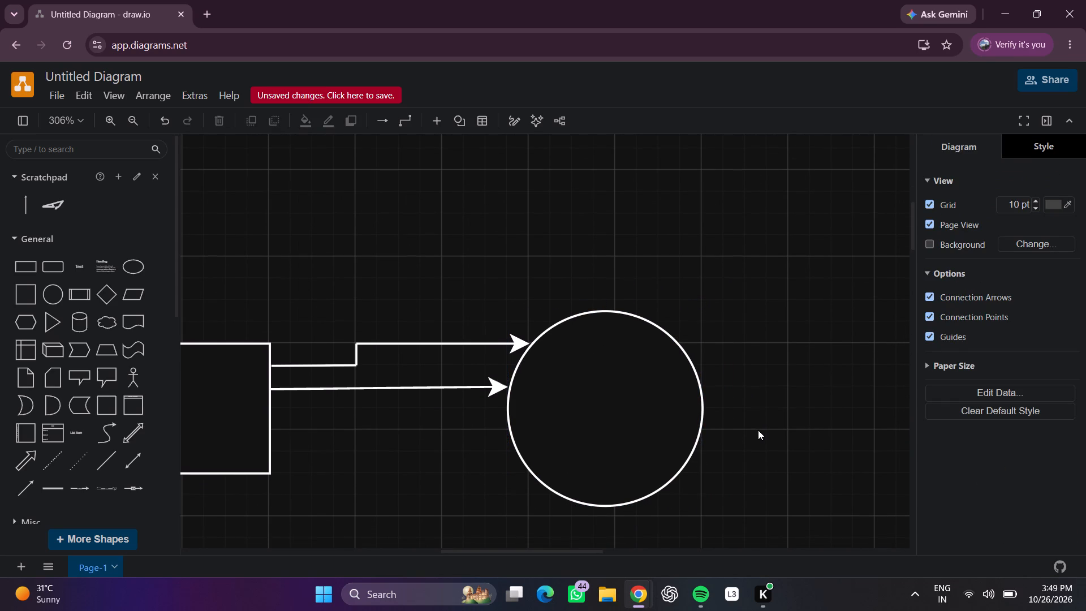
pyautogui.doubleClick(588, 416)
pyautogui.press('o')
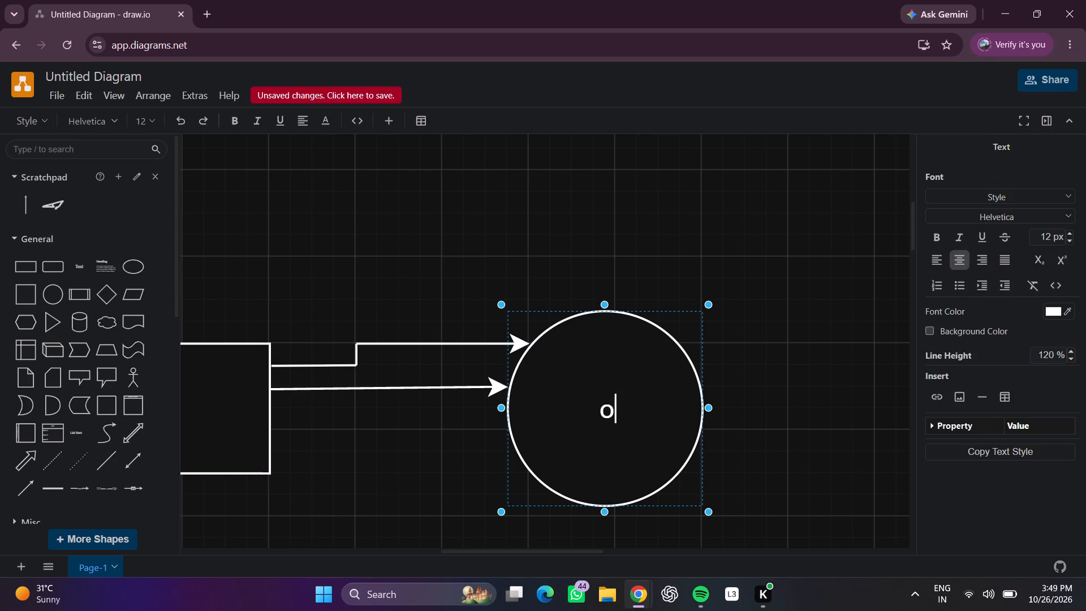
pyautogui.press('BackSpace')
pyautogui.write('0')
pyautogui.press('space')
pyautogui.press('BackSpace')
pyautogui.press('Return')
pyautogui.write('xpense')
pyautogui.press('space')
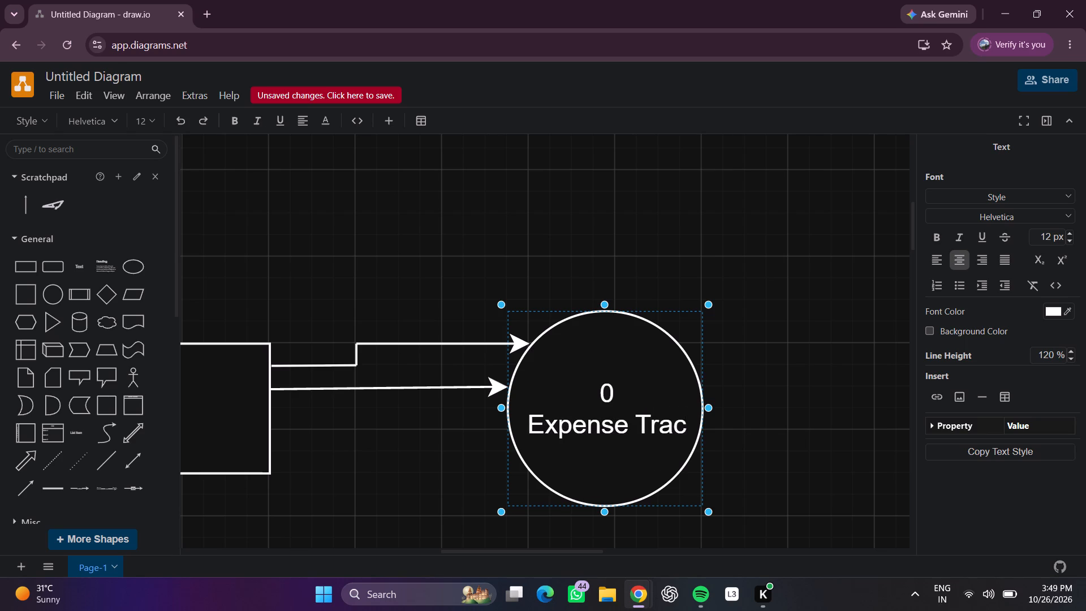
pyautogui.write('ker')
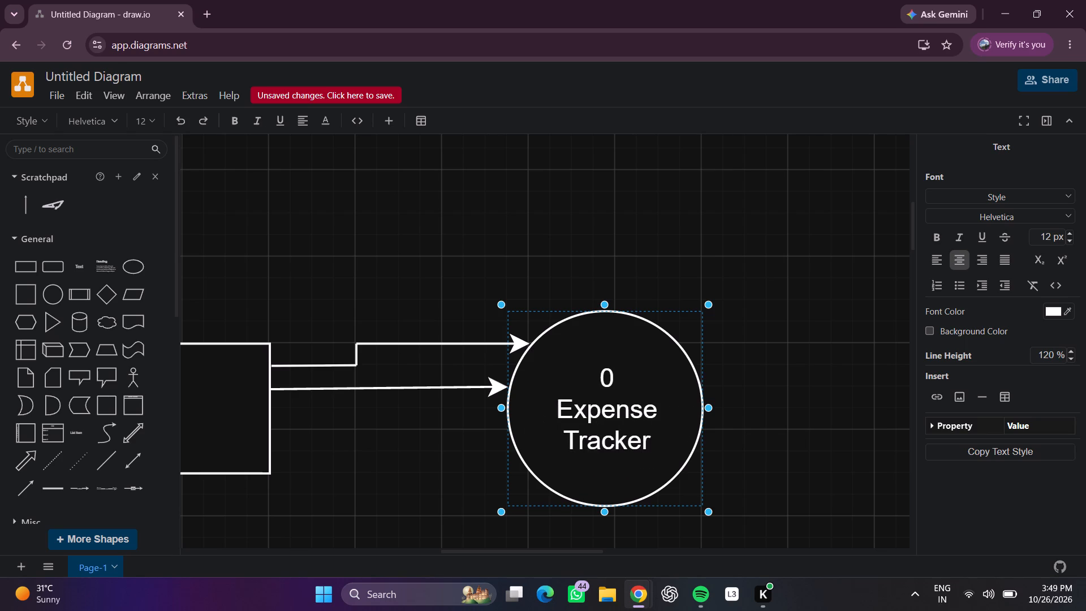
pyautogui.write('an')
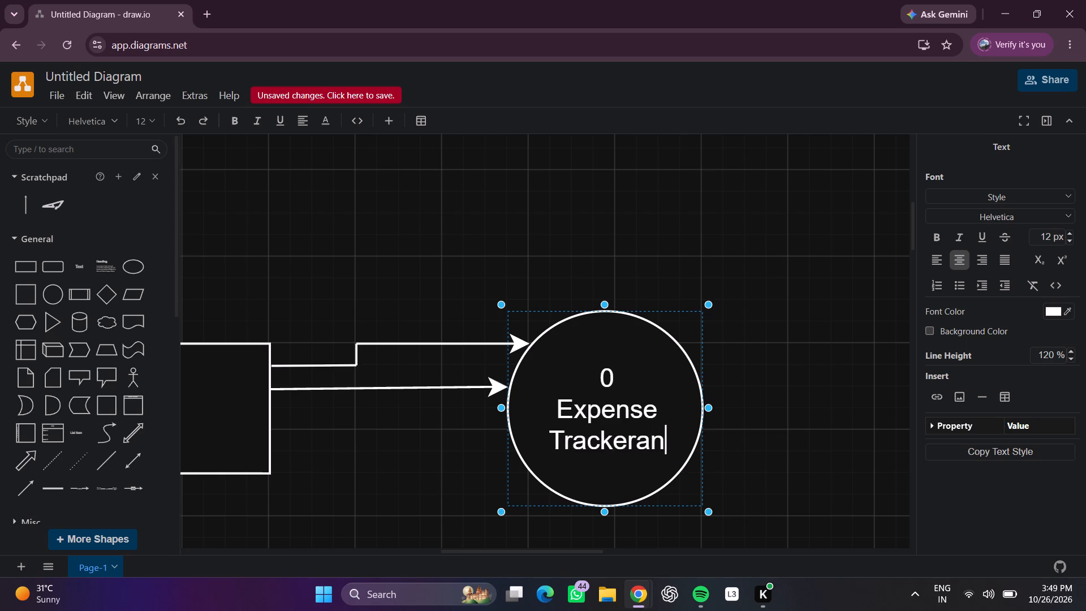
pyautogui.press('BackSpace')
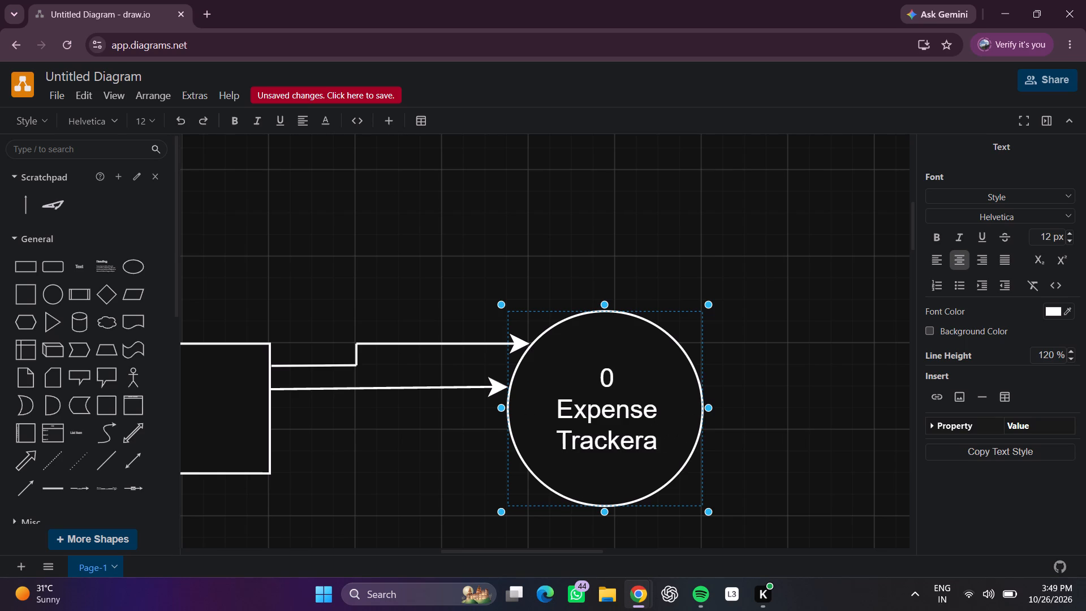
pyautogui.press('BackSpace')
pyautogui.press('space')
pyautogui.write('and')
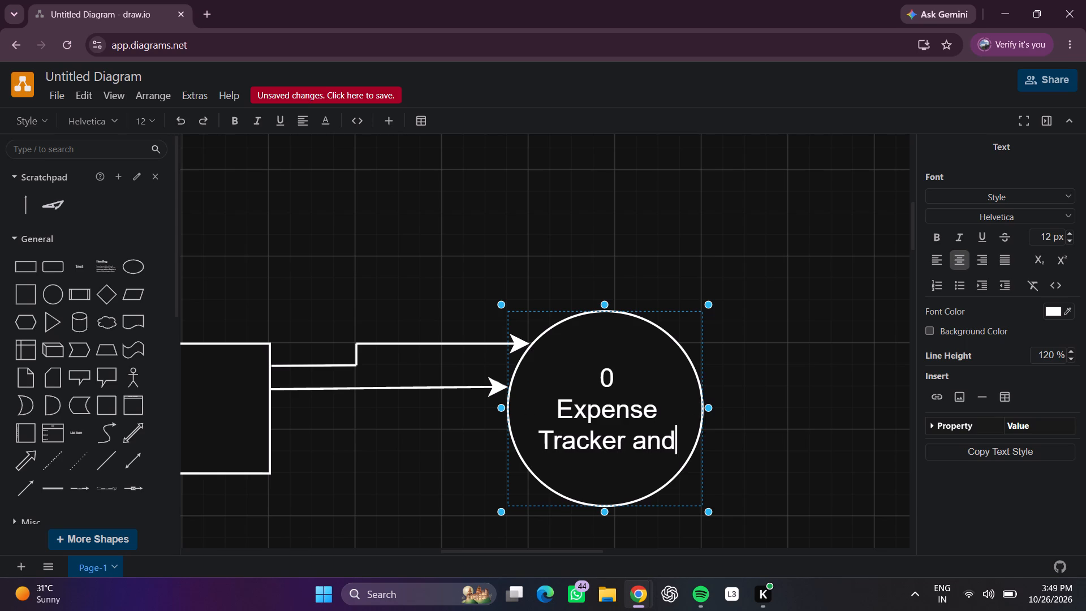
pyautogui.press('space')
pyautogui.press('a')
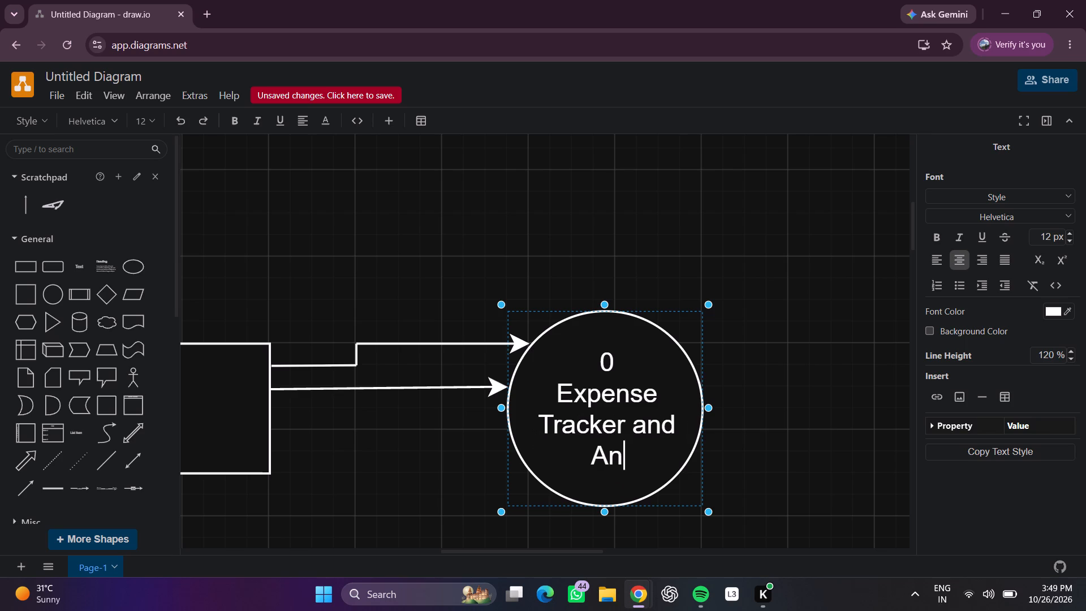
pyautogui.press('a')
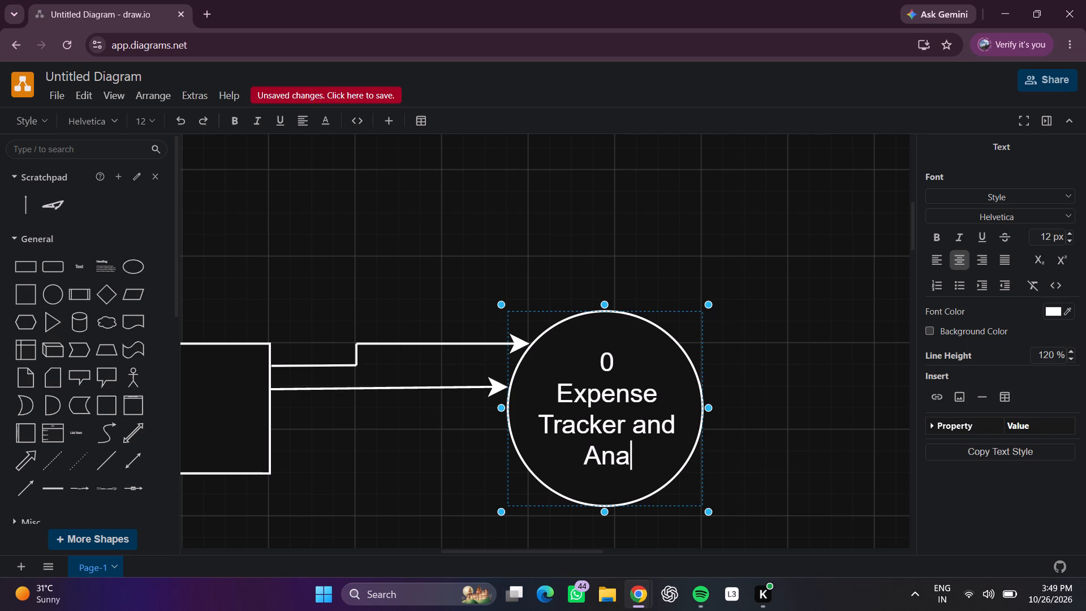
pyautogui.write('lsi')
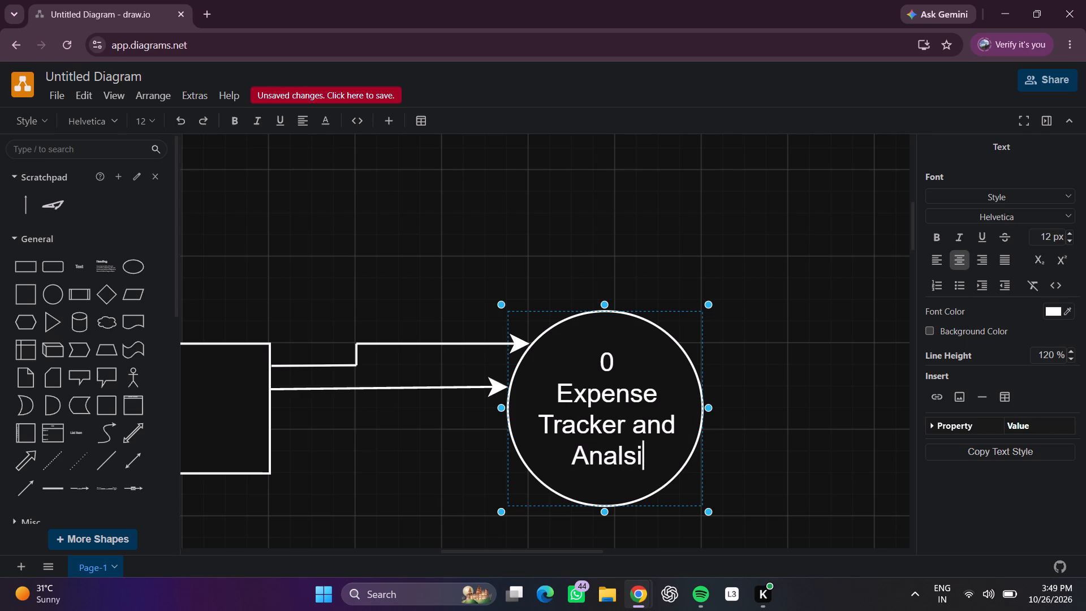
pyautogui.press('s')
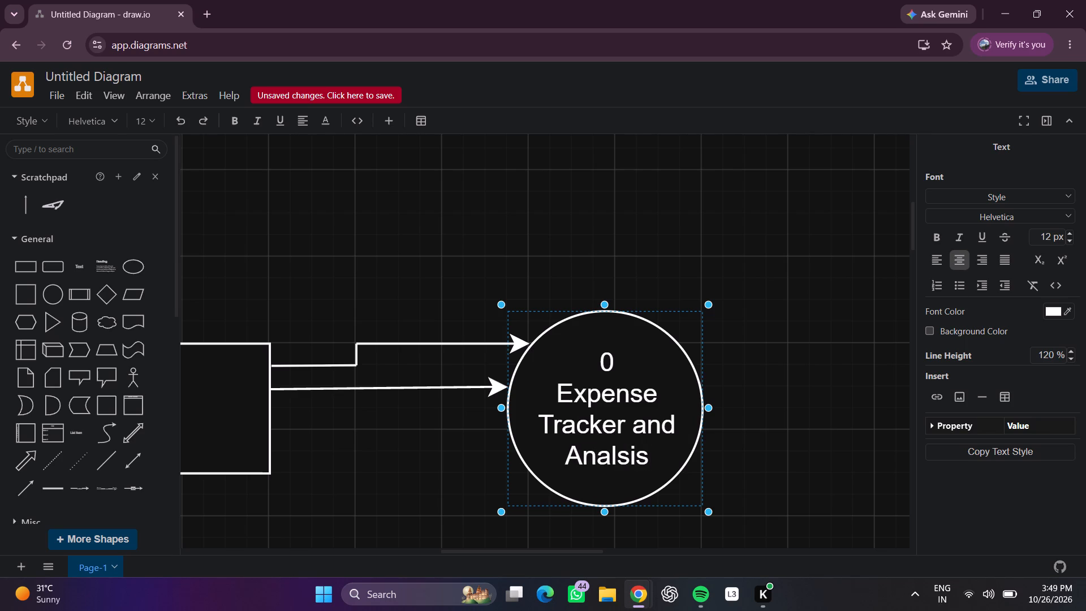
pyautogui.press('space')
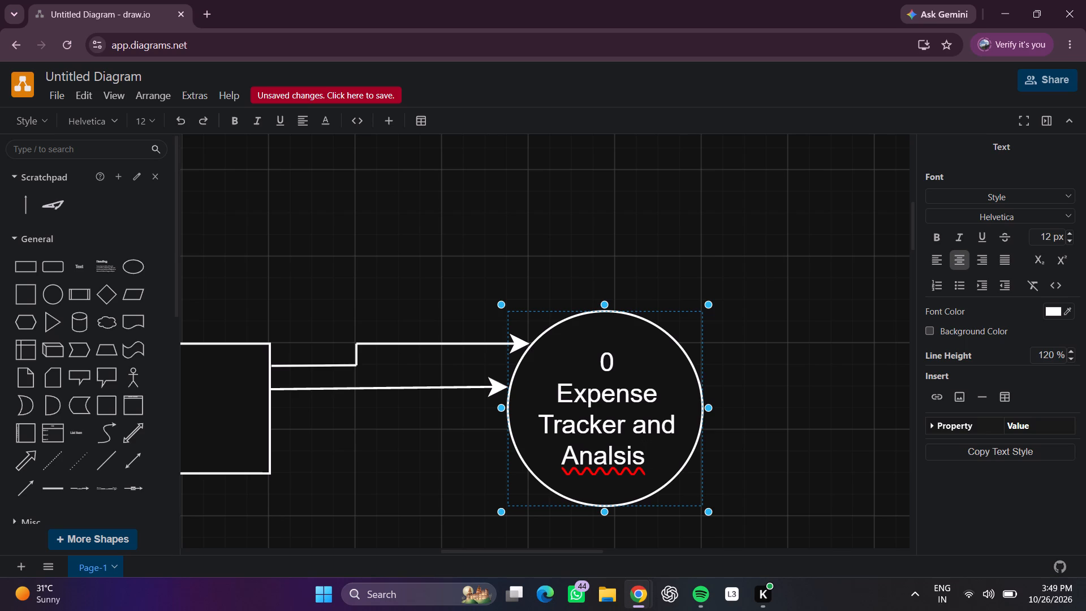
pyautogui.press('BackSpace')
pyautogui.press('BackSpace')
pyautogui.press('BackSpace')
pyautogui.press('BackSpace')
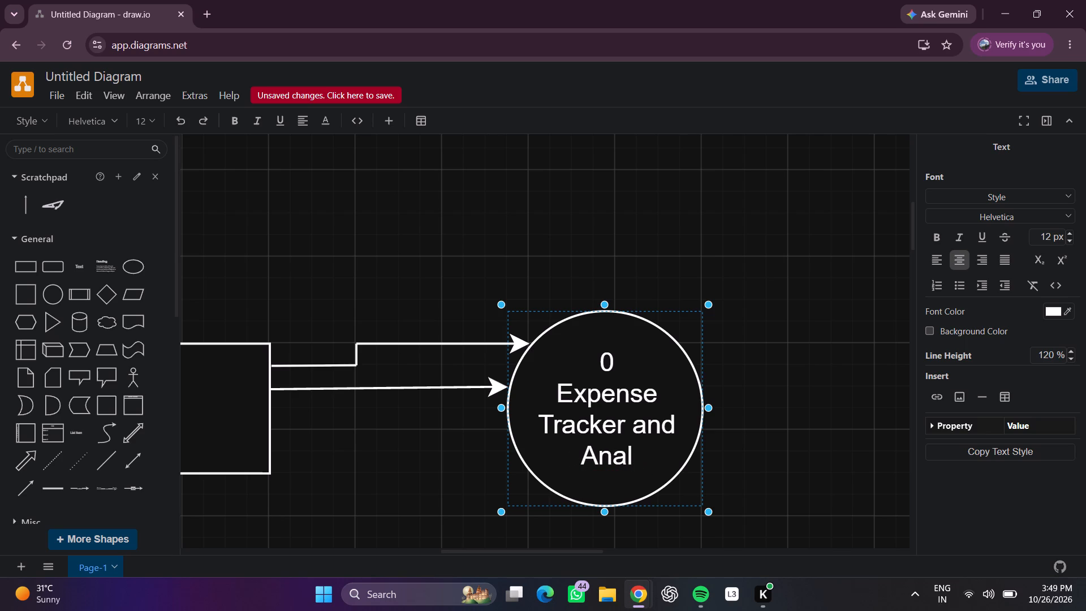
pyautogui.write('ysis')
pyautogui.press('space')
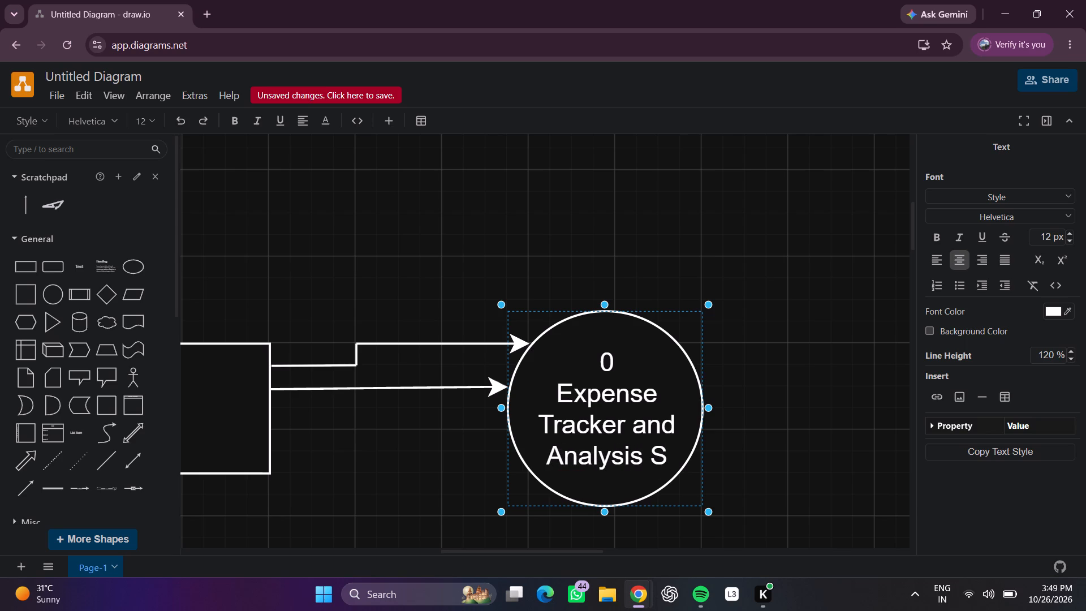
pyautogui.write('ys')
pyautogui.write('tem')
pyautogui.press('space')
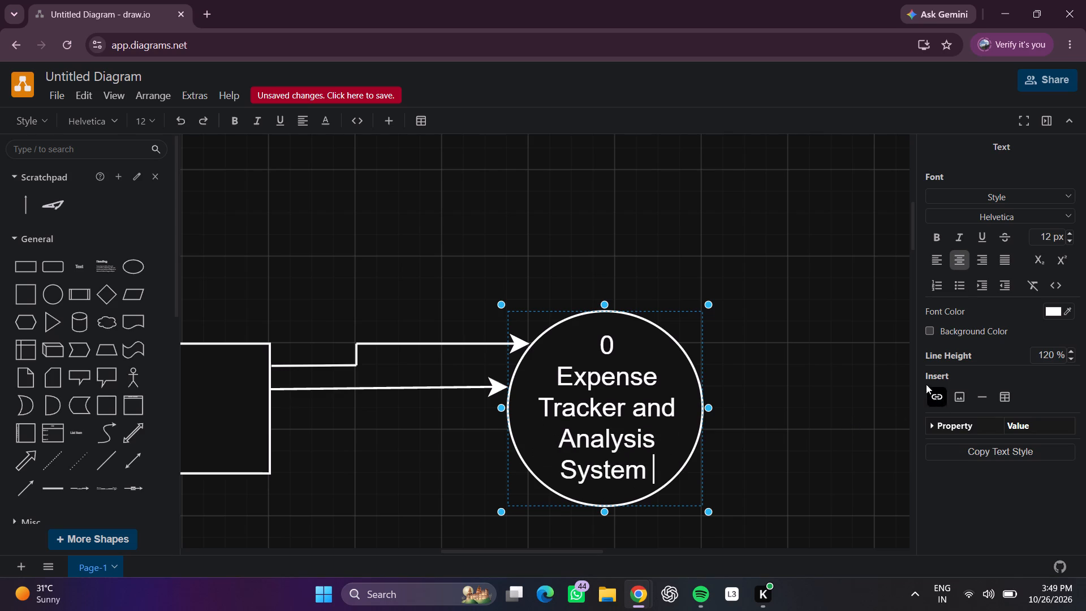
pyautogui.click(796, 387)
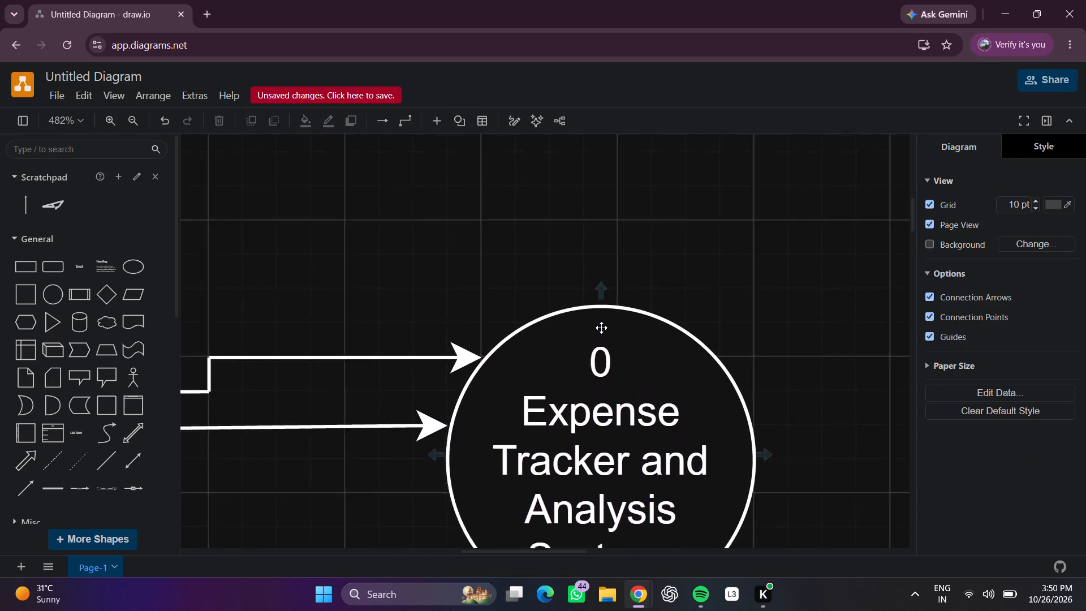
# Increase the labelled circle's height to 100 by extending its top and bottom edges.
pyautogui.click(601, 329)
pyautogui.moveTo(598, 303); pyautogui.dragTo(598, 294)
pyautogui.scroll(-1, 781, 341)
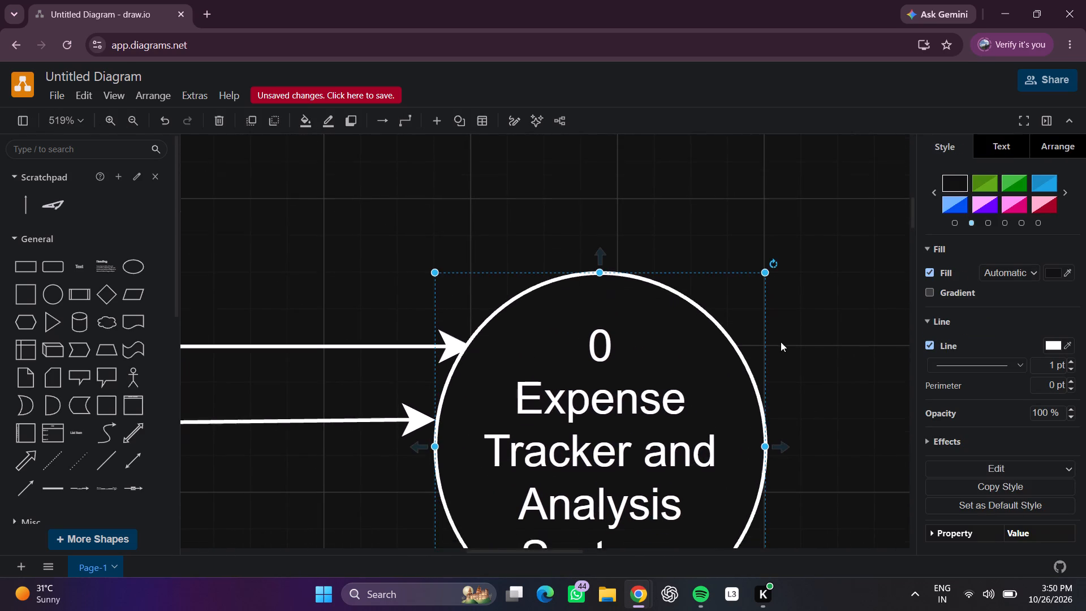
pyautogui.scroll(-2, 781, 342)
pyautogui.moveTo(598, 472); pyautogui.dragTo(598, 479)
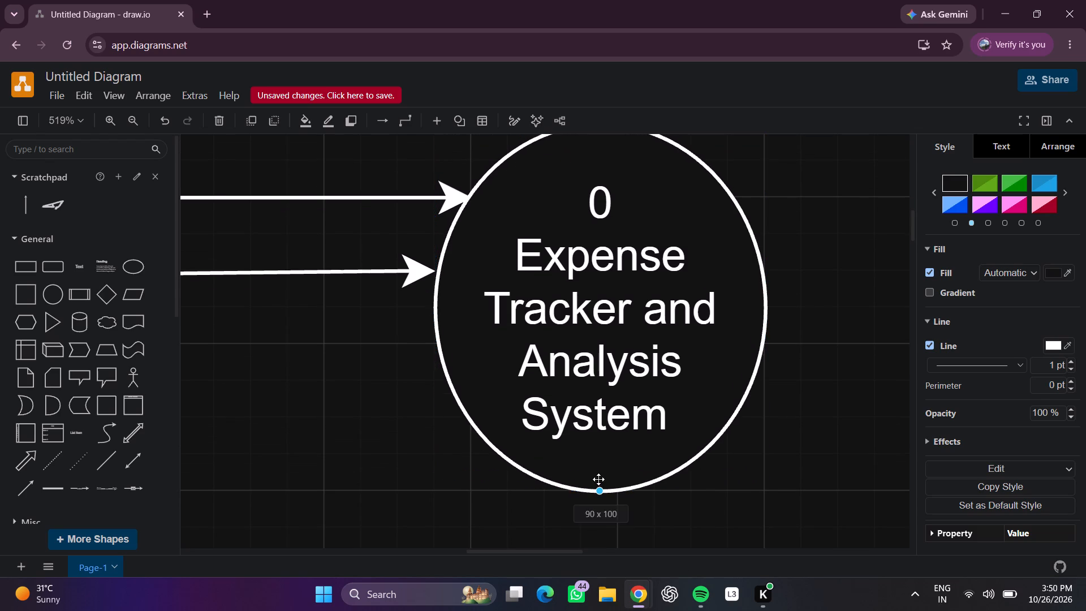
pyautogui.moveTo(598, 479); pyautogui.dragTo(599, 480)
pyautogui.click(834, 469)
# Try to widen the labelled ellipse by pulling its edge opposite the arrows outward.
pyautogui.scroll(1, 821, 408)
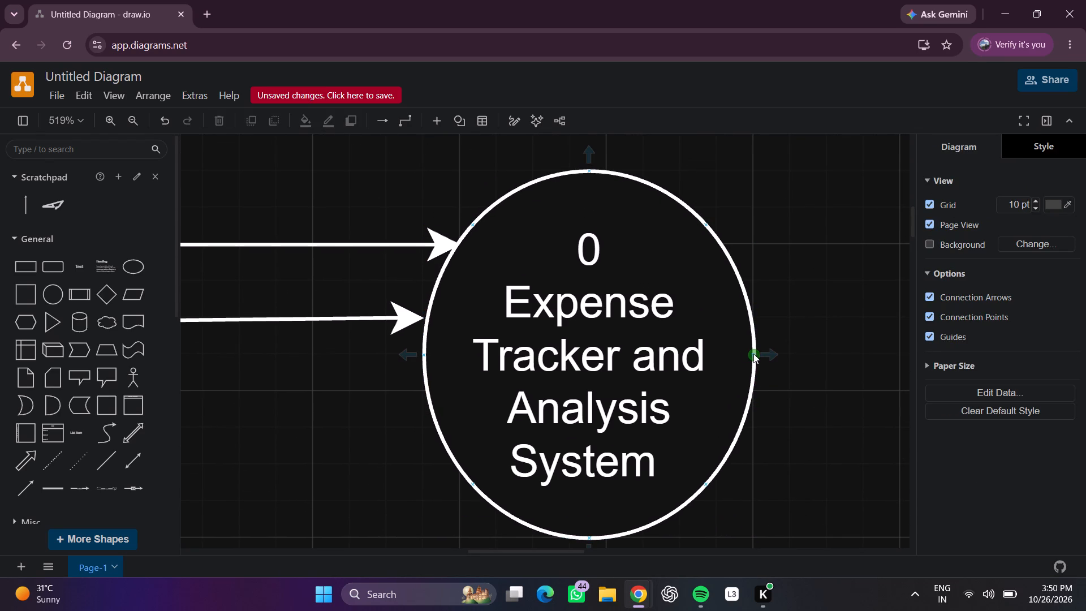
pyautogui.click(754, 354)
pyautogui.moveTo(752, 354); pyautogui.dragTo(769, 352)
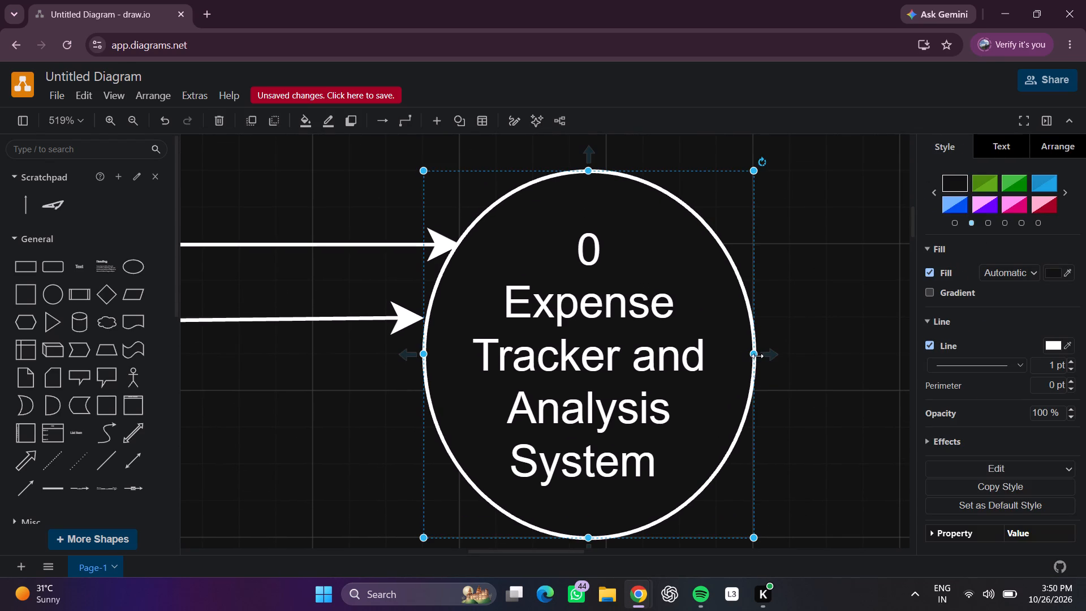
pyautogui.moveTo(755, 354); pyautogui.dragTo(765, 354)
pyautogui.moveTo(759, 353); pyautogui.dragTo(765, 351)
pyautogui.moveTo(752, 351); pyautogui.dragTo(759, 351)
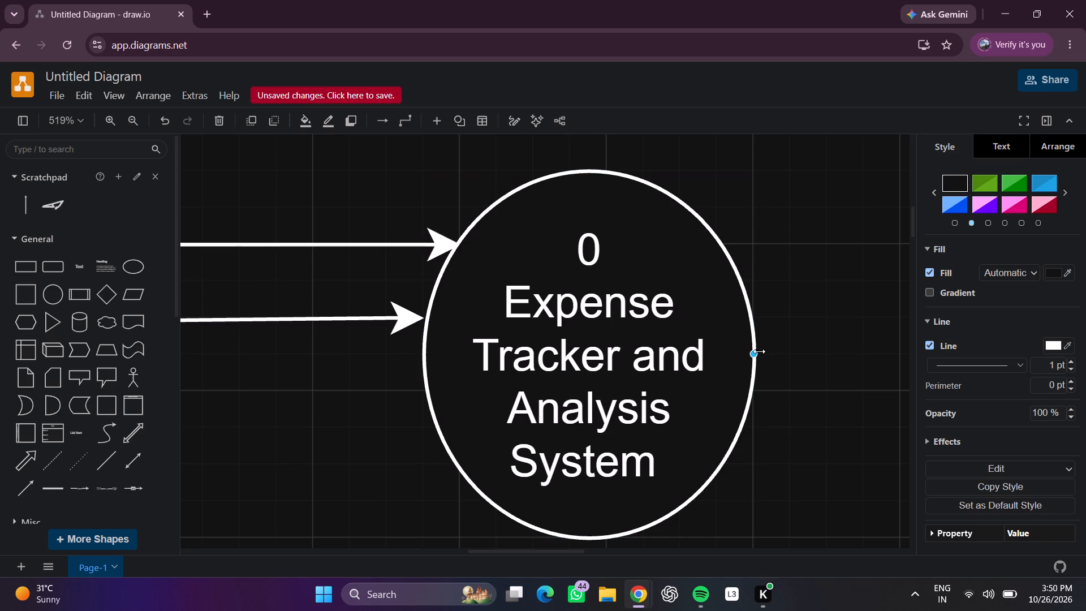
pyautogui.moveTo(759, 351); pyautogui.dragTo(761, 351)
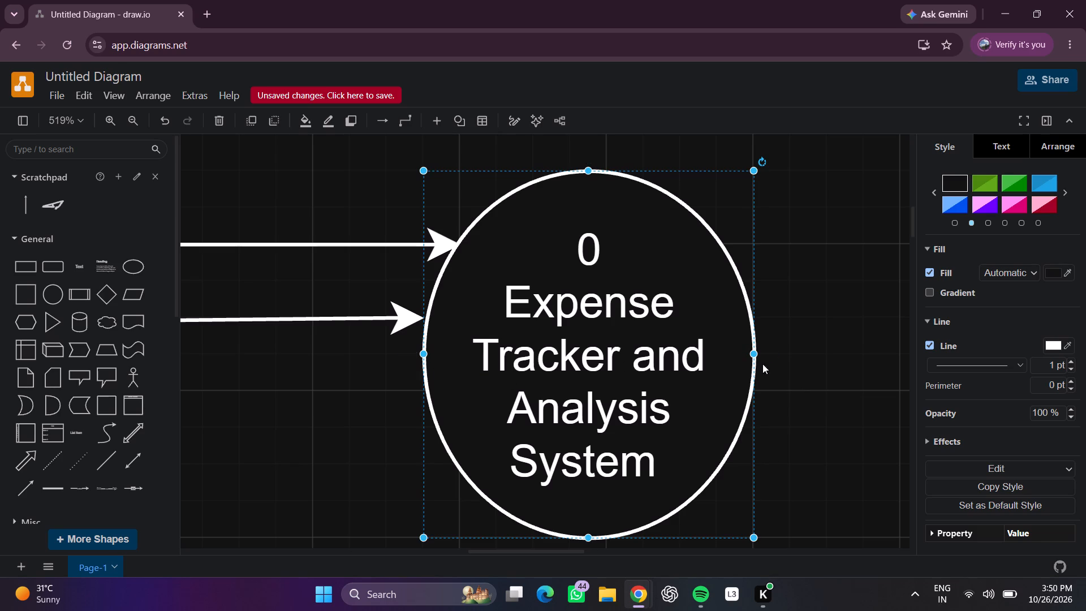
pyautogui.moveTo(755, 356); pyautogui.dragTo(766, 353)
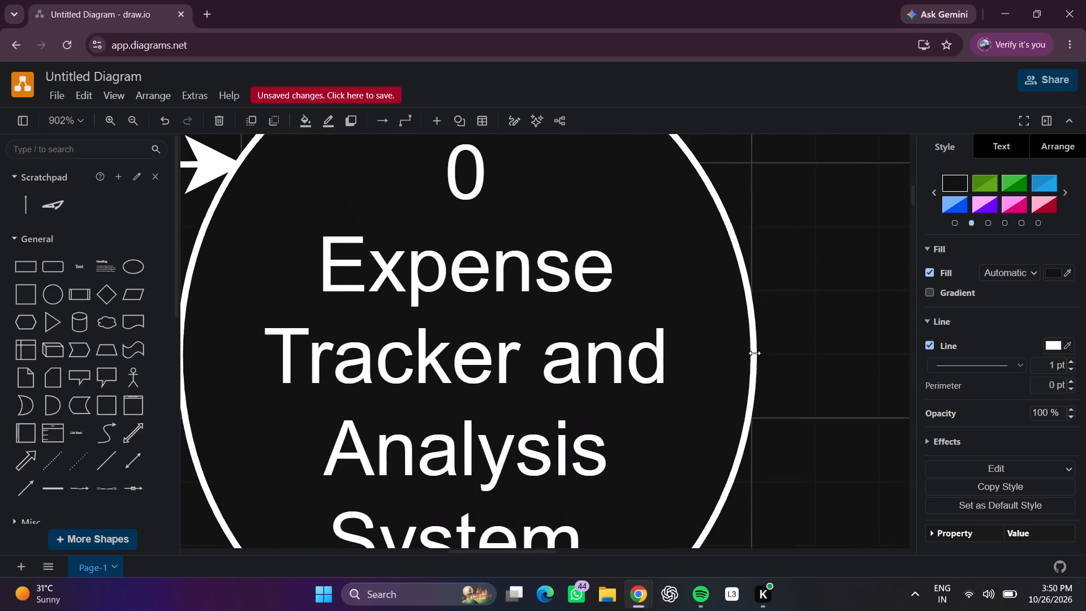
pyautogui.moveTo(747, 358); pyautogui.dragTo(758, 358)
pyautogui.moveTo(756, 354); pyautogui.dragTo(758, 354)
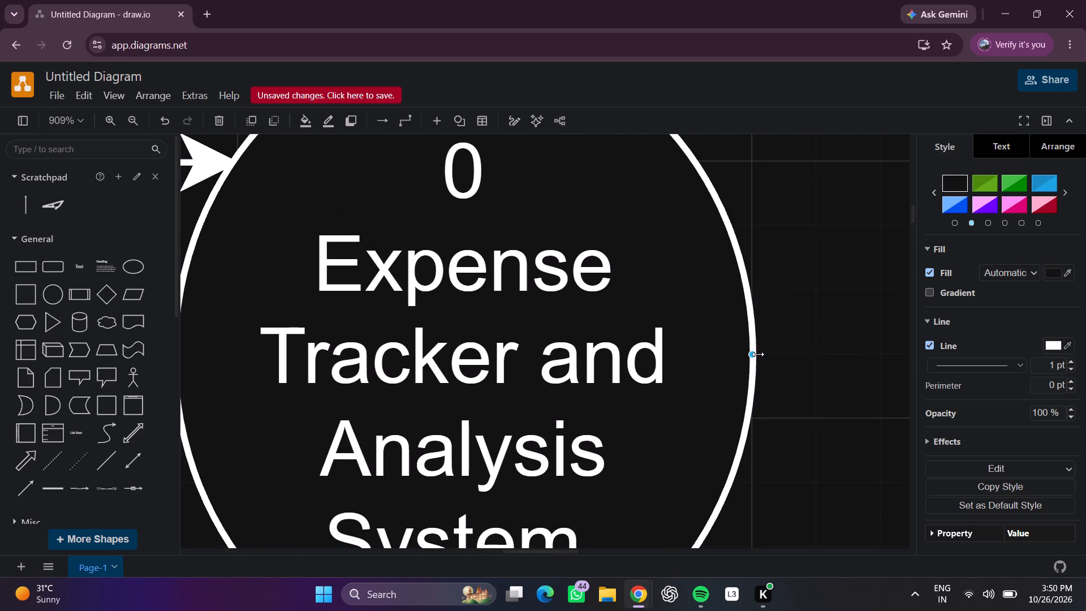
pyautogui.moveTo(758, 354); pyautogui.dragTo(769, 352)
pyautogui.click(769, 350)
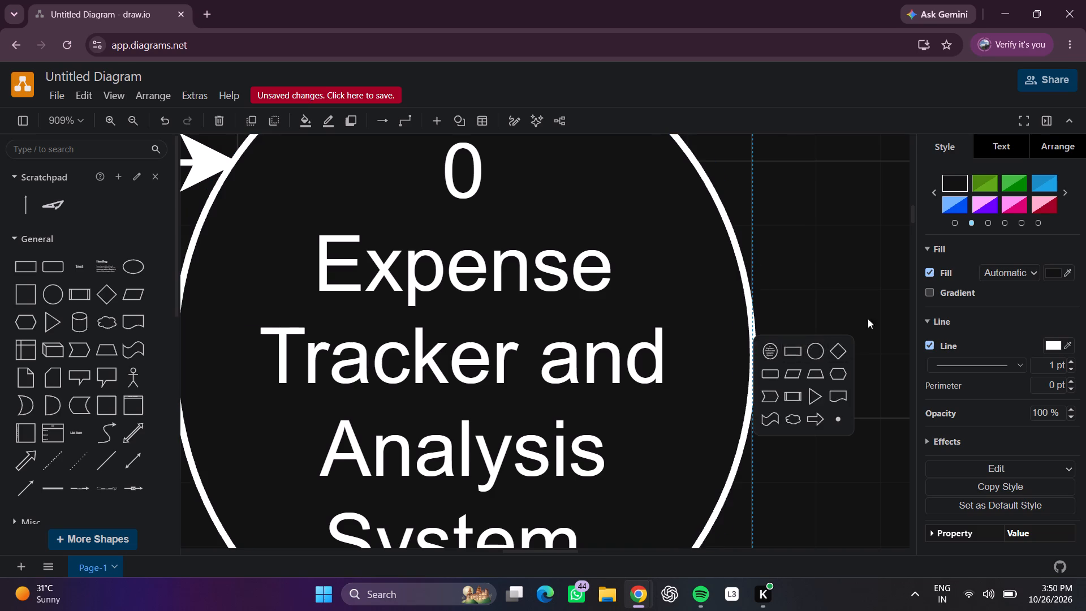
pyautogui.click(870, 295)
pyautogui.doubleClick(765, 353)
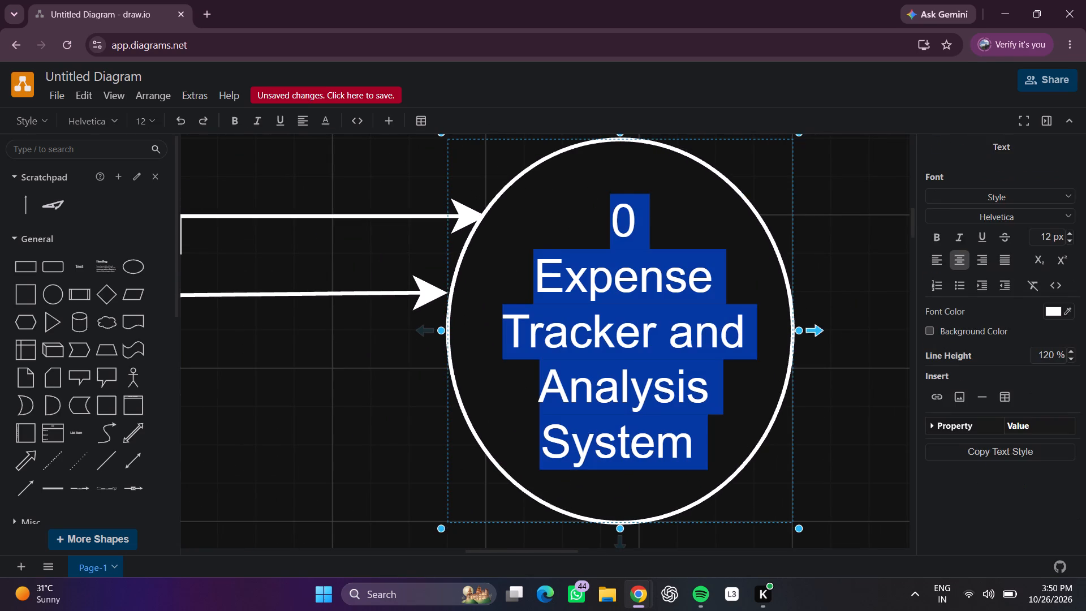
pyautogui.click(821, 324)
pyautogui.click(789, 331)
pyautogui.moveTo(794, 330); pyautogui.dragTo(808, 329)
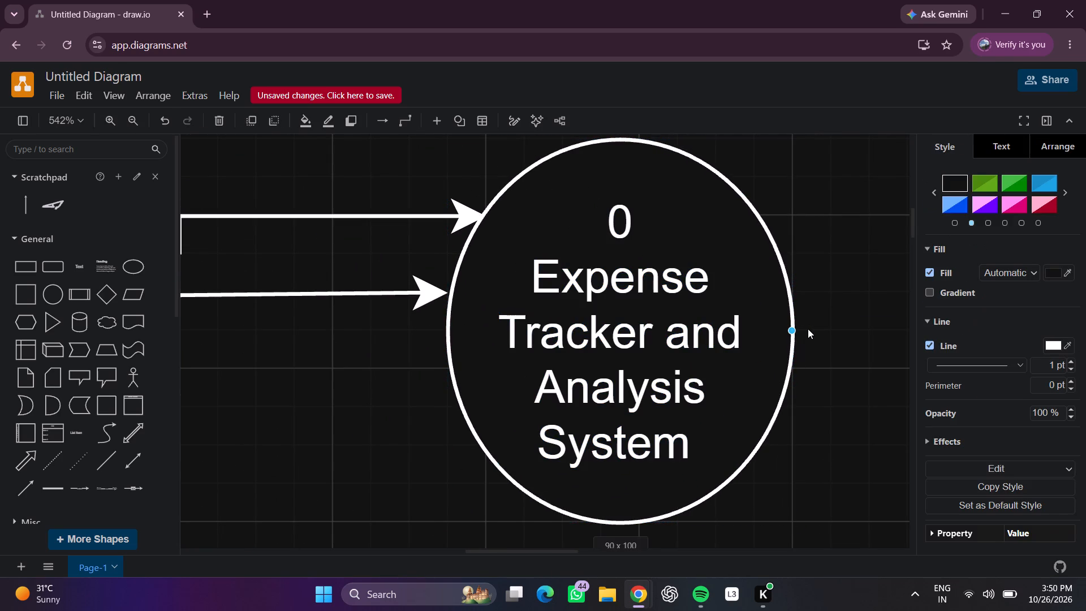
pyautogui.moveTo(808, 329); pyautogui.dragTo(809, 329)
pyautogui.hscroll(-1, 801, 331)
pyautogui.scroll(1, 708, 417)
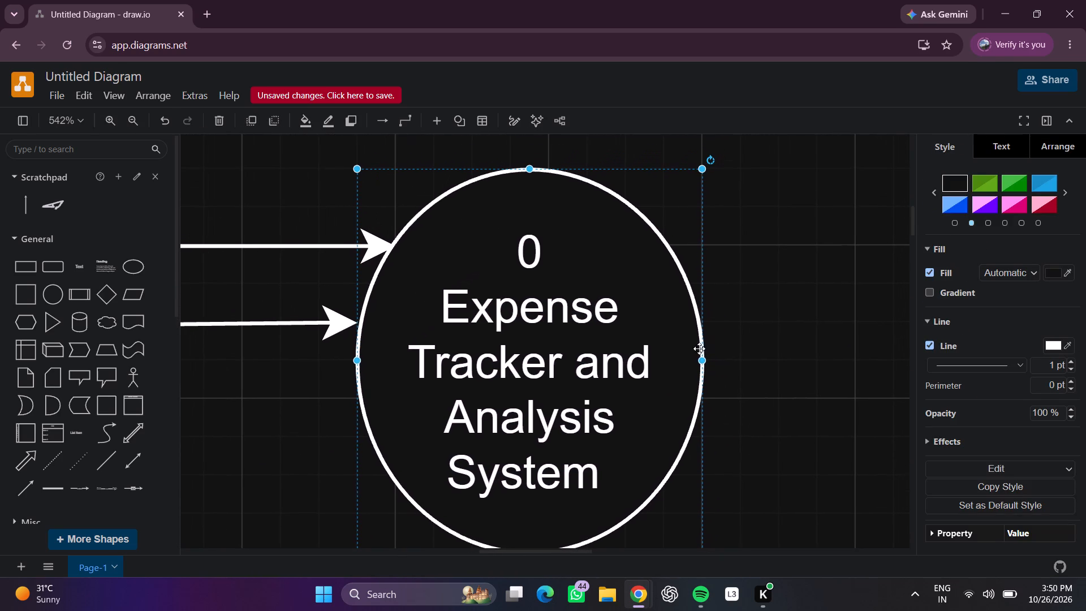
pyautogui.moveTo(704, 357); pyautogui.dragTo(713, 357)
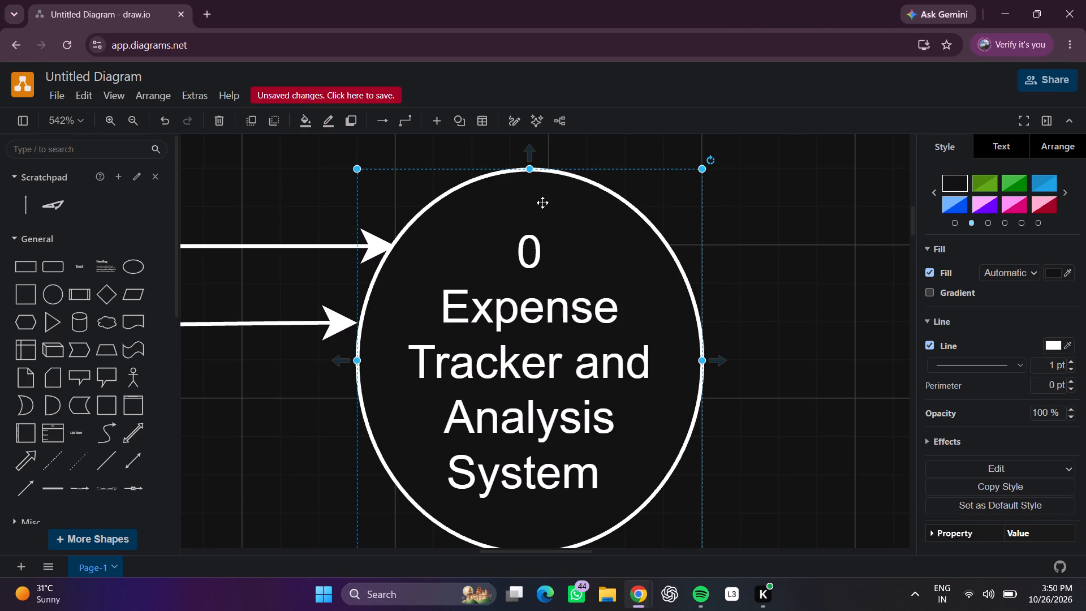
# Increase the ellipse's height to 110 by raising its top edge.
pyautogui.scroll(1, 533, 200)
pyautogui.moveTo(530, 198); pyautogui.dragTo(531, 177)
# Widen the ellipse to about 100 by extending its edge on the side away from the arrows.
pyautogui.scroll(-1, 613, 266)
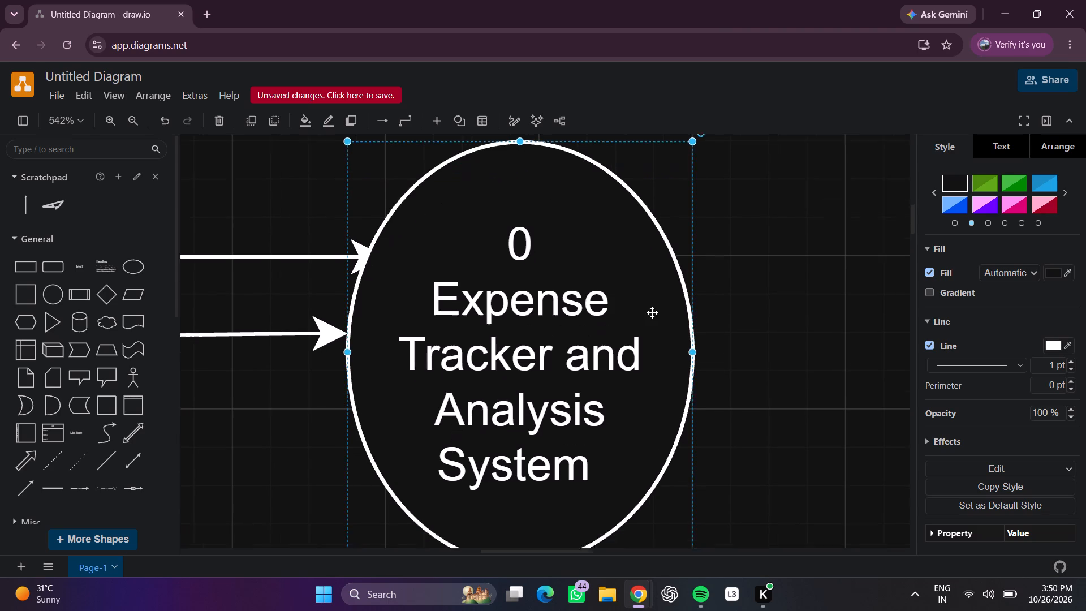
pyautogui.scroll(-1, 652, 312)
pyautogui.moveTo(671, 309); pyautogui.dragTo(691, 309)
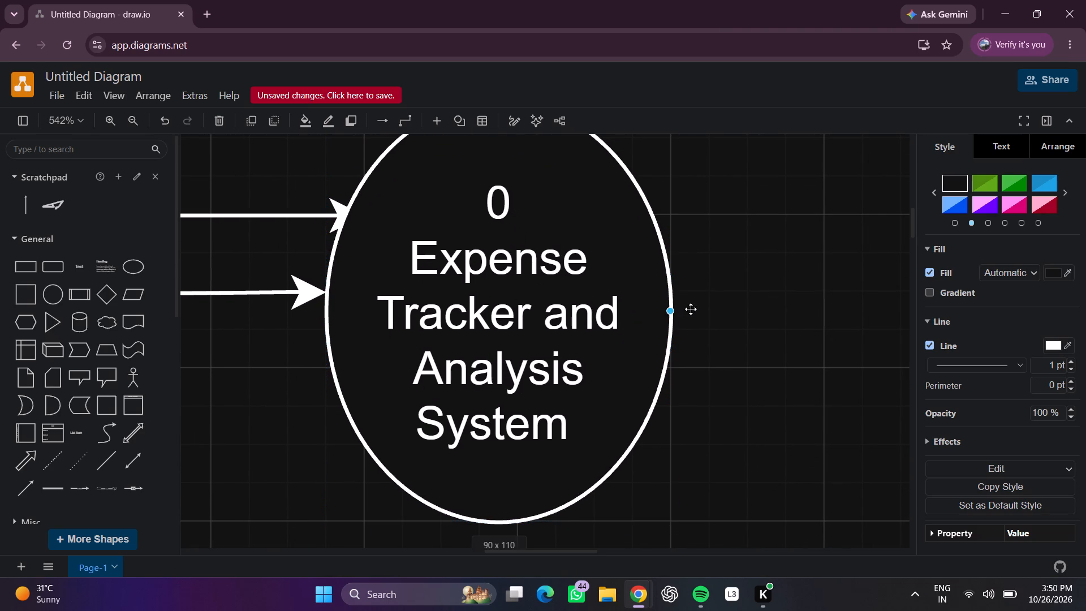
pyautogui.moveTo(691, 309); pyautogui.dragTo(696, 309)
# Lower the ellipse's top edge by about 10 so that its height matches its width as a circle.
pyautogui.scroll(3, 766, 268)
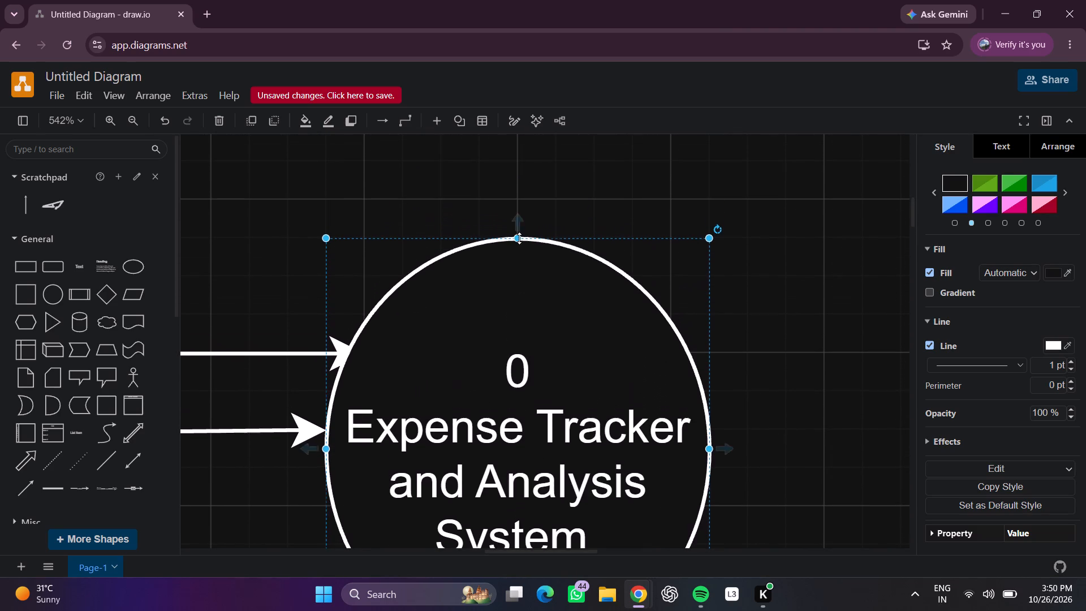
pyautogui.click(519, 238)
pyautogui.moveTo(519, 239); pyautogui.dragTo(520, 261)
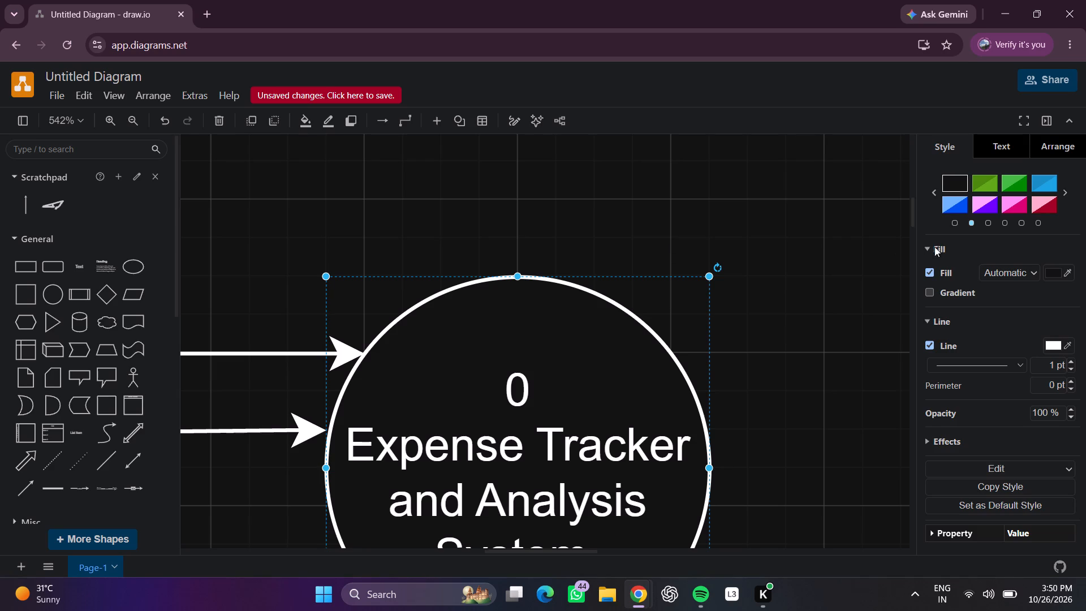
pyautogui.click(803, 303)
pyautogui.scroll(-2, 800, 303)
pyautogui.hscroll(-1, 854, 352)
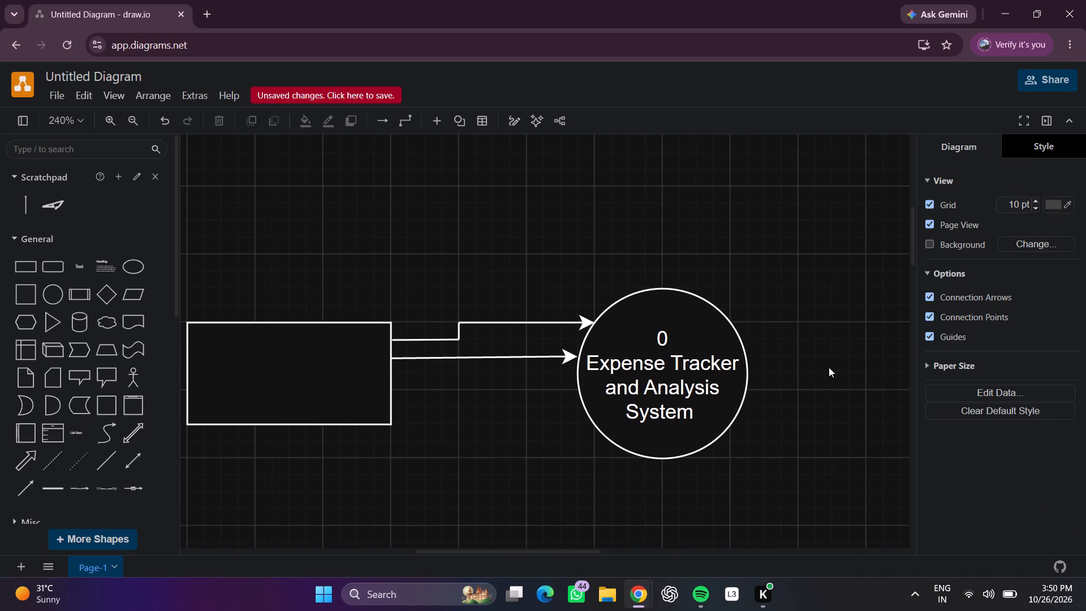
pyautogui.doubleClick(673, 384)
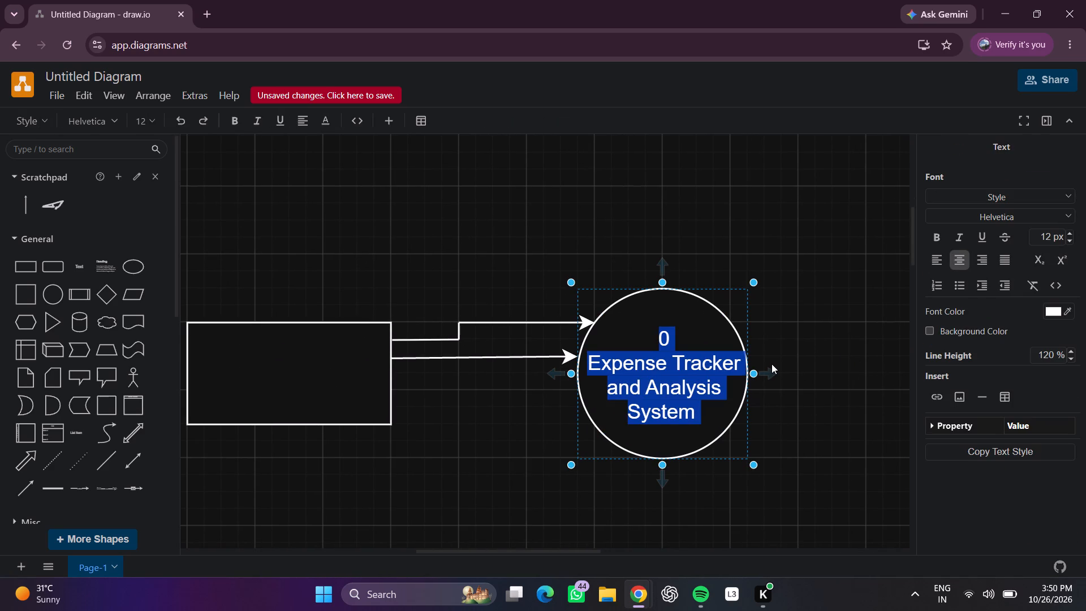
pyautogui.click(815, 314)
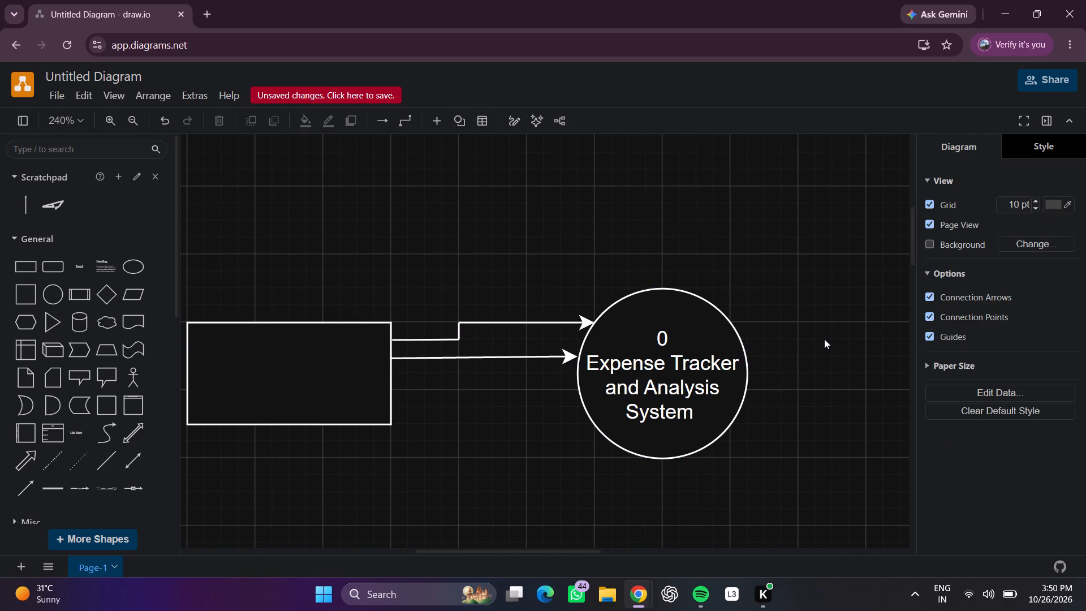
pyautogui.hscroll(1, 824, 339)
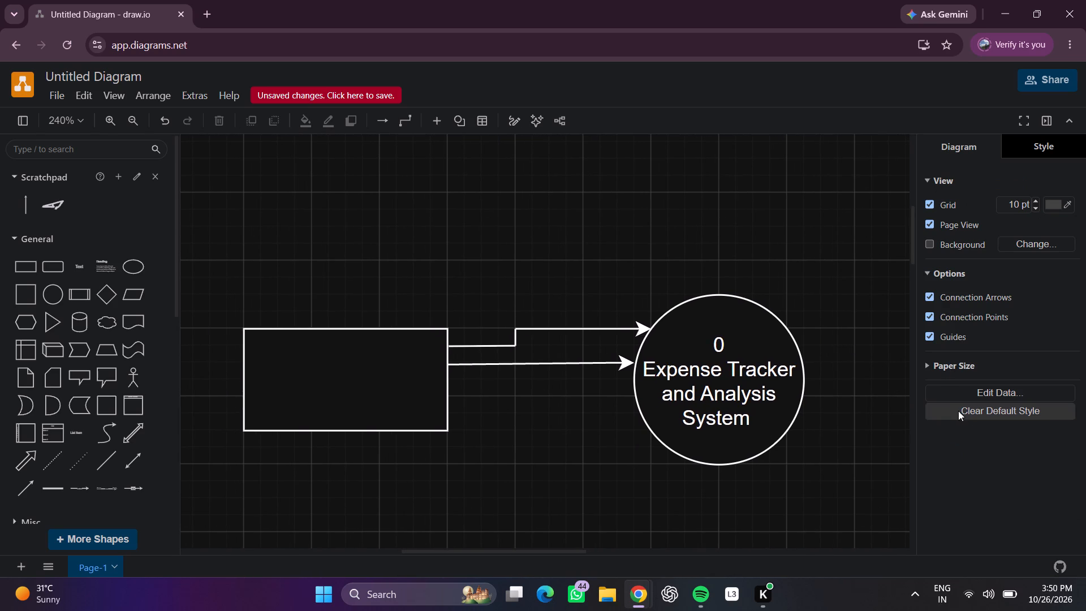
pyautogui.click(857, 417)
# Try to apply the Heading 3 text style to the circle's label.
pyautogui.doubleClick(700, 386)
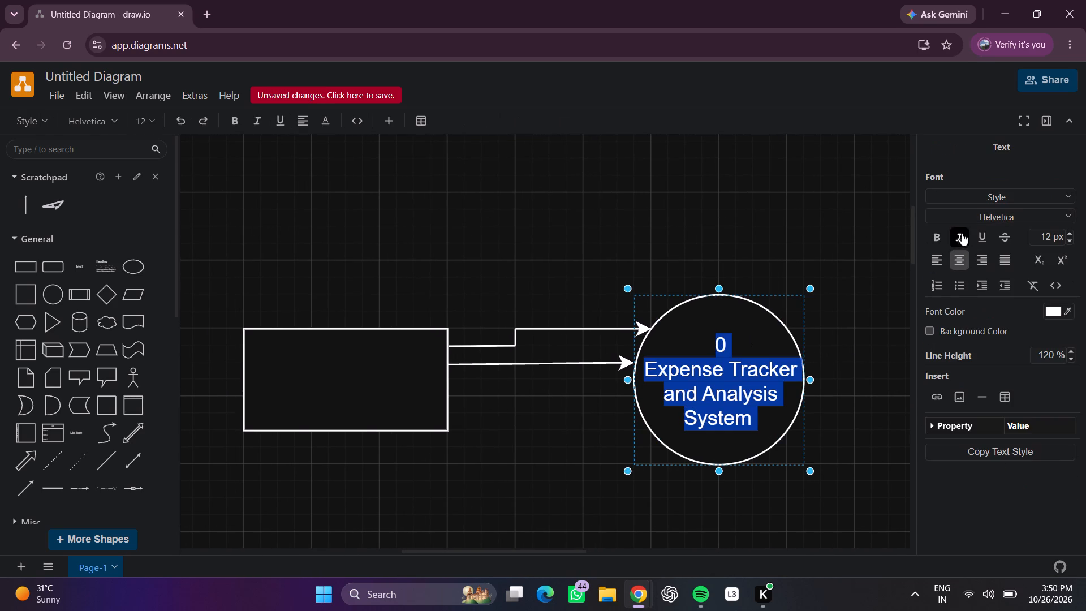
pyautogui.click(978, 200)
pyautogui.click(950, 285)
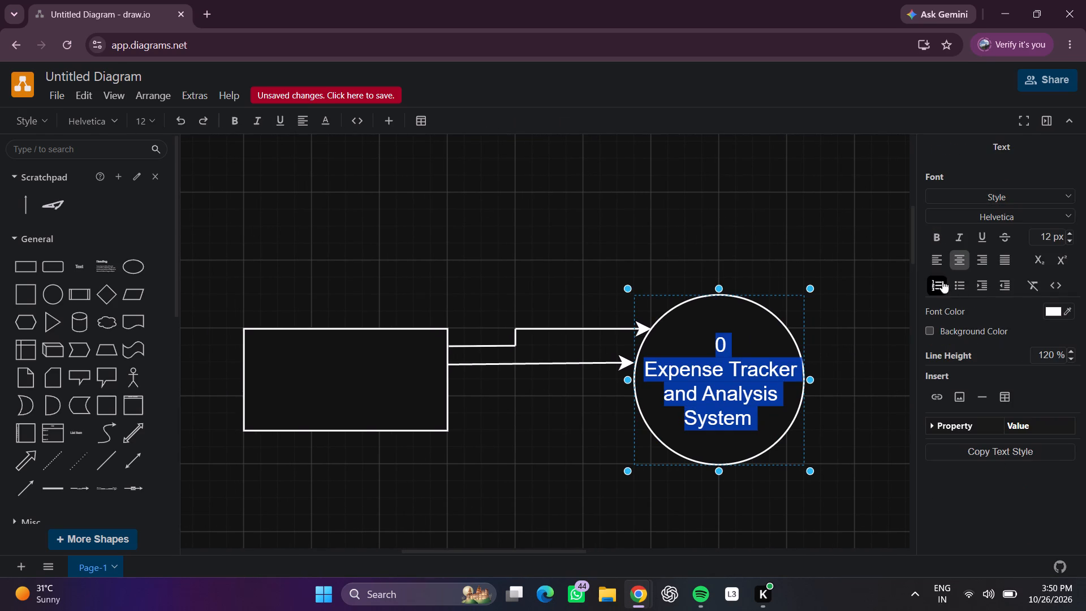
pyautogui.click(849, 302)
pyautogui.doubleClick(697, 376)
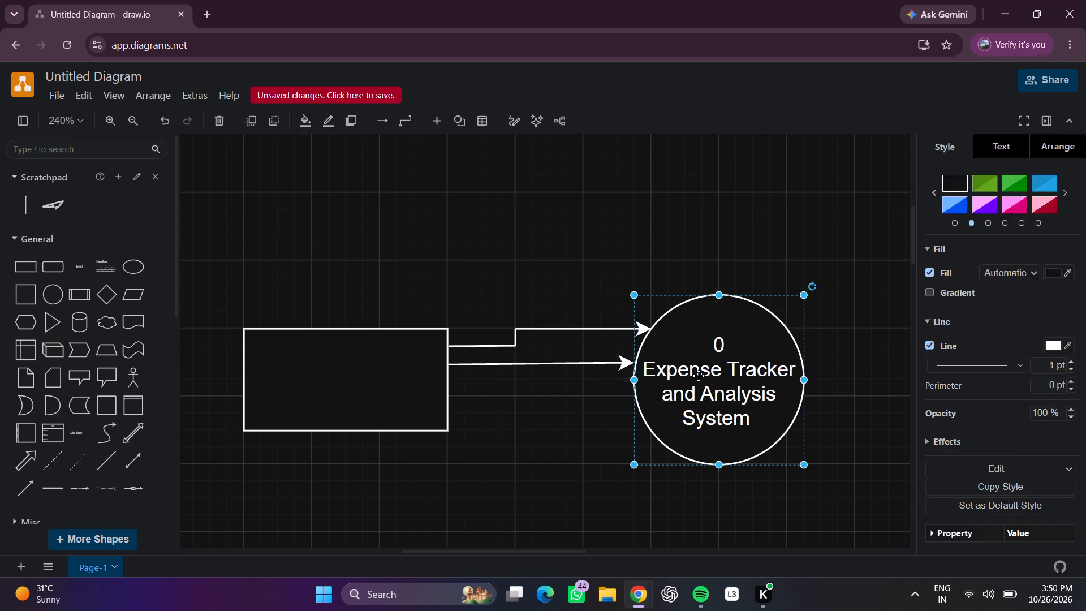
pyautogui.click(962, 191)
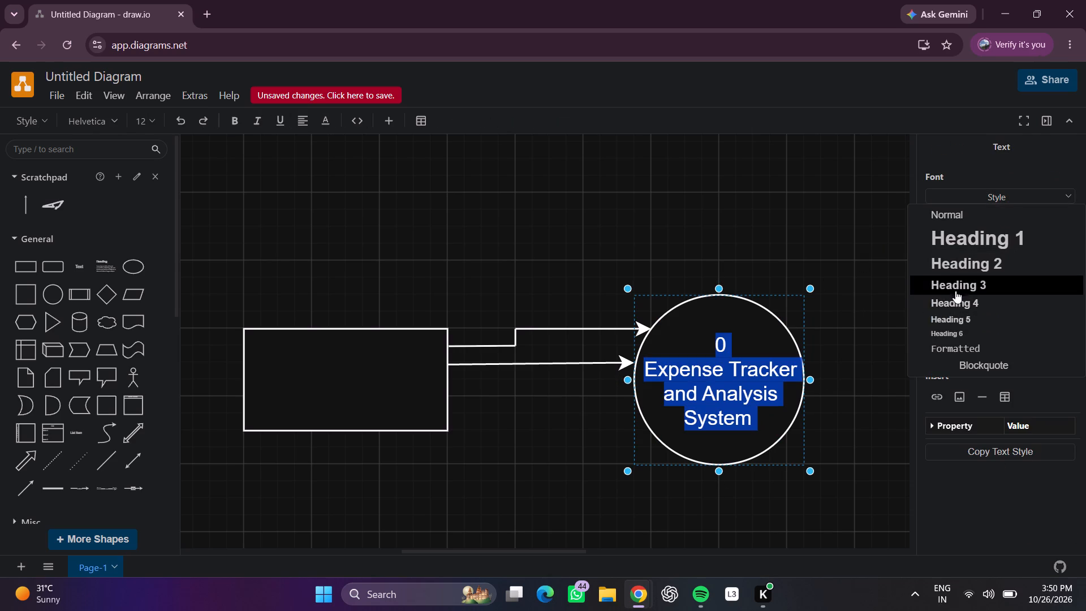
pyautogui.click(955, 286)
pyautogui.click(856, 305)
# Add a third arrow below the existing two, running from near the circle back towards the rectangle.
pyautogui.scroll(-1, 839, 332)
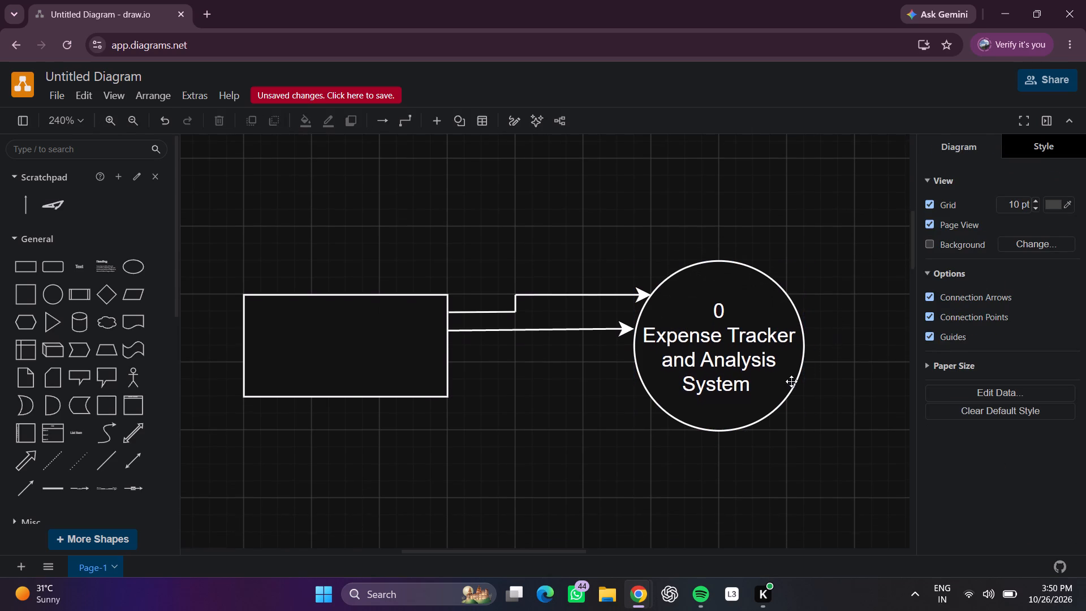
pyautogui.scroll(-1, 791, 381)
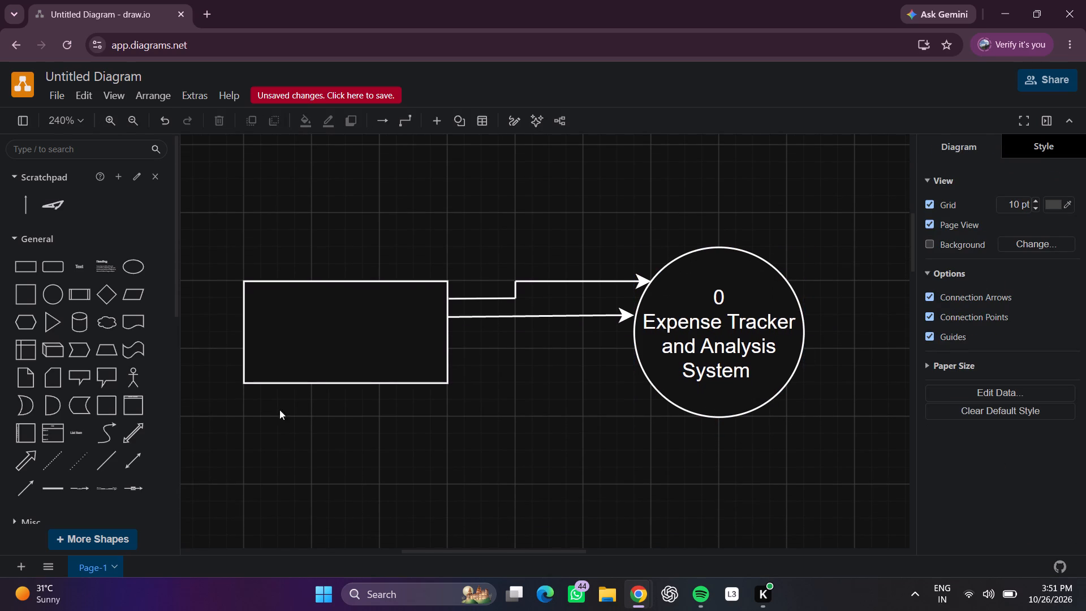
pyautogui.click(31, 489)
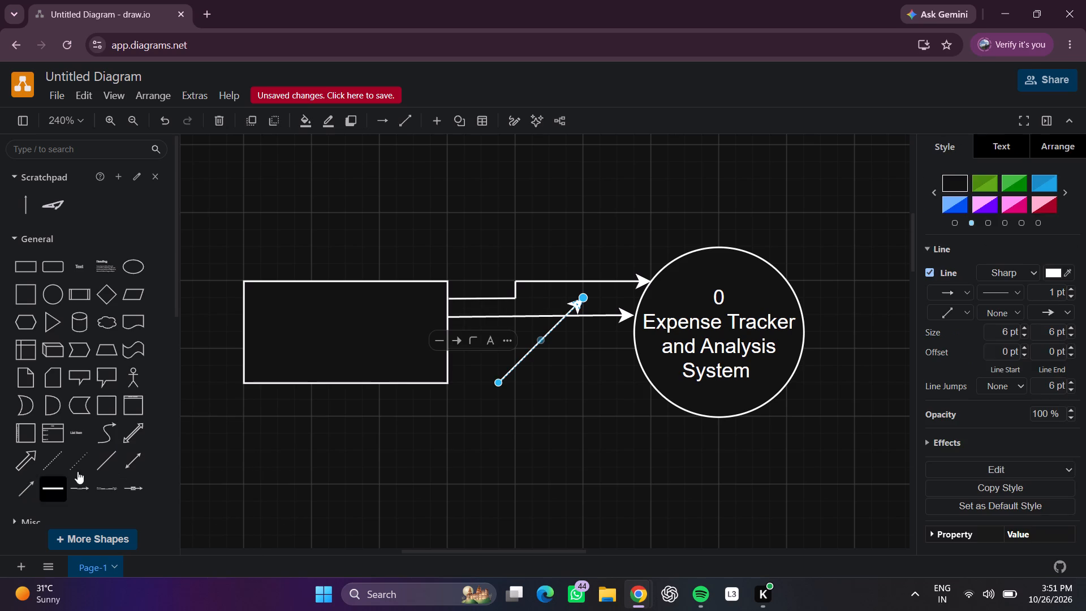
pyautogui.moveTo(499, 378); pyautogui.dragTo(581, 354)
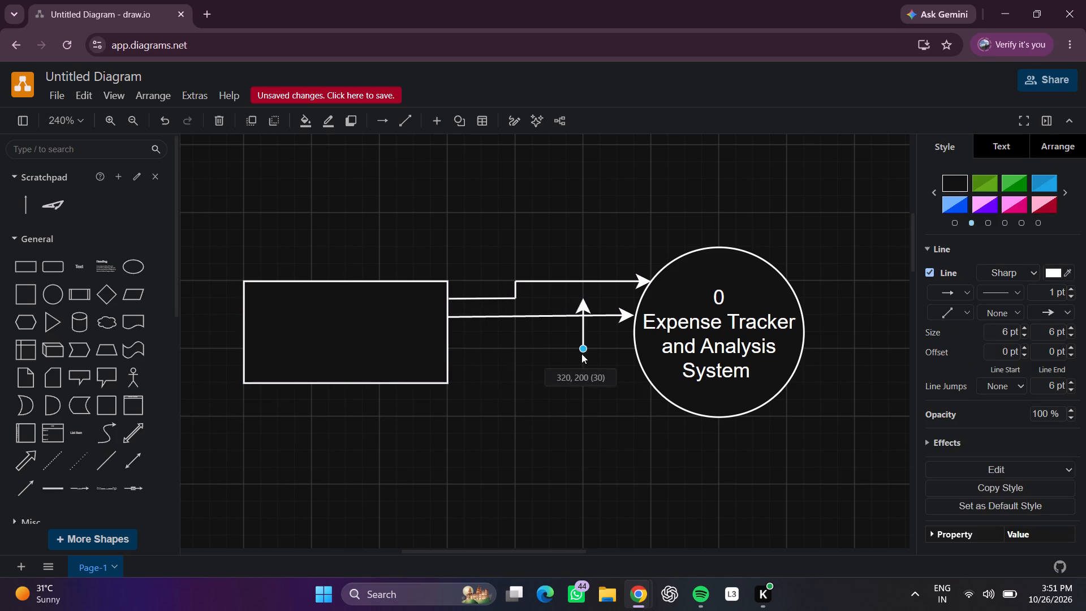
pyautogui.moveTo(581, 354); pyautogui.dragTo(623, 371)
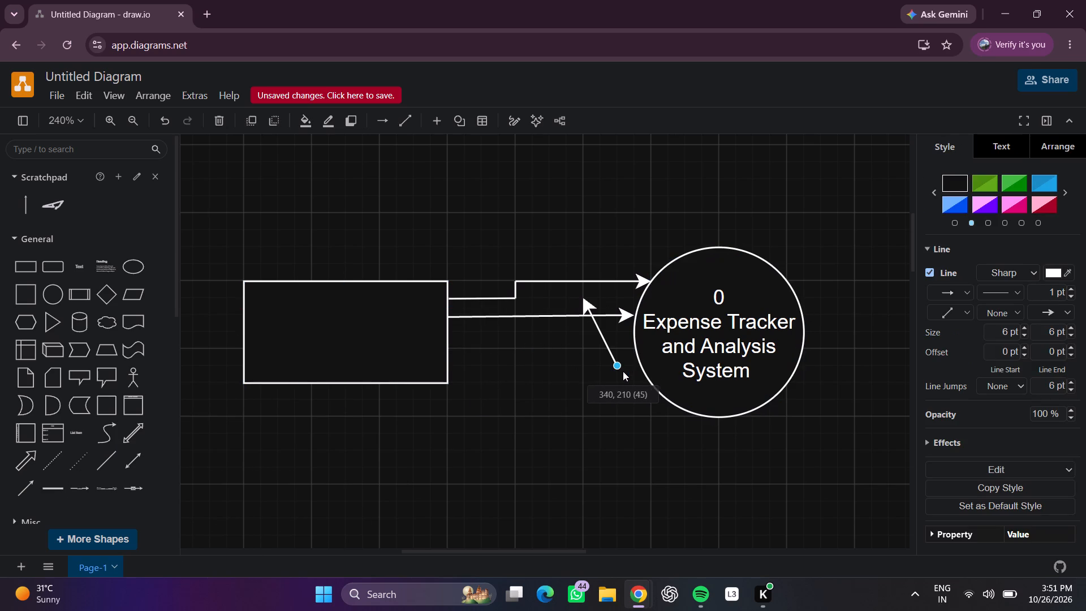
pyautogui.moveTo(623, 371); pyautogui.dragTo(625, 362)
pyautogui.moveTo(584, 298); pyautogui.dragTo(499, 347)
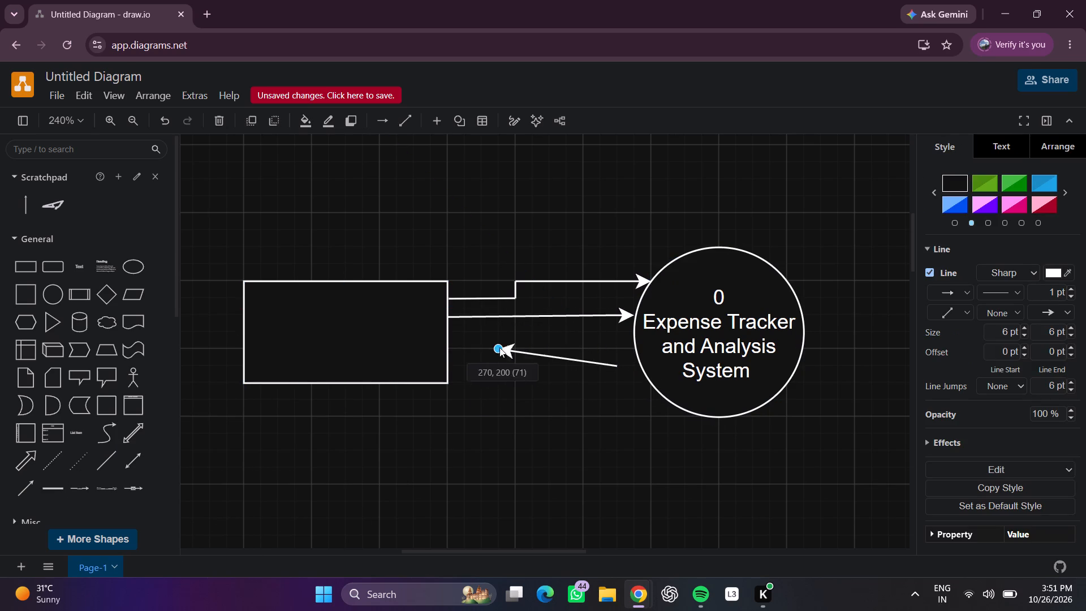
pyautogui.moveTo(499, 347); pyautogui.dragTo(453, 363)
pyautogui.click(501, 397)
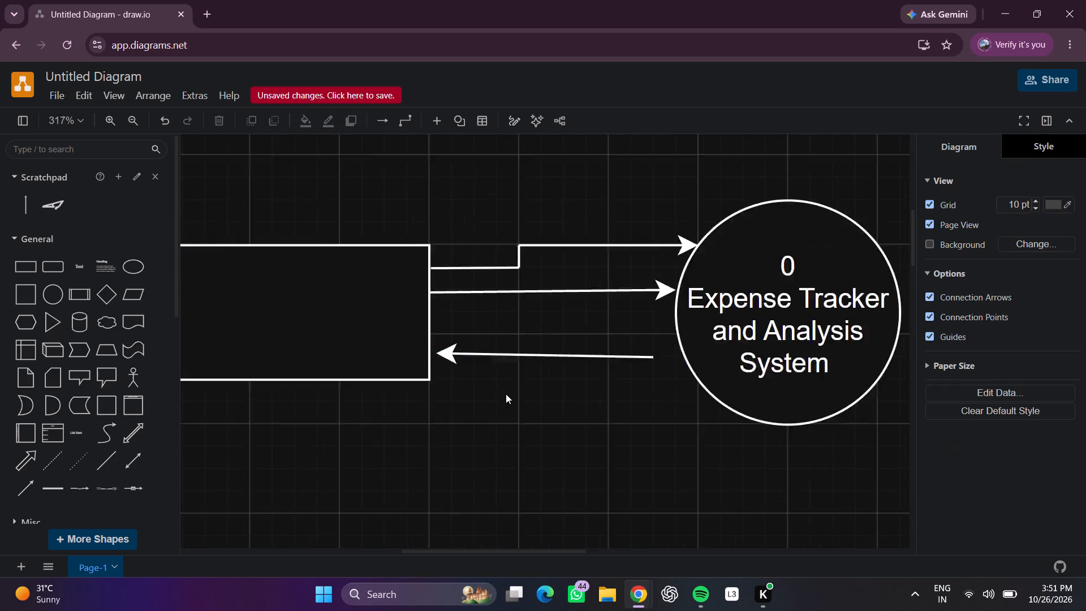
# Bring the third arrow's head closer to the rectangle's edge facing the circle.
pyautogui.click(399, 330)
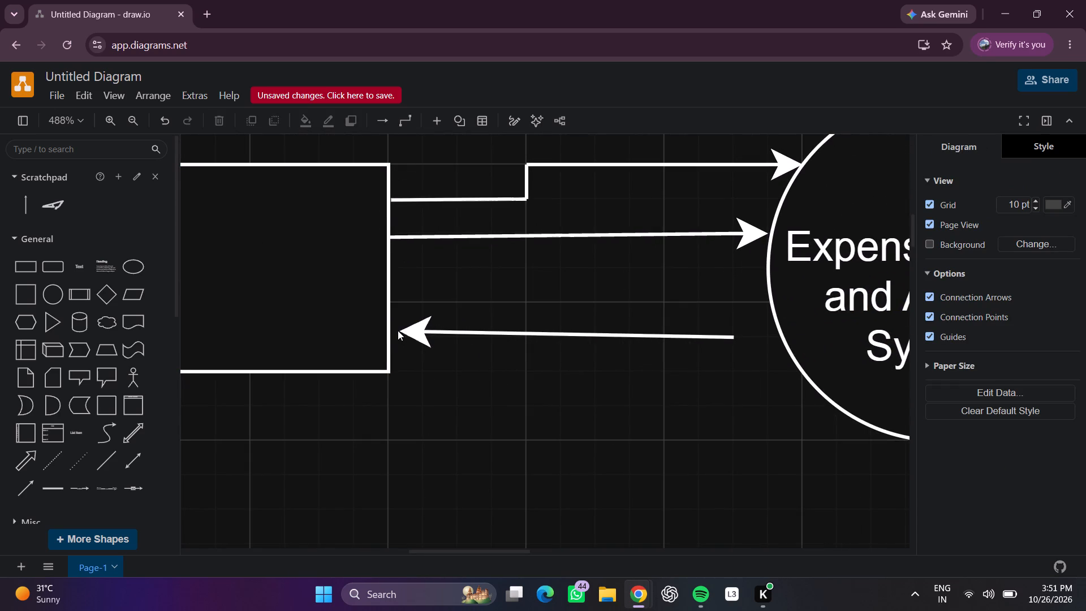
pyautogui.click(400, 330)
pyautogui.click(402, 329)
pyautogui.moveTo(403, 329); pyautogui.dragTo(399, 330)
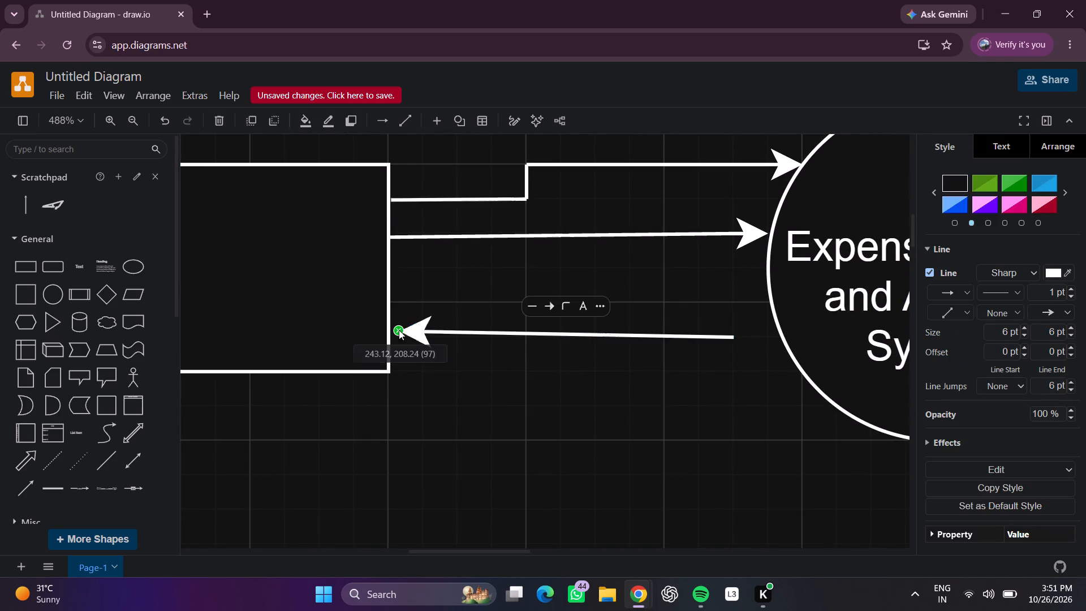
pyautogui.moveTo(399, 330); pyautogui.dragTo(394, 333)
pyautogui.click(472, 372)
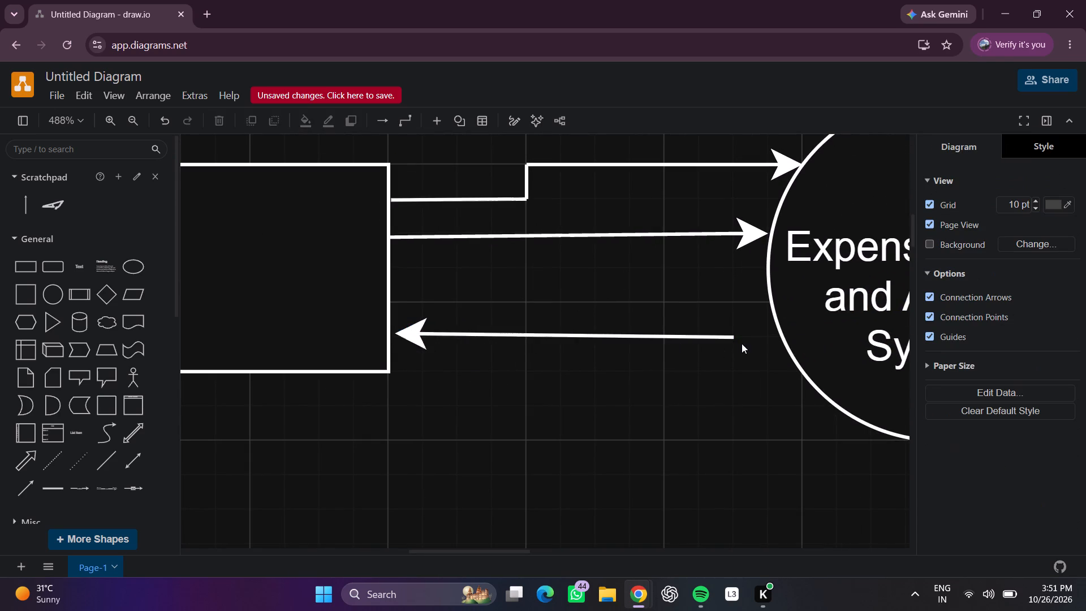
# Attach the third arrow's tail to the circle's edge, slightly below the second arrow's head.
pyautogui.moveTo(732, 337); pyautogui.dragTo(766, 341)
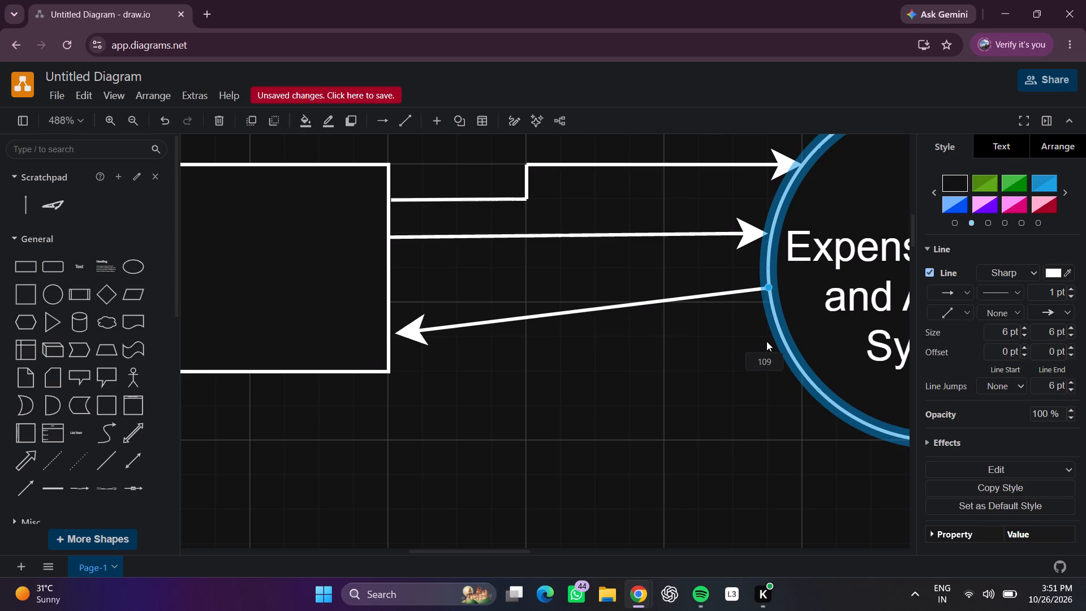
pyautogui.moveTo(766, 341); pyautogui.dragTo(764, 365)
pyautogui.click(738, 353)
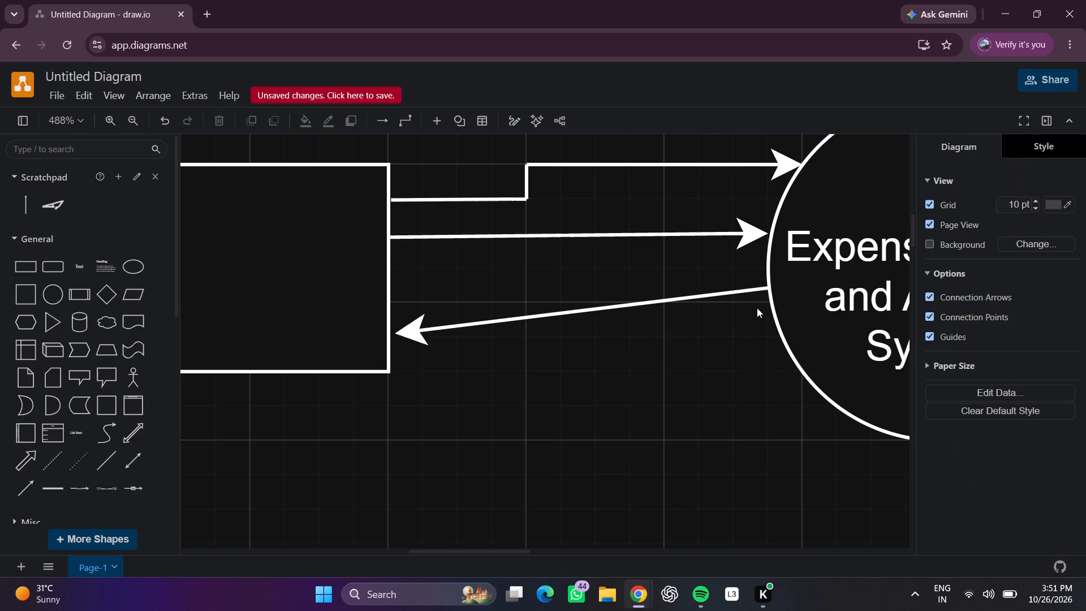
pyautogui.moveTo(766, 287); pyautogui.dragTo(767, 299)
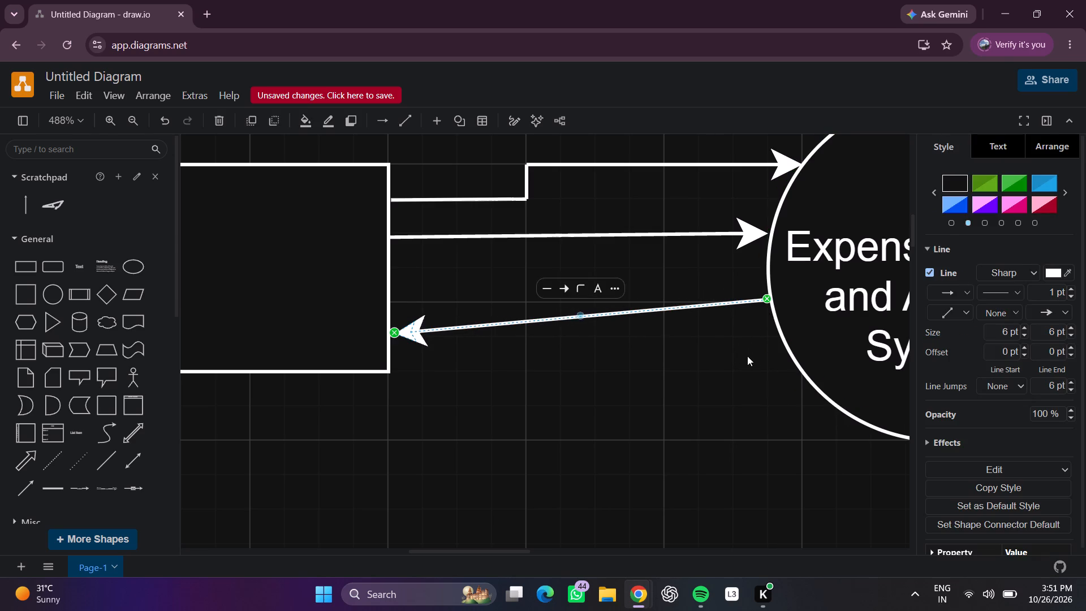
pyautogui.click(747, 356)
# Raise the third arrow's head to about 67% down the rectangle's edge so that the arrow runs nearly level.
pyautogui.moveTo(398, 334); pyautogui.dragTo(398, 332)
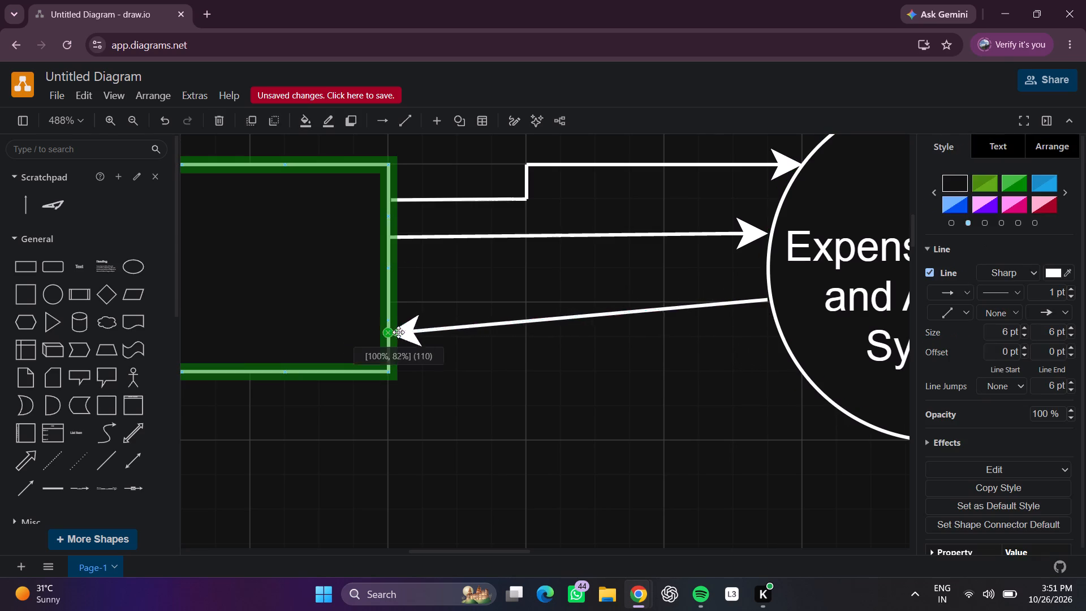
pyautogui.moveTo(398, 332); pyautogui.dragTo(393, 303)
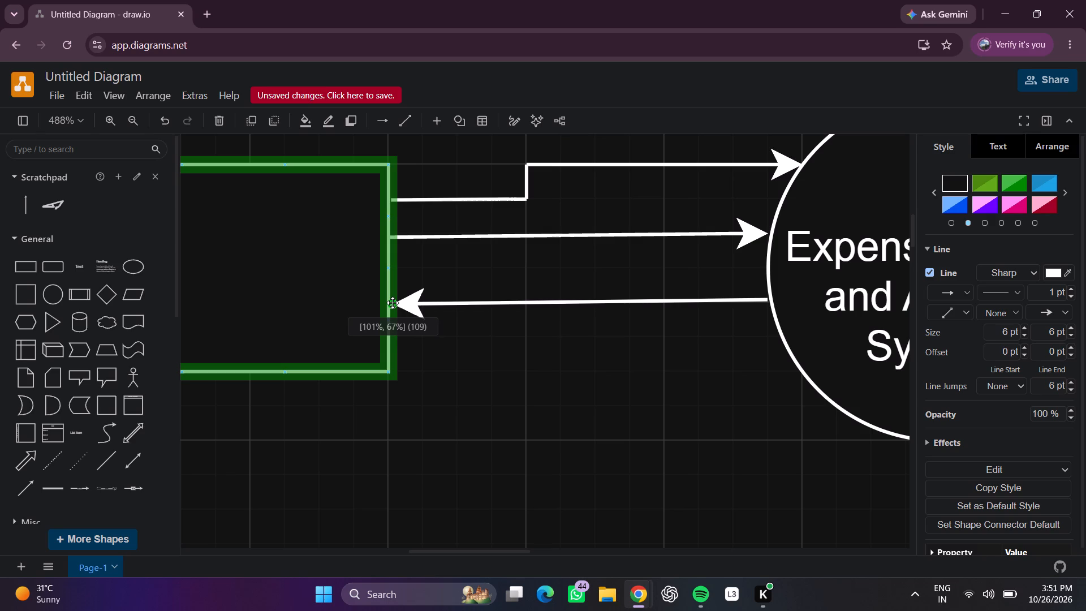
pyautogui.moveTo(393, 303); pyautogui.dragTo(393, 302)
pyautogui.click(578, 376)
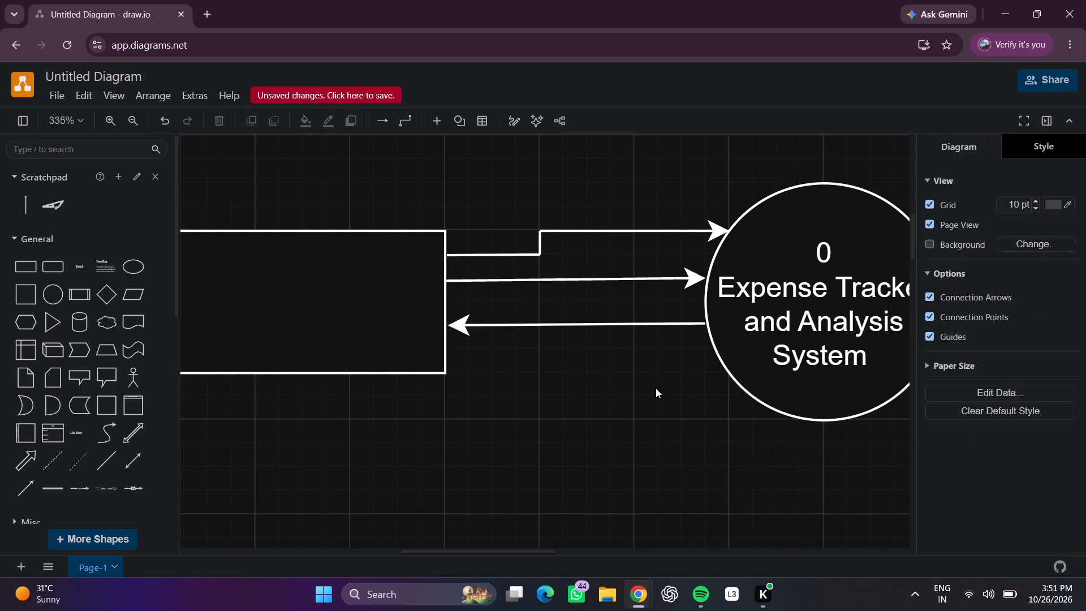
# Add a fourth arrow from the circle's lower edge pointing back to just below the rectangle's corner nearest the circle.
pyautogui.click(16, 491)
pyautogui.moveTo(490, 392); pyautogui.dragTo(529, 406)
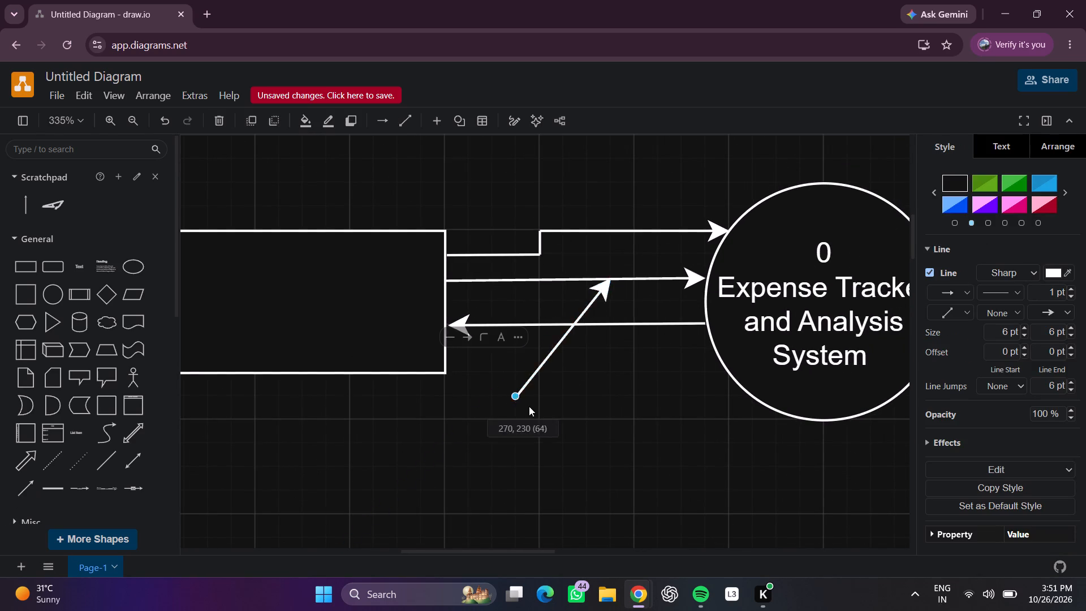
pyautogui.moveTo(529, 406); pyautogui.dragTo(699, 448)
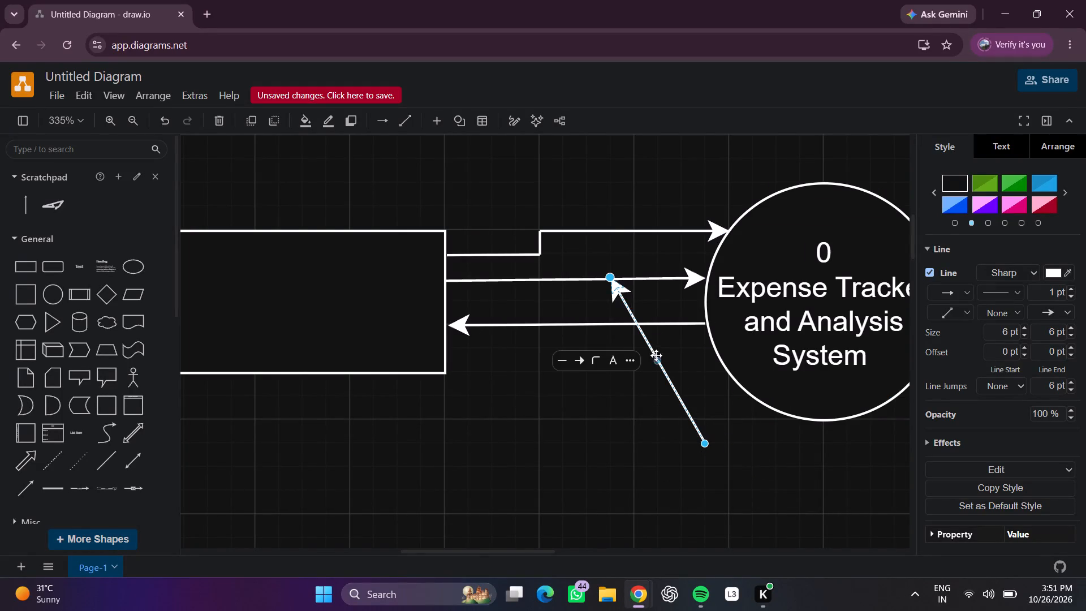
pyautogui.moveTo(610, 274); pyautogui.dragTo(466, 388)
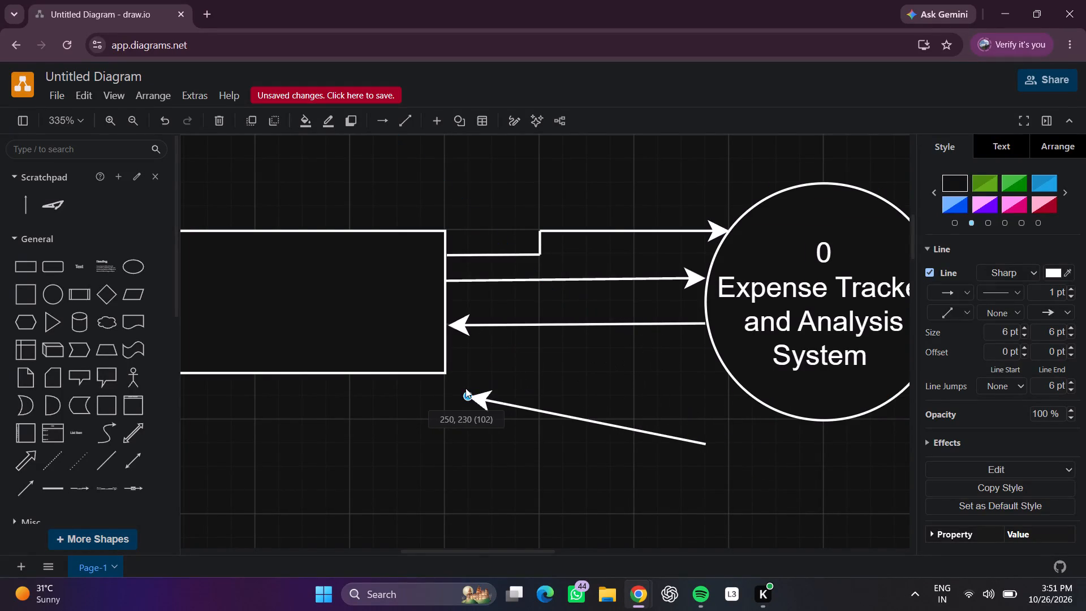
pyautogui.moveTo(466, 388); pyautogui.dragTo(449, 396)
pyautogui.click(555, 373)
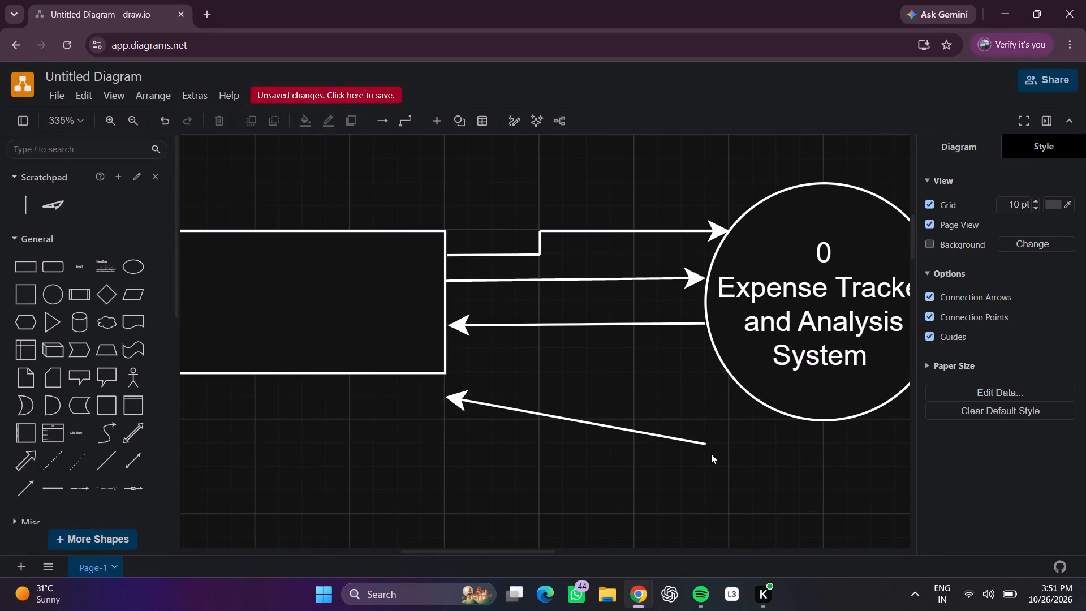
pyautogui.moveTo(699, 436); pyautogui.dragTo(768, 354)
pyautogui.click(739, 428)
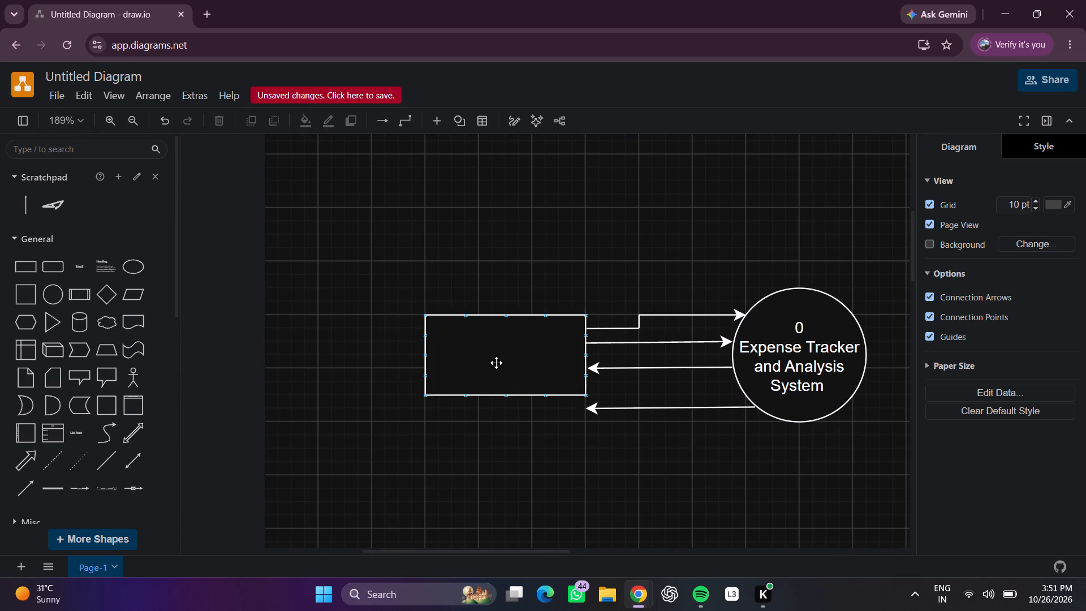
# Label the rectangle "User".
pyautogui.doubleClick(503, 359)
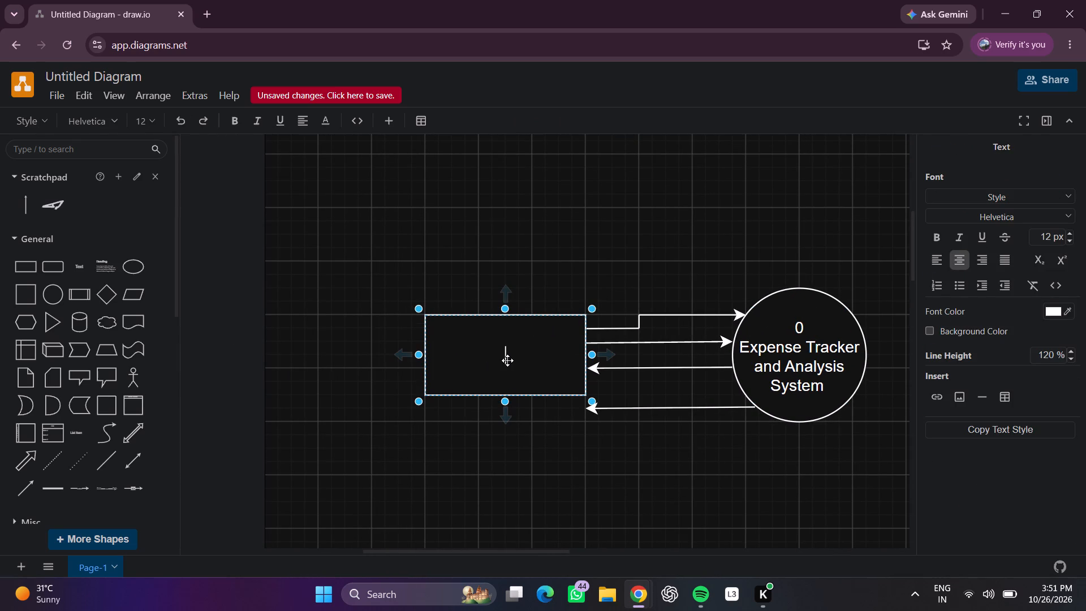
pyautogui.write('ser')
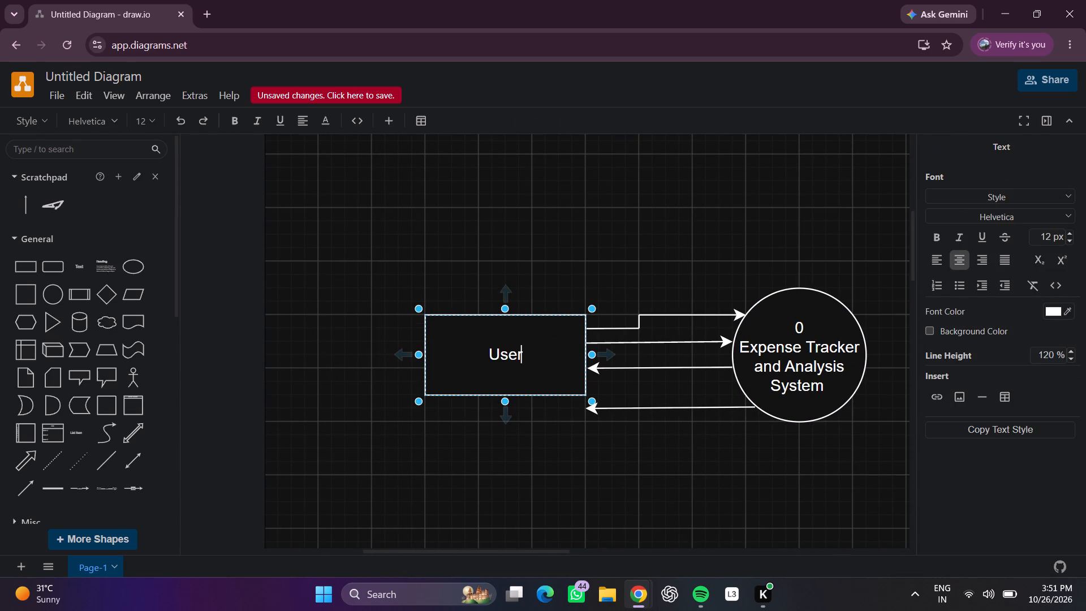
# Apply a bold heading-type text style to the rectangle's "User" label.
pyautogui.click(512, 359)
pyautogui.moveTo(490, 358); pyautogui.dragTo(555, 350)
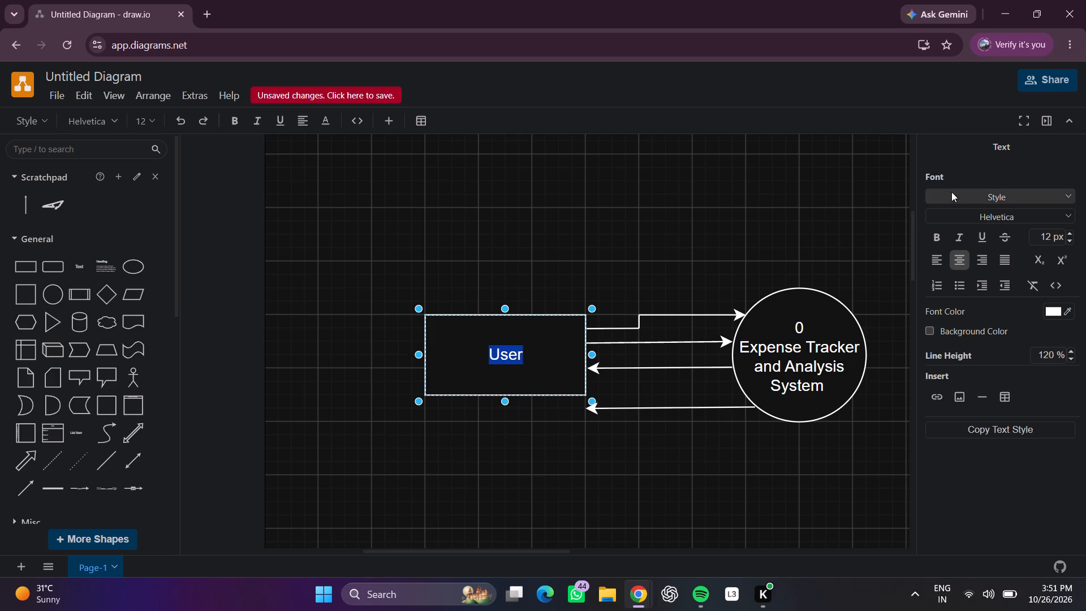
pyautogui.click(951, 197)
pyautogui.click(960, 287)
pyautogui.click(680, 230)
# Move the "User" rectangle farther from the circle to one large grid square inside the page edge, keeping both shapes level.
pyautogui.hscroll(-1, 780, 209)
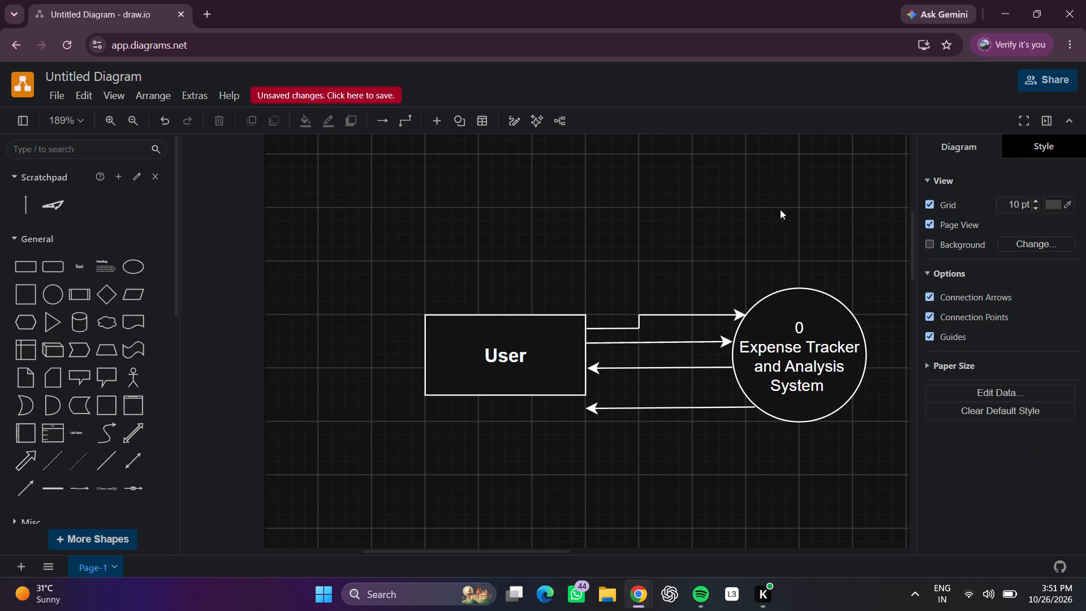
pyautogui.hscroll(-1, 780, 209)
pyautogui.hscroll(-2, 783, 369)
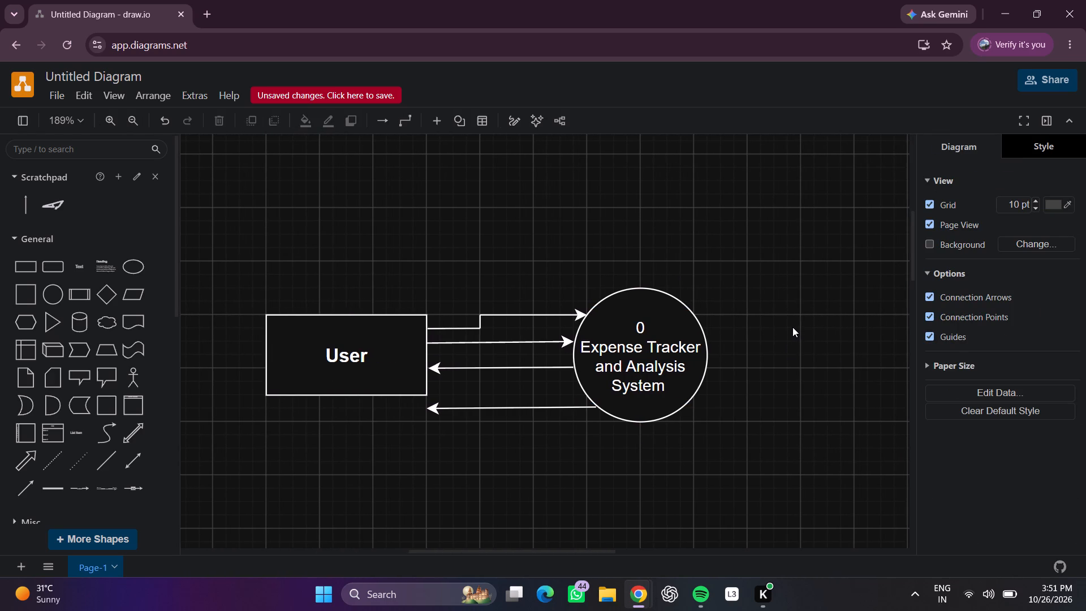
pyautogui.hscroll(-1, 789, 327)
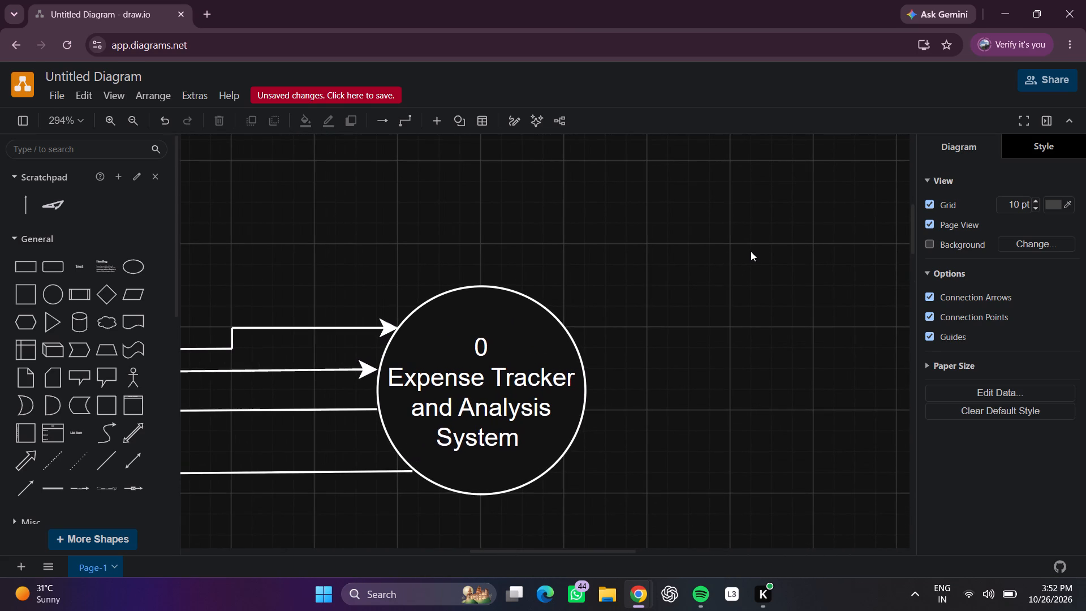
pyautogui.hscroll(5, 751, 256)
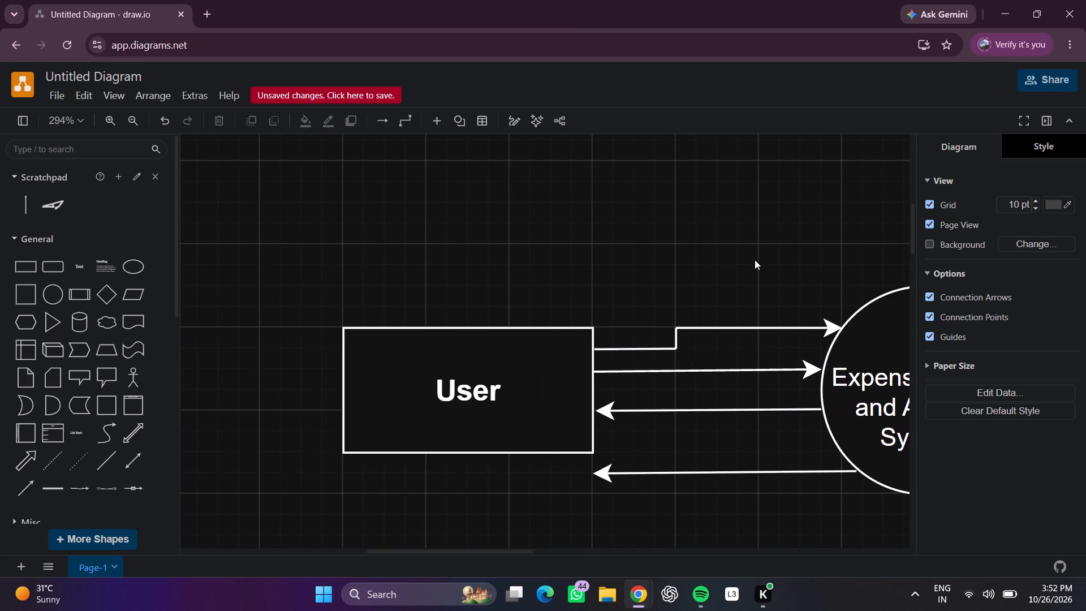
pyautogui.moveTo(613, 332); pyautogui.dragTo(572, 335)
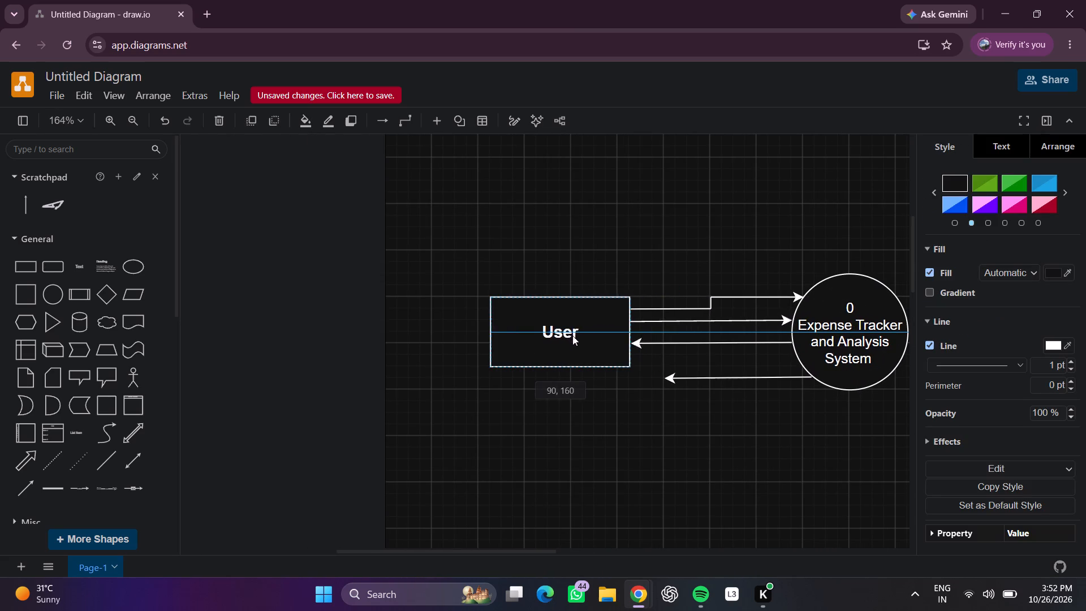
pyautogui.moveTo(572, 335); pyautogui.dragTo(518, 336)
pyautogui.click(577, 191)
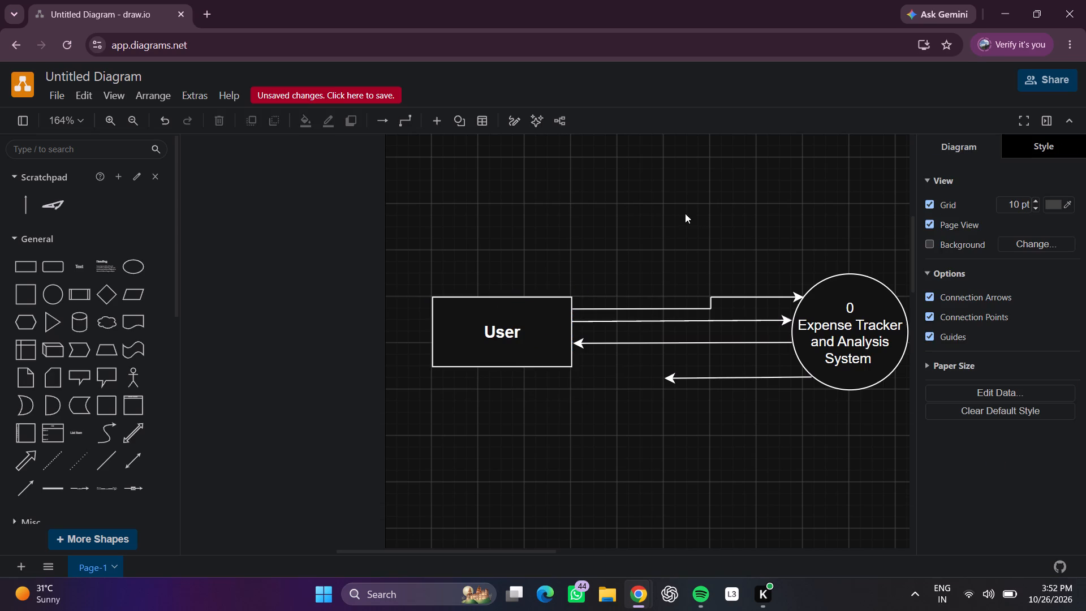
# Shorten the stepped first arrow's lower segment to one large grid square from the rectangle and place its short vertical segment at that end.
pyautogui.hscroll(-1, 700, 217)
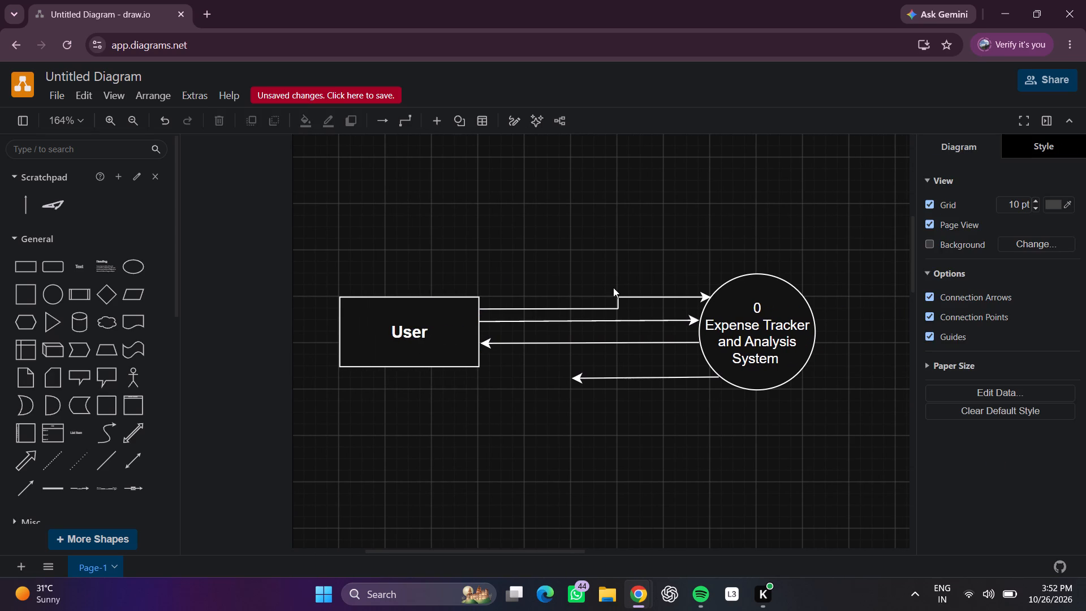
pyautogui.moveTo(618, 304); pyautogui.dragTo(590, 309)
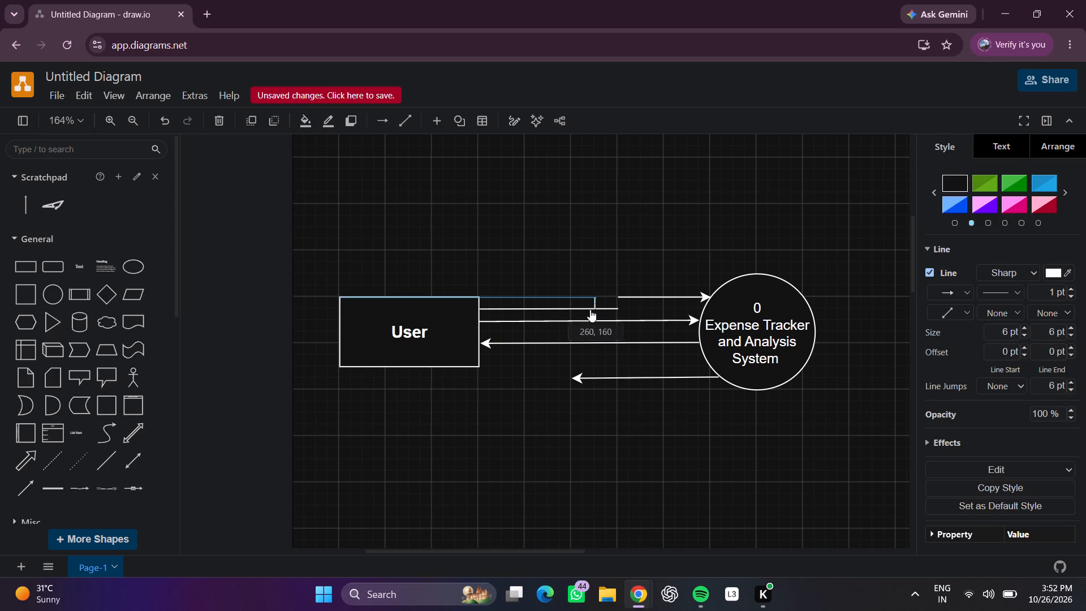
pyautogui.moveTo(590, 309); pyautogui.dragTo(545, 277)
pyautogui.click(590, 217)
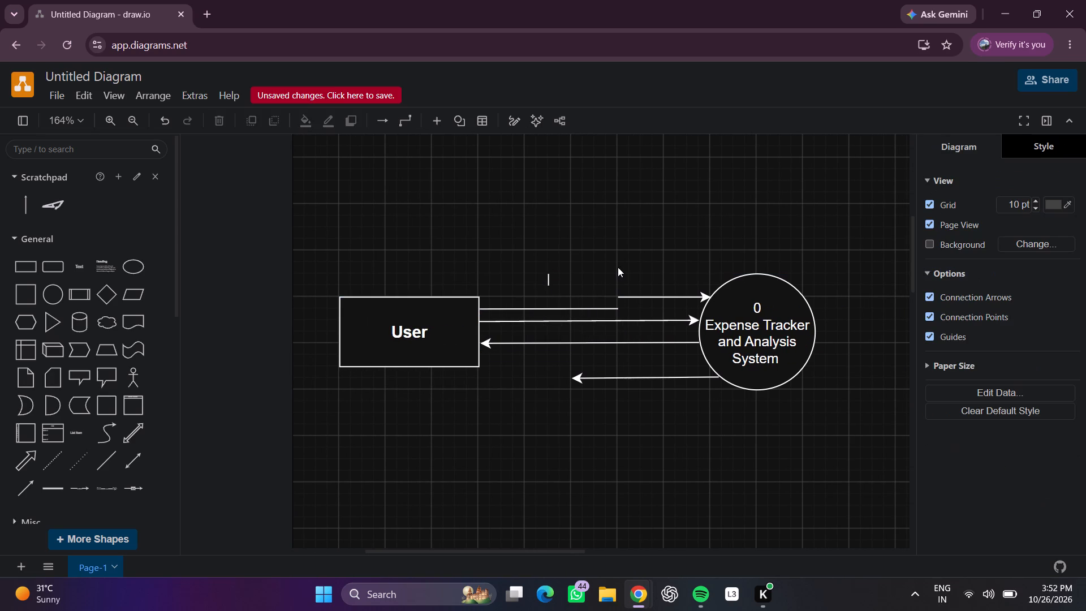
pyautogui.moveTo(617, 322); pyautogui.dragTo(487, 329)
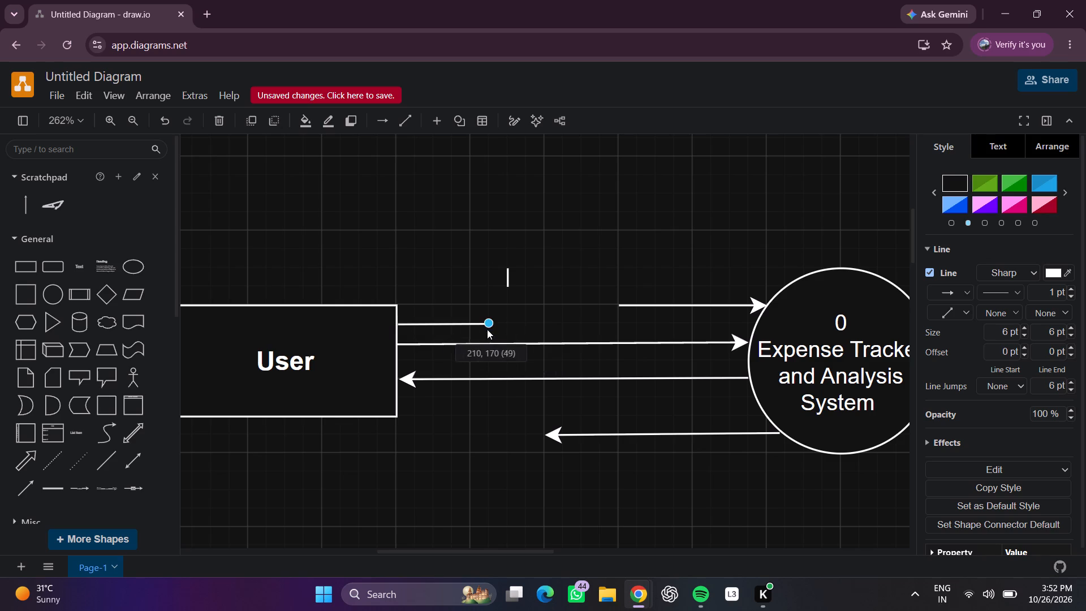
pyautogui.moveTo(487, 329); pyautogui.dragTo(475, 326)
pyautogui.moveTo(507, 276); pyautogui.dragTo(485, 296)
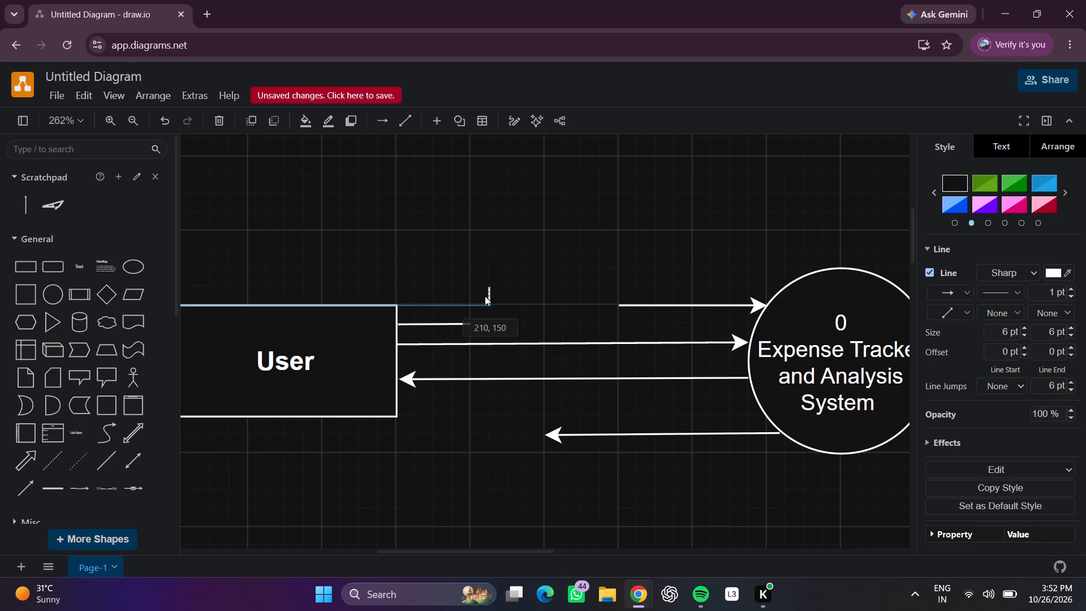
pyautogui.moveTo(485, 296); pyautogui.dragTo(473, 311)
pyautogui.click(514, 266)
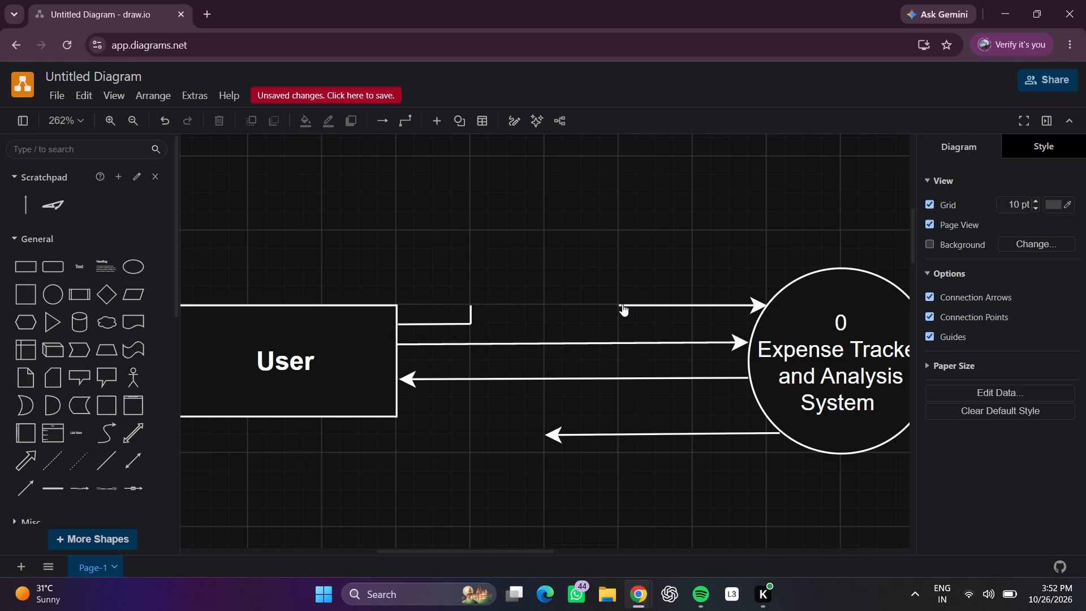
# Extend the first arrow's upper segment back to the top of the vertical segment, closing the gap.
pyautogui.moveTo(617, 303); pyautogui.dragTo(588, 304)
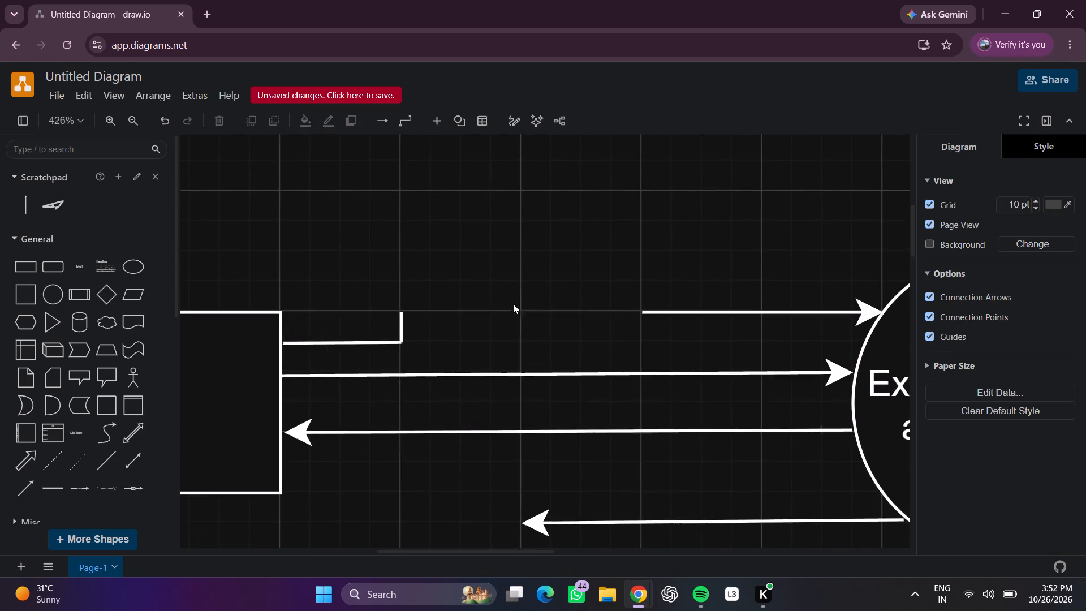
pyautogui.click(644, 308)
pyautogui.moveTo(644, 308); pyautogui.dragTo(622, 309)
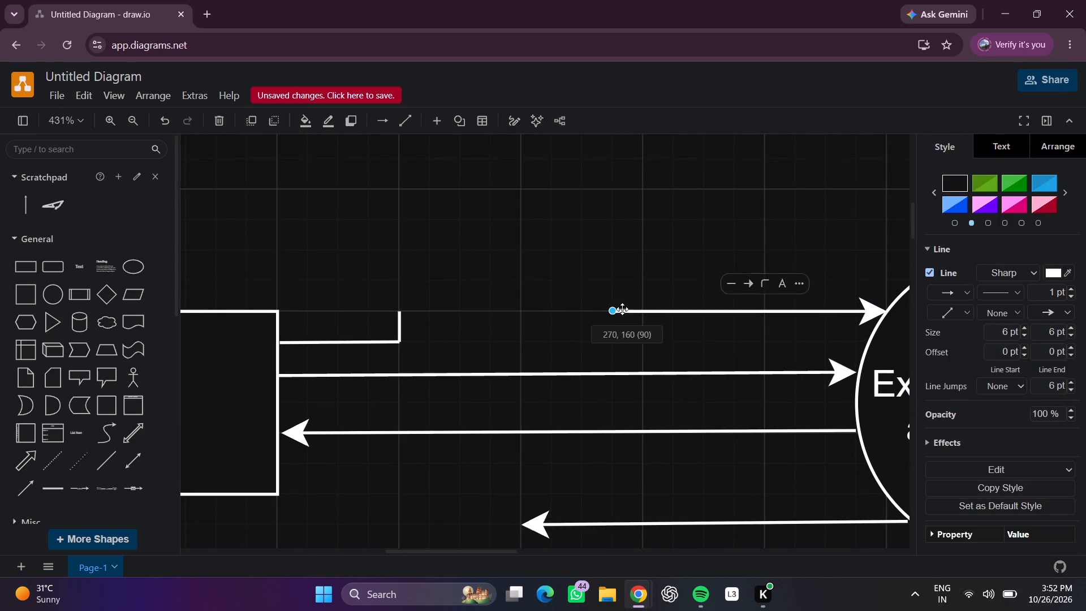
pyautogui.moveTo(622, 309); pyautogui.dragTo(403, 316)
pyautogui.click(499, 213)
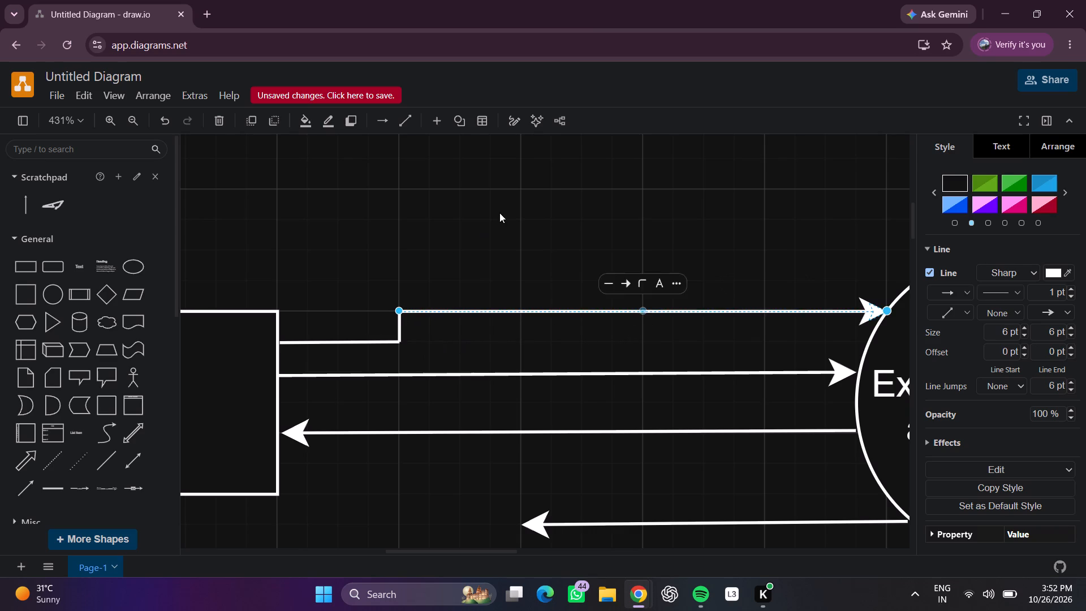
# Extend the fourth arrow's head back to just below the rectangle's lower corner nearest the circle, with the arrow running level.
pyautogui.hscroll(1, 593, 405)
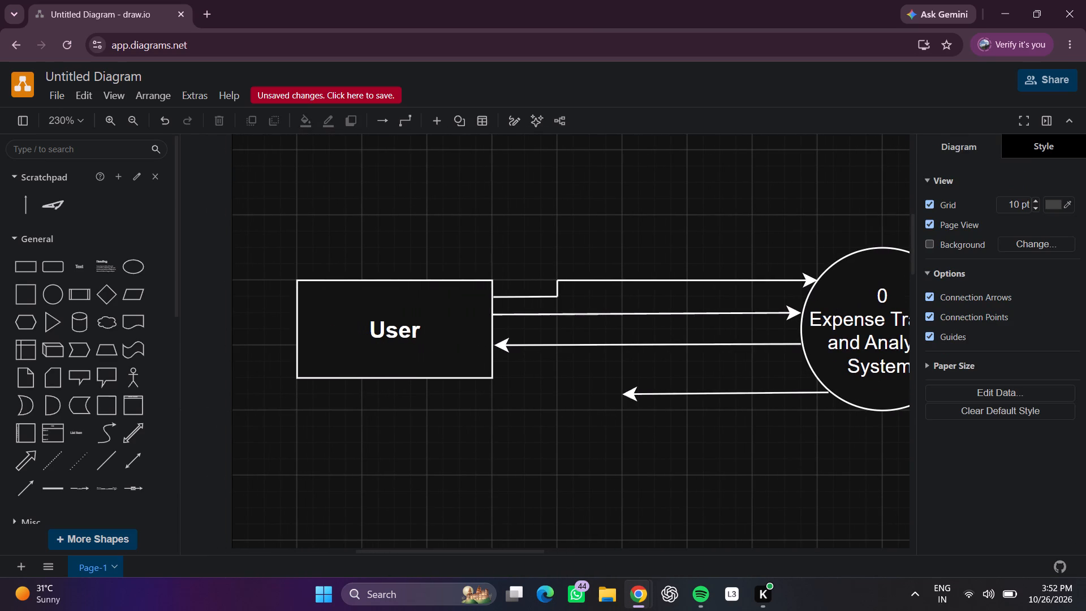
pyautogui.click(622, 394)
pyautogui.click(622, 392)
pyautogui.click(632, 391)
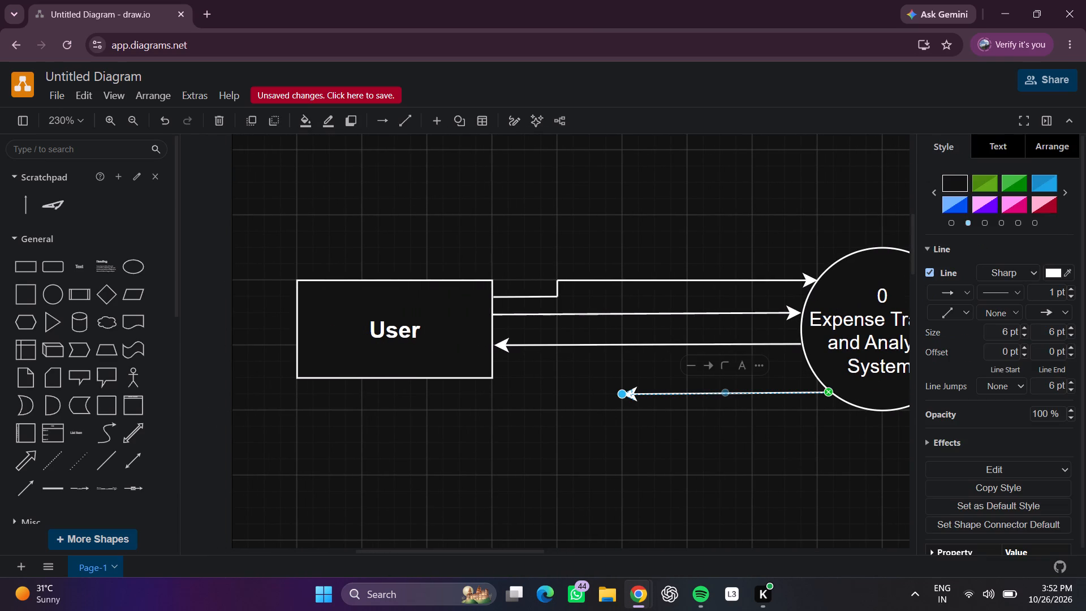
pyautogui.moveTo(626, 391); pyautogui.dragTo(497, 400)
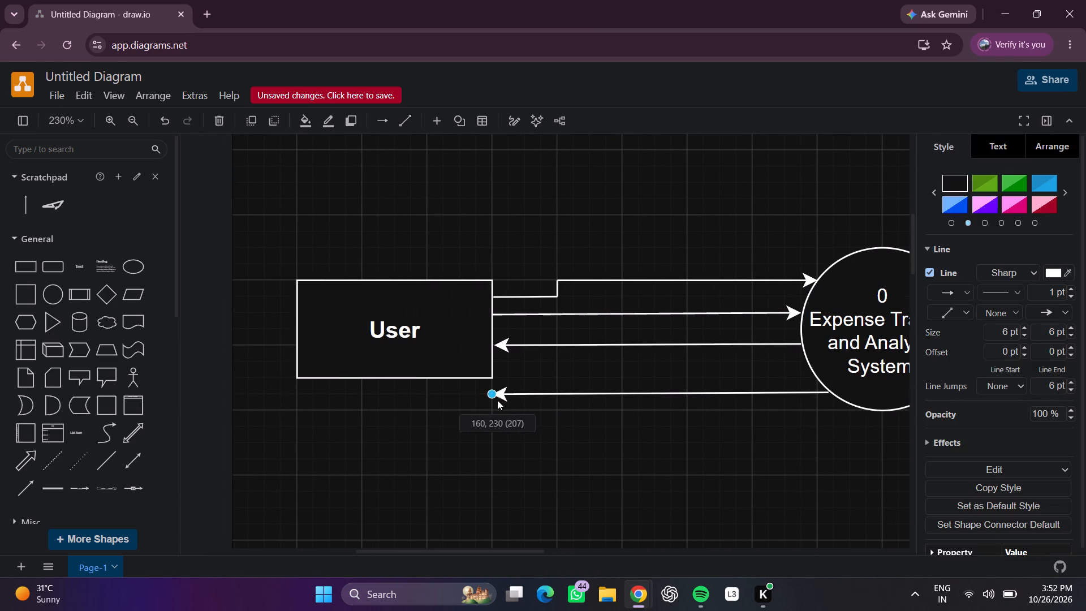
pyautogui.moveTo(497, 400); pyautogui.dragTo(501, 400)
pyautogui.click(615, 440)
pyautogui.click(511, 393)
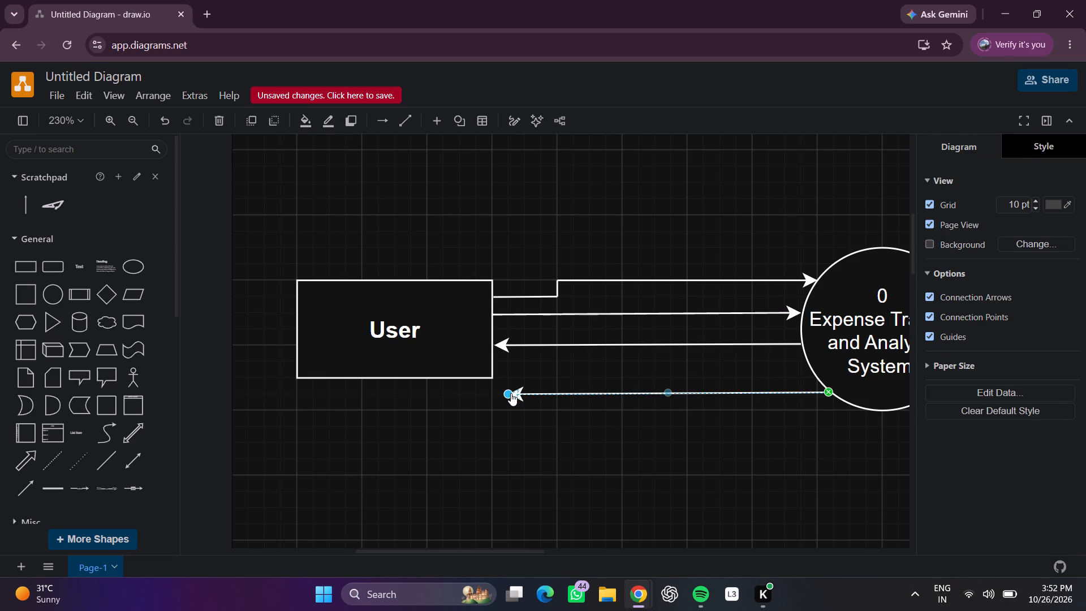
pyautogui.moveTo(511, 393); pyautogui.dragTo(498, 393)
pyautogui.click(617, 431)
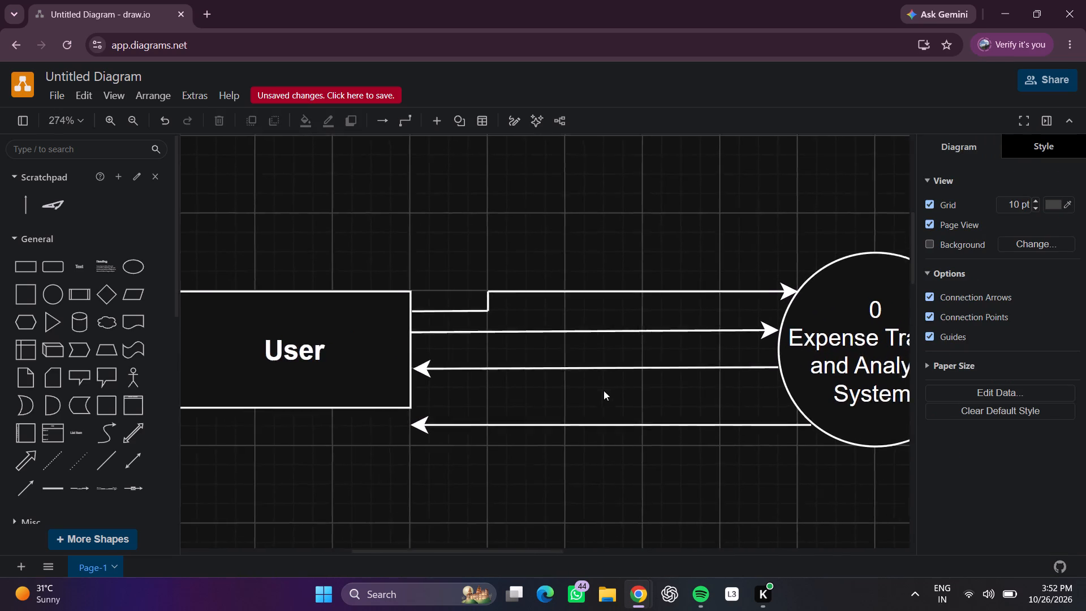
# Add a text label between the third and fourth arrows, near the "User" rectangle, reading "View Dashboard / Receive Alerts".
pyautogui.tripleClick(492, 407)
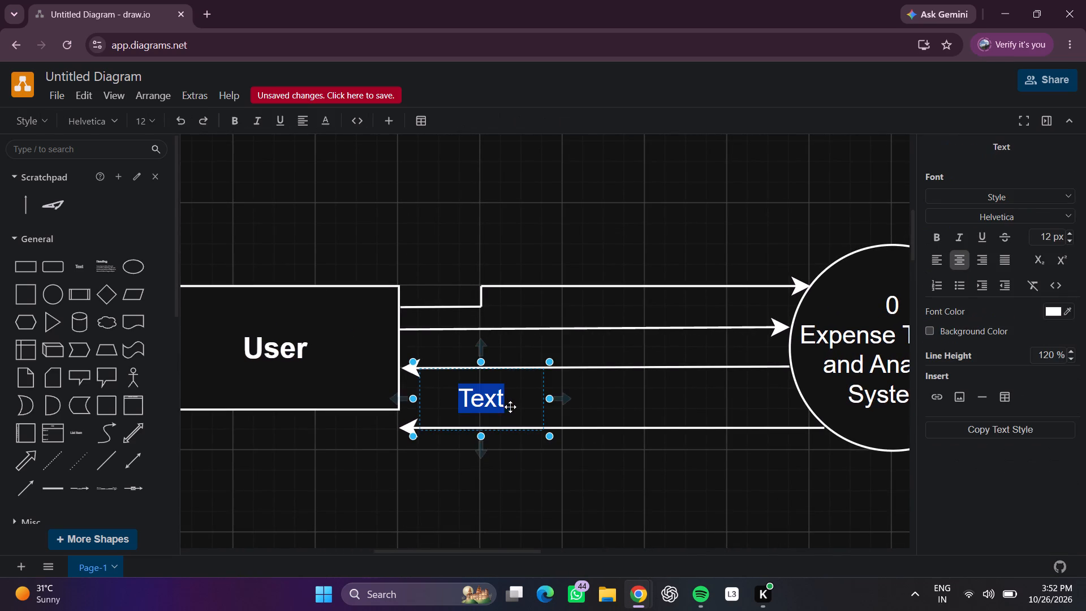
pyautogui.press('BackSpace')
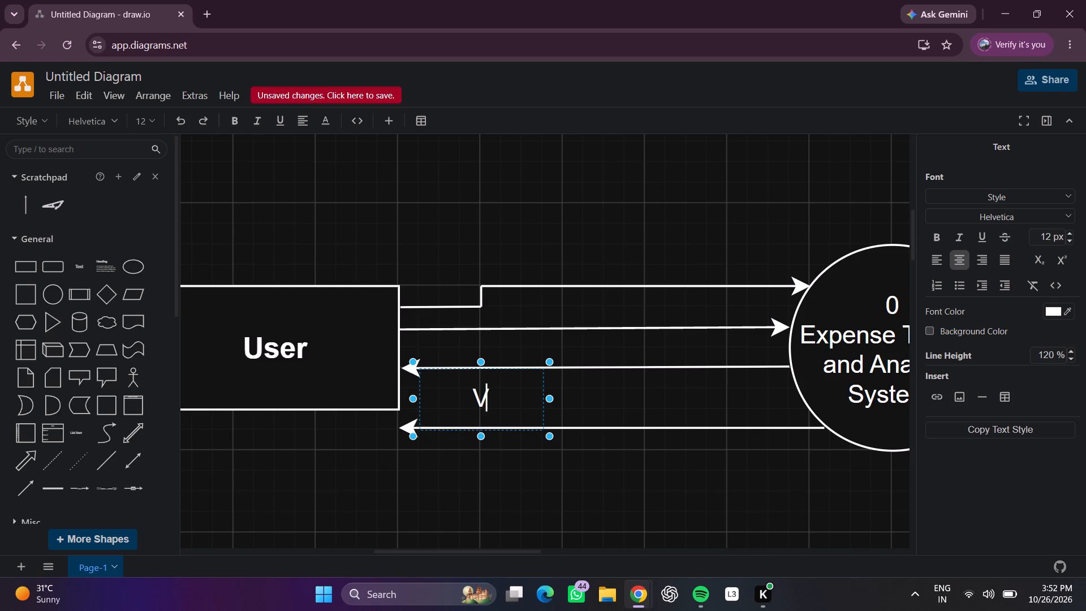
pyautogui.write('ies')
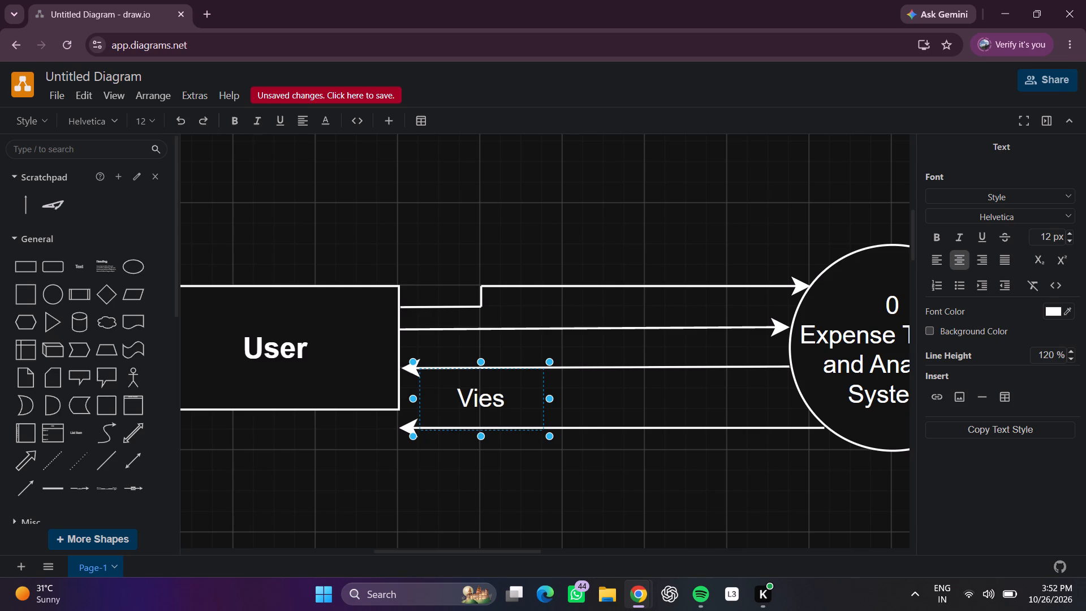
pyautogui.press('BackSpace')
pyautogui.press('w')
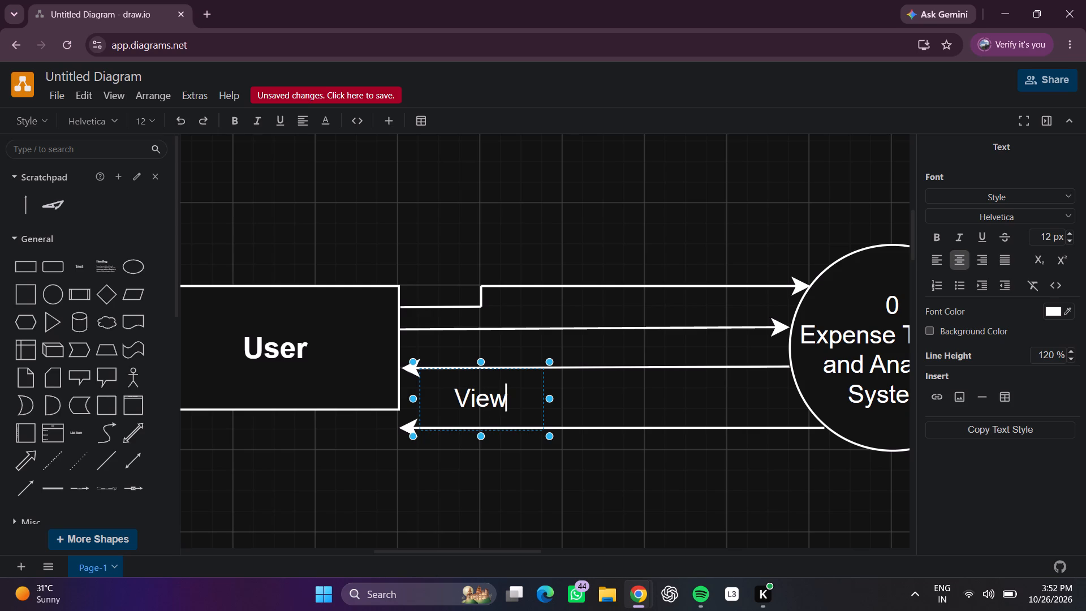
pyautogui.press('space')
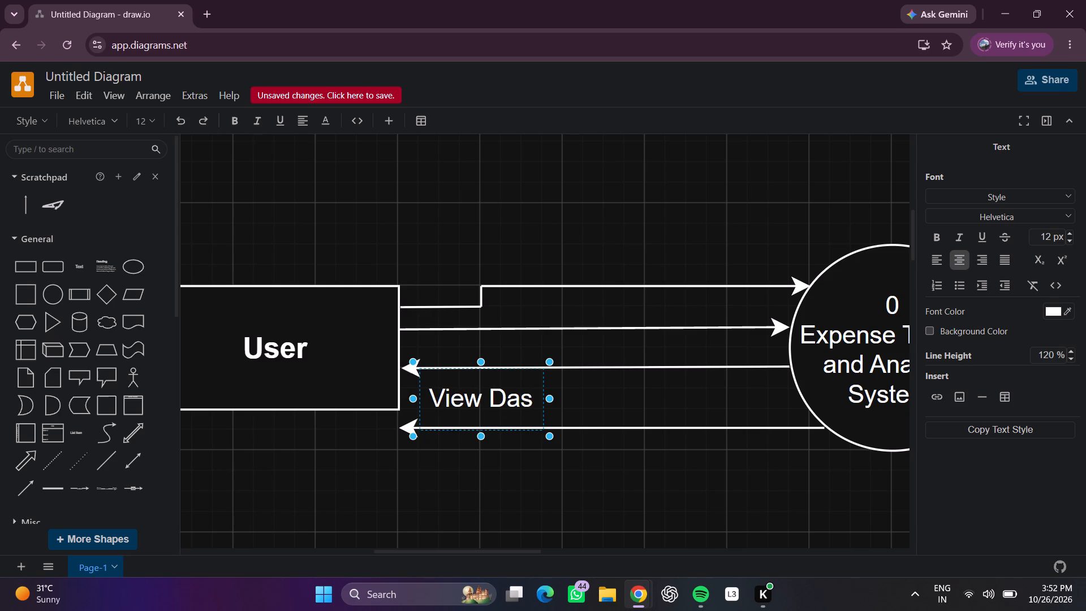
pyautogui.write('hc')
pyautogui.press('BackSpace')
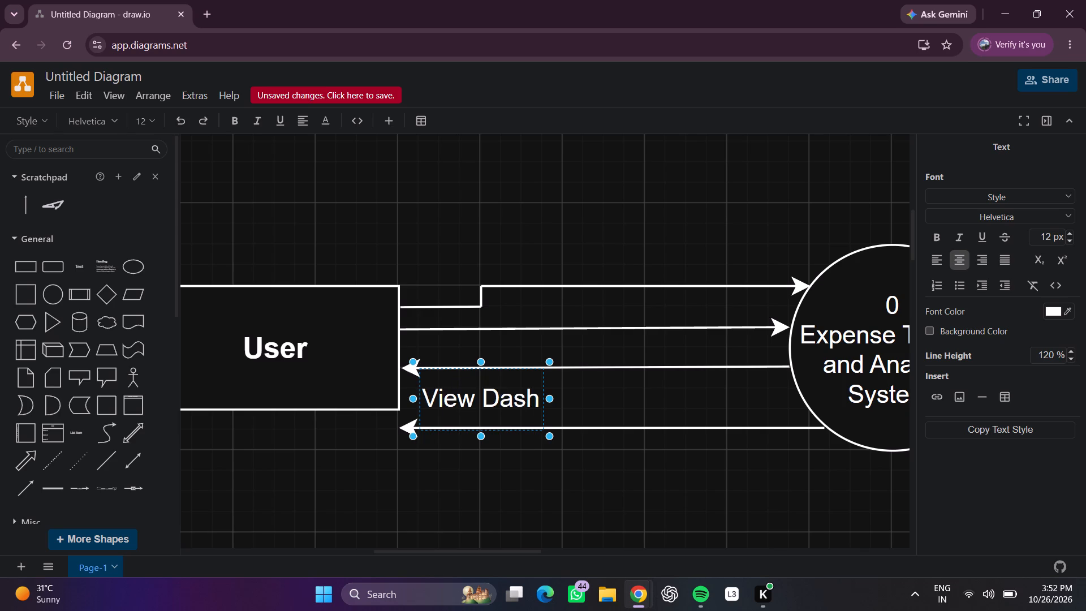
pyautogui.write('vord')
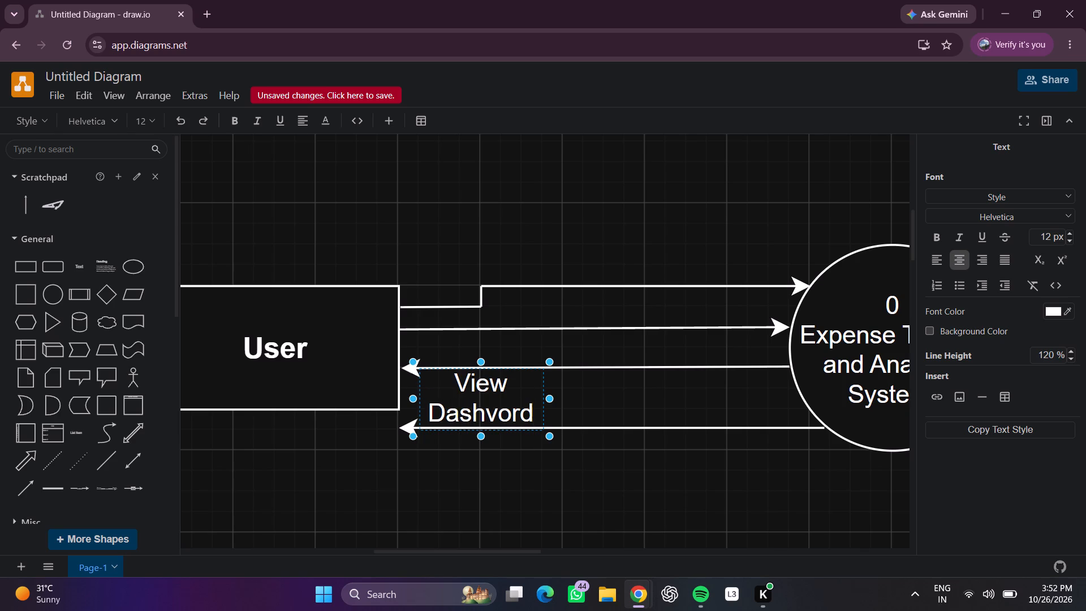
pyautogui.press('BackSpace')
pyautogui.press('BackSpace')
pyautogui.press('BackSpace')
pyautogui.press('BackSpace')
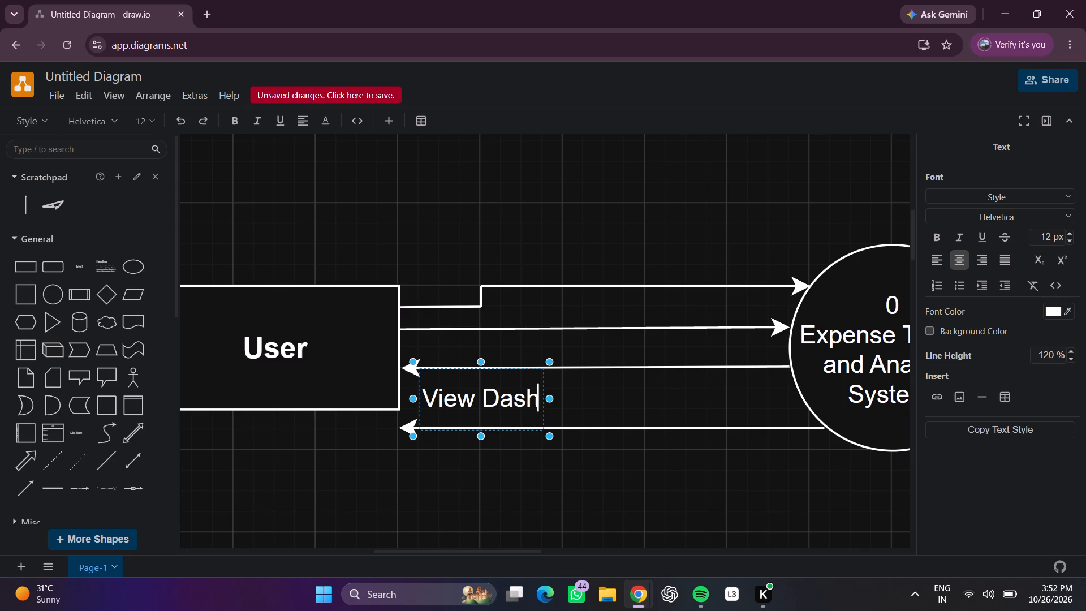
pyautogui.press('b')
pyautogui.write('oar')
pyautogui.write('d')
pyautogui.press('space')
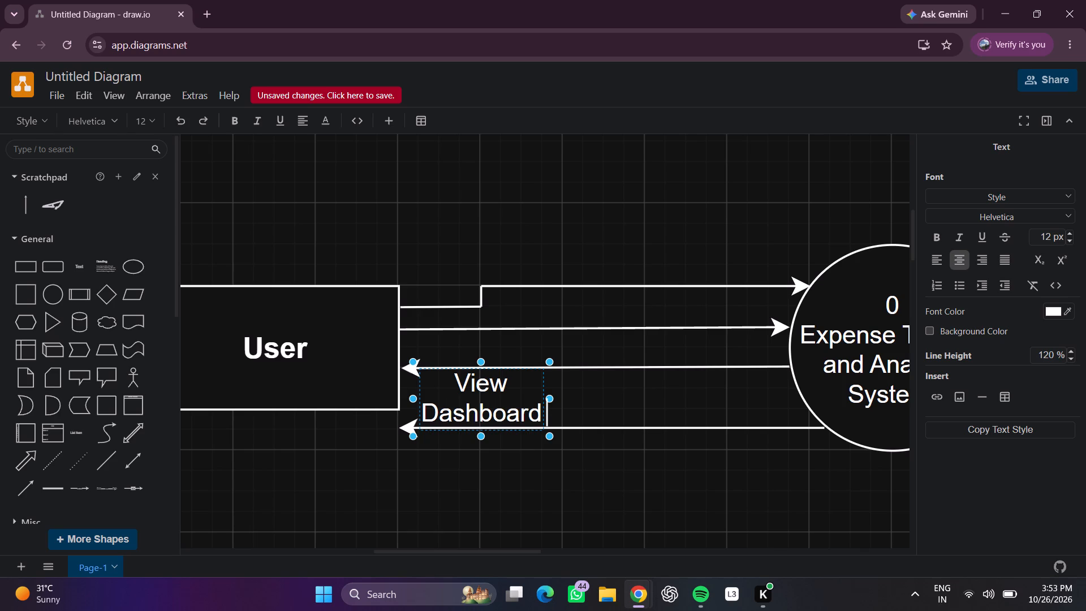
pyautogui.press('space')
pyautogui.press('Delete')
pyautogui.press('BackSpace')
pyautogui.press('BackSpace')
pyautogui.press('space')
pyautogui.press('/')
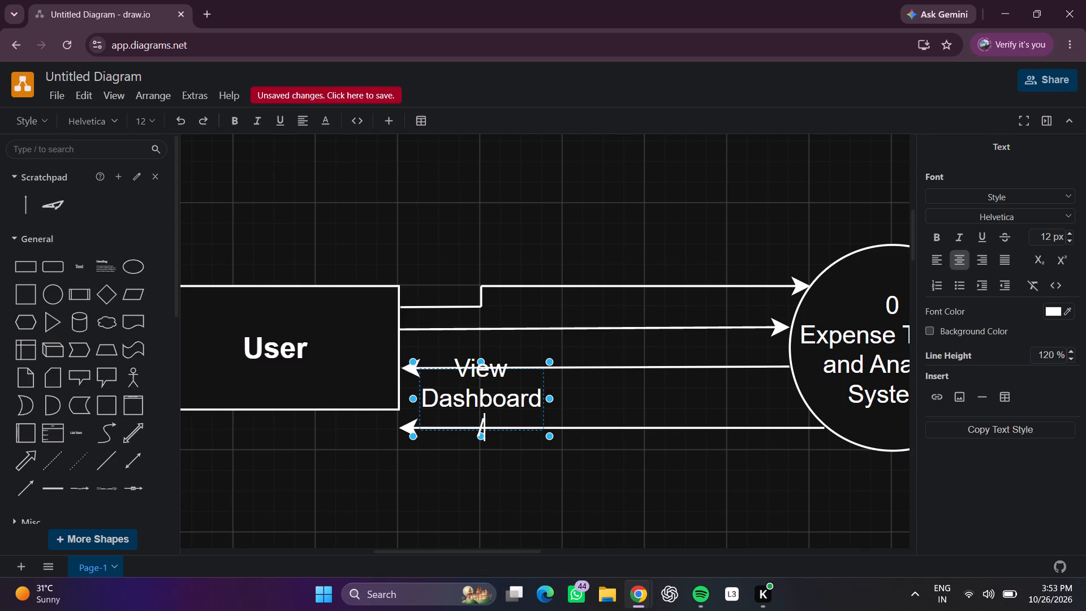
pyautogui.press('space')
pyautogui.press('BackSpace')
pyautogui.press('BackSpace')
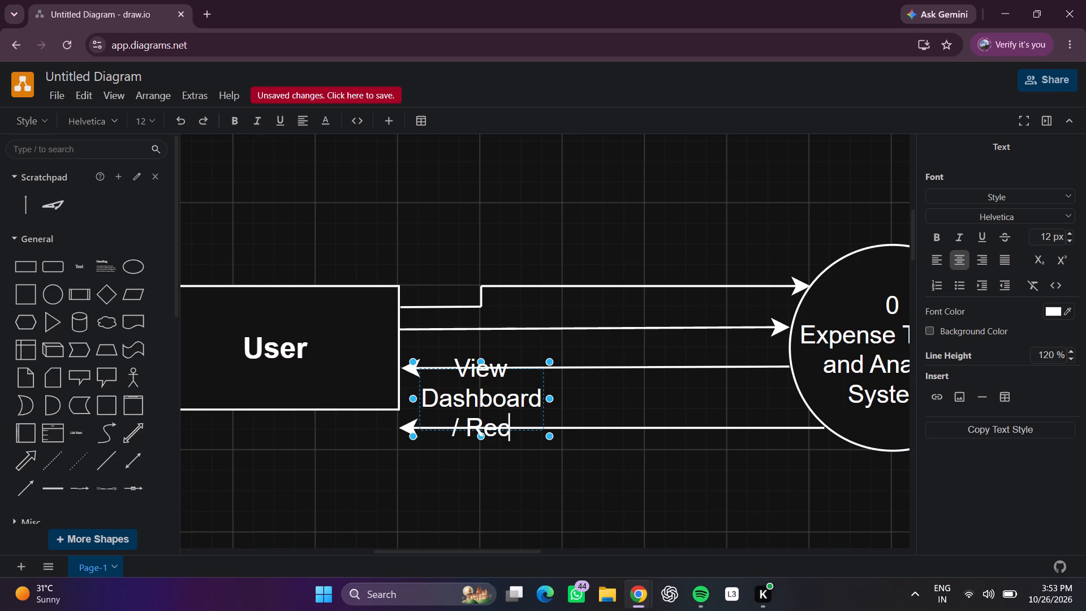
pyautogui.press('e')
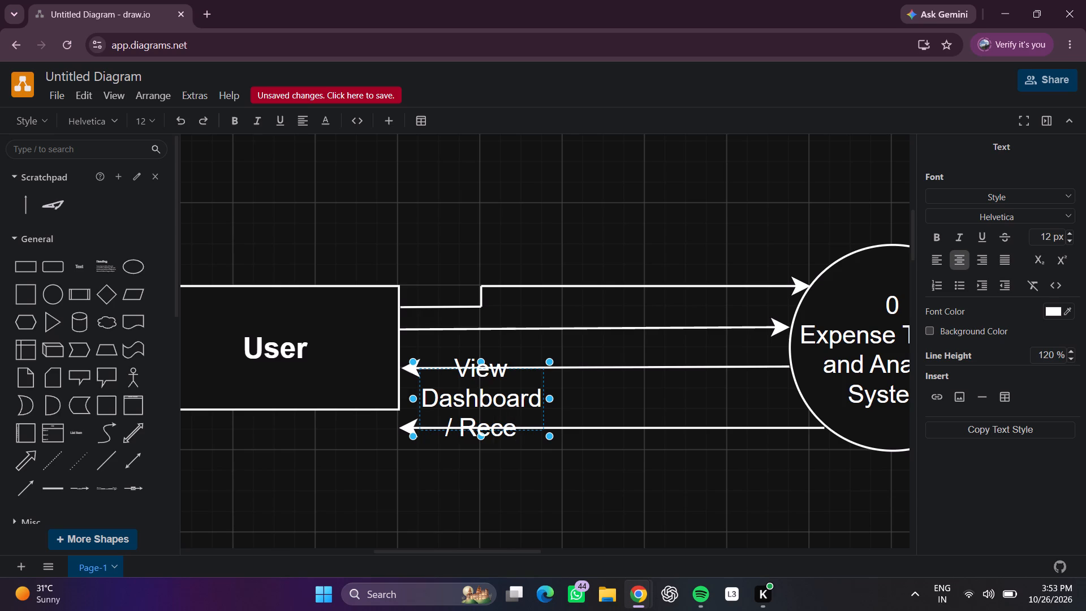
pyautogui.write('ive')
pyautogui.press('space')
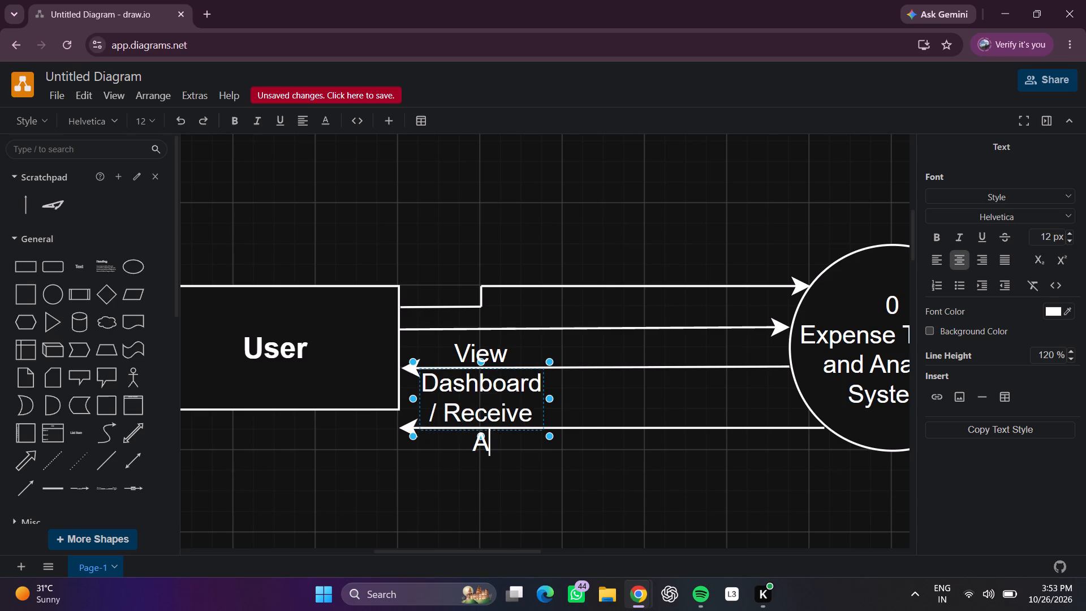
pyautogui.write('lerts')
pyautogui.press('space')
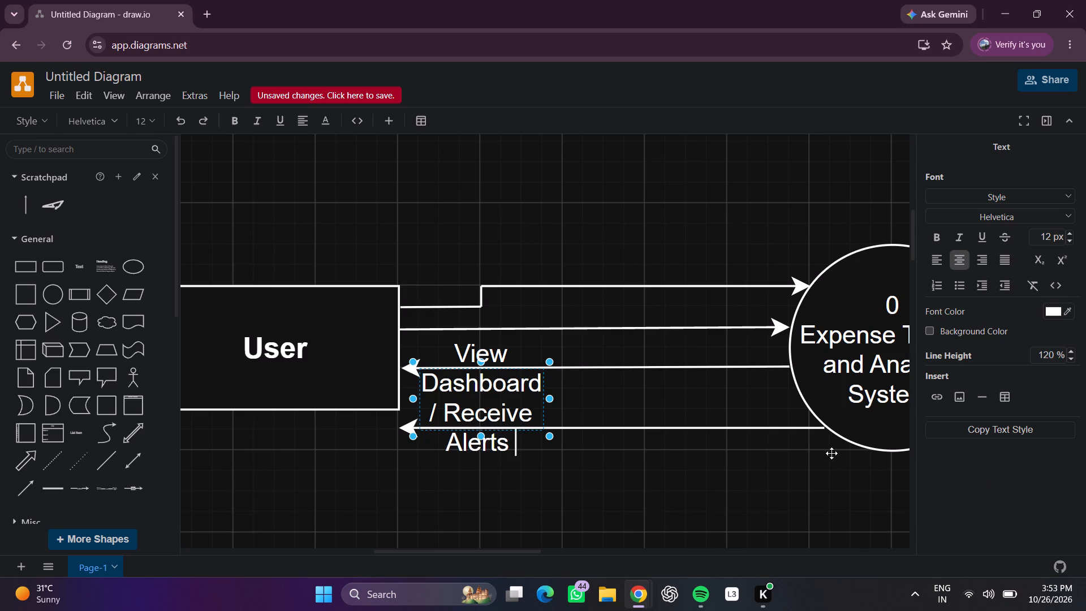
# Apply the Heading 5 style to the new label's text.
pyautogui.click(1005, 188)
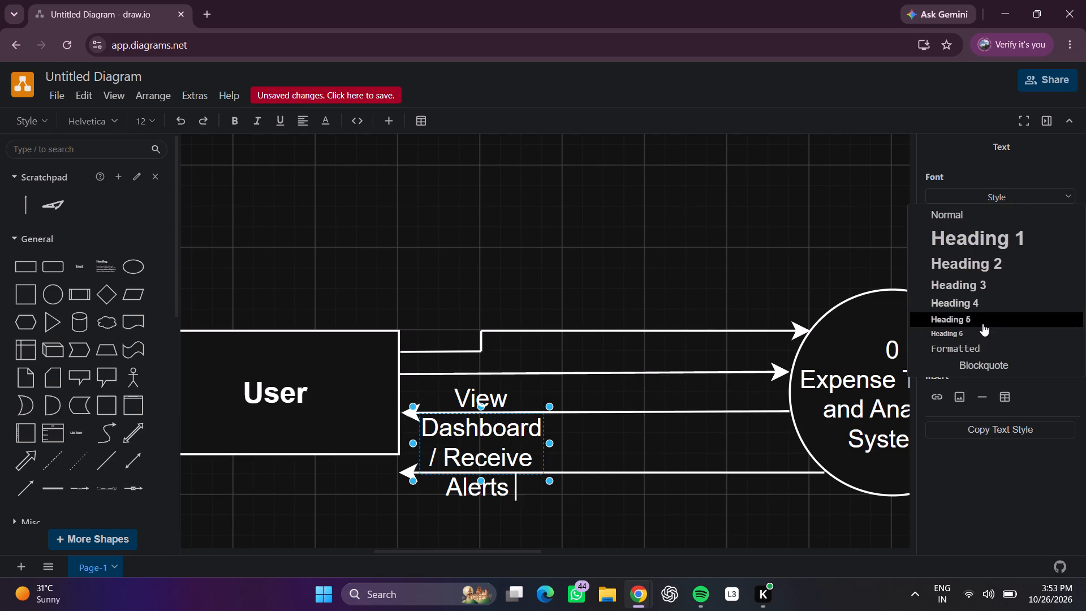
pyautogui.click(982, 324)
pyautogui.click(737, 525)
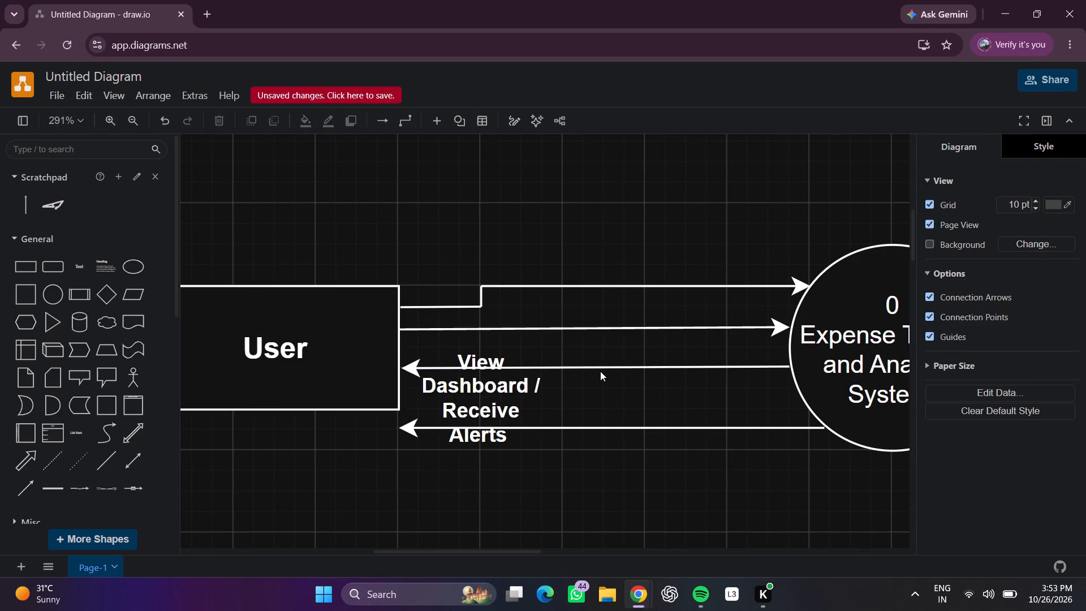
# Widen the "View Dashboard / Receive Alerts" label toward the circle to about 180 so its text fits on one line.
pyautogui.click(499, 408)
pyautogui.moveTo(542, 394); pyautogui.dragTo(559, 395)
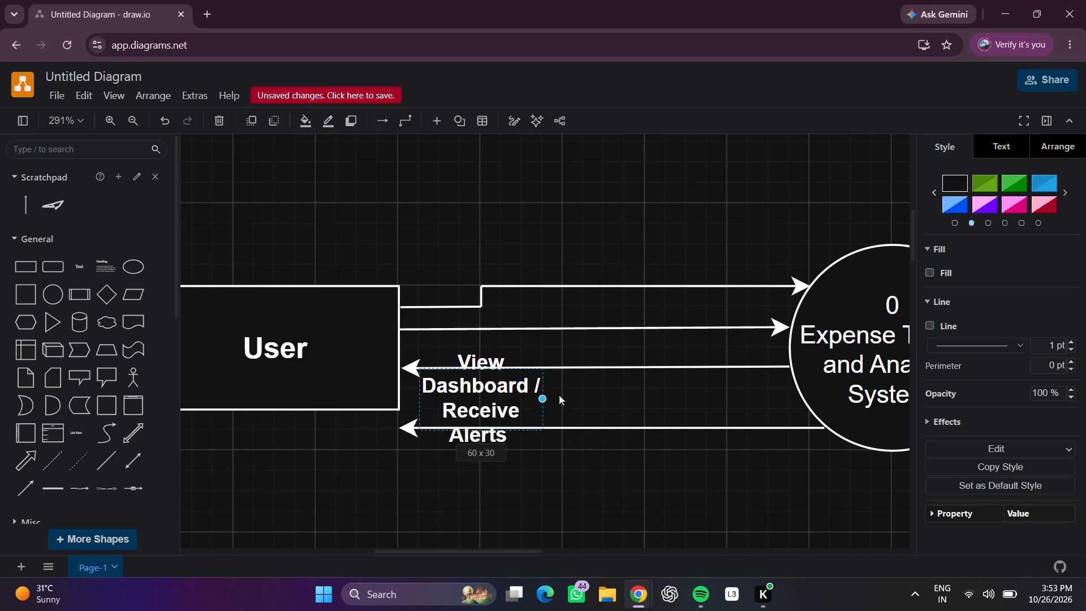
pyautogui.moveTo(559, 395); pyautogui.dragTo(775, 410)
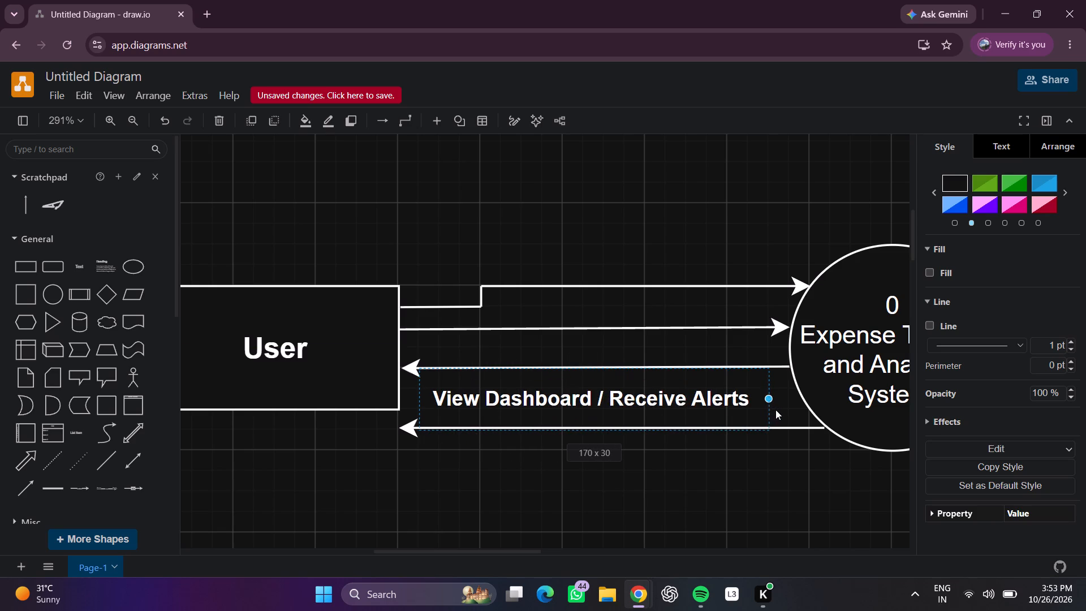
pyautogui.moveTo(775, 410); pyautogui.dragTo(779, 407)
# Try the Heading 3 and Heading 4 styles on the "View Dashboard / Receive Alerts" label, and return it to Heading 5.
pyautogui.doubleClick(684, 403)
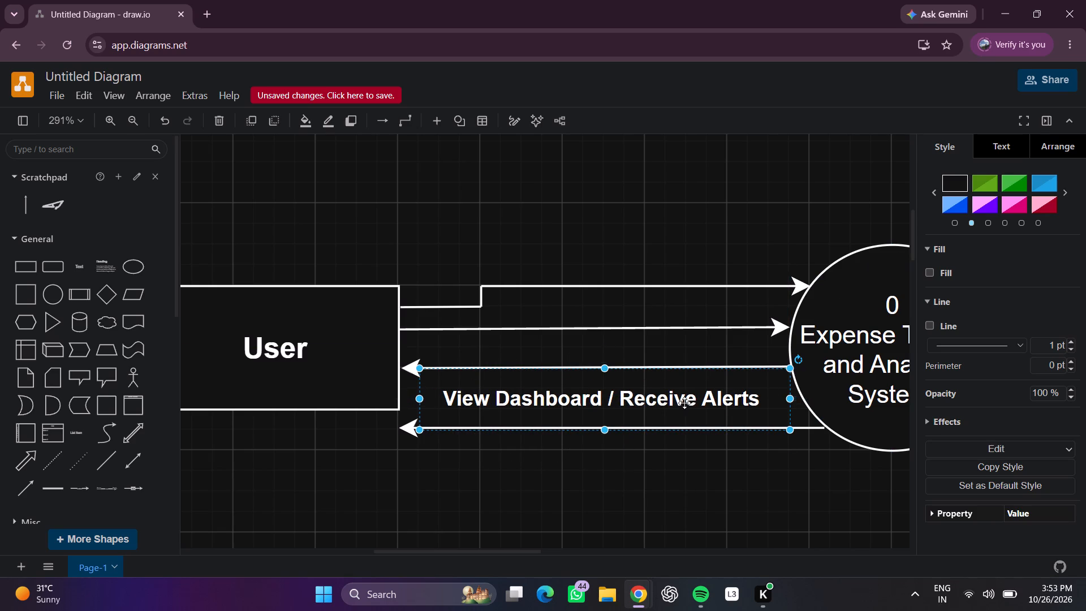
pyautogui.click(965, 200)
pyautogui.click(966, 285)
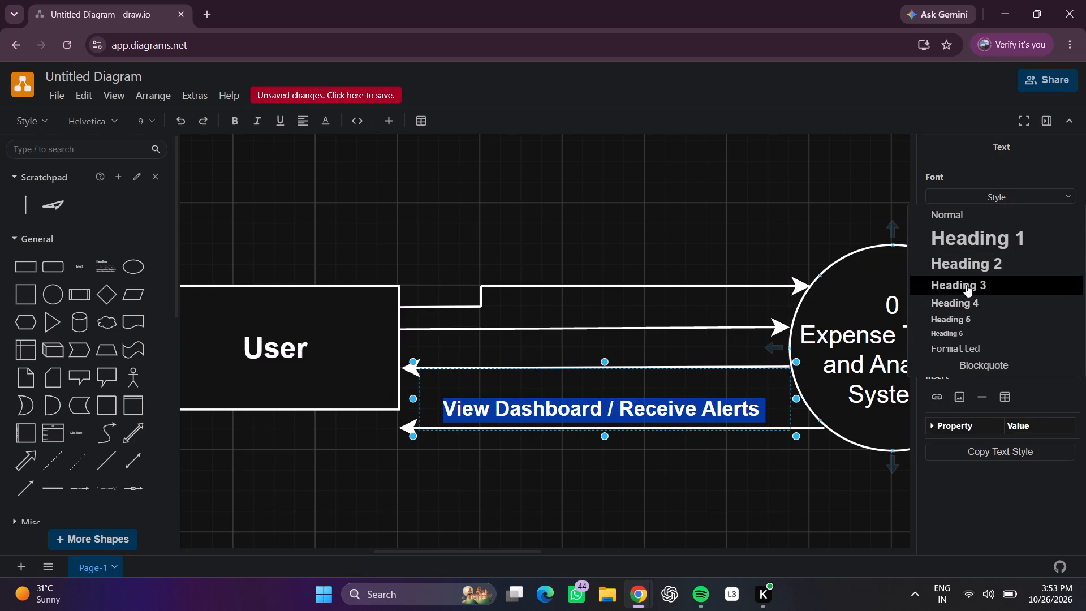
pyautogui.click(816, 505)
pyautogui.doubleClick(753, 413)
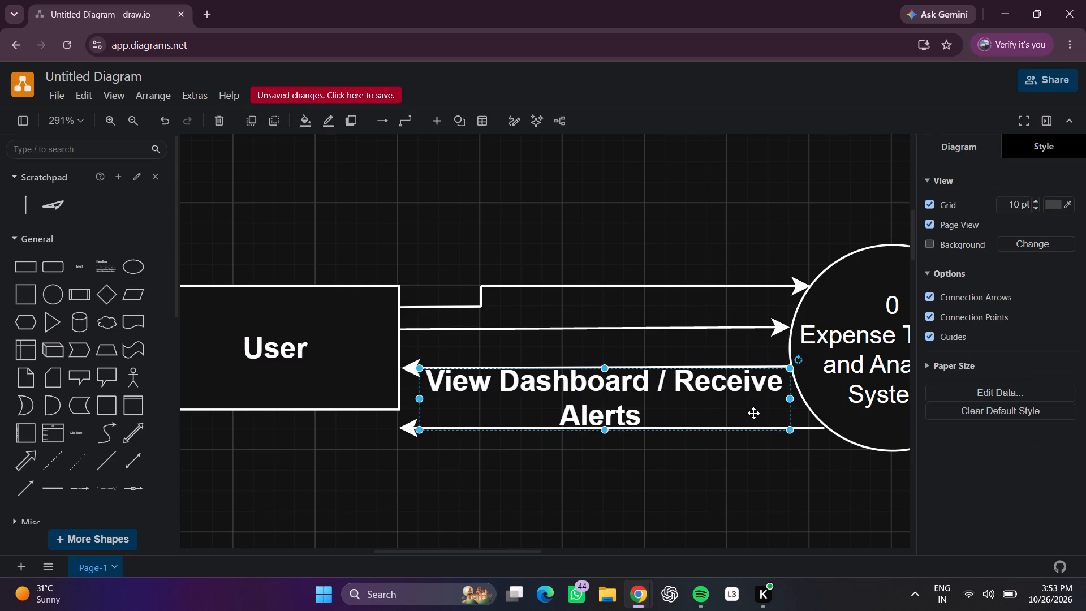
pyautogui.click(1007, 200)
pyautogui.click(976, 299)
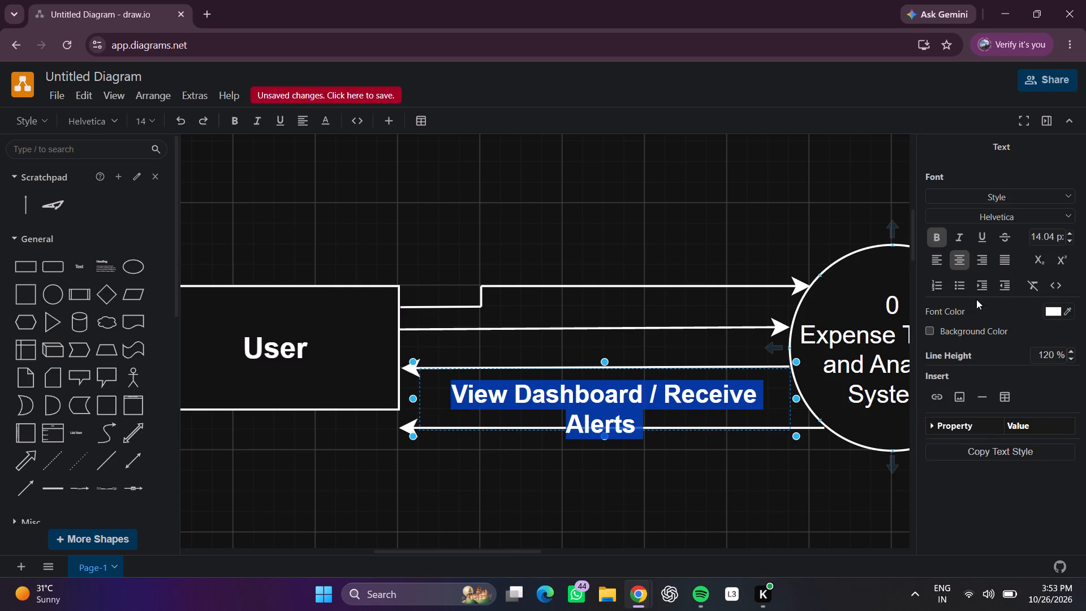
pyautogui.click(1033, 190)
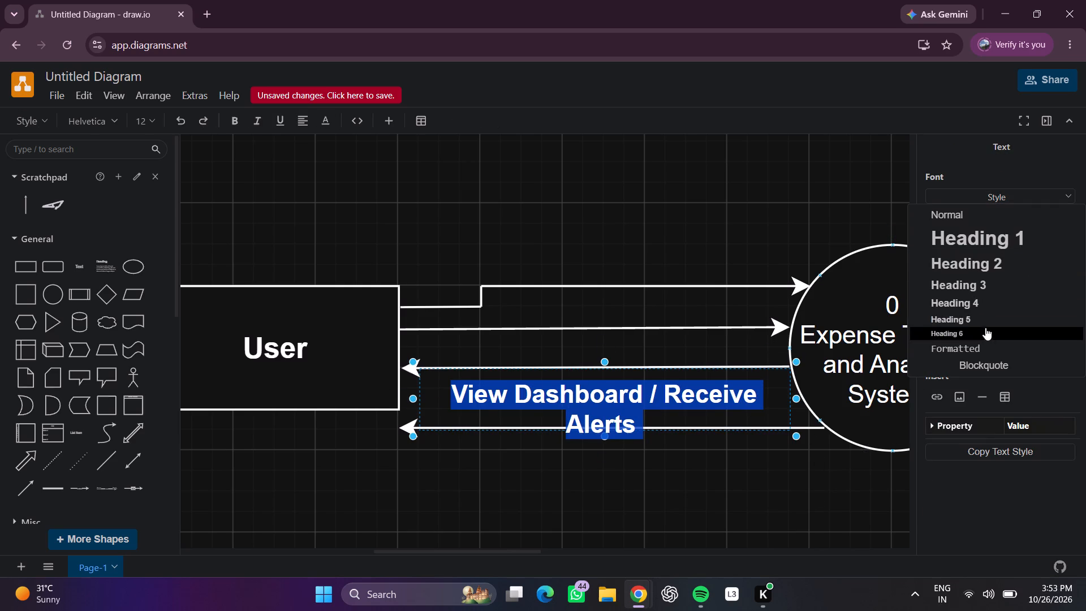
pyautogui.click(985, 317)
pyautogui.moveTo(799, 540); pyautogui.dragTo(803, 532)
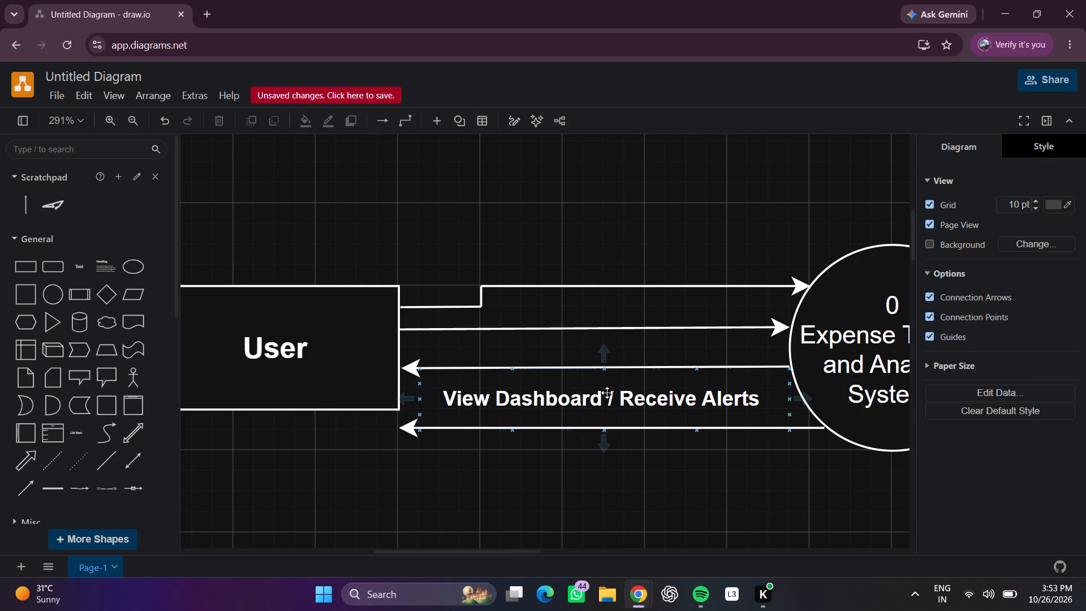
# Reduce the label's height to 20 from its upper edge so the text sits just above the fourth arrow.
pyautogui.click(607, 393)
pyautogui.click(607, 395)
pyautogui.moveTo(602, 367); pyautogui.dragTo(605, 387)
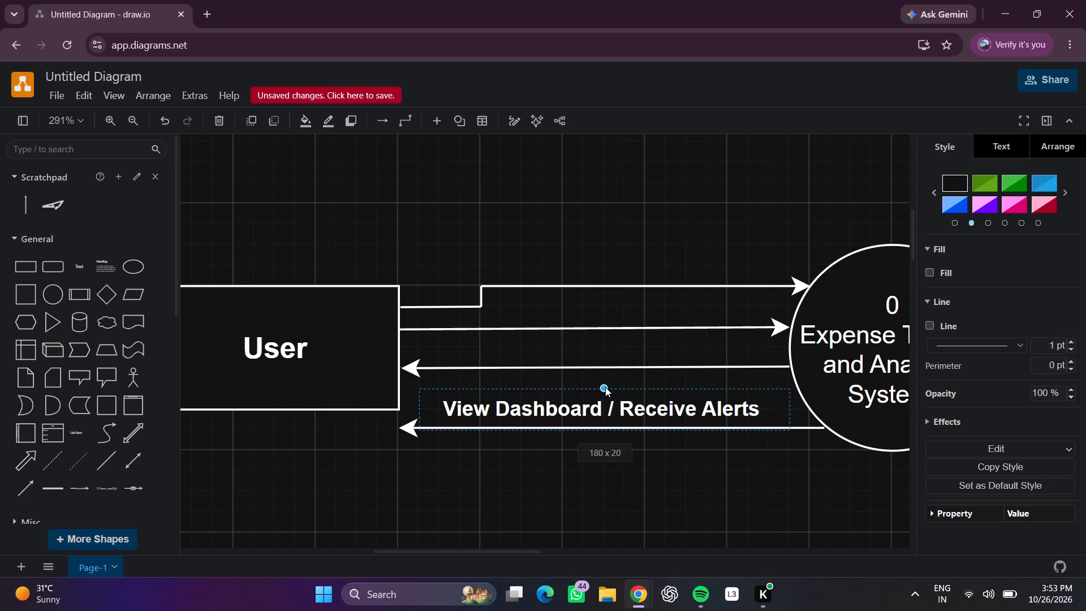
pyautogui.moveTo(605, 387); pyautogui.dragTo(606, 387)
pyautogui.click(667, 452)
pyautogui.click(653, 492)
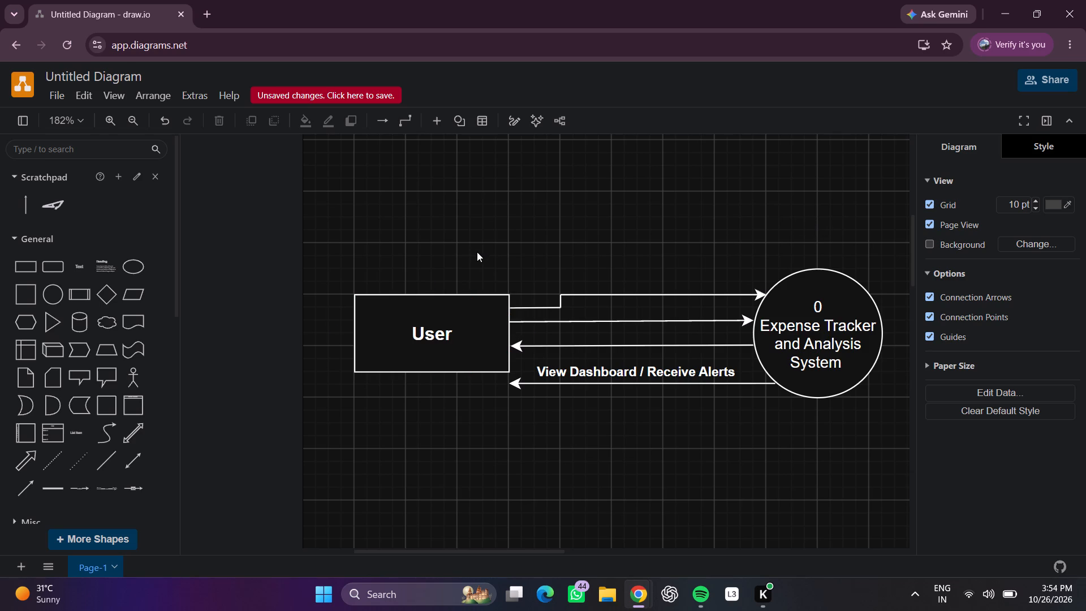
# Extend the "User" rectangle's upper edge upward by one small grid square.
pyautogui.click(433, 291)
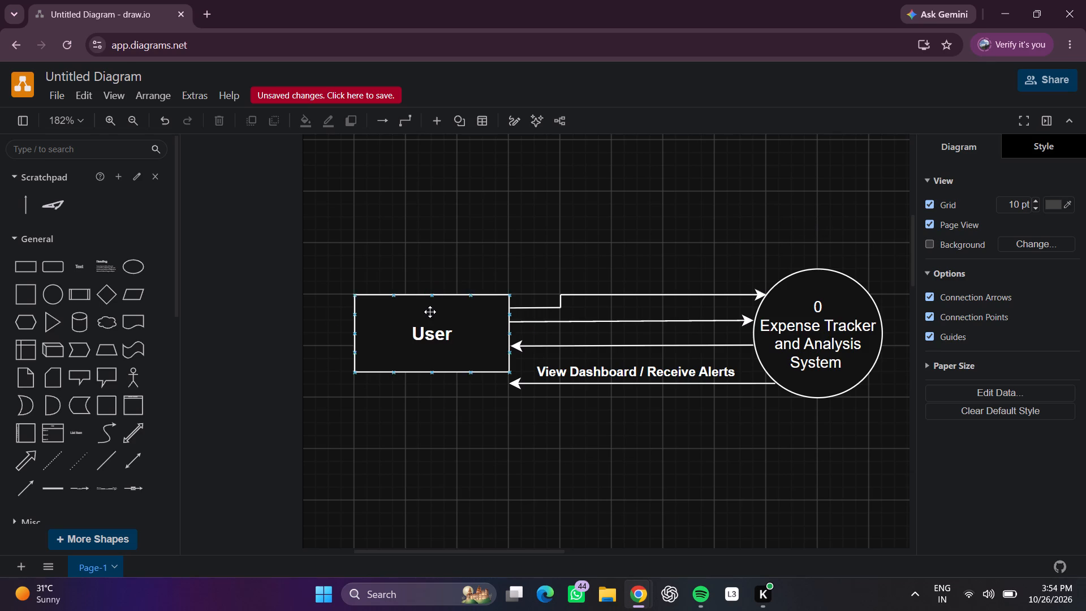
pyautogui.click(430, 312)
pyautogui.moveTo(430, 292); pyautogui.dragTo(433, 287)
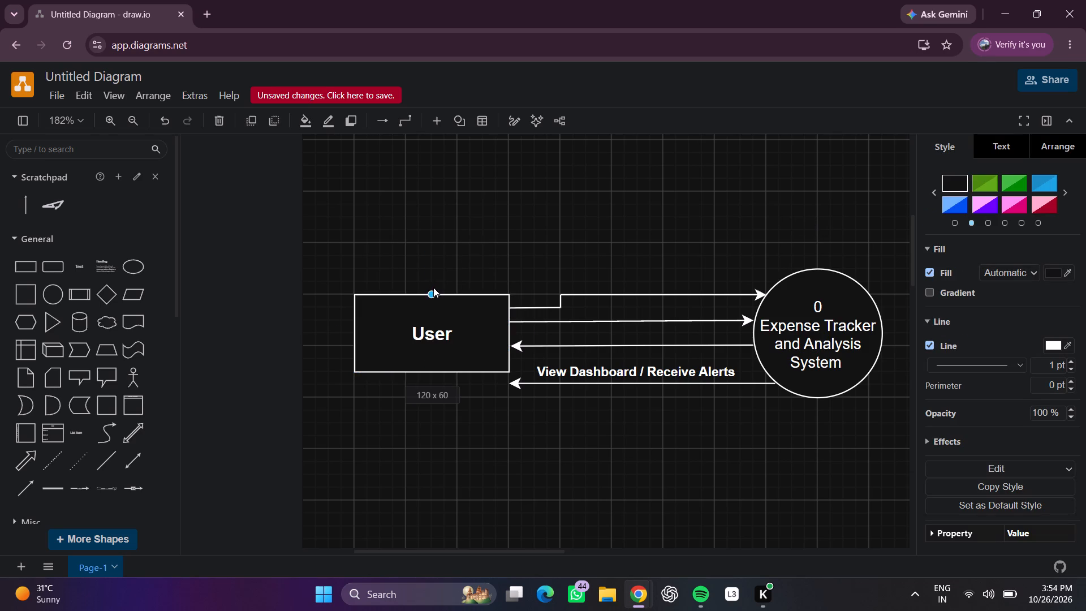
pyautogui.moveTo(433, 287); pyautogui.dragTo(436, 283)
pyautogui.click(475, 223)
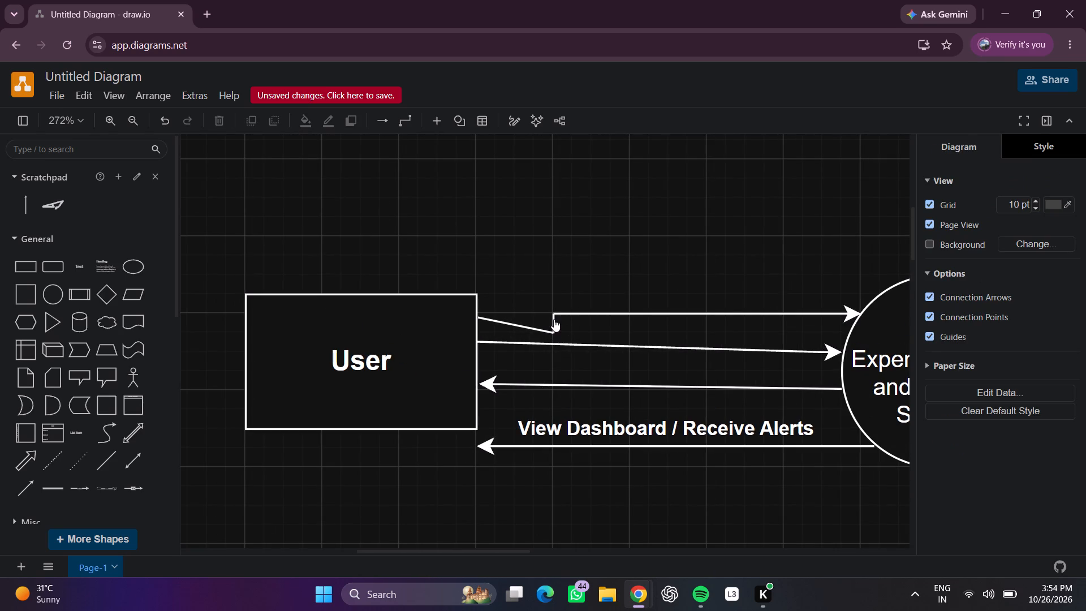
# Raise the first arrow's start and the short vertical line's upper end to the level of the "User" rectangle's upper edge.
pyautogui.moveTo(553, 312); pyautogui.dragTo(549, 299)
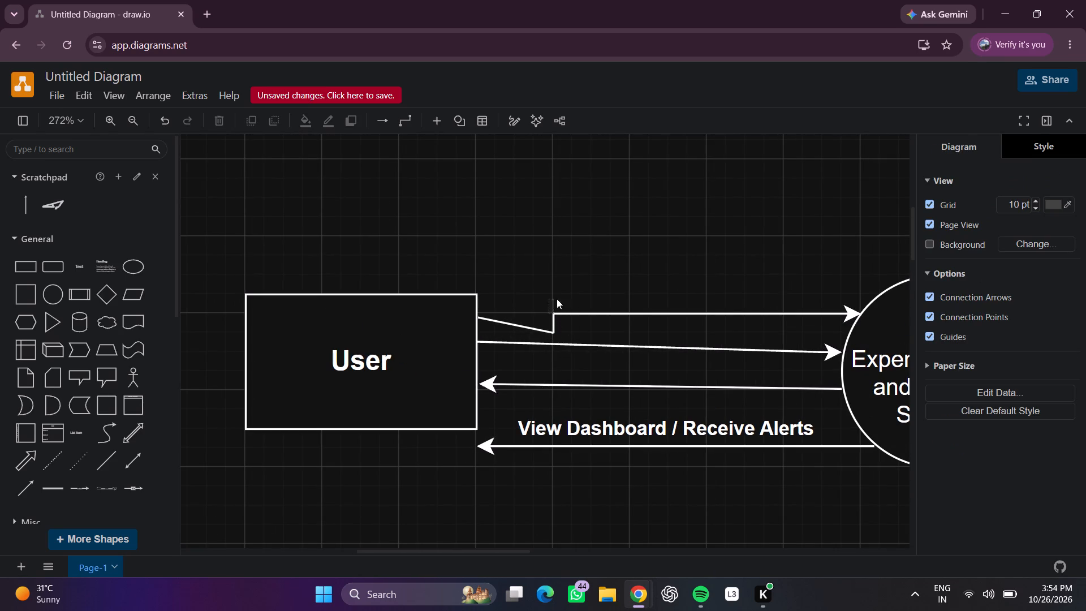
pyautogui.click(553, 311)
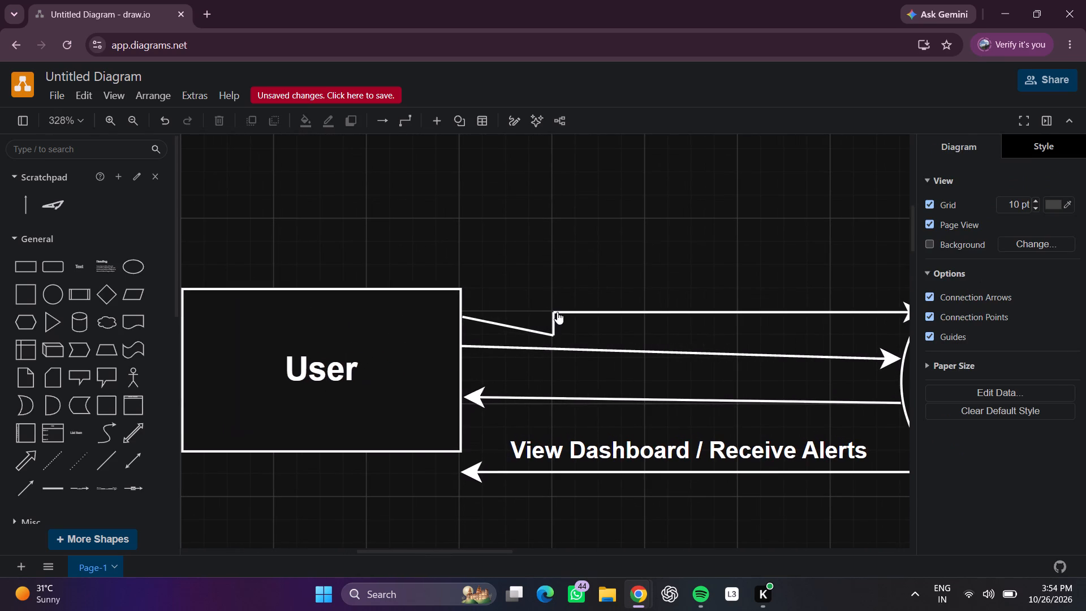
pyautogui.moveTo(557, 312); pyautogui.dragTo(559, 302)
pyautogui.moveTo(554, 310); pyautogui.dragTo(554, 295)
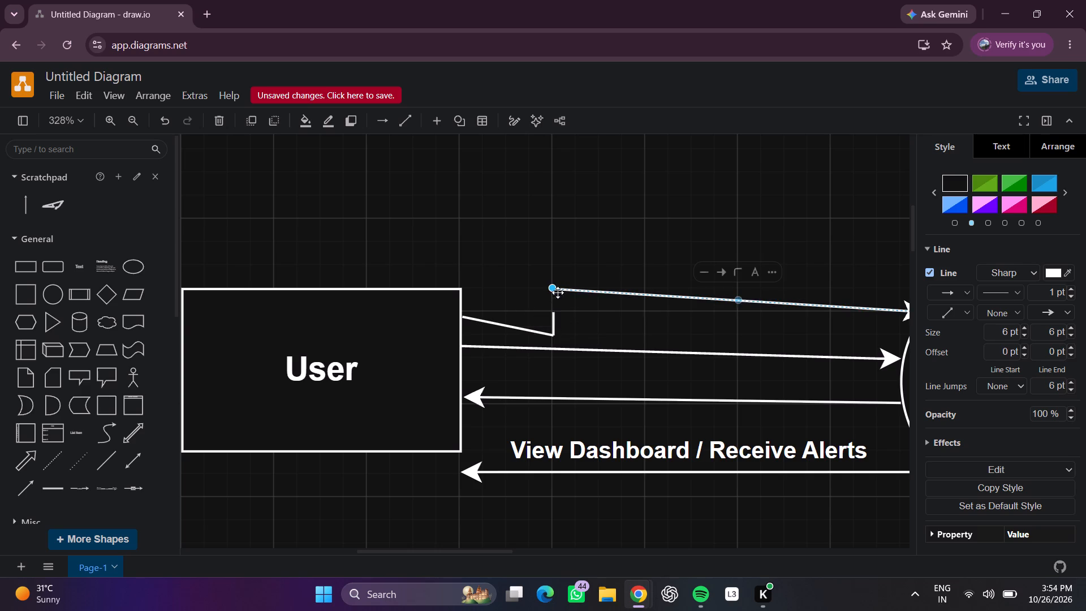
pyautogui.click(580, 255)
pyautogui.click(554, 314)
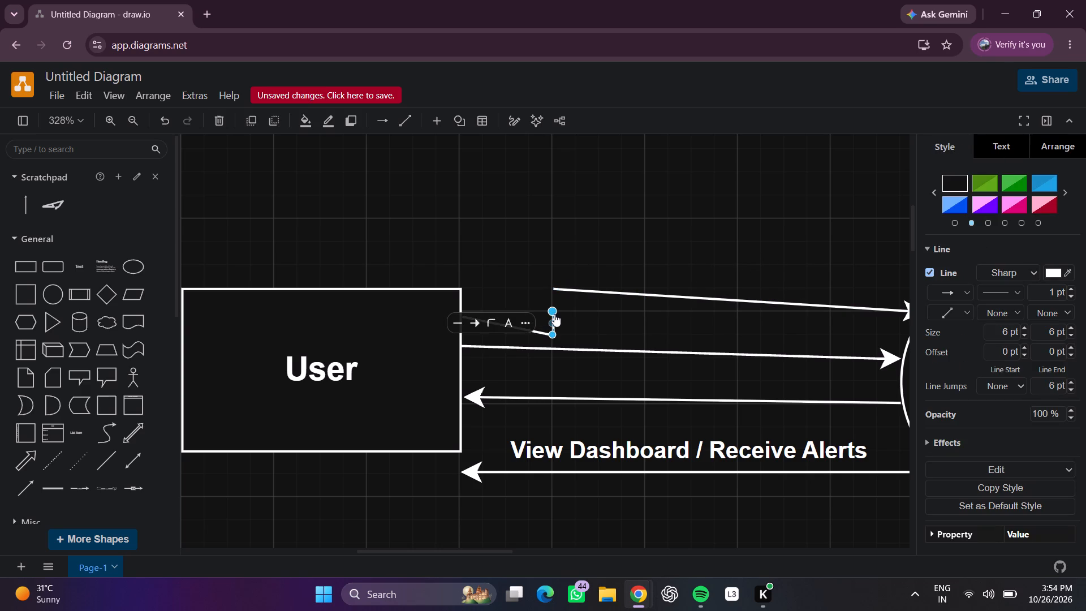
pyautogui.moveTo(552, 309); pyautogui.dragTo(552, 296)
pyautogui.click(585, 323)
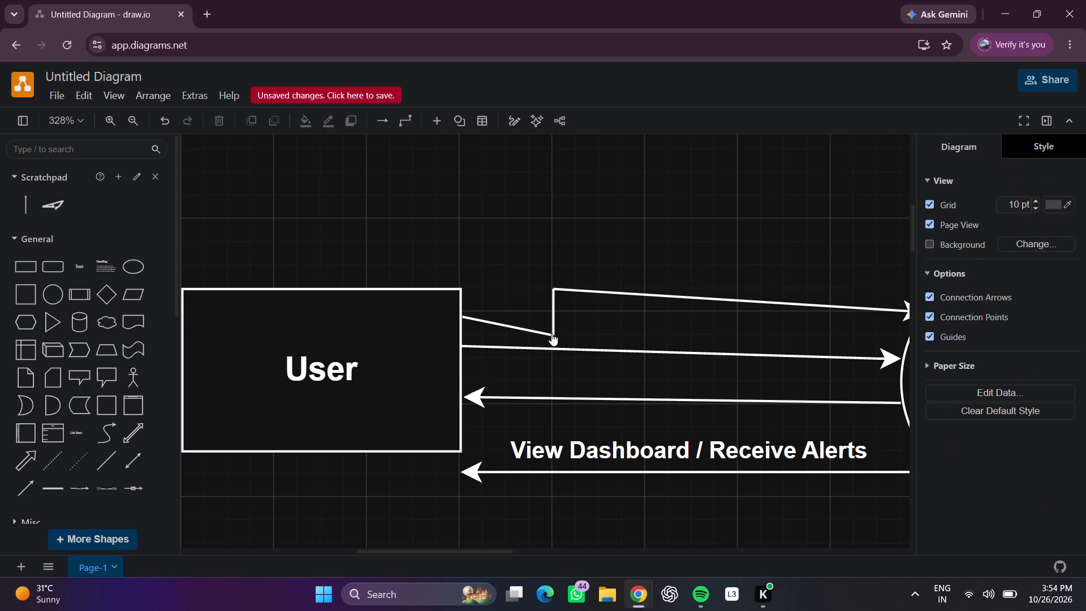
# Shorten the vertical line from its lower end and raise the free end of the line leaving "User" until that line is horizontal.
pyautogui.click(550, 333)
pyautogui.moveTo(550, 333); pyautogui.dragTo(552, 317)
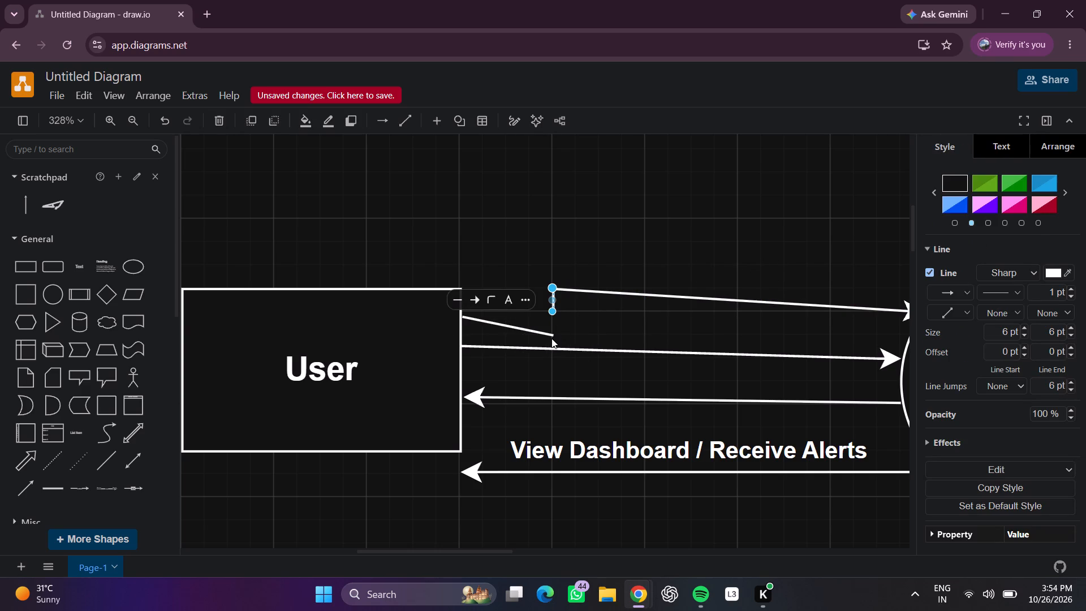
pyautogui.click(551, 338)
pyautogui.click(551, 334)
pyautogui.moveTo(552, 335); pyautogui.dragTo(551, 317)
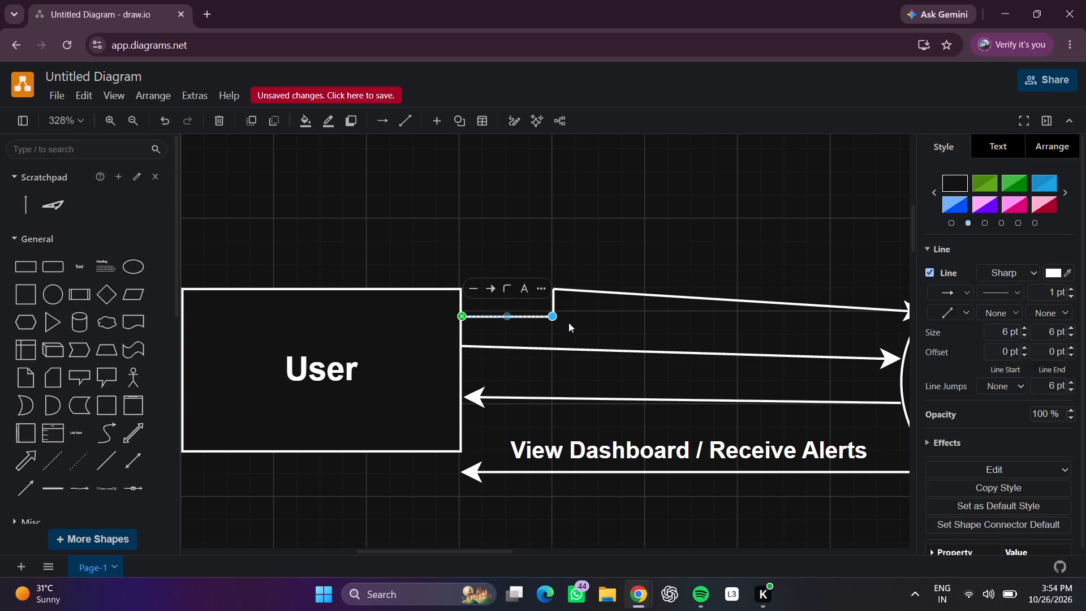
pyautogui.click(571, 324)
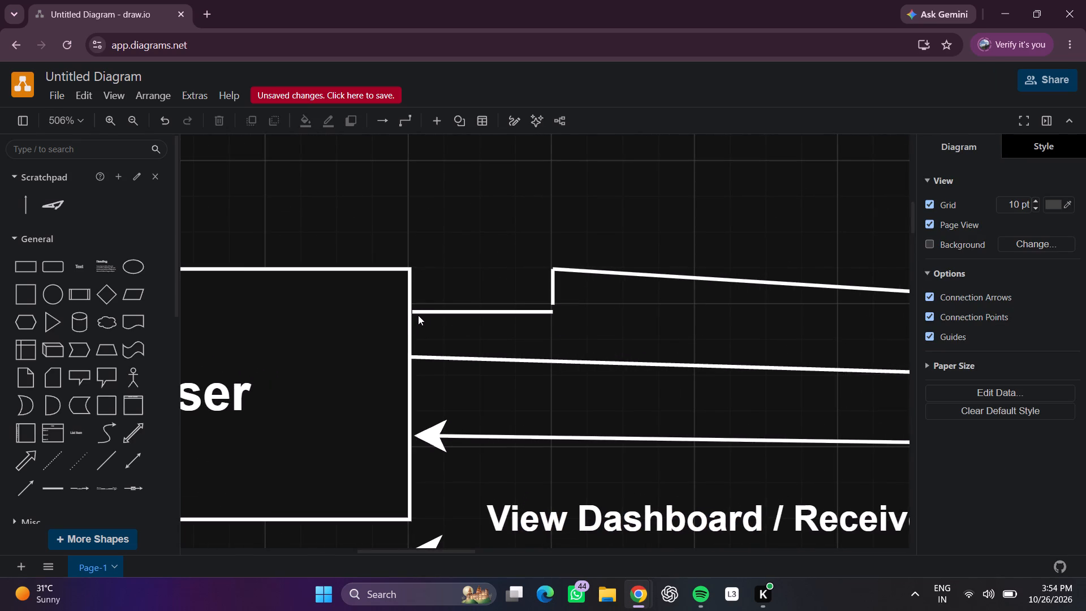
# Adjust both ends of the short line leaving "User" so it runs level and meets the vertical line's lower end.
pyautogui.click(412, 311)
pyautogui.click(412, 312)
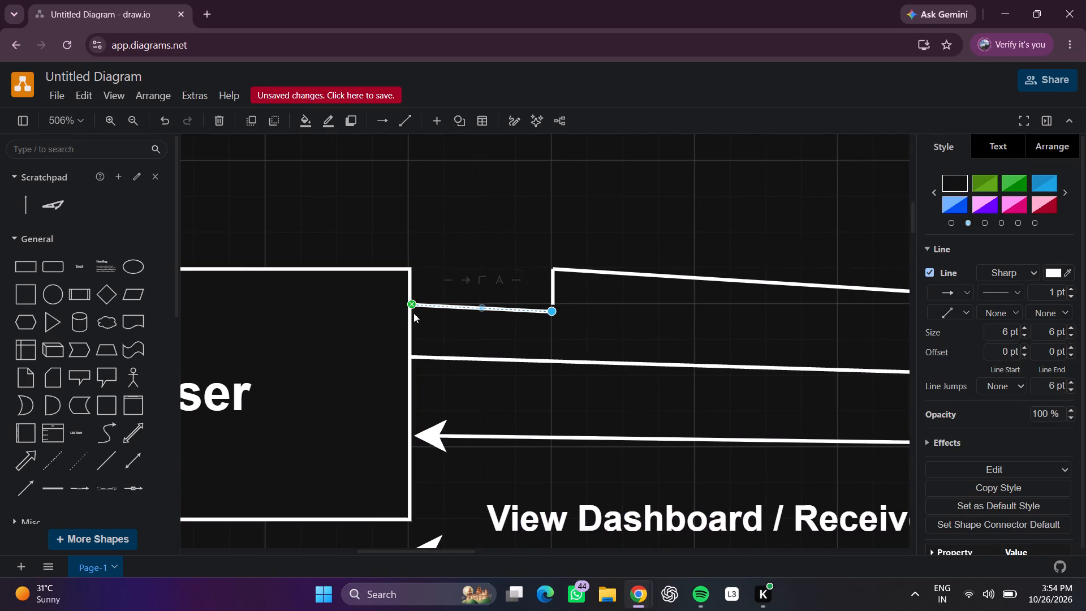
pyautogui.click(454, 342)
pyautogui.click(549, 311)
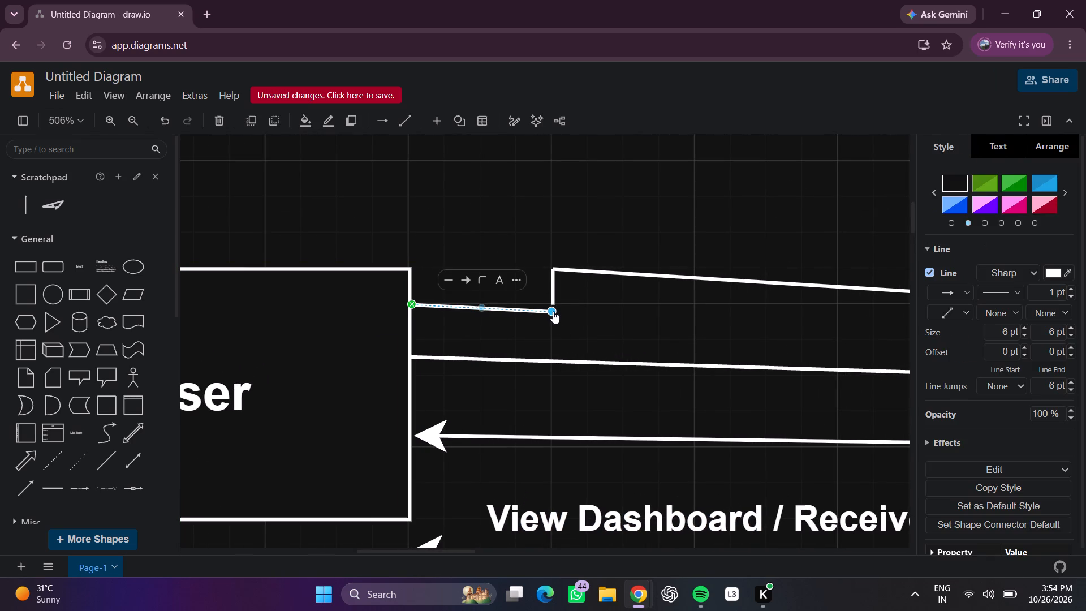
pyautogui.click(553, 312)
pyautogui.click(622, 318)
pyautogui.hscroll(-2, 820, 321)
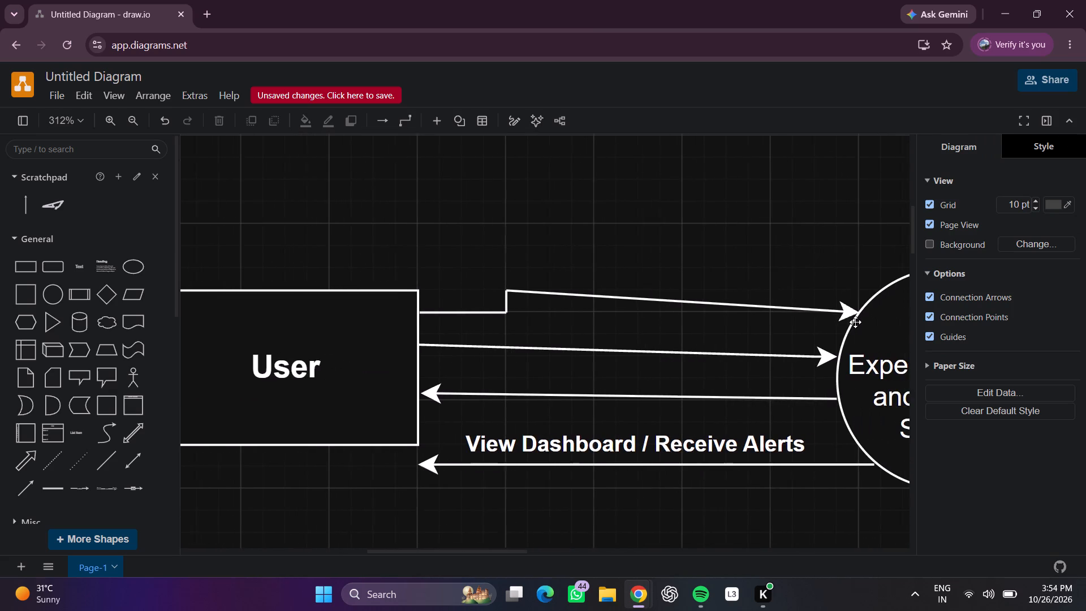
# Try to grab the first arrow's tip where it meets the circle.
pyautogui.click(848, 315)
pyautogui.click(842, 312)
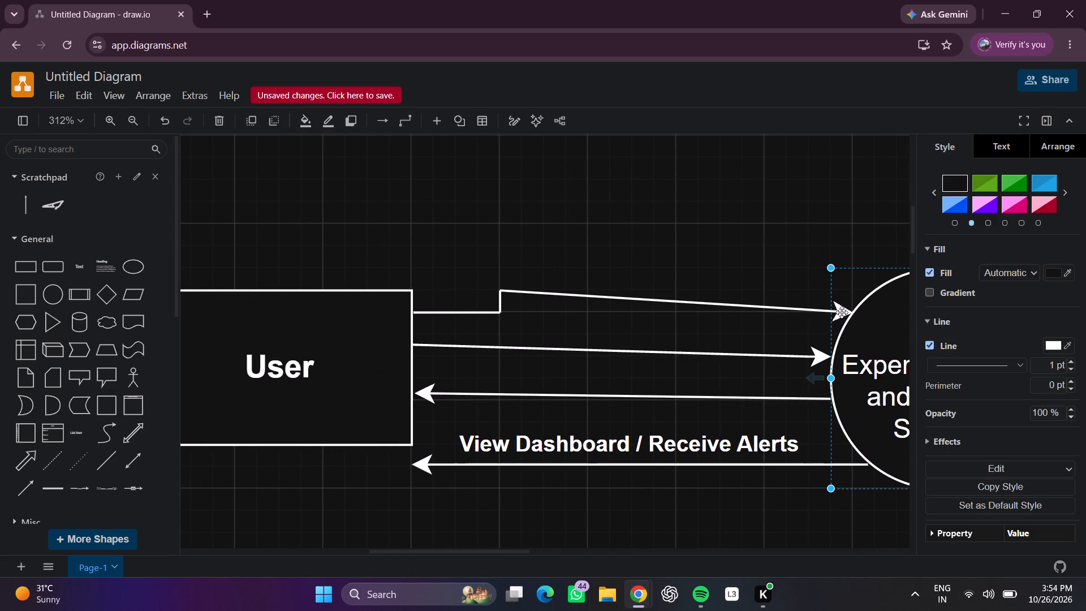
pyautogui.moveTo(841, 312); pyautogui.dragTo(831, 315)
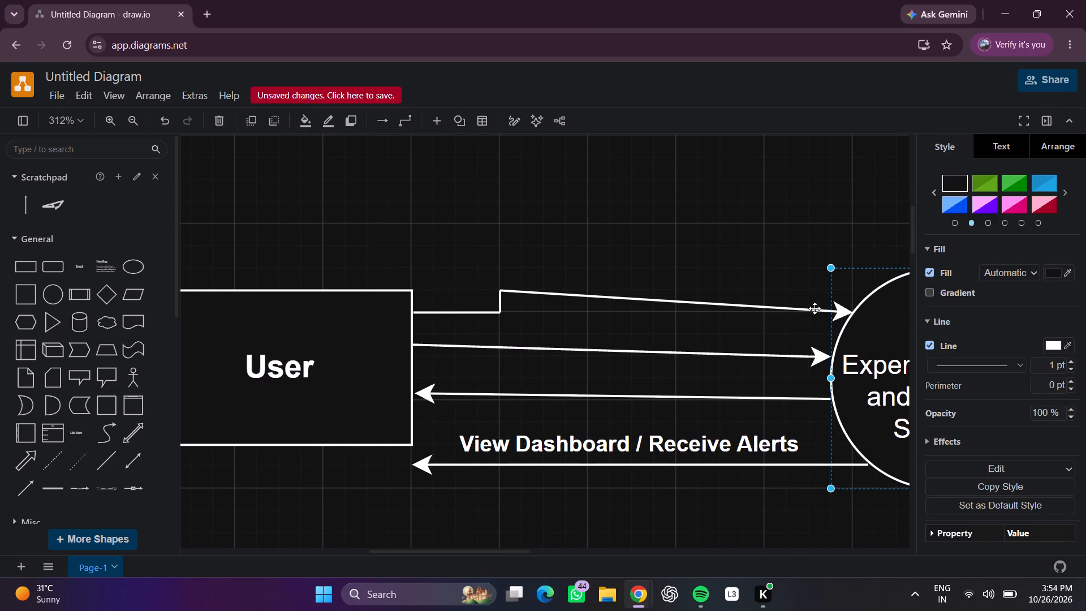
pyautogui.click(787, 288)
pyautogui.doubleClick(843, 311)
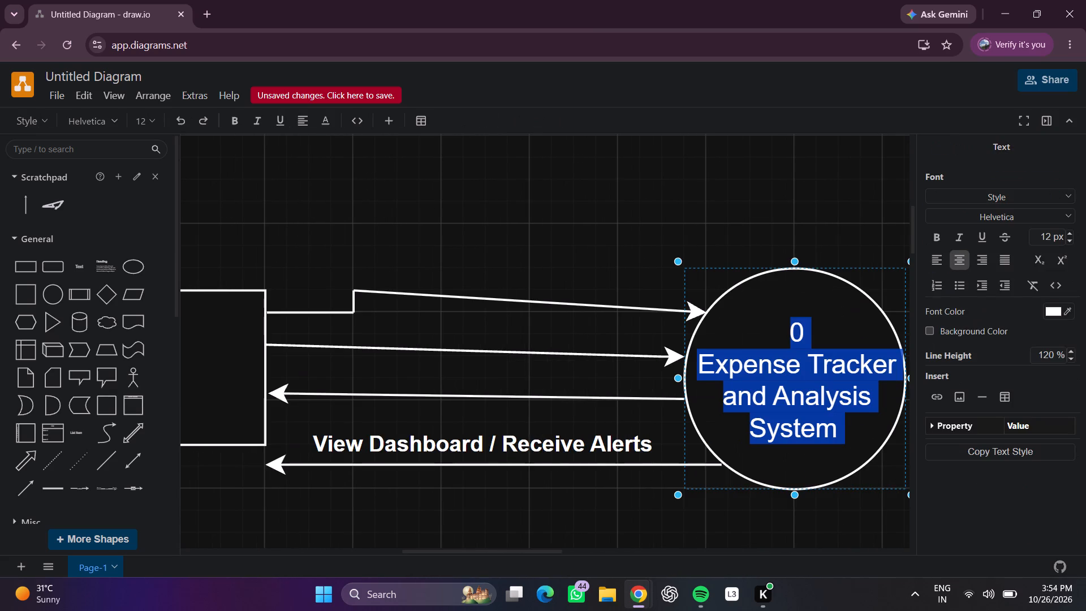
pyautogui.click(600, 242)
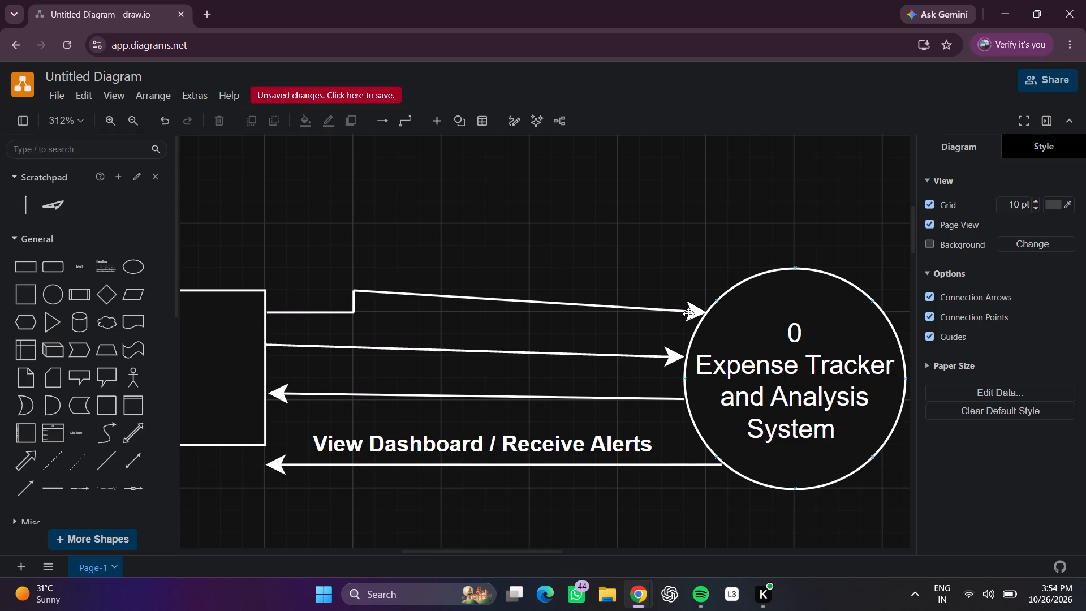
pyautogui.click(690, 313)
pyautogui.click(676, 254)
# Move the circle away from the arrow tips and delete the stray short arrow beside its edge.
pyautogui.hscroll(-1, 691, 254)
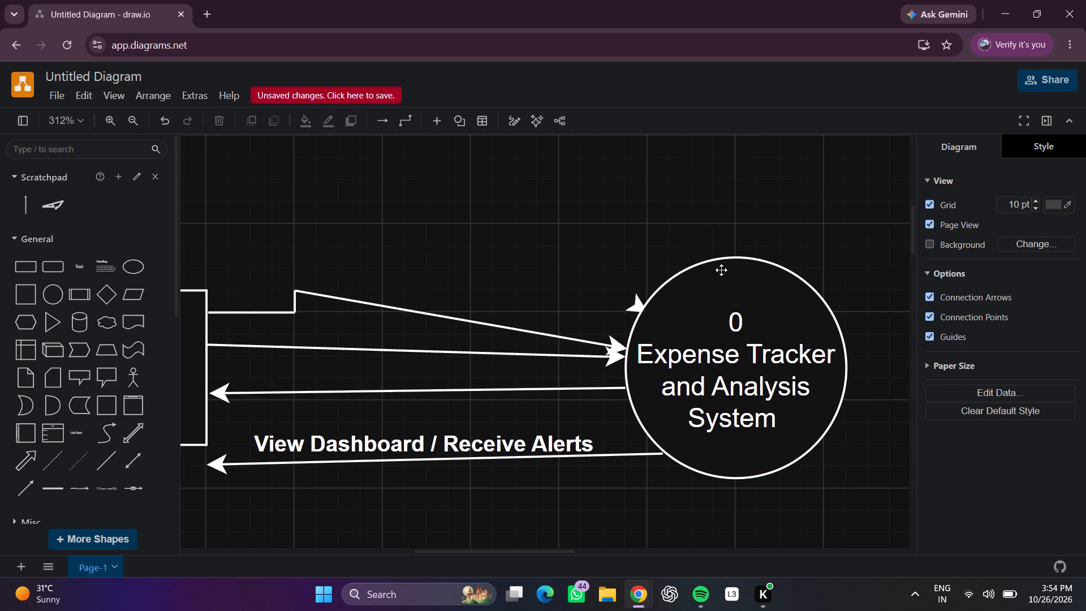
pyautogui.hscroll(-1, 721, 270)
pyautogui.moveTo(740, 346); pyautogui.dragTo(796, 339)
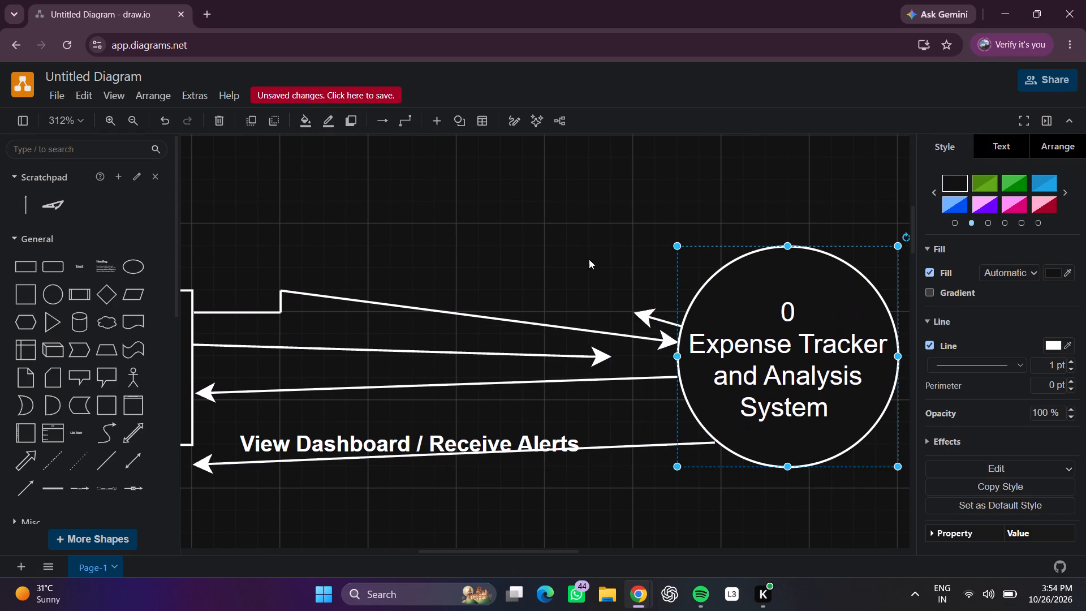
pyautogui.click(589, 259)
pyautogui.click(648, 317)
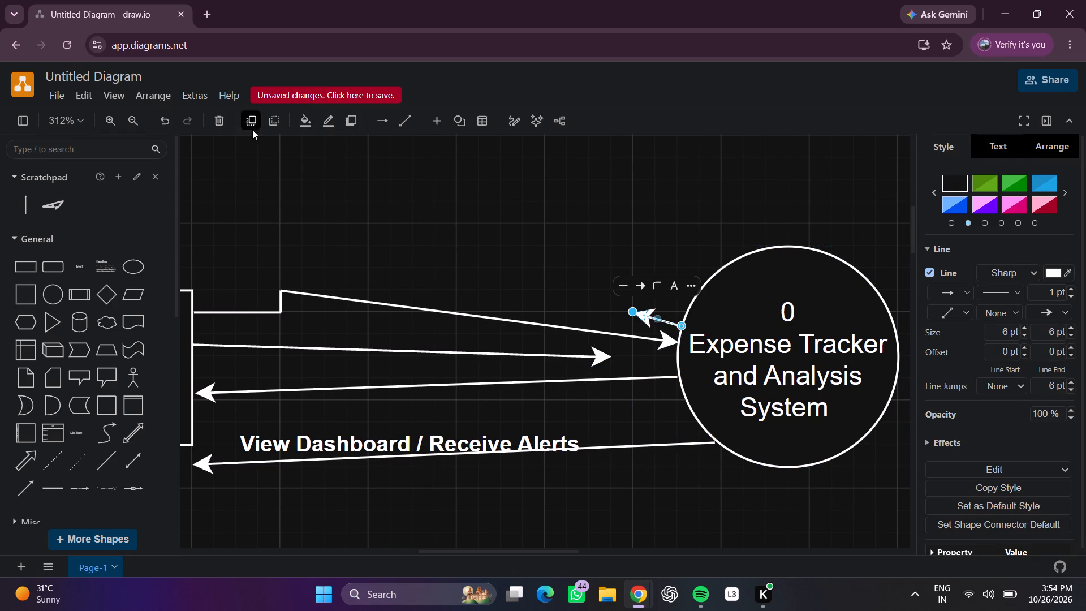
pyautogui.click(222, 121)
# Reshape the first arrow toward the circle so it runs horizontally, level with the "User" rectangle's upper edge.
pyautogui.moveTo(663, 342); pyautogui.dragTo(663, 342)
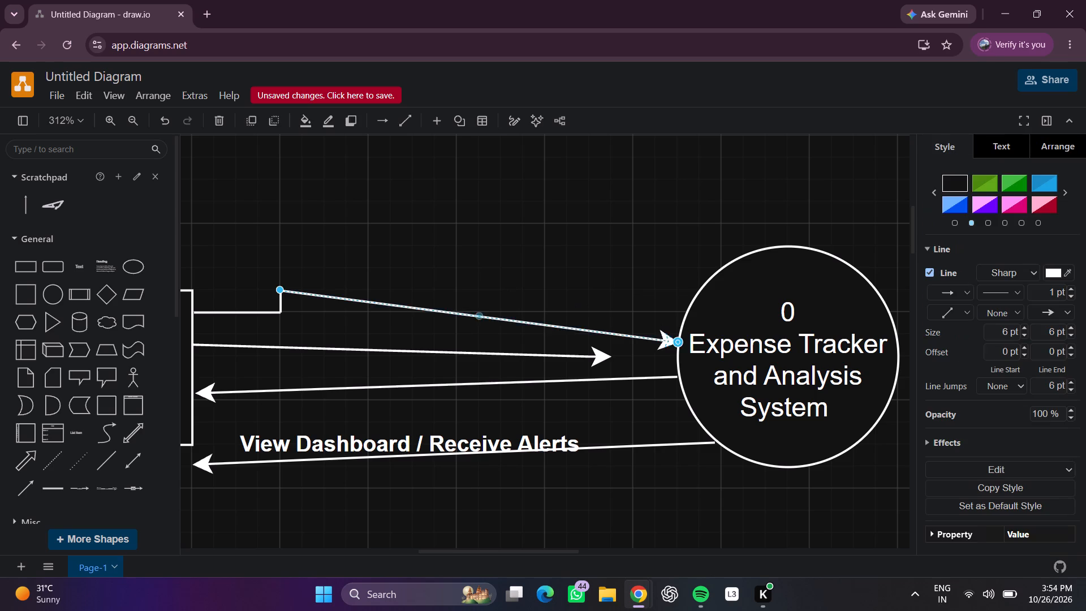
pyautogui.moveTo(663, 342); pyautogui.dragTo(605, 285)
pyautogui.moveTo(676, 315); pyautogui.dragTo(676, 313)
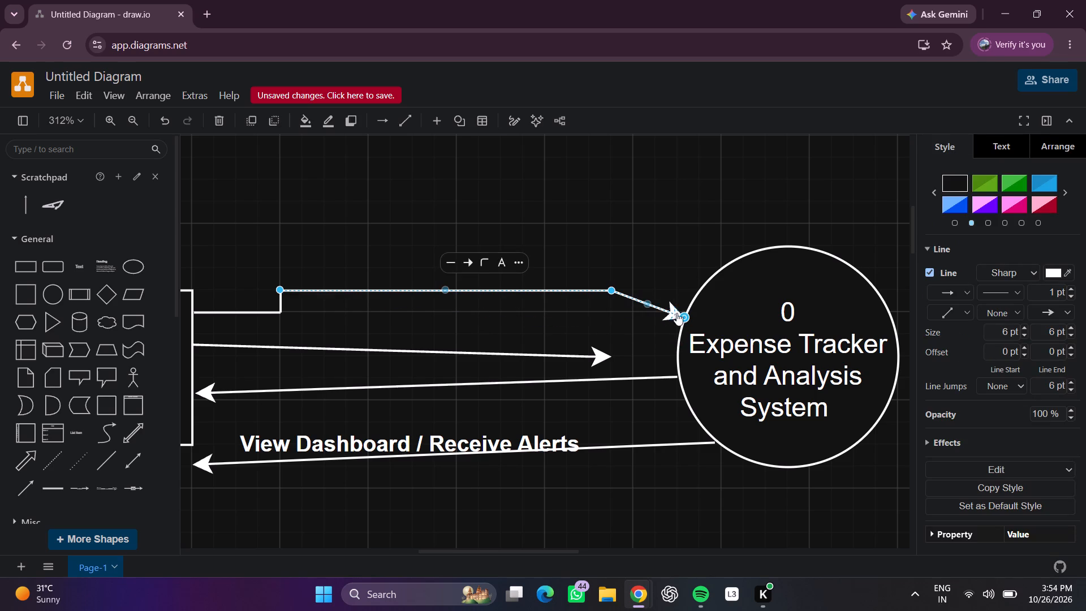
pyautogui.moveTo(676, 313); pyautogui.dragTo(641, 298)
# Move the circle back toward "User" until its nearest edge lines up with the first arrow's tip.
pyautogui.moveTo(817, 360); pyautogui.dragTo(775, 373)
pyautogui.click(571, 201)
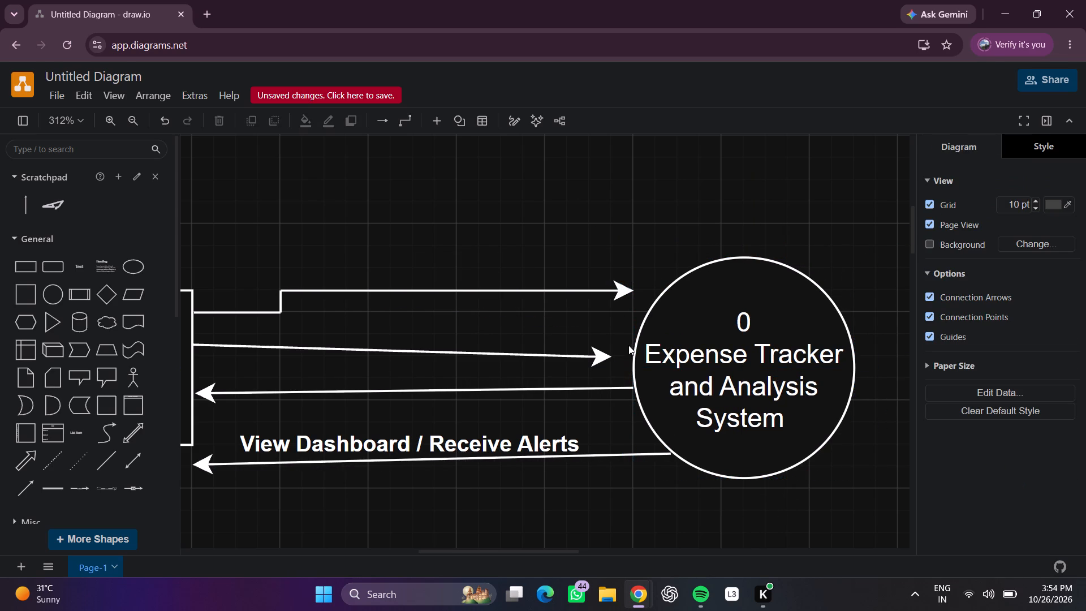
# Extend the second arrow's tip to the circle's edge, raised one small grid square, and straighten the line behind it.
pyautogui.moveTo(608, 356); pyautogui.dragTo(627, 345)
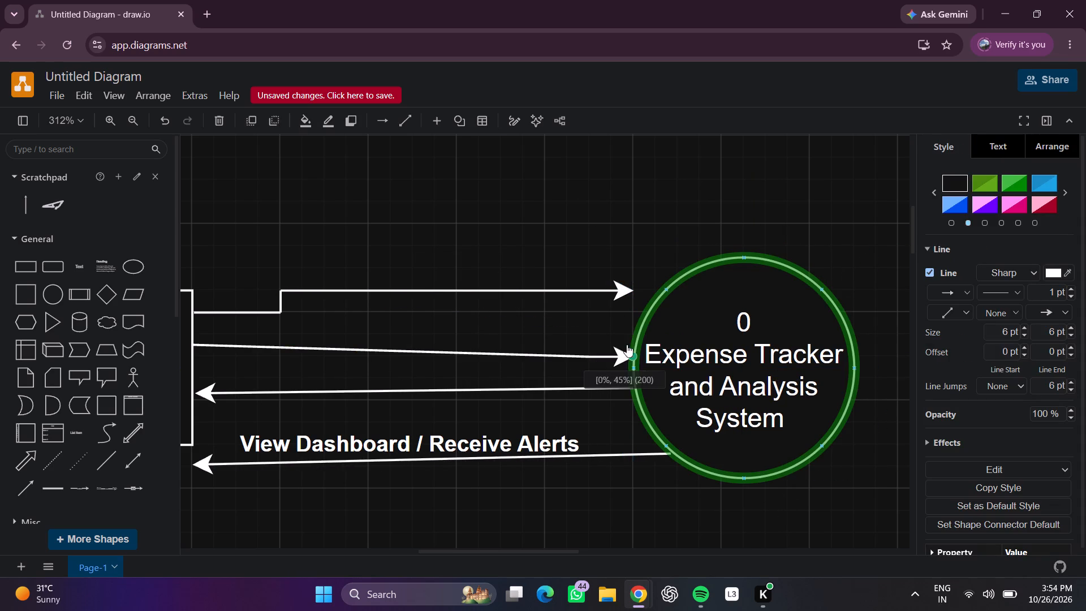
pyautogui.moveTo(627, 345); pyautogui.dragTo(628, 338)
pyautogui.moveTo(587, 356); pyautogui.dragTo(594, 335)
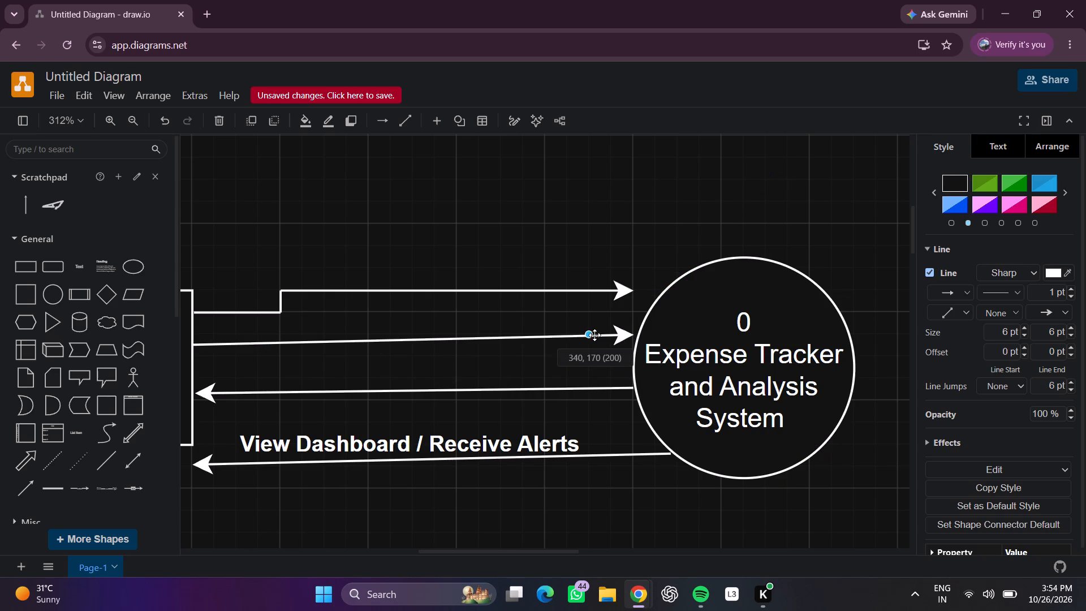
pyautogui.moveTo(594, 335); pyautogui.dragTo(594, 341)
pyautogui.click(636, 221)
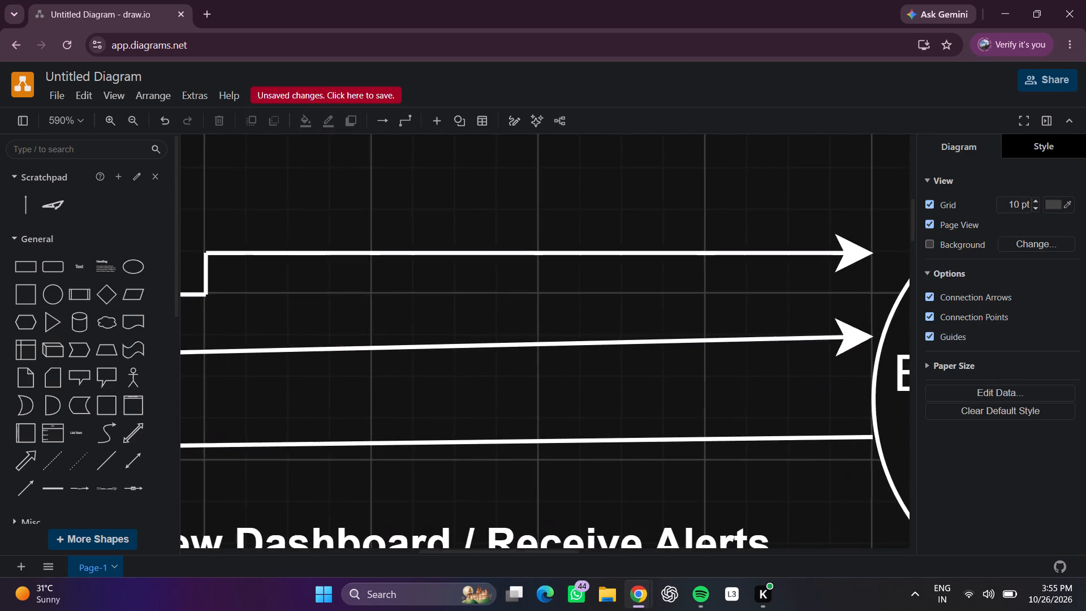
# Raise the second arrow's start and attach it to the "User" rectangle's edge so the arrow runs horizontally.
pyautogui.hscroll(3, 334, 345)
pyautogui.moveTo(244, 356); pyautogui.dragTo(247, 350)
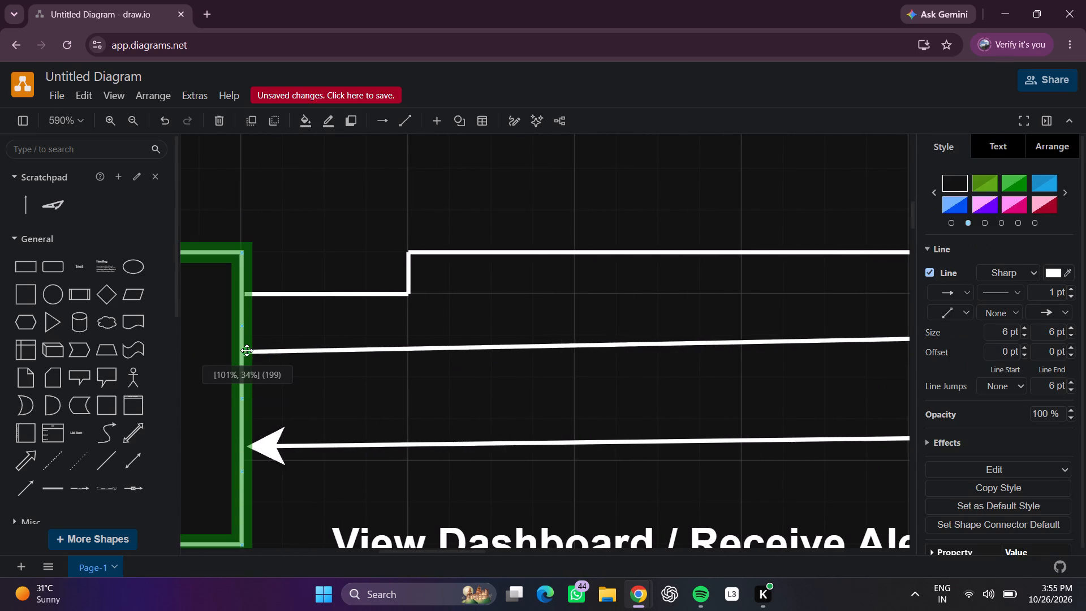
pyautogui.moveTo(247, 350); pyautogui.dragTo(248, 337)
pyautogui.click(314, 218)
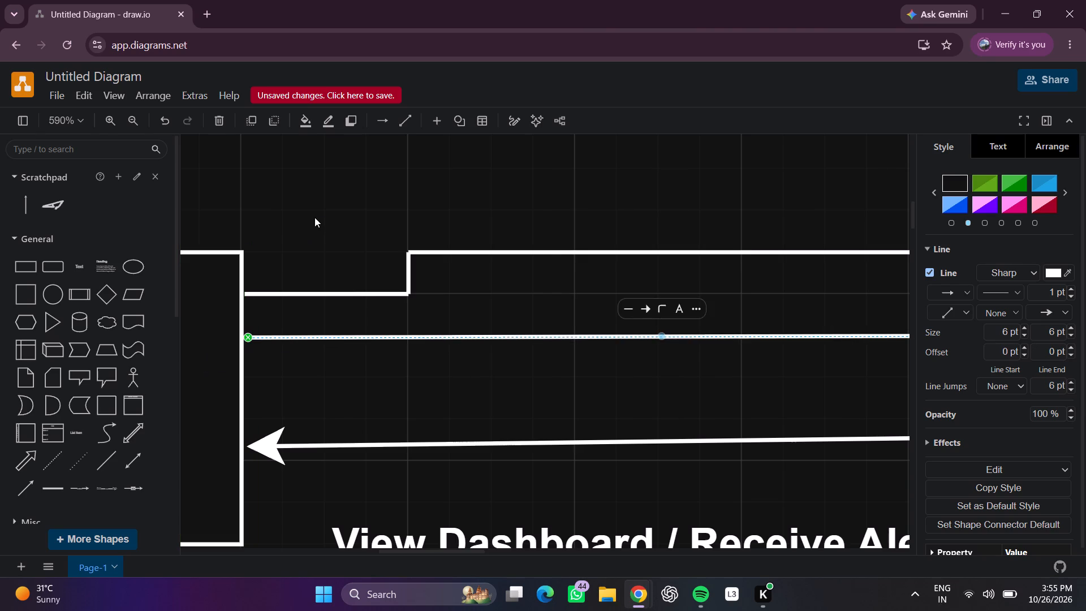
pyautogui.click(368, 197)
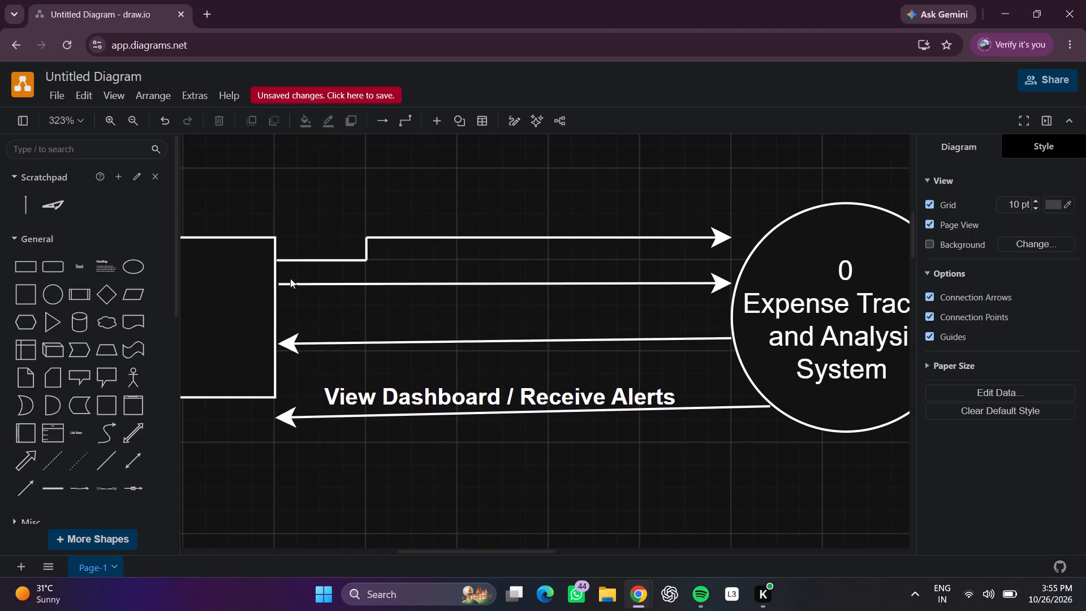
pyautogui.scroll(1, 284, 285)
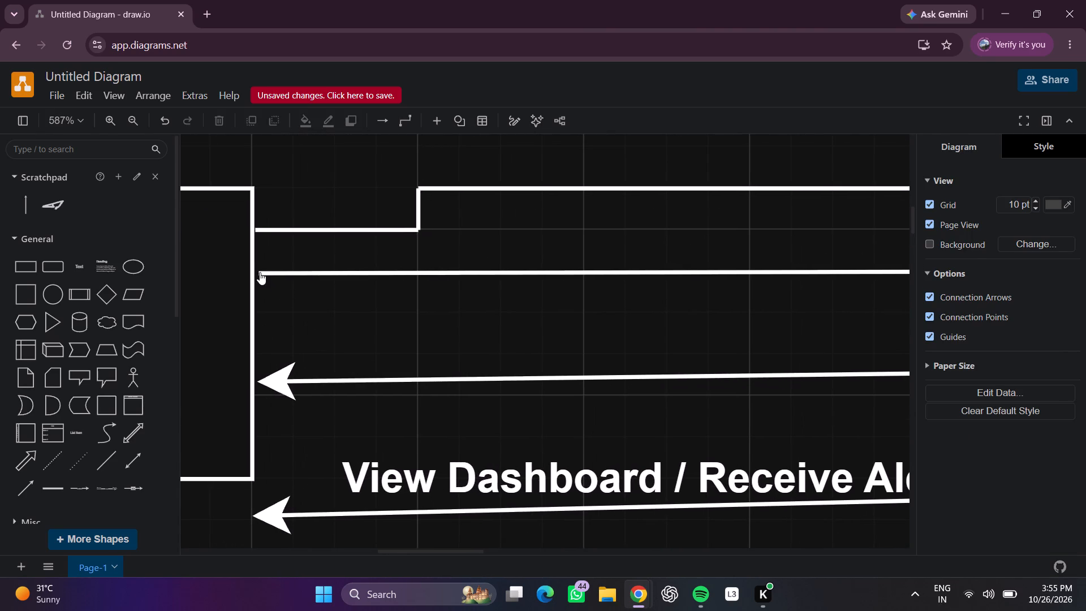
pyautogui.moveTo(259, 272); pyautogui.dragTo(252, 272)
pyautogui.click(357, 163)
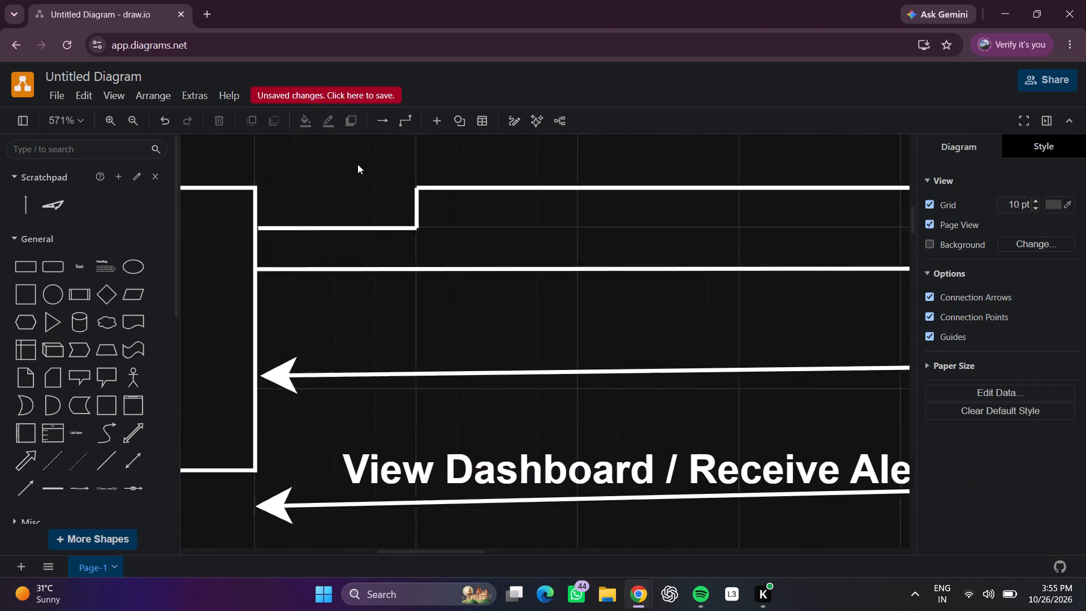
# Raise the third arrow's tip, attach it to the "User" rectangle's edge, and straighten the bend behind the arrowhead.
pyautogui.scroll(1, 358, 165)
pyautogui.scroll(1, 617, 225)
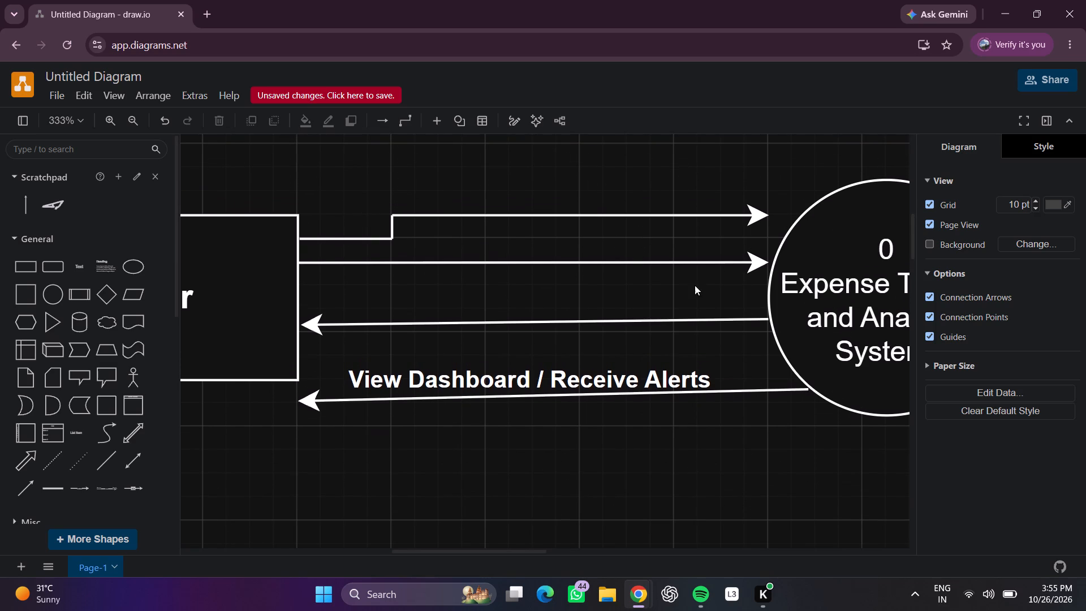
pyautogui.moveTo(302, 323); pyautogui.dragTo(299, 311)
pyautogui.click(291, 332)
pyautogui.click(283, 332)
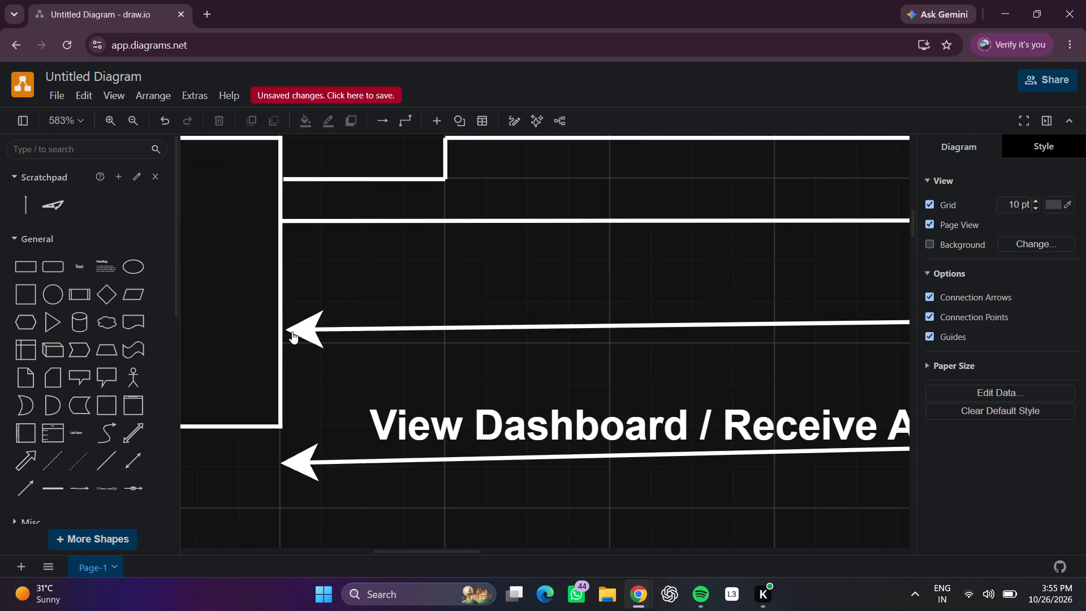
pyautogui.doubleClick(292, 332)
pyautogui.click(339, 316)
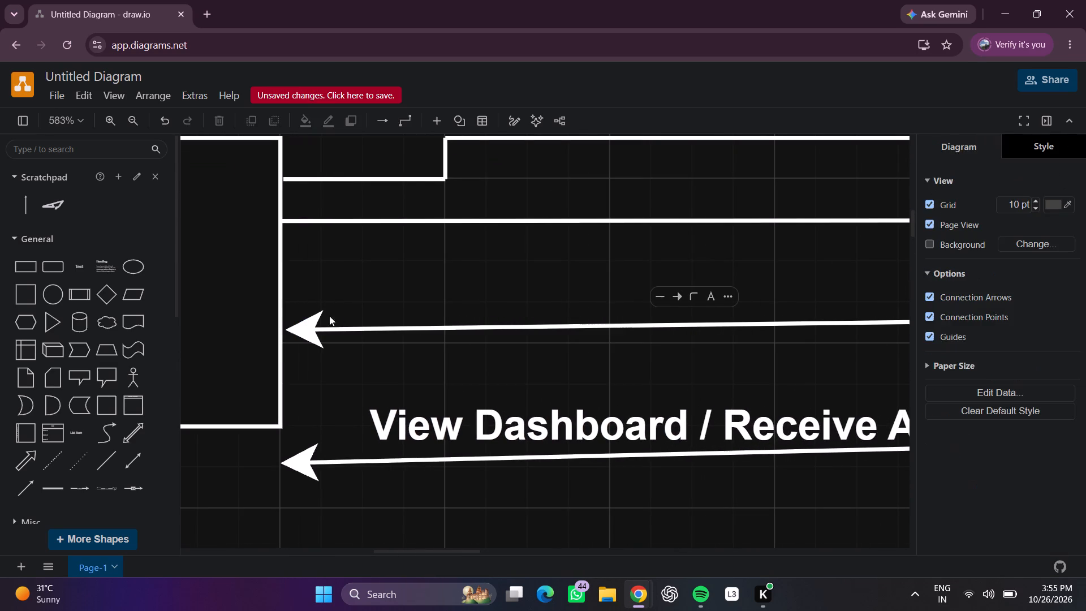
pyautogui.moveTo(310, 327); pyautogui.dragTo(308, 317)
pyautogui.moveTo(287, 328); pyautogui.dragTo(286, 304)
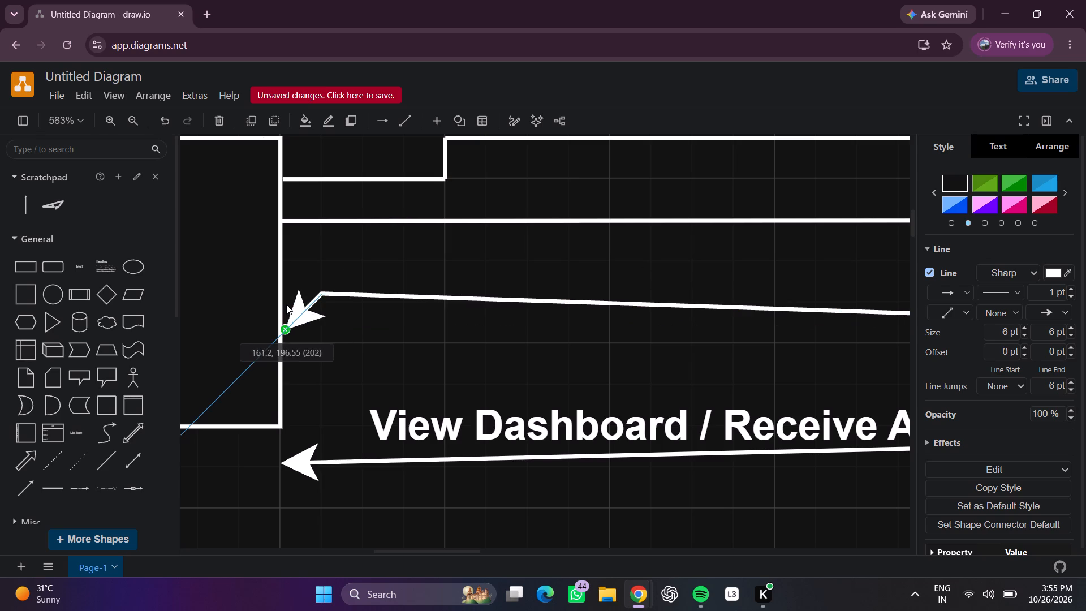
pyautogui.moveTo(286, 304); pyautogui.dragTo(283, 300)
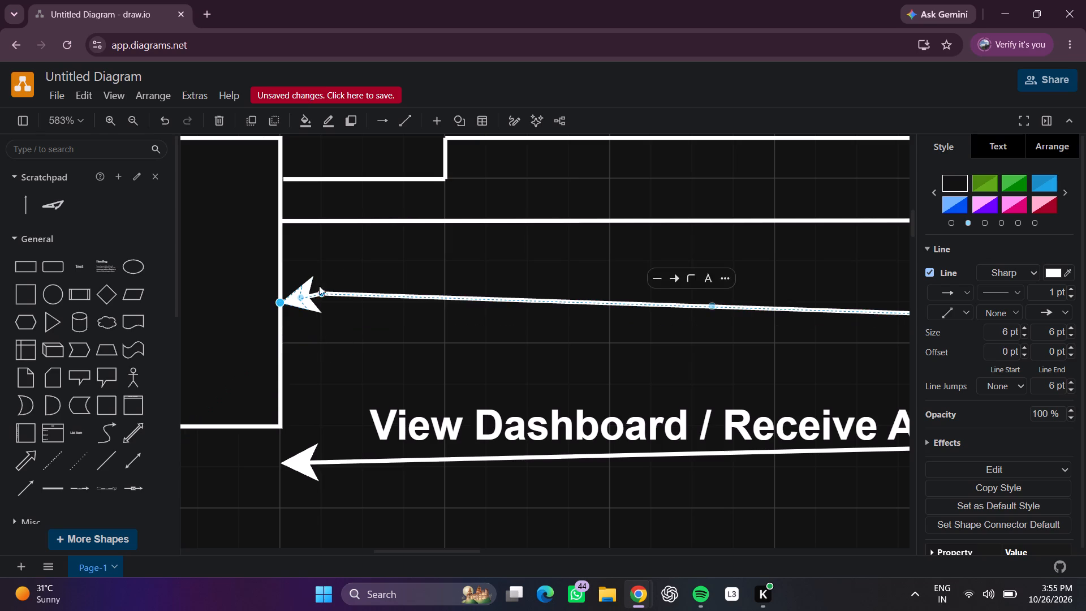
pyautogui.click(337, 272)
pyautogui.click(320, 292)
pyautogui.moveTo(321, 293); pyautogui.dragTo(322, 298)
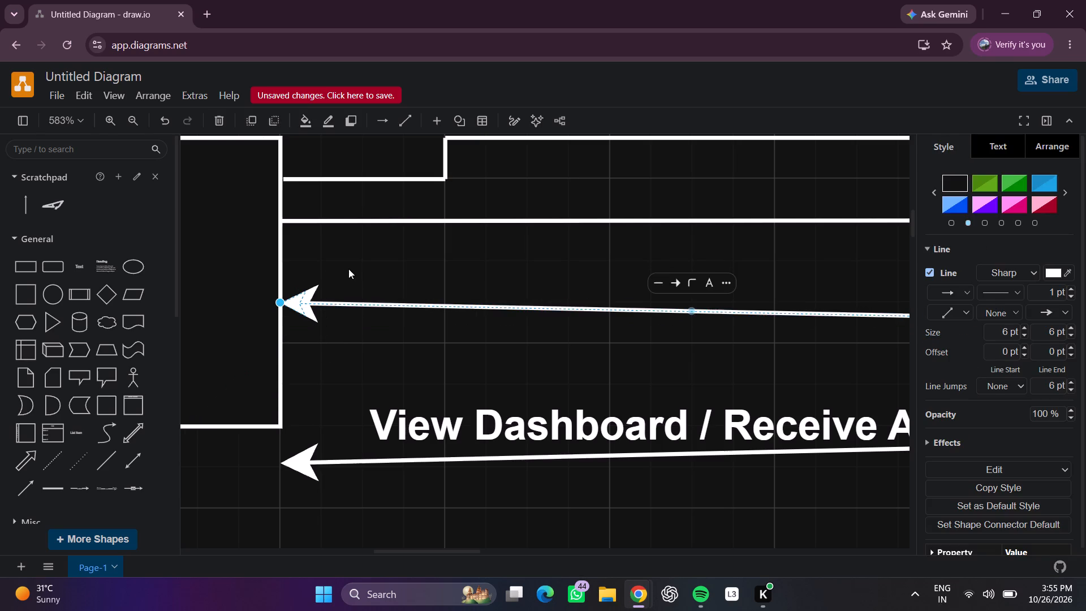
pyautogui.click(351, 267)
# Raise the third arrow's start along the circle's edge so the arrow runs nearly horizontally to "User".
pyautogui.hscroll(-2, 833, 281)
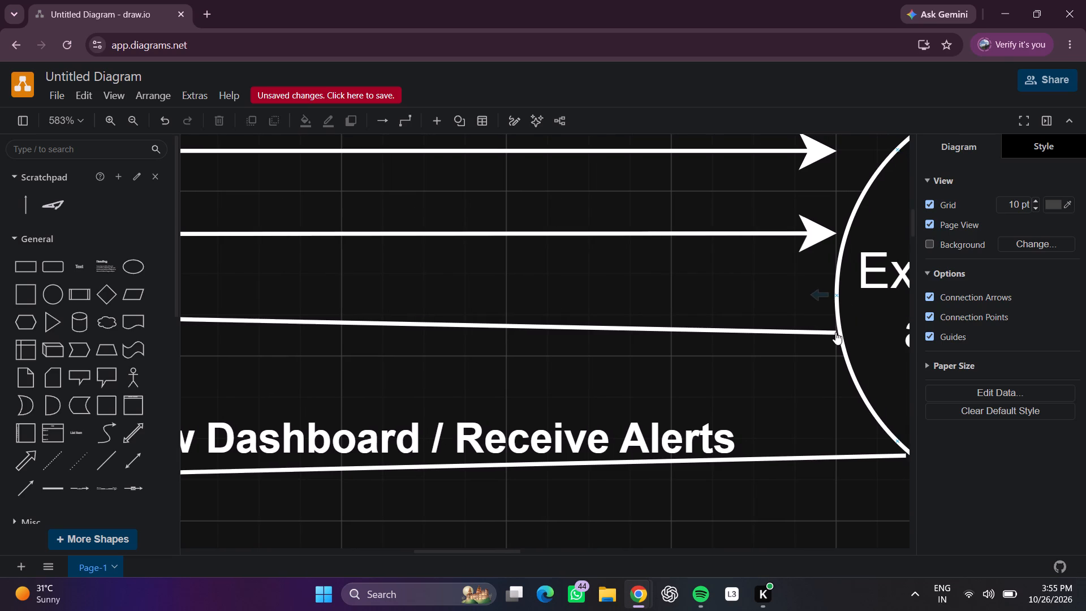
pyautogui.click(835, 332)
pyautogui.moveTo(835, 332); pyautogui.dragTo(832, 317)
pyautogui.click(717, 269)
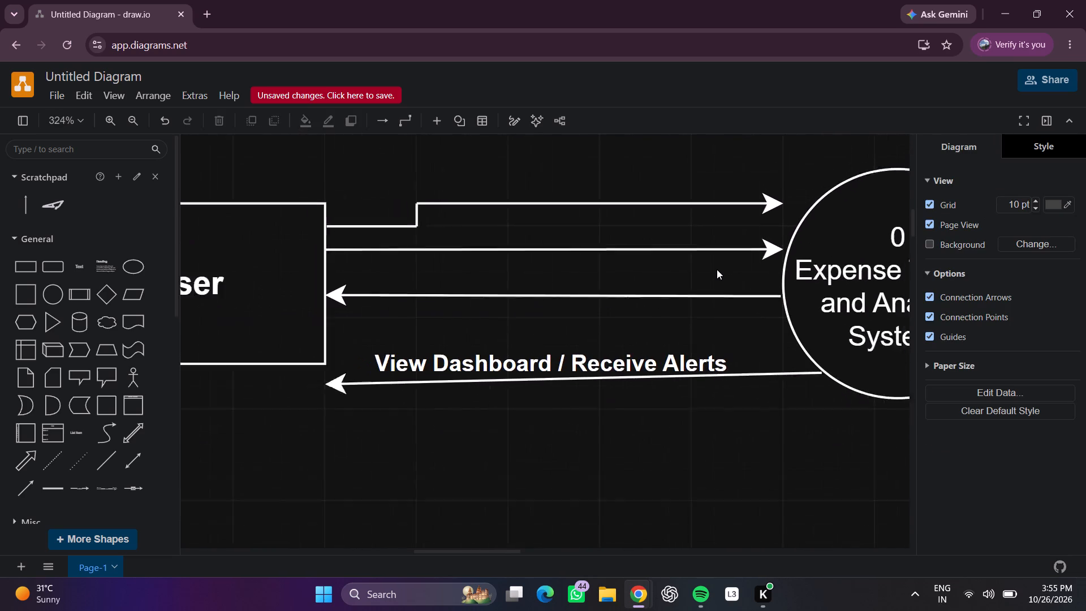
# Move the "View Dashboard / Receive Alerts" label up one small grid square, clear of the lowest arrow.
pyautogui.moveTo(589, 352); pyautogui.dragTo(589, 350)
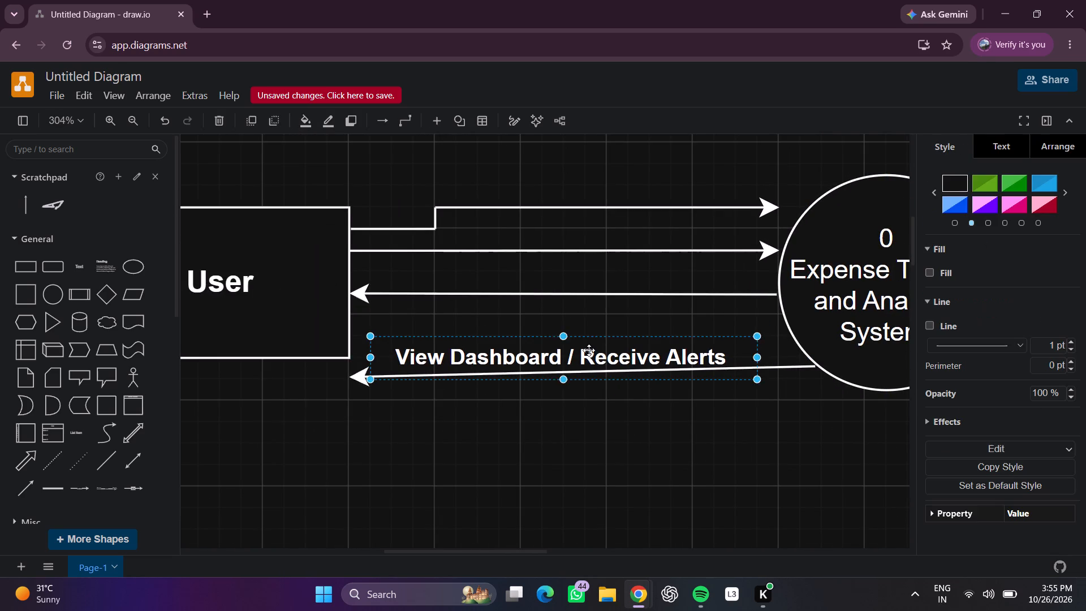
pyautogui.moveTo(589, 350); pyautogui.dragTo(589, 340)
pyautogui.click(609, 161)
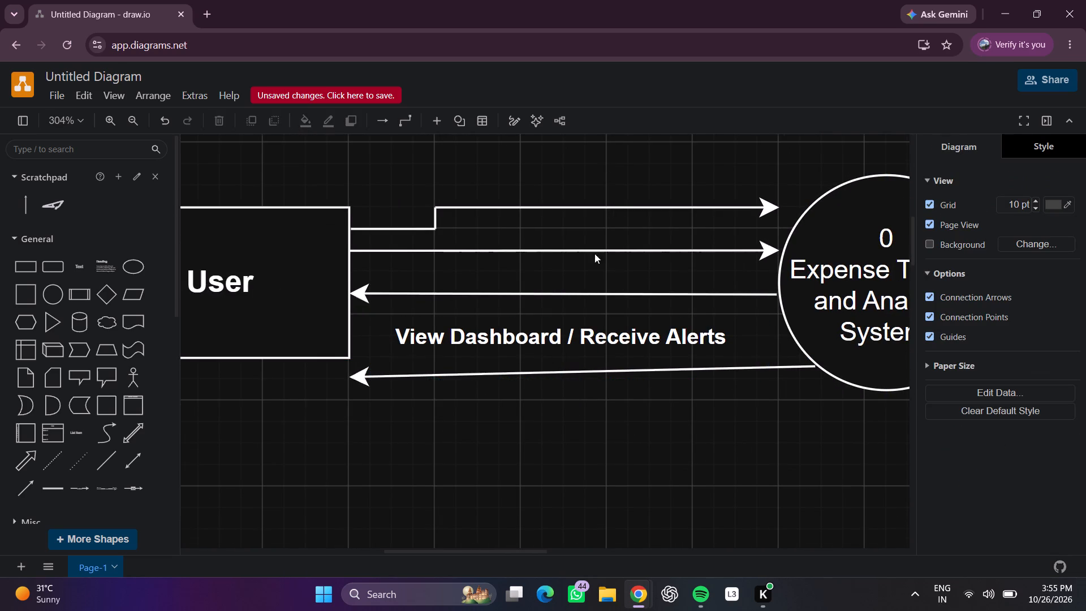
# Raise the lowest arrow's tip to the "User" rectangle's lower corner and its start along the circle's edge so it runs horizontally.
pyautogui.scroll(-1, 566, 293)
pyautogui.click(295, 369)
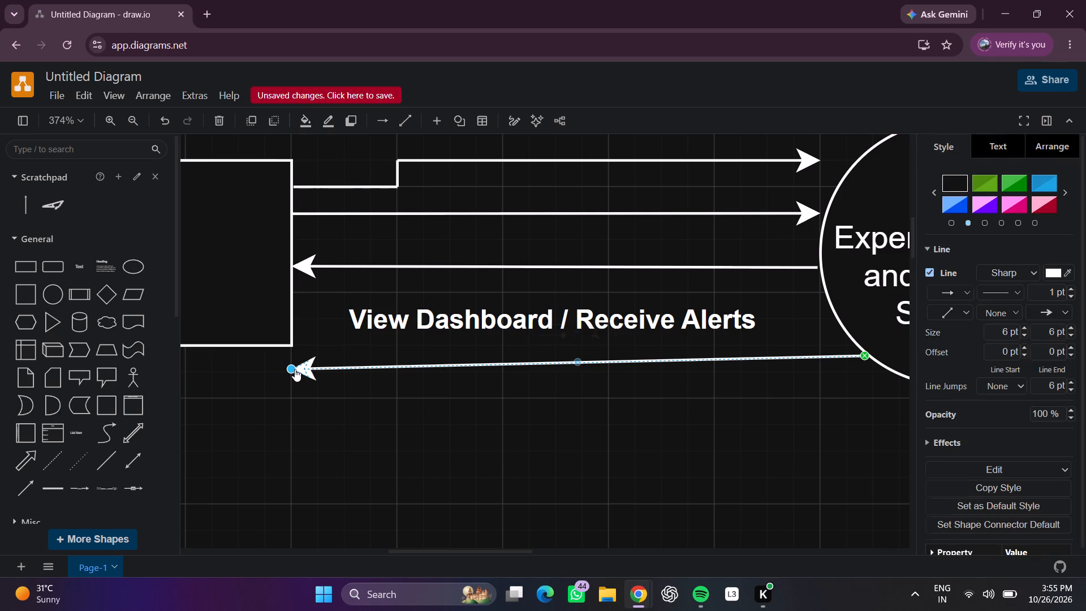
pyautogui.moveTo(289, 369); pyautogui.dragTo(287, 349)
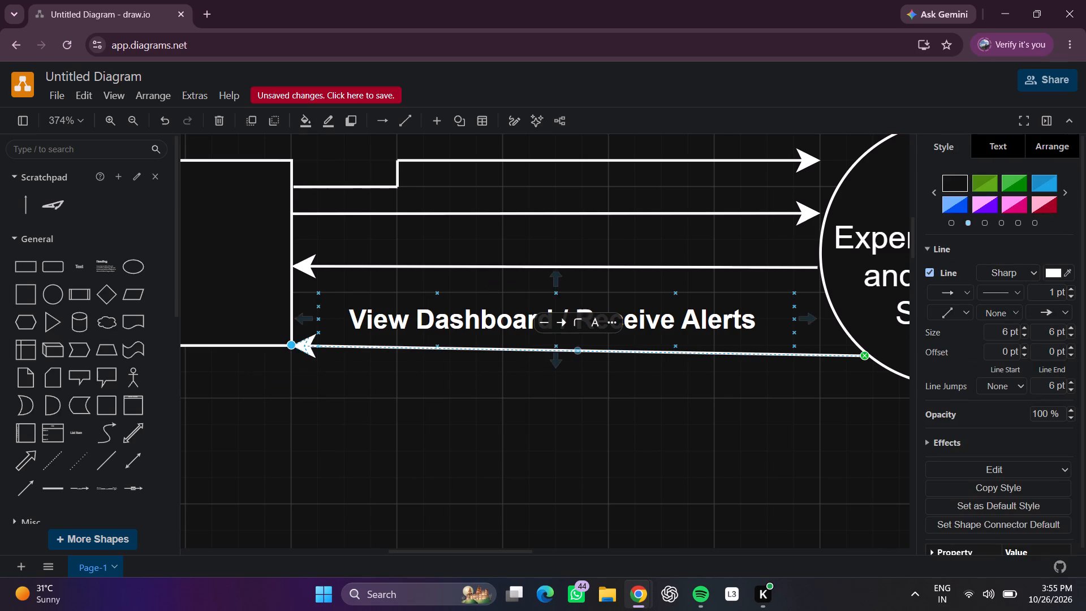
pyautogui.hscroll(-2, 796, 432)
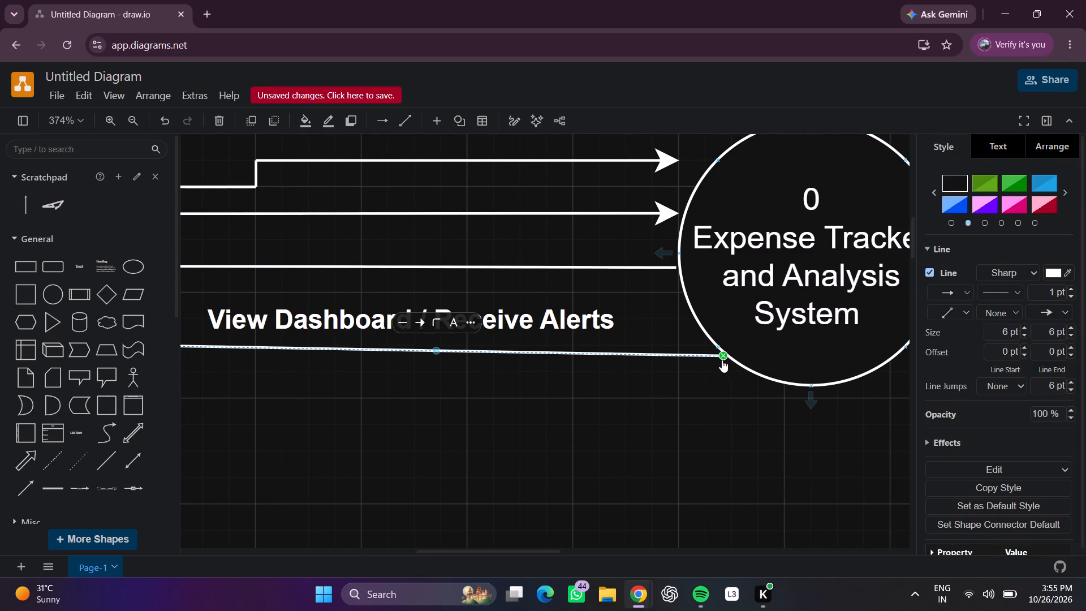
pyautogui.moveTo(722, 356); pyautogui.dragTo(716, 349)
pyautogui.click(718, 405)
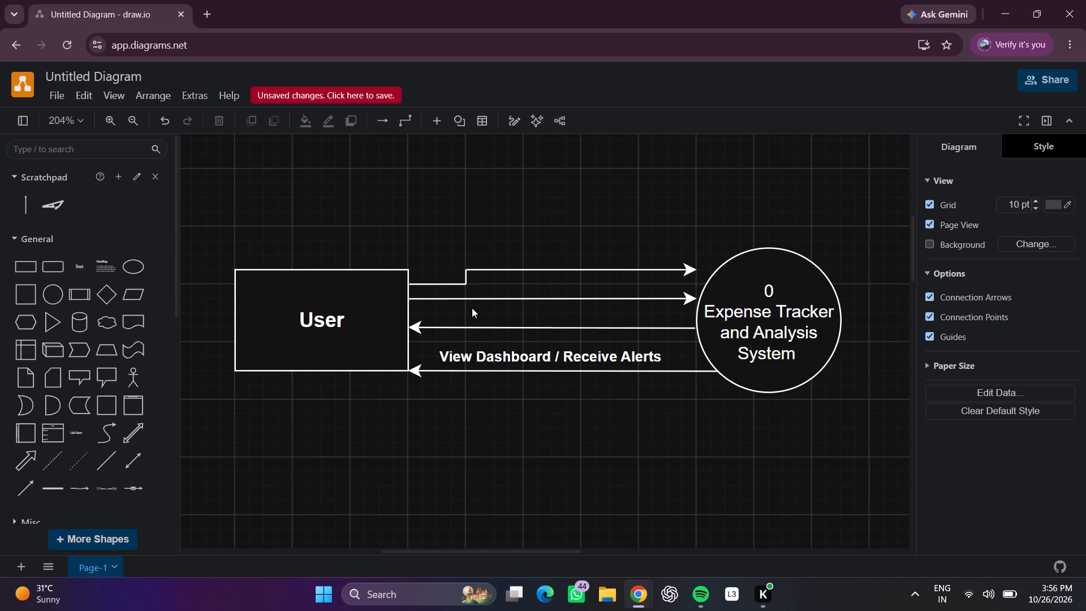
# Lower the third arrow's tip one small grid square along the "User" rectangle's edge.
pyautogui.click(330, 354)
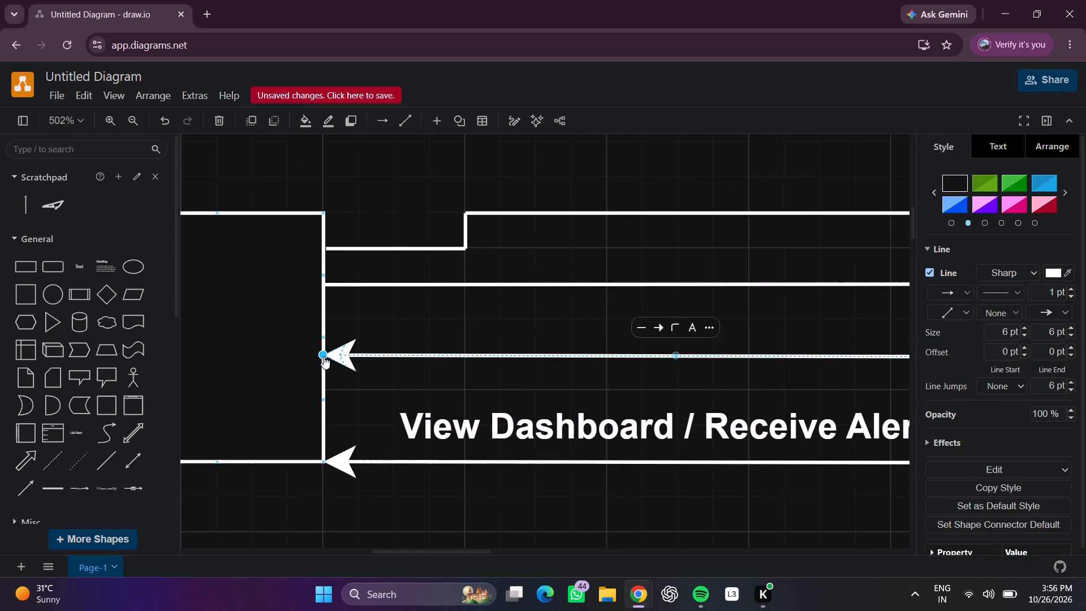
pyautogui.moveTo(324, 356); pyautogui.dragTo(326, 389)
pyautogui.click(422, 303)
# Lower the third arrow's start along the circle's edge until the arrow runs horizontally just above the "View Dashboard / Receive Alerts" label.
pyautogui.hscroll(-2, 430, 307)
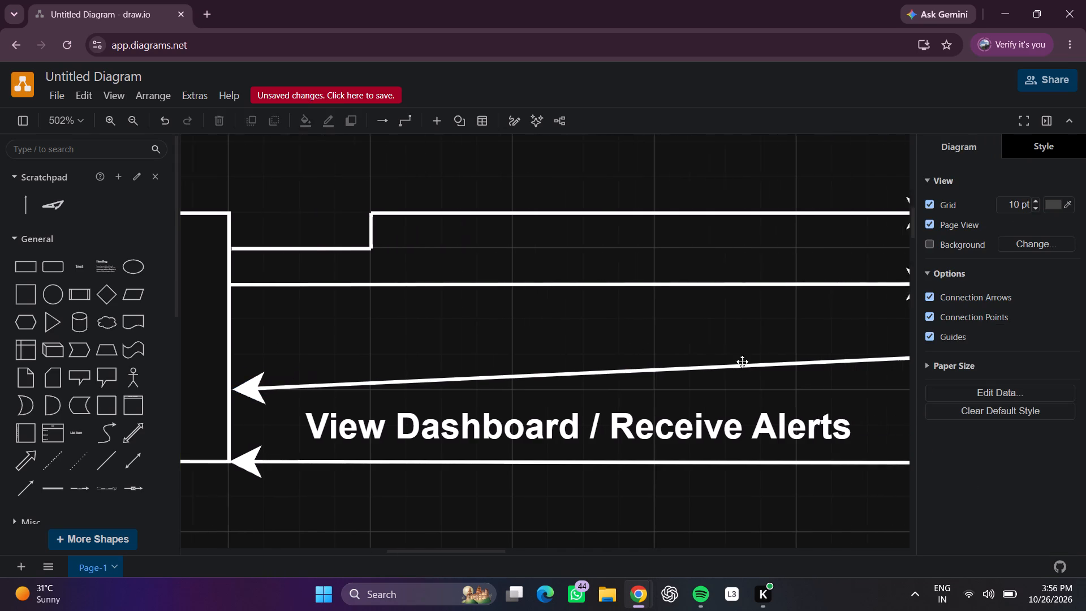
pyautogui.hscroll(-1, 742, 362)
pyautogui.hscroll(-1, 806, 375)
pyautogui.click(807, 355)
pyautogui.moveTo(804, 356); pyautogui.dragTo(812, 389)
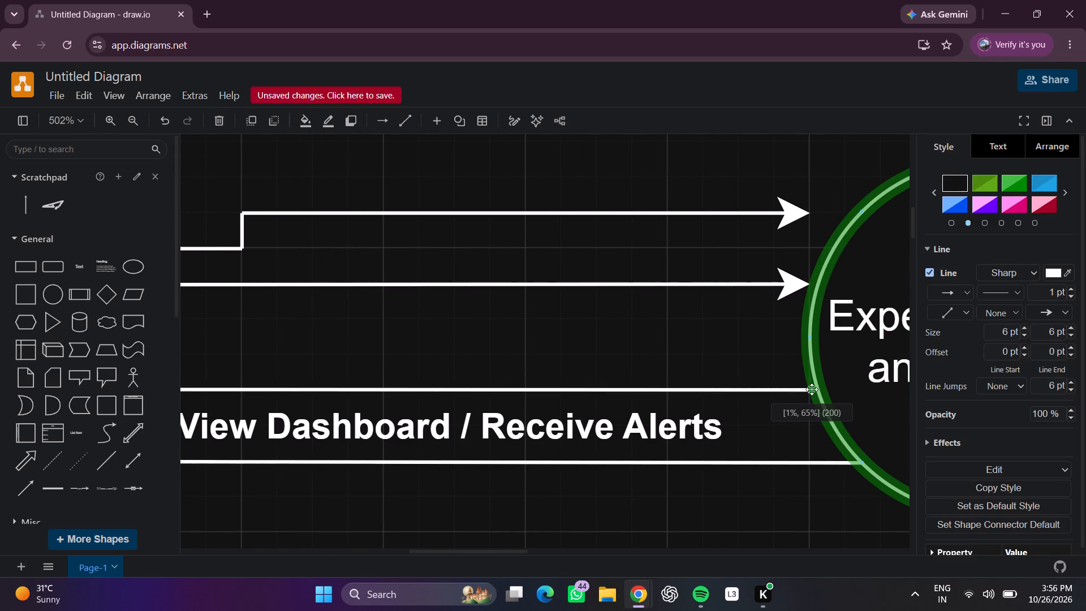
pyautogui.moveTo(812, 389); pyautogui.dragTo(812, 385)
pyautogui.click(759, 356)
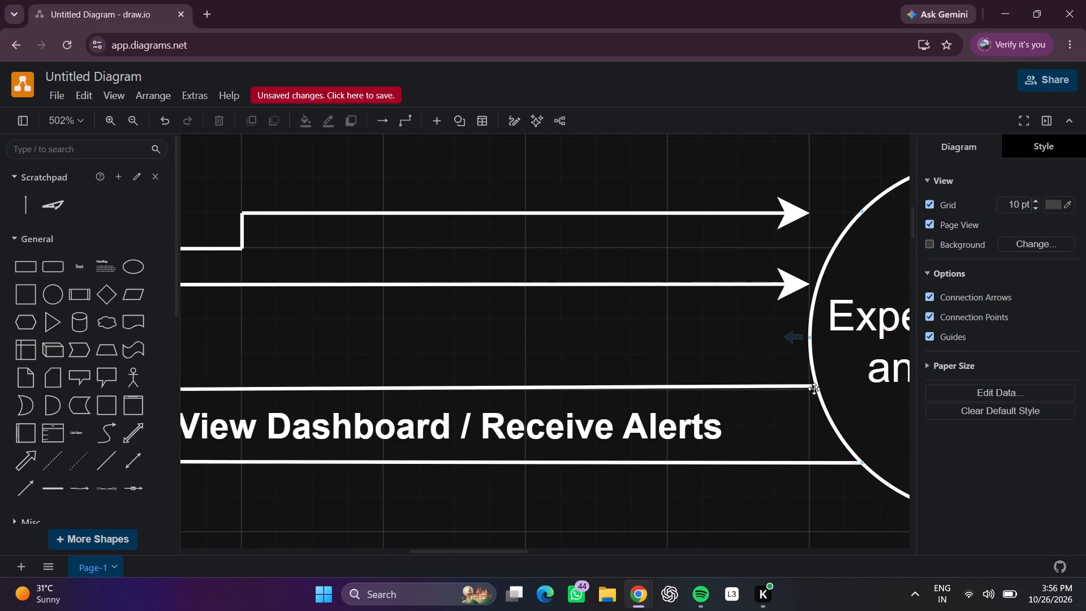
pyautogui.click(812, 386)
pyautogui.click(811, 384)
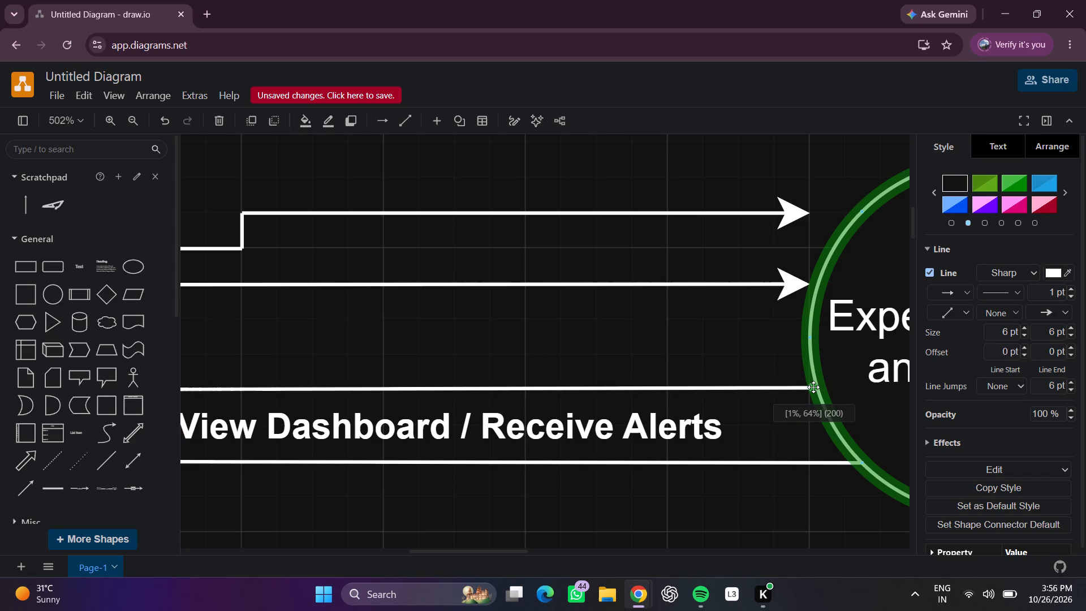
pyautogui.click(756, 364)
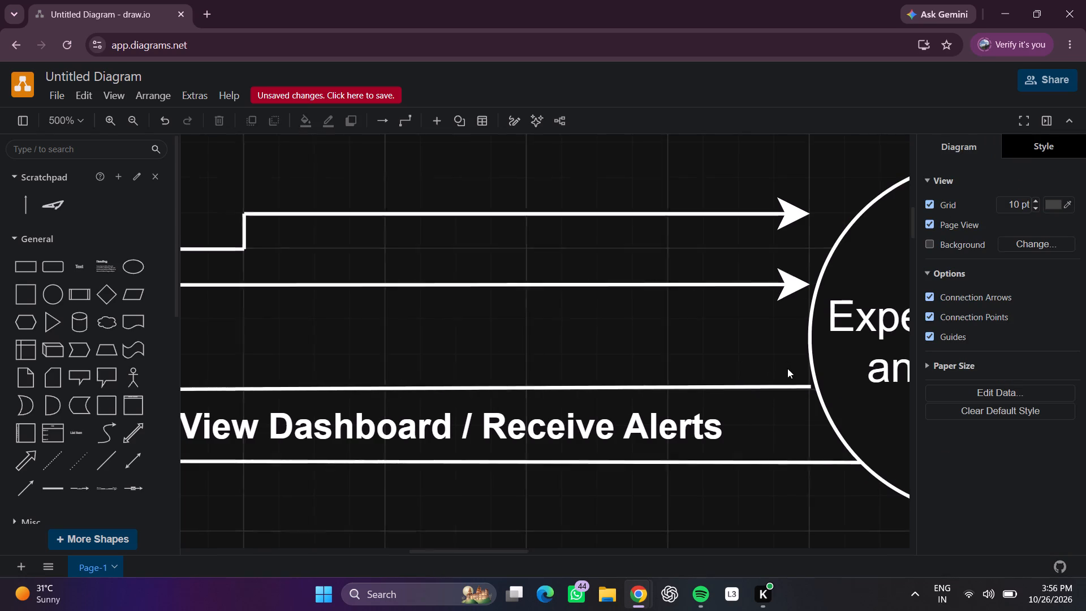
pyautogui.click(810, 385)
pyautogui.click(807, 385)
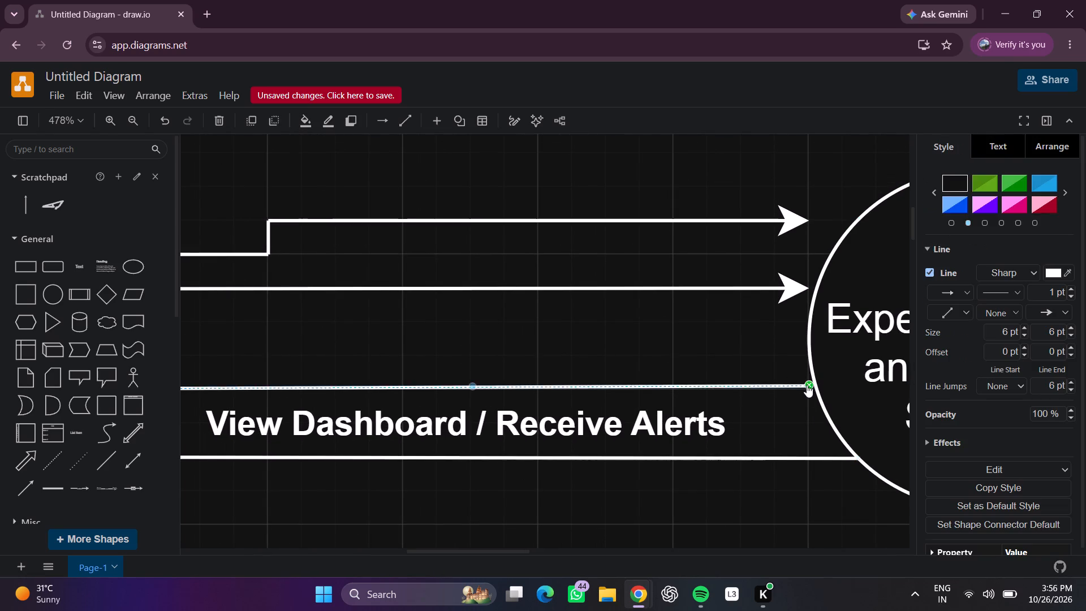
pyautogui.click(717, 358)
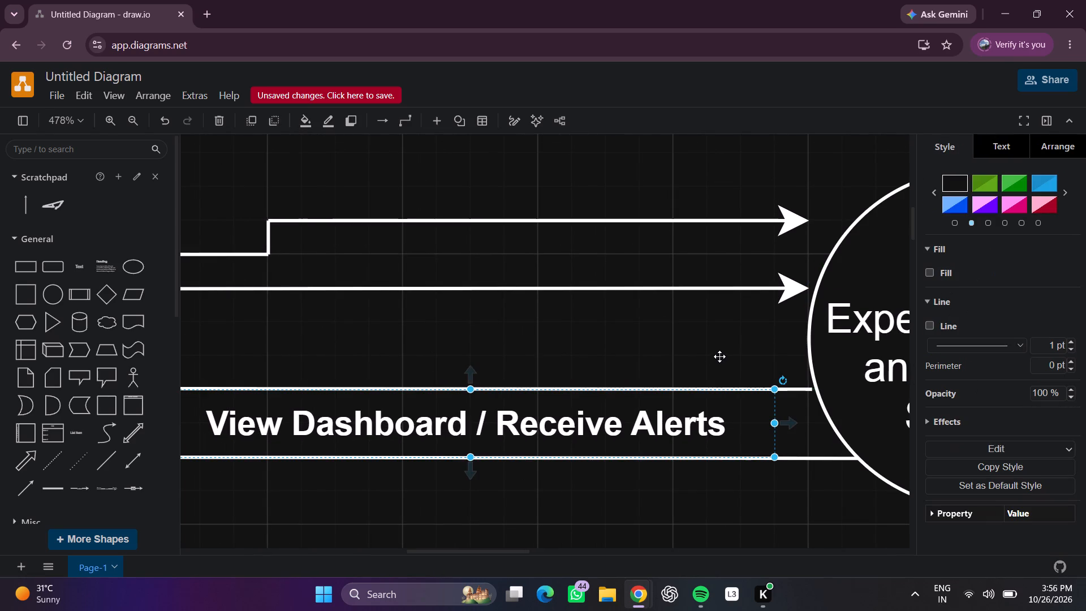
pyautogui.click(733, 359)
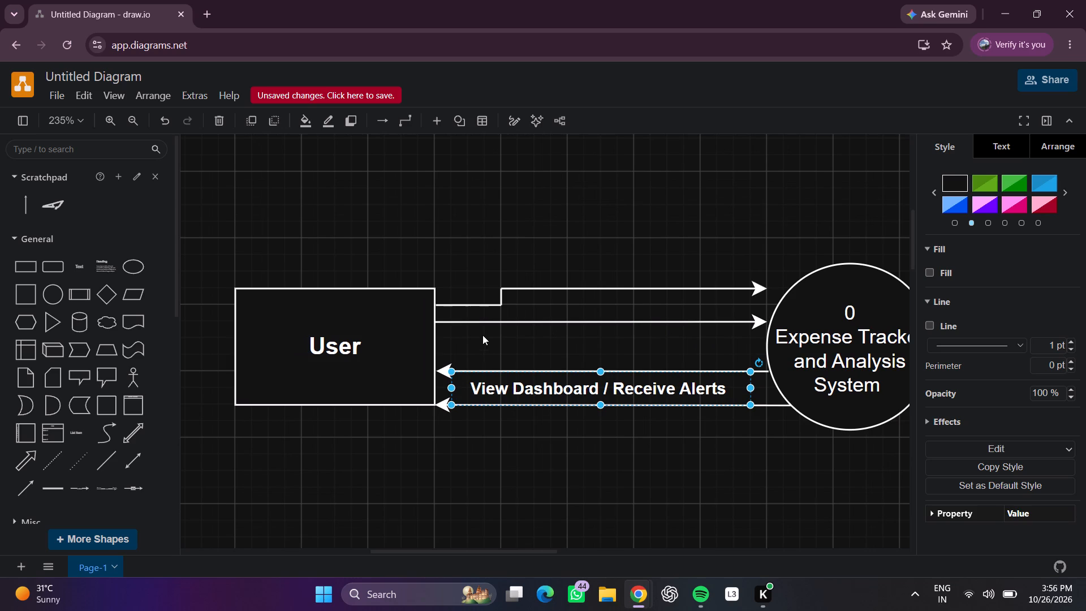
# Add a text label reading "Reports, Notificats,Analysis Result" between the second and third arrows, near the "User" rectangle.
pyautogui.click(488, 346)
pyautogui.doubleClick(488, 362)
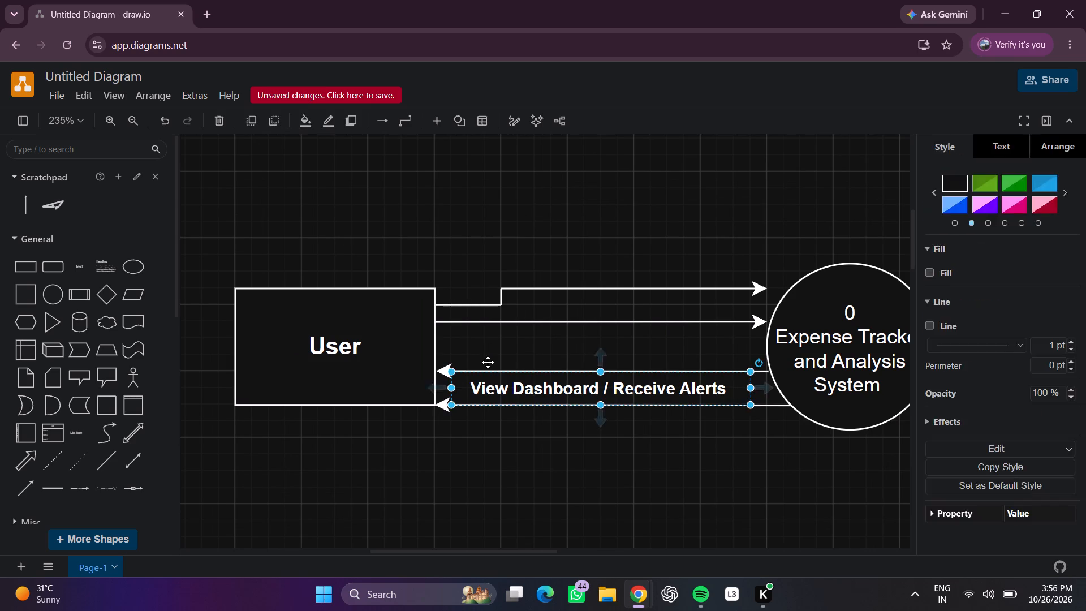
pyautogui.click(488, 355)
pyautogui.doubleClick(502, 339)
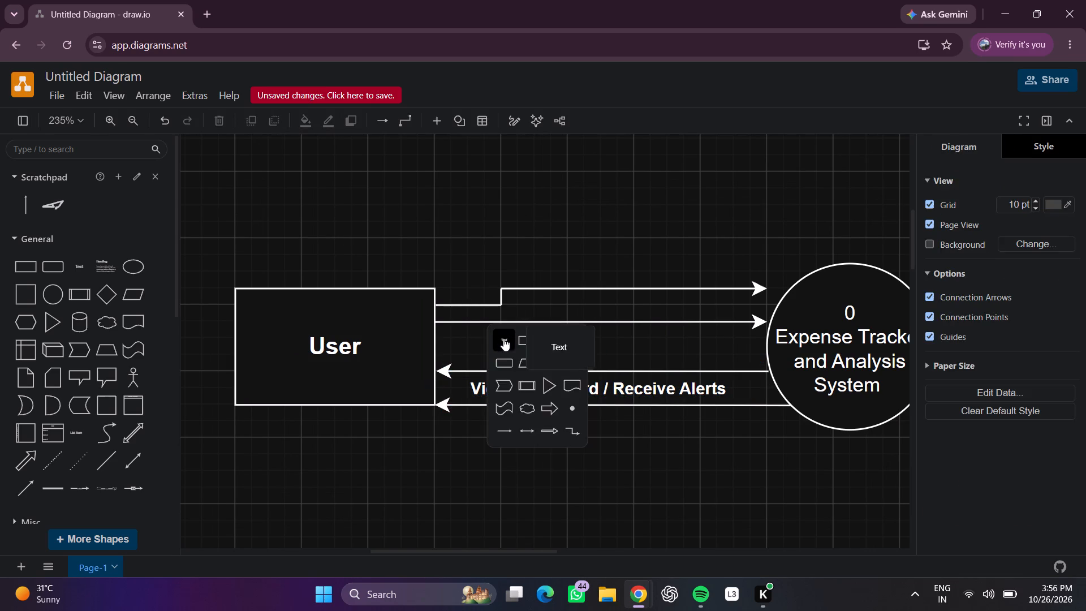
pyautogui.click(502, 337)
pyautogui.press('BackSpace')
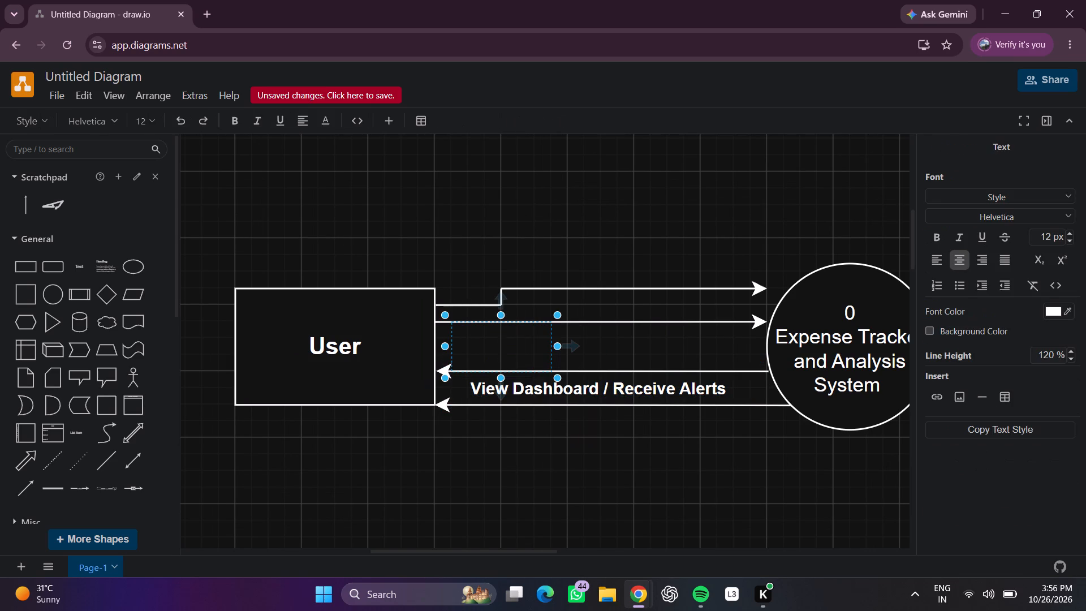
pyautogui.write('po')
pyautogui.write('rts')
pyautogui.press('space')
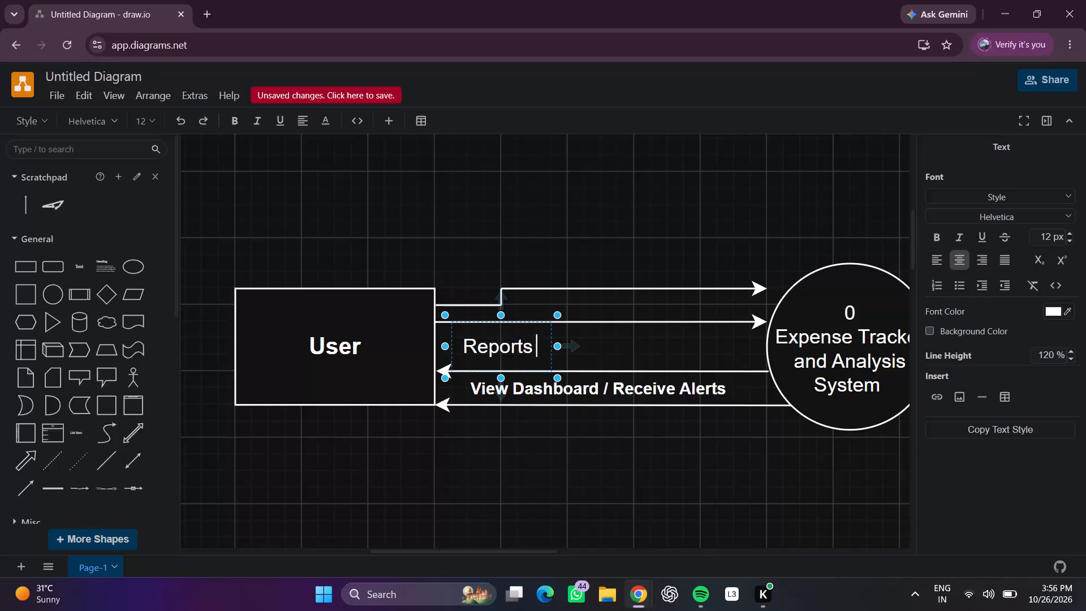
pyautogui.press('BackSpace')
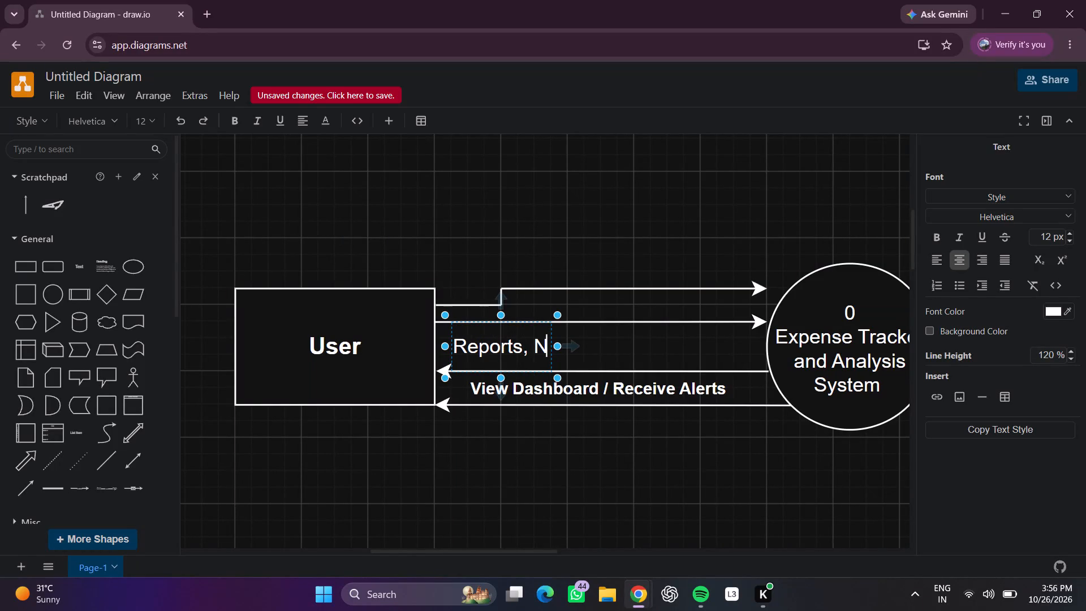
pyautogui.write('oti')
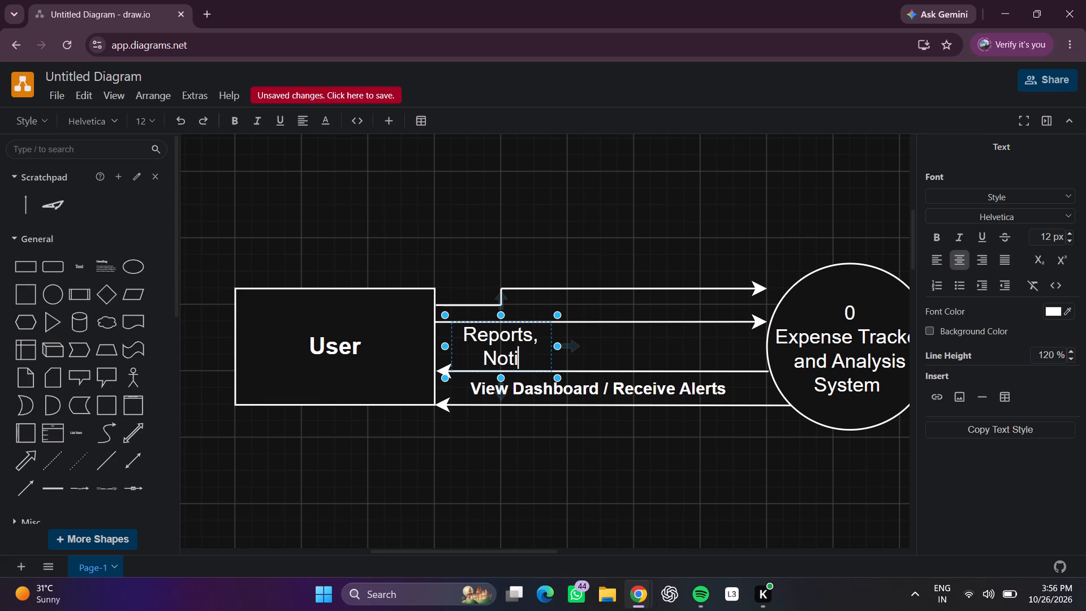
pyautogui.press('i')
pyautogui.press('BackSpace')
pyautogui.write('fi')
pyautogui.write('cats')
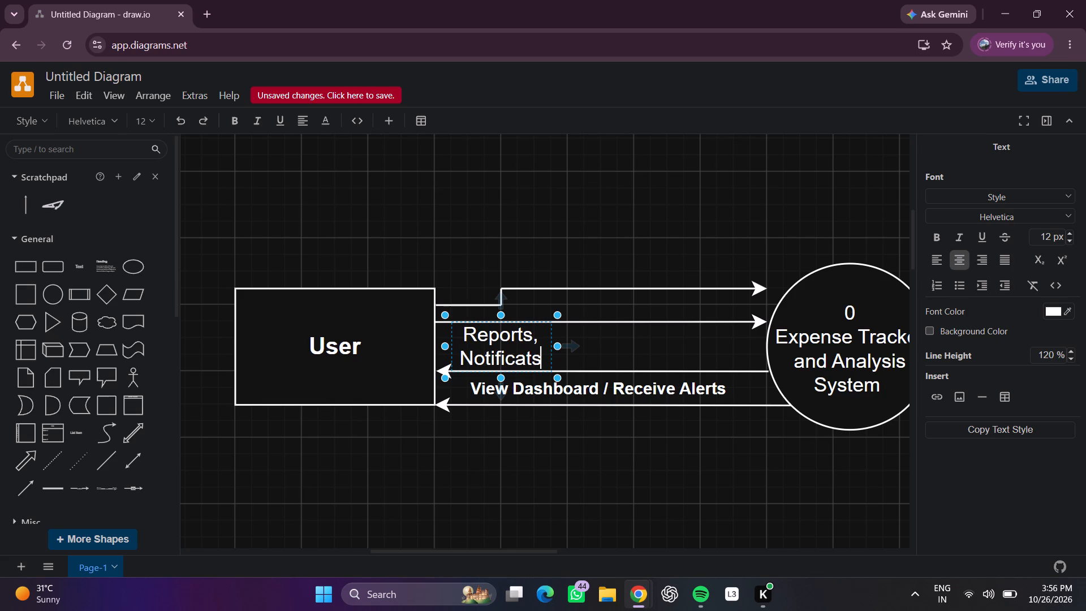
pyautogui.press('shift+less')
pyautogui.press('BackSpace')
pyautogui.press(',')
pyautogui.press('space')
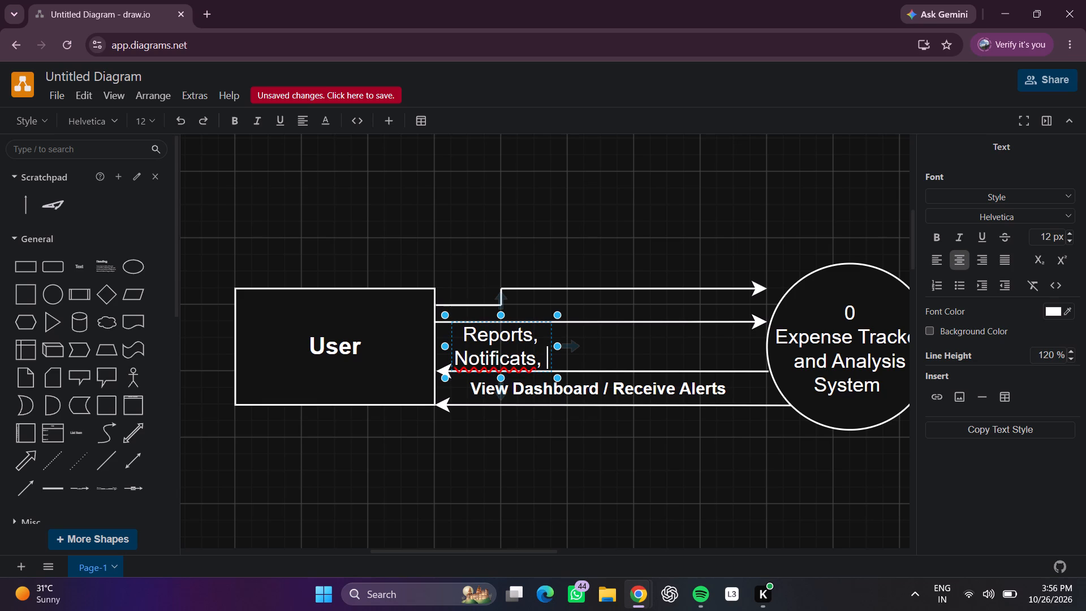
pyautogui.press('BackSpace')
pyautogui.press('b')
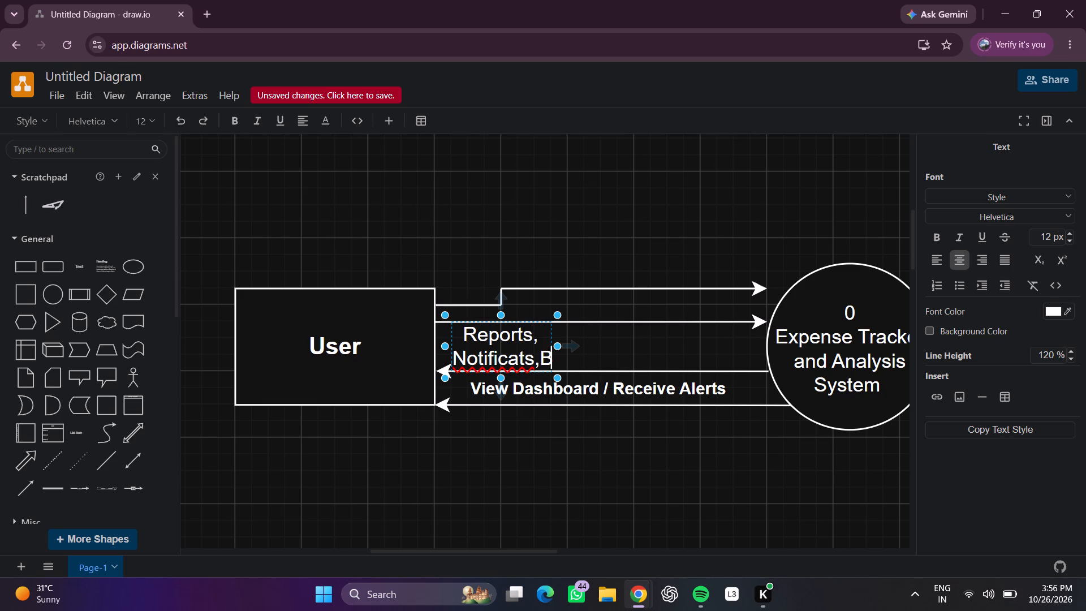
pyautogui.press('BackSpace')
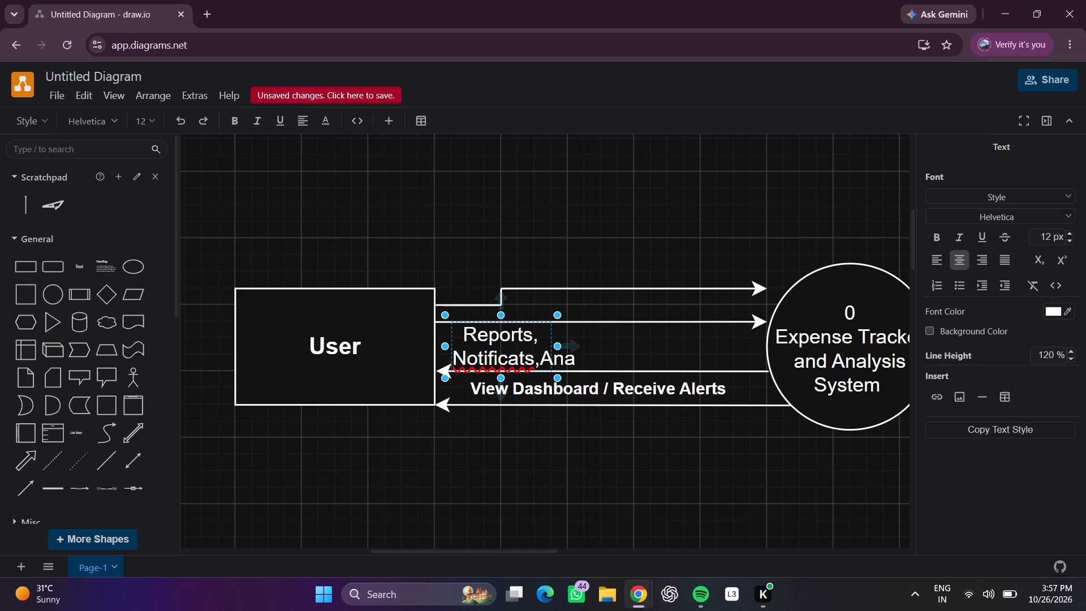
pyautogui.write('lysis')
pyautogui.press('space')
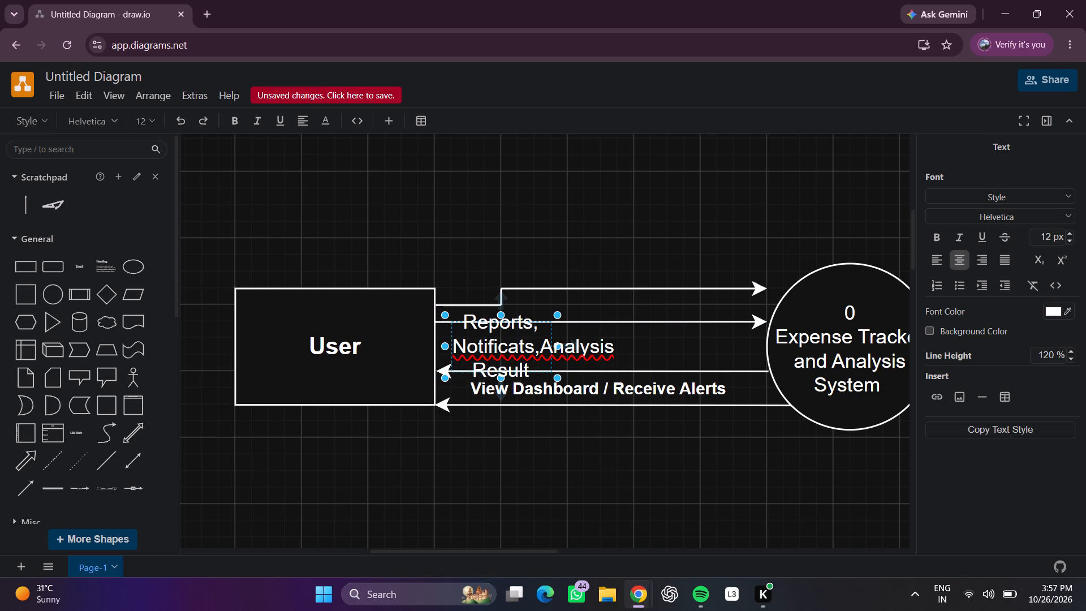
# Reduce the new label's text box to a height of 20 and widen it until its text fits on one line.
pyautogui.click(553, 347)
pyautogui.click(556, 347)
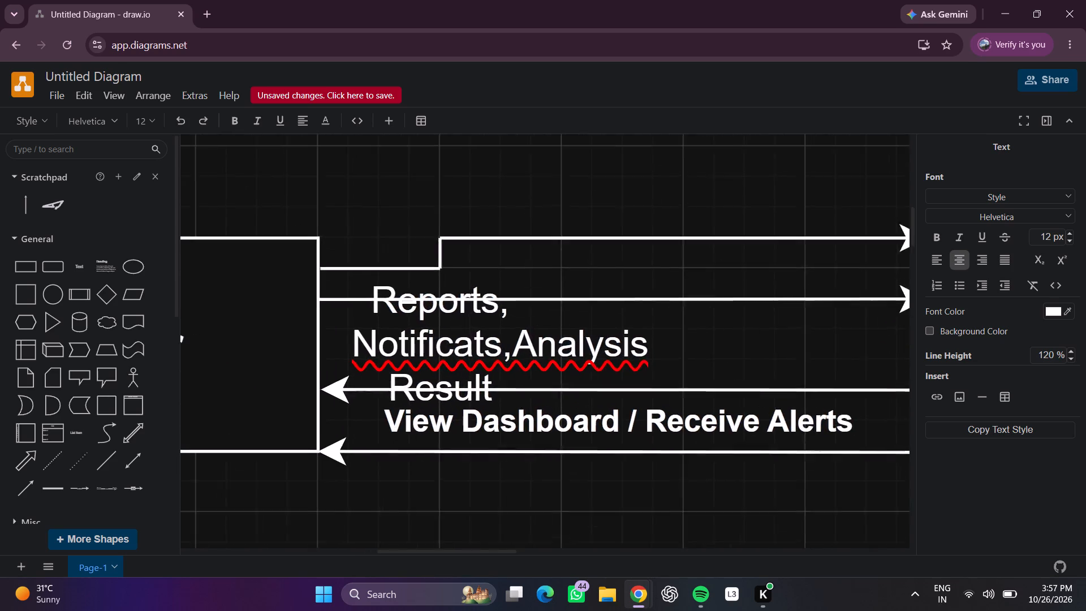
pyautogui.click(533, 344)
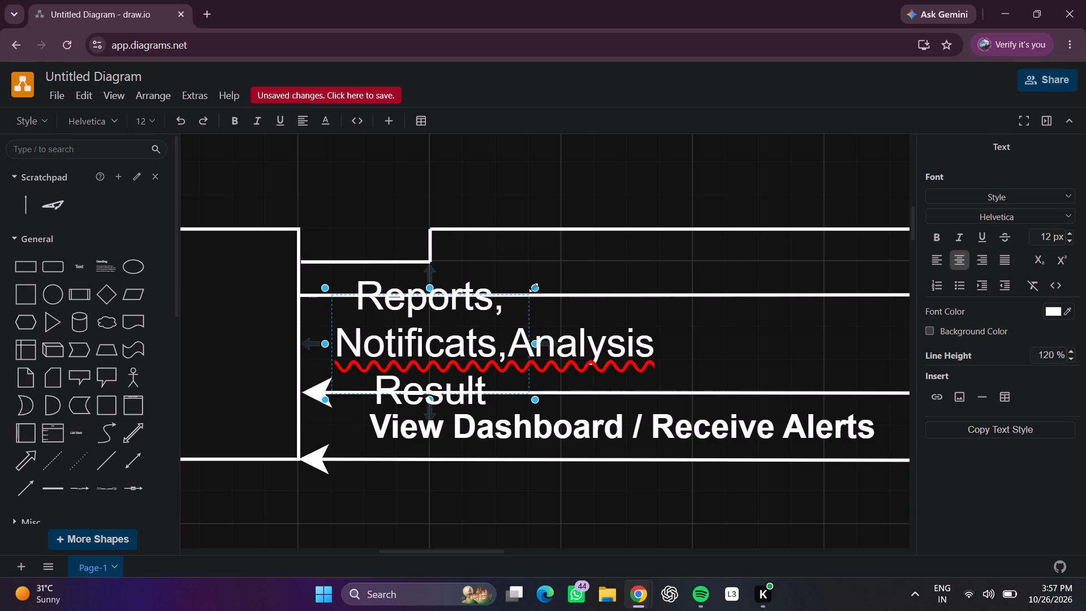
pyautogui.moveTo(536, 285); pyautogui.dragTo(529, 313)
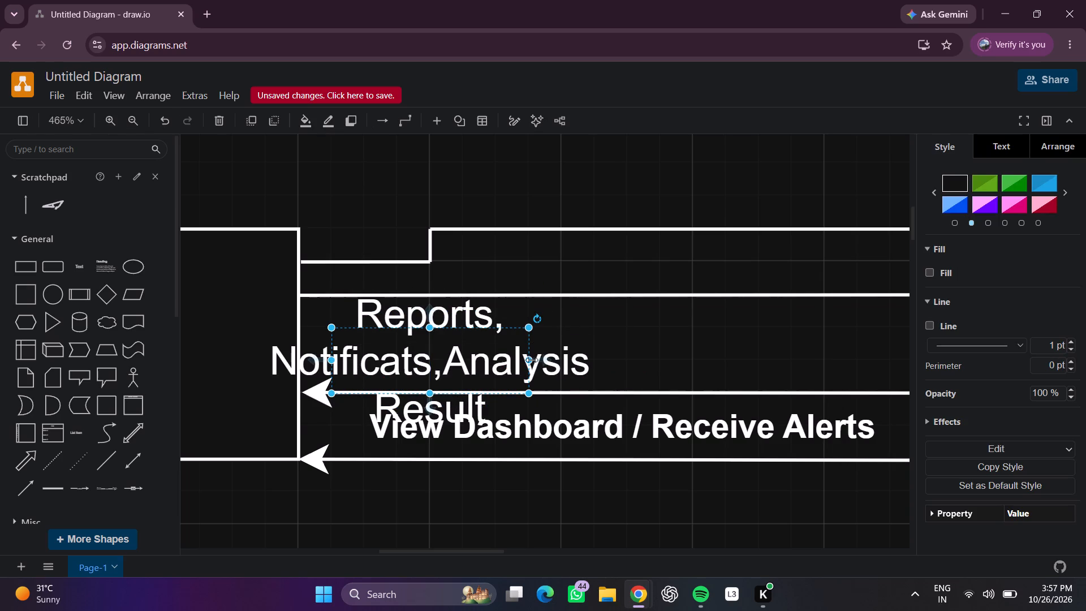
pyautogui.moveTo(532, 360); pyautogui.dragTo(860, 338)
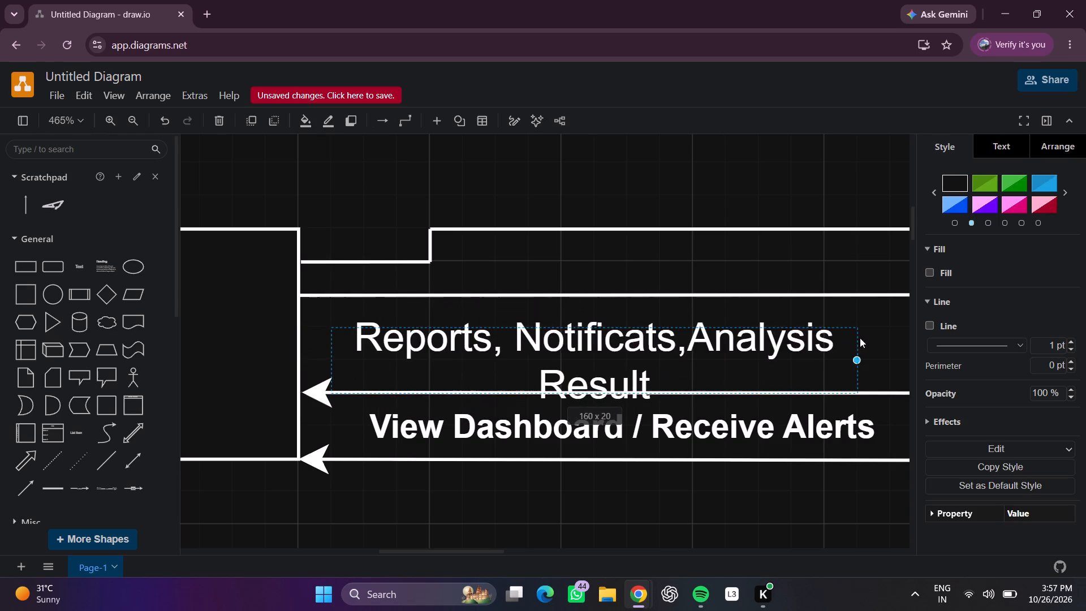
pyautogui.moveTo(860, 338); pyautogui.dragTo(915, 341)
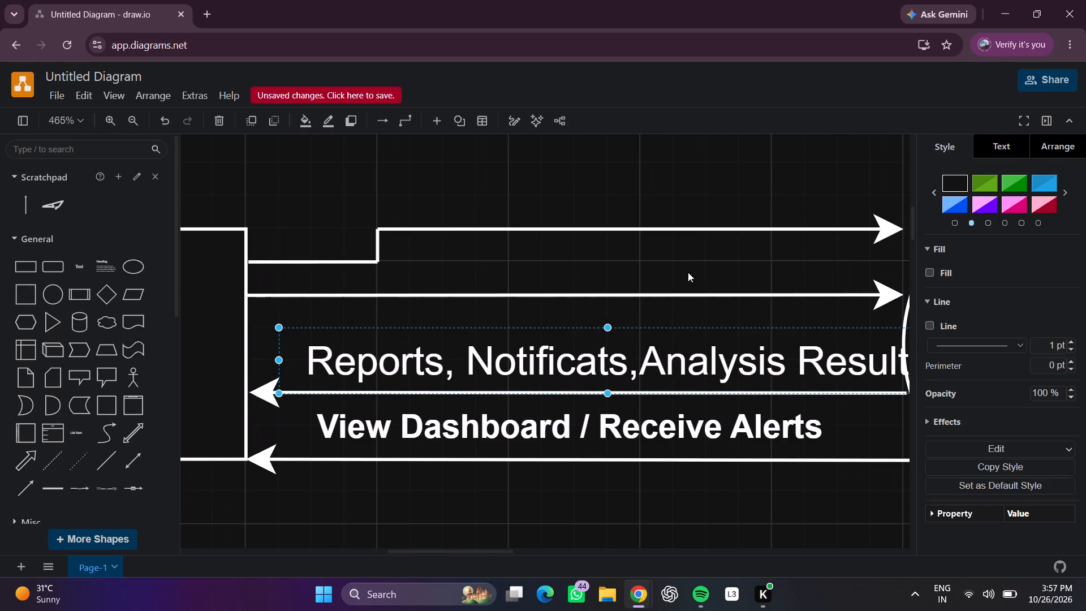
# Move the "Reports, Notificats,Analysis Result" label to span the gap between the rectangle and the circle, midway between the second and third arrows.
pyautogui.moveTo(614, 360); pyautogui.dragTo(600, 353)
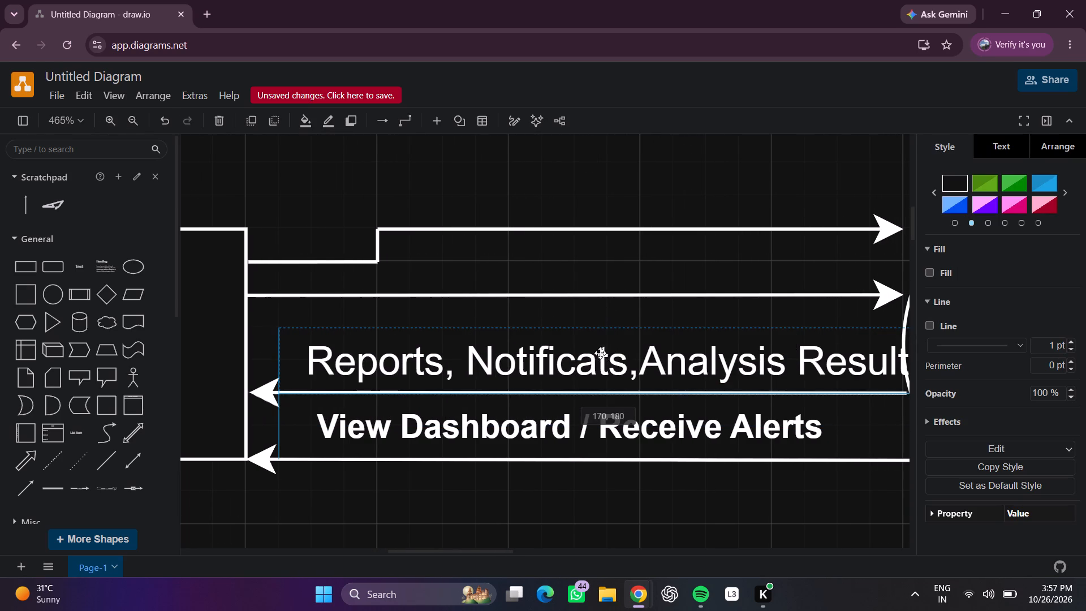
pyautogui.moveTo(600, 353); pyautogui.dragTo(588, 350)
pyautogui.click(597, 160)
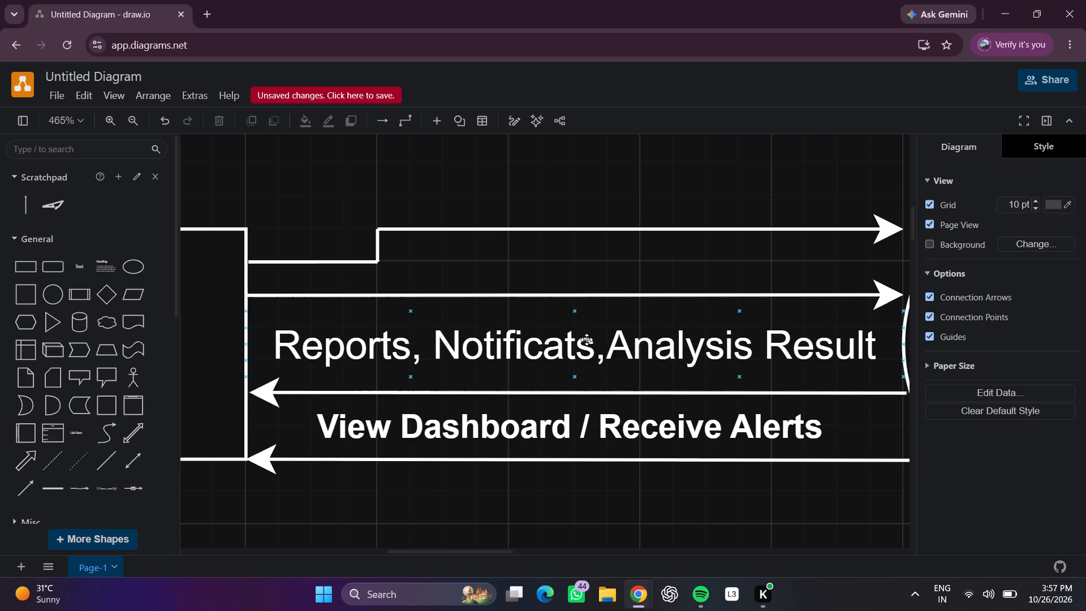
# Apply the Heading 5 style to all the text of the "Reports, Notificats,Analysis Result" label.
pyautogui.click(587, 358)
pyautogui.click(584, 348)
pyautogui.doubleClick(563, 351)
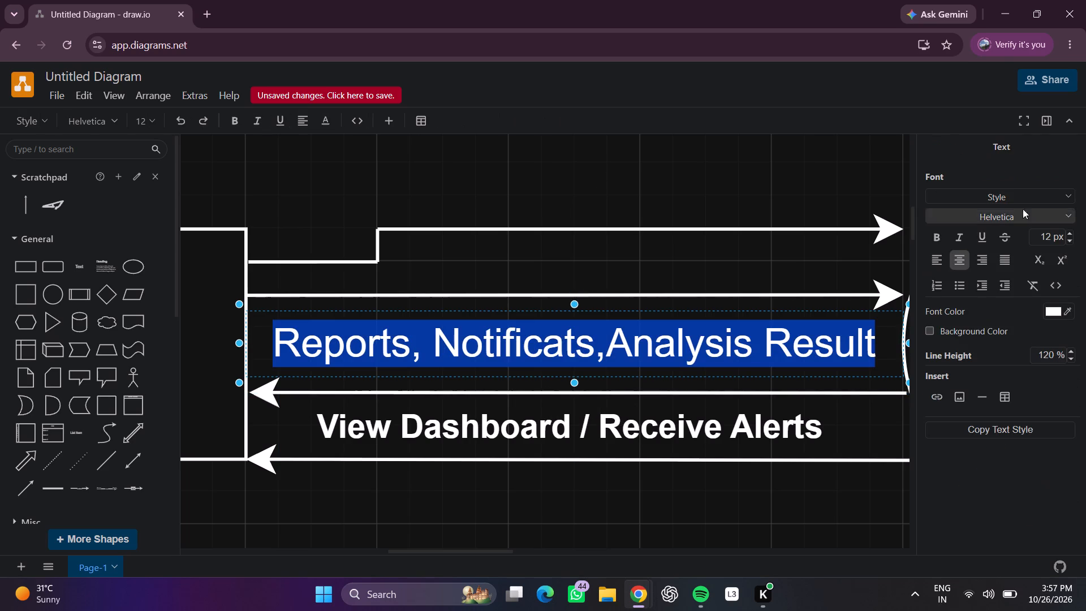
pyautogui.click(1007, 199)
pyautogui.click(942, 297)
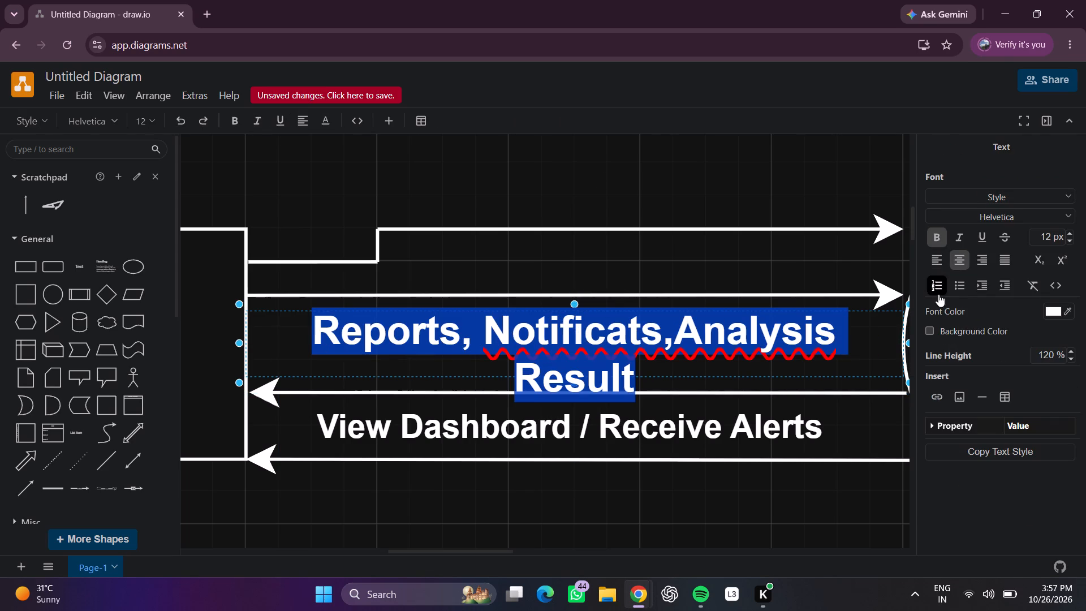
pyautogui.click(942, 200)
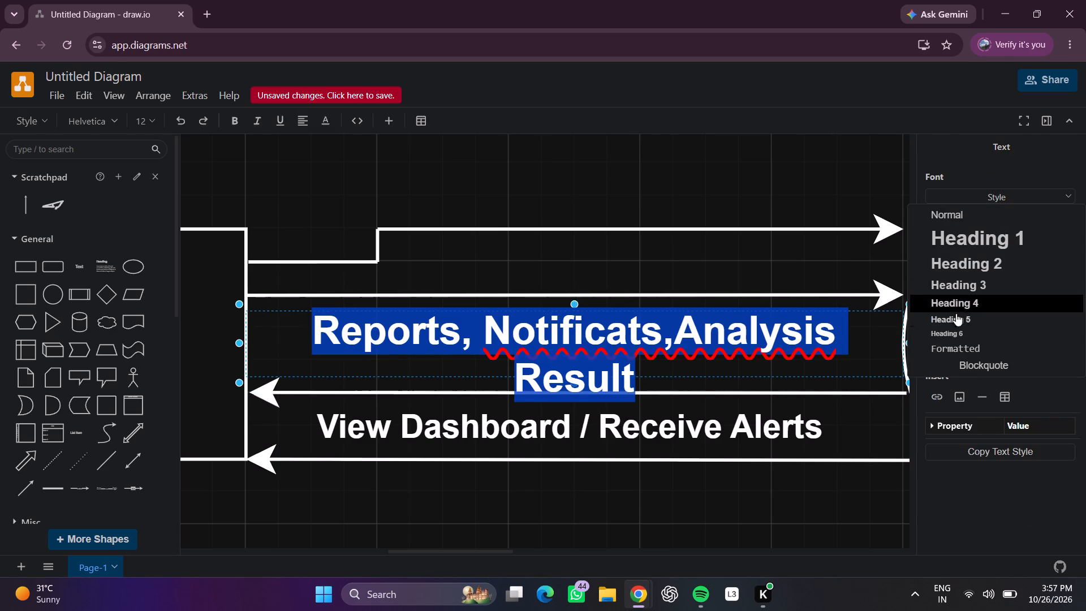
pyautogui.click(956, 316)
pyautogui.click(643, 173)
# Move the "Reports, Notificats,Analysis Result" label slightly down so it sits just above the third arrow.
pyautogui.click(578, 339)
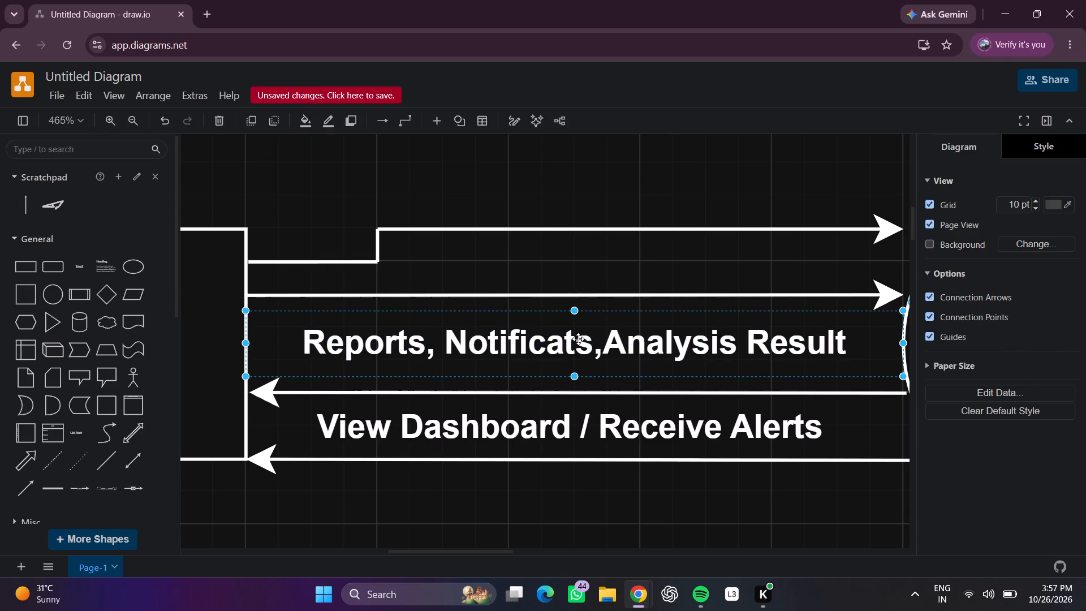
pyautogui.moveTo(570, 346); pyautogui.dragTo(574, 359)
pyautogui.click(606, 185)
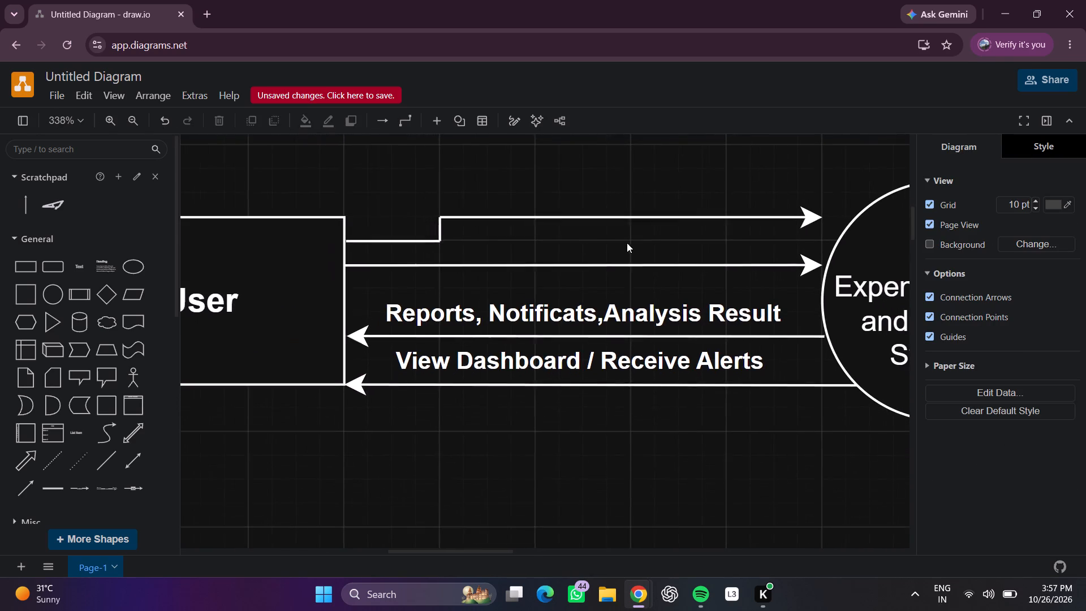
# Lower the second arrow's start along the "User" rectangle's edge to just above the "Reports, Notificats,Analysis Result" label.
pyautogui.scroll(1, 651, 245)
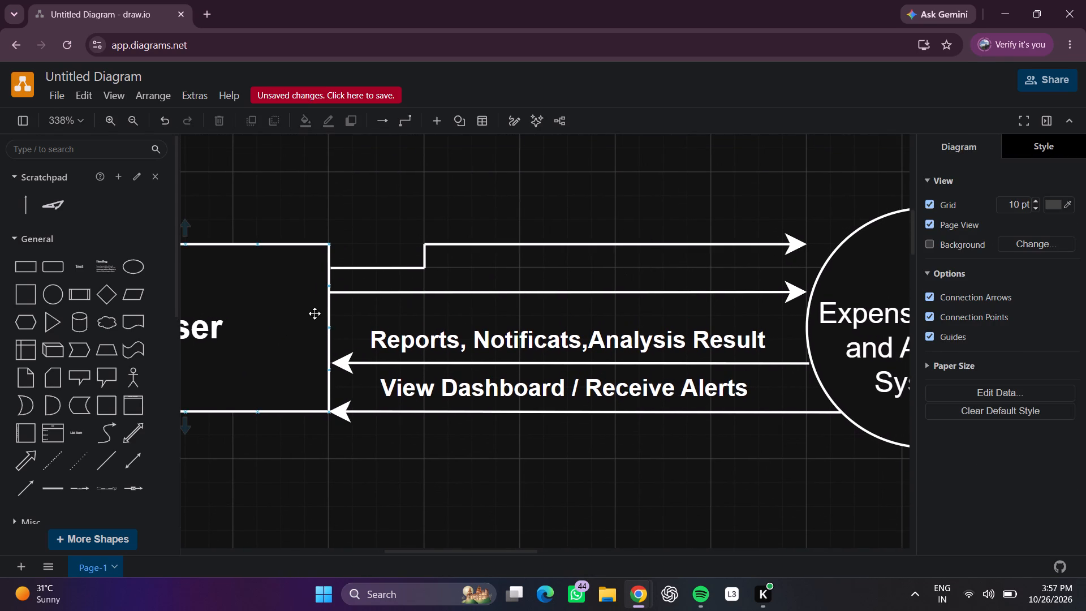
pyautogui.click(326, 290)
pyautogui.moveTo(326, 289); pyautogui.dragTo(331, 314)
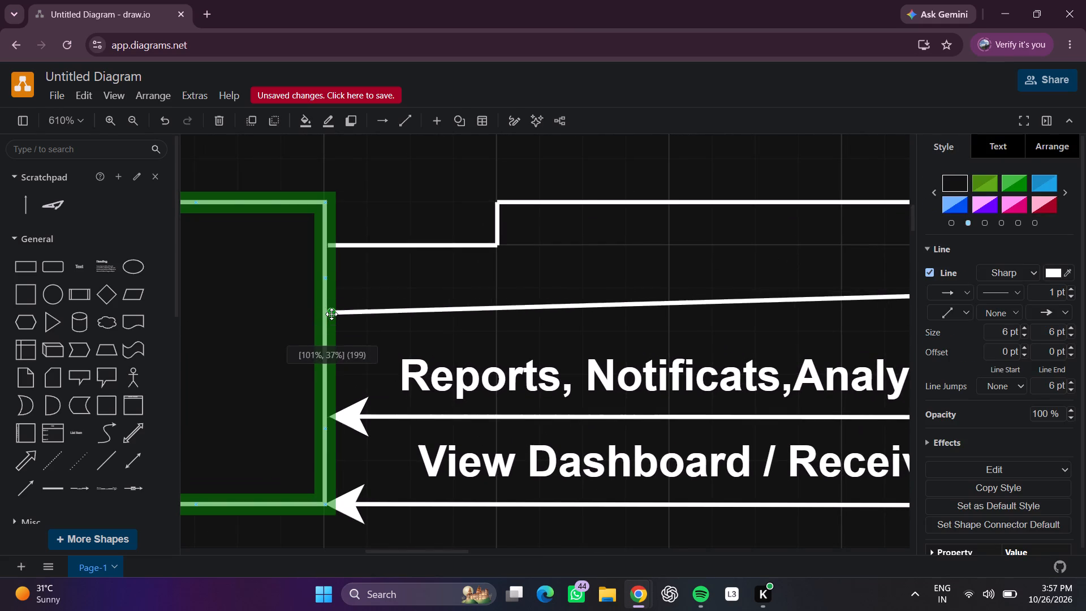
pyautogui.moveTo(331, 314); pyautogui.dragTo(326, 332)
pyautogui.click(382, 202)
# Lower the second arrow's tip beside the circle until the arrow runs horizontally above the "Reports, Notificats,Analysis Result" label.
pyautogui.hscroll(-3, 390, 204)
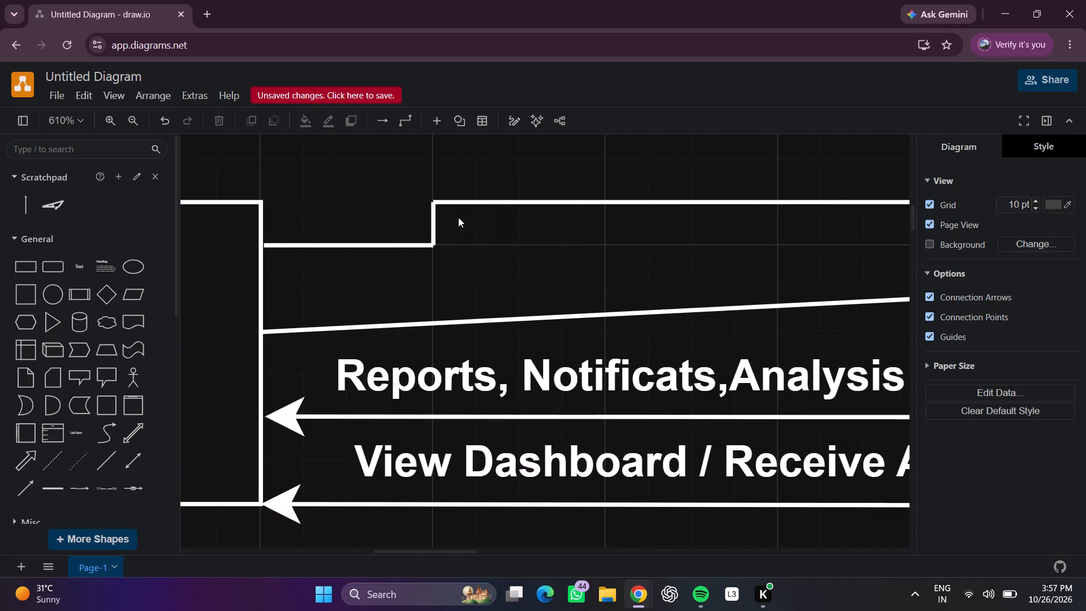
pyautogui.hscroll(-1, 458, 217)
pyautogui.hscroll(-1, 702, 283)
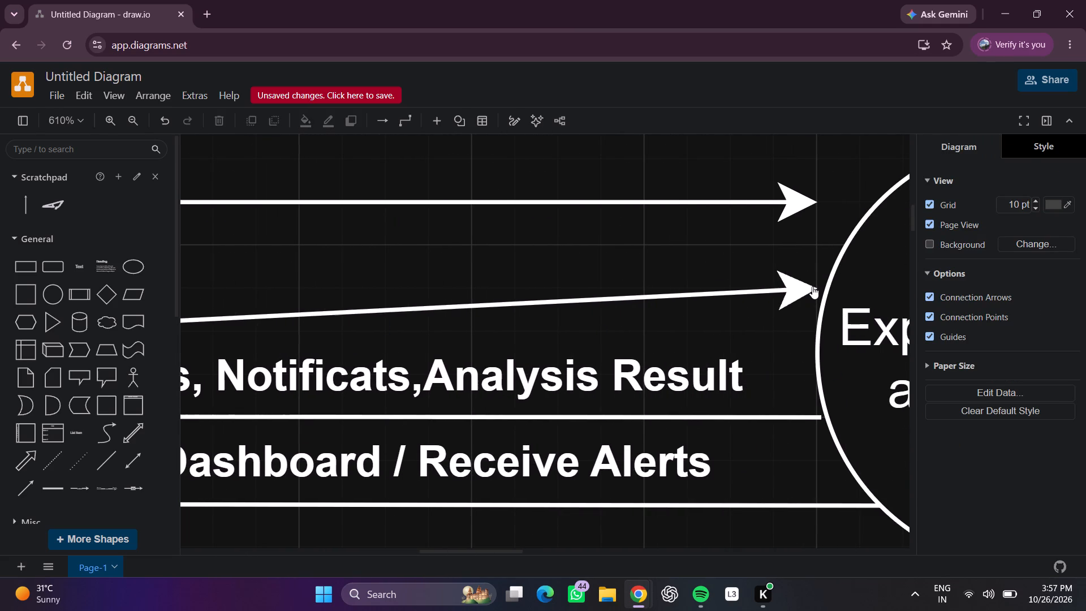
pyautogui.moveTo(812, 286); pyautogui.dragTo(811, 333)
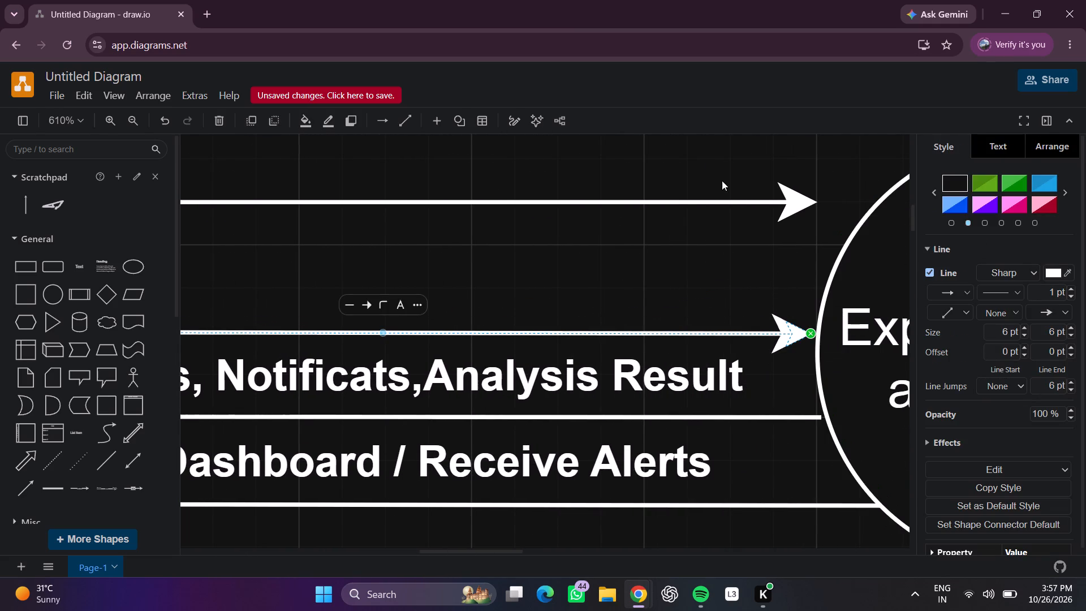
pyautogui.click(704, 154)
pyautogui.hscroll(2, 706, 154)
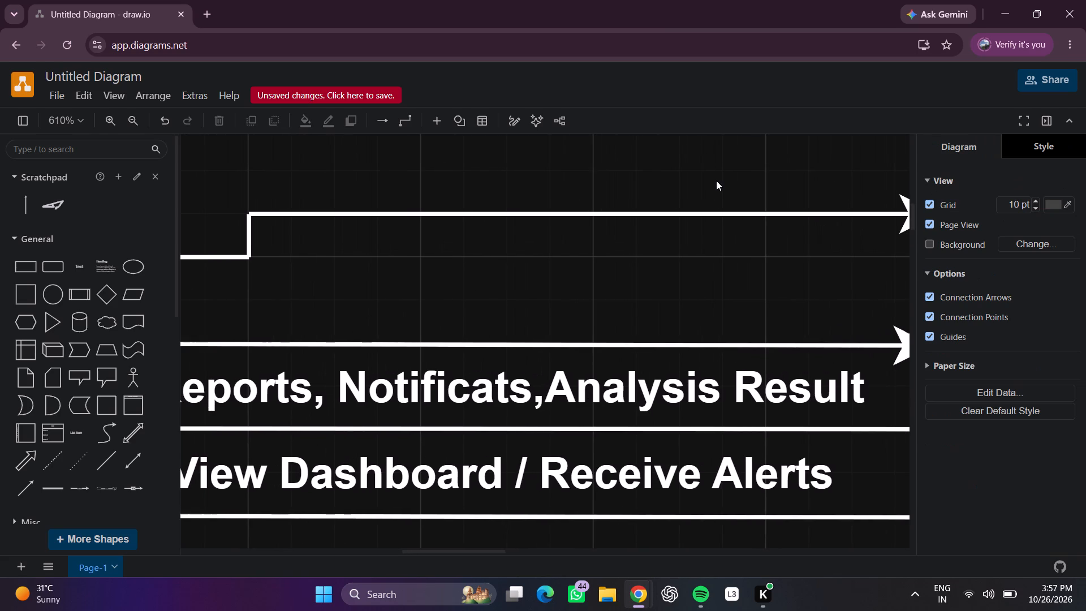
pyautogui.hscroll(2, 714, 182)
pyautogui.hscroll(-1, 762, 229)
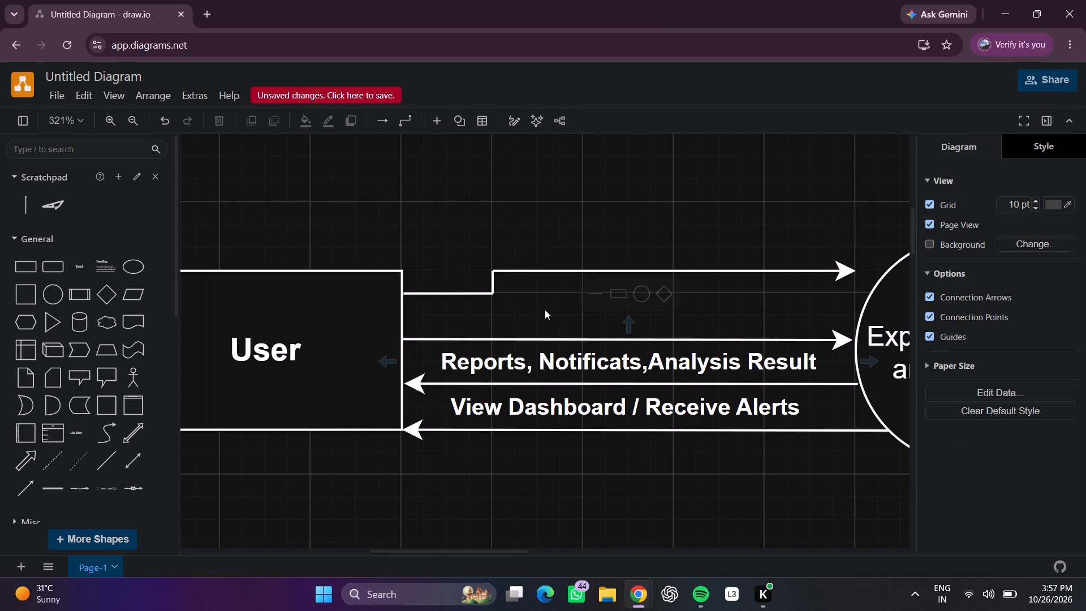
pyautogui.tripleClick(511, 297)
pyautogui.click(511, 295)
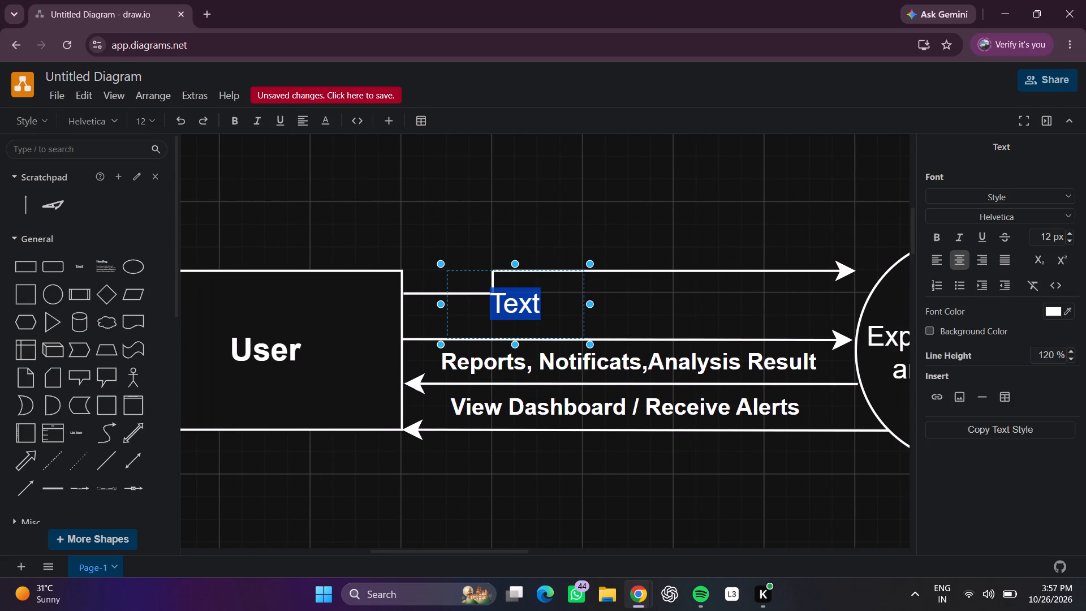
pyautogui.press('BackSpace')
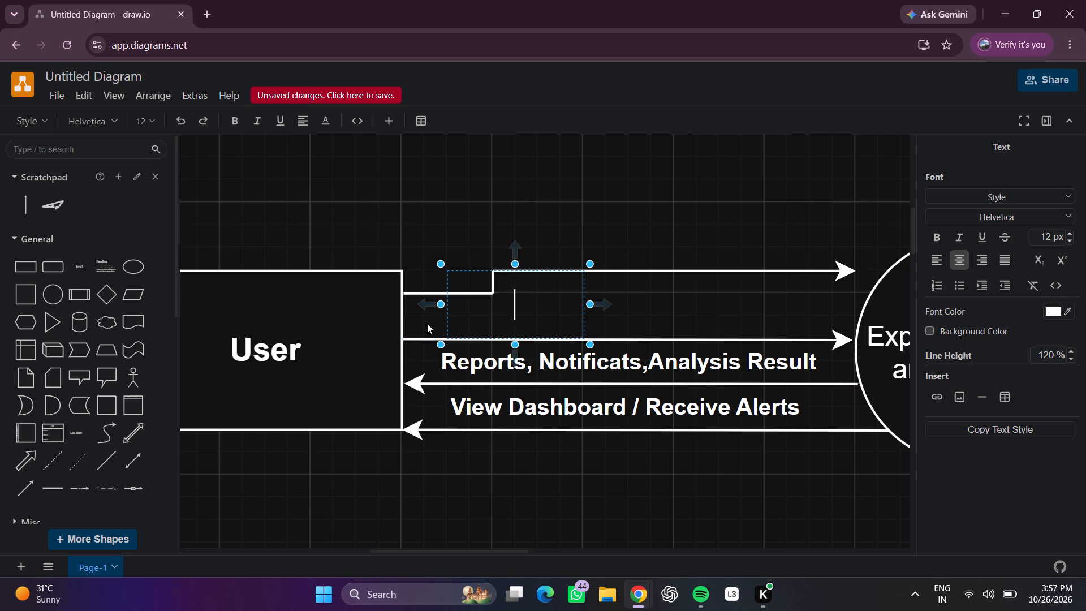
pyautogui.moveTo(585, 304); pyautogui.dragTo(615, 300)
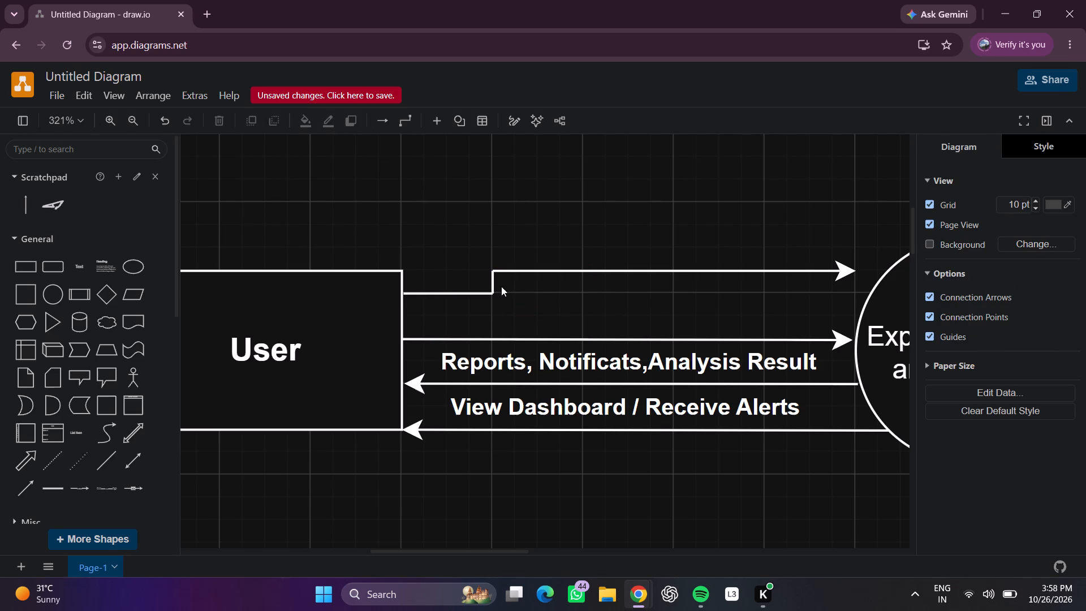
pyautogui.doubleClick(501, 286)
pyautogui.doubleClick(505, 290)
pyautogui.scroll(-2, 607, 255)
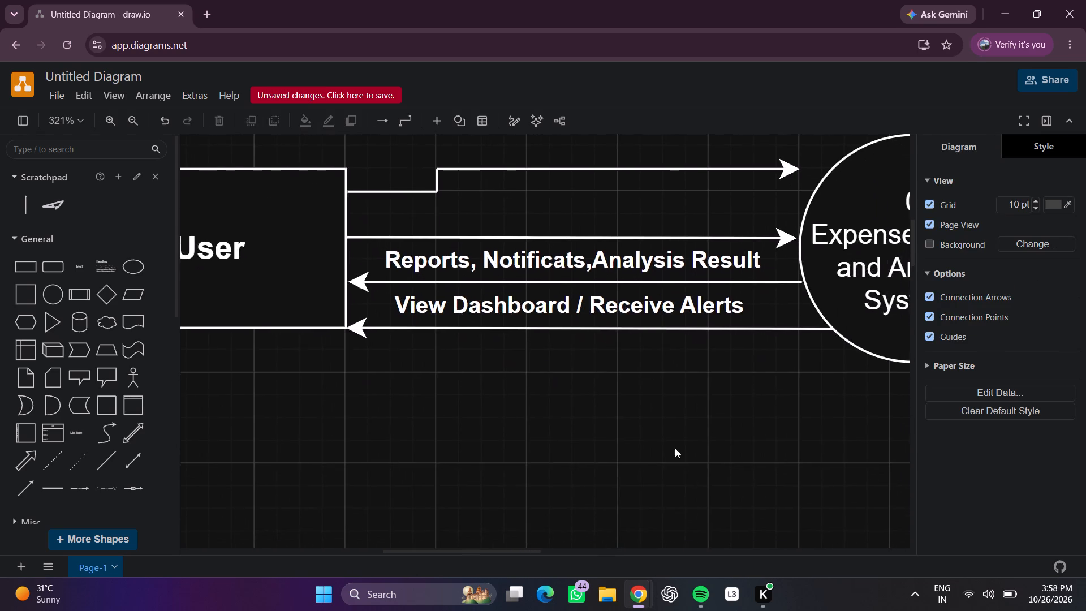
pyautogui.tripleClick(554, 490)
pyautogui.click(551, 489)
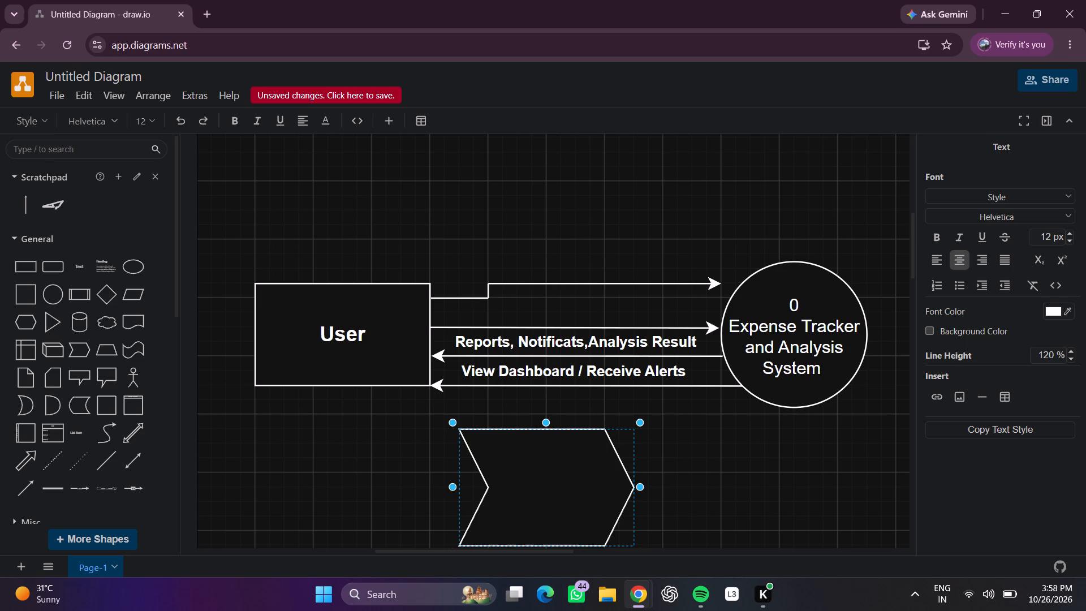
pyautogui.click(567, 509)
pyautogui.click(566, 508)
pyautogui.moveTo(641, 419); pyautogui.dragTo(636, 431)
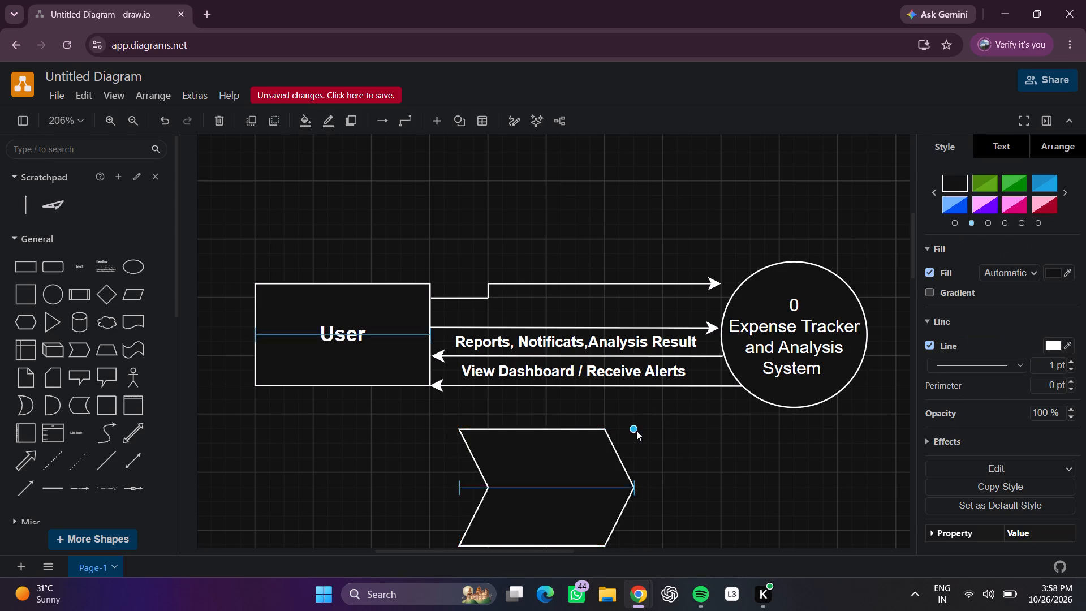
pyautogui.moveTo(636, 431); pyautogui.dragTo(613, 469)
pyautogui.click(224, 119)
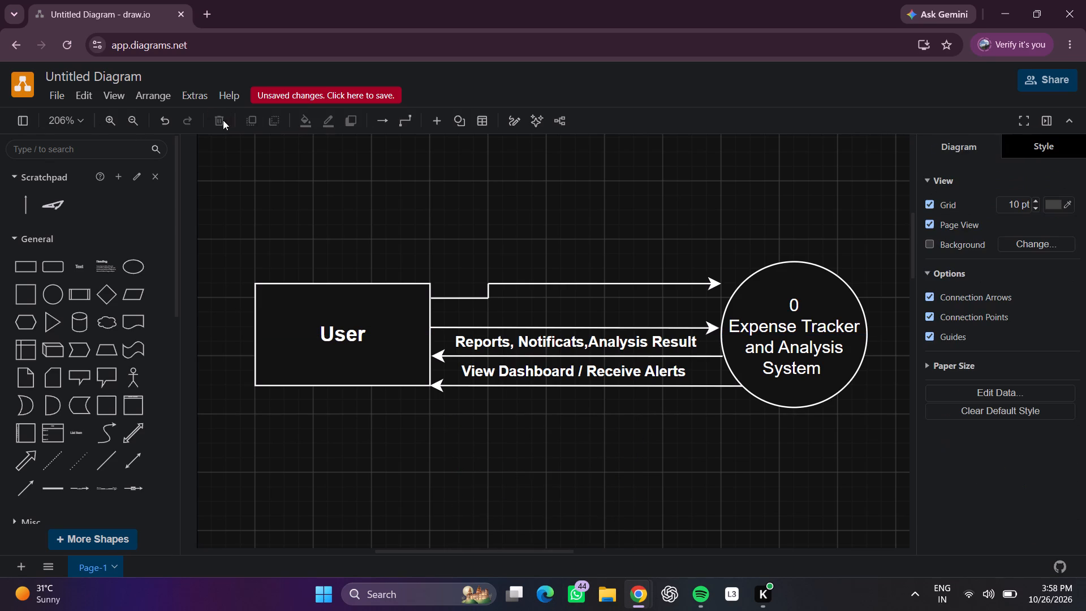
# Insert a text box in the empty area below the diagram and widen it to 190.
pyautogui.scroll(-1, 482, 531)
pyautogui.doubleClick(492, 513)
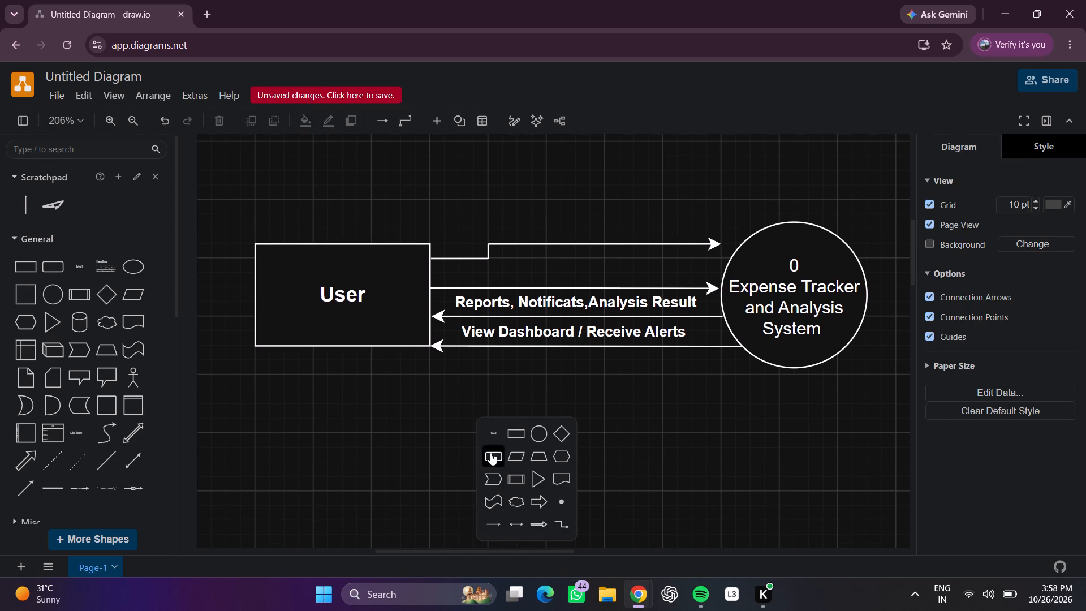
pyautogui.click(491, 437)
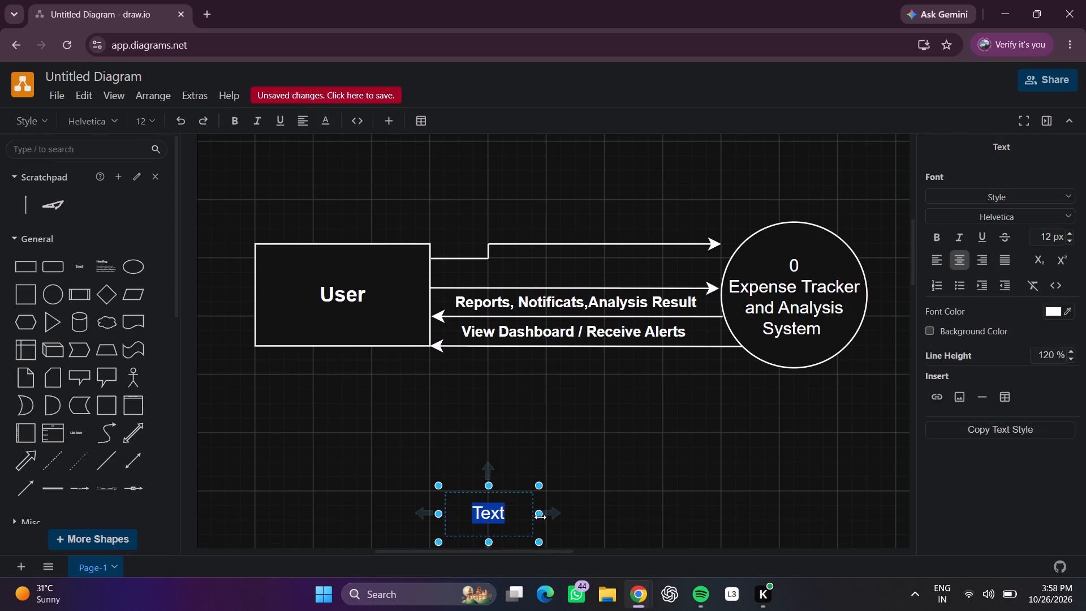
pyautogui.moveTo(540, 518); pyautogui.dragTo(727, 498)
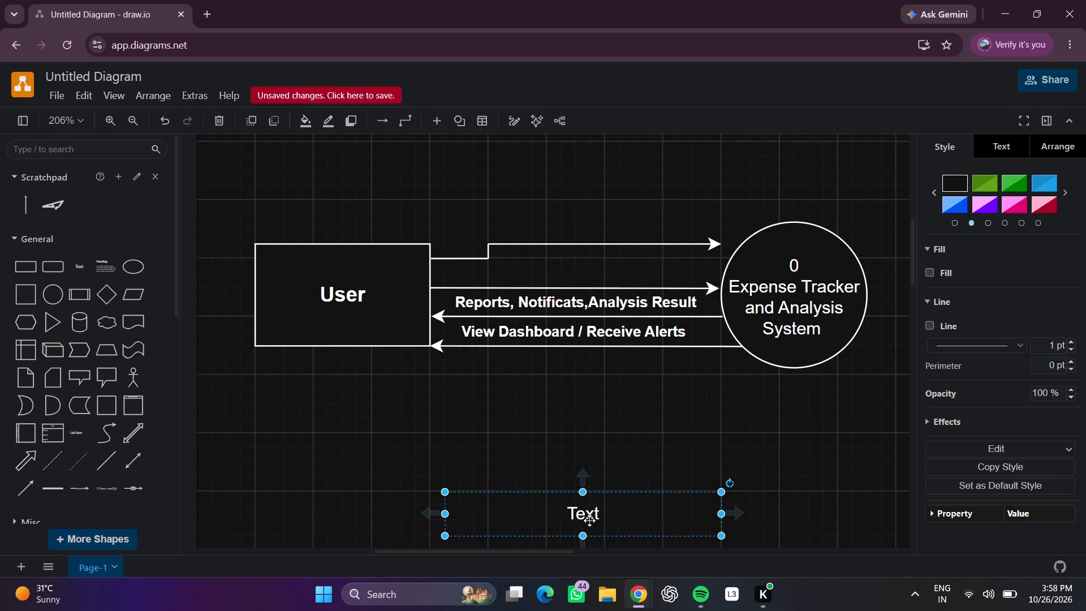
# Move the text box between the first and second arrows and reduce its height to fit just above the second arrow.
pyautogui.moveTo(587, 513); pyautogui.dragTo(551, 270)
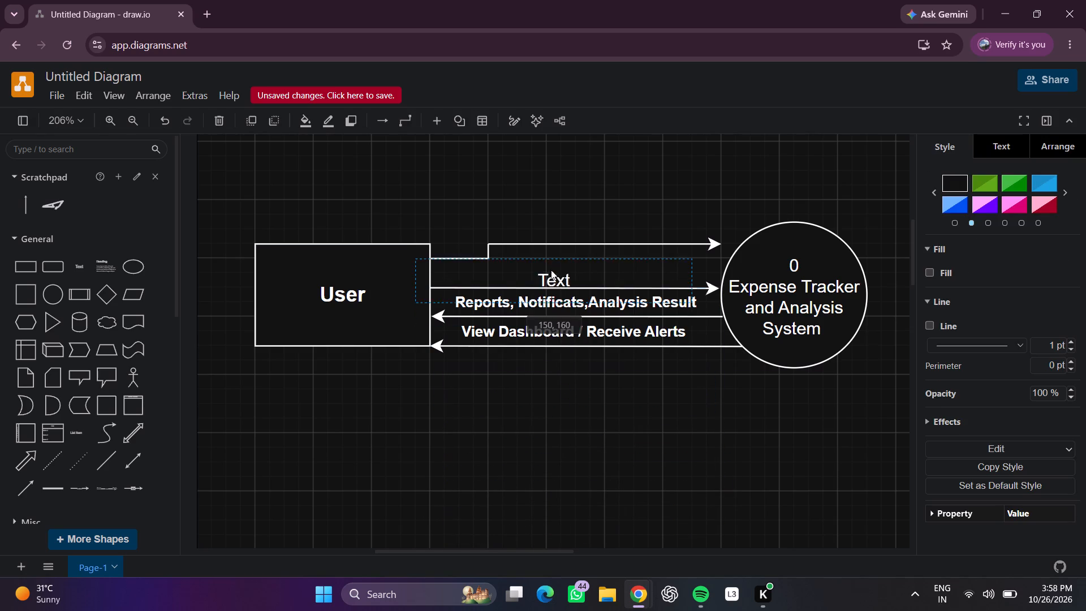
pyautogui.moveTo(551, 270); pyautogui.dragTo(581, 265)
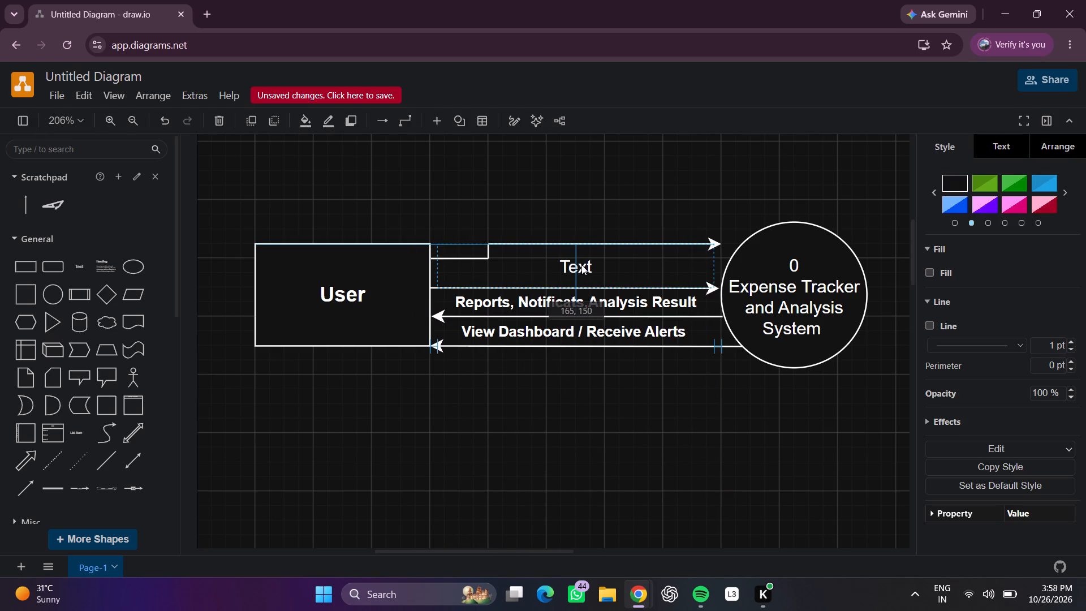
pyautogui.moveTo(581, 265); pyautogui.dragTo(583, 265)
pyautogui.moveTo(575, 245); pyautogui.dragTo(575, 248)
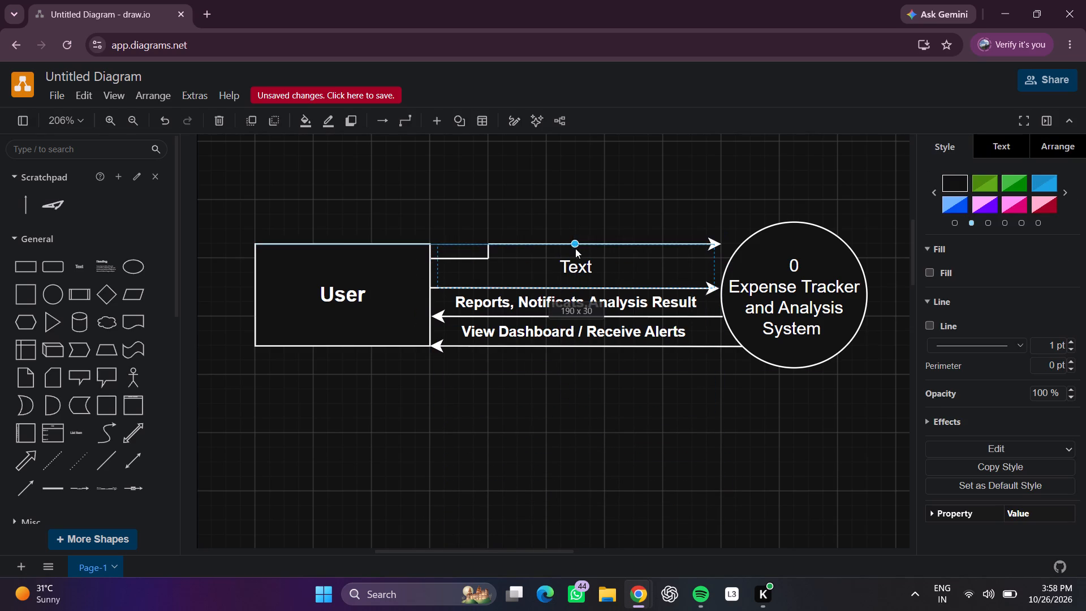
pyautogui.moveTo(575, 248); pyautogui.dragTo(575, 254)
pyautogui.click(579, 222)
# Replace the placeholder text in the box above the second arrow with "Add/Update/Delete/Expense,Income".
pyautogui.doubleClick(570, 272)
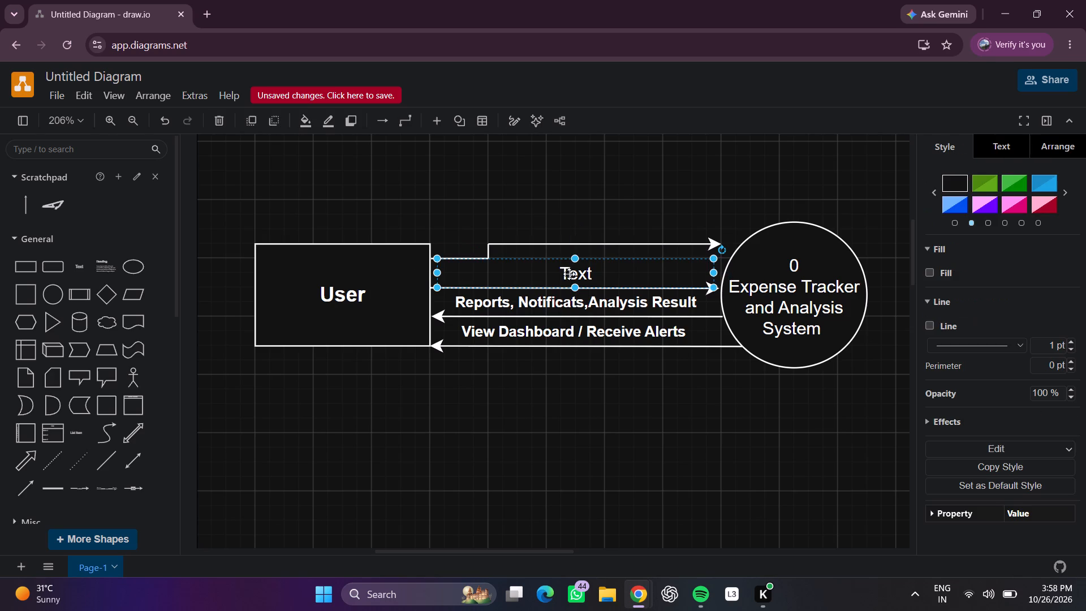
pyautogui.doubleClick(566, 276)
pyautogui.press('BackSpace')
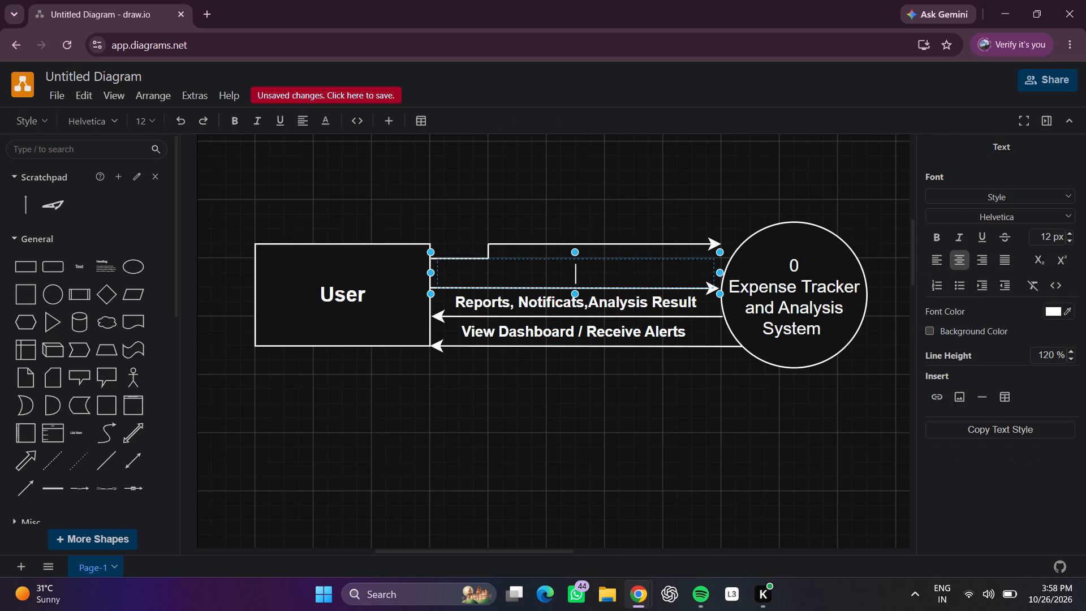
pyautogui.press('a')
pyautogui.write('dd')
pyautogui.press('/')
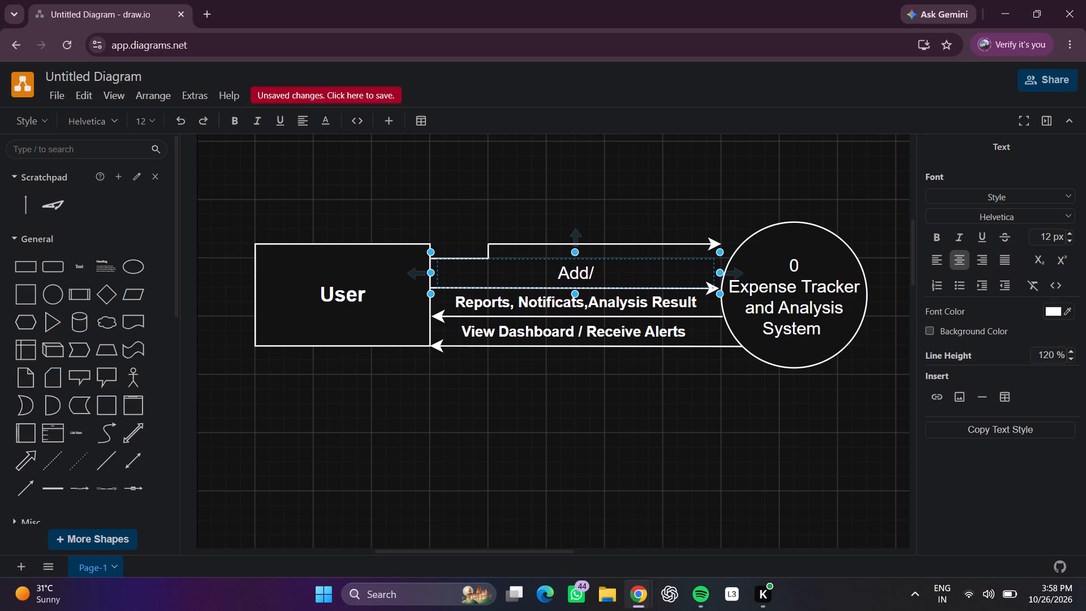
pyautogui.write('pdate')
pyautogui.press('/')
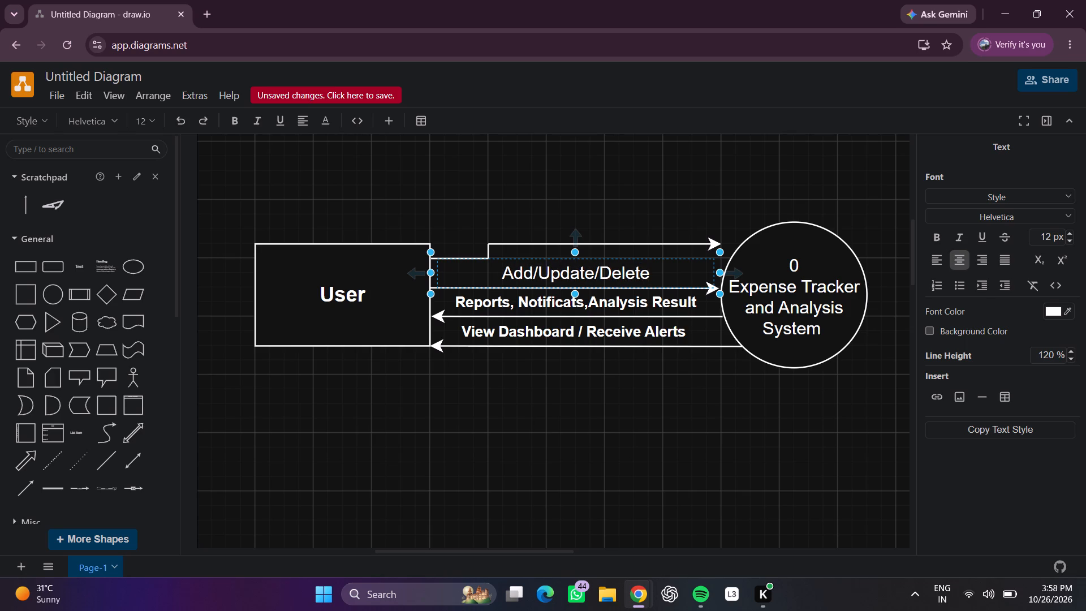
pyautogui.press('/')
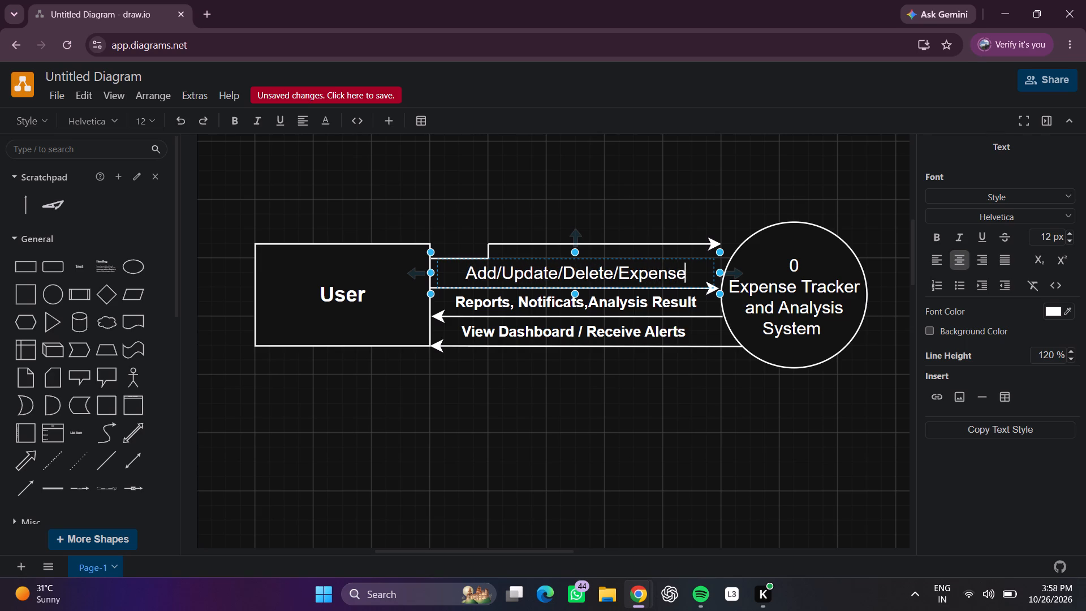
pyautogui.press(',')
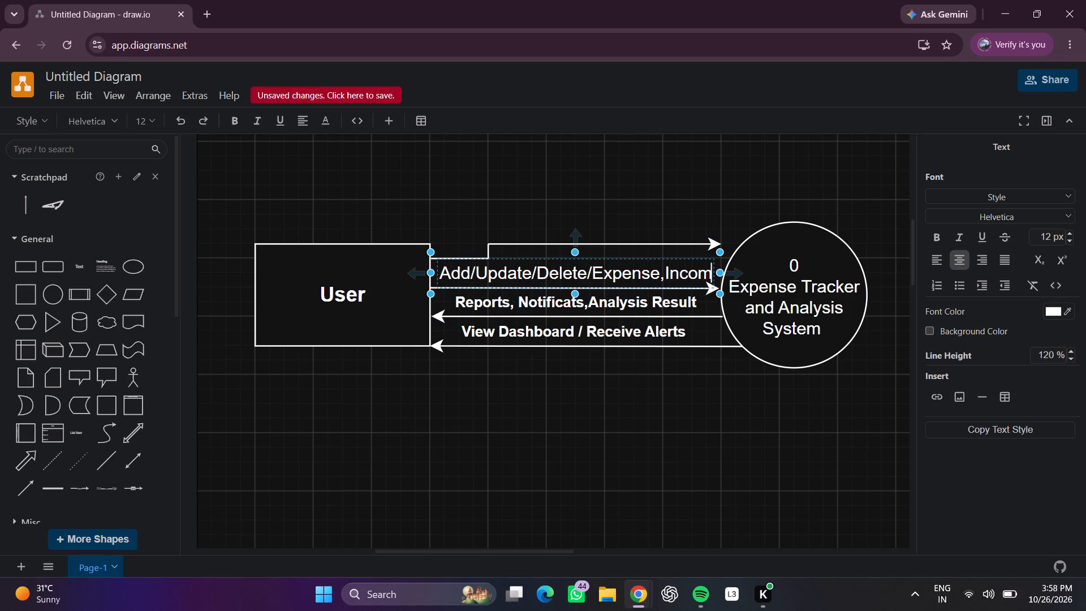
# Make the "User" rectangle taller by raising its top edge level with the top of the circle.
pyautogui.hscroll(-1, 592, 278)
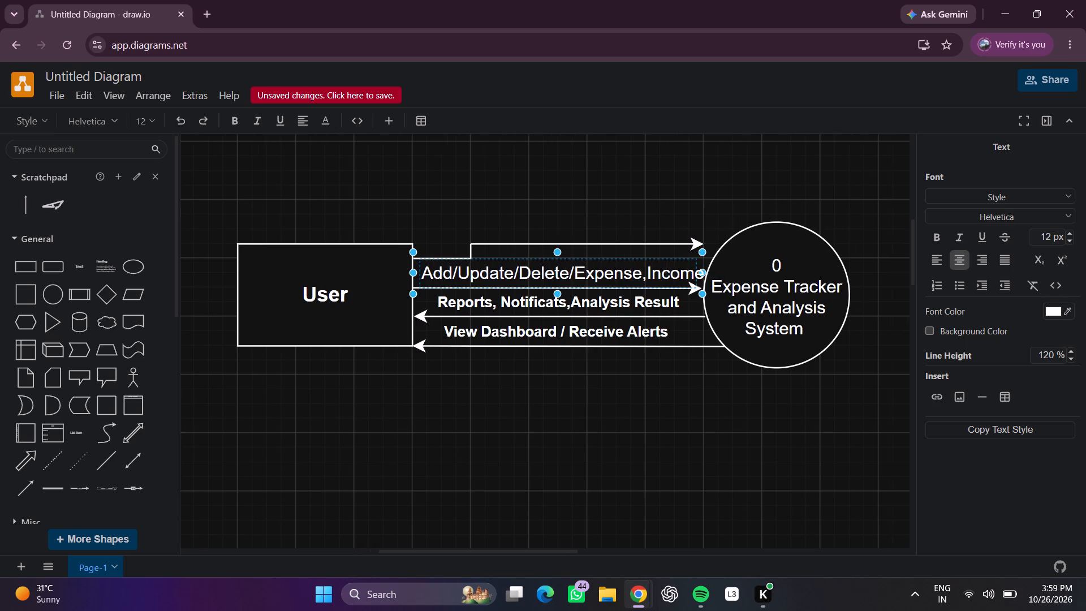
pyautogui.hscroll(-1, 592, 278)
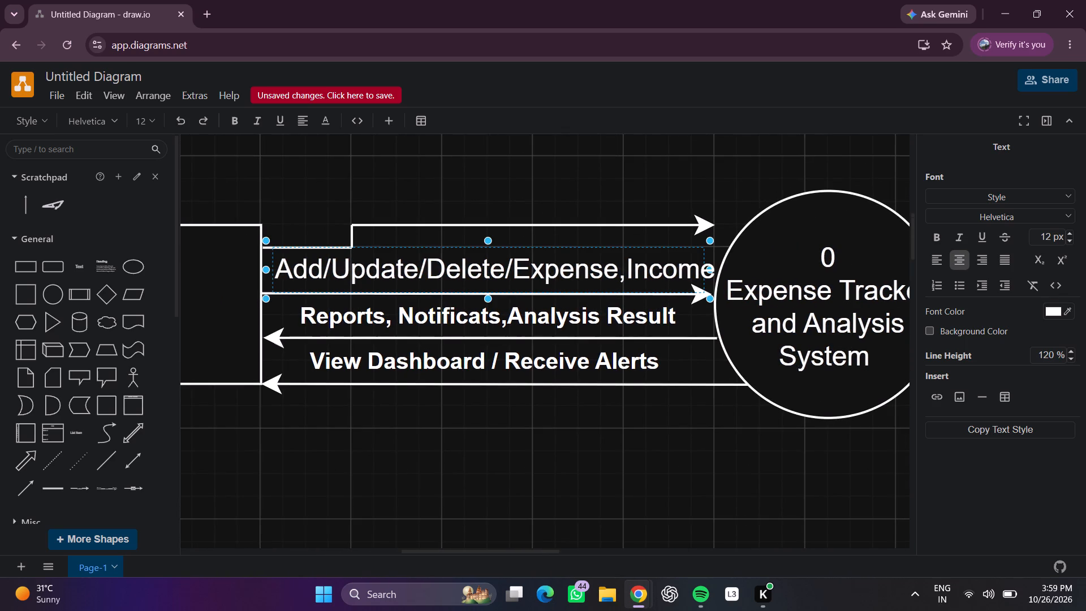
pyautogui.hscroll(4, 657, 347)
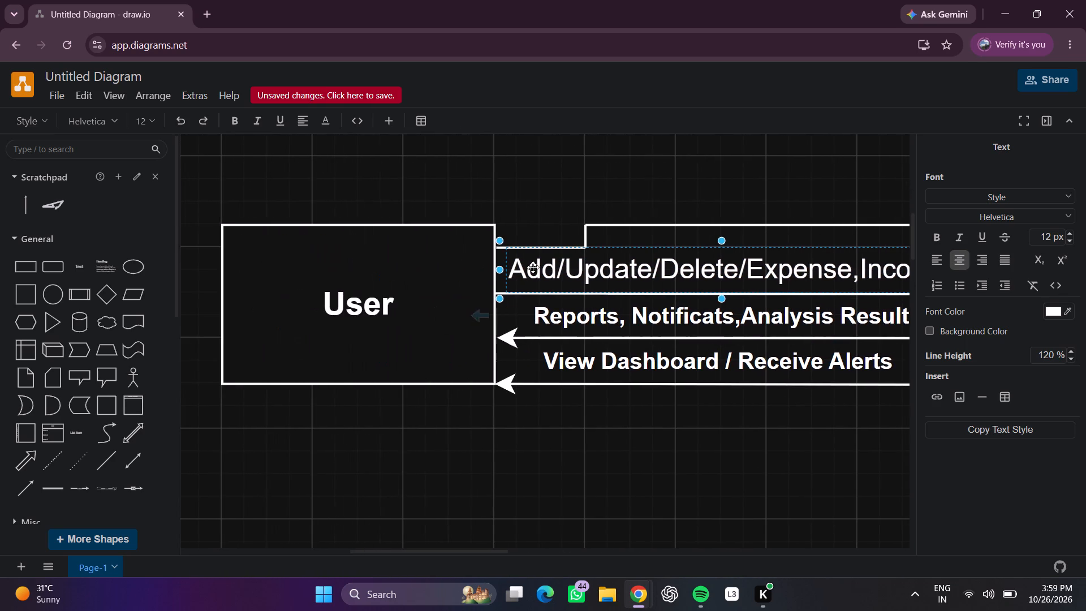
pyautogui.click(300, 259)
pyautogui.moveTo(355, 223); pyautogui.dragTo(355, 208)
pyautogui.click(553, 148)
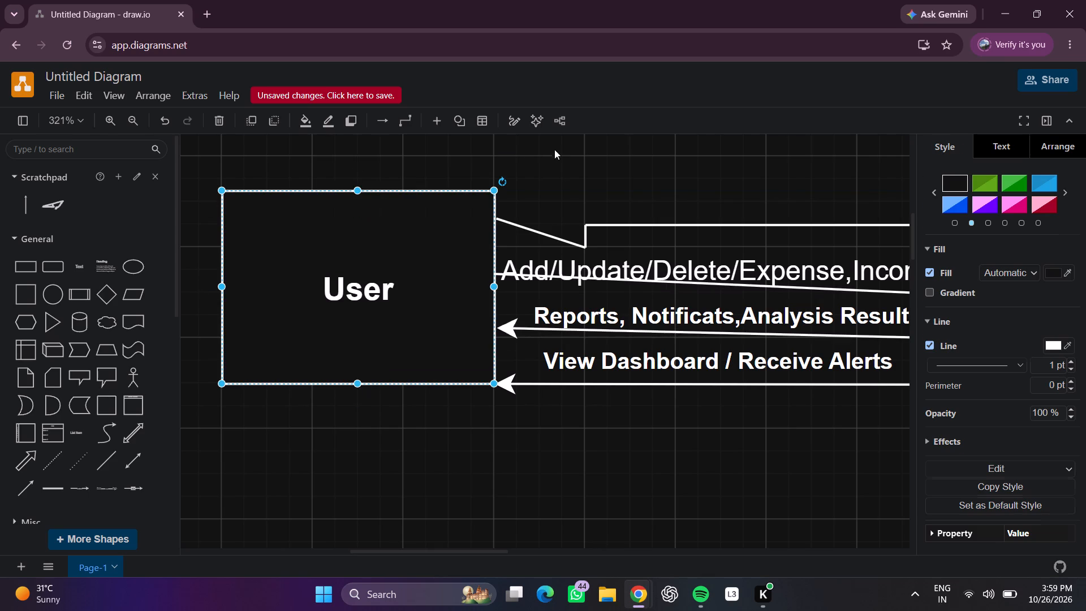
# Raise the first arrow's tip and attach it near the top of the circle's edge on the "User" side.
pyautogui.hscroll(-1, 590, 223)
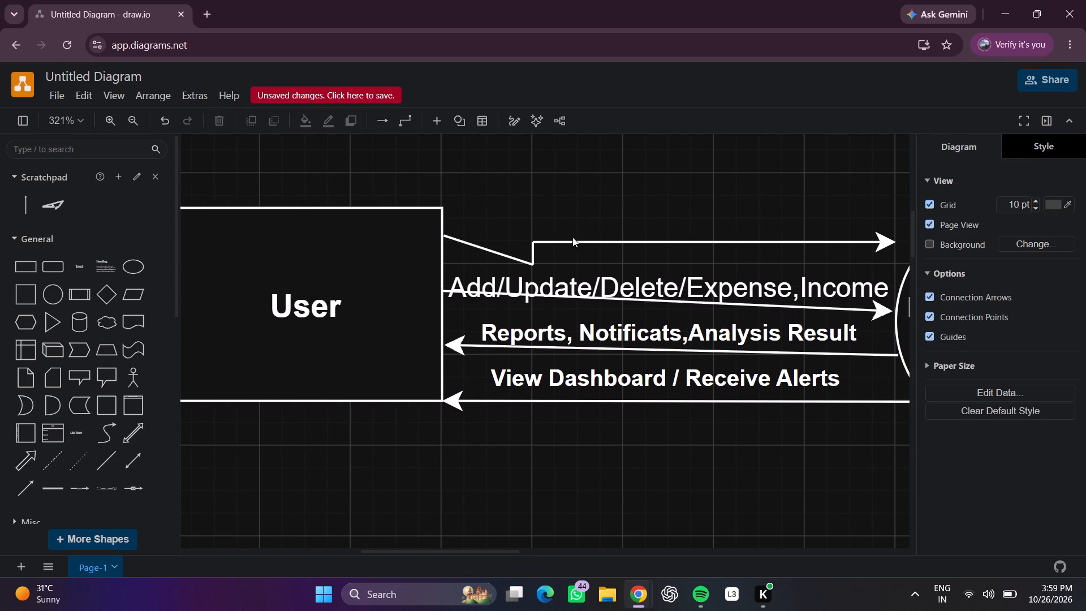
pyautogui.hscroll(-1, 695, 234)
pyautogui.moveTo(807, 242); pyautogui.dragTo(815, 230)
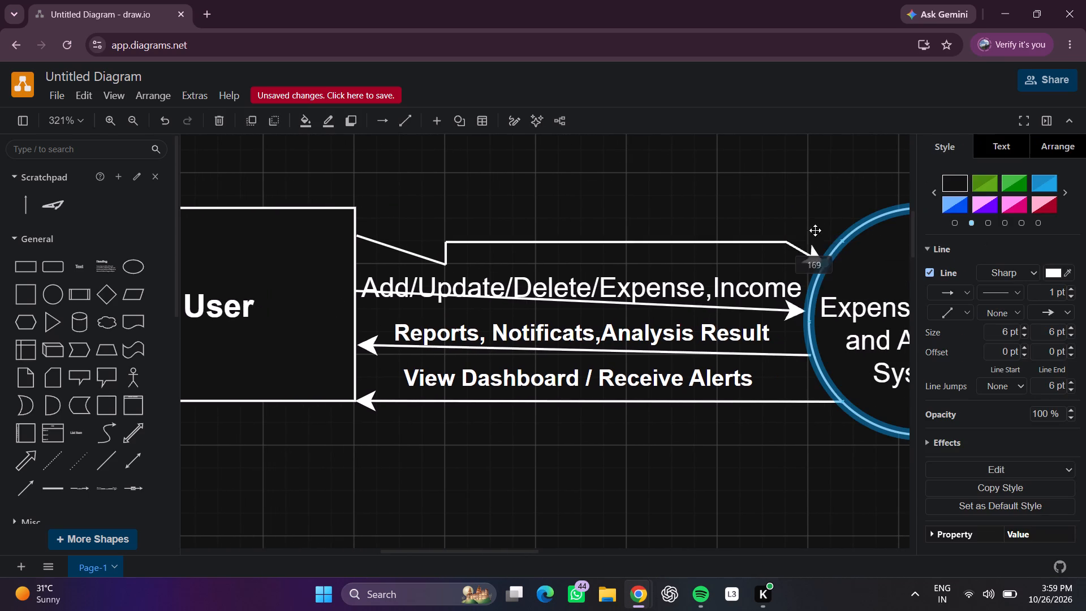
pyautogui.moveTo(815, 230); pyautogui.dragTo(858, 218)
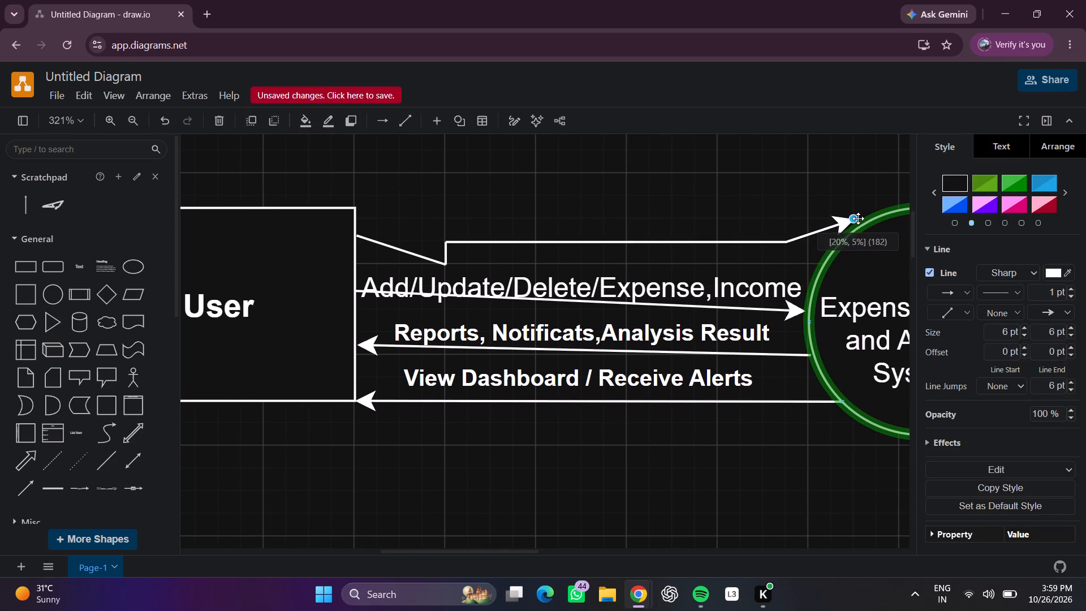
pyautogui.moveTo(858, 218); pyautogui.dragTo(857, 216)
pyautogui.click(829, 175)
# Raise the first arrow's bend points above the "Add/Update/Delete/Expense,Income" label until its long run is level with its tip.
pyautogui.hscroll(-2, 831, 178)
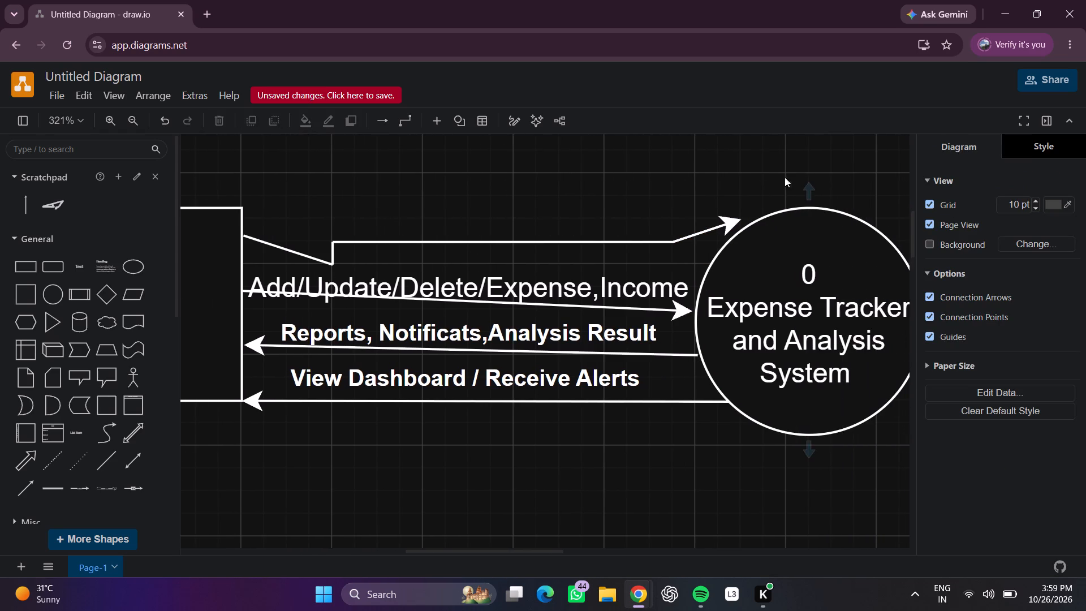
pyautogui.click(680, 248)
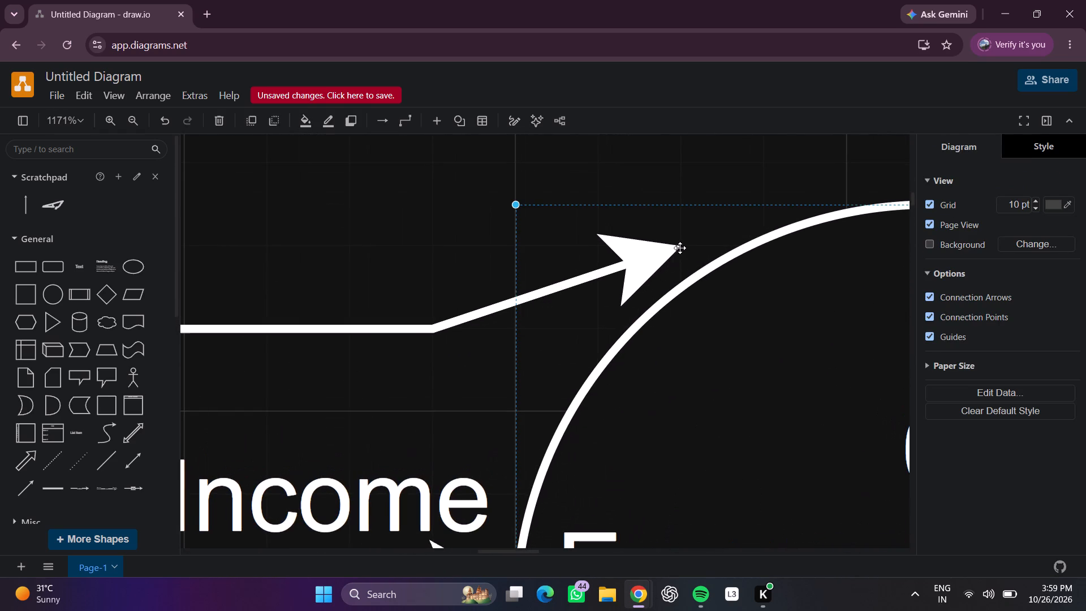
pyautogui.click(679, 247)
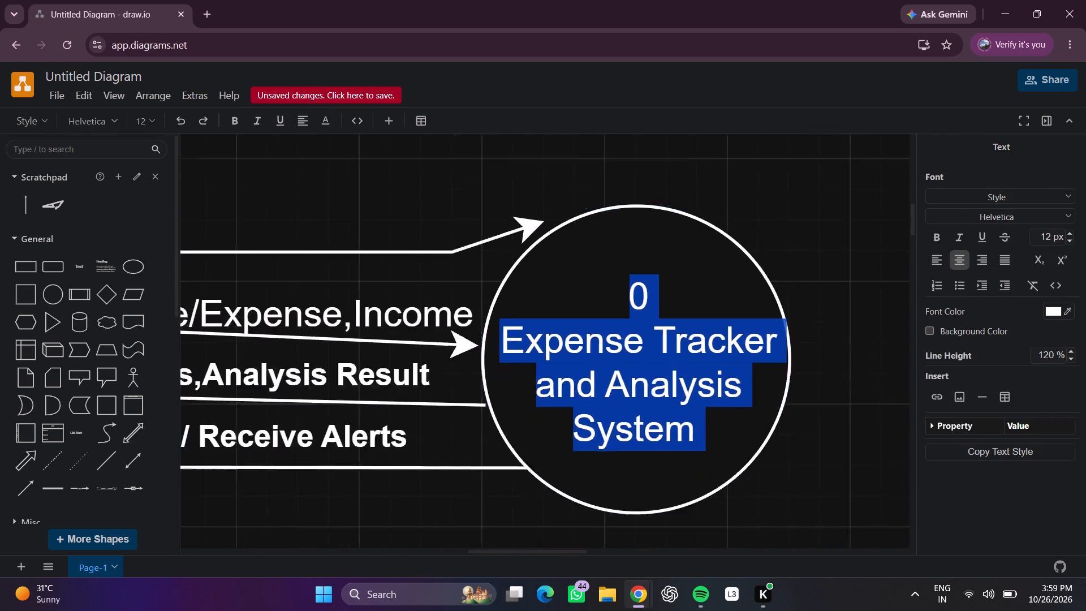
pyautogui.hscroll(1, 243, 260)
pyautogui.moveTo(363, 247); pyautogui.dragTo(363, 242)
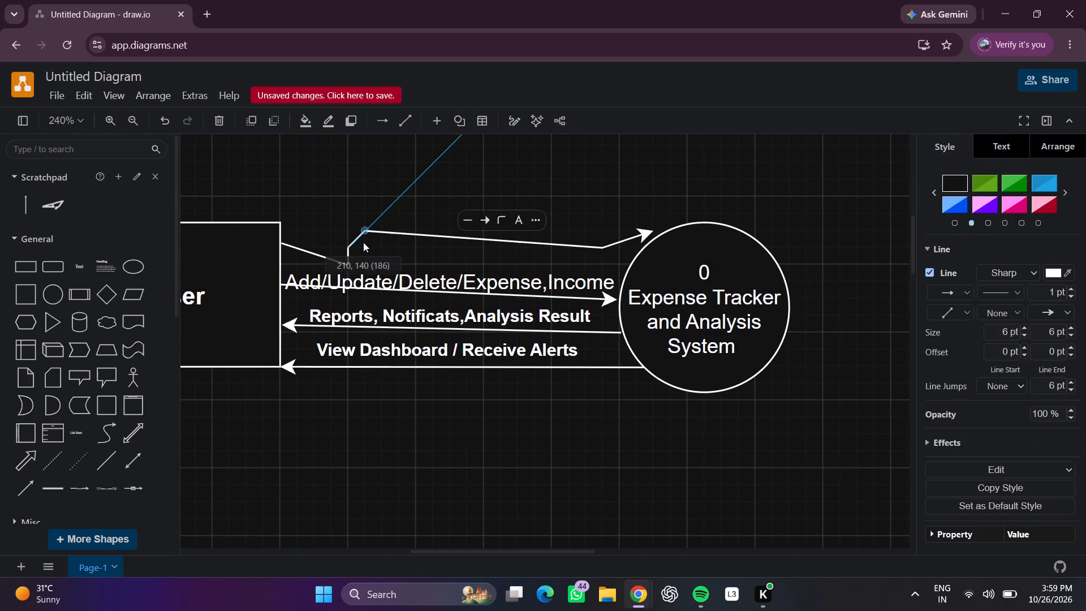
pyautogui.moveTo(363, 242); pyautogui.dragTo(360, 239)
pyautogui.moveTo(346, 246); pyautogui.dragTo(346, 245)
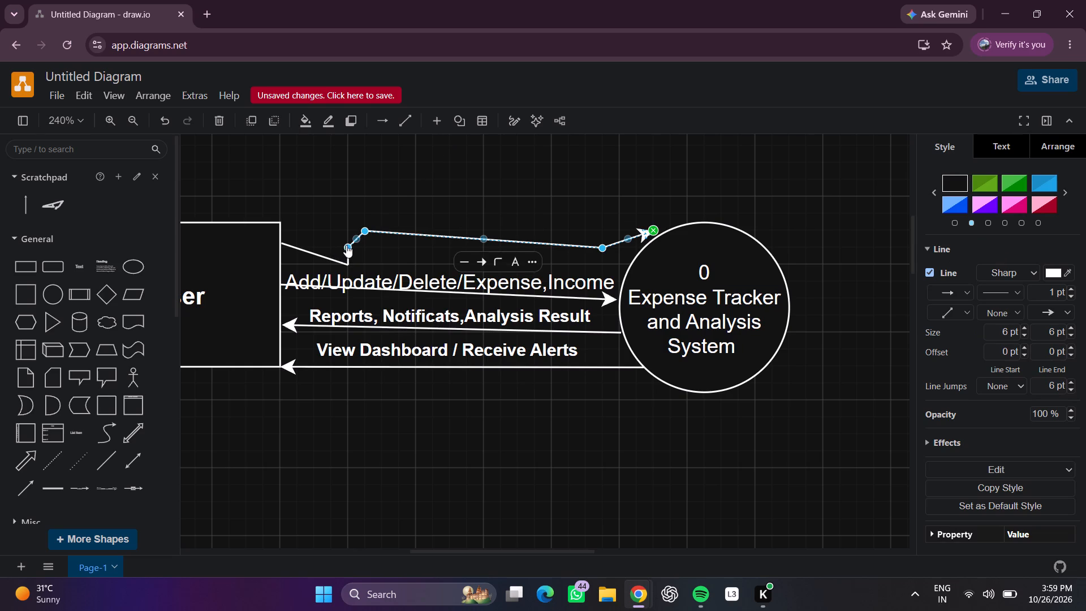
pyautogui.moveTo(346, 245); pyautogui.dragTo(345, 235)
pyautogui.click(397, 192)
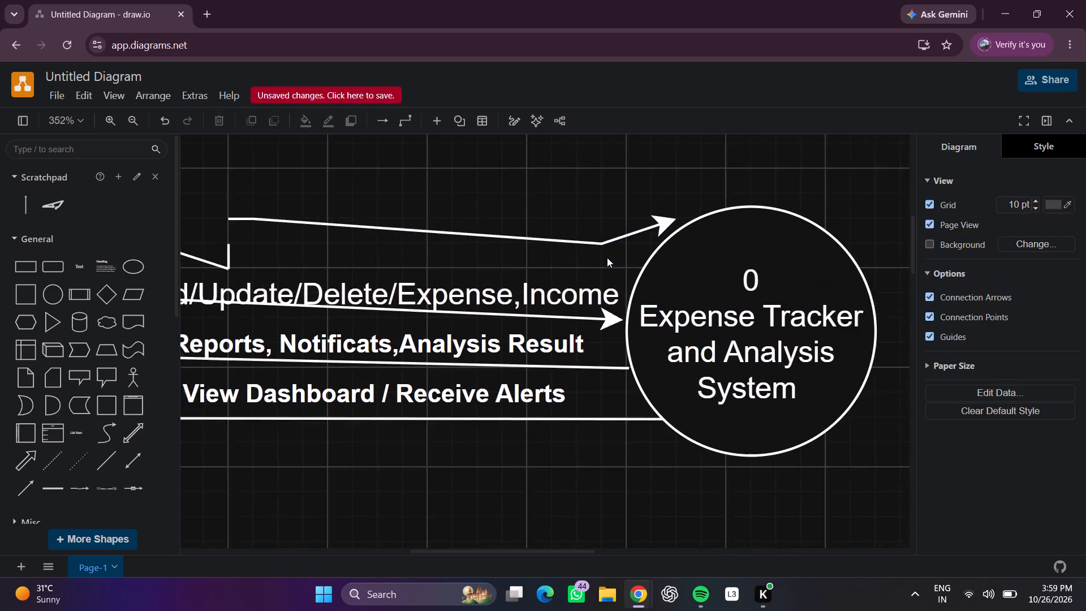
pyautogui.moveTo(600, 244); pyautogui.dragTo(599, 223)
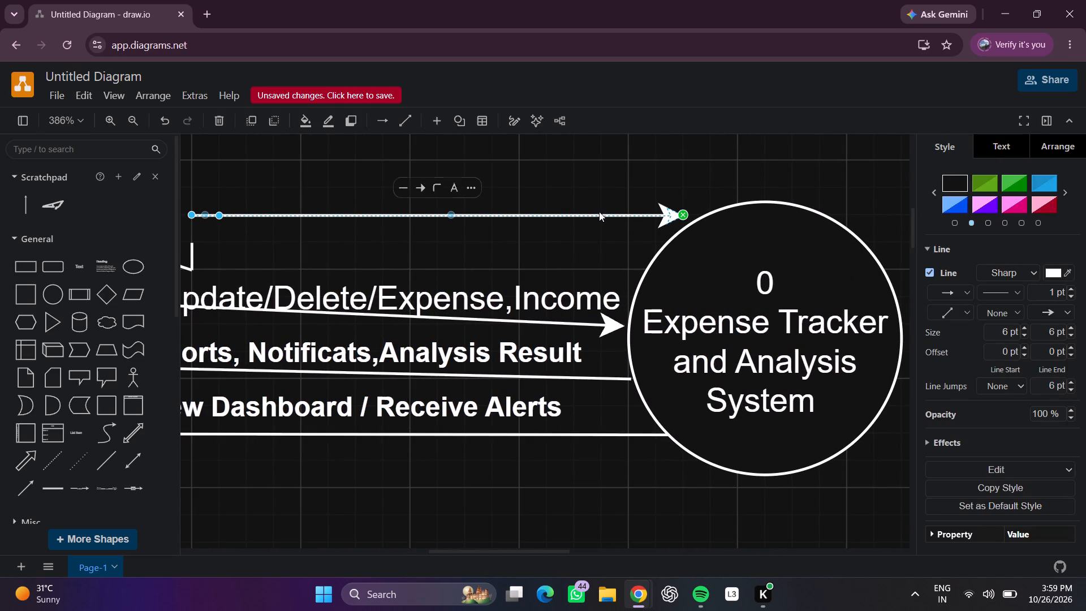
# Reattach the first arrow's tip to the circle's edge near its top on the "User" side, keeping the long run nearly level.
pyautogui.hscroll(1, 601, 187)
pyautogui.moveTo(714, 214); pyautogui.dragTo(722, 214)
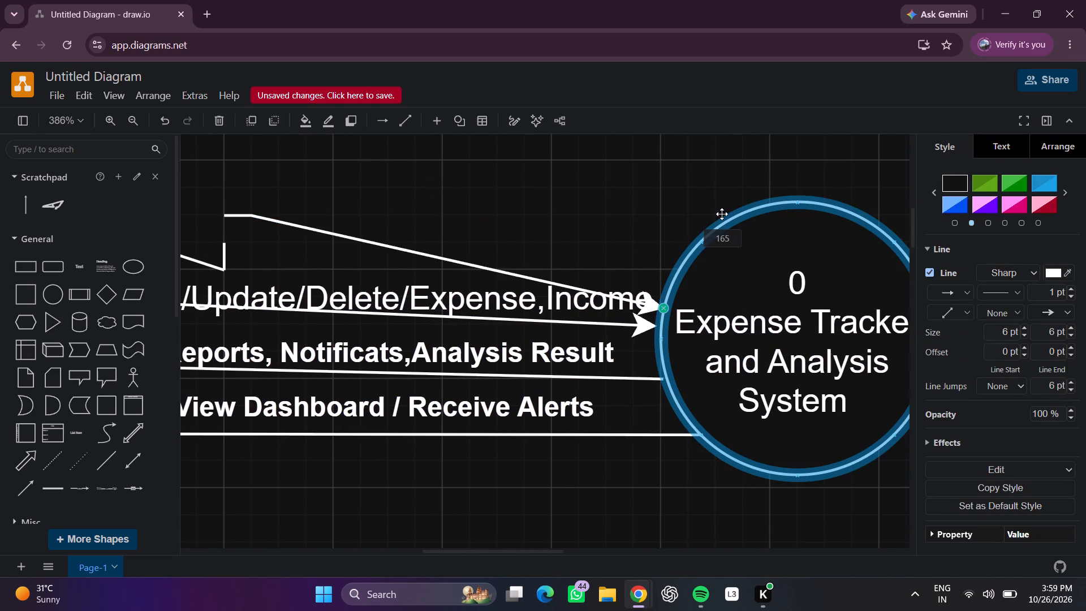
pyautogui.moveTo(722, 214); pyautogui.dragTo(730, 213)
pyautogui.click(715, 181)
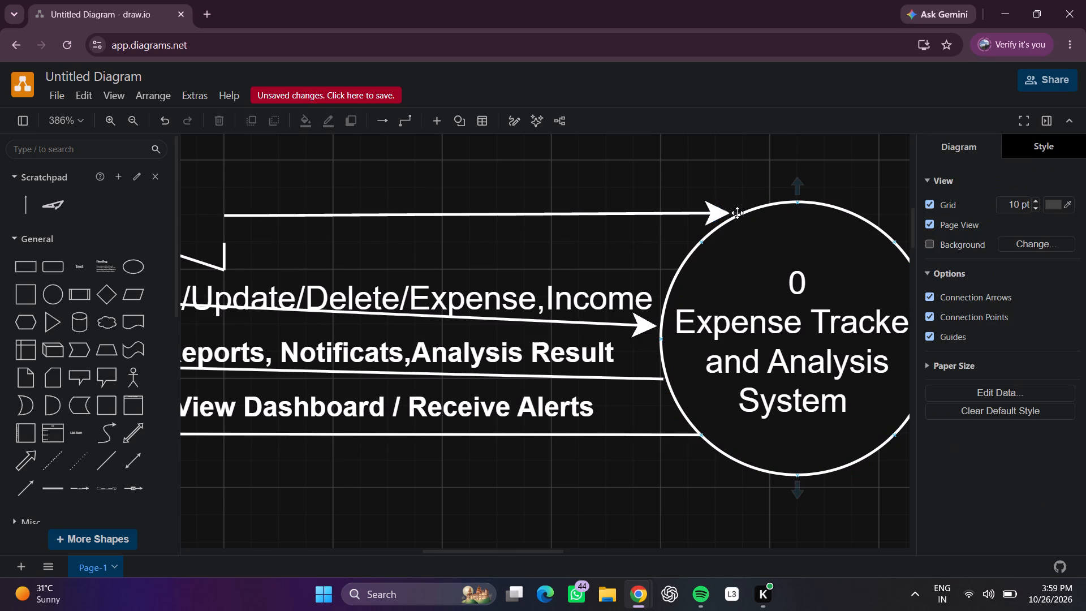
pyautogui.click(733, 214)
pyautogui.click(727, 215)
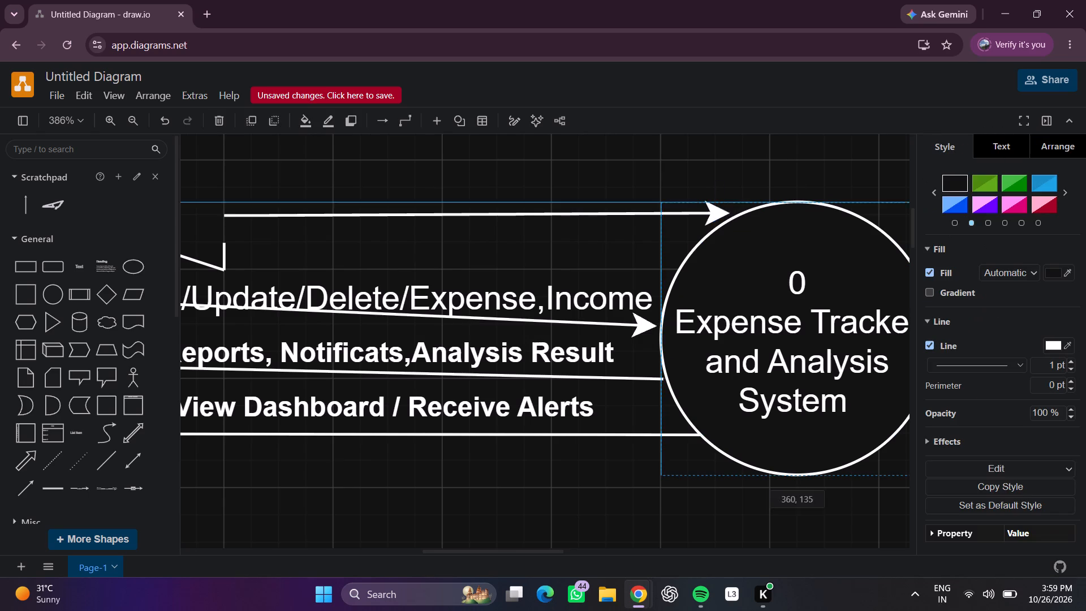
pyautogui.hscroll(1, 701, 214)
pyautogui.click(626, 177)
# Shorten the vertical segment of the first arrow and raise the slanted segment's end above the label so the two join.
pyautogui.hscroll(1, 354, 223)
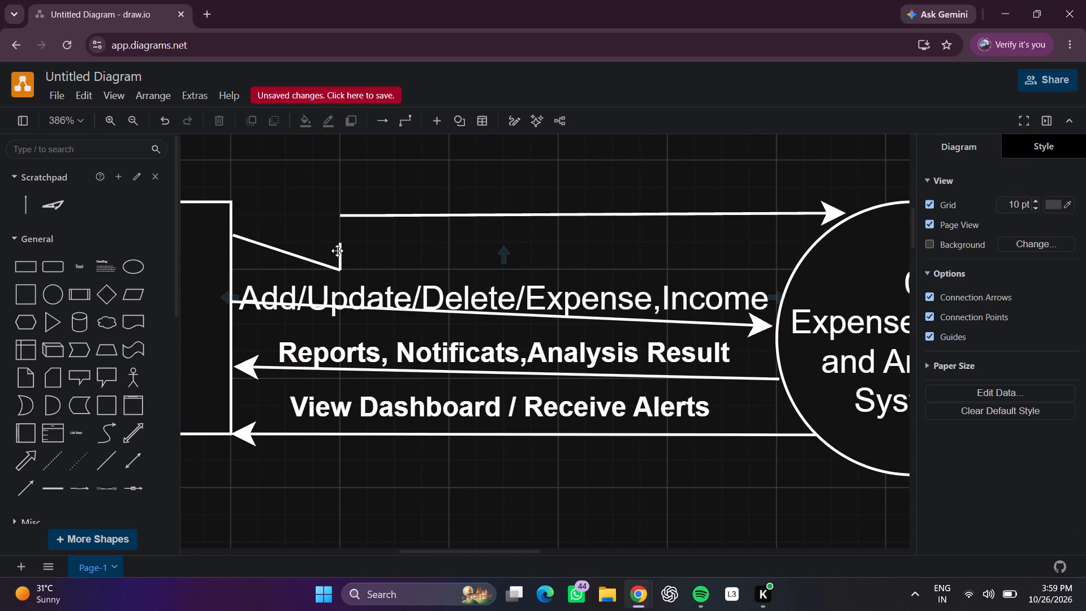
pyautogui.moveTo(339, 248); pyautogui.dragTo(335, 223)
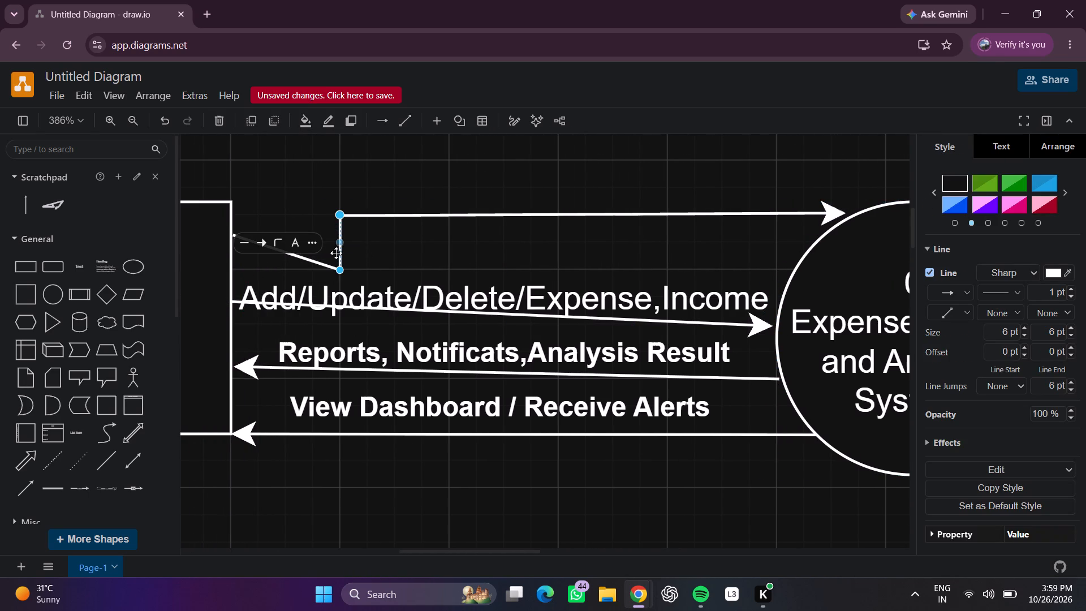
pyautogui.moveTo(340, 269); pyautogui.dragTo(341, 251)
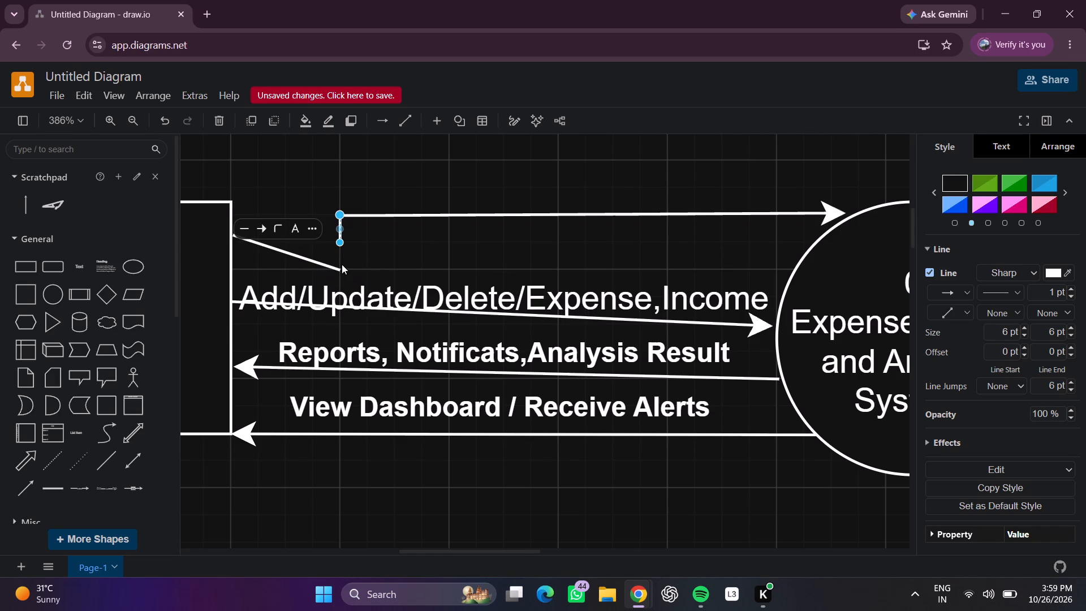
pyautogui.click(338, 268)
pyautogui.hscroll(1, 352, 244)
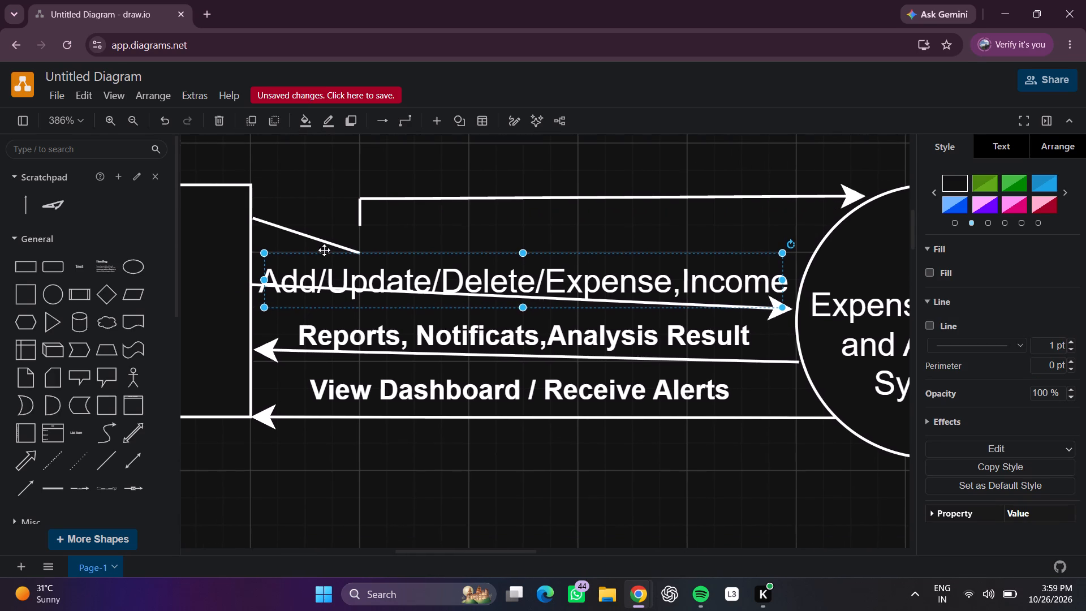
pyautogui.moveTo(323, 243); pyautogui.dragTo(320, 235)
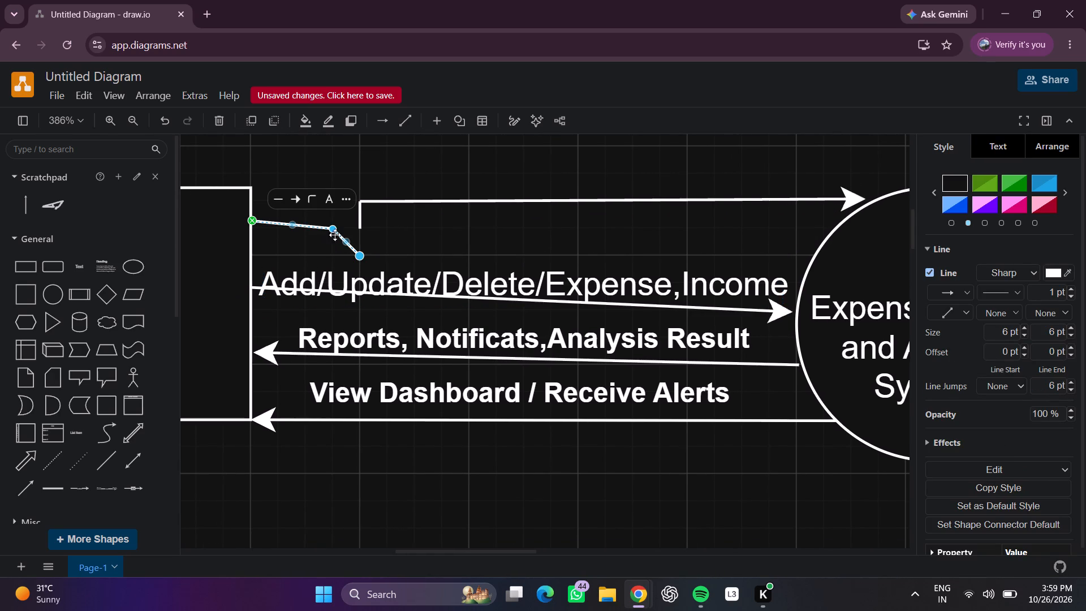
pyautogui.moveTo(357, 250); pyautogui.dragTo(354, 230)
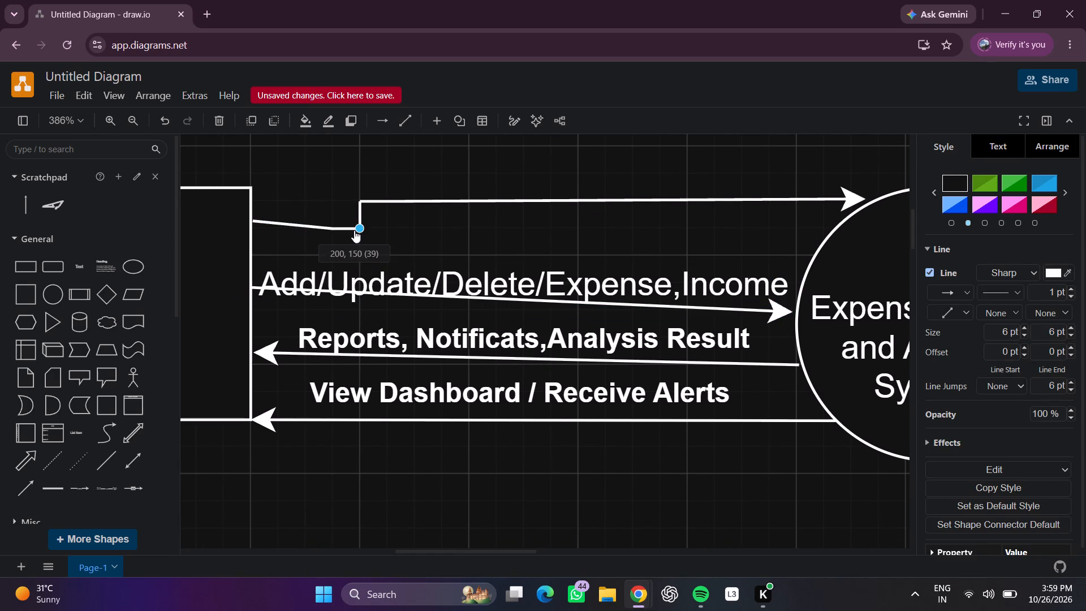
pyautogui.click(316, 163)
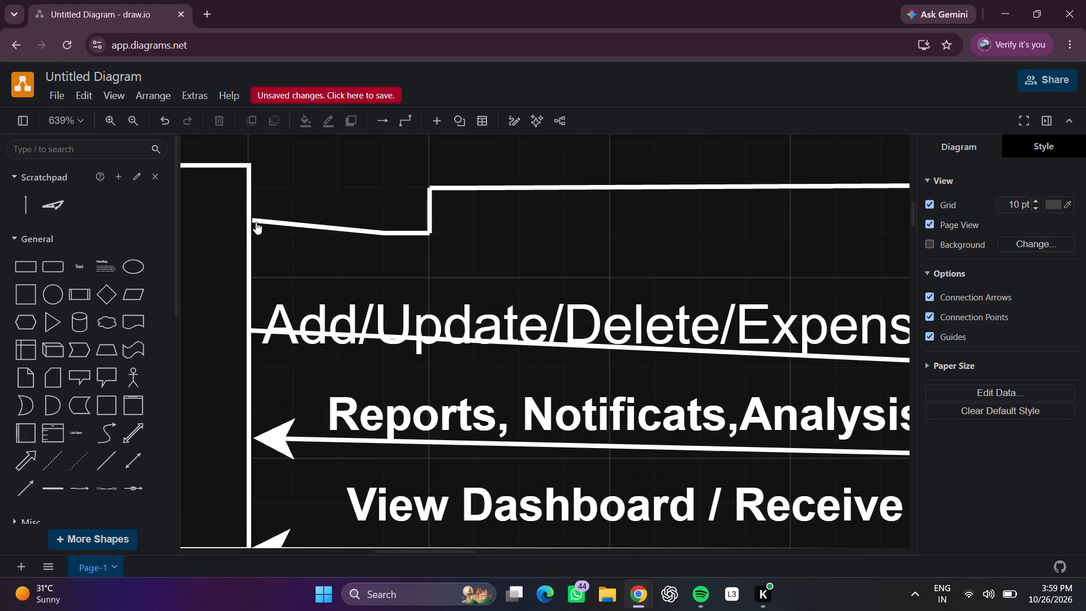
# Lower the first arrow's starting point on the "User" rectangle's edge until its short initial run is level.
pyautogui.click(253, 220)
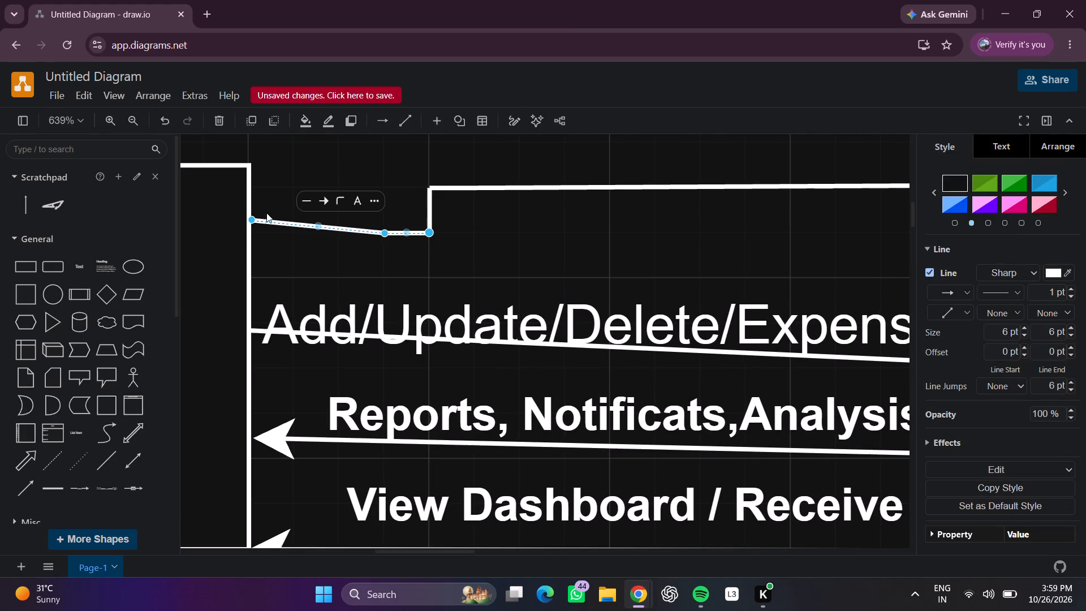
pyautogui.moveTo(251, 217); pyautogui.dragTo(251, 221)
pyautogui.moveTo(251, 221); pyautogui.dragTo(253, 226)
pyautogui.click(312, 181)
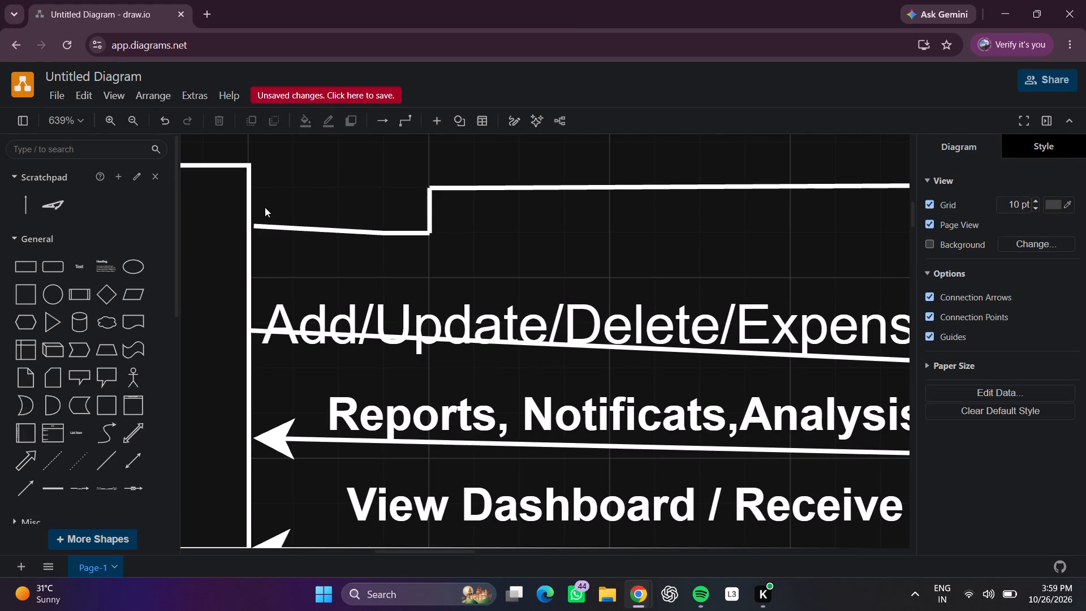
pyautogui.click(253, 226)
pyautogui.click(259, 223)
pyautogui.click(255, 223)
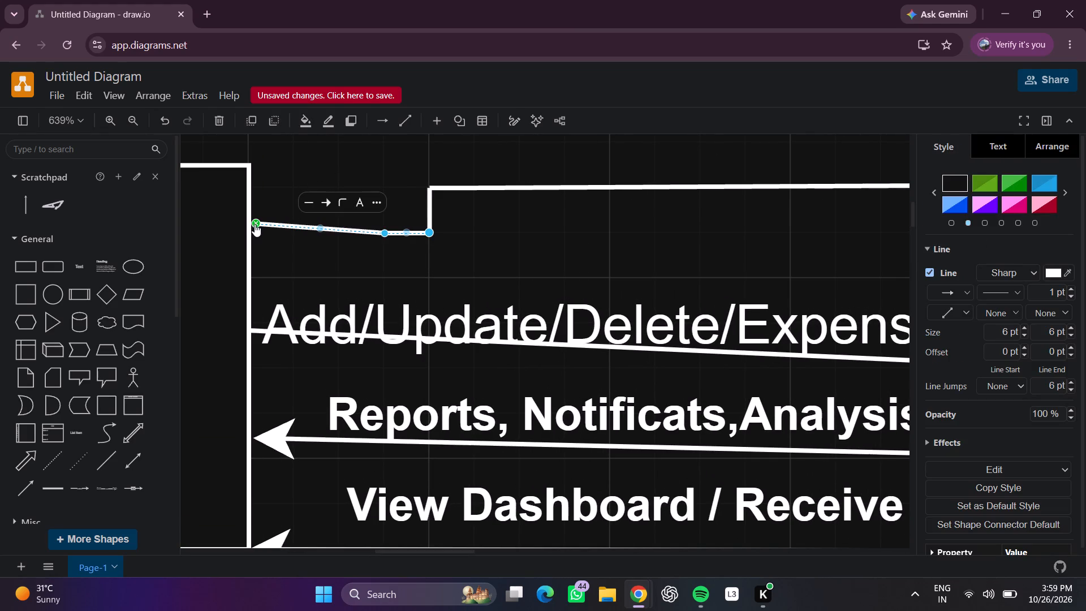
pyautogui.click(327, 178)
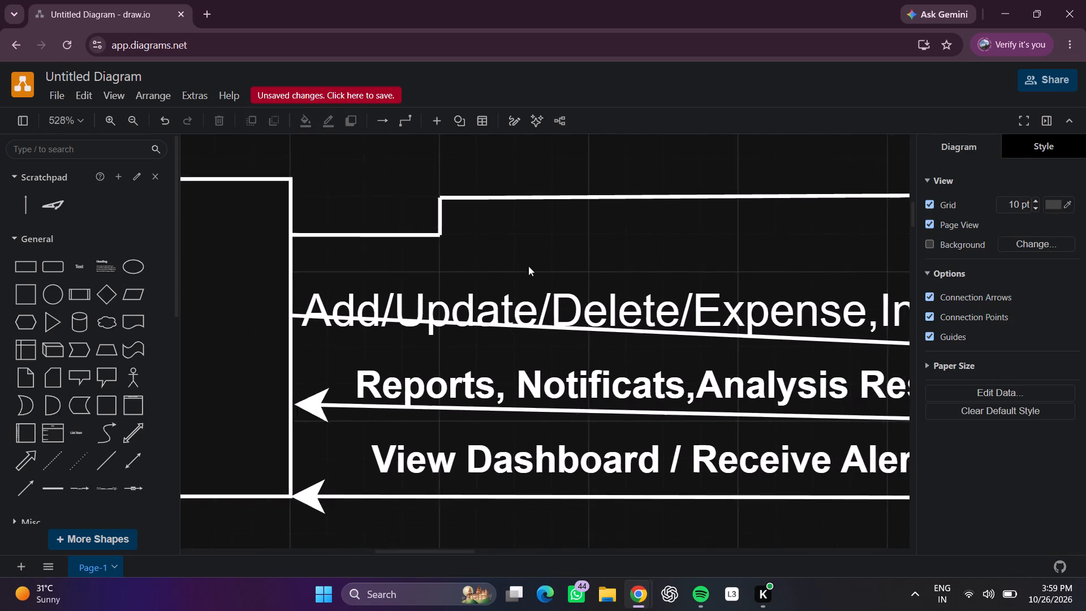
# Shift the "User" rectangle down slightly to straighten the second arrow, and re-level the first arrow's start on the rectangle's edge.
pyautogui.hscroll(-1, 523, 314)
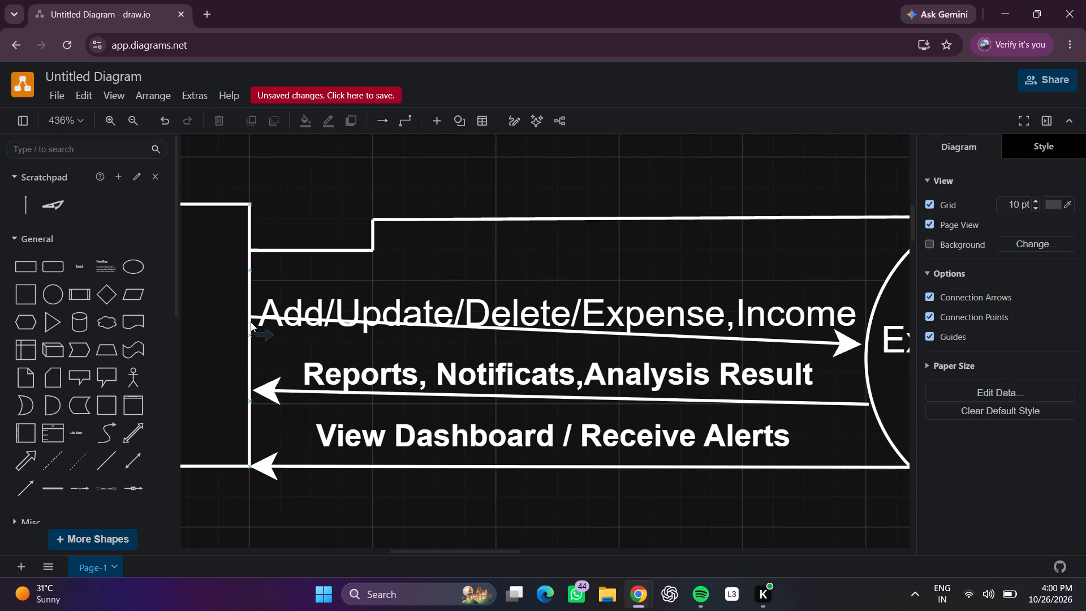
pyautogui.moveTo(249, 316); pyautogui.dragTo(250, 335)
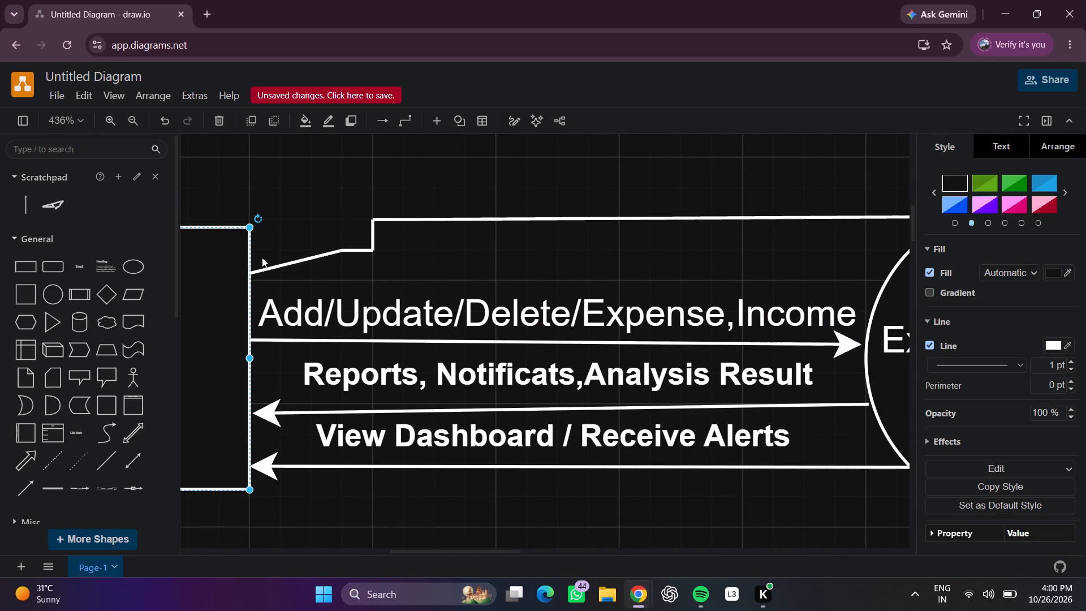
pyautogui.moveTo(251, 271); pyautogui.dragTo(250, 250)
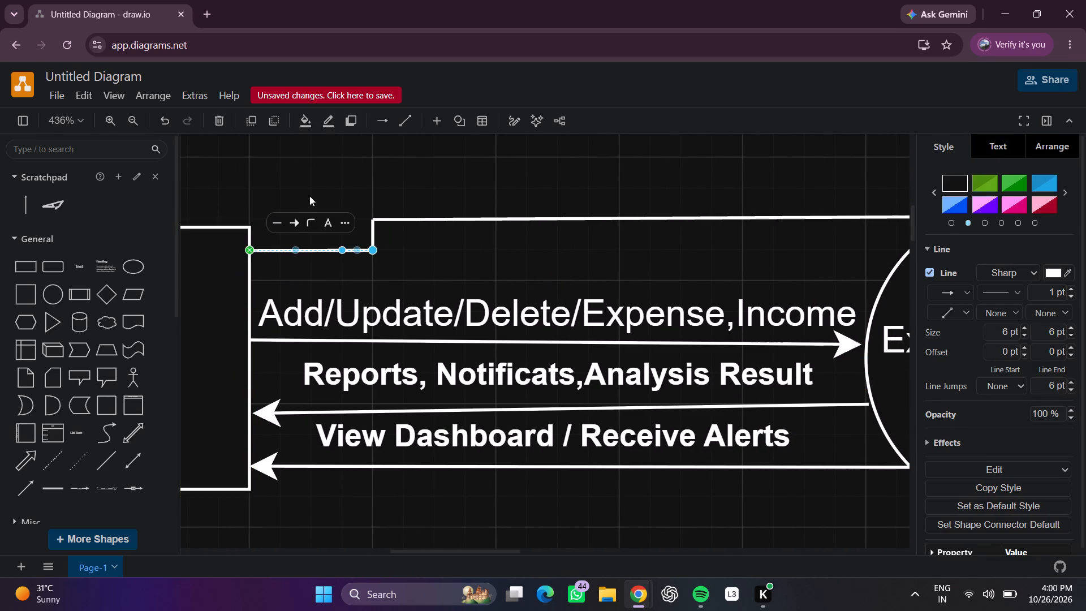
pyautogui.click(316, 181)
# Make the "Add/Update/Delete/Expense,Income" label box taller by raising its top edge to the first arrow's short initial run.
pyautogui.doubleClick(444, 303)
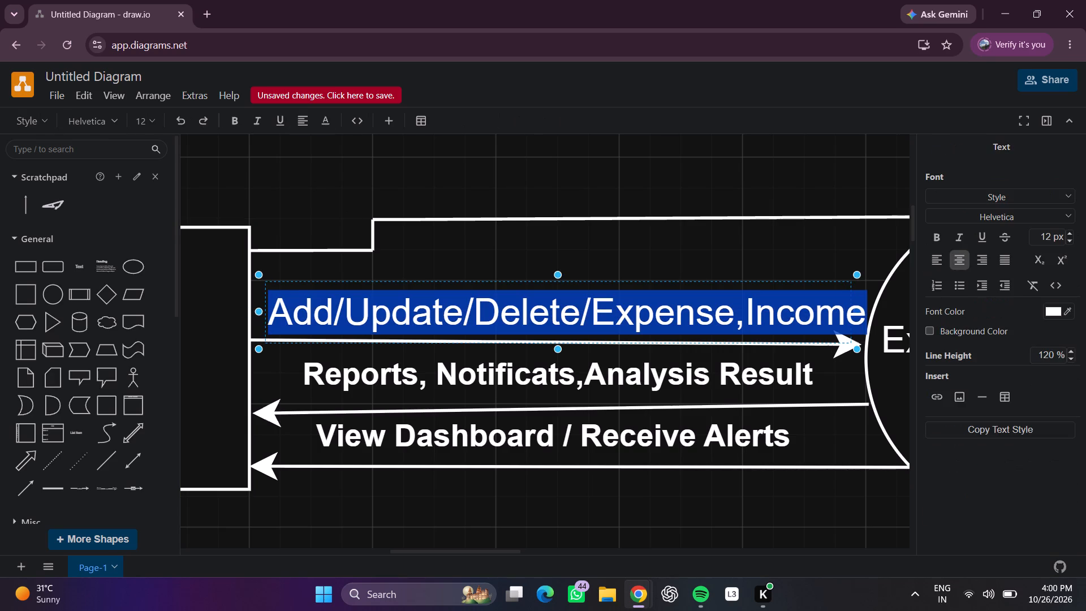
pyautogui.click(546, 309)
pyautogui.moveTo(555, 277); pyautogui.dragTo(553, 260)
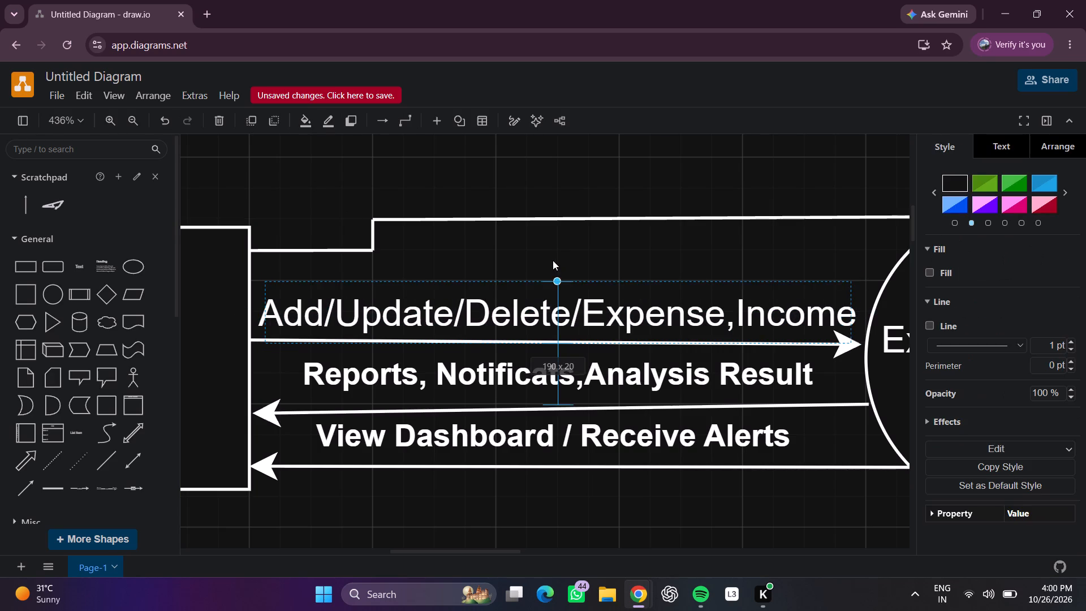
pyautogui.moveTo(553, 260); pyautogui.dragTo(552, 255)
pyautogui.click(553, 307)
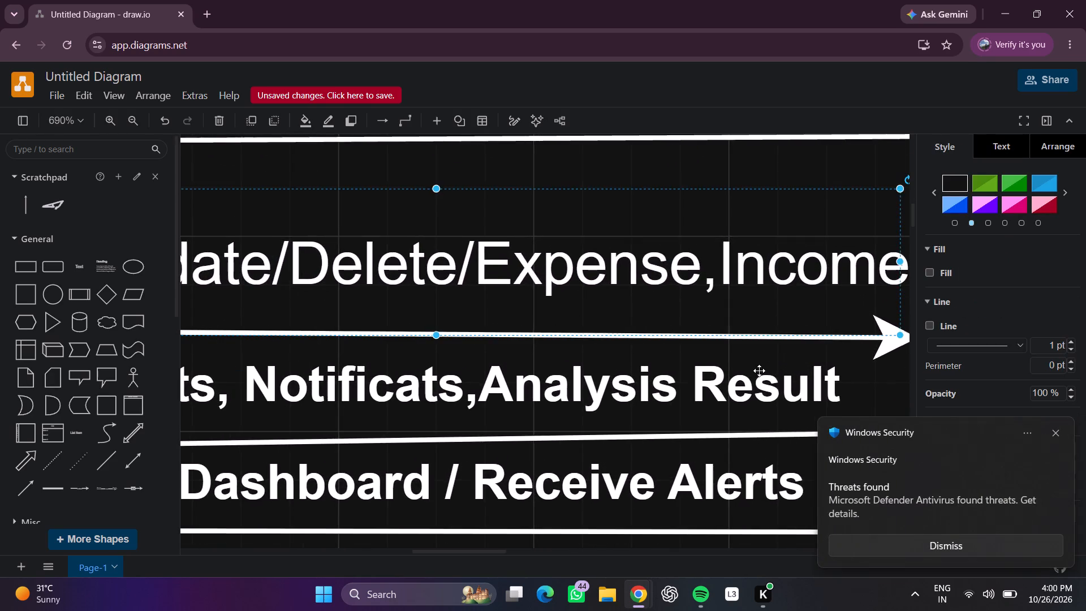
# Append ";Budget" and a trailing space to the end of the "Add/Update/Delete/Expense,Income" label.
pyautogui.doubleClick(722, 314)
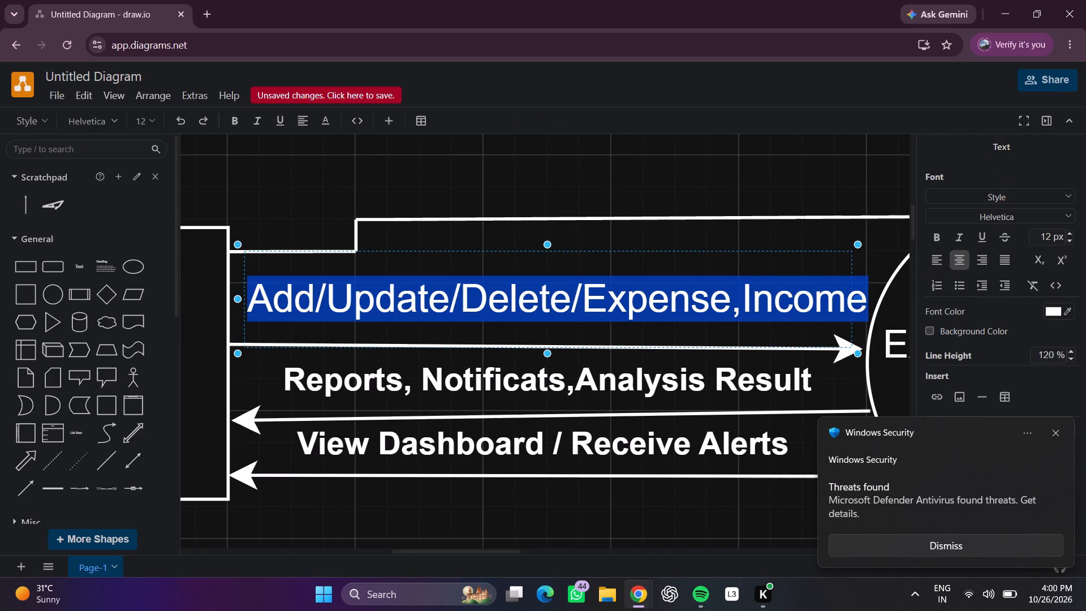
pyautogui.click(721, 312)
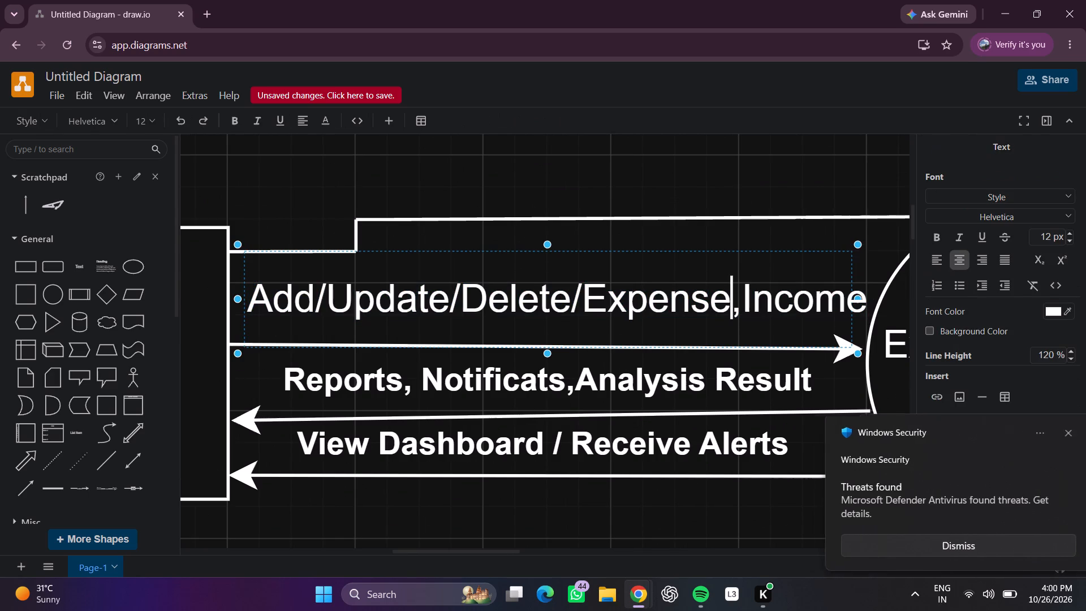
pyautogui.press('Right')
pyautogui.press('Right')
pyautogui.press('Right')
pyautogui.press('Right')
pyautogui.press('Right')
pyautogui.press('Right')
pyautogui.press('Right')
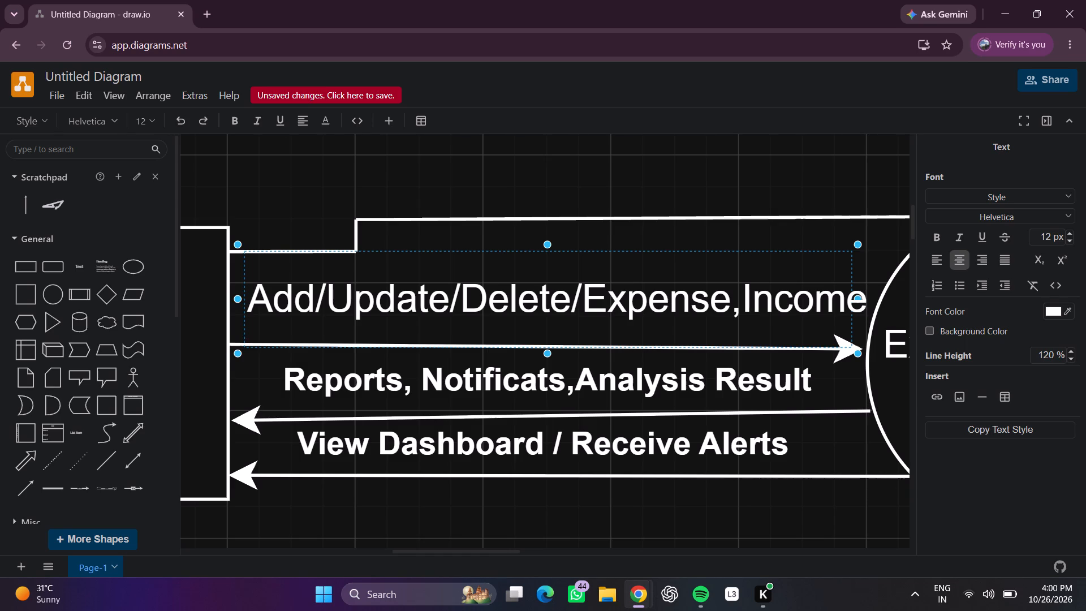
pyautogui.click(778, 305)
pyautogui.press('Right')
pyautogui.press('Right')
pyautogui.press('Right')
pyautogui.press('Right')
pyautogui.press('Return')
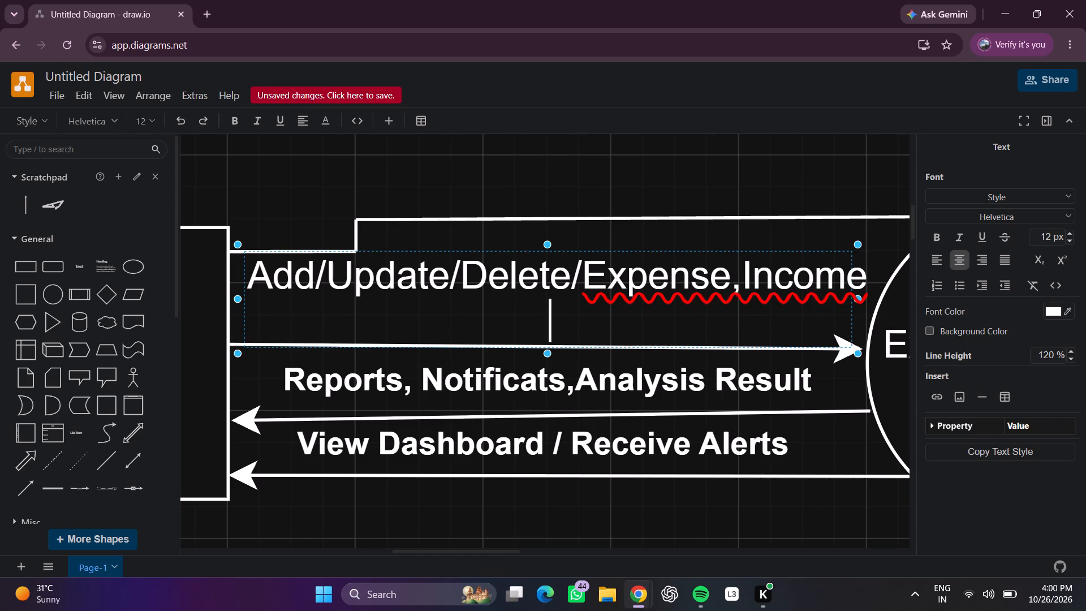
pyautogui.press('BackSpace')
pyautogui.press(',')
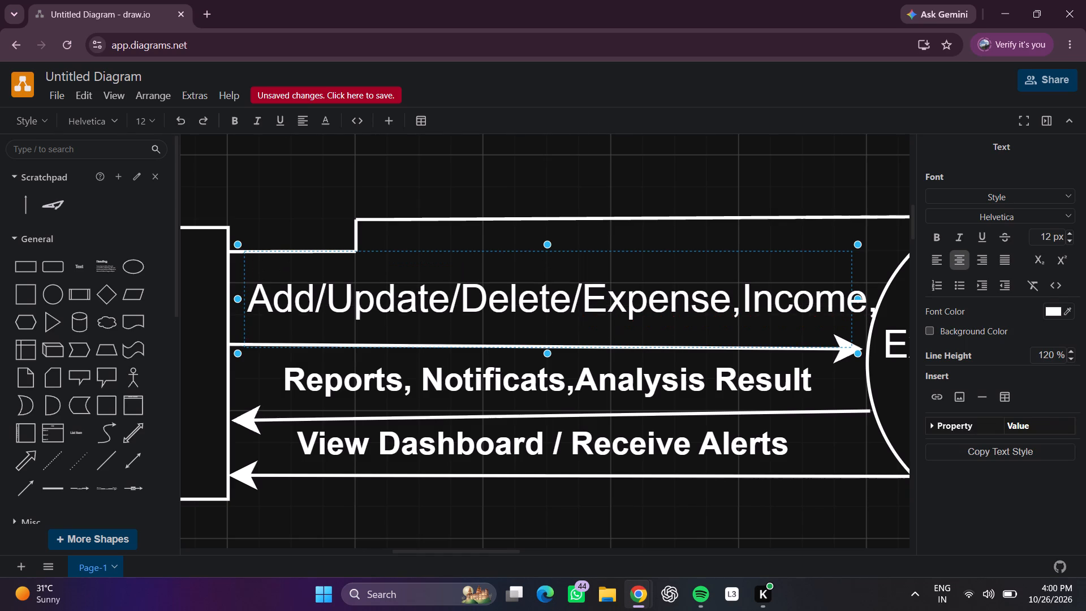
pyautogui.press('Right')
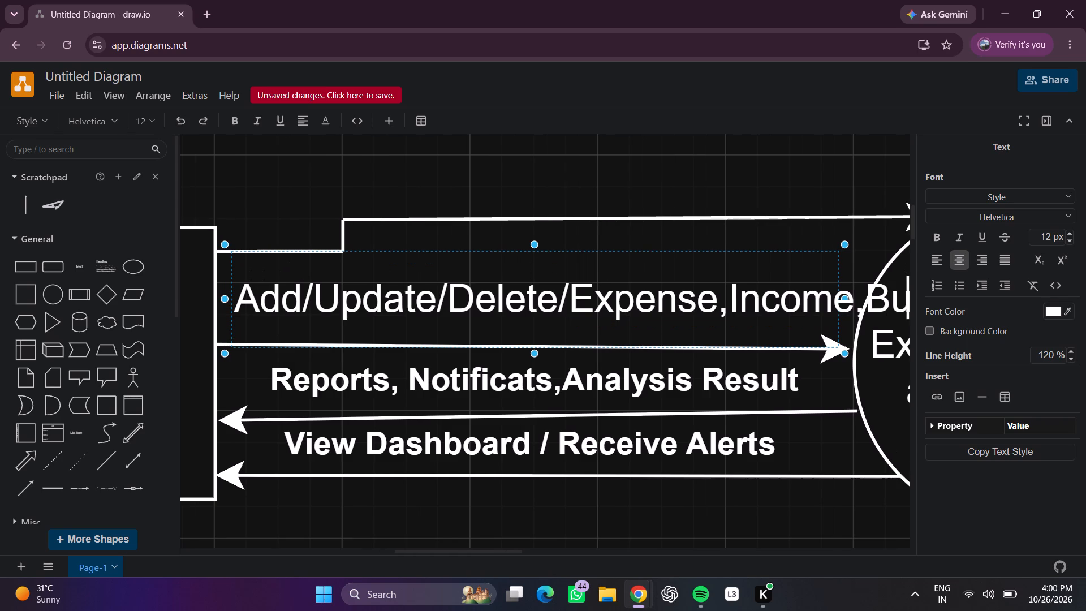
pyautogui.press('BackSpace')
pyautogui.press('BackSpace')
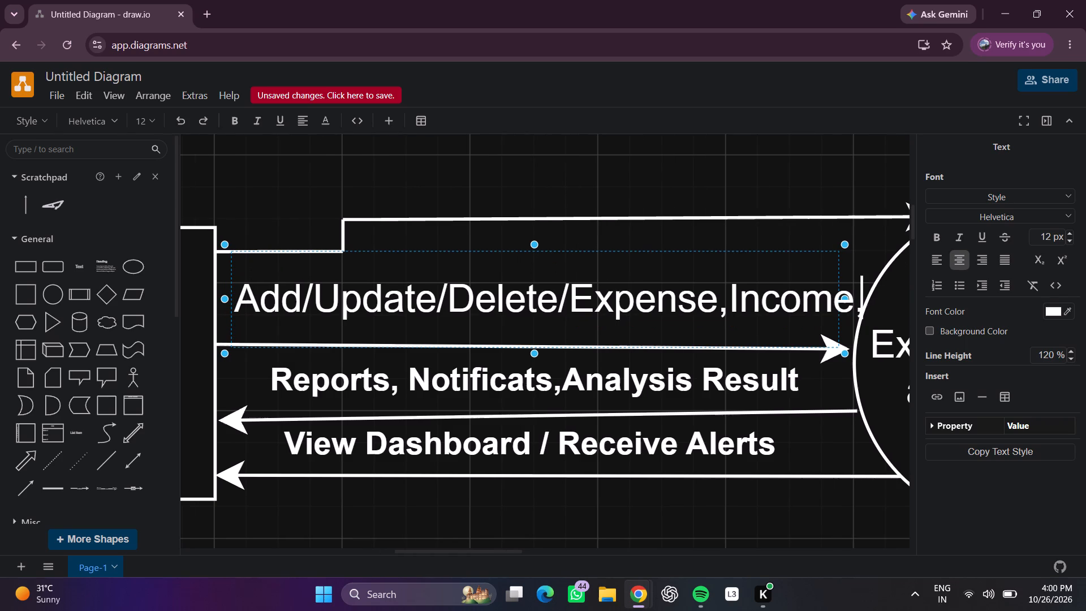
pyautogui.press('BackSpace')
pyautogui.press(';')
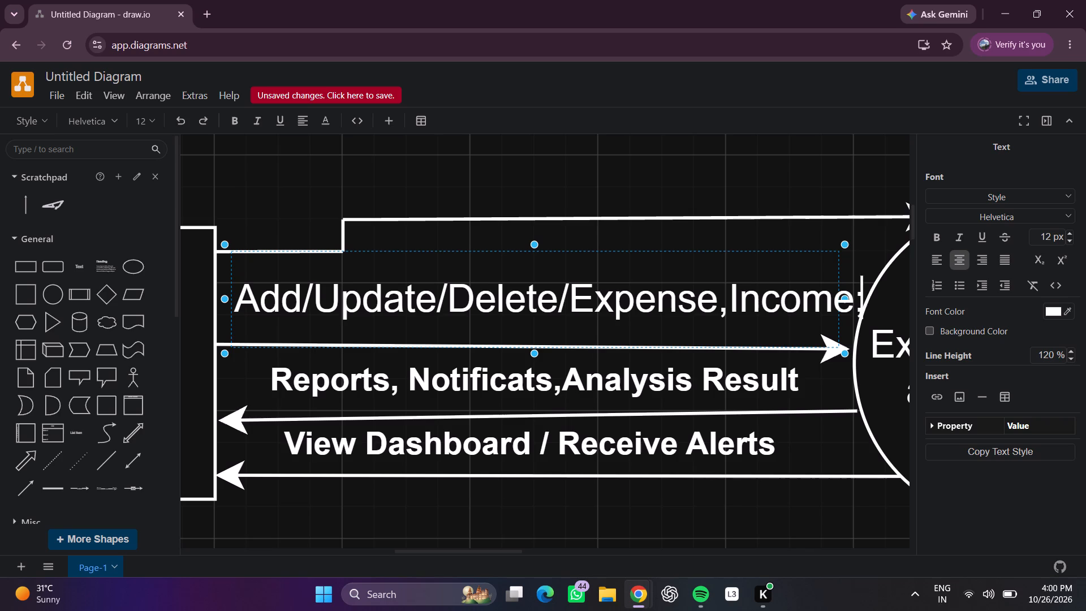
pyautogui.write('udget')
pyautogui.press('space')
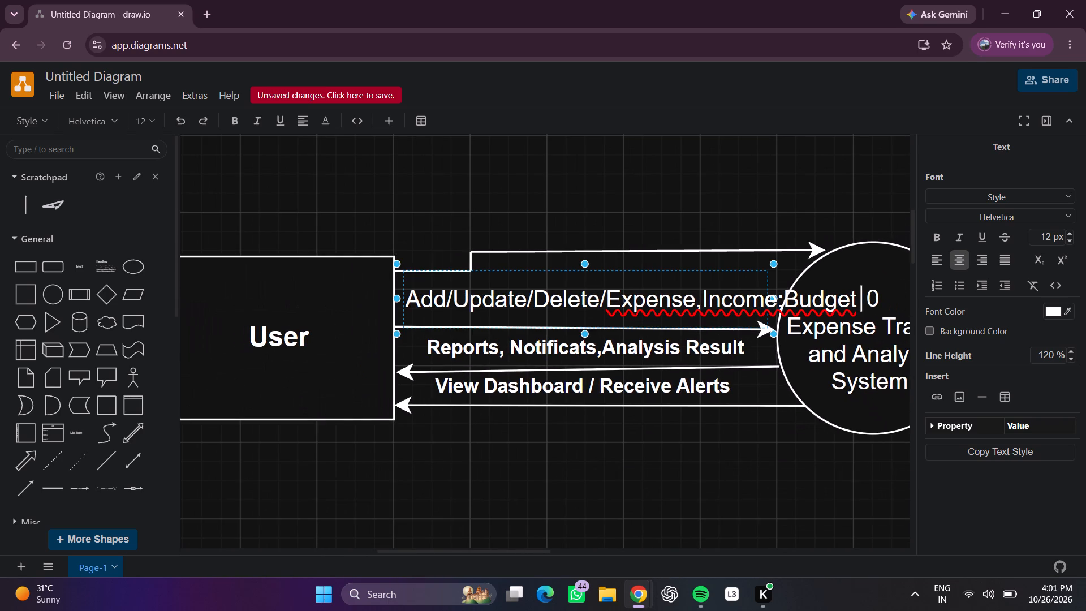
# Append ",Category Details" to the end of the "Add/Update/Delete/Expense,Income;Budget" label.
pyautogui.press(',')
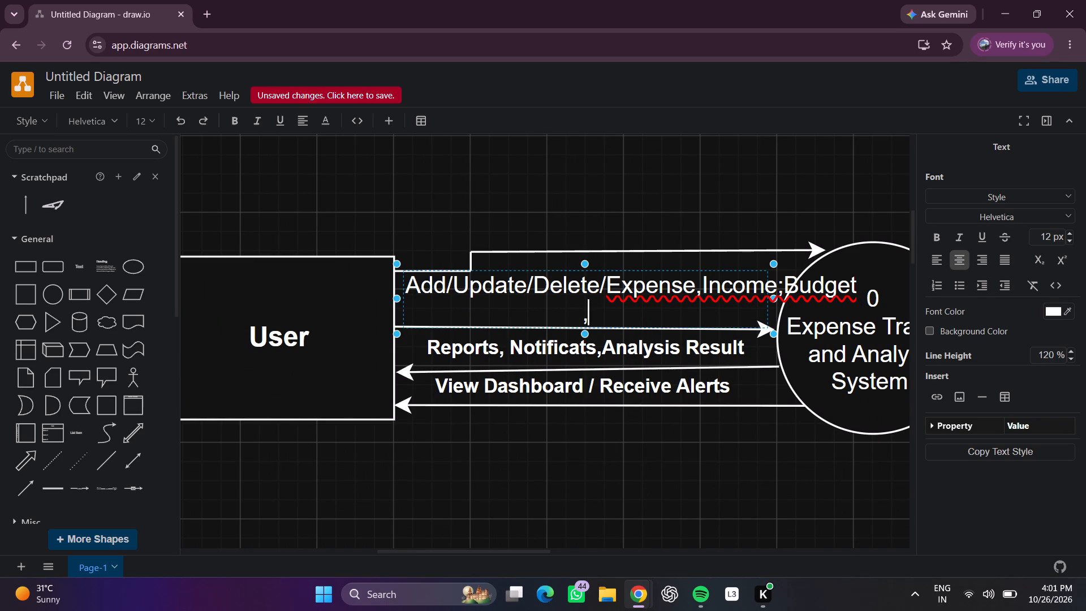
pyautogui.write('ate')
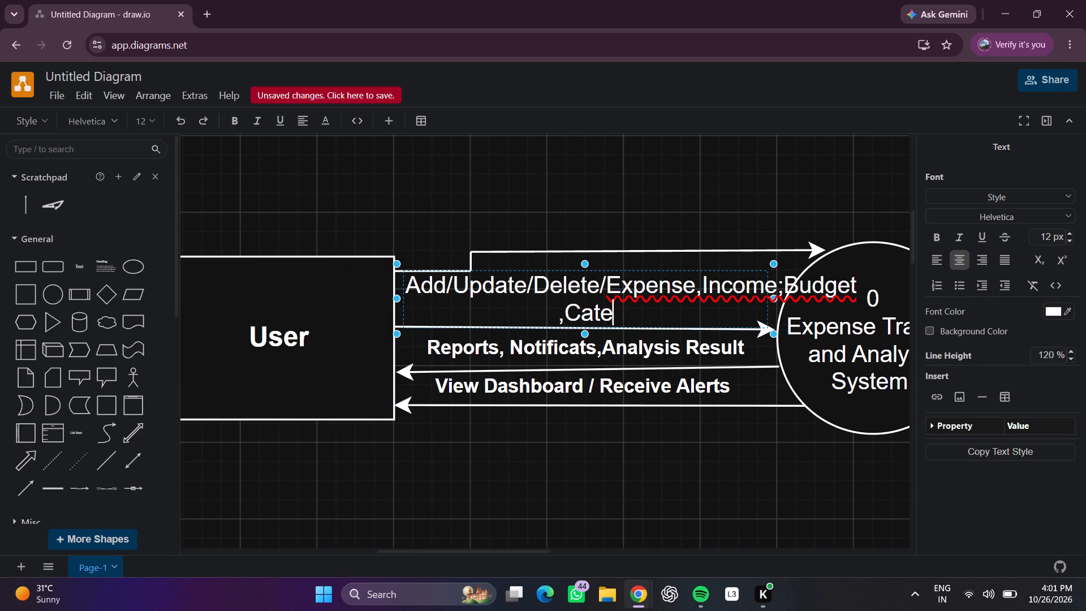
pyautogui.write('gory')
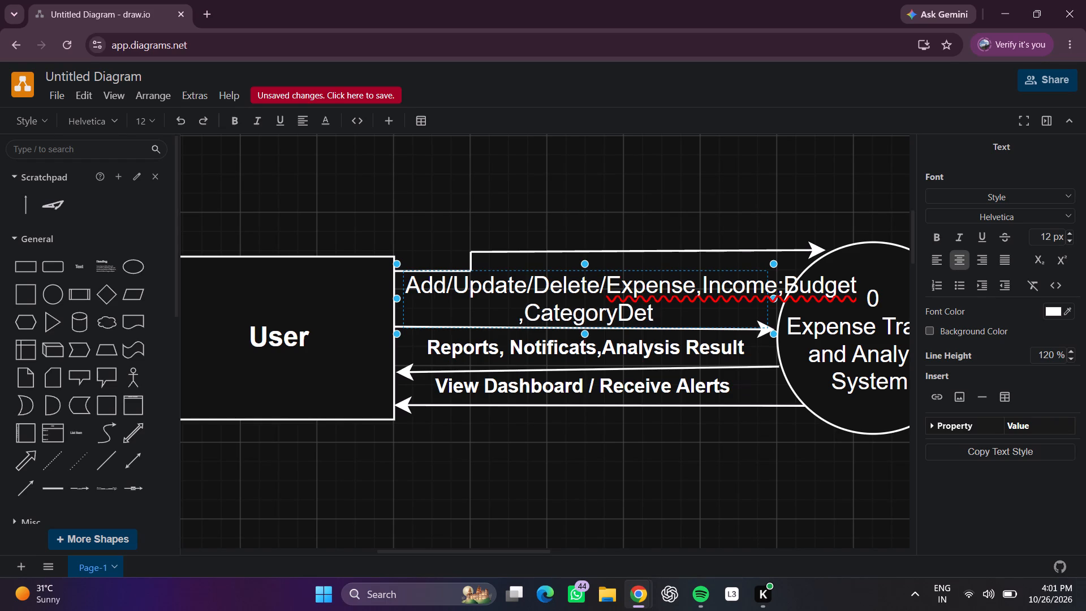
pyautogui.press('BackSpace')
pyautogui.press('BackSpace')
pyautogui.press('BackSpace')
pyautogui.press('BackSpace')
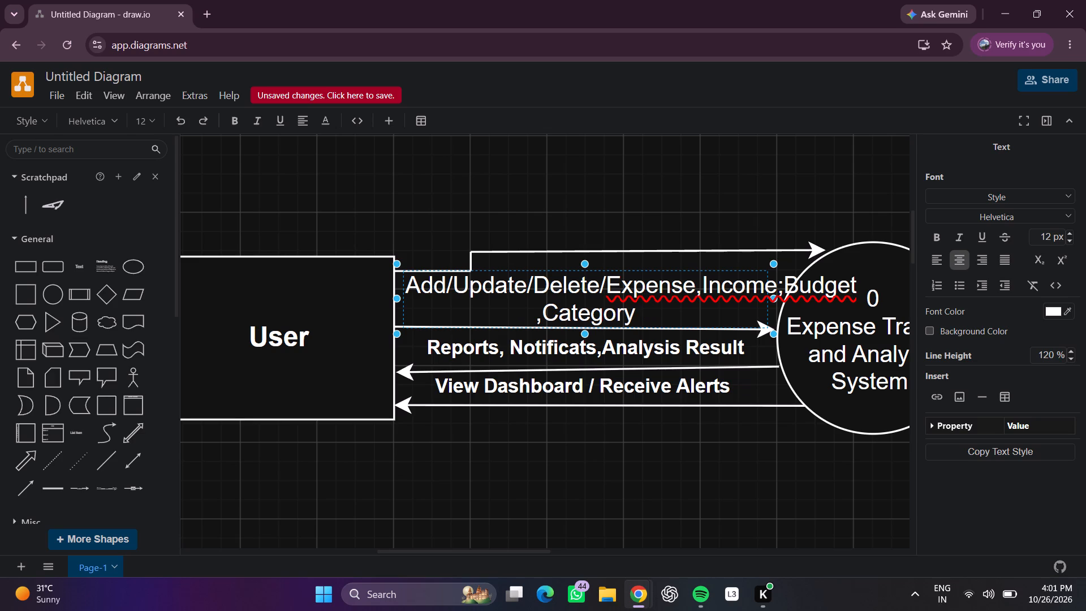
pyautogui.press('space')
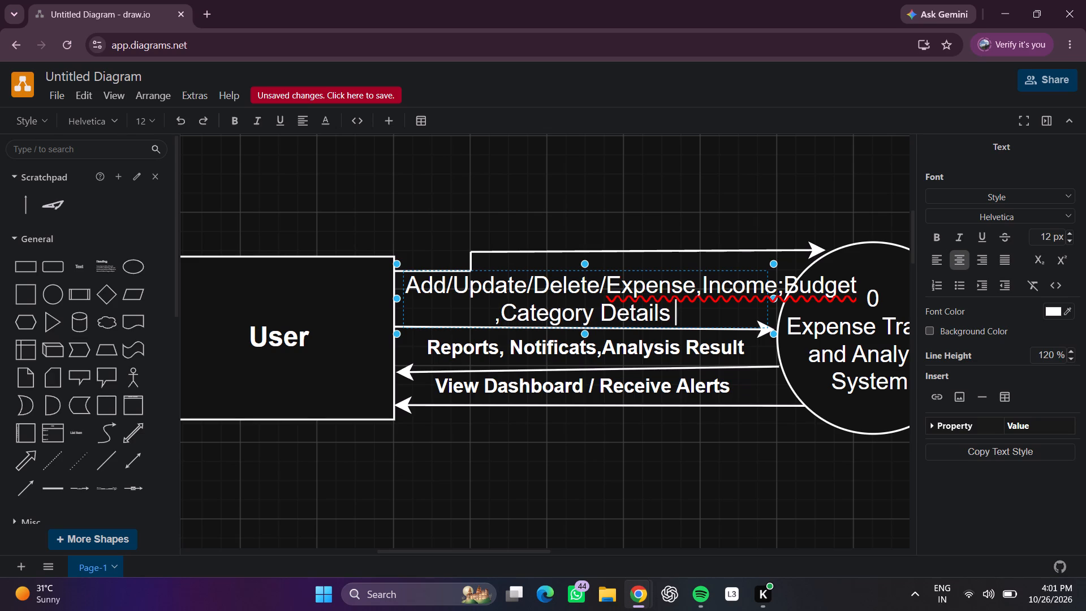
pyautogui.hscroll(-1, 792, 301)
pyautogui.click(419, 301)
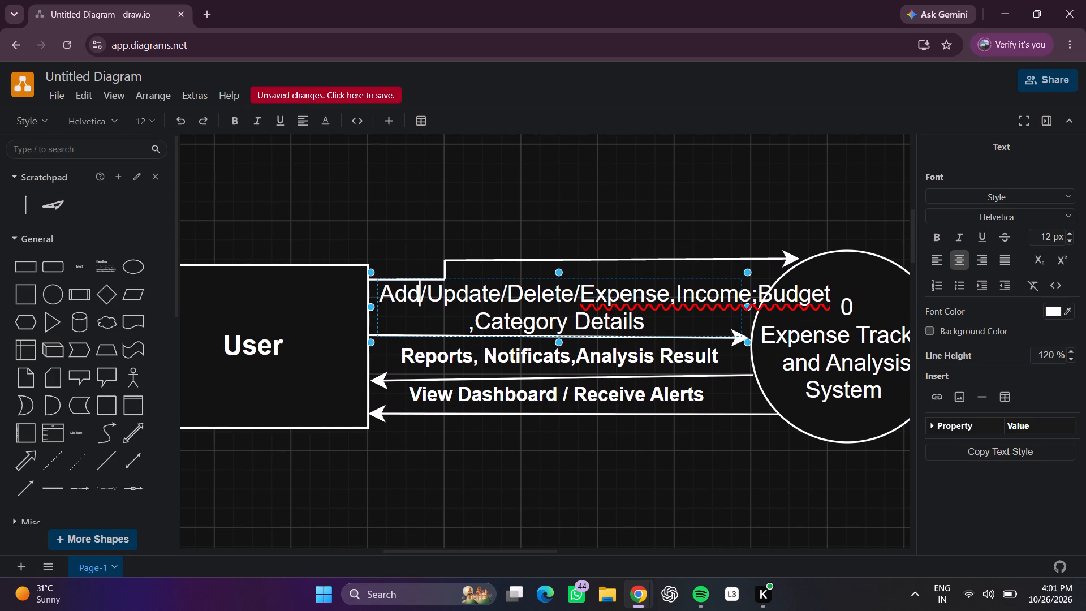
pyautogui.click(682, 205)
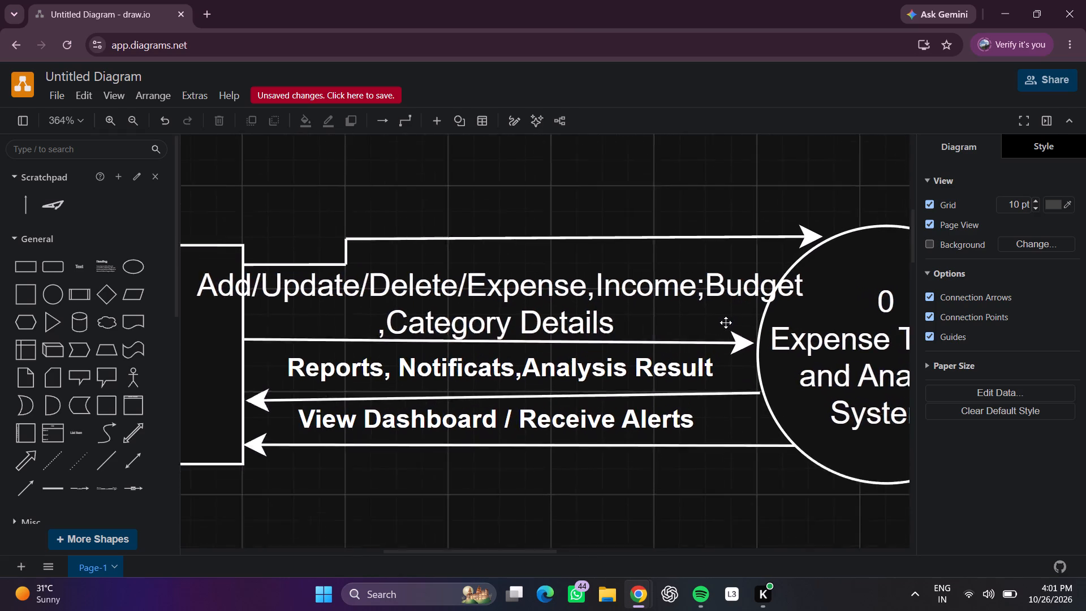
# Replace the semicolon before "Budget" in the first label with a comma and a line break.
pyautogui.doubleClick(699, 293)
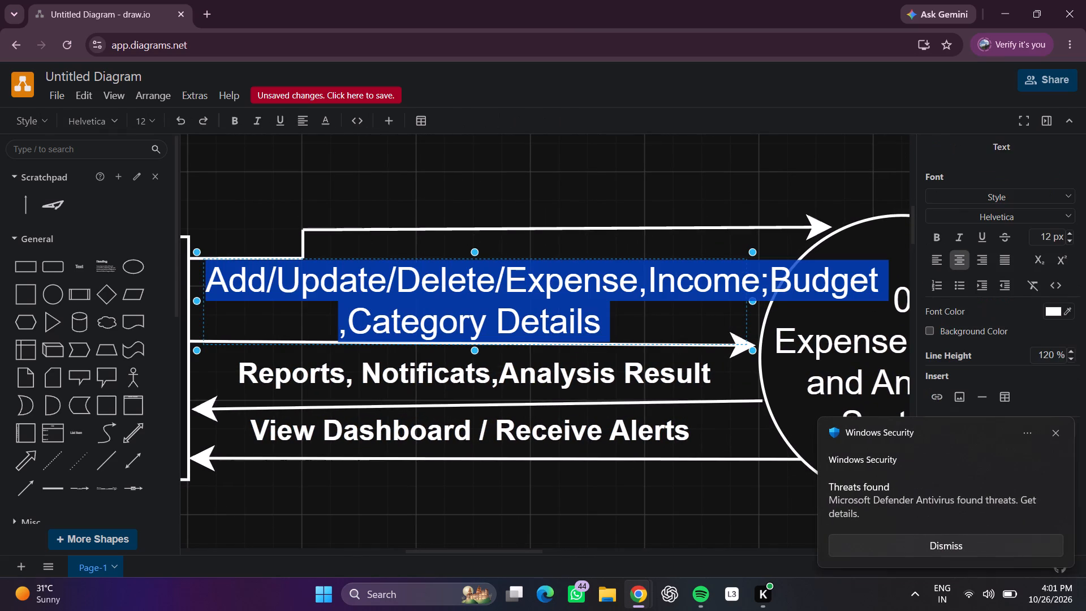
pyautogui.click(698, 290)
pyautogui.click(762, 285)
pyautogui.click(773, 284)
pyautogui.press('BackSpace')
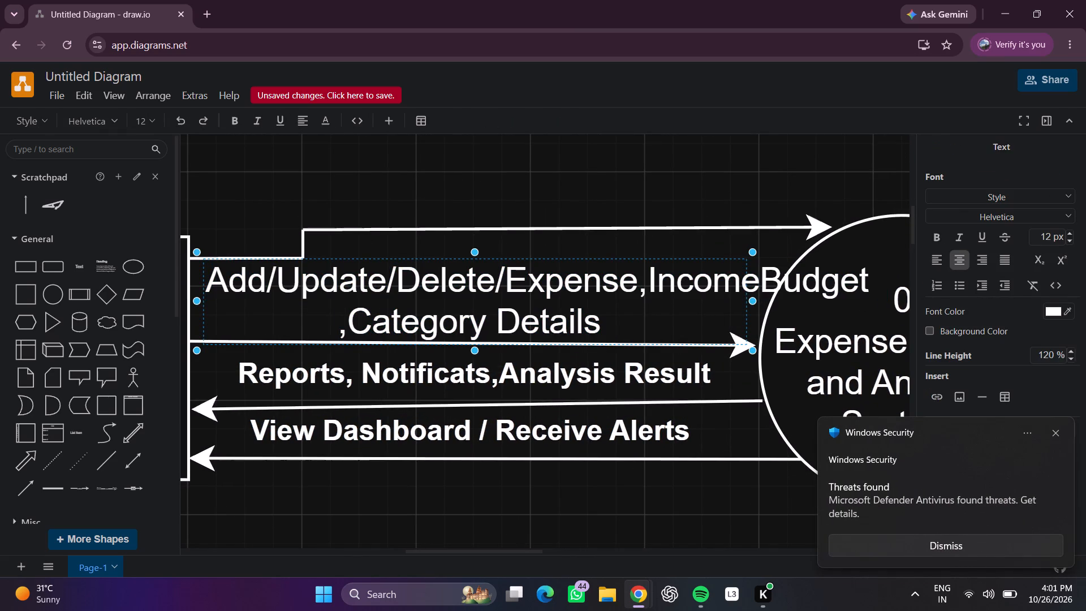
pyautogui.press(',')
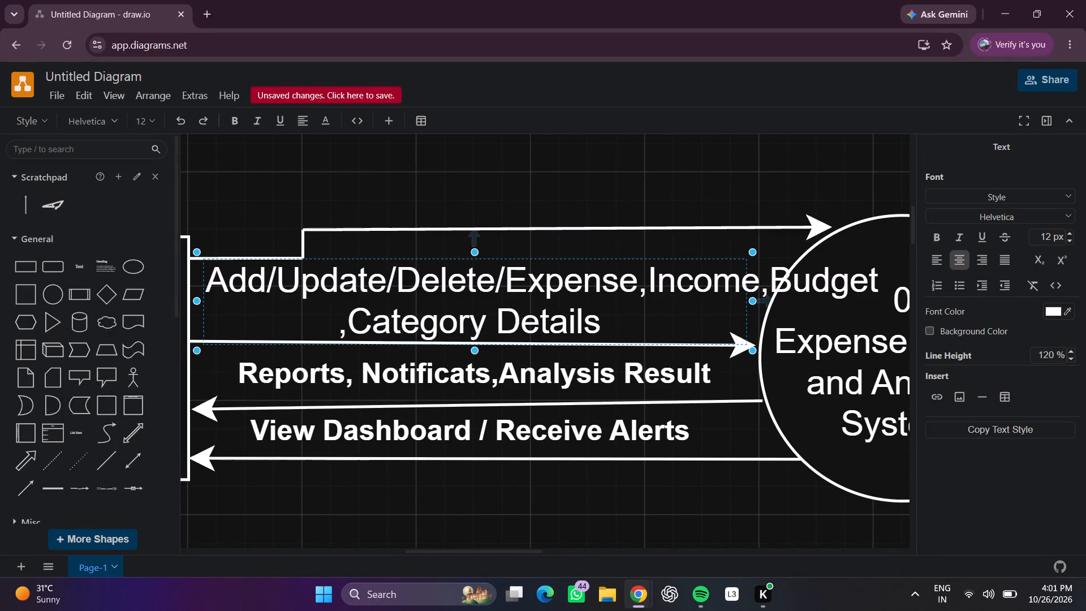
pyautogui.press('Return')
pyautogui.hscroll(1, 686, 305)
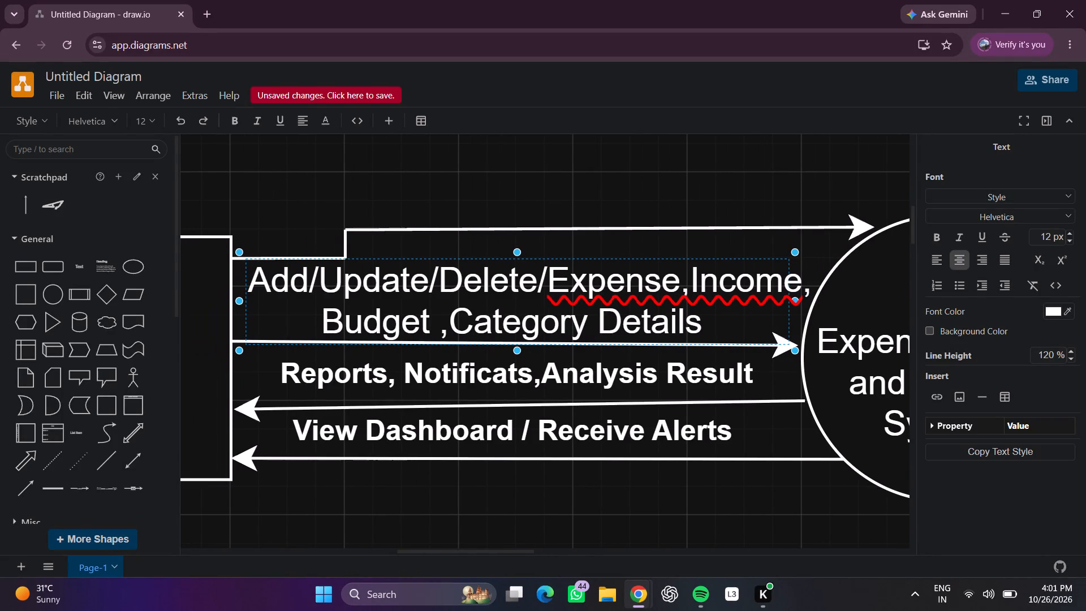
pyautogui.click(573, 314)
pyautogui.click(621, 137)
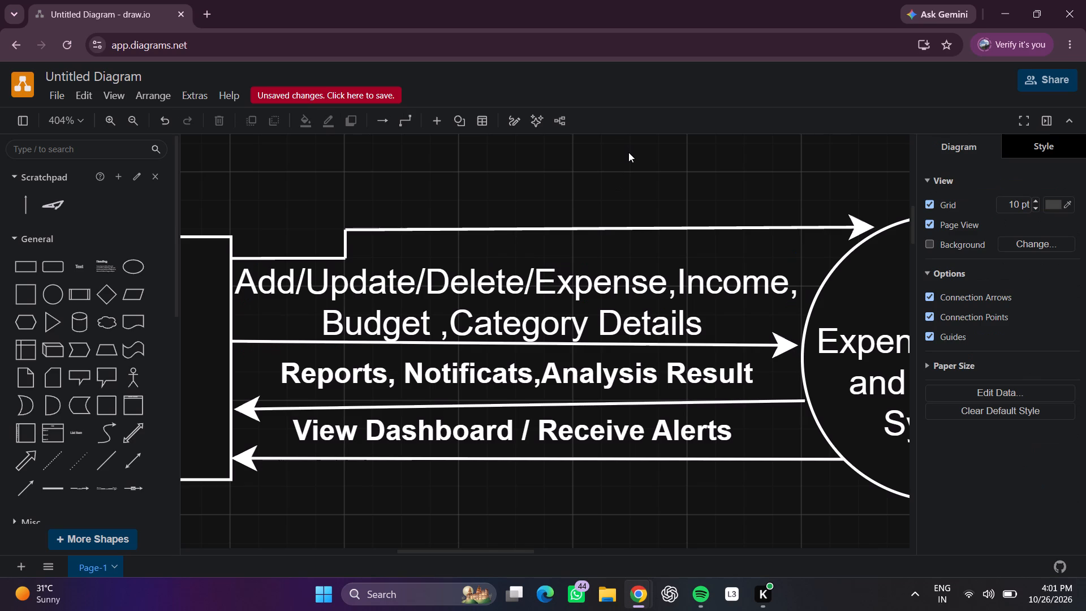
# Replace the slash between "Delete" and "Expense" in the first label with a space.
pyautogui.scroll(1, 618, 201)
pyautogui.click(535, 318)
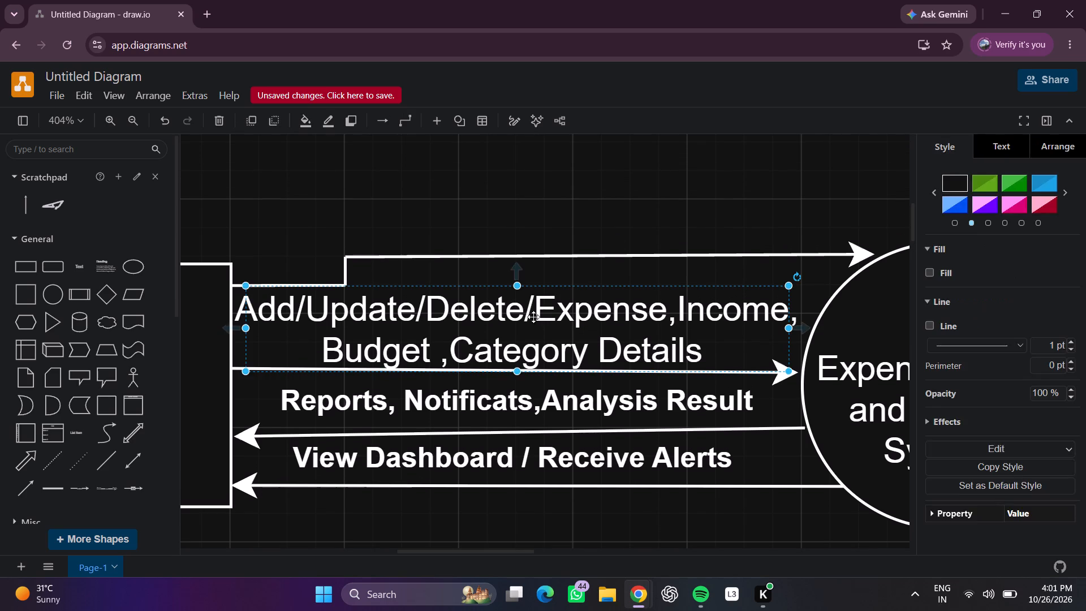
pyautogui.doubleClick(533, 317)
pyautogui.click(542, 315)
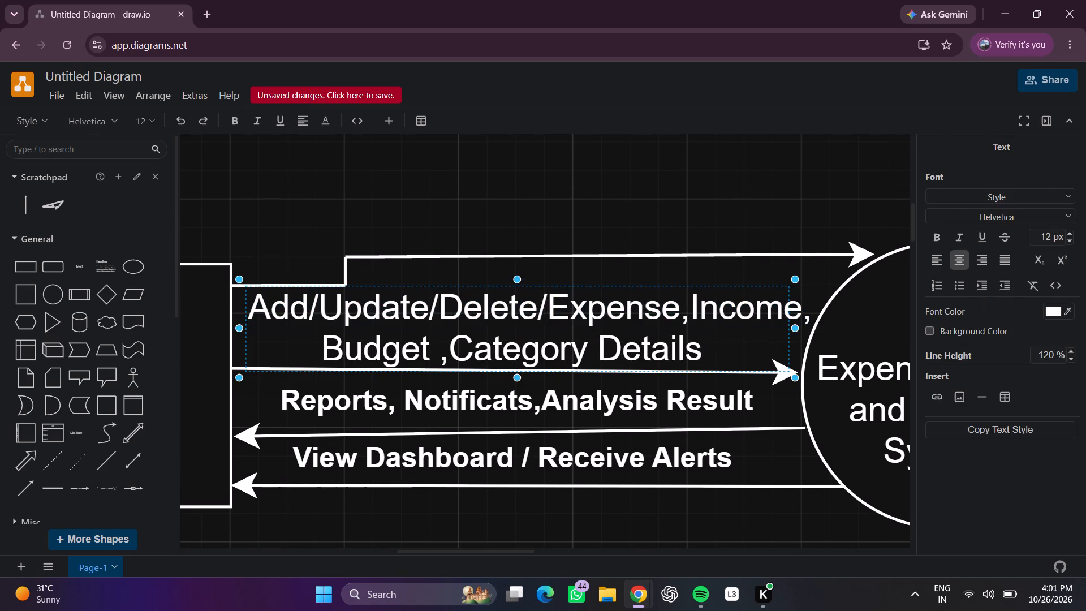
pyautogui.press('BackSpace')
pyautogui.press('space')
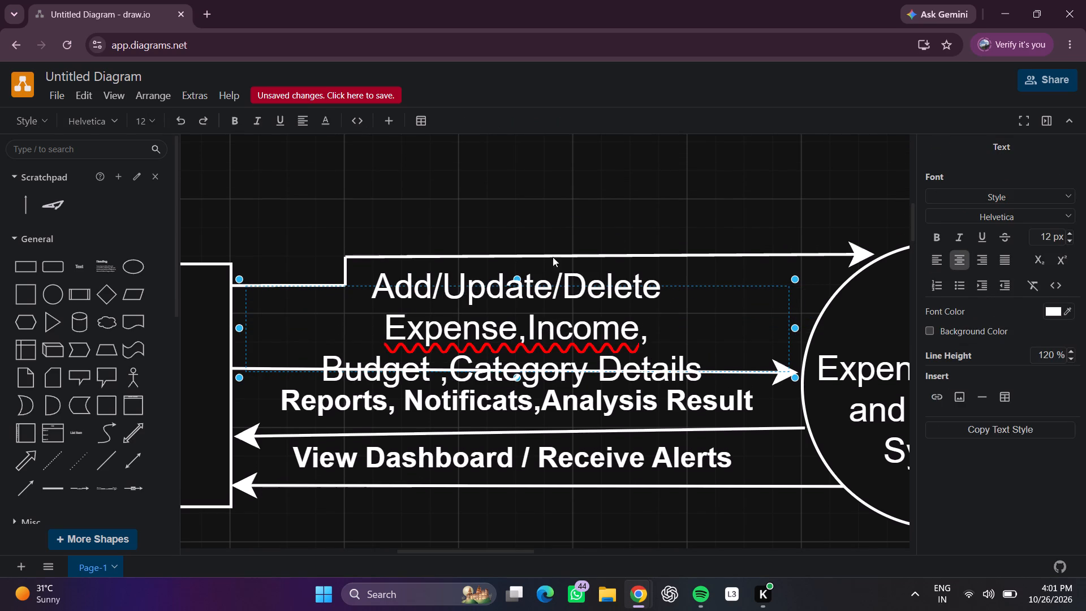
pyautogui.click(571, 218)
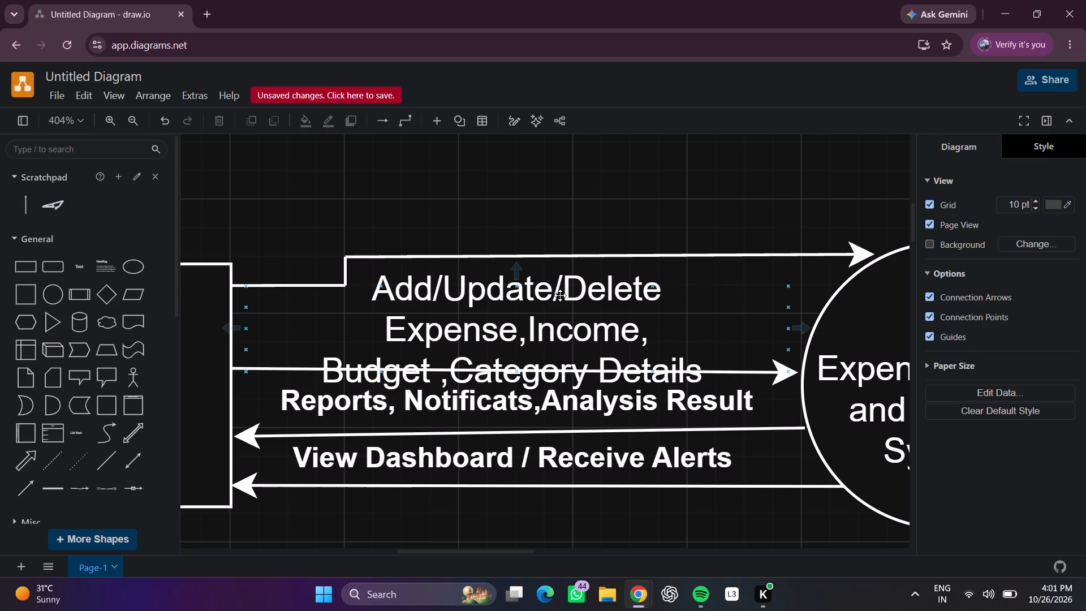
# Apply a smaller bold heading text style to the whole "Add/Update/Delete Expense,Income, Budget ,Category Details" label.
pyautogui.click(384, 331)
pyautogui.doubleClick(386, 330)
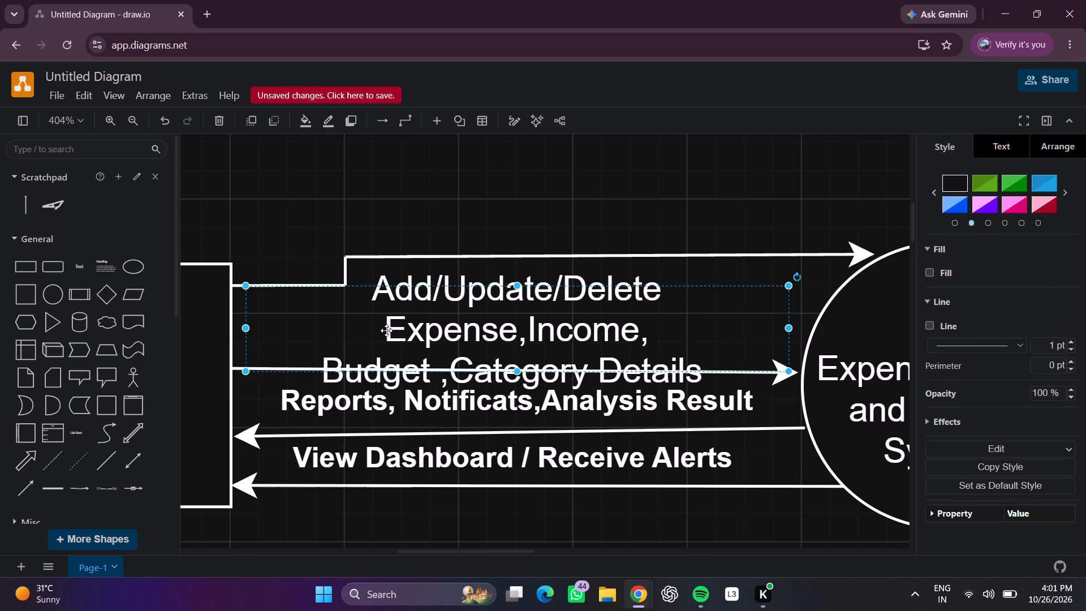
pyautogui.click(388, 330)
pyautogui.moveTo(373, 287); pyautogui.dragTo(387, 297)
pyautogui.click(496, 152)
pyautogui.doubleClick(462, 330)
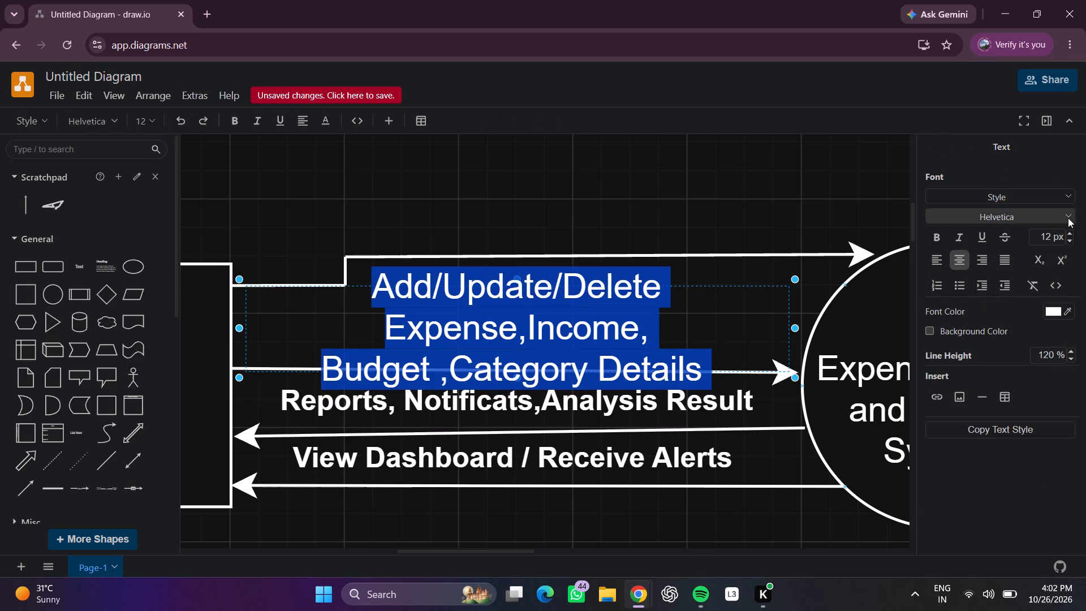
pyautogui.click(1058, 200)
pyautogui.click(977, 320)
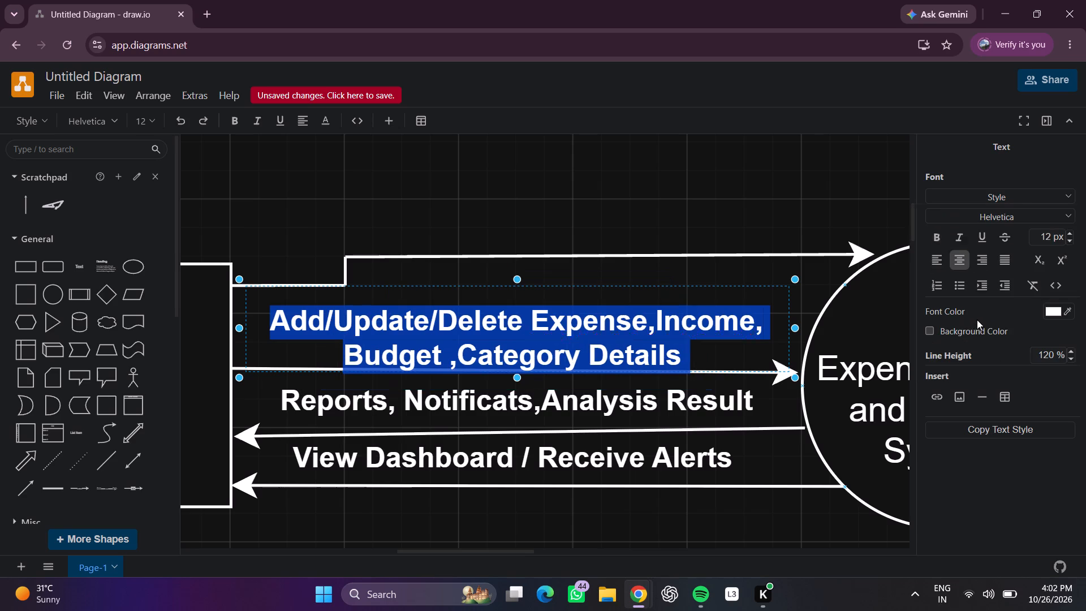
pyautogui.click(694, 201)
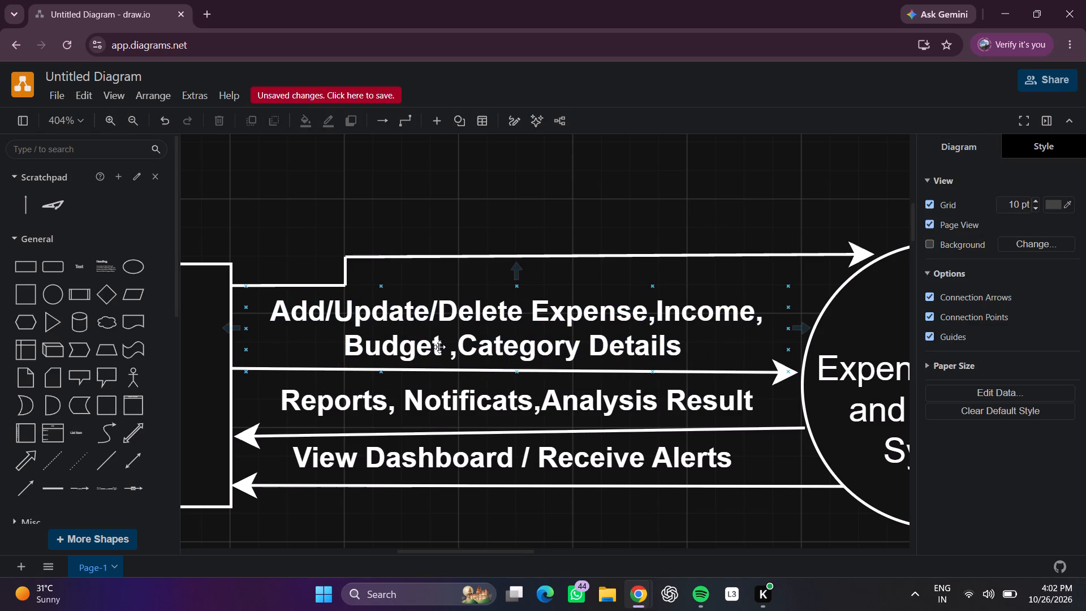
# Insert a space between the second slash and "Delete" in the first label.
pyautogui.moveTo(430, 309); pyautogui.dragTo(436, 311)
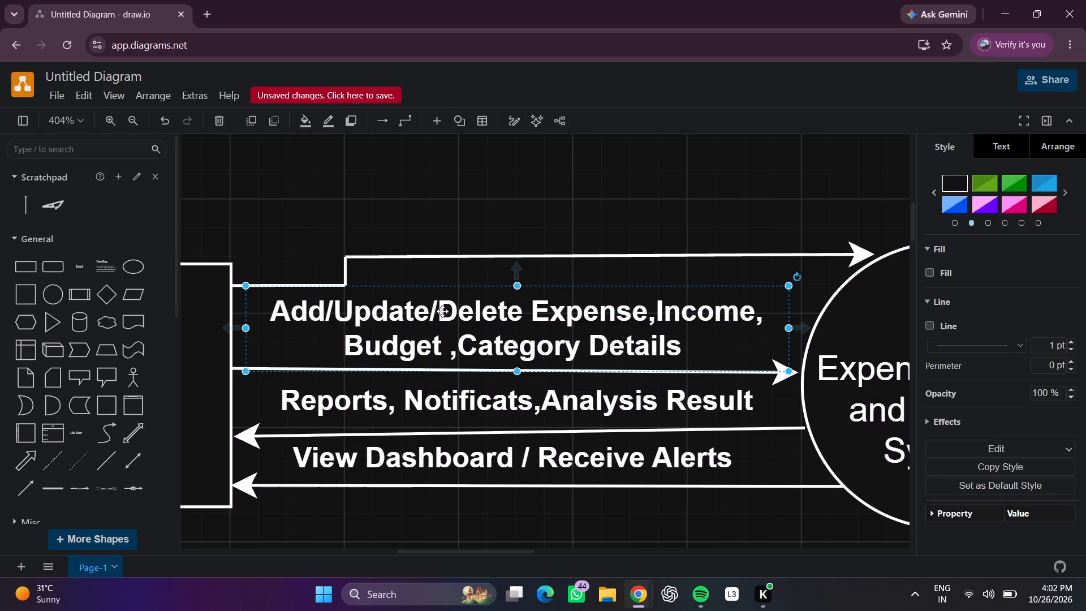
pyautogui.tripleClick(436, 311)
pyautogui.click(437, 317)
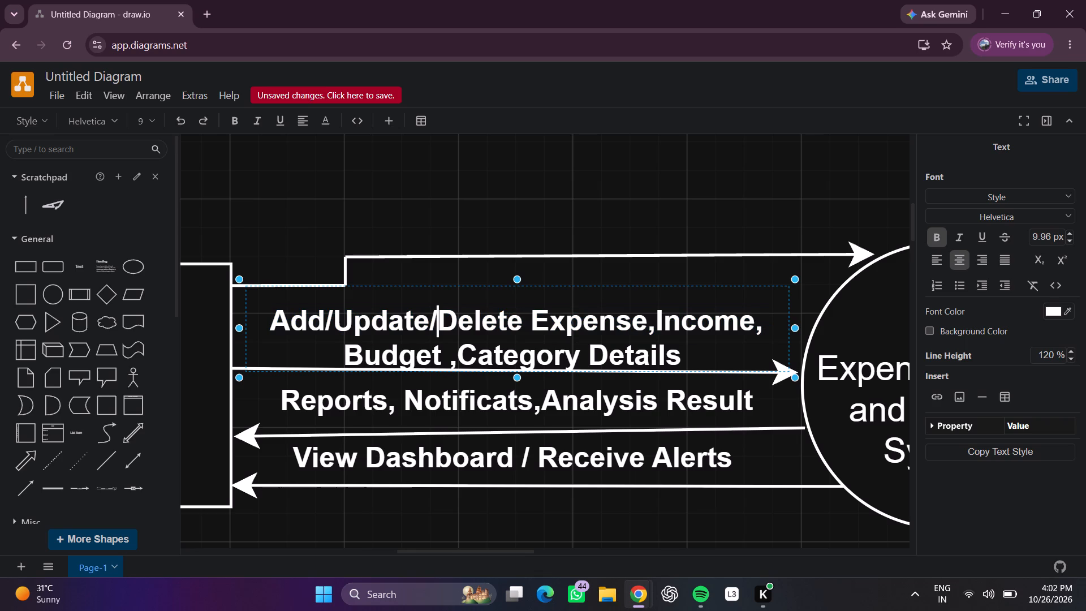
pyautogui.press('v')
pyautogui.press('BackSpace')
pyautogui.press('space')
pyautogui.click(429, 236)
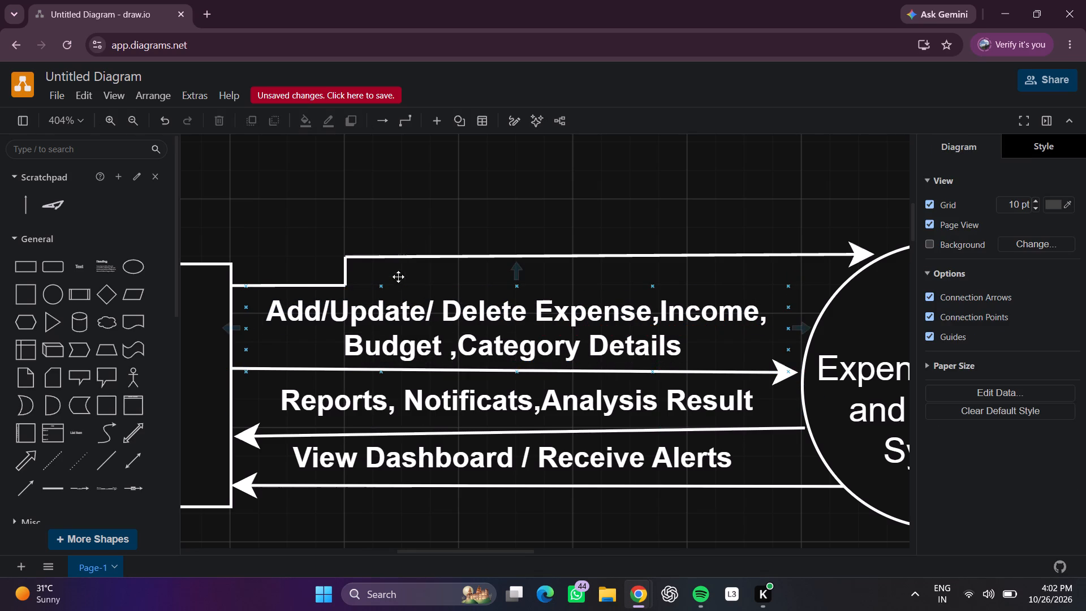
# Insert spaces before and after "Update" in the first label so it reads "Add/ Update / Delete".
pyautogui.click(311, 317)
pyautogui.click(318, 317)
pyautogui.tripleClick(314, 316)
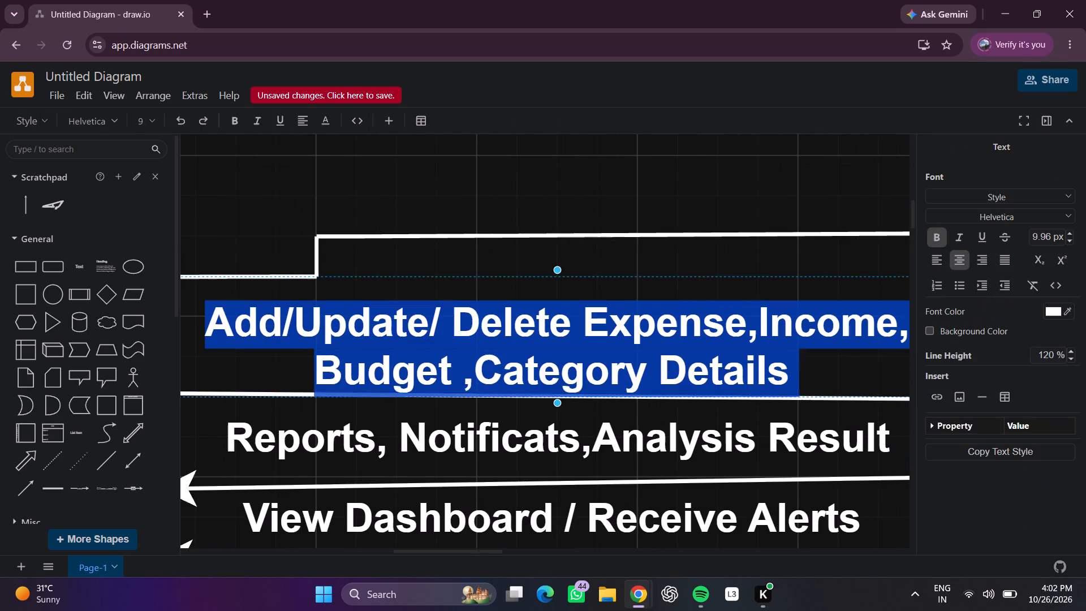
pyautogui.click(293, 323)
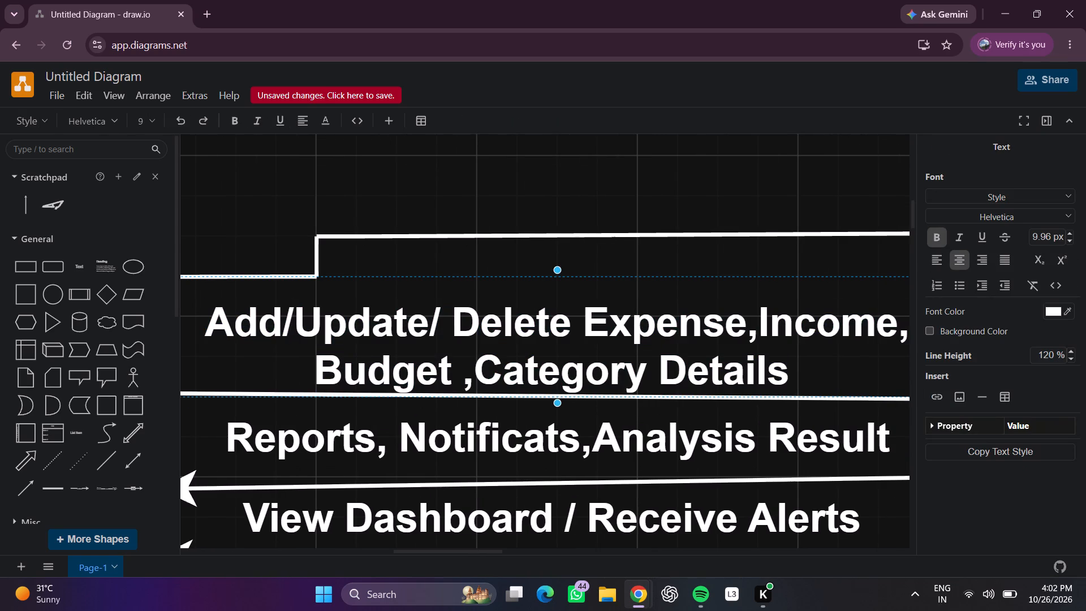
pyautogui.press('space')
pyautogui.click(434, 326)
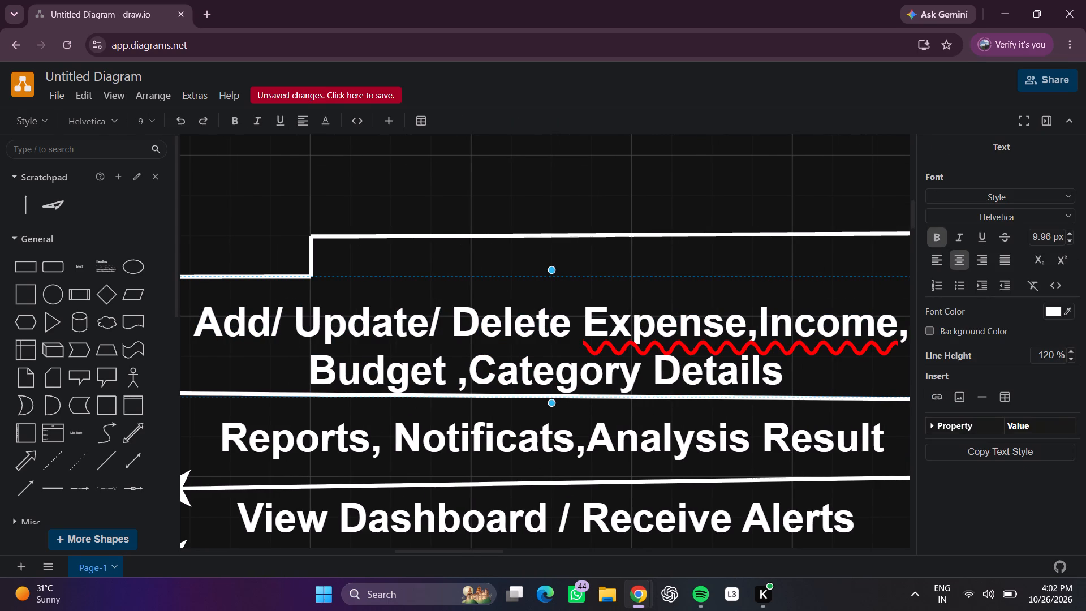
pyautogui.press('space')
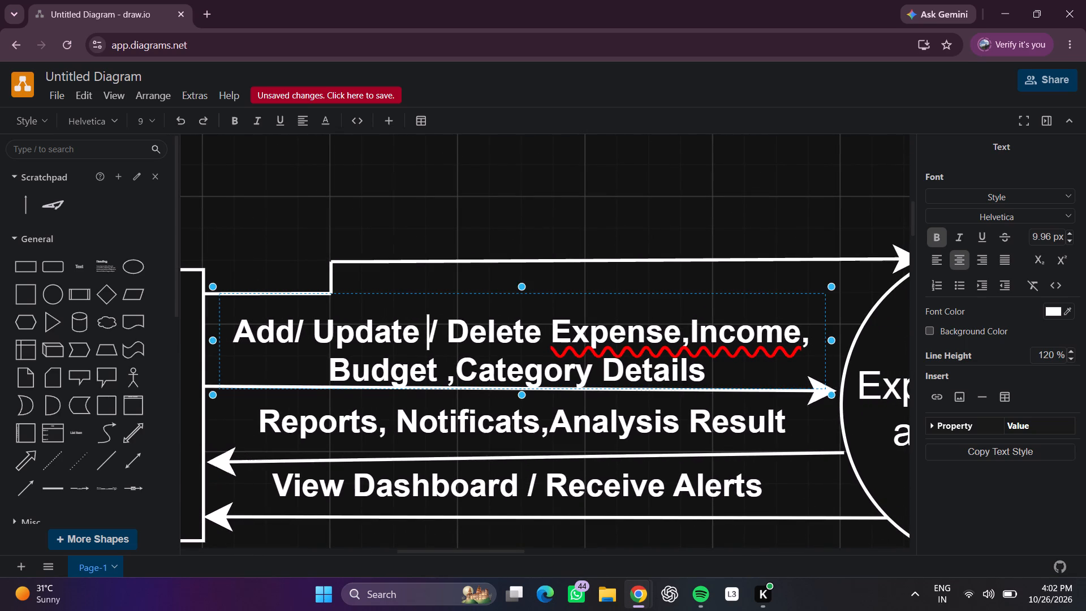
pyautogui.click(626, 160)
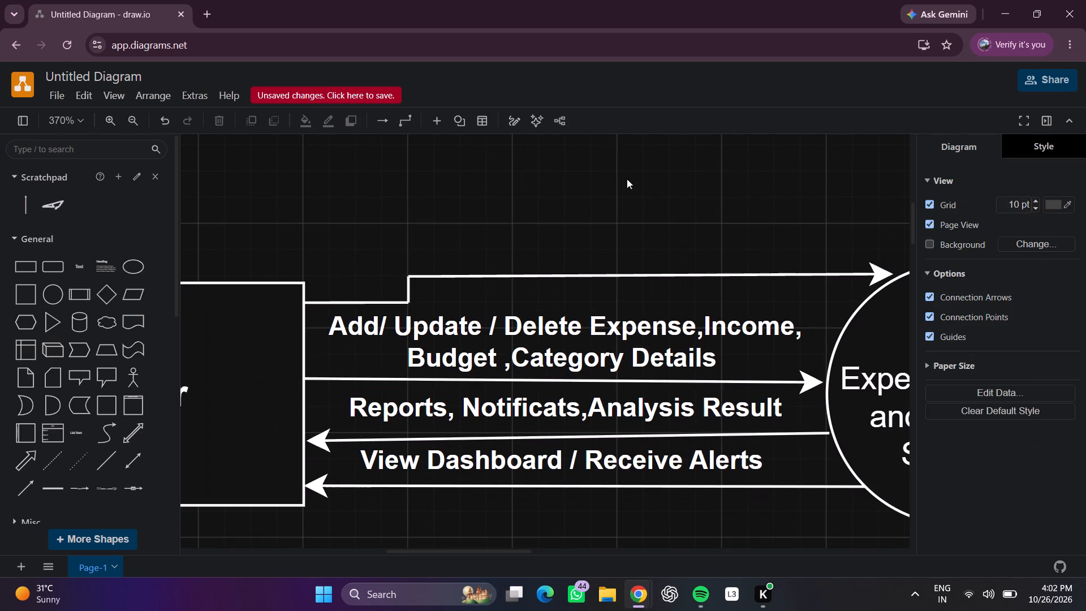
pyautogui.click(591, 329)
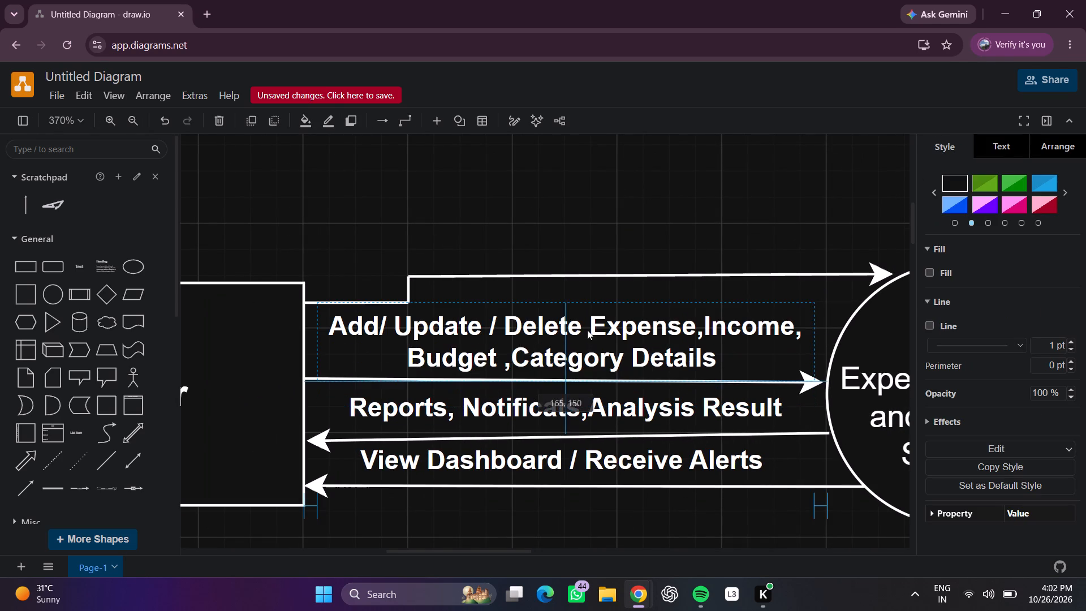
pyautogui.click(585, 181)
# Level the "Reports, Notificats,Analysis Result" arrow by moving its arrowhead slightly up along the User rectangle's right edge.
pyautogui.scroll(-1, 787, 328)
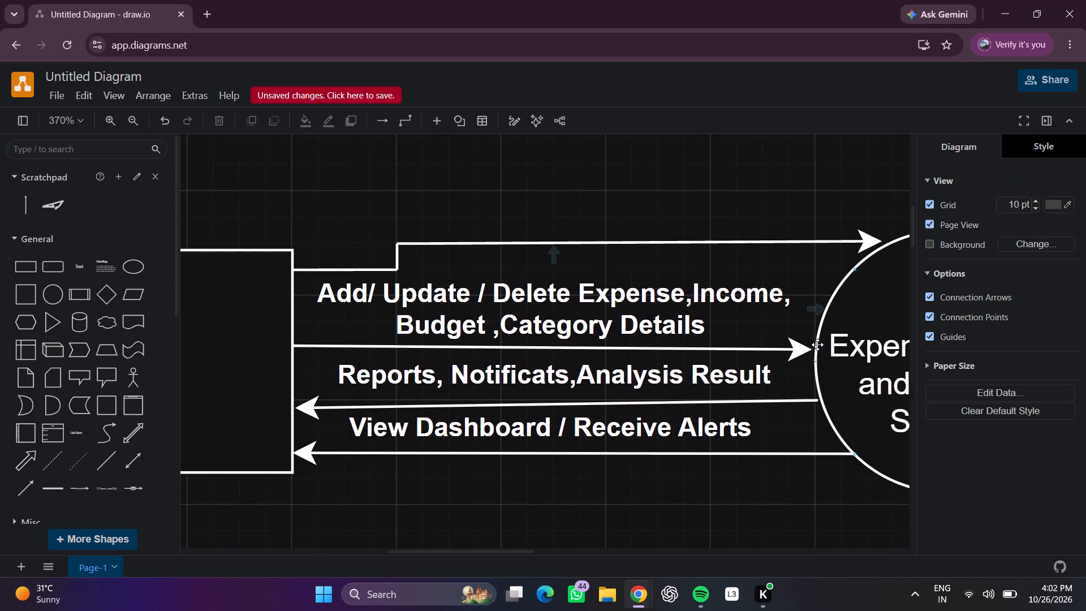
pyautogui.hscroll(6, 792, 346)
pyautogui.hscroll(-2, 780, 342)
pyautogui.hscroll(-1, 726, 498)
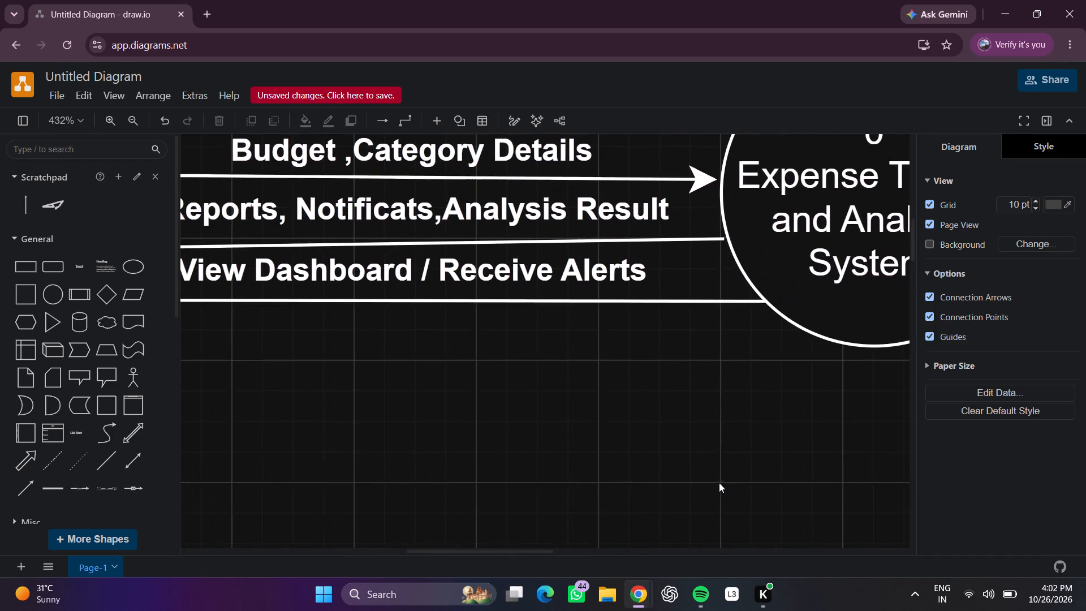
pyautogui.hscroll(2, 719, 483)
pyautogui.moveTo(323, 262); pyautogui.dragTo(323, 260)
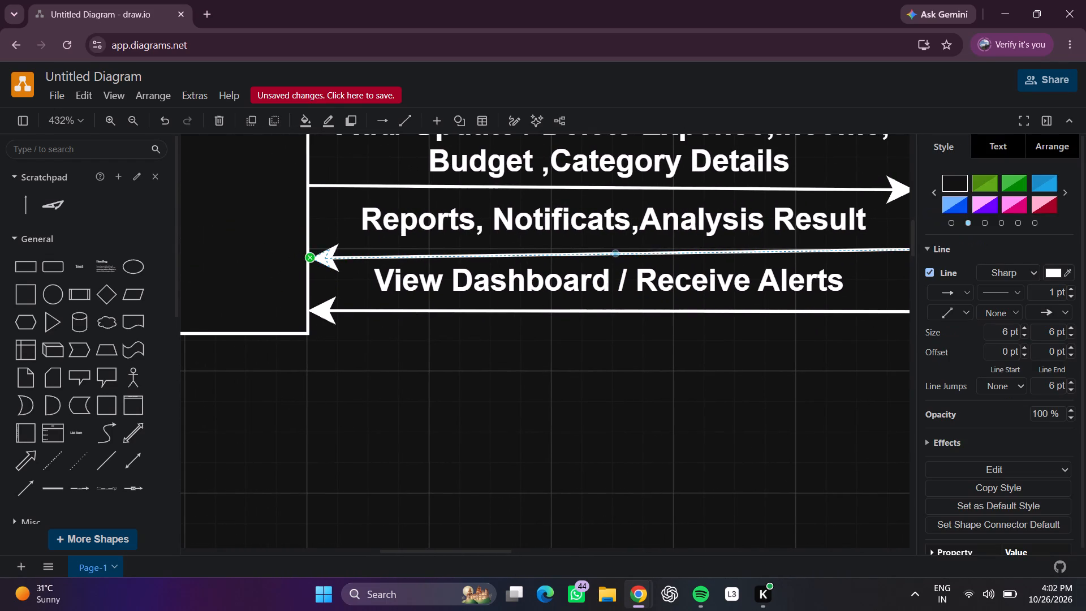
pyautogui.moveTo(323, 260); pyautogui.dragTo(320, 254)
pyautogui.click(326, 220)
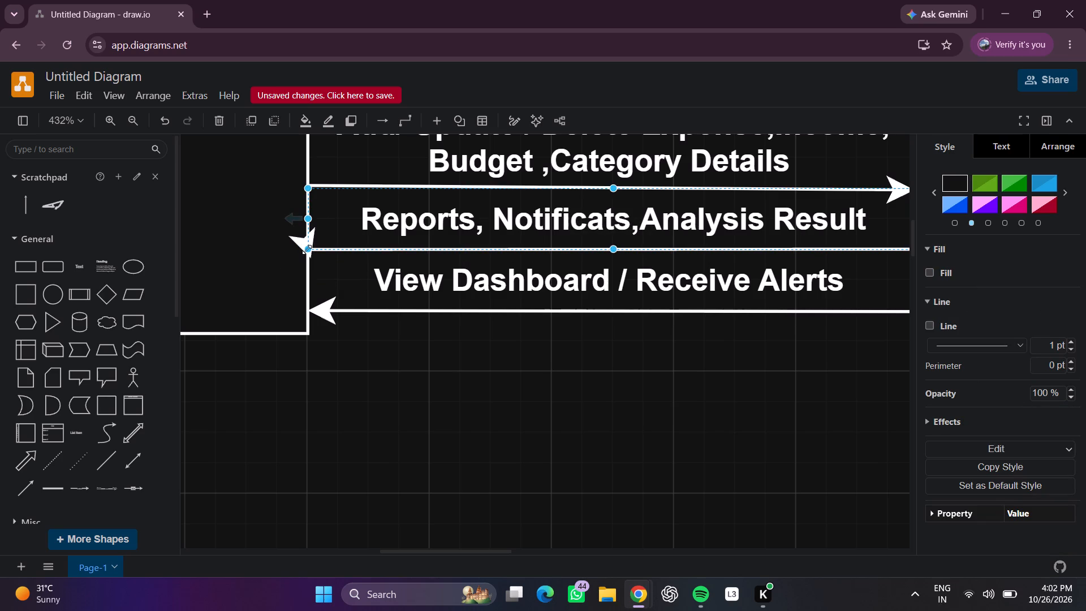
pyautogui.moveTo(307, 249); pyautogui.dragTo(318, 251)
pyautogui.click(324, 272)
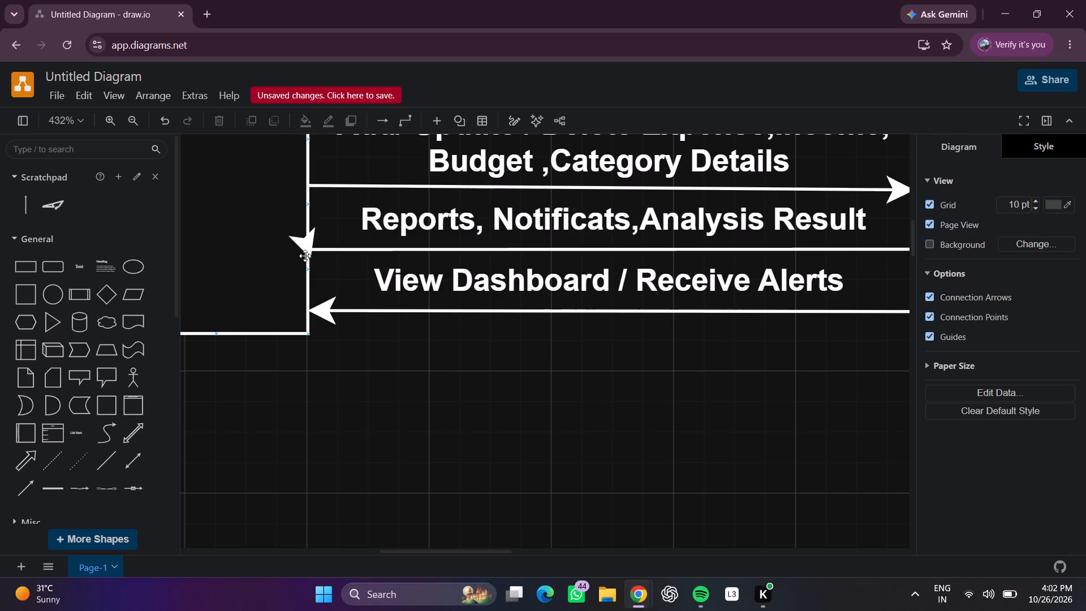
pyautogui.moveTo(309, 255); pyautogui.dragTo(294, 252)
pyautogui.click(277, 252)
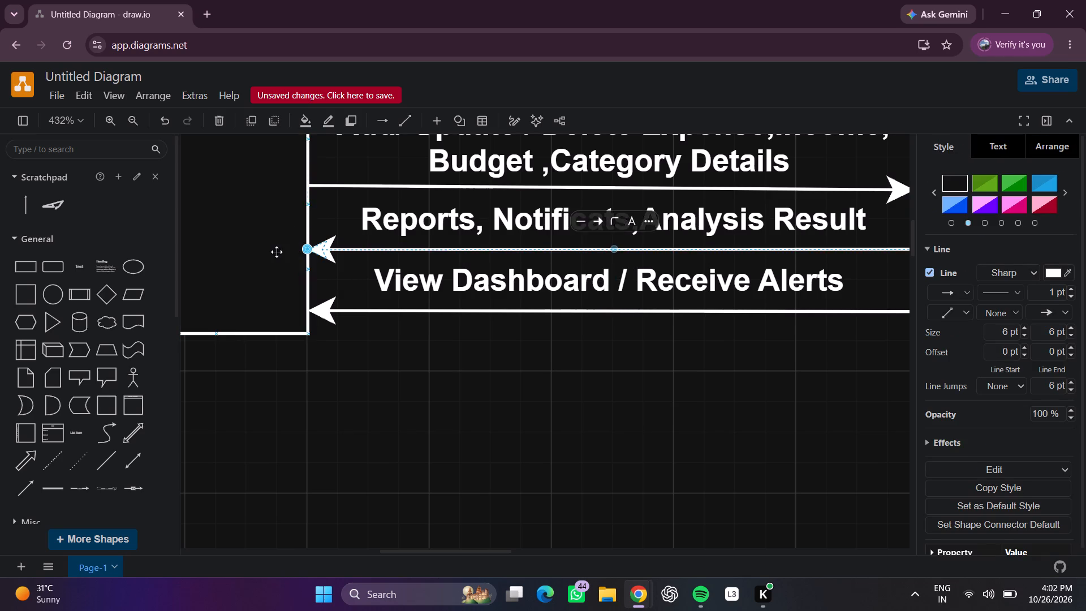
# Make the "0 Expense Tracker and Analysis System" circle slightly shorter by lowering its top edge.
pyautogui.hscroll(-1, 647, 368)
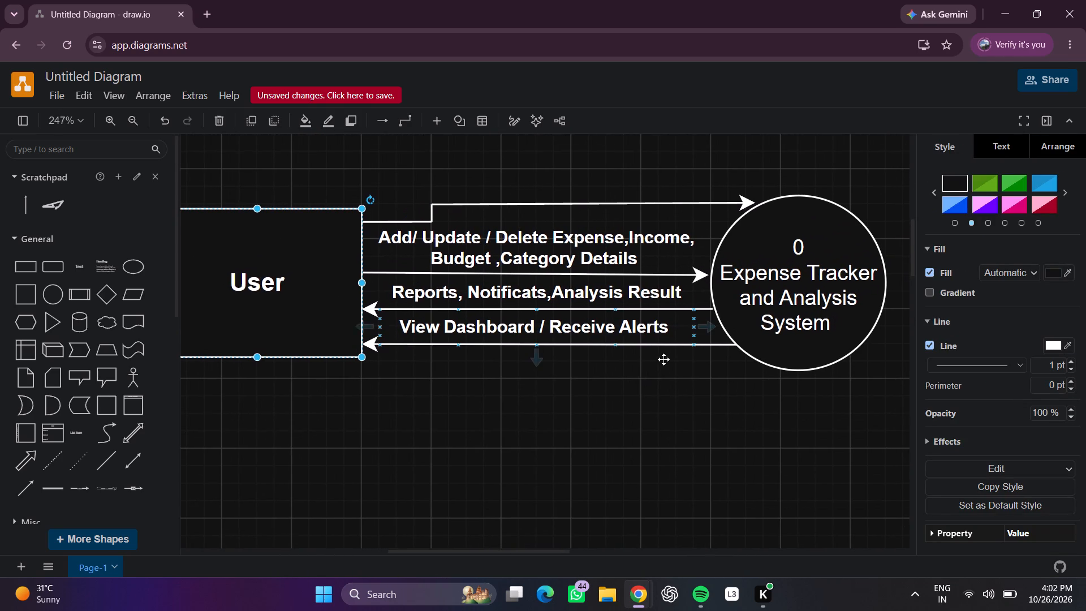
pyautogui.scroll(1, 467, 37)
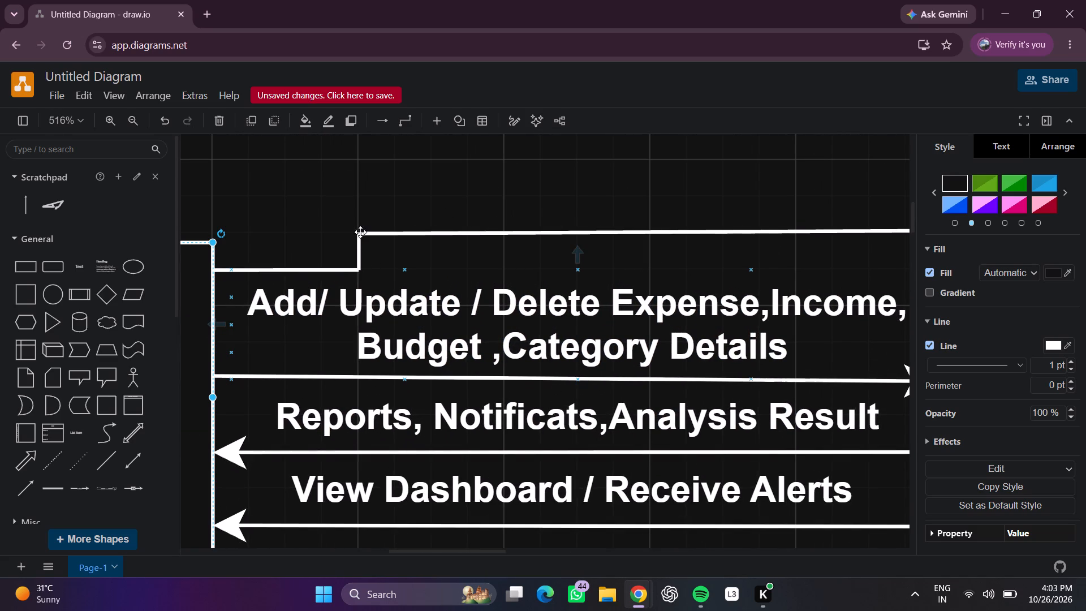
pyautogui.hscroll(-1, 759, 269)
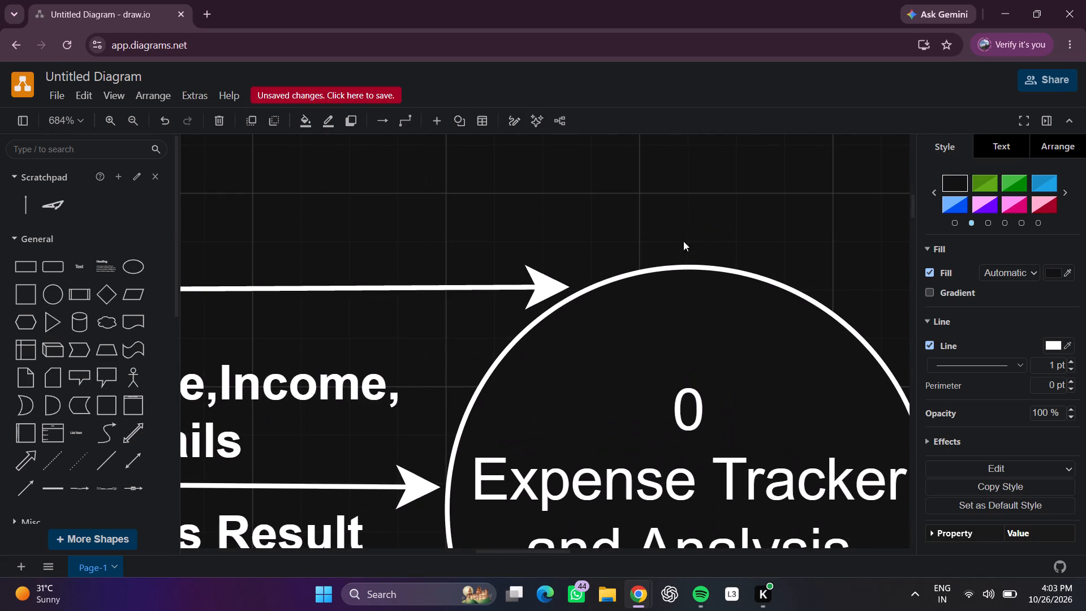
pyautogui.click(561, 283)
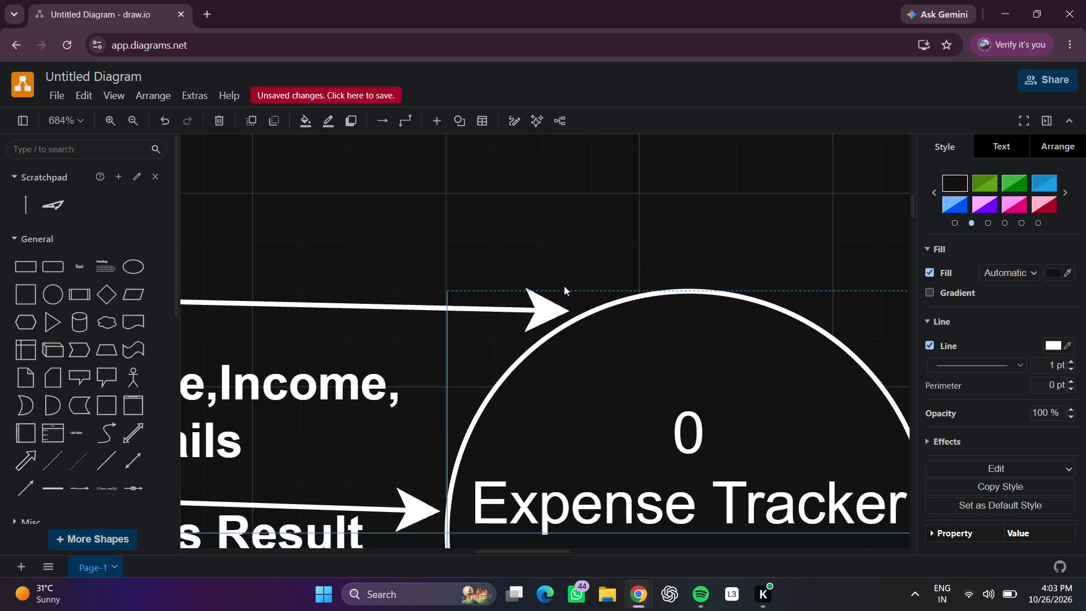
pyautogui.click(540, 285)
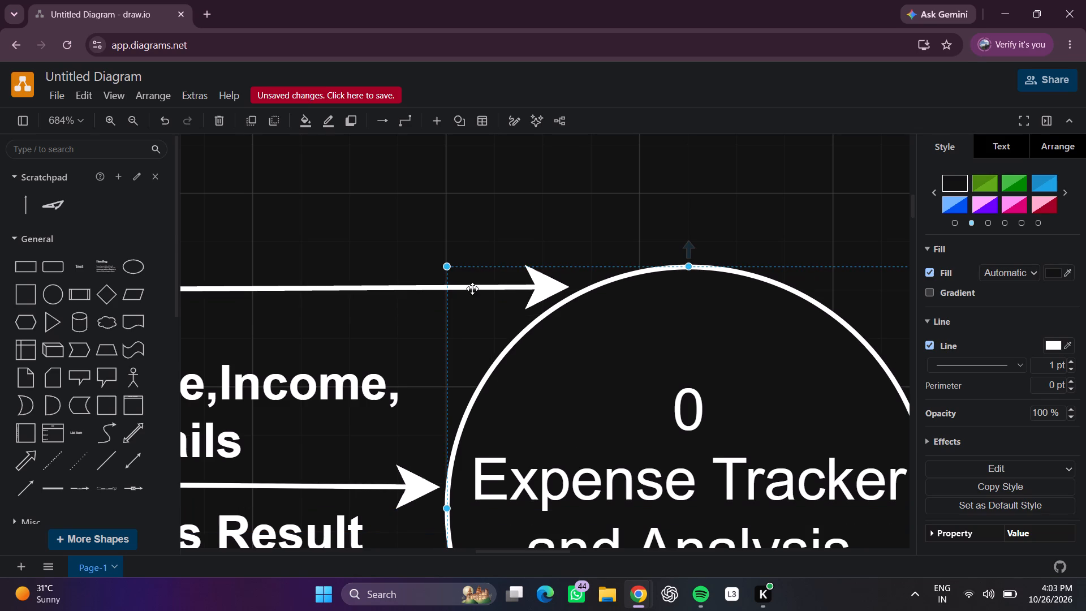
pyautogui.moveTo(446, 264); pyautogui.dragTo(469, 260)
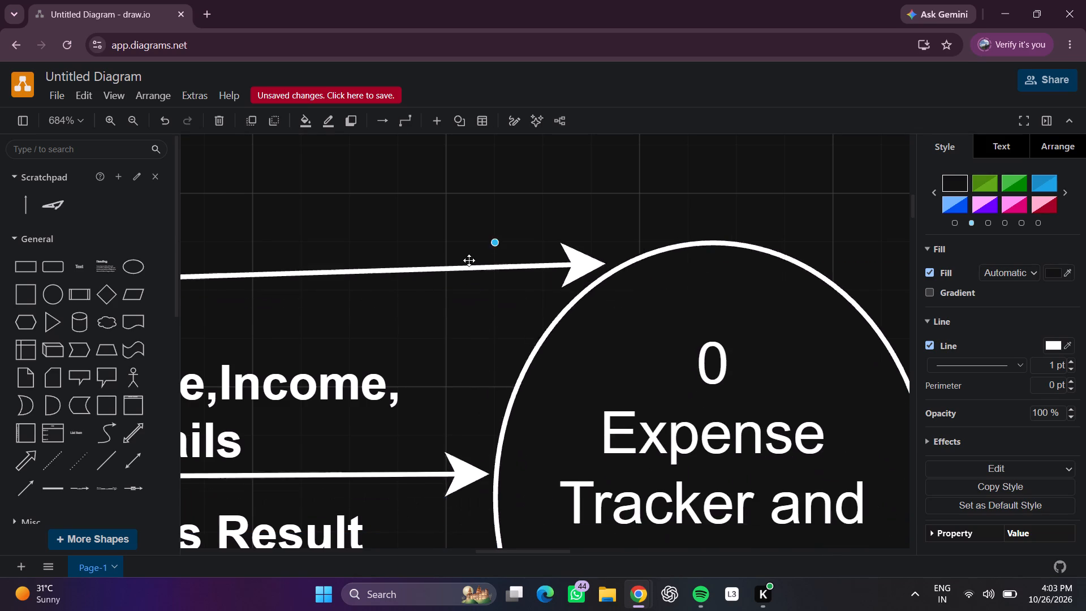
pyautogui.moveTo(469, 260); pyautogui.dragTo(457, 267)
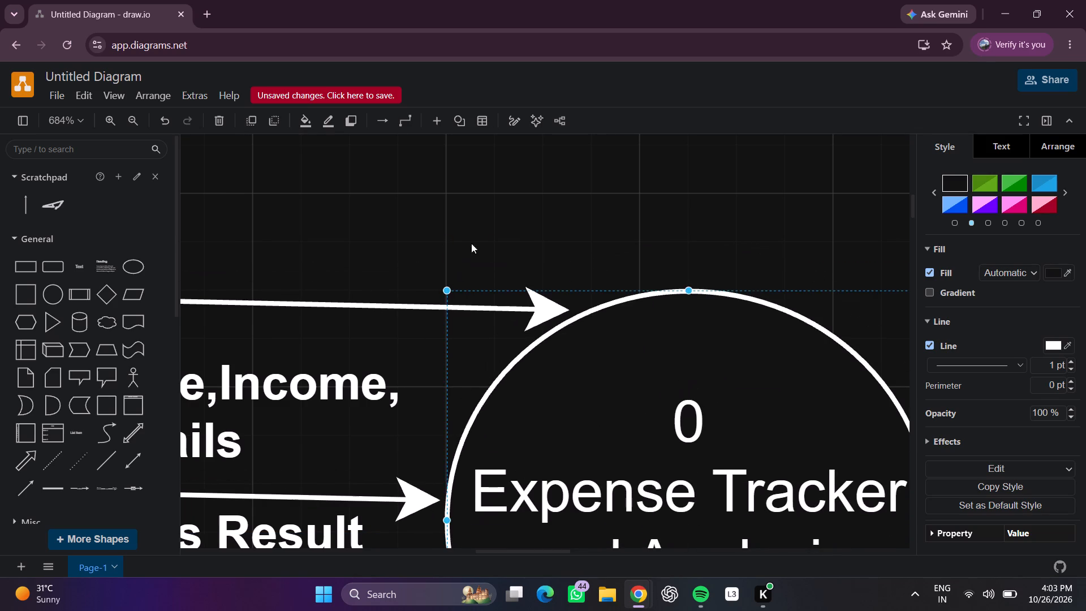
pyautogui.click(475, 233)
# Level the top arrow's long segment with a bend point just before the circle, and pull its arrowhead off the circle.
pyautogui.moveTo(536, 300); pyautogui.dragTo(454, 286)
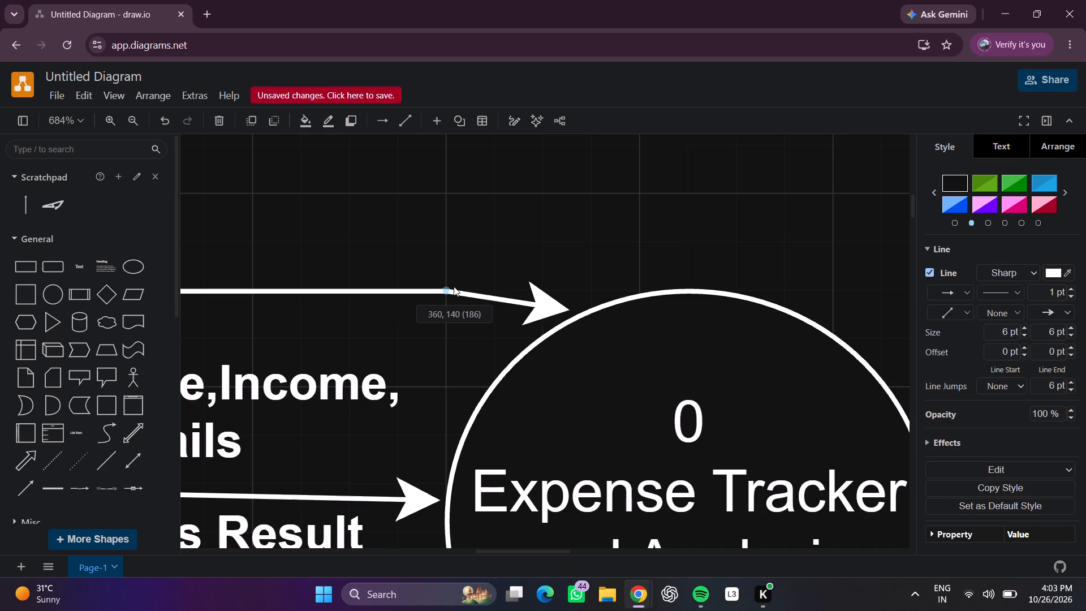
pyautogui.moveTo(454, 286); pyautogui.dragTo(396, 285)
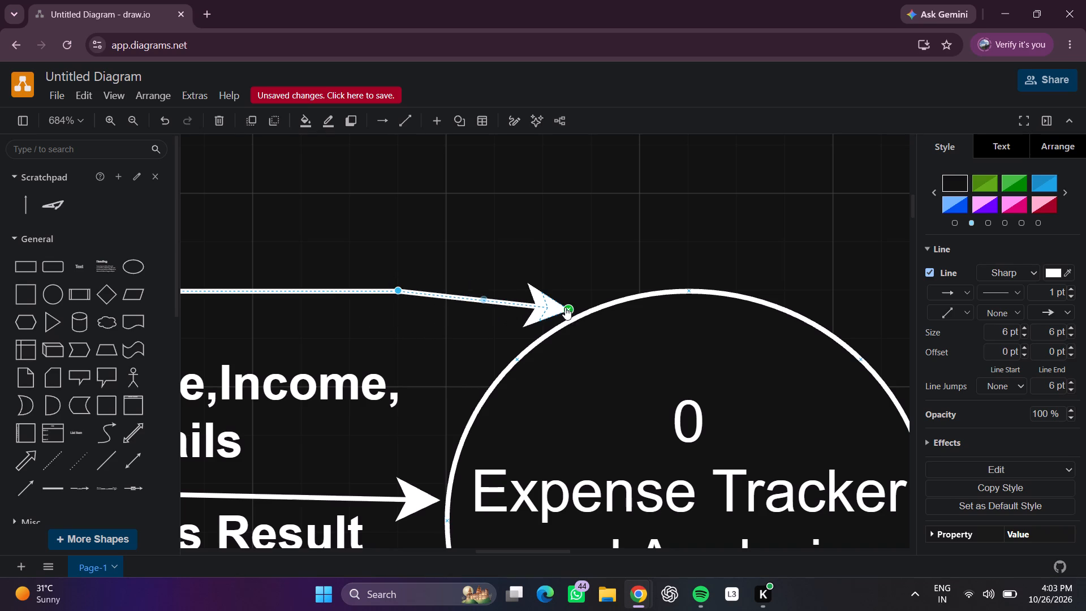
pyautogui.moveTo(563, 307); pyautogui.dragTo(454, 248)
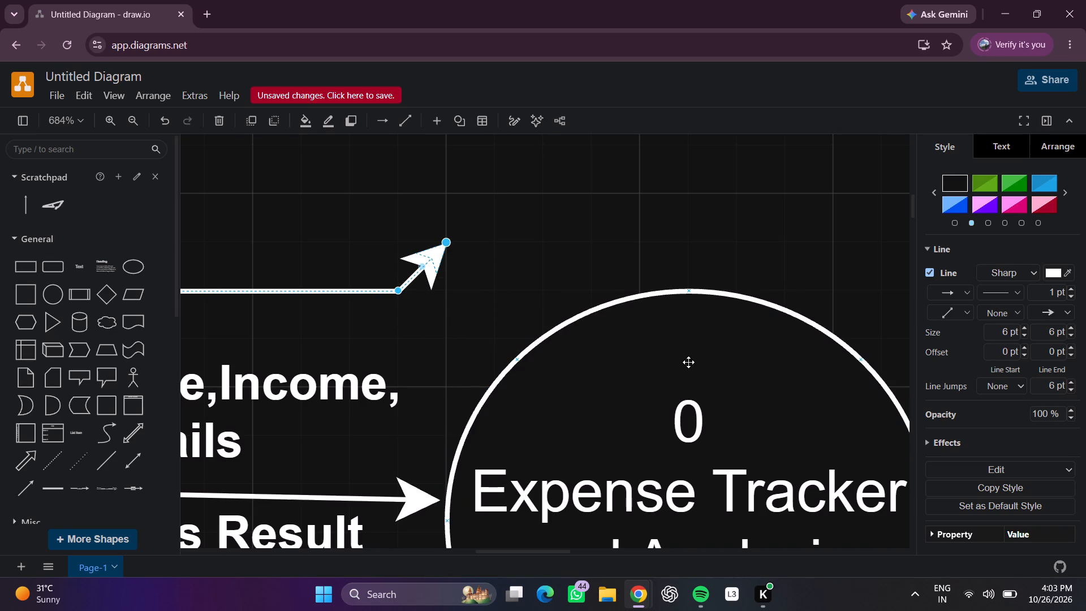
# Move the circle up slightly so the arrows attached to it run more level.
pyautogui.scroll(-1, 701, 365)
pyautogui.moveTo(678, 374); pyautogui.dragTo(675, 360)
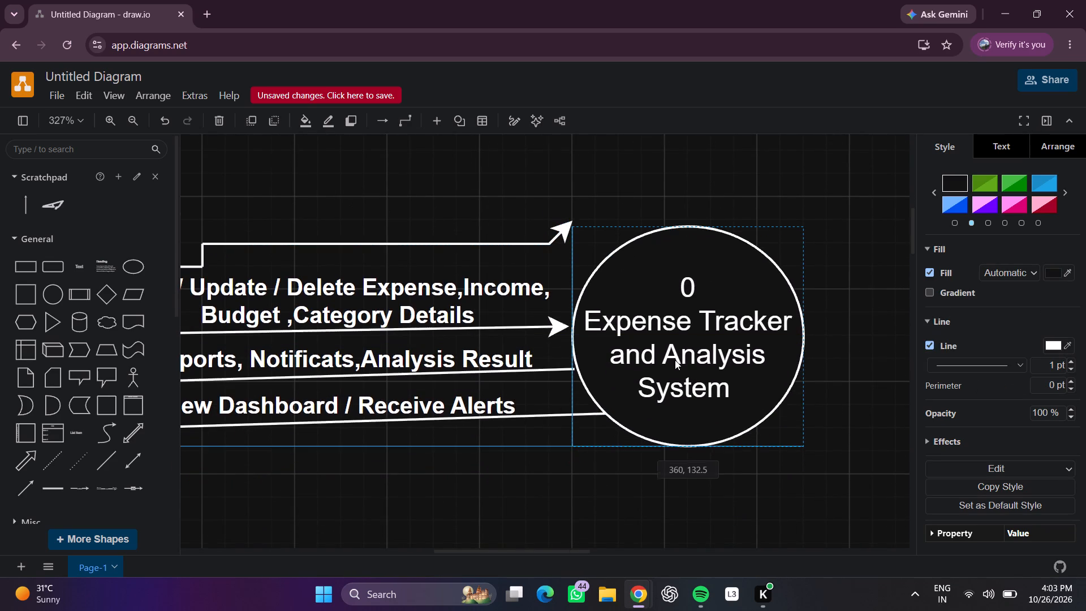
pyautogui.moveTo(675, 360); pyautogui.dragTo(675, 365)
pyautogui.click(660, 178)
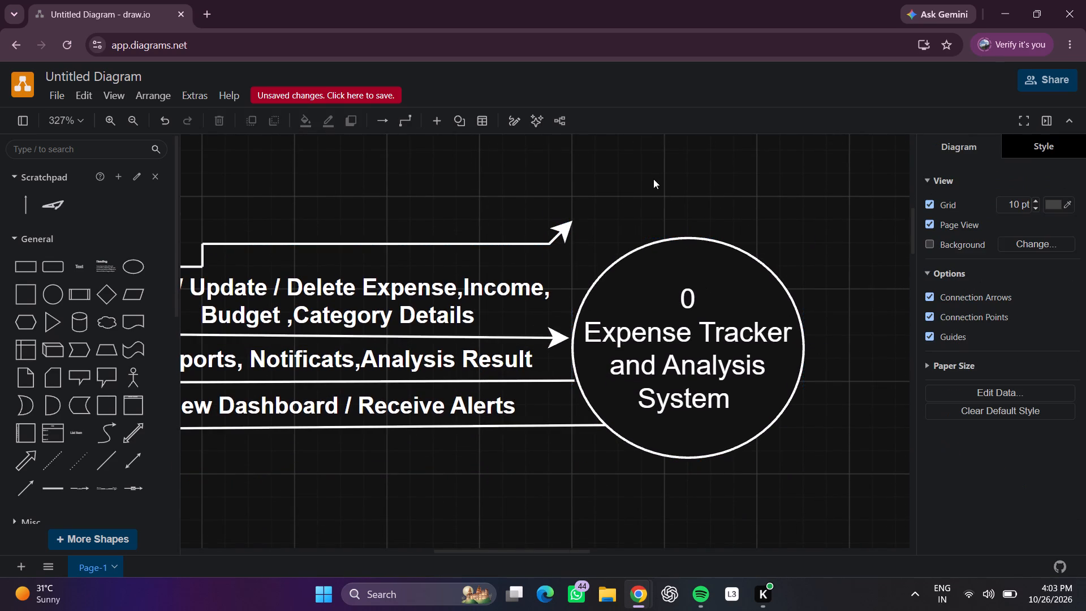
# Reconnect the top arrow's head to the circle's upper-left edge, level with the arrow's long segment.
pyautogui.hscroll(2, 666, 201)
pyautogui.hscroll(-1, 652, 203)
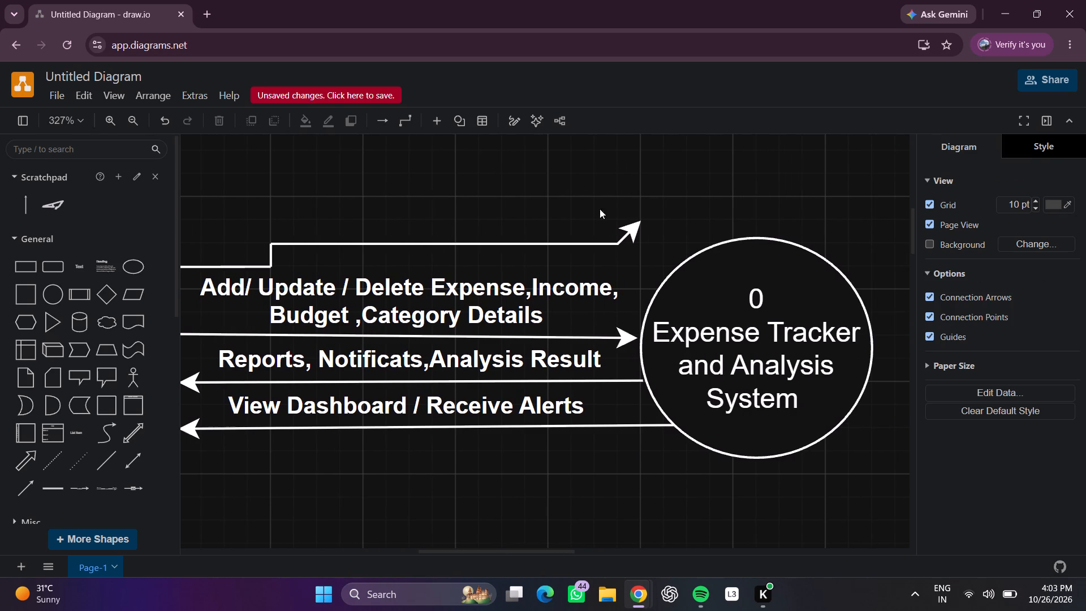
pyautogui.click(639, 220)
pyautogui.click(633, 227)
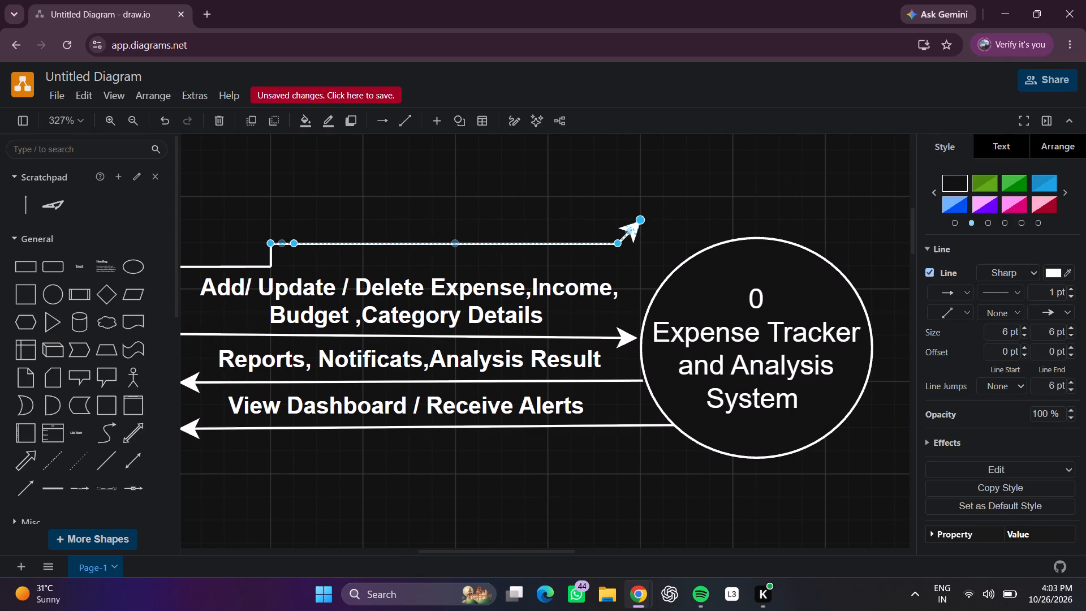
pyautogui.moveTo(640, 220); pyautogui.dragTo(681, 239)
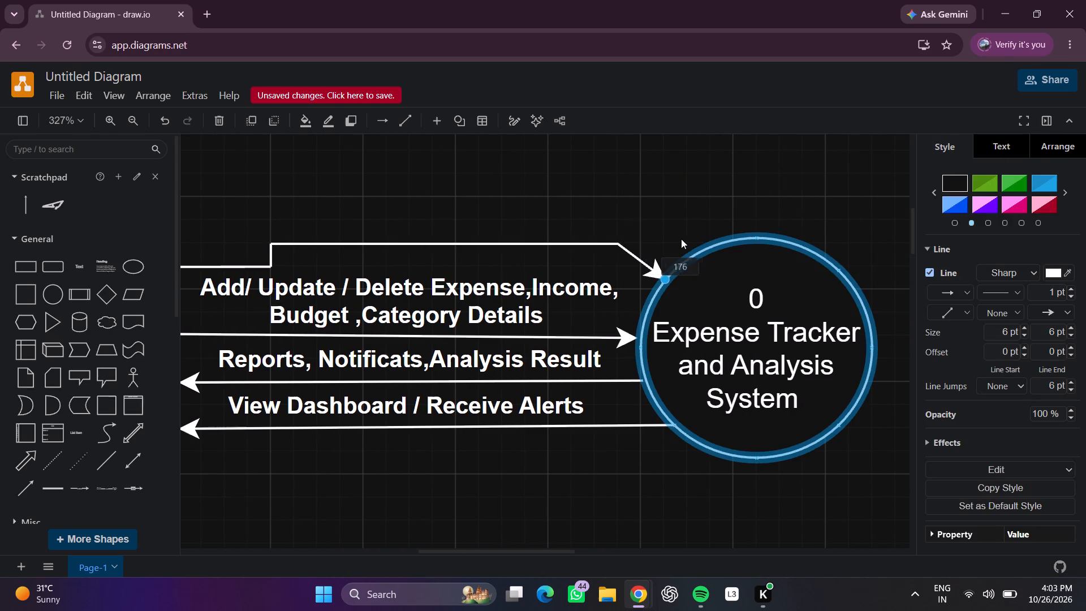
pyautogui.moveTo(681, 239); pyautogui.dragTo(712, 244)
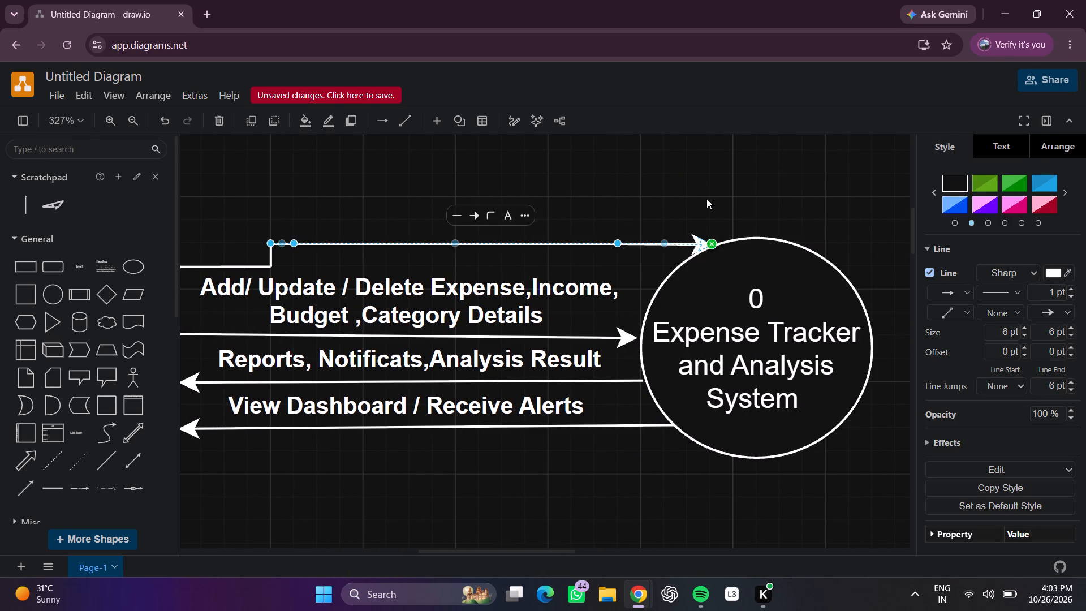
pyautogui.click(705, 197)
# Insert a new straight directional arrow to the right of the circle and attach its tail to the circle's upper-right edge.
pyautogui.hscroll(-1, 766, 189)
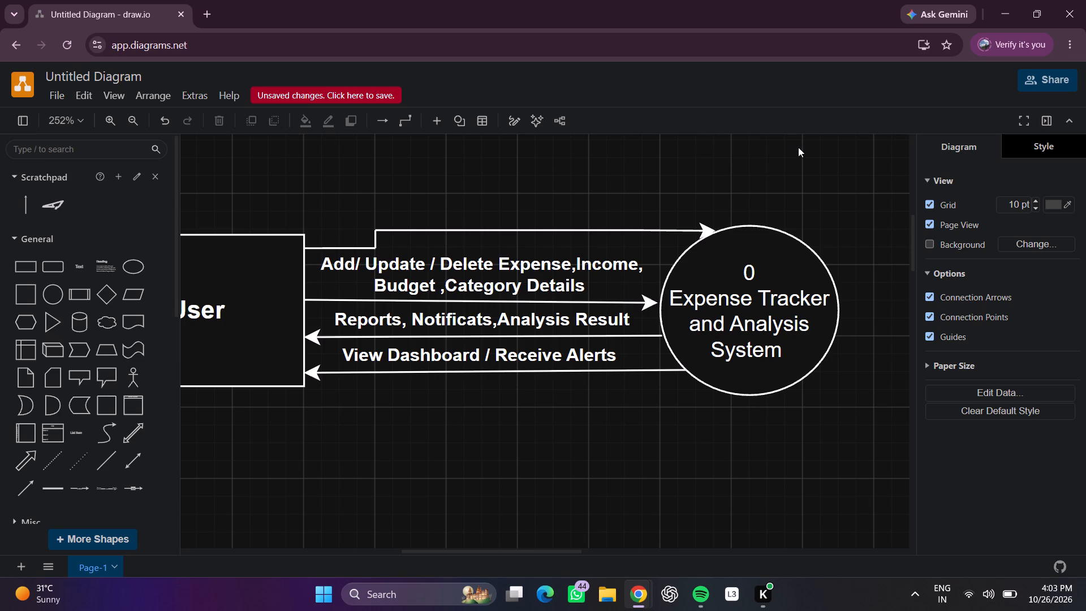
pyautogui.hscroll(-3, 798, 147)
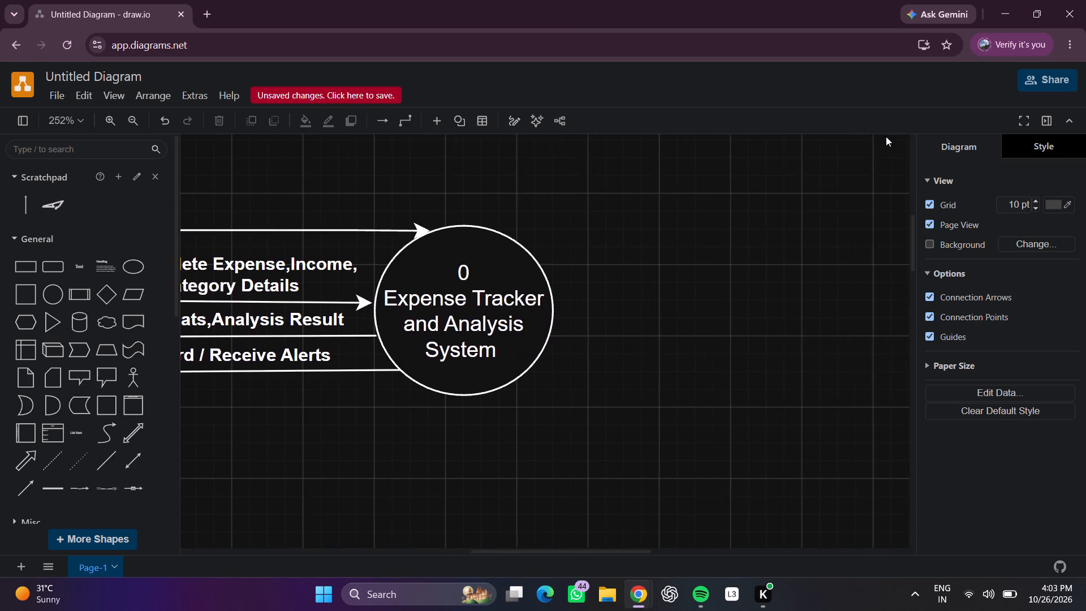
pyautogui.hscroll(-1, 886, 136)
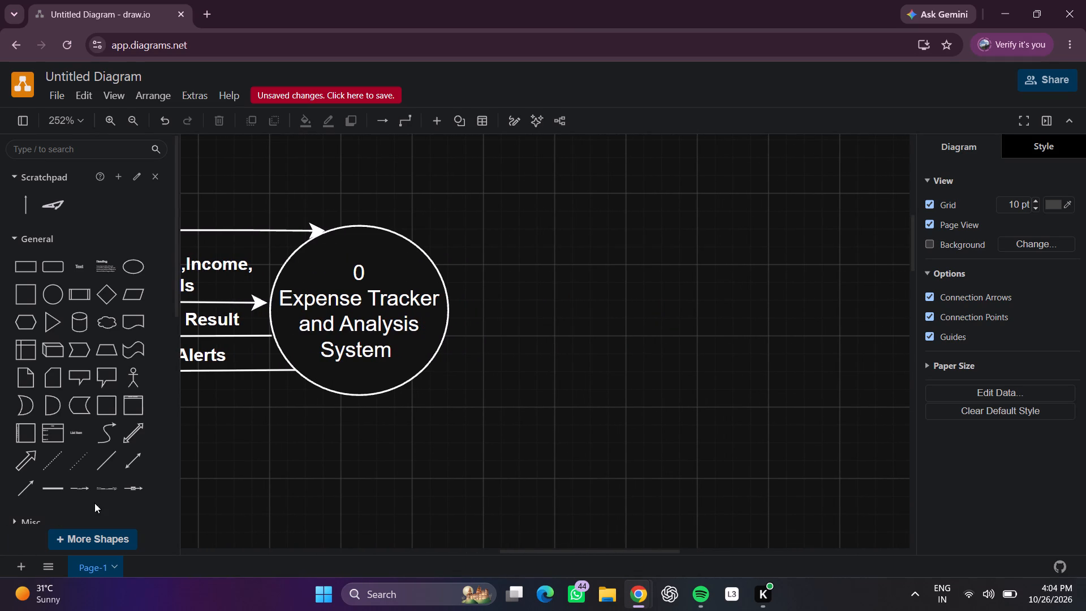
pyautogui.click(7, 484)
pyautogui.click(17, 487)
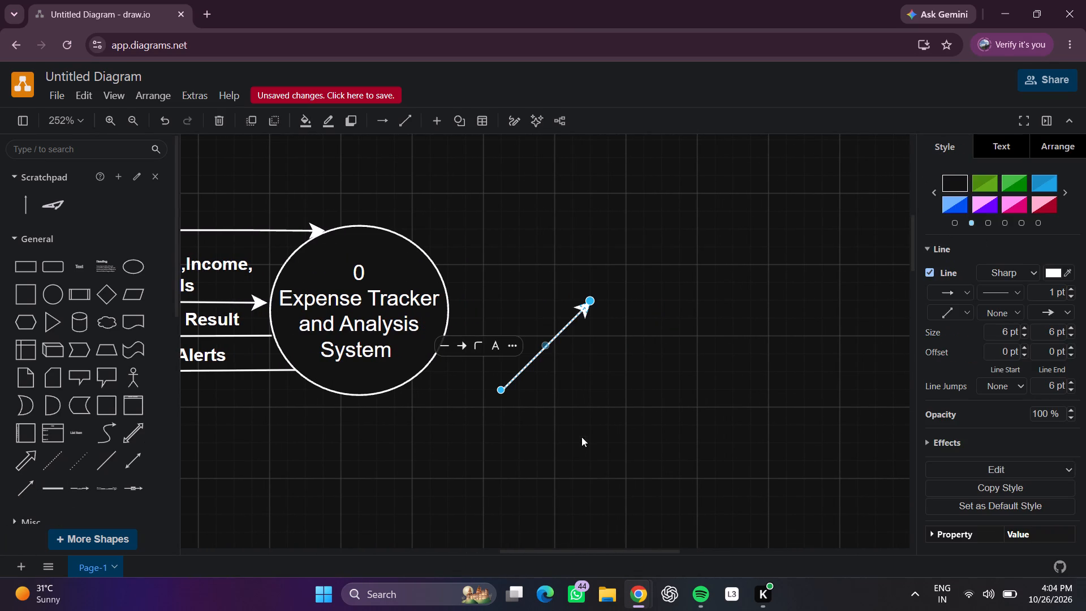
pyautogui.moveTo(505, 391); pyautogui.dragTo(425, 238)
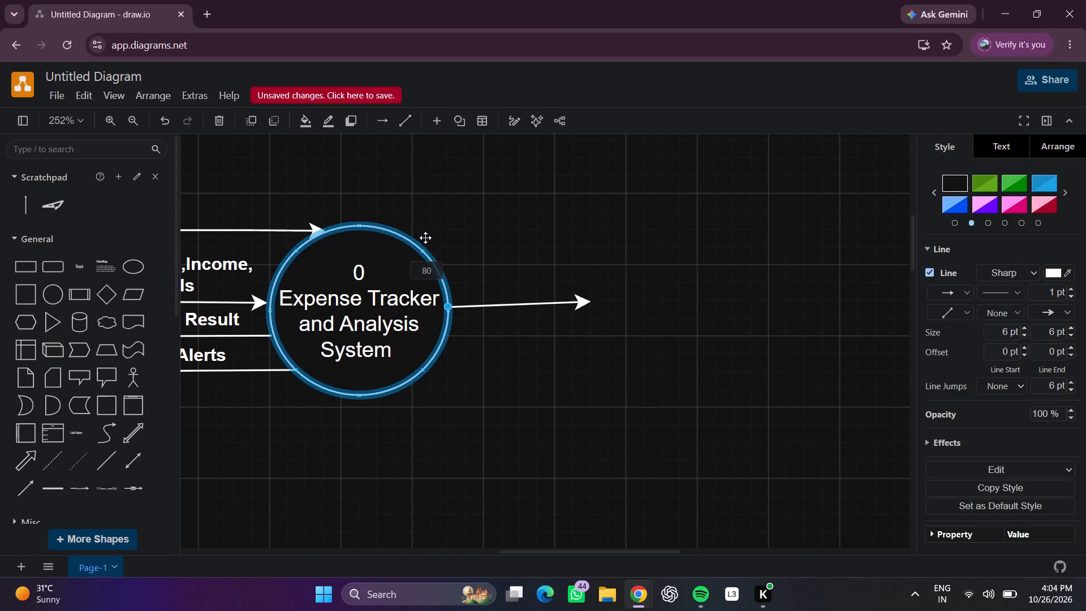
pyautogui.moveTo(425, 238); pyautogui.dragTo(471, 202)
pyautogui.hscroll(1, 422, 226)
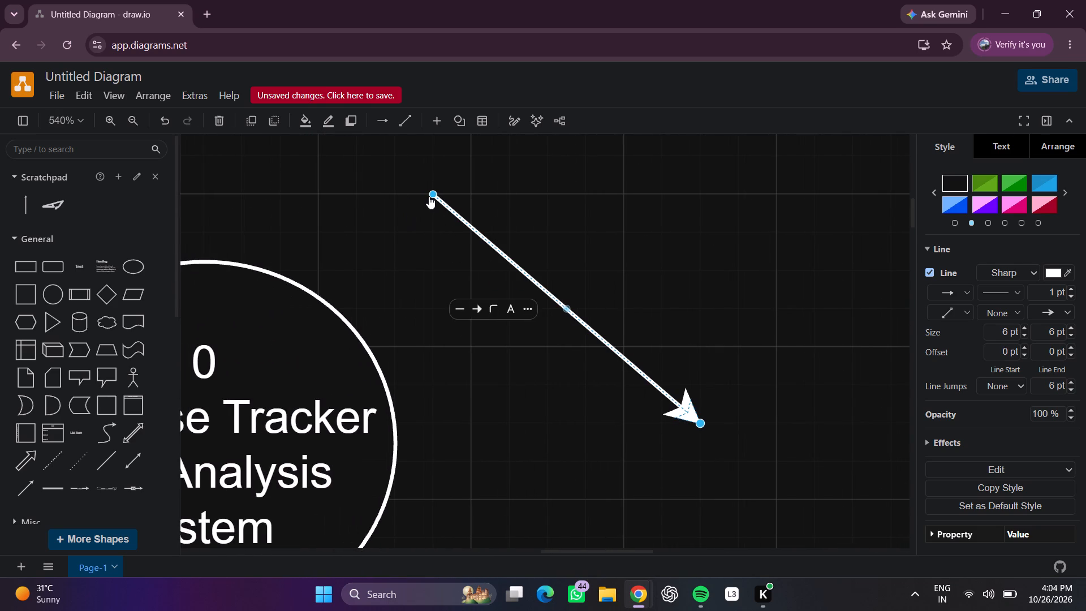
pyautogui.moveTo(432, 193); pyautogui.dragTo(339, 244)
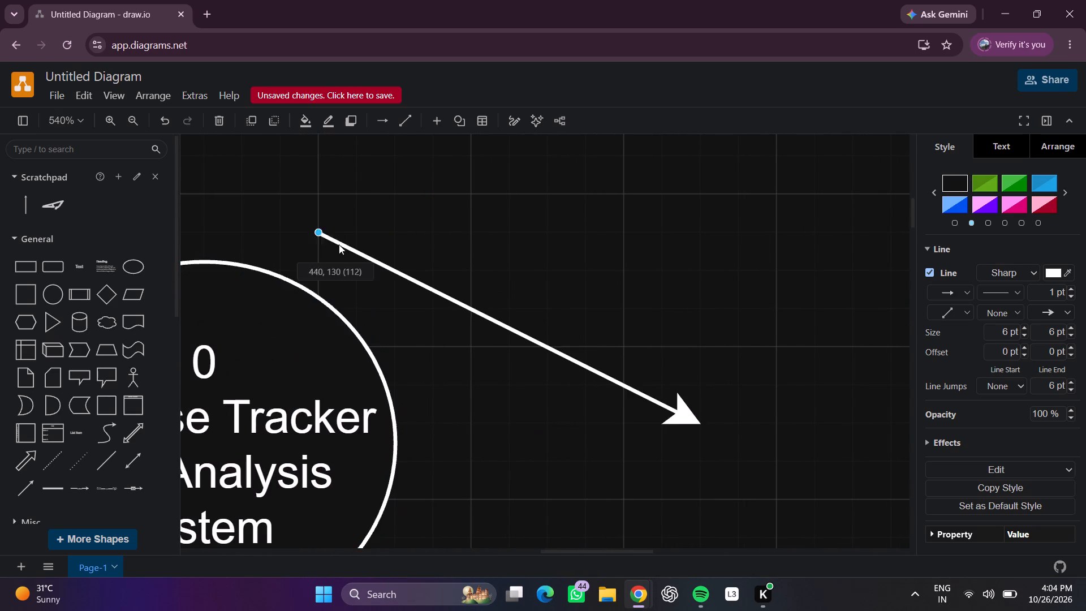
pyautogui.moveTo(339, 244); pyautogui.dragTo(398, 279)
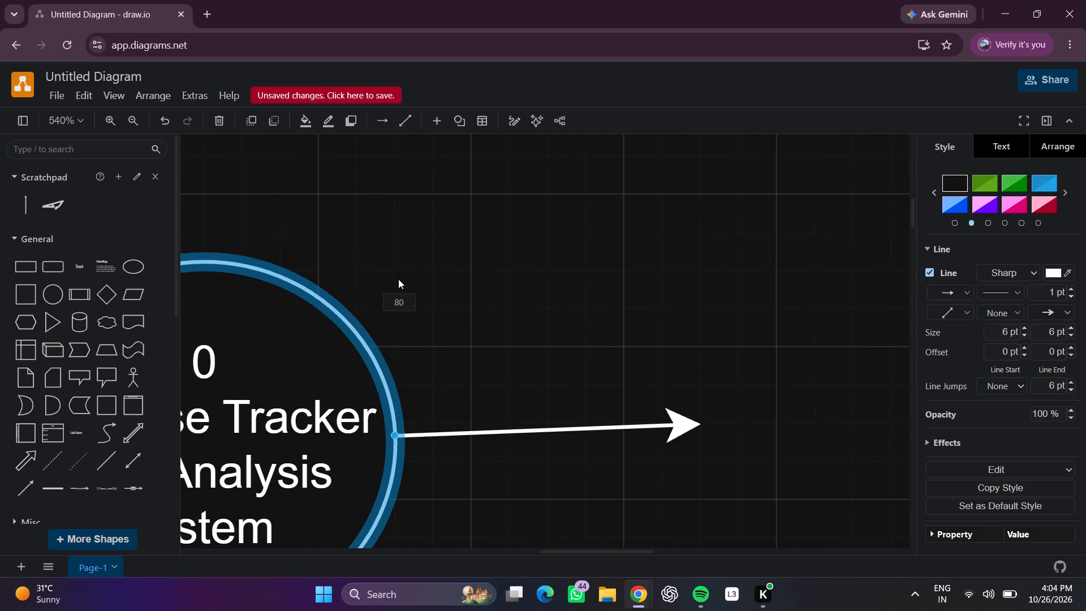
pyautogui.moveTo(398, 279); pyautogui.dragTo(397, 277)
pyautogui.click(516, 234)
pyautogui.scroll(-1, 495, 367)
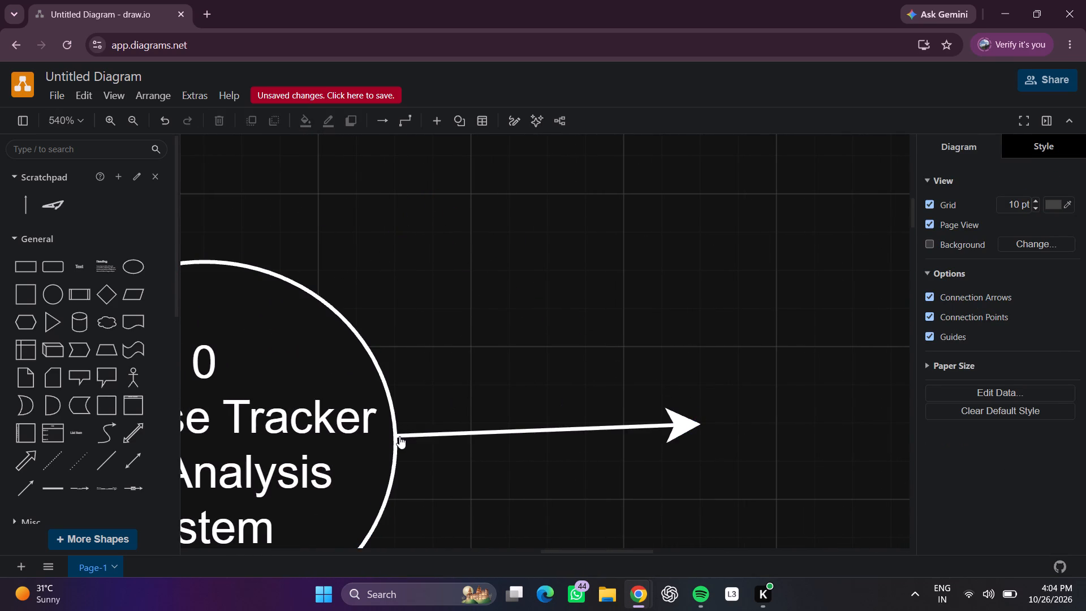
pyautogui.moveTo(399, 436); pyautogui.dragTo(360, 329)
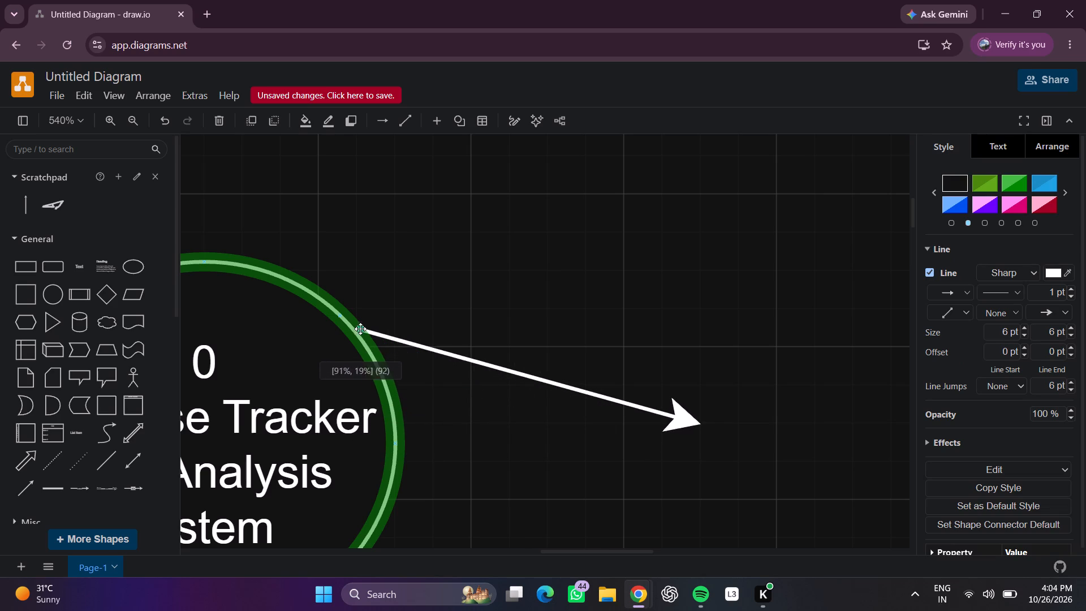
pyautogui.moveTo(360, 329); pyautogui.dragTo(335, 309)
pyautogui.click(439, 270)
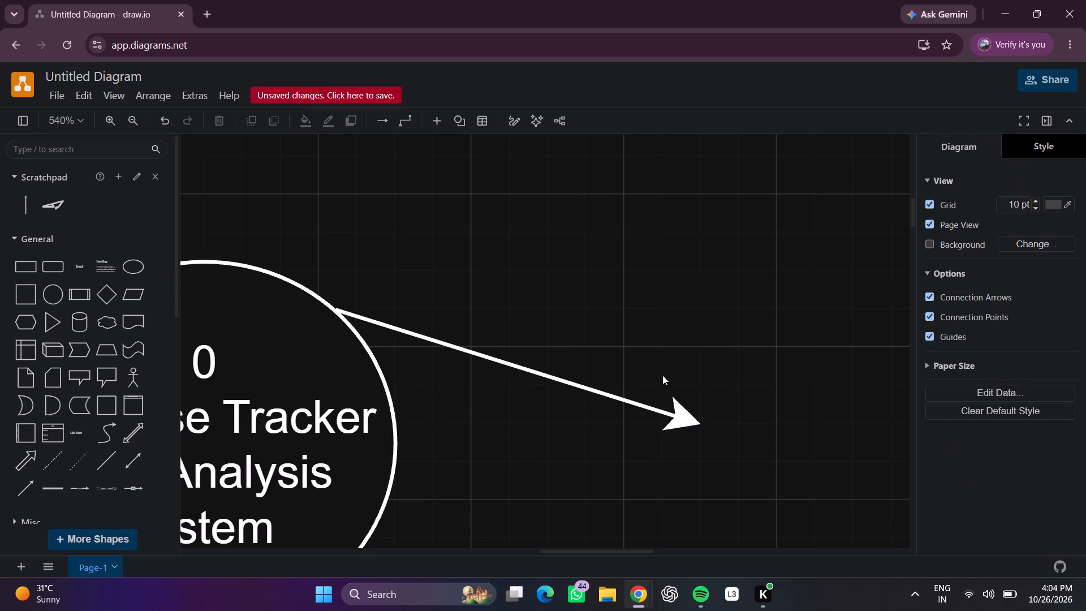
# Move the new arrow's free head outward and up so the arrow runs level away from the circle.
pyautogui.moveTo(696, 424); pyautogui.dragTo(700, 371)
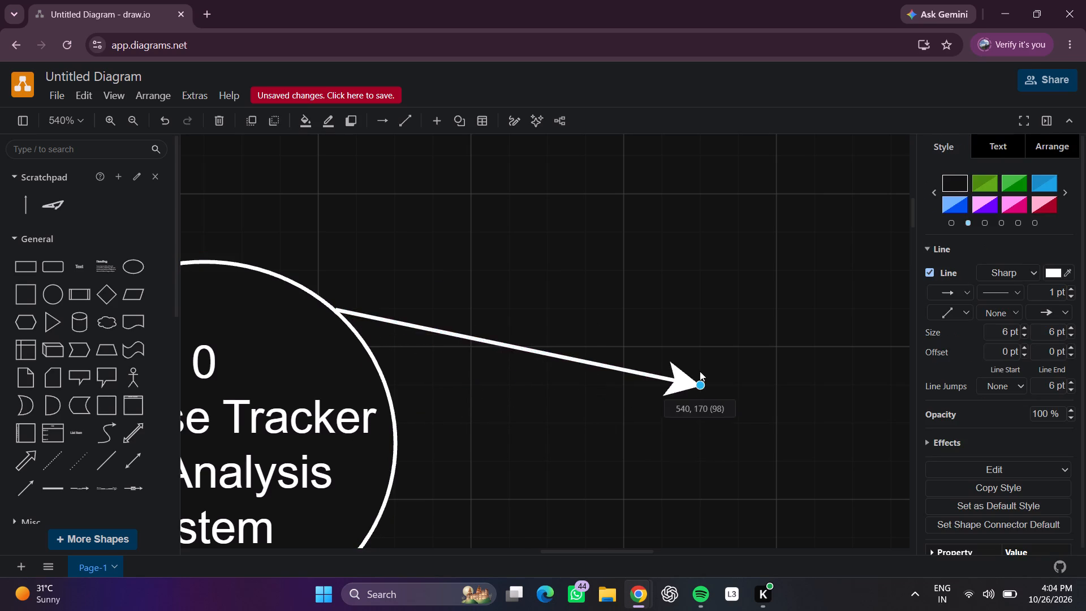
pyautogui.moveTo(700, 371); pyautogui.dragTo(764, 320)
pyautogui.click(773, 431)
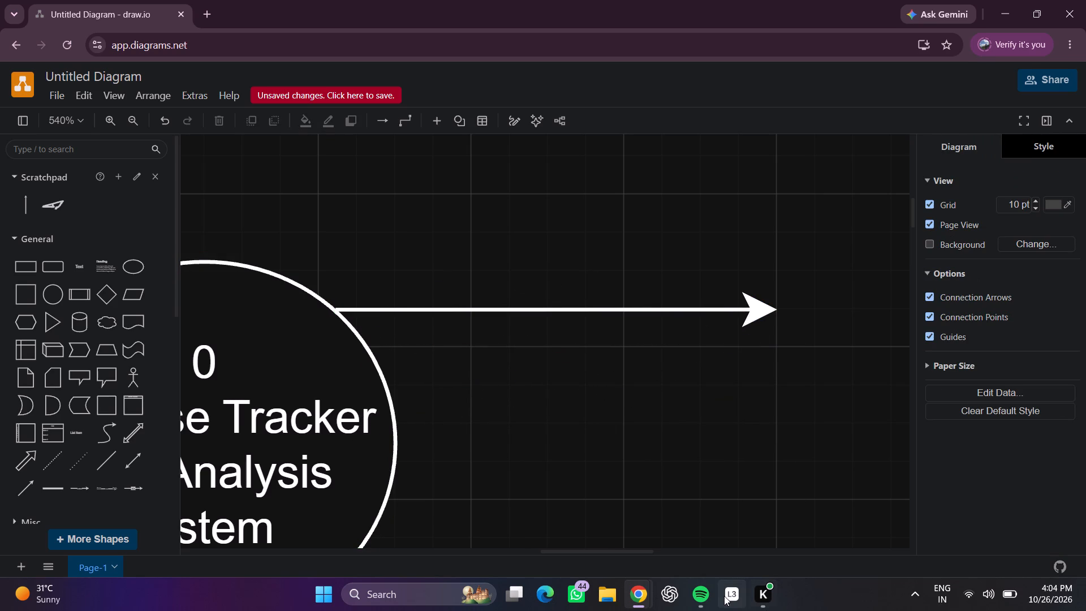
# Switch to Spotify, skip to the next track, and return to the diagram.
pyautogui.click(699, 605)
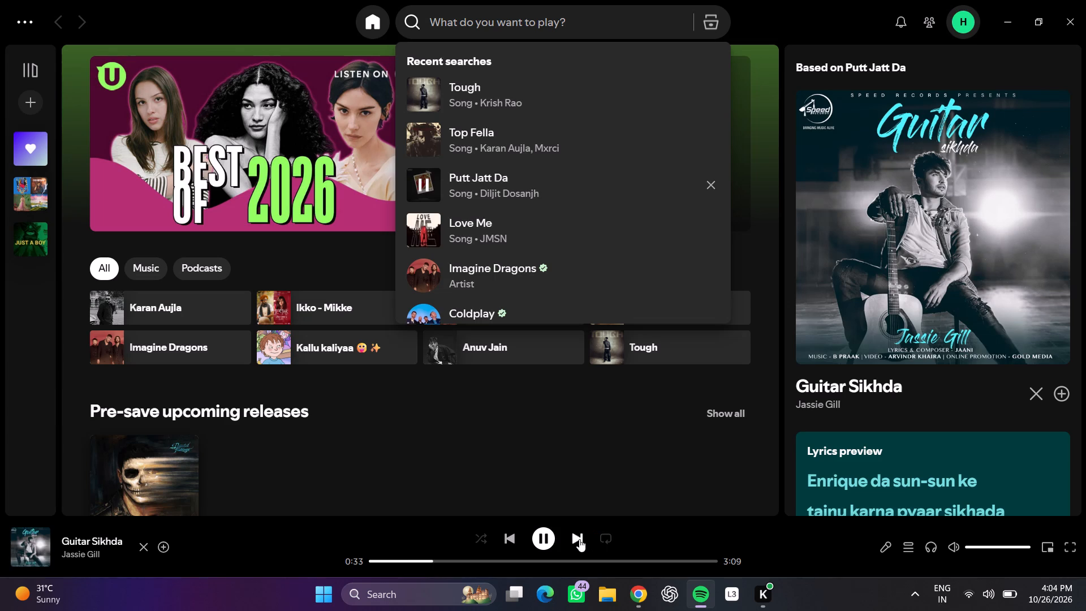
pyautogui.click(578, 539)
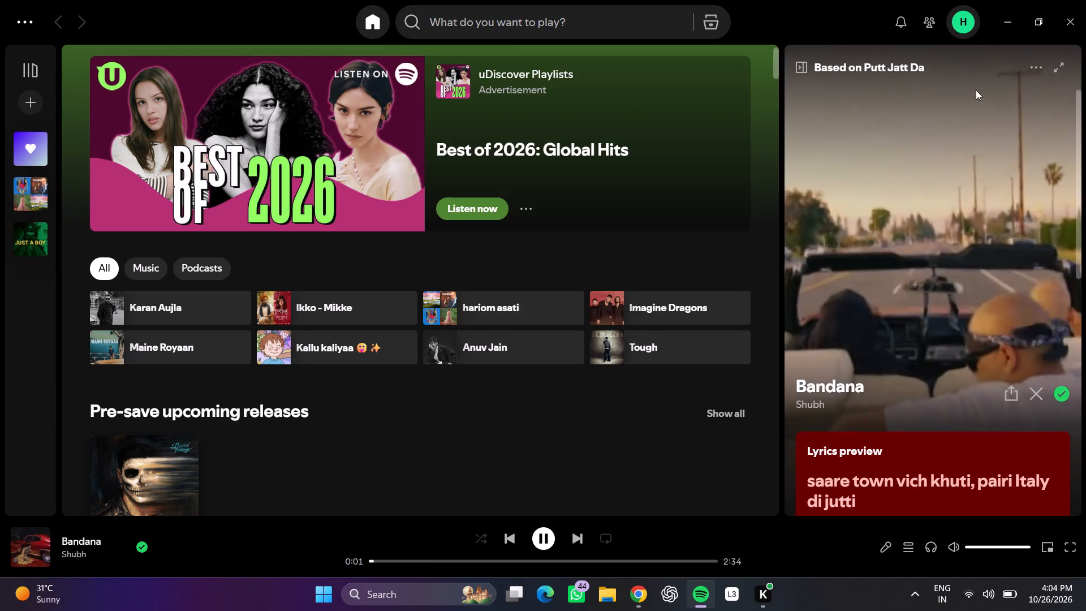
pyautogui.click(997, 21)
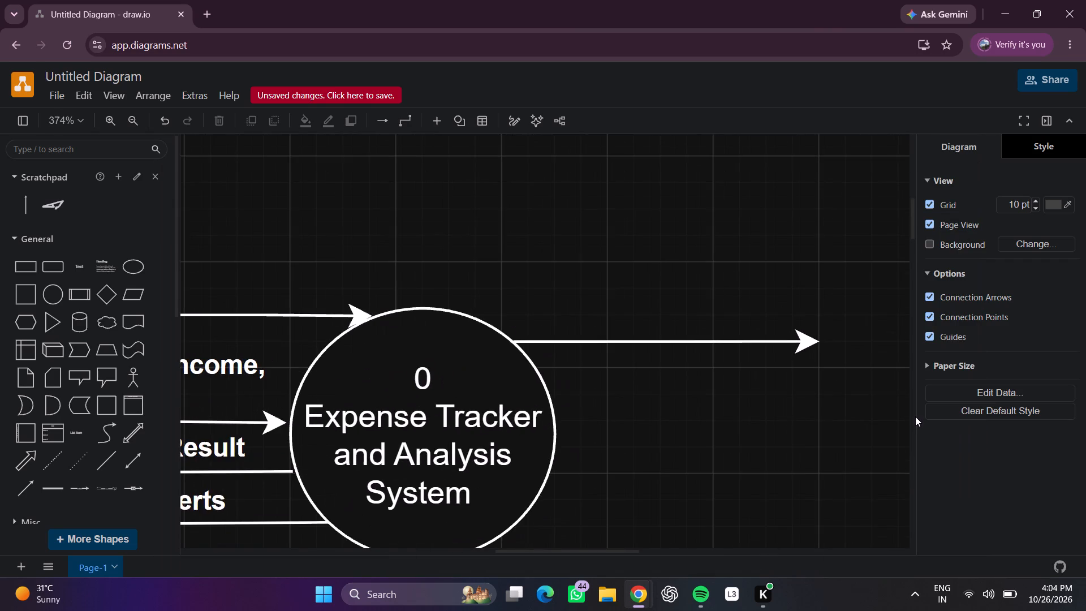
# Lengthen the level arrow leaving the circle's upper-right edge by moving its free head outward to 600, 150.
pyautogui.hscroll(-2, 915, 416)
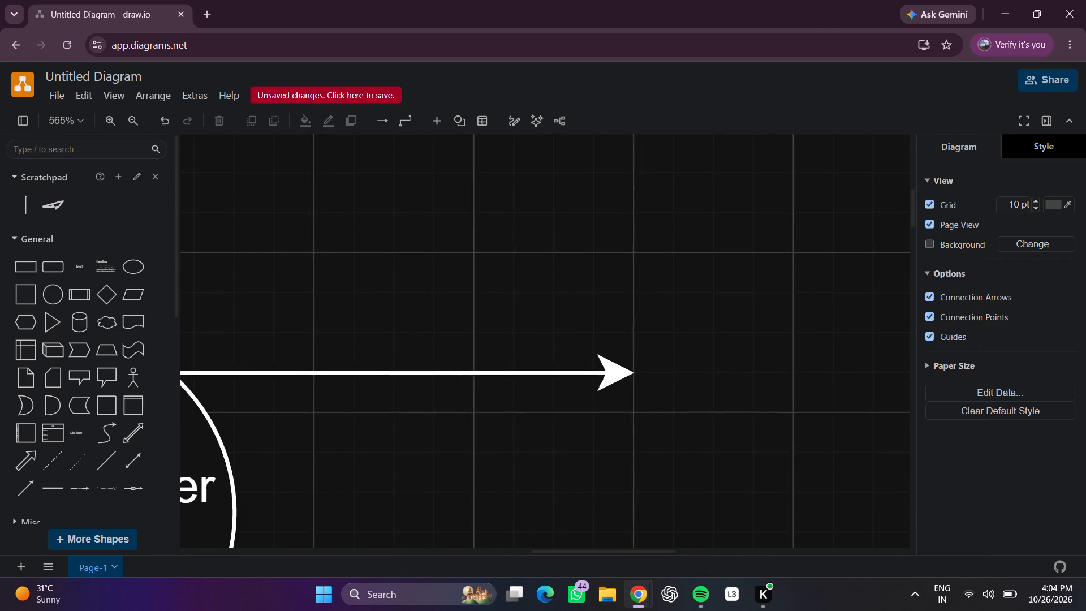
pyautogui.moveTo(633, 372); pyautogui.dragTo(627, 373)
pyautogui.click(626, 374)
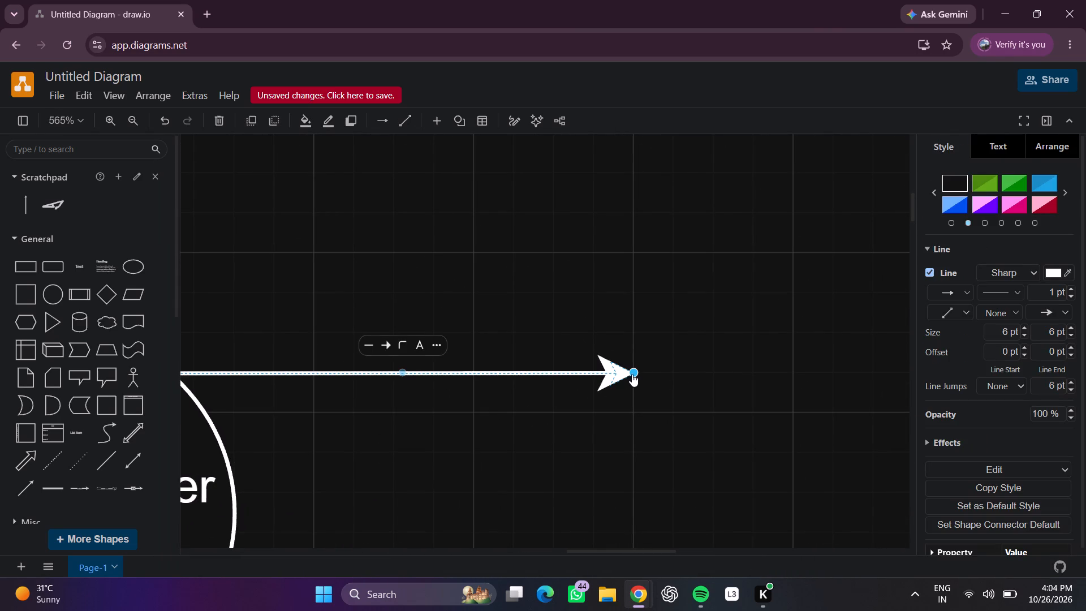
pyautogui.moveTo(632, 373); pyautogui.dragTo(780, 371)
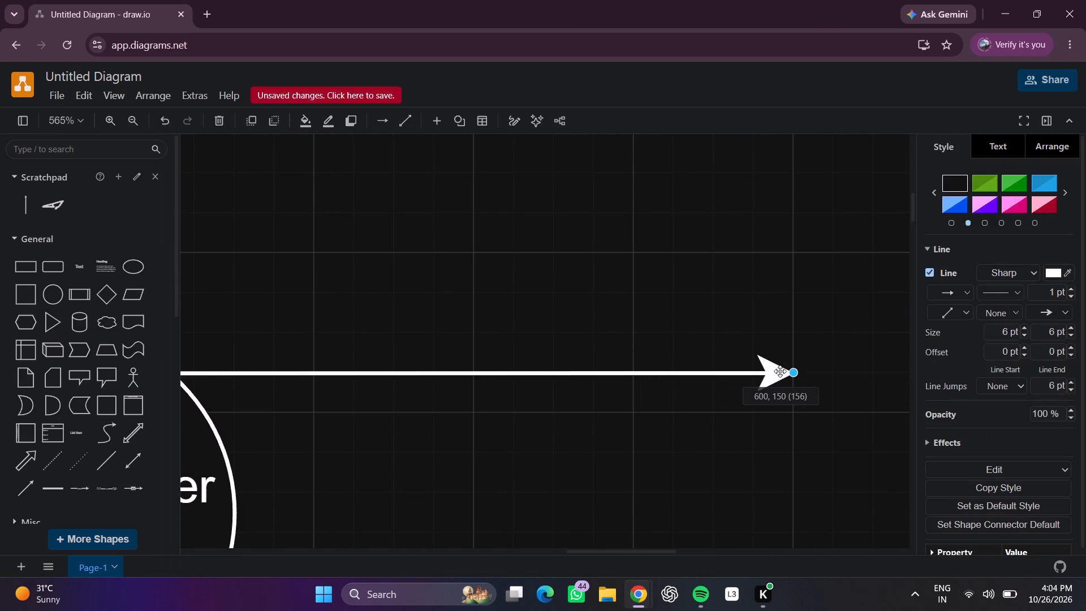
pyautogui.click(737, 460)
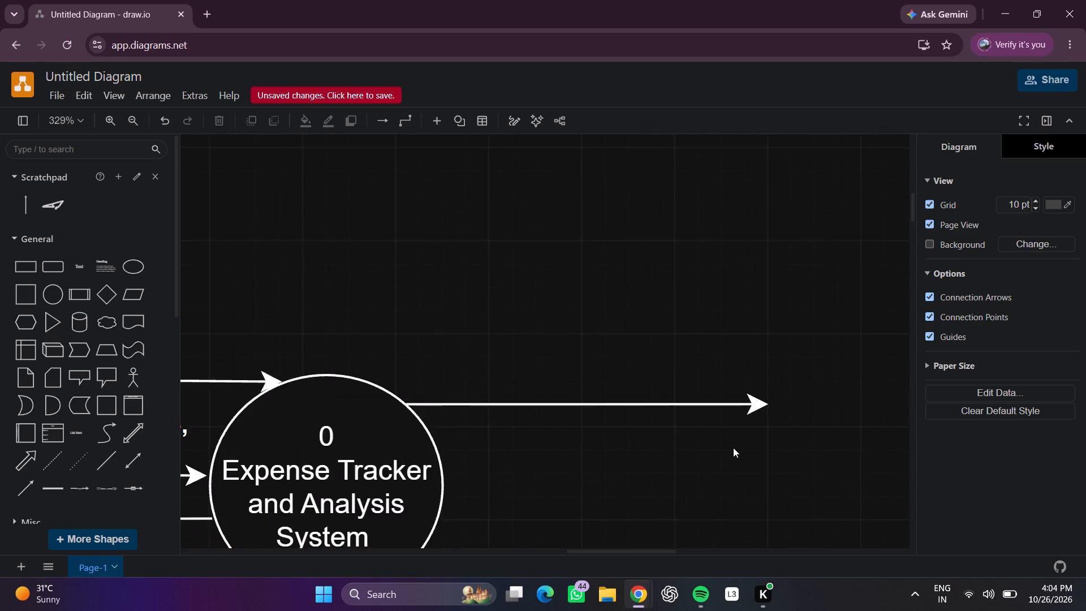
# Insert a rectangle and position it so the upper part of its left edge meets the outgoing arrow's head.
pyautogui.hscroll(-2, 733, 448)
pyautogui.scroll(-1, 727, 455)
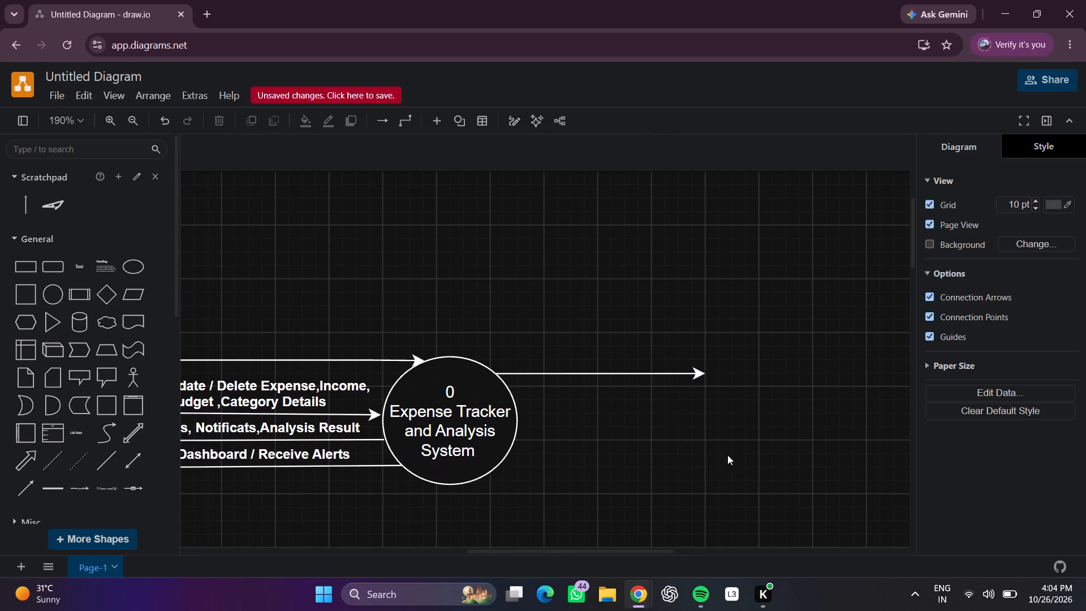
pyautogui.hscroll(-2, 726, 456)
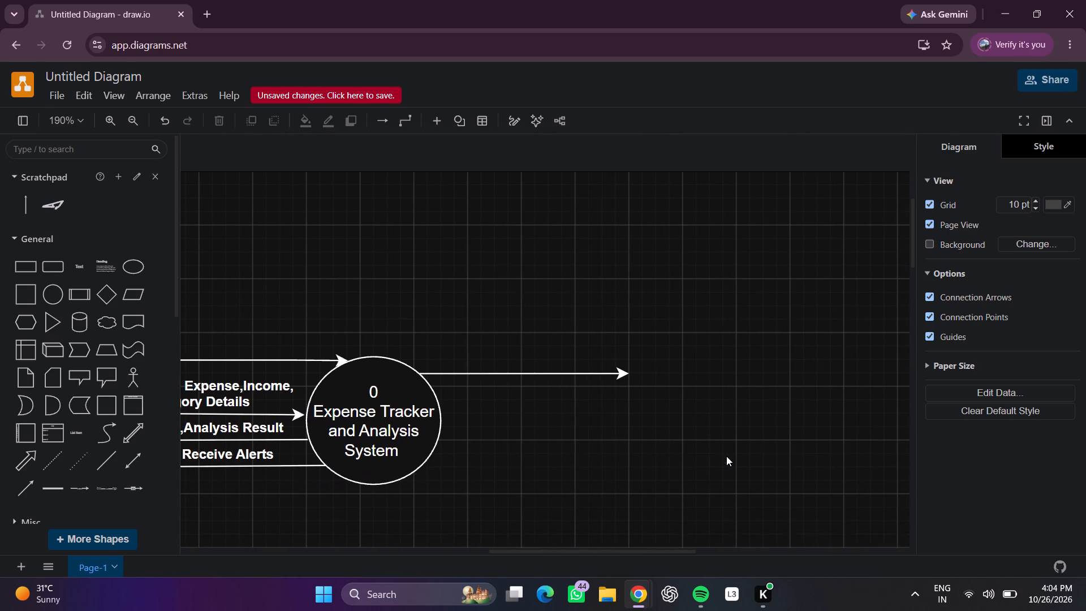
pyautogui.click(17, 272)
pyautogui.moveTo(543, 333); pyautogui.dragTo(735, 383)
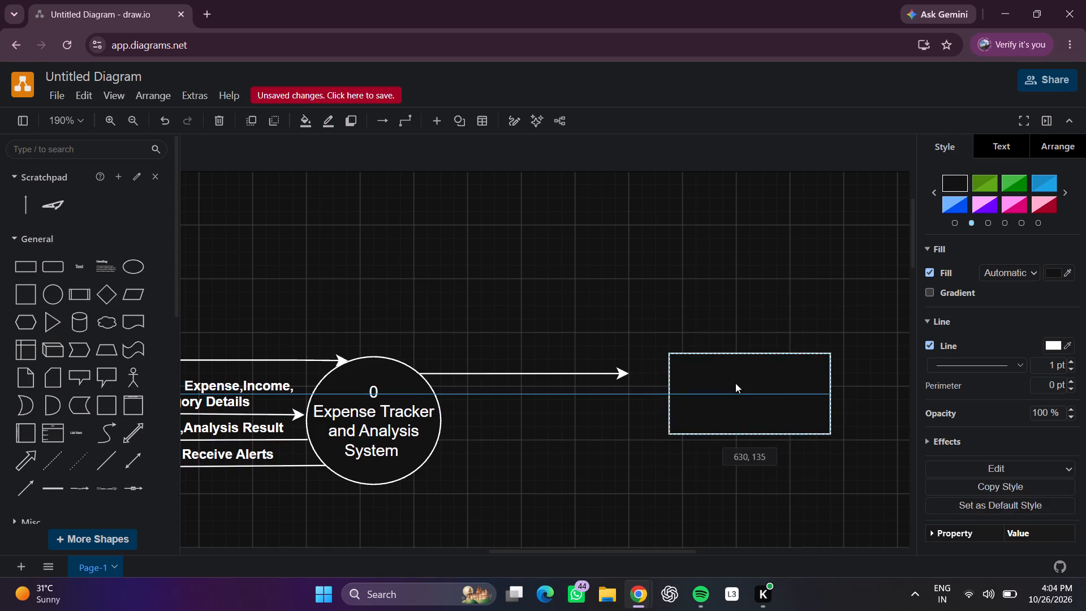
pyautogui.moveTo(735, 383); pyautogui.dragTo(705, 396)
pyautogui.hscroll(3, 687, 246)
pyautogui.hscroll(-1, 748, 320)
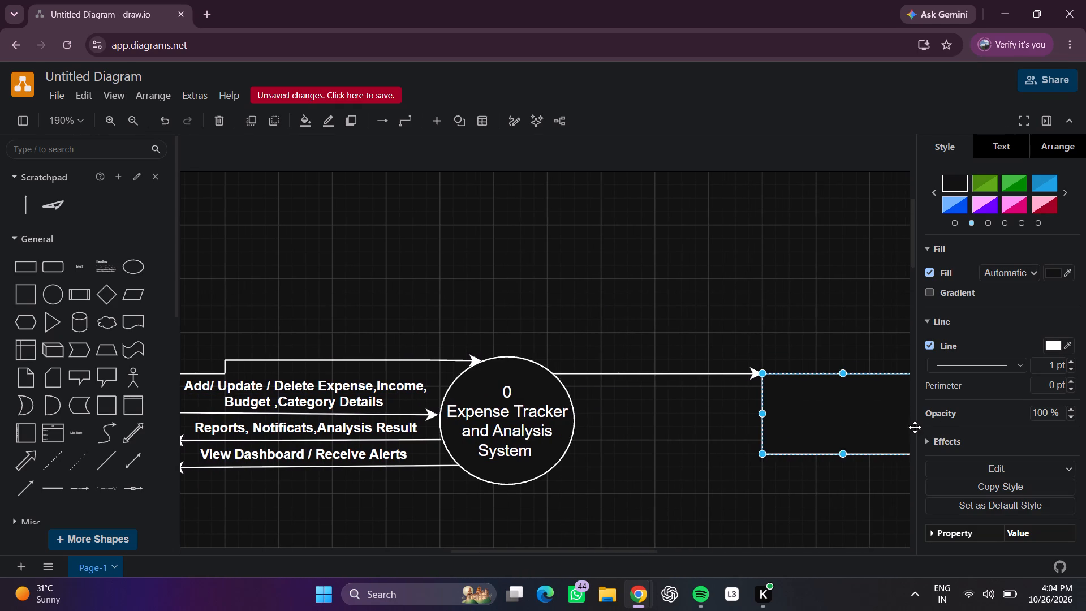
pyautogui.hscroll(-1, 880, 424)
pyautogui.moveTo(761, 423); pyautogui.dragTo(761, 416)
pyautogui.hscroll(2, 761, 413)
pyautogui.hscroll(-1, 772, 251)
pyautogui.click(771, 251)
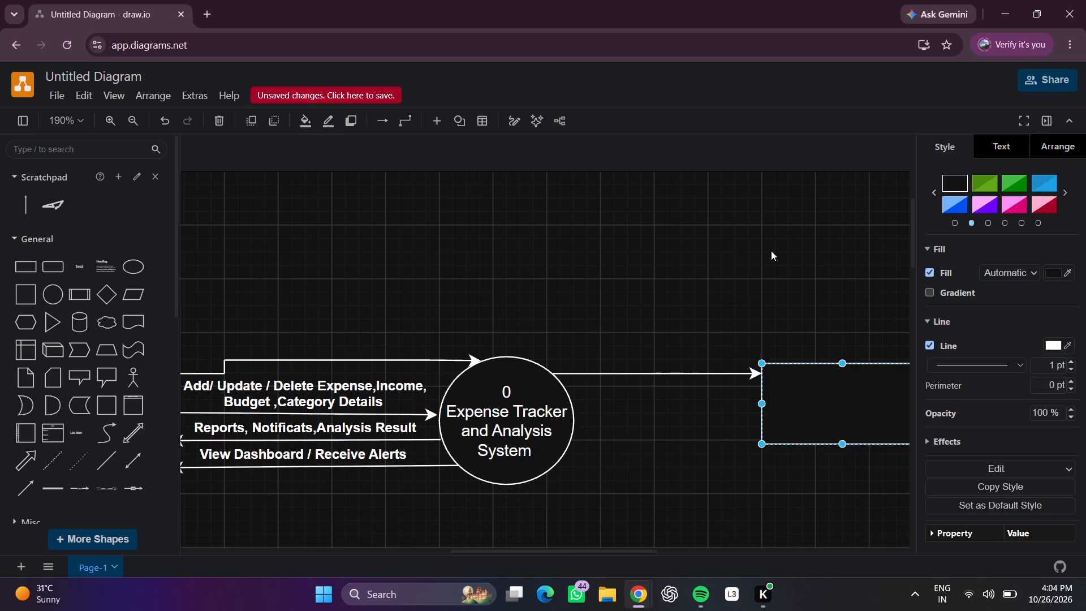
# Label the new rectangle "Payment Gateway" with "(External)" on a second line.
pyautogui.doubleClick(828, 399)
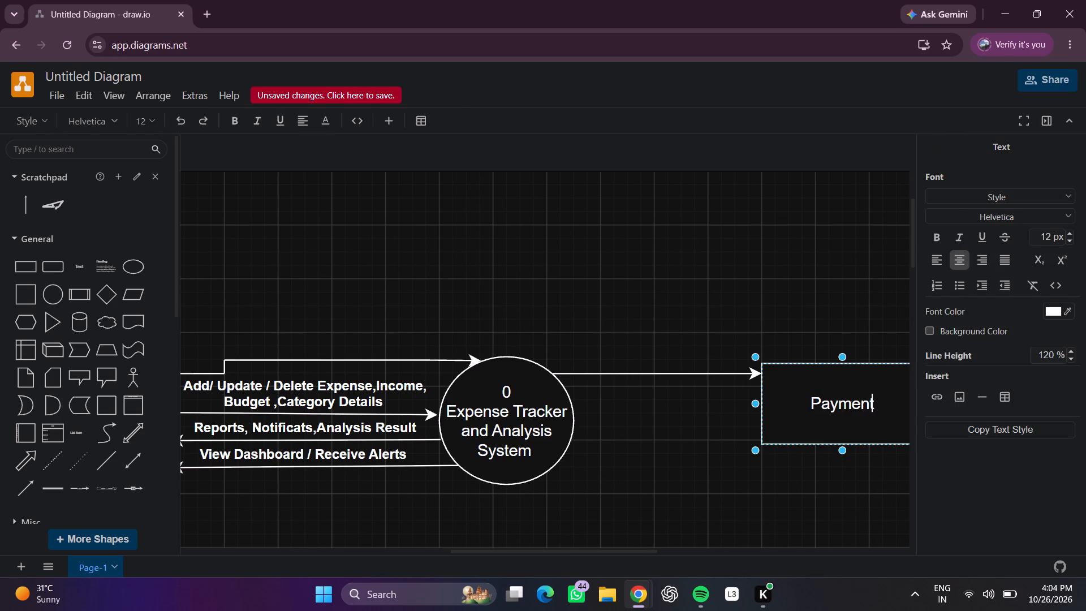
pyautogui.hscroll(-1, 828, 398)
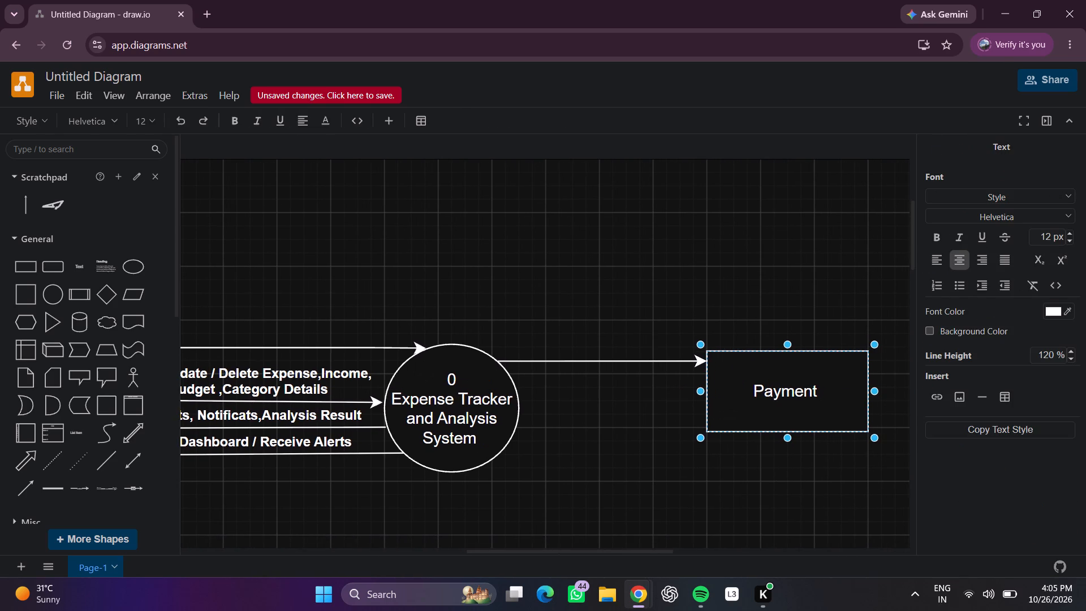
pyautogui.write('tae')
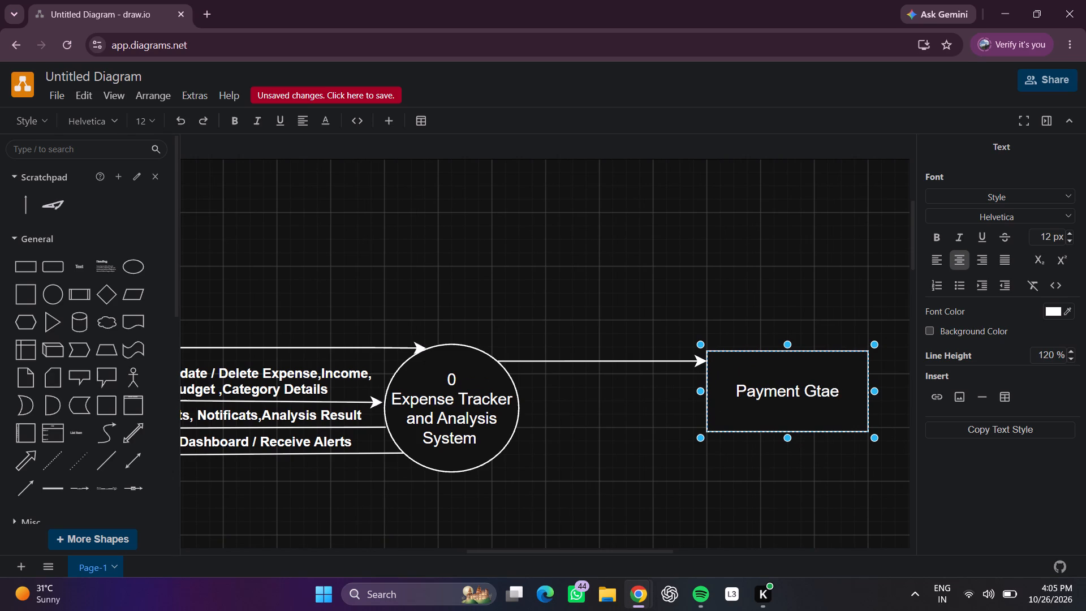
pyautogui.press('BackSpace')
pyautogui.press('BackSpace')
pyautogui.press('BackSpace')
pyautogui.write('ate')
pyautogui.press('w')
pyautogui.write('ay')
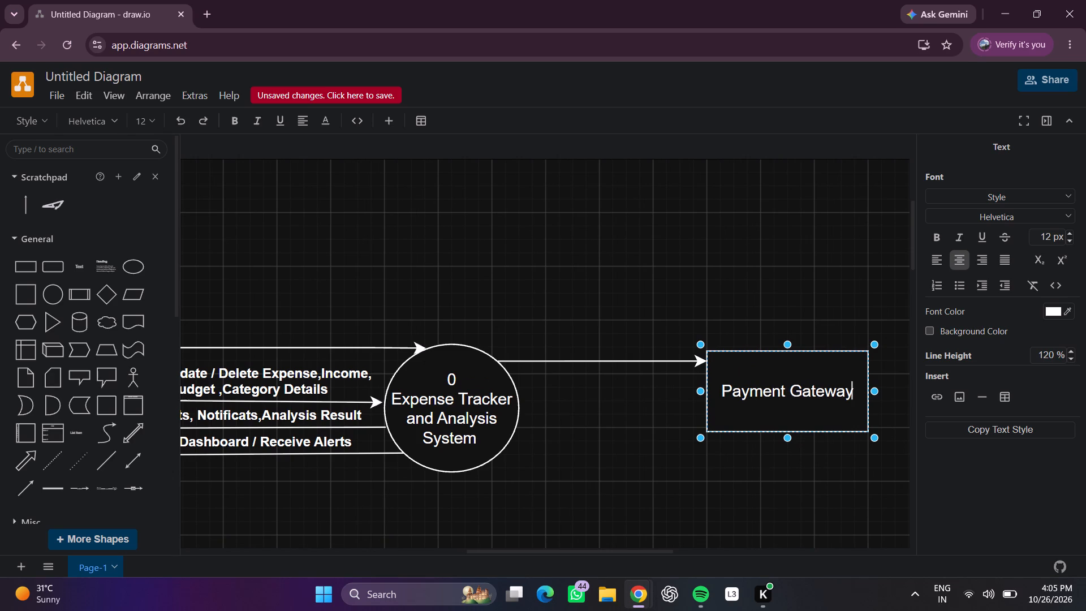
pyautogui.press('Return')
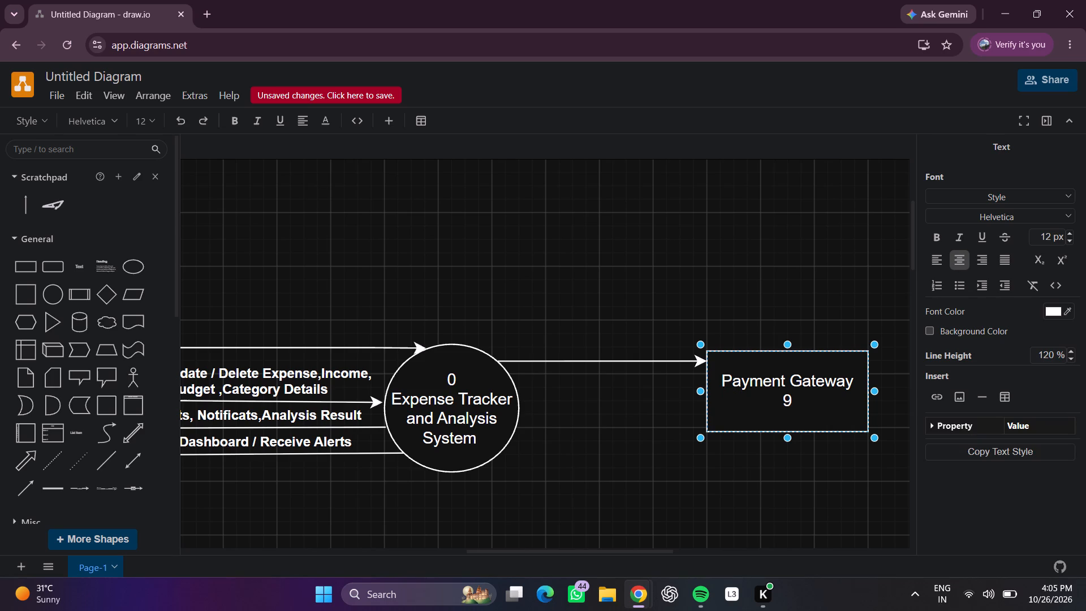
pyautogui.press('BackSpace')
pyautogui.press('9')
pyautogui.press('BackSpace')
pyautogui.press('BackSpace')
pyautogui.hotkey('shift', '(')
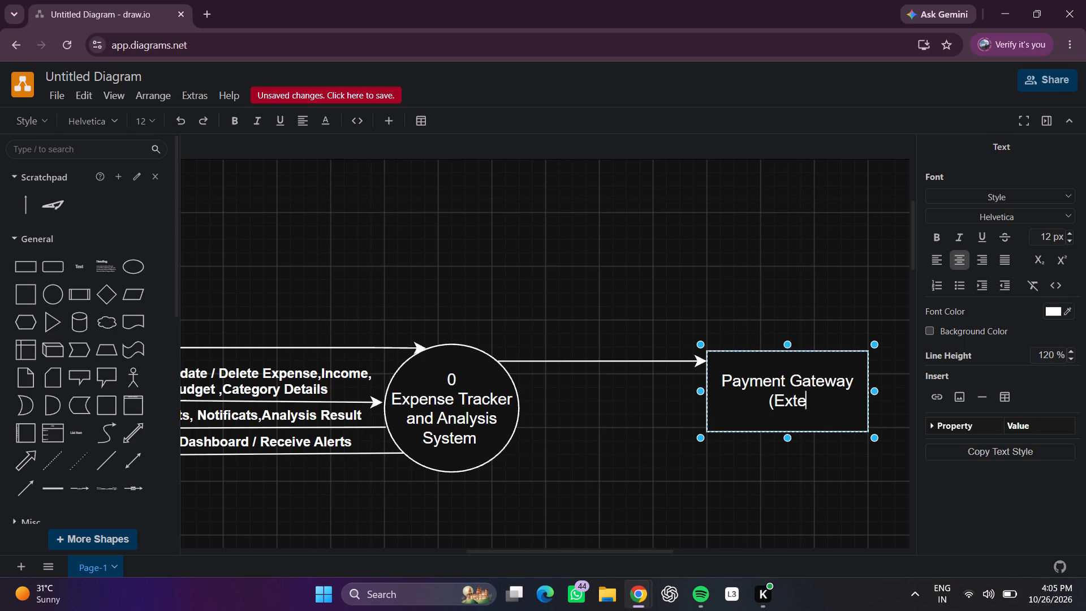
pyautogui.write('rnal')
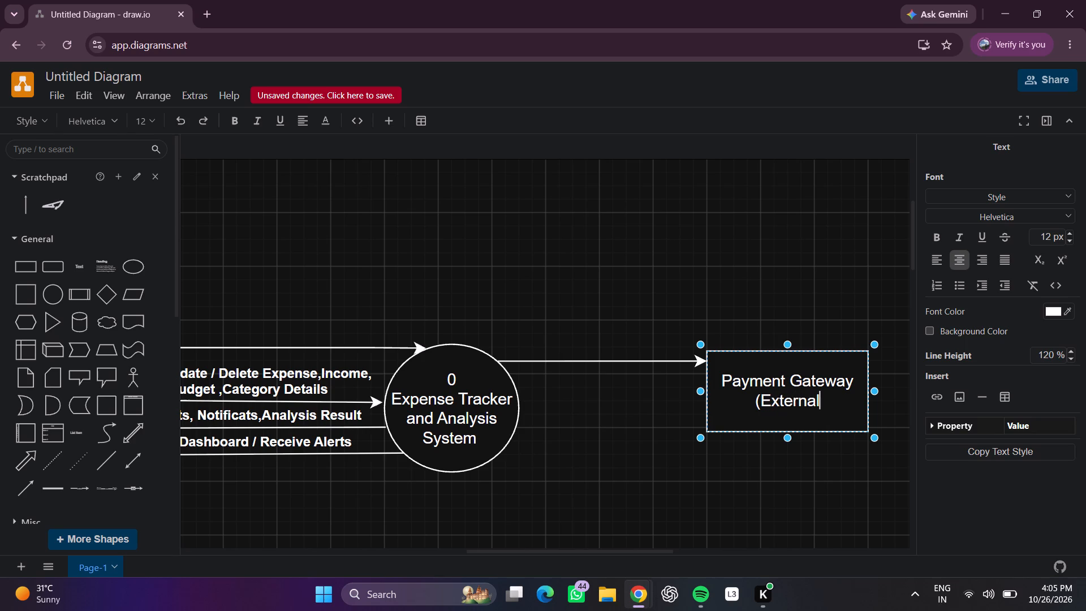
pyautogui.hotkey('shift', ')')
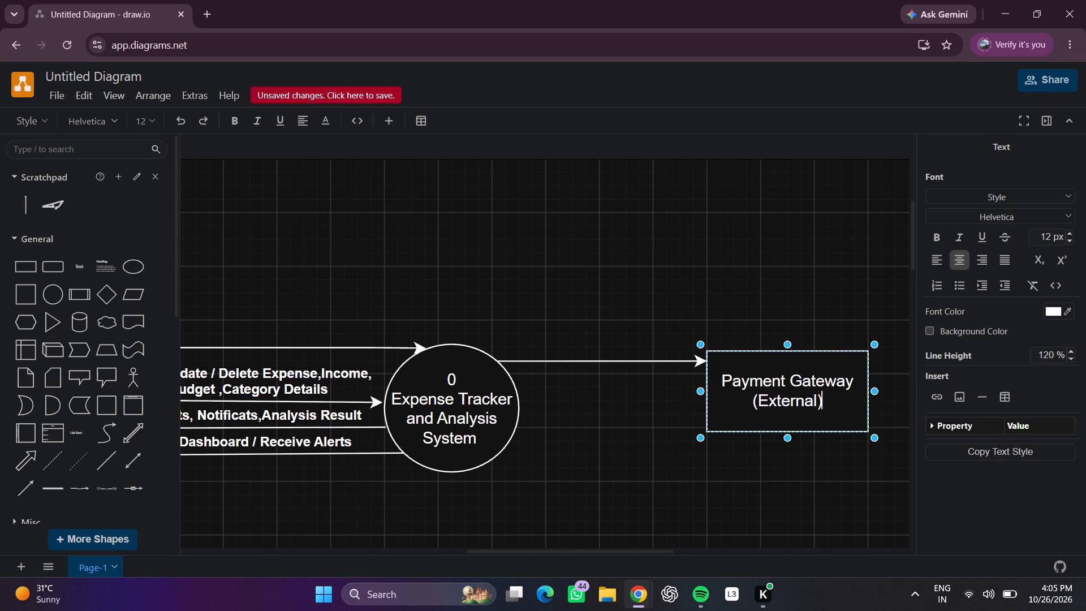
pyautogui.click(718, 378)
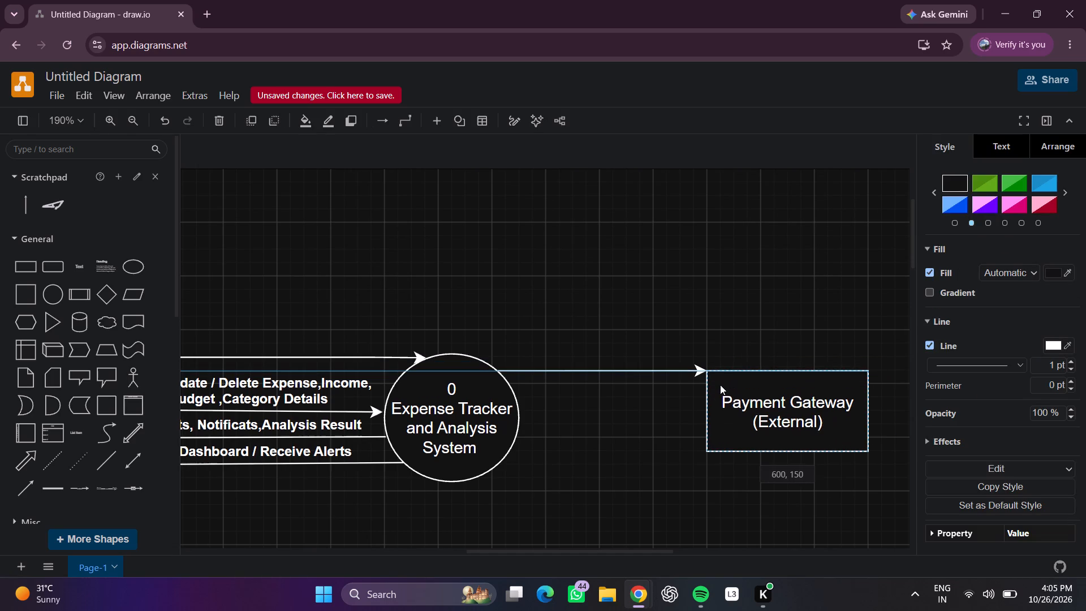
pyautogui.click(757, 305)
# Apply a bold 12 px heading style to the "Payment Gateway (External)" text.
pyautogui.doubleClick(812, 403)
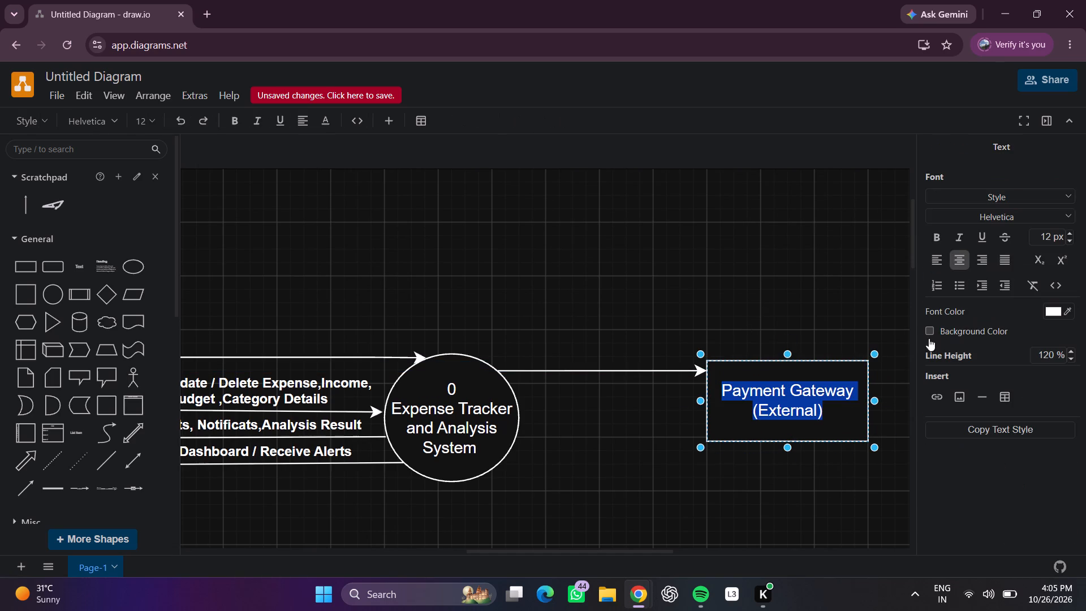
pyautogui.click(994, 193)
pyautogui.click(986, 290)
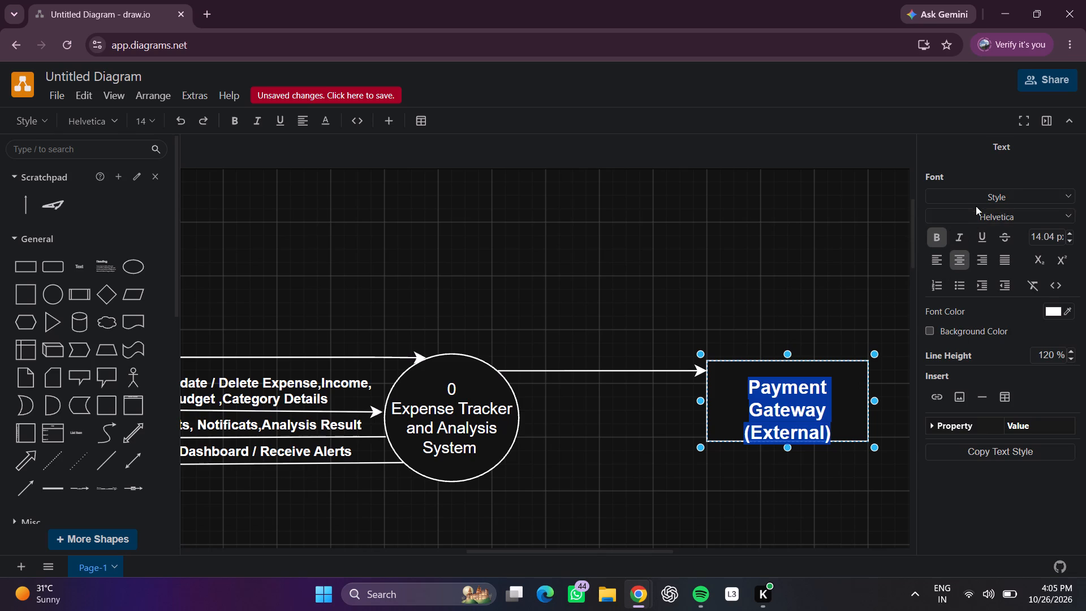
pyautogui.click(976, 202)
pyautogui.click(969, 297)
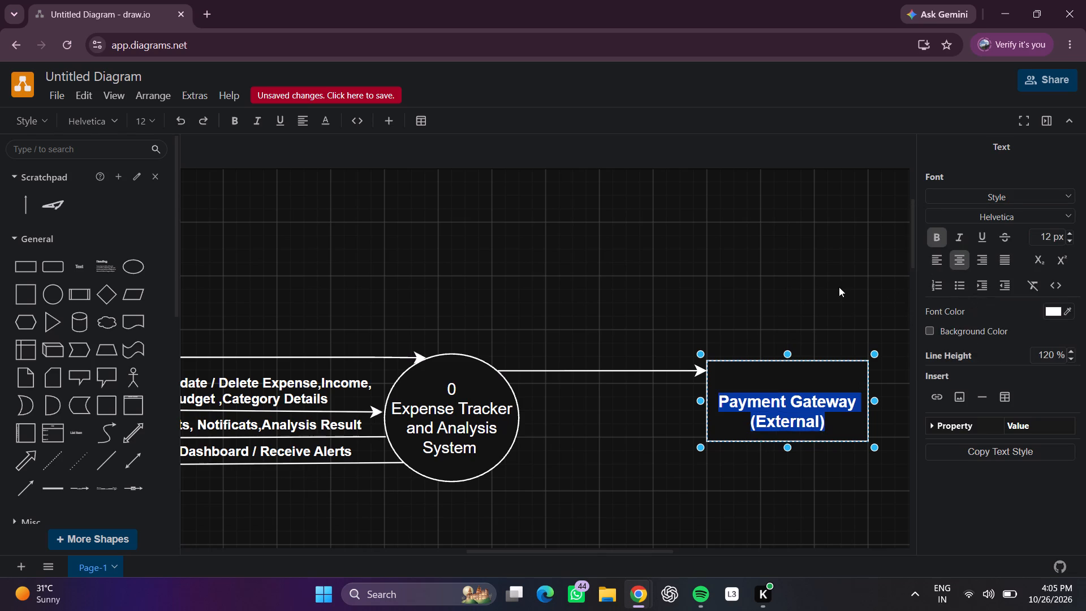
pyautogui.click(833, 286)
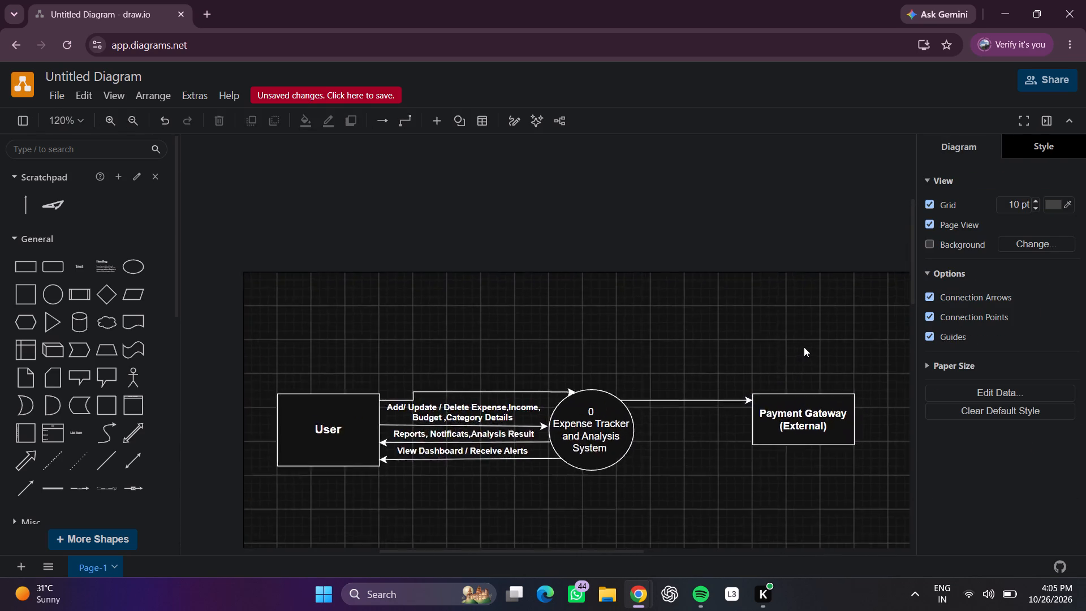
# Make the Payment Gateway rectangle slightly taller by extending its bottom edge downward.
pyautogui.hscroll(2, 805, 347)
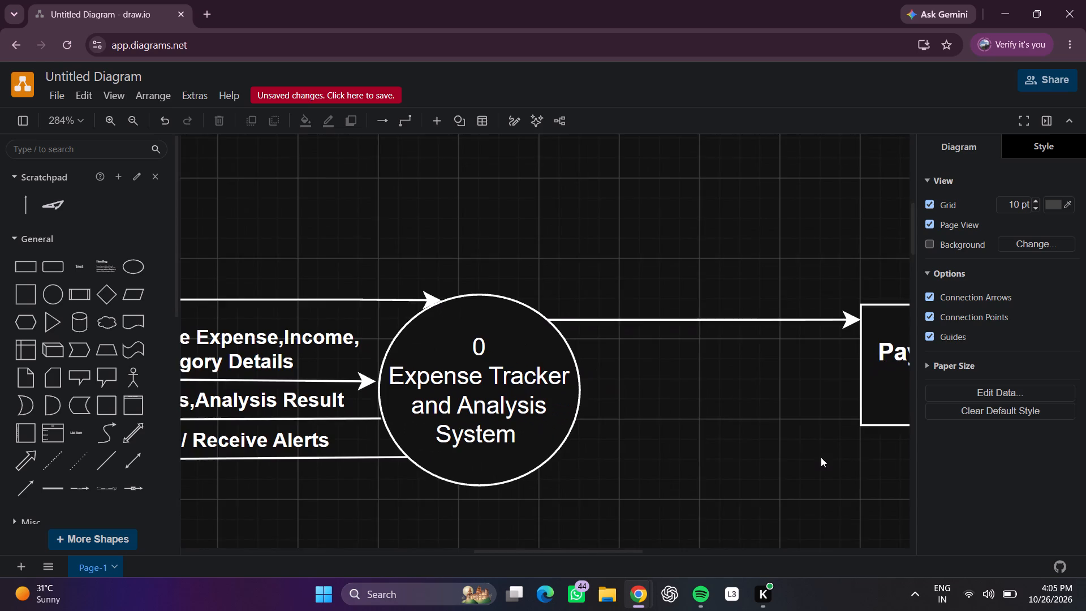
pyautogui.hscroll(-5, 819, 450)
pyautogui.click(752, 375)
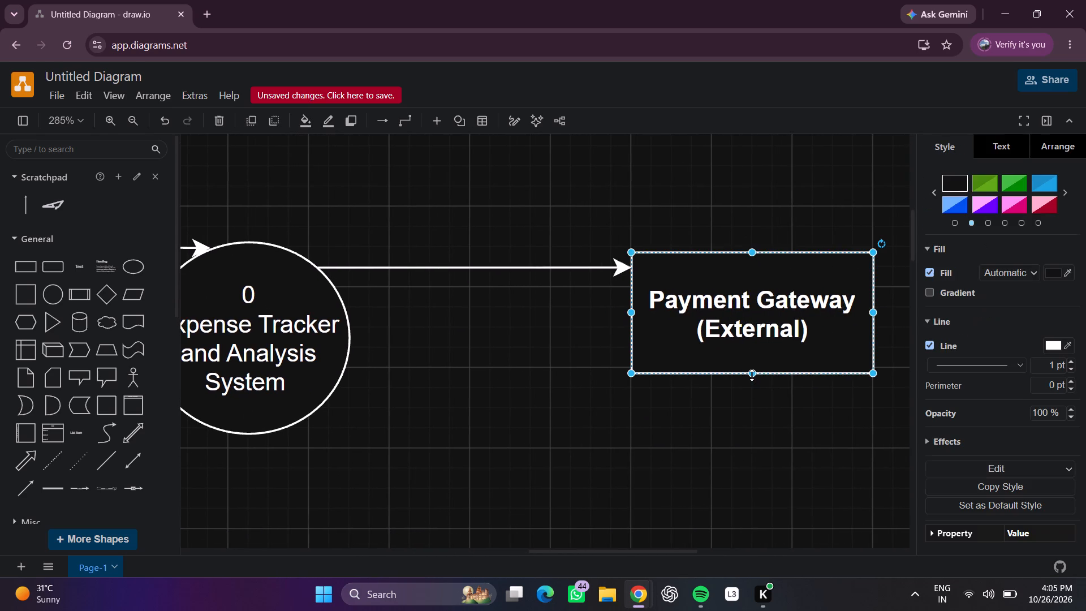
pyautogui.moveTo(752, 375); pyautogui.dragTo(752, 384)
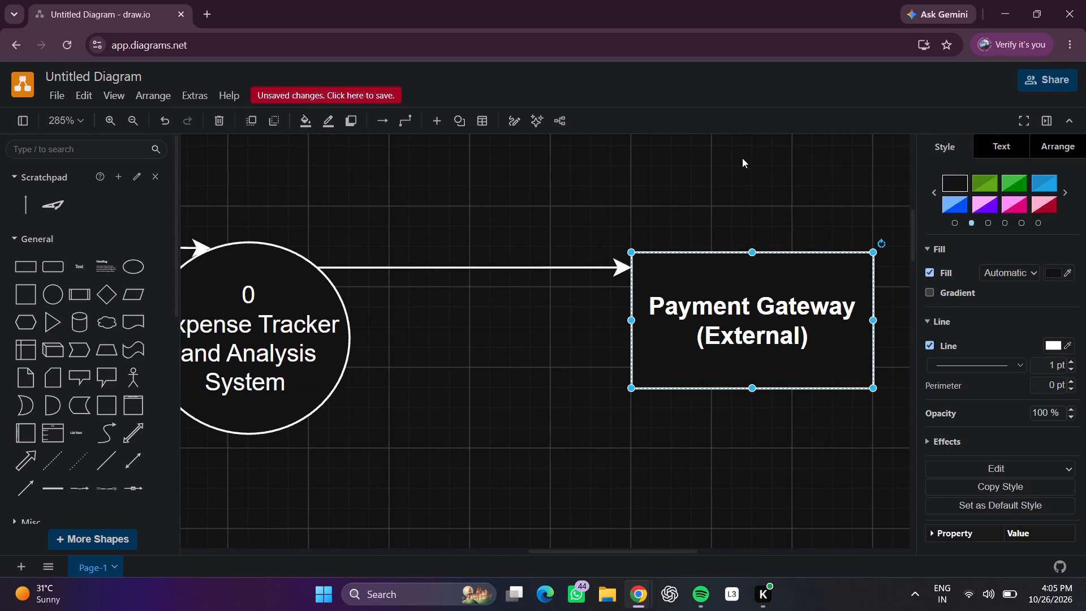
pyautogui.click(742, 156)
# Add a level arrow below the outgoing one, running from beside Payment Gateway's lower left edge back to the circle's right side.
pyautogui.hscroll(1, 725, 382)
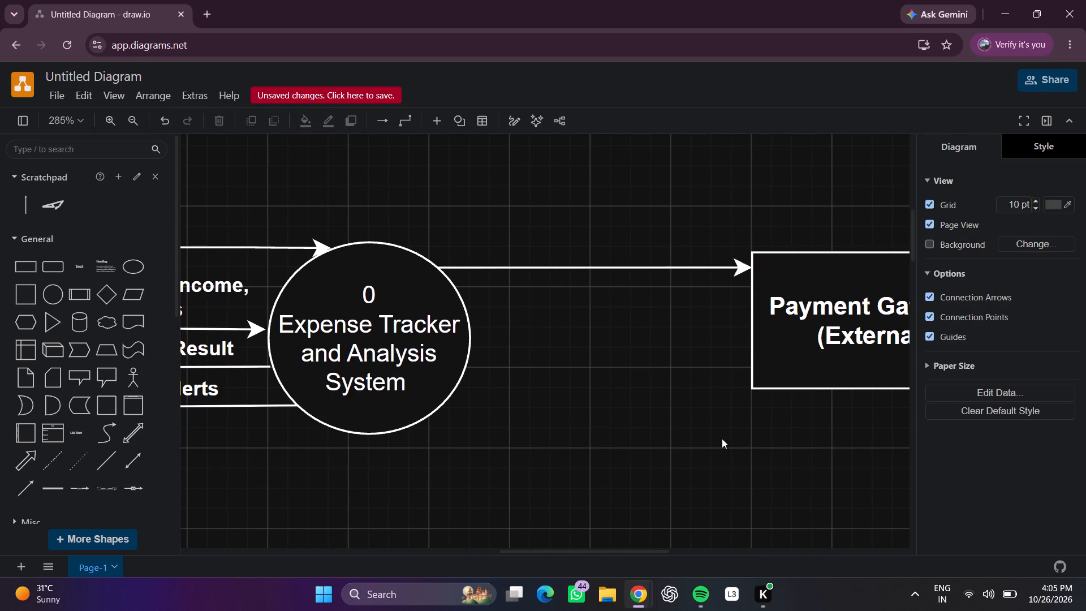
pyautogui.click(24, 490)
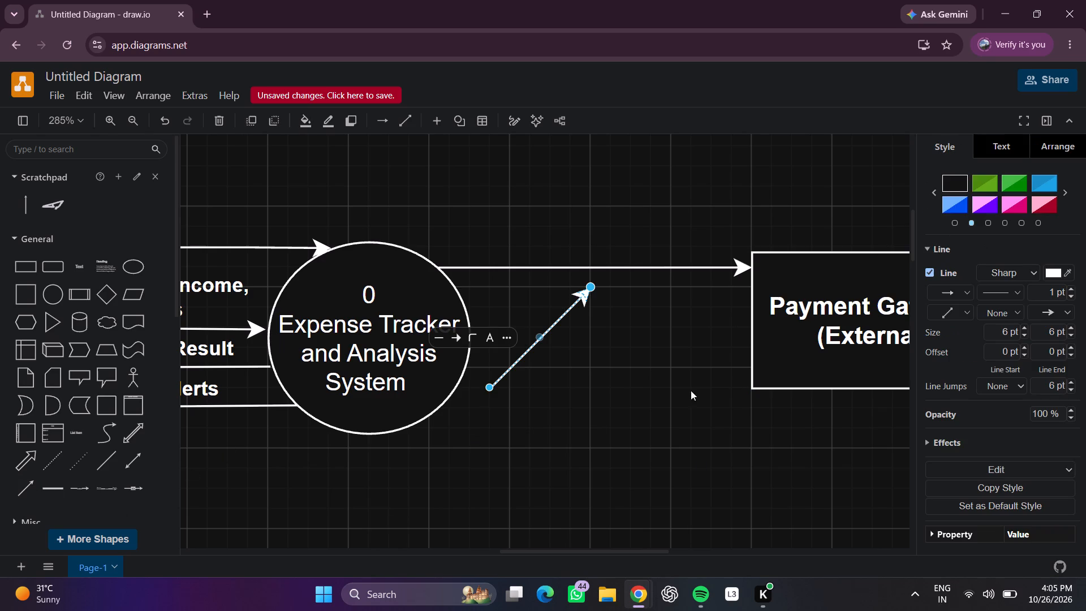
pyautogui.moveTo(488, 384); pyautogui.dragTo(740, 368)
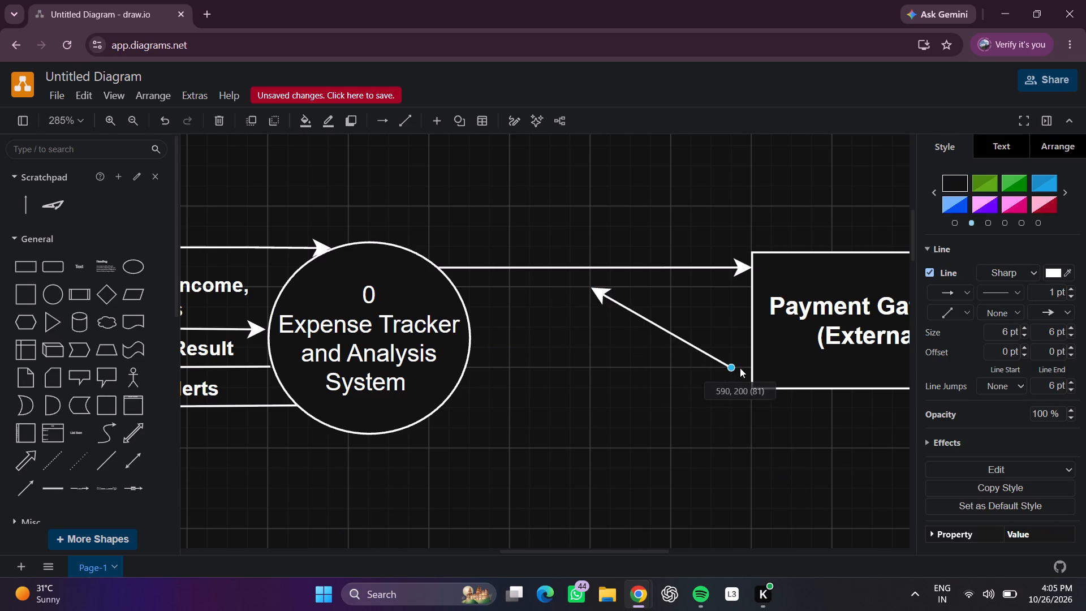
pyautogui.moveTo(740, 368); pyautogui.dragTo(746, 367)
pyautogui.click(631, 326)
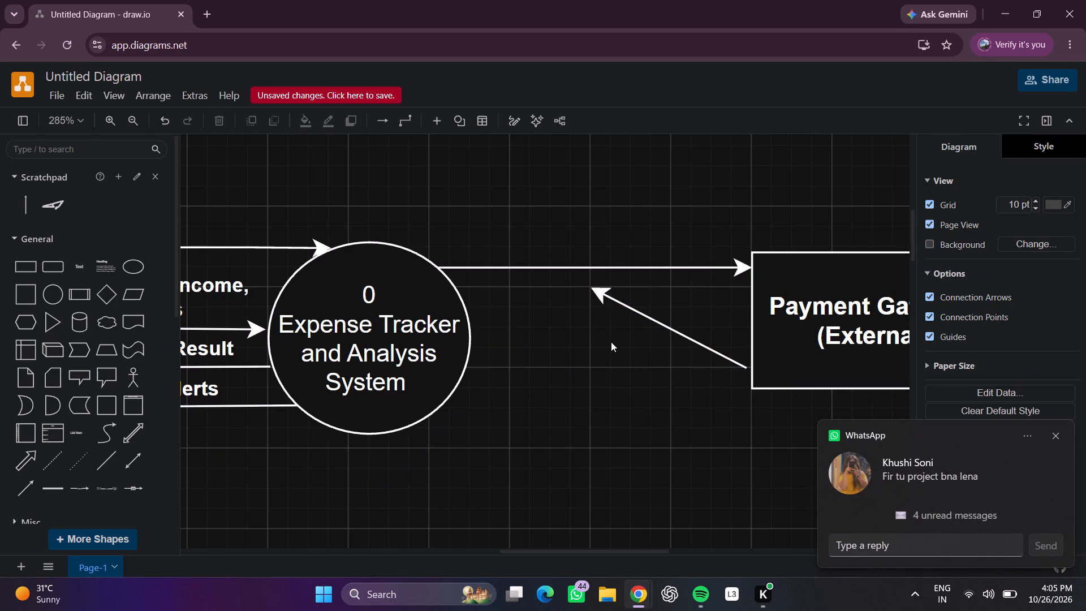
pyautogui.click(591, 287)
pyautogui.moveTo(591, 287); pyautogui.dragTo(572, 314)
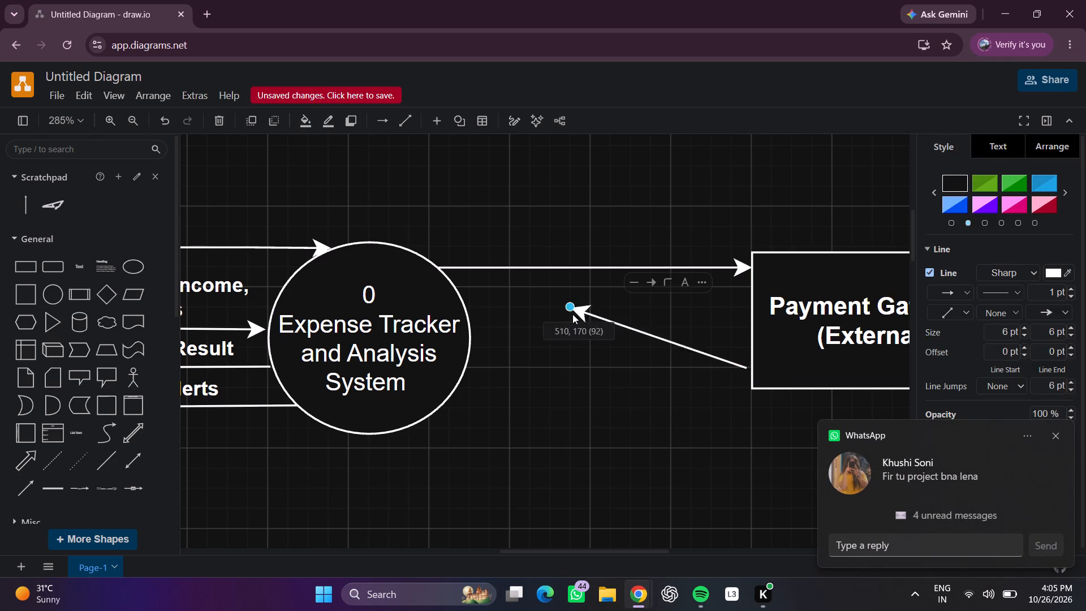
pyautogui.moveTo(572, 314); pyautogui.dragTo(473, 369)
pyautogui.click(672, 451)
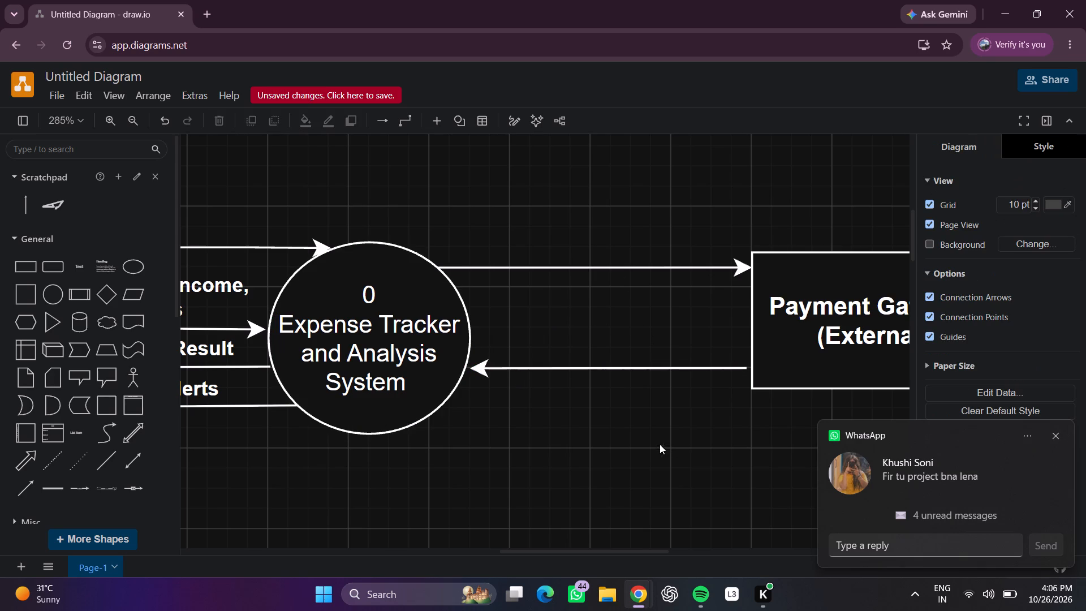
# Fine-tune the return arrow's head so its tip sits exactly on the circle's lower-right edge.
pyautogui.hscroll(1, 436, 348)
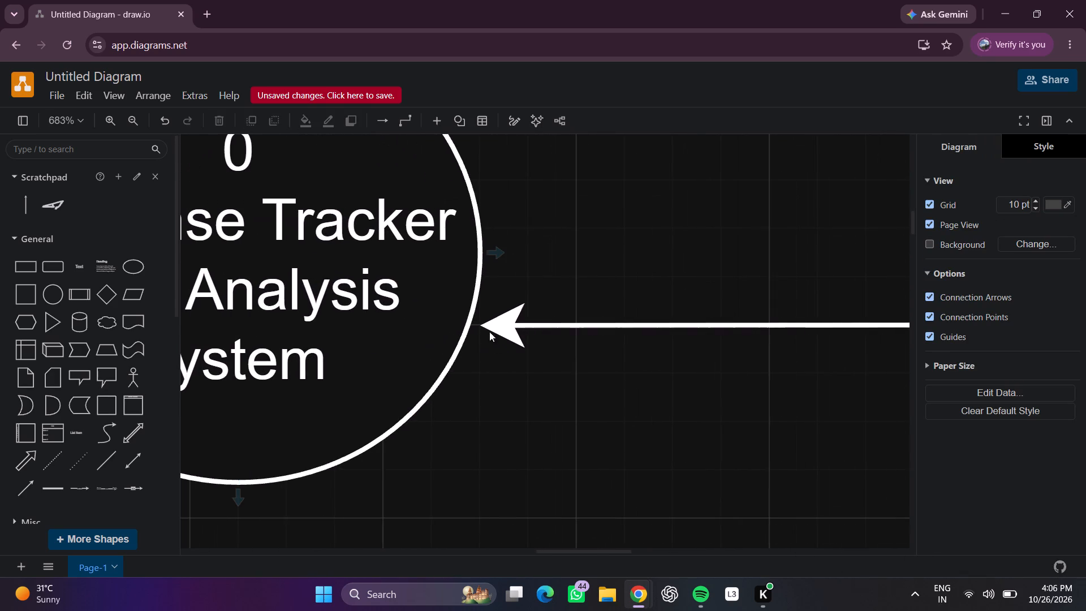
pyautogui.click(482, 327)
pyautogui.click(482, 324)
pyautogui.moveTo(480, 324); pyautogui.dragTo(479, 324)
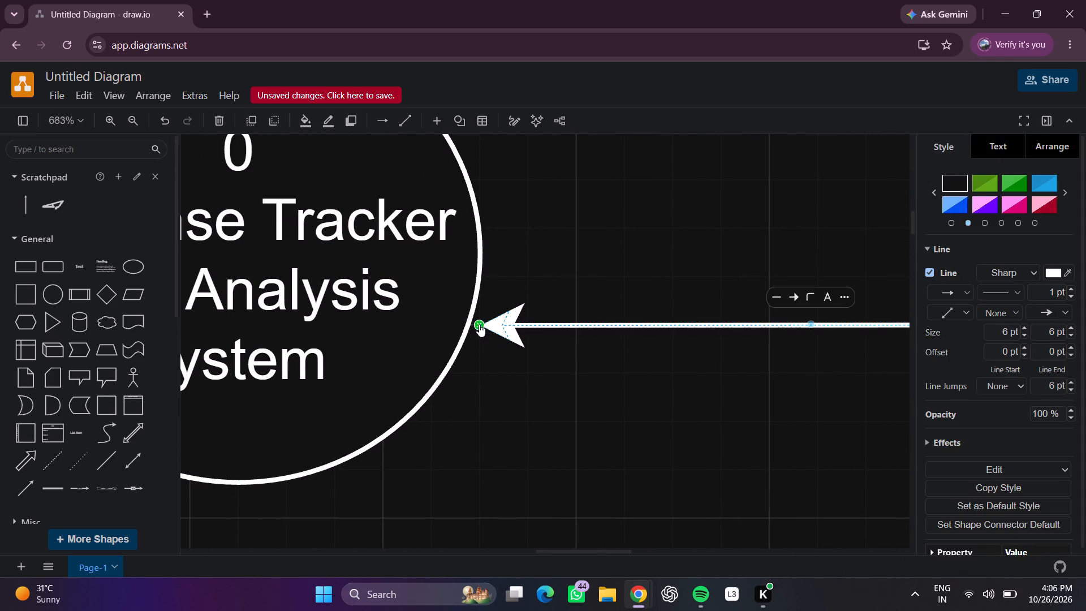
pyautogui.moveTo(479, 324); pyautogui.dragTo(475, 324)
pyautogui.click(571, 385)
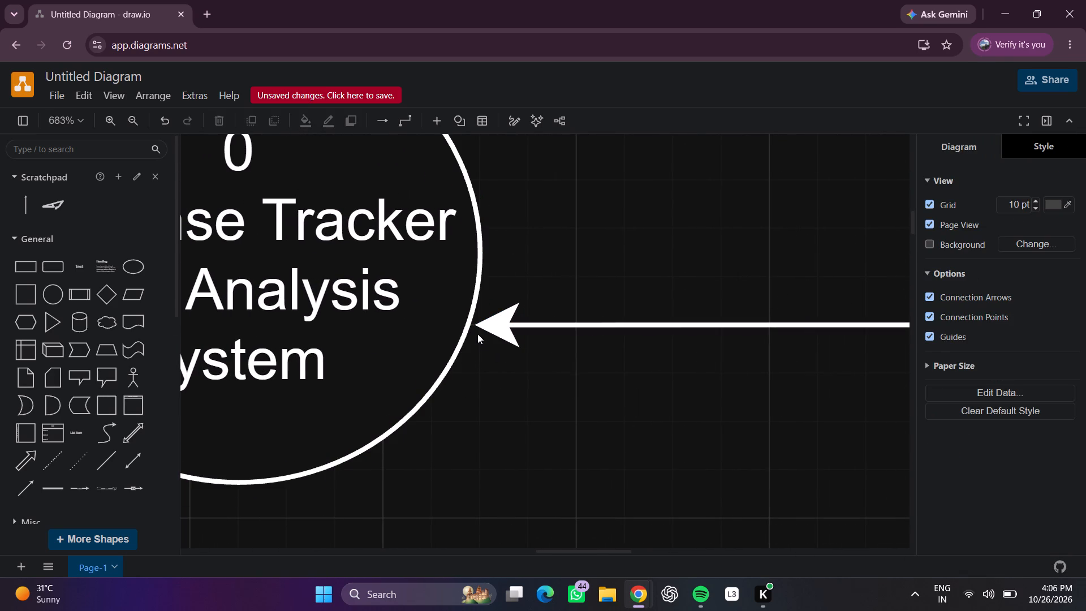
pyautogui.click(475, 322)
pyautogui.click(486, 332)
pyautogui.moveTo(486, 326); pyautogui.dragTo(486, 326)
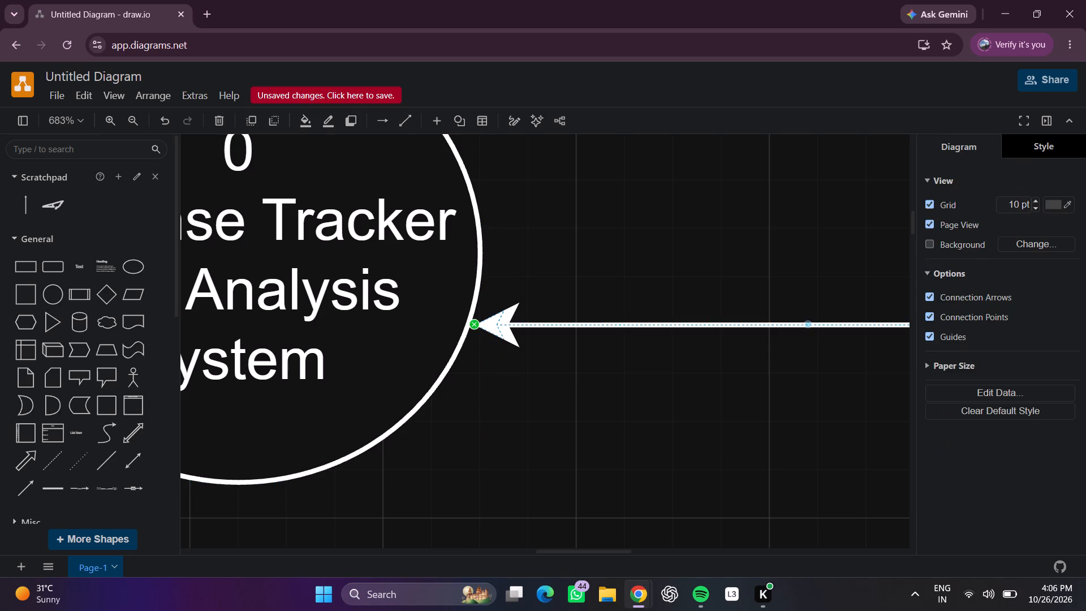
# Place the head of the arrow returning from Payment Gateway at 460, 200, against the circle's lower-right edge.
pyautogui.moveTo(486, 326); pyautogui.dragTo(468, 327)
pyautogui.moveTo(478, 328); pyautogui.dragTo(466, 320)
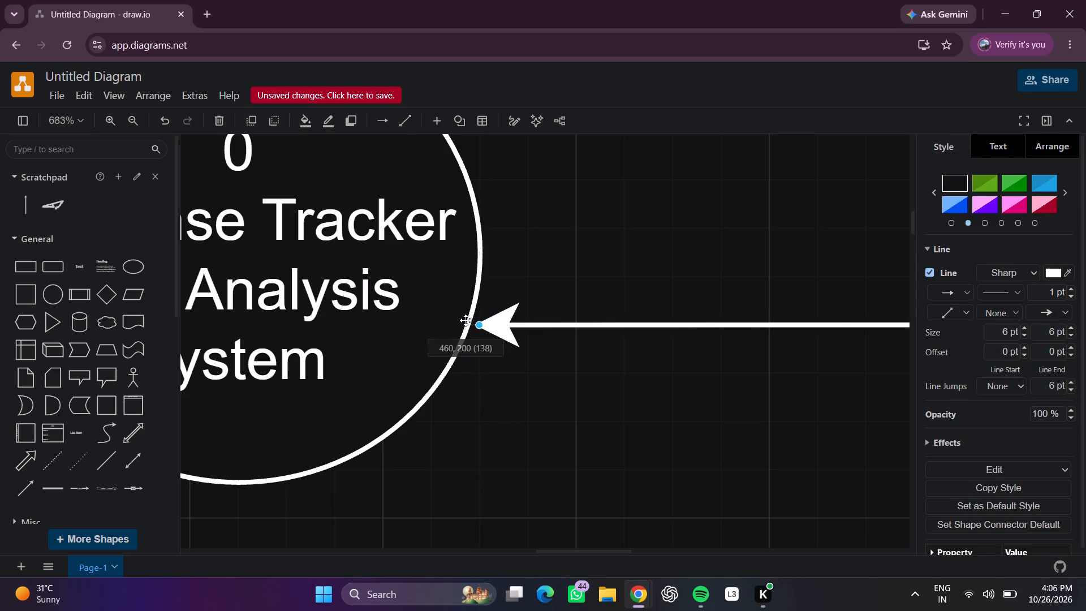
pyautogui.click(604, 412)
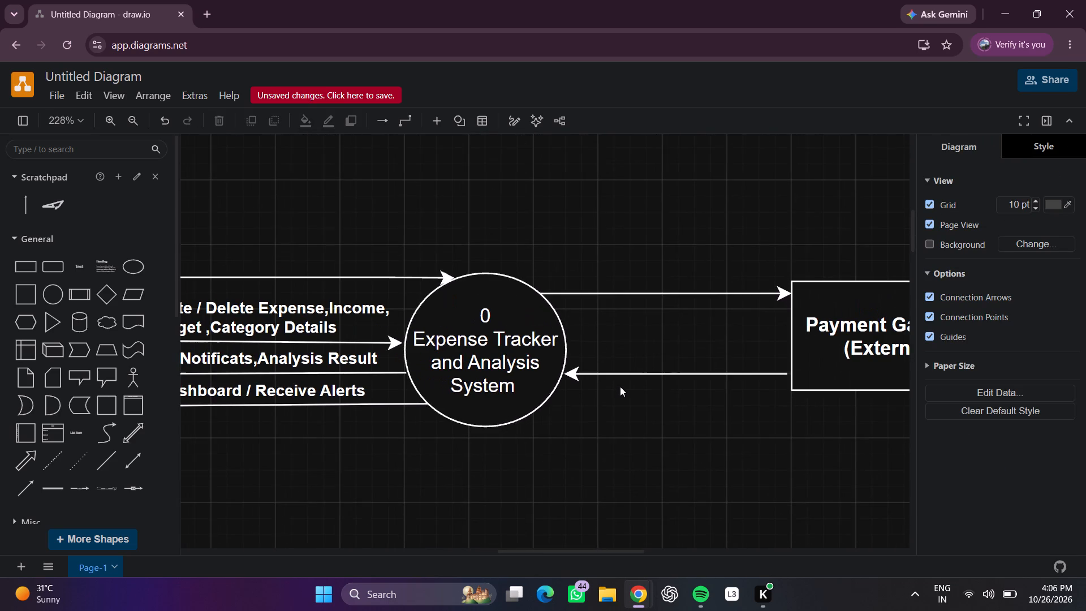
# Add a text label reading "Payment Confirmation" below the arrow returning from Payment Gateway to the circle.
pyautogui.doubleClick(609, 402)
pyautogui.click(609, 402)
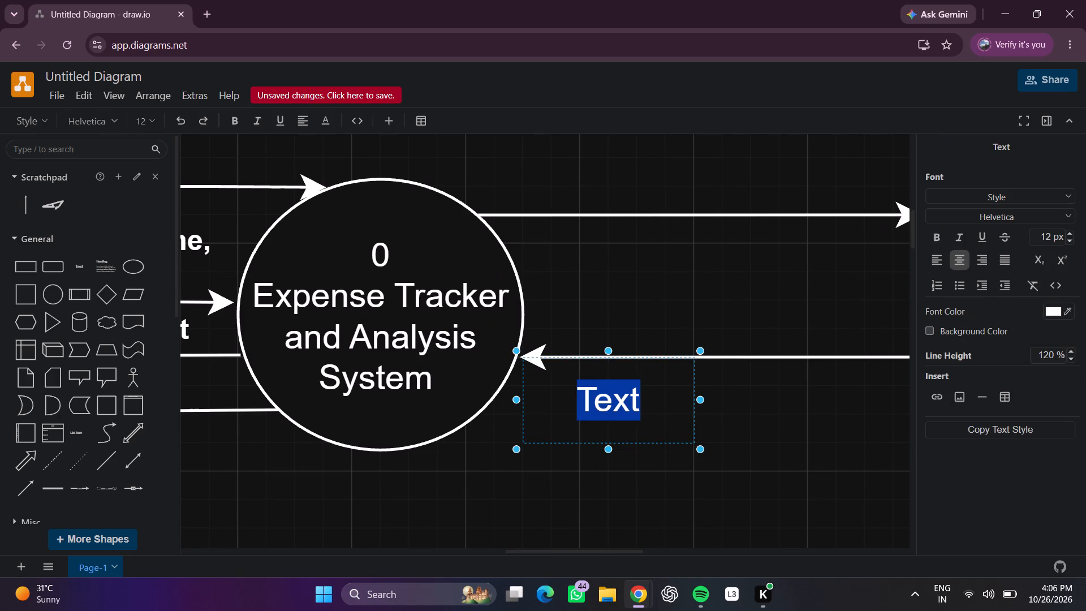
pyautogui.press('BackSpace')
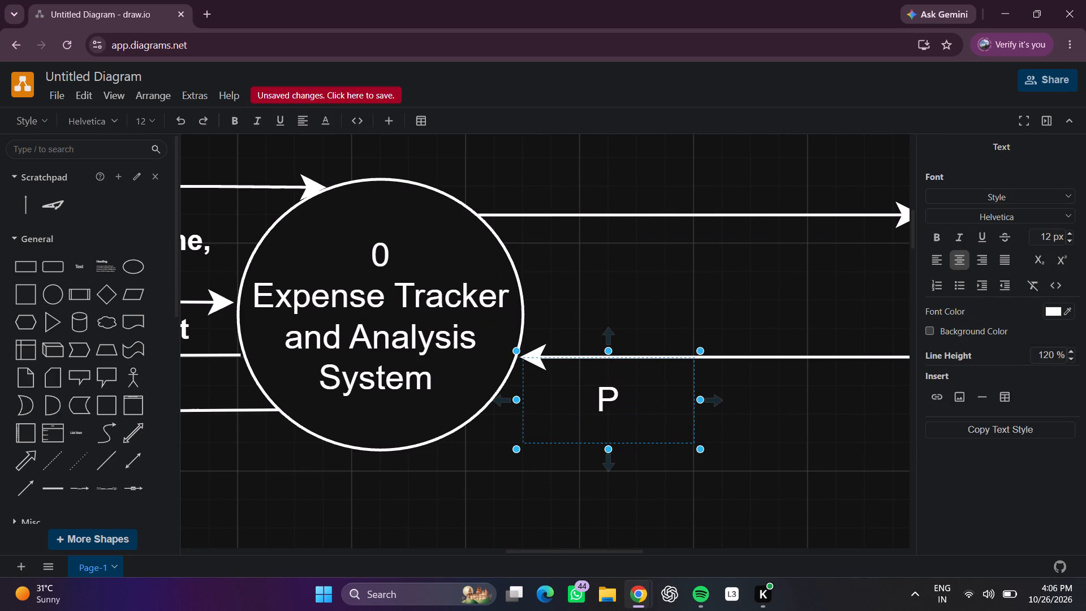
pyautogui.write('ay')
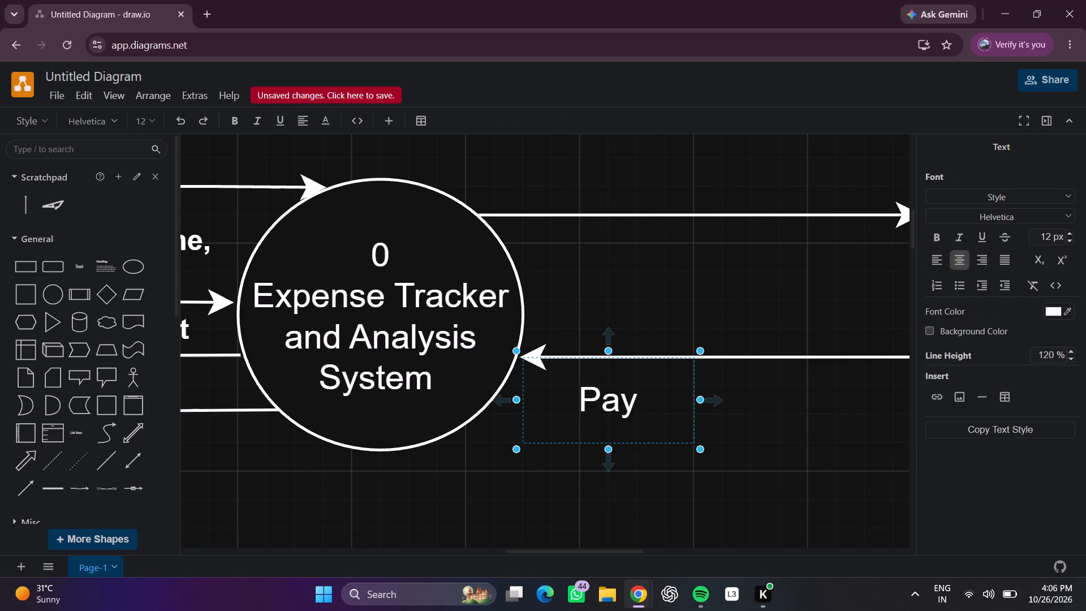
pyautogui.write('ment')
pyautogui.press('space')
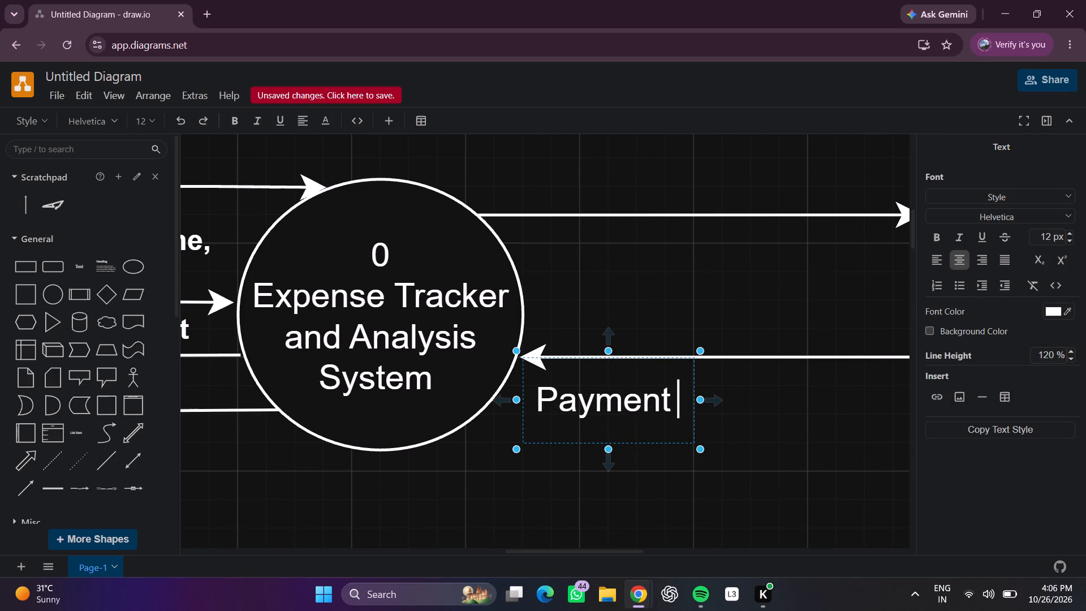
pyautogui.write('onf')
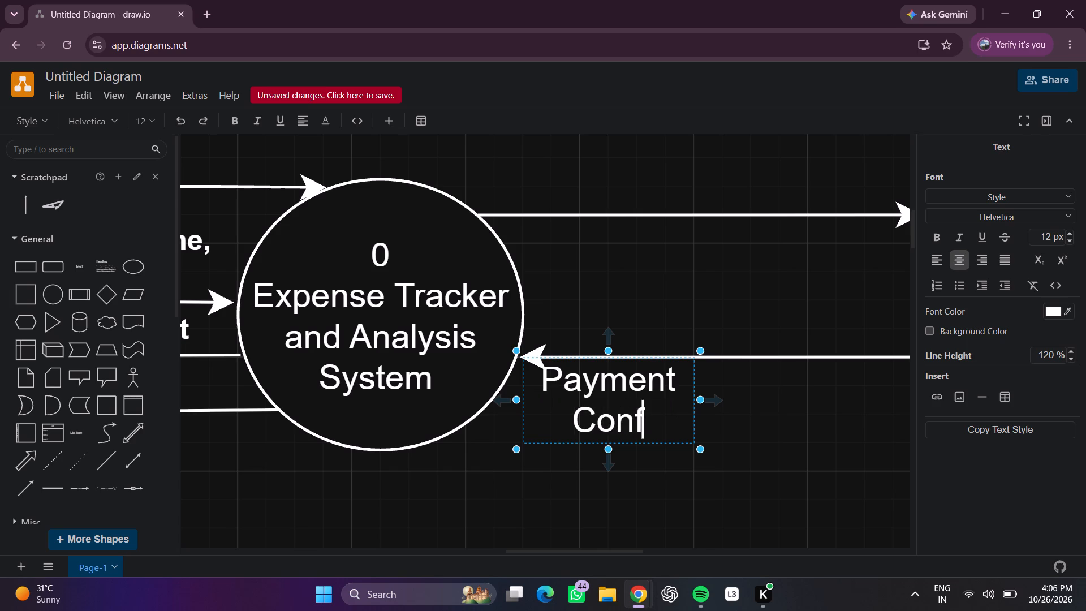
pyautogui.write('ir')
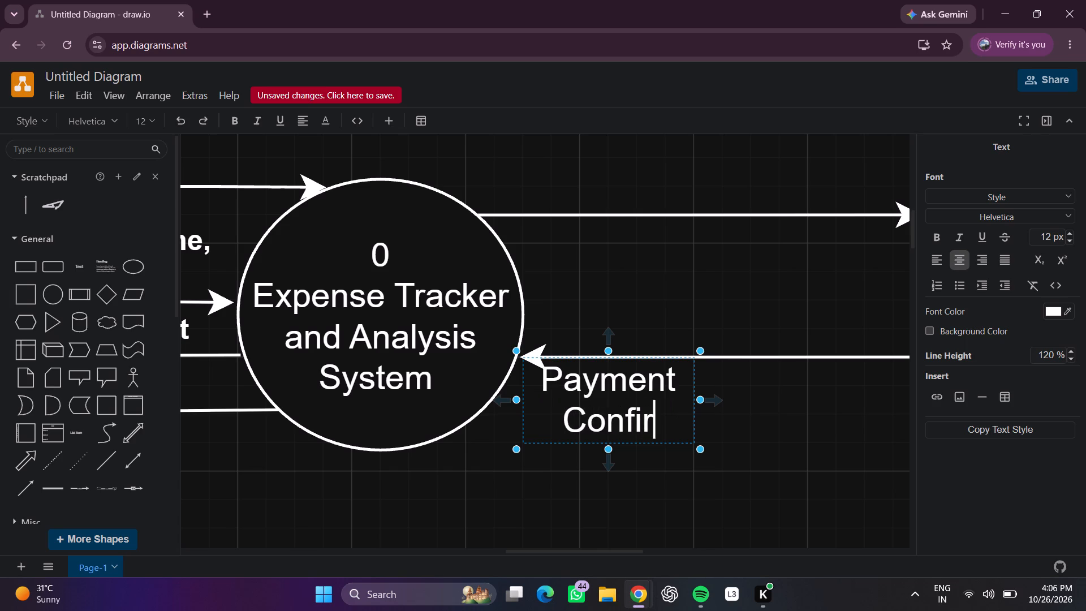
pyautogui.write('mation')
# Widen the "Payment Confirmation" label to 130 x 30 so it fits on one line, positioned just beneath the returning arrow.
pyautogui.hscroll(-2, 609, 402)
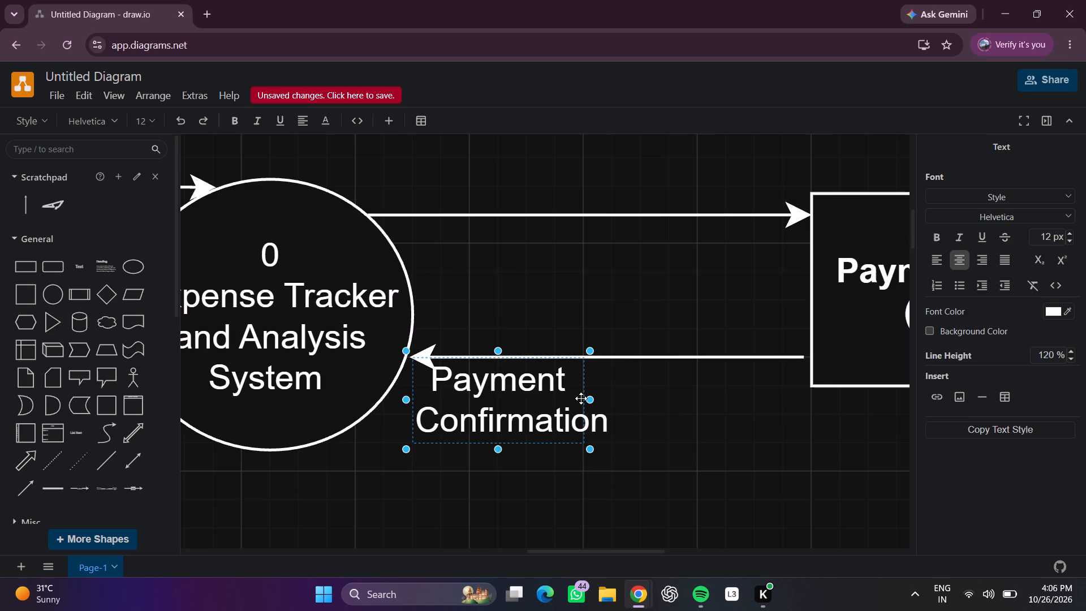
pyautogui.click(583, 399)
pyautogui.moveTo(585, 399); pyautogui.dragTo(790, 412)
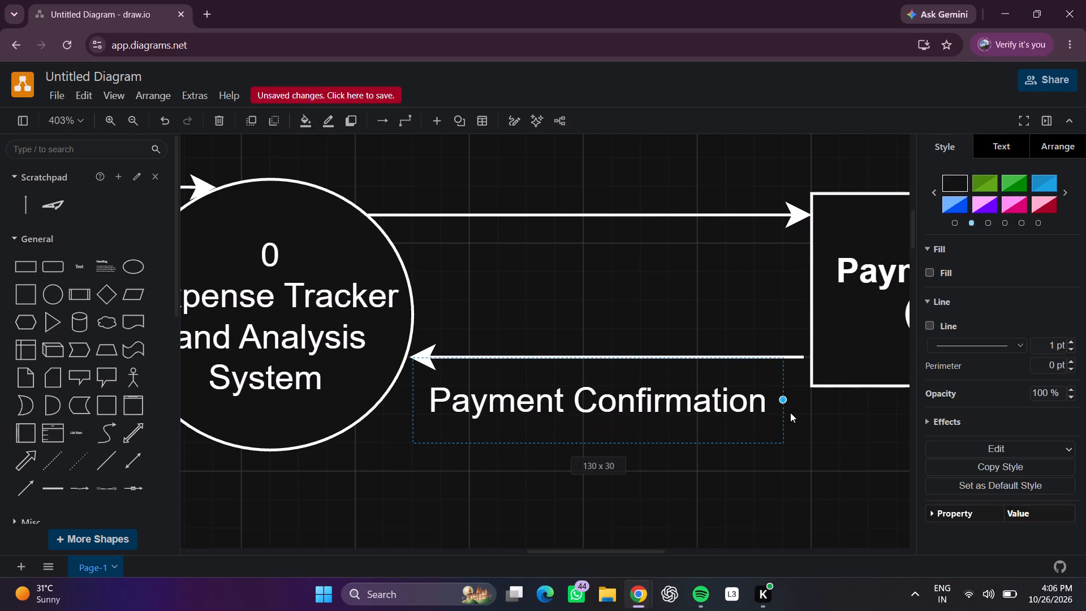
pyautogui.moveTo(790, 412); pyautogui.dragTo(792, 412)
pyautogui.click(914, 485)
pyautogui.scroll(2, 818, 438)
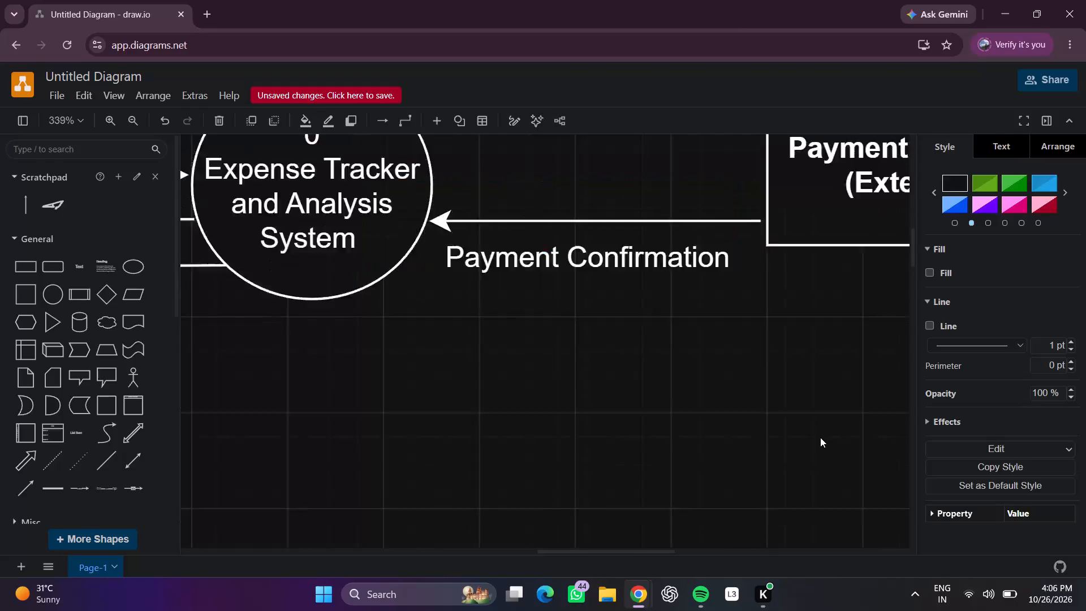
pyautogui.click(820, 436)
pyautogui.click(648, 314)
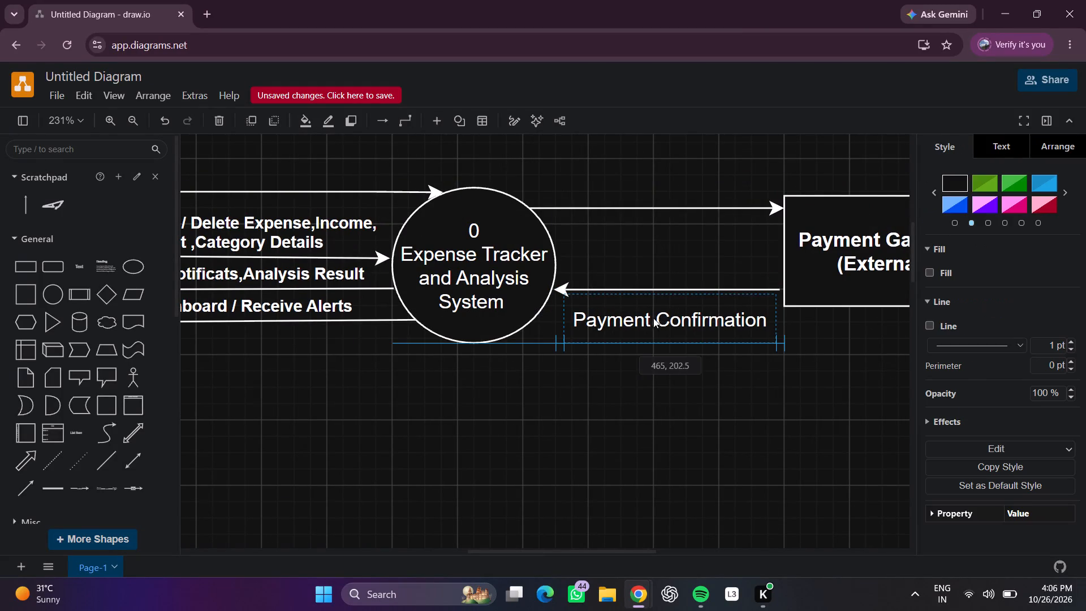
pyautogui.click(775, 427)
# Add a text label "Payment Request" above the arrow going out to Payment Gateway, wide enough for one line.
pyautogui.scroll(1, 774, 424)
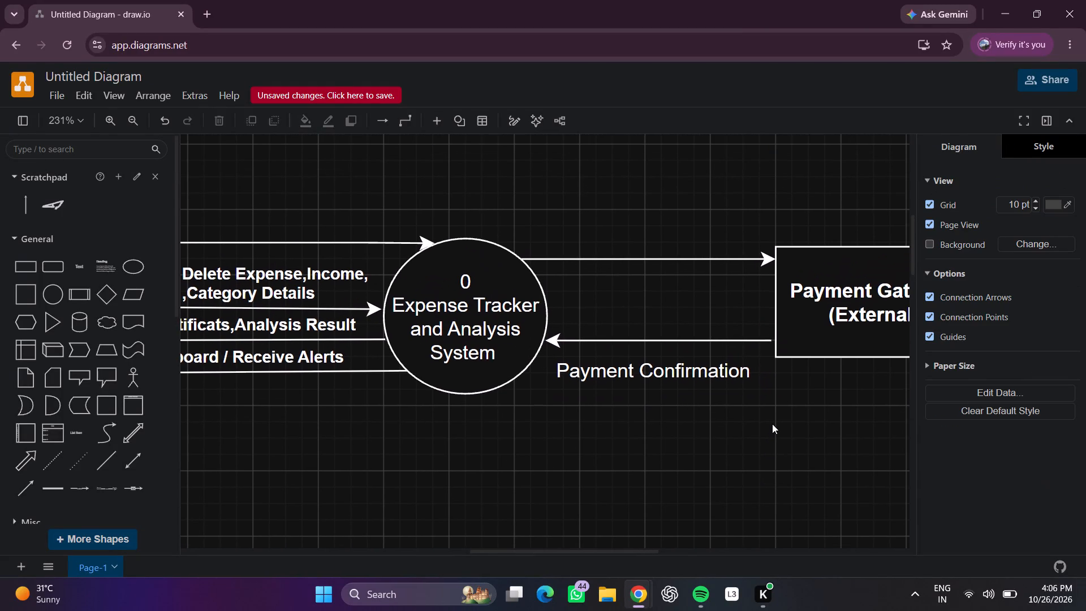
pyautogui.scroll(2, 772, 423)
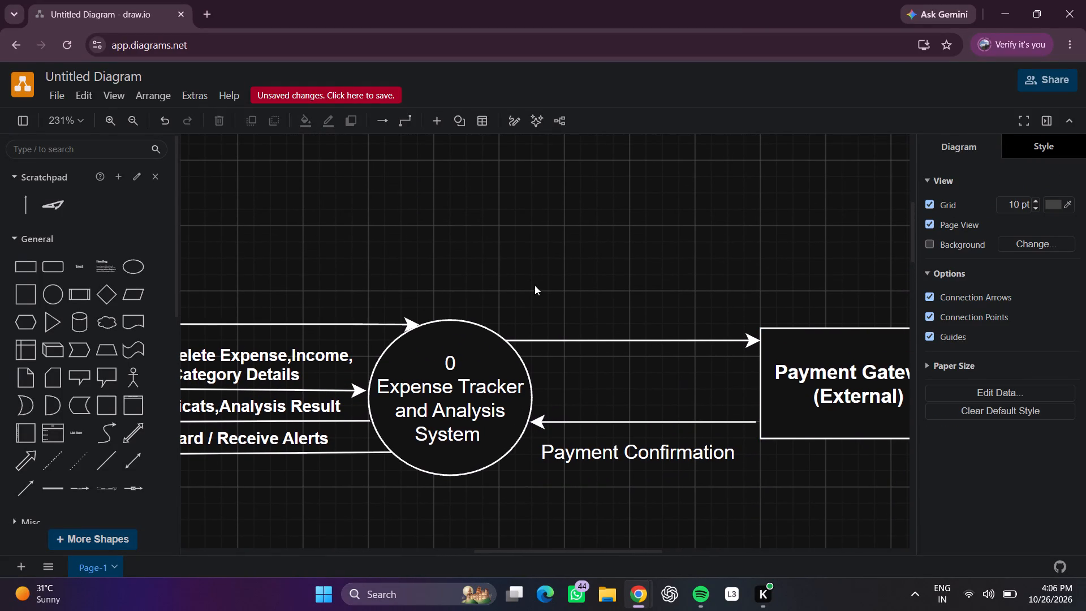
pyautogui.tripleClick(539, 290)
pyautogui.press('BackSpace')
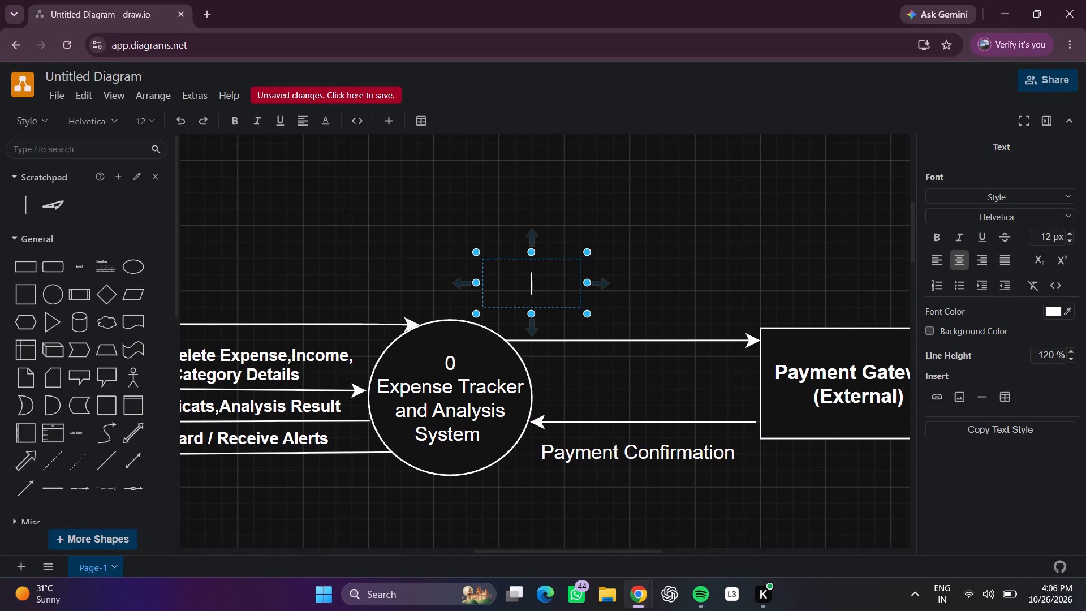
pyautogui.write('ayment')
pyautogui.press('space')
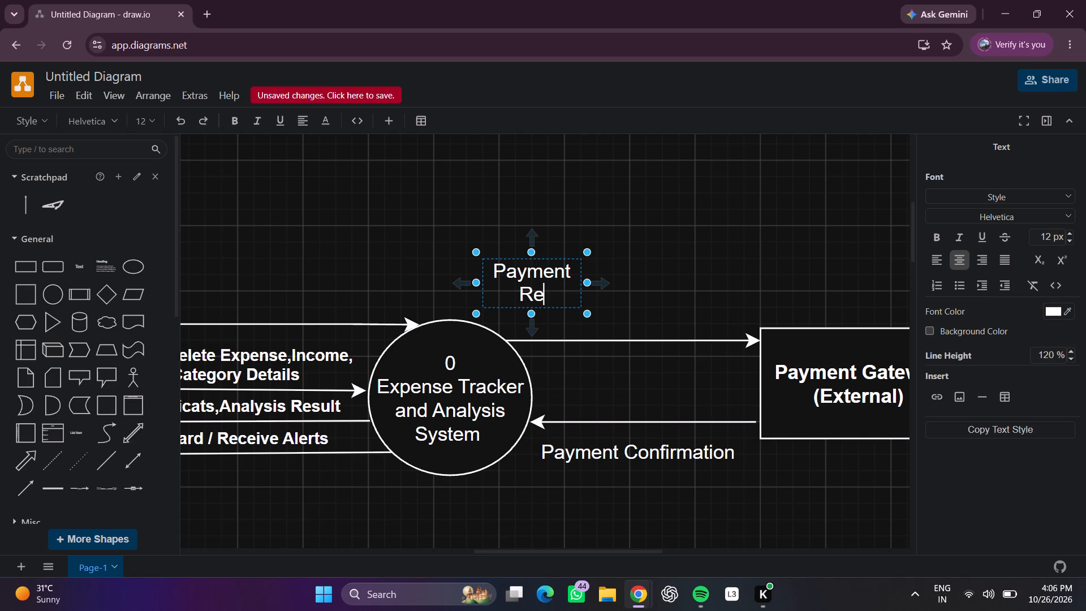
pyautogui.write('uest')
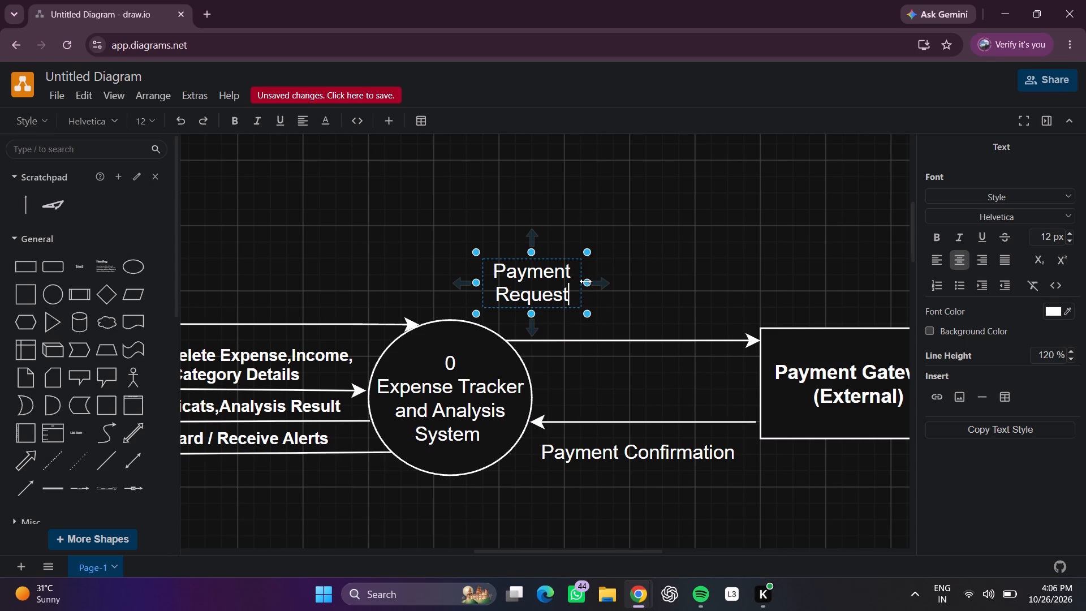
pyautogui.moveTo(585, 281); pyautogui.dragTo(737, 291)
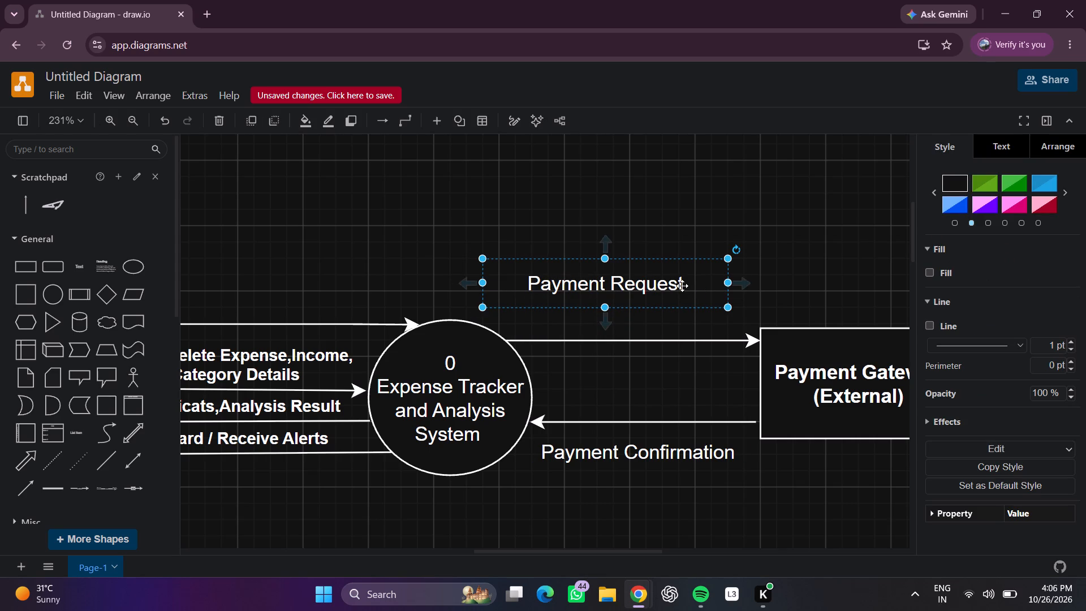
# Add a second line reading "(UPI/Card/Wallet etc.)" to the "Payment Request" label.
pyautogui.click(682, 286)
pyautogui.click(692, 284)
pyautogui.doubleClick(686, 282)
pyautogui.click(678, 283)
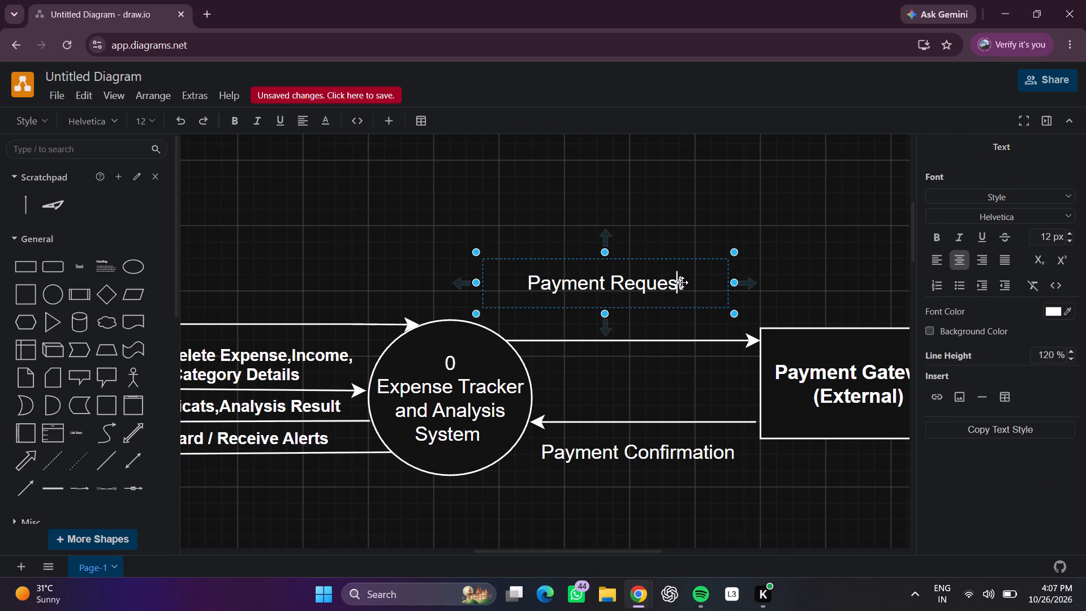
pyautogui.click(684, 282)
pyautogui.click(680, 283)
pyautogui.doubleClick(681, 283)
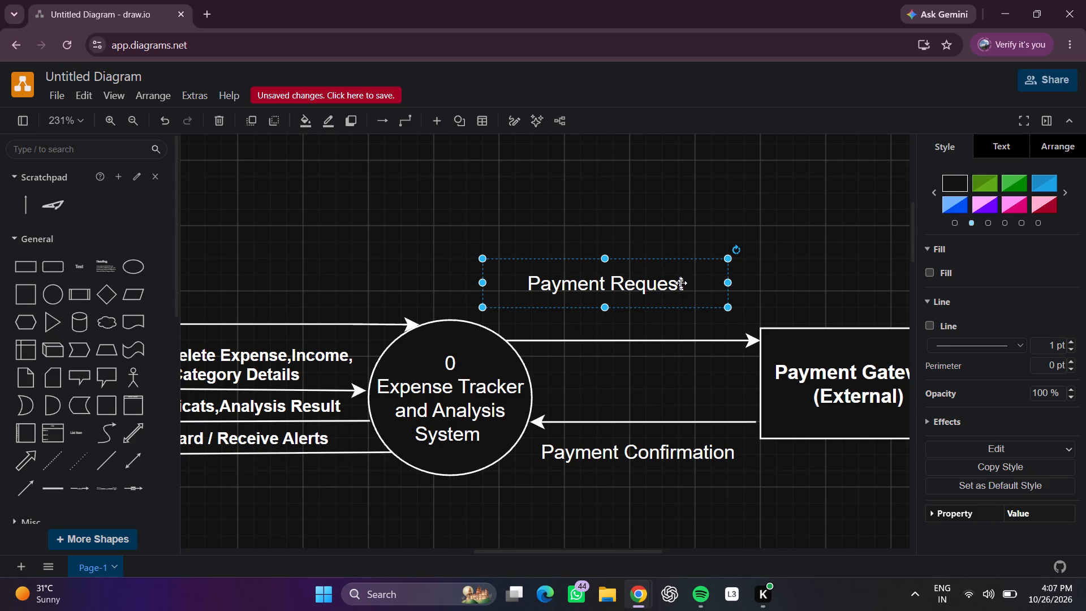
pyautogui.click(688, 289)
pyautogui.click(636, 276)
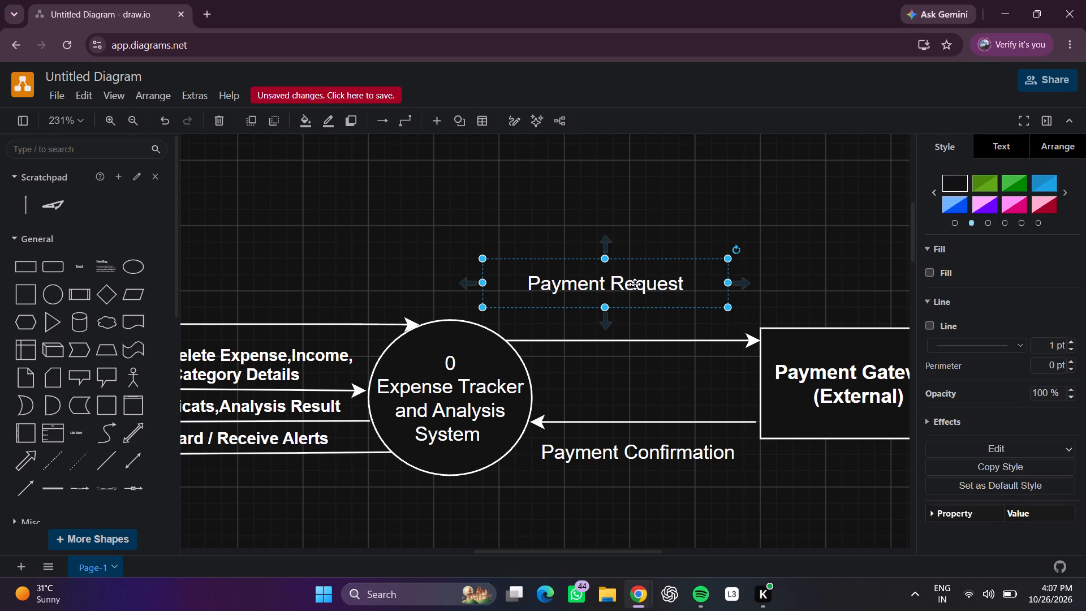
pyautogui.doubleClick(635, 286)
pyautogui.click(633, 285)
pyautogui.click(633, 284)
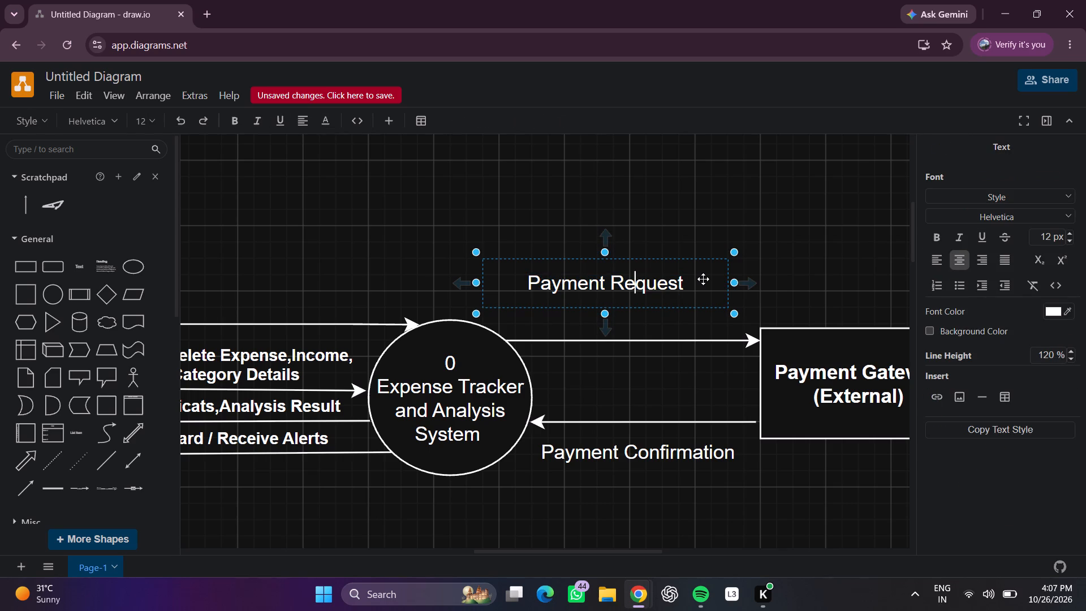
pyautogui.press('Right')
pyautogui.press('Right')
pyautogui.press('Right')
pyautogui.press('Right')
pyautogui.press('Right')
pyautogui.press('Right')
pyautogui.press('Return')
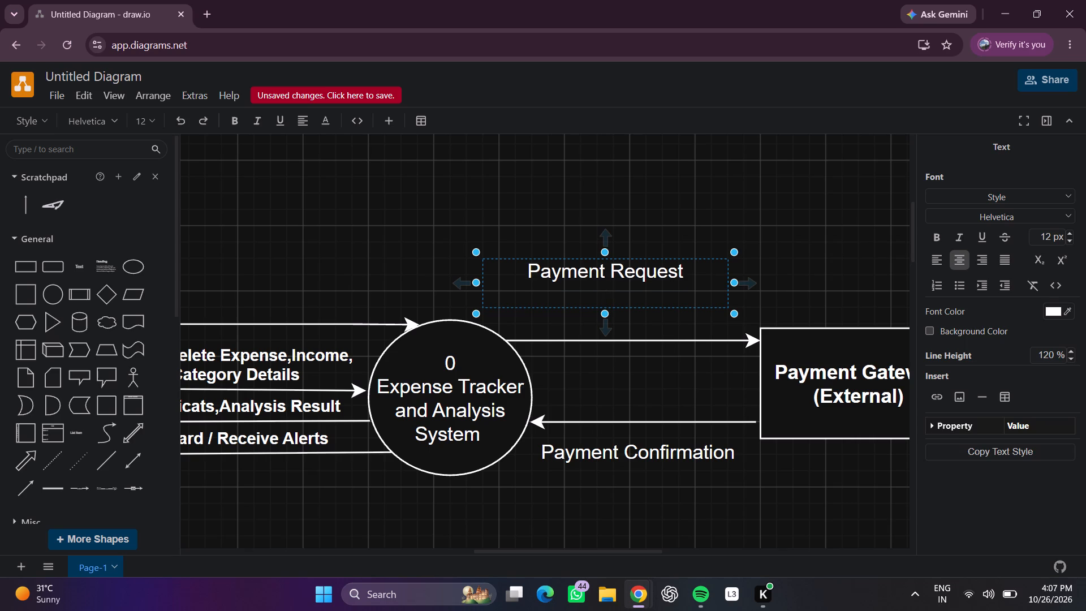
pyautogui.hotkey('shift', '(')
pyautogui.press('p')
pyautogui.press('i')
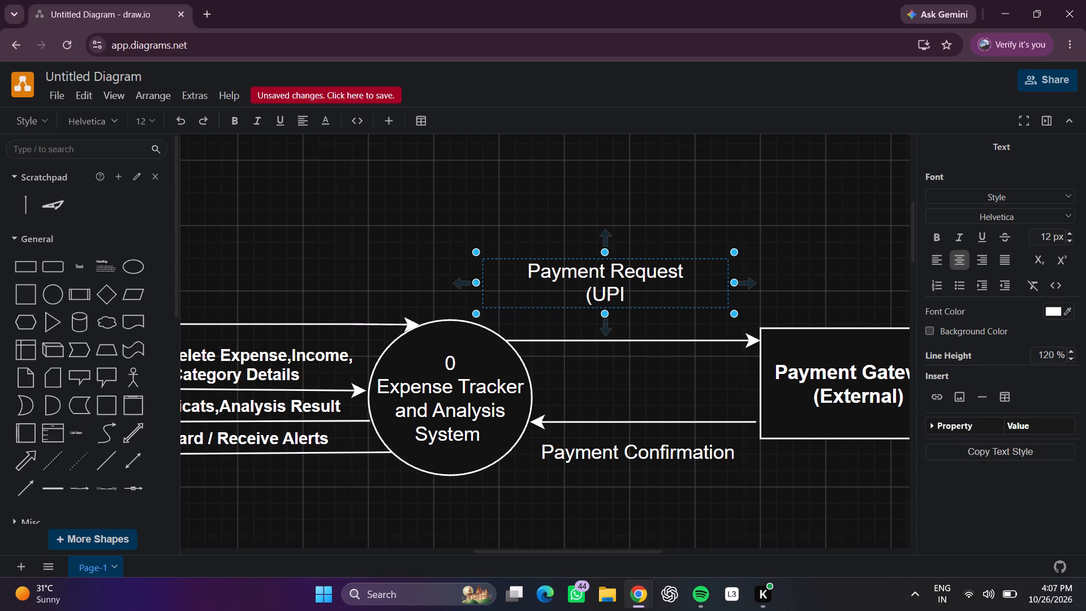
pyautogui.hotkey('shift', '?')
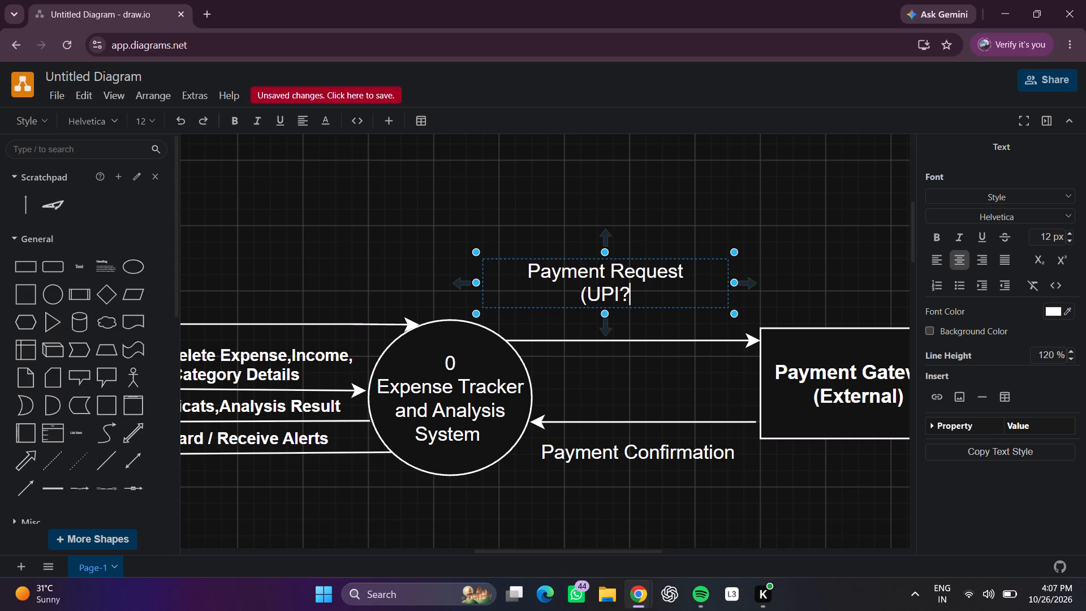
pyautogui.press('BackSpace')
pyautogui.press('/')
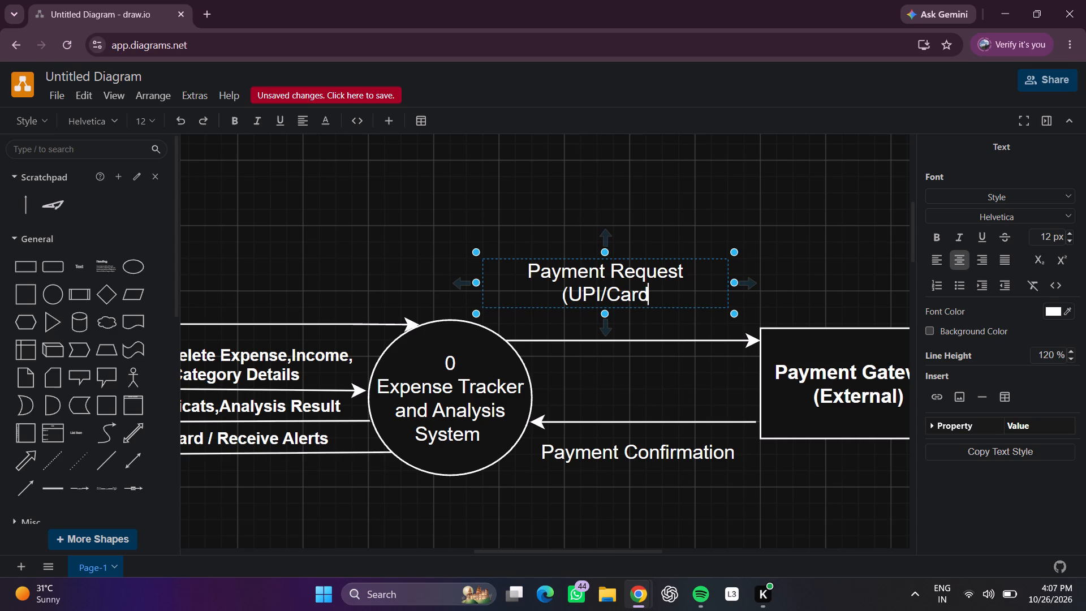
pyautogui.press('/')
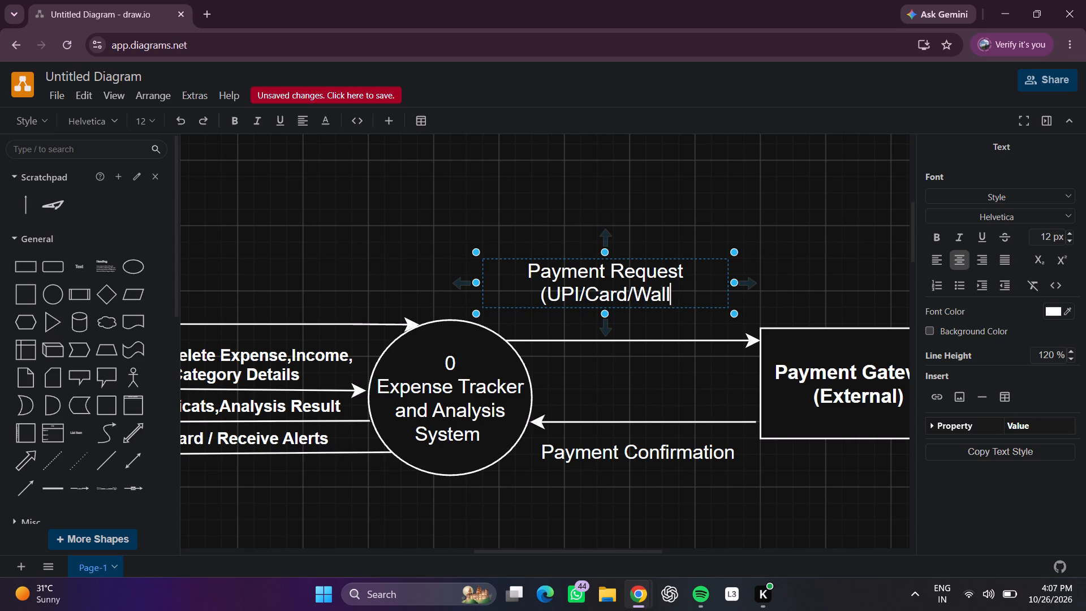
pyautogui.write('et')
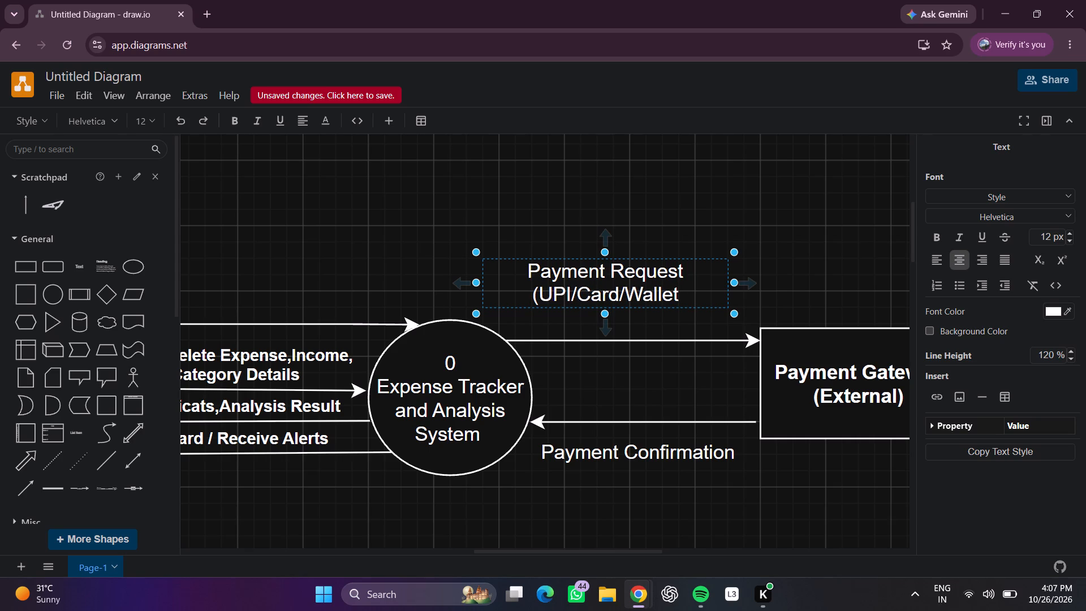
pyautogui.press('space')
pyautogui.write('etc')
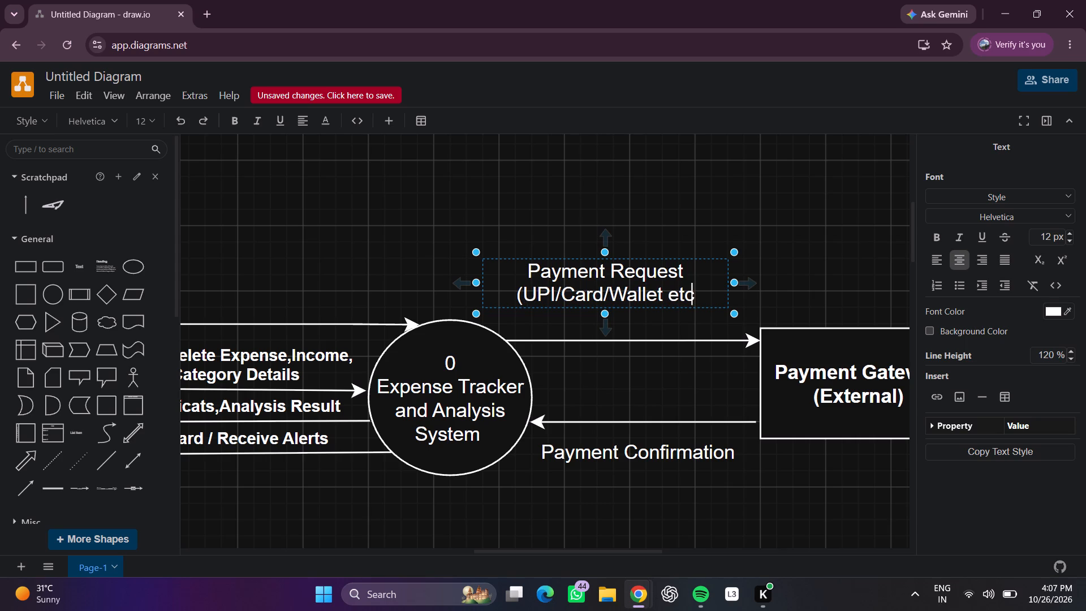
pyautogui.press('.')
pyautogui.hotkey('shift', ')')
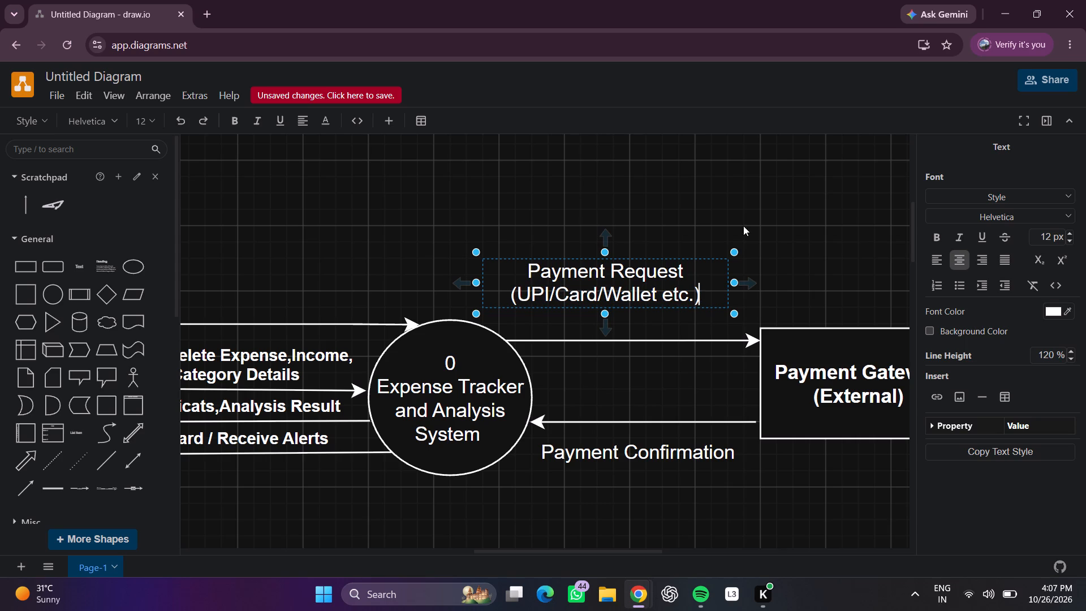
pyautogui.click(759, 212)
# Move the two-line "Payment Request" label down and slightly right so it sits just above the arrow to Payment Gateway.
pyautogui.moveTo(596, 294); pyautogui.dragTo(598, 296)
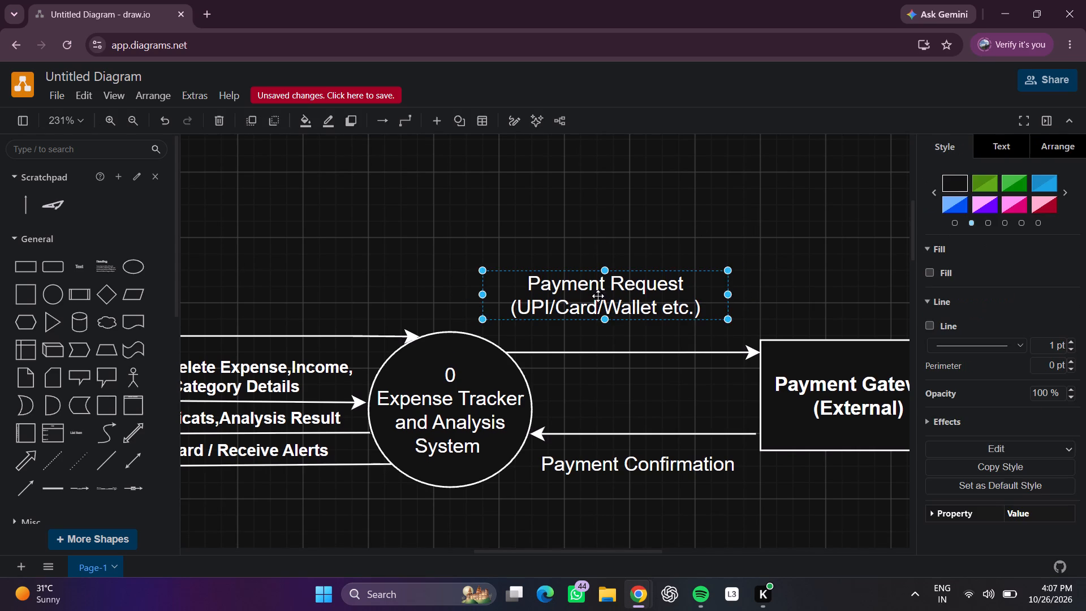
pyautogui.moveTo(598, 296); pyautogui.dragTo(614, 317)
pyautogui.click(652, 159)
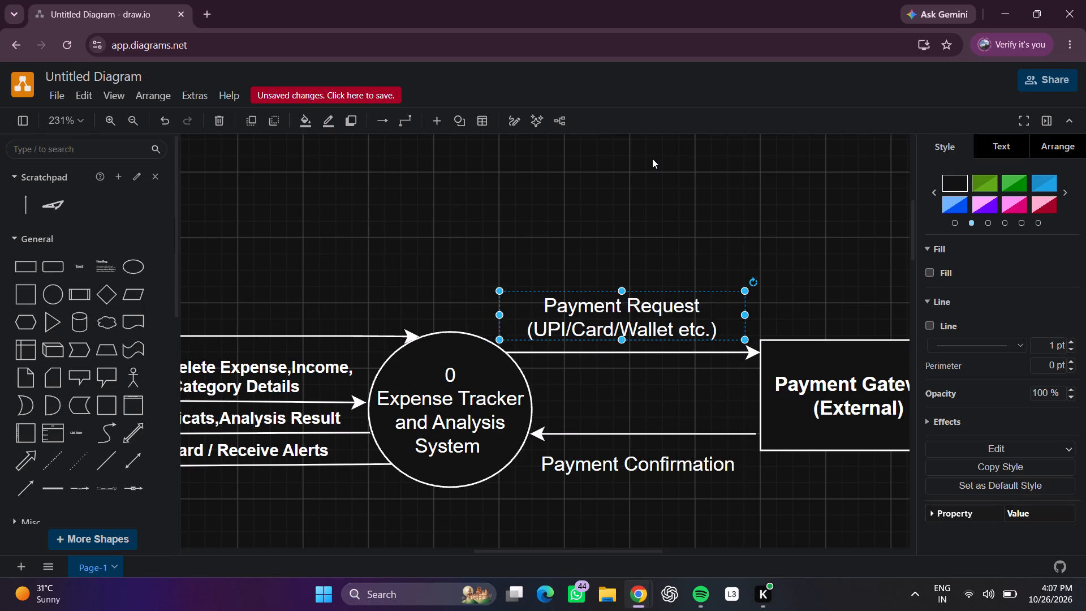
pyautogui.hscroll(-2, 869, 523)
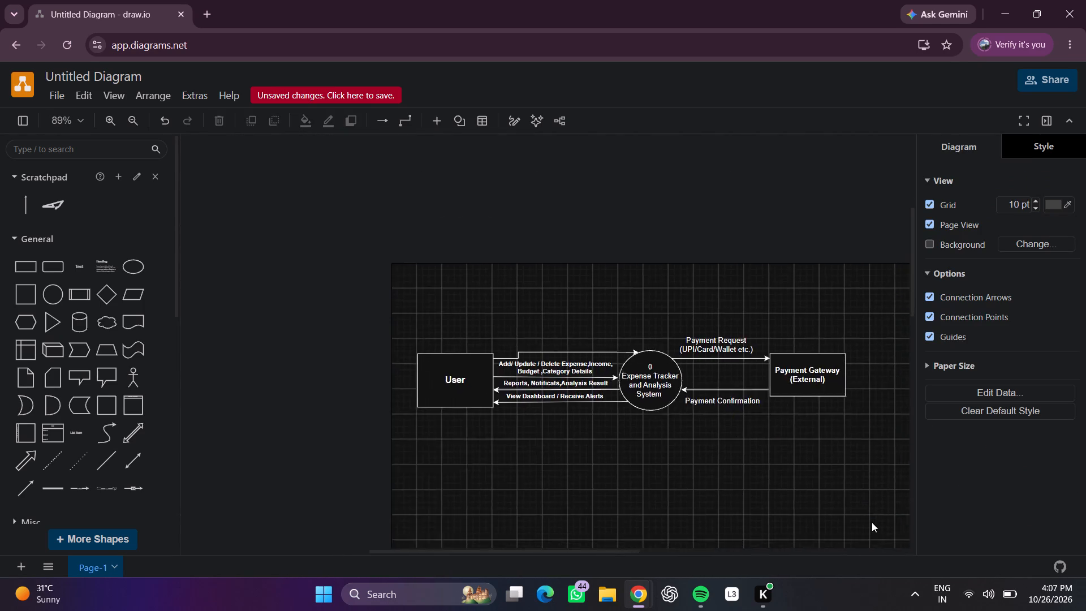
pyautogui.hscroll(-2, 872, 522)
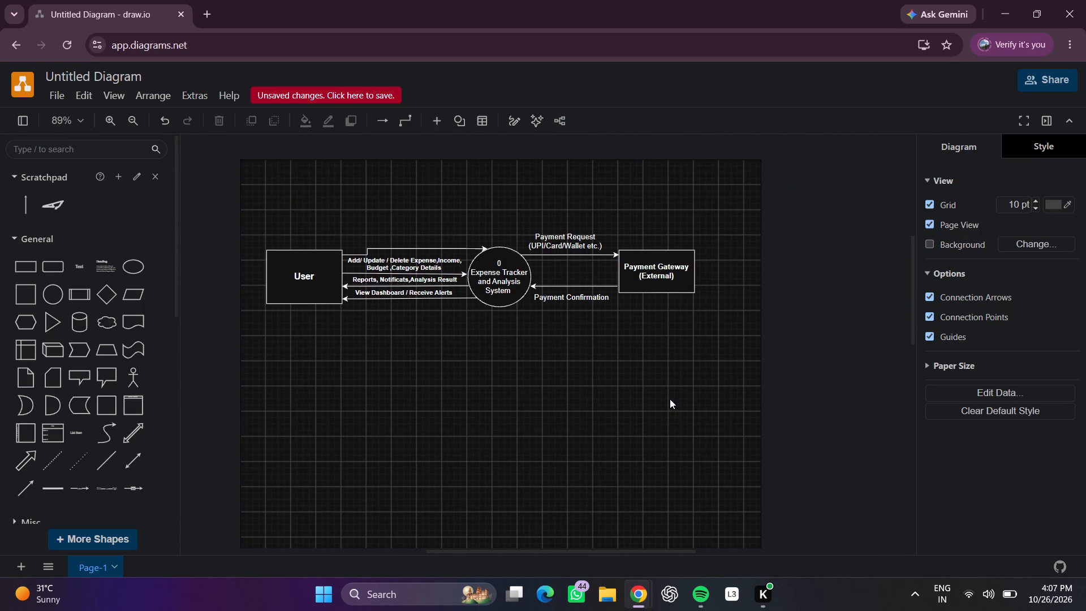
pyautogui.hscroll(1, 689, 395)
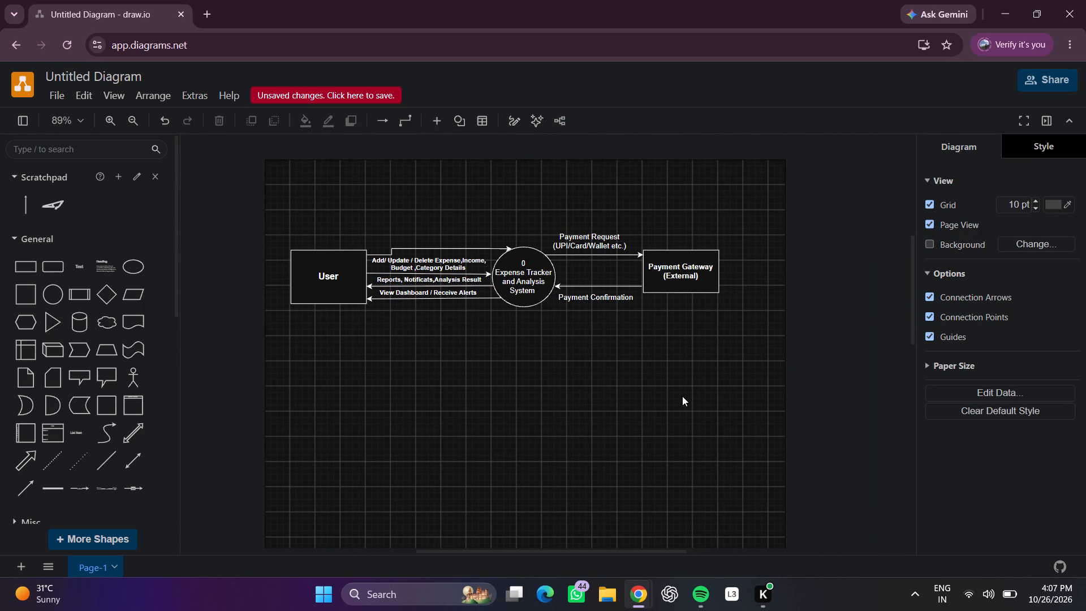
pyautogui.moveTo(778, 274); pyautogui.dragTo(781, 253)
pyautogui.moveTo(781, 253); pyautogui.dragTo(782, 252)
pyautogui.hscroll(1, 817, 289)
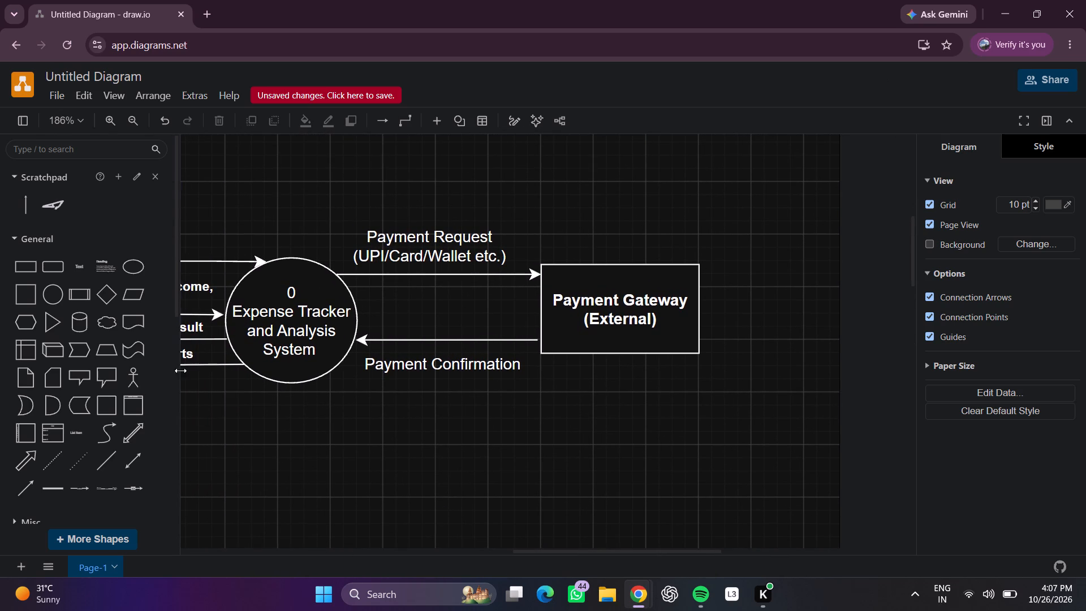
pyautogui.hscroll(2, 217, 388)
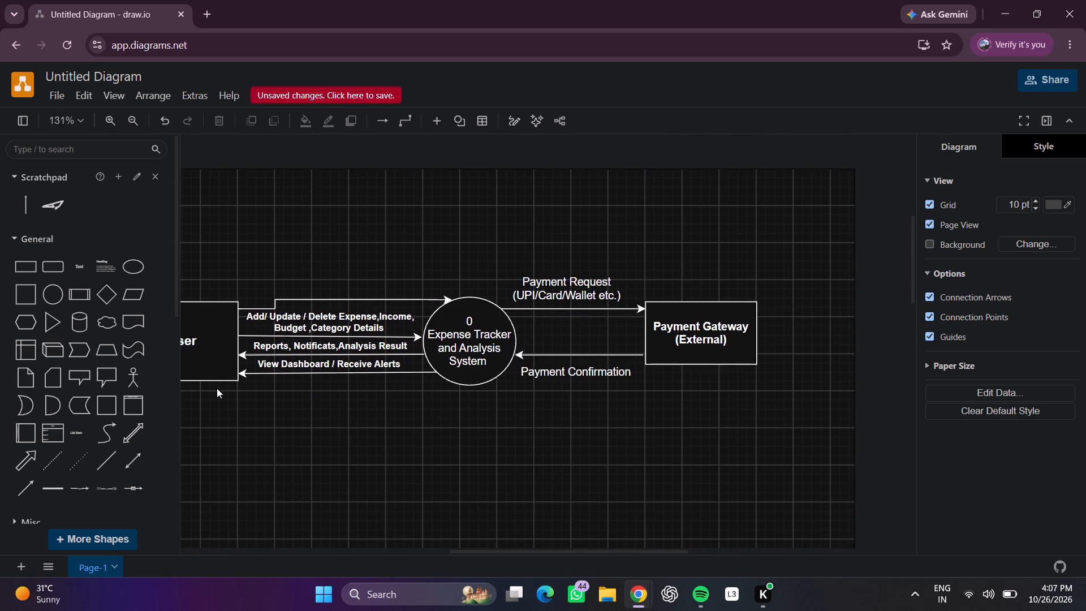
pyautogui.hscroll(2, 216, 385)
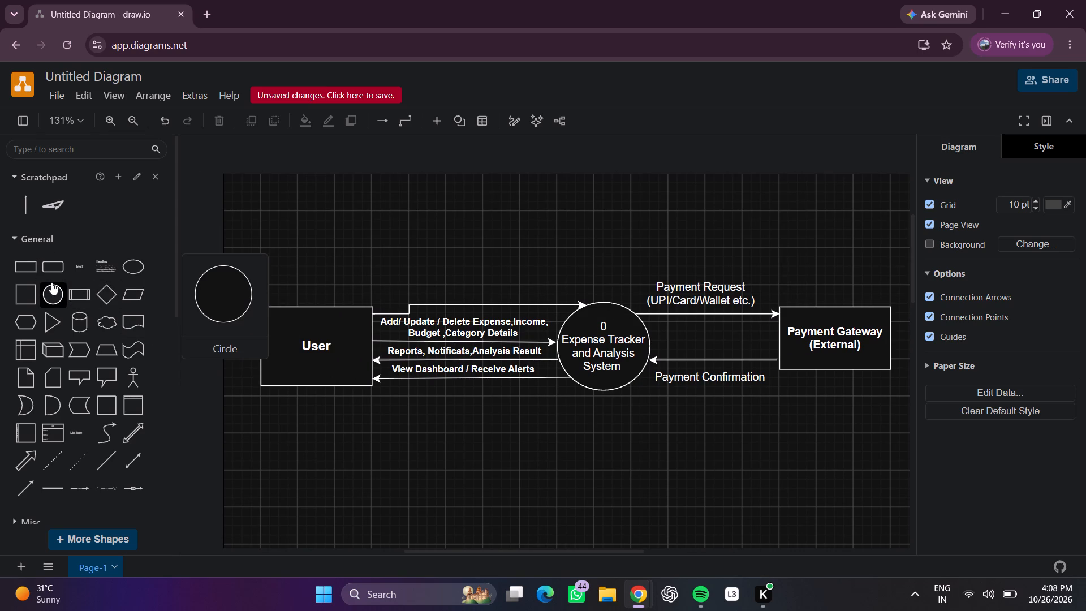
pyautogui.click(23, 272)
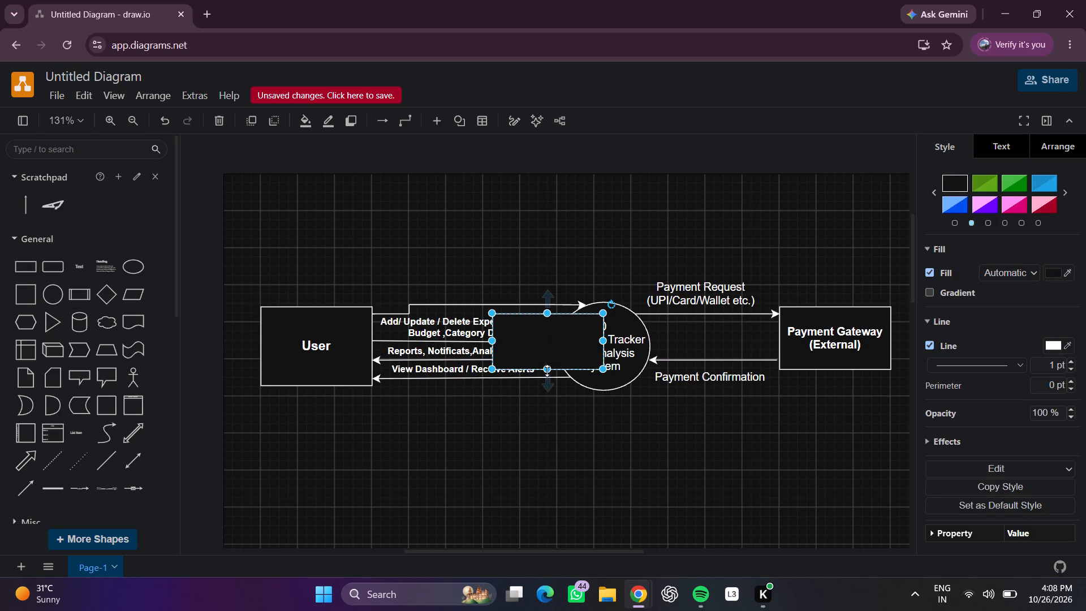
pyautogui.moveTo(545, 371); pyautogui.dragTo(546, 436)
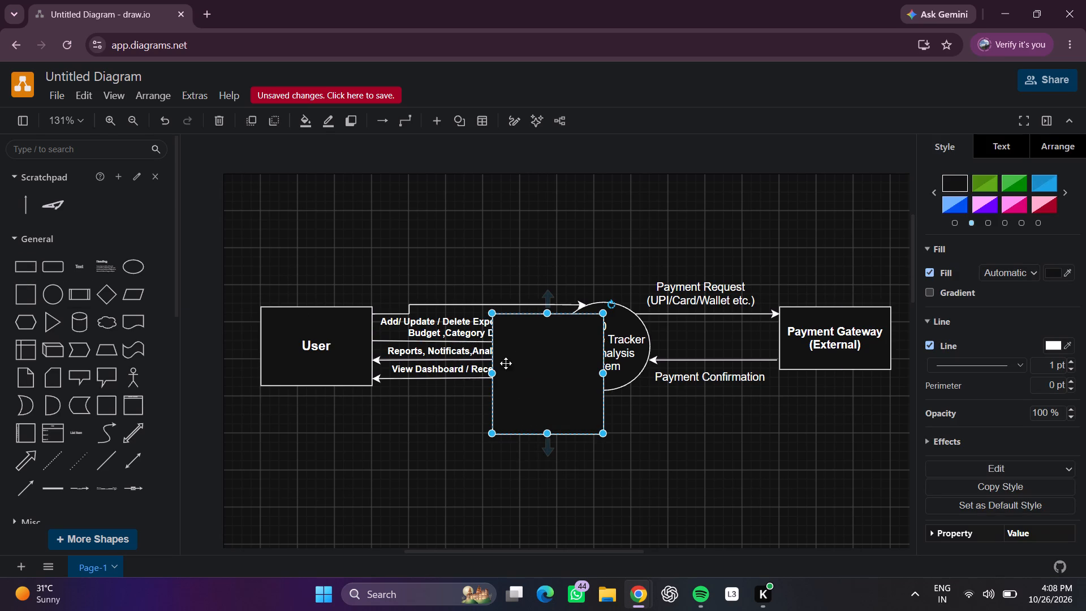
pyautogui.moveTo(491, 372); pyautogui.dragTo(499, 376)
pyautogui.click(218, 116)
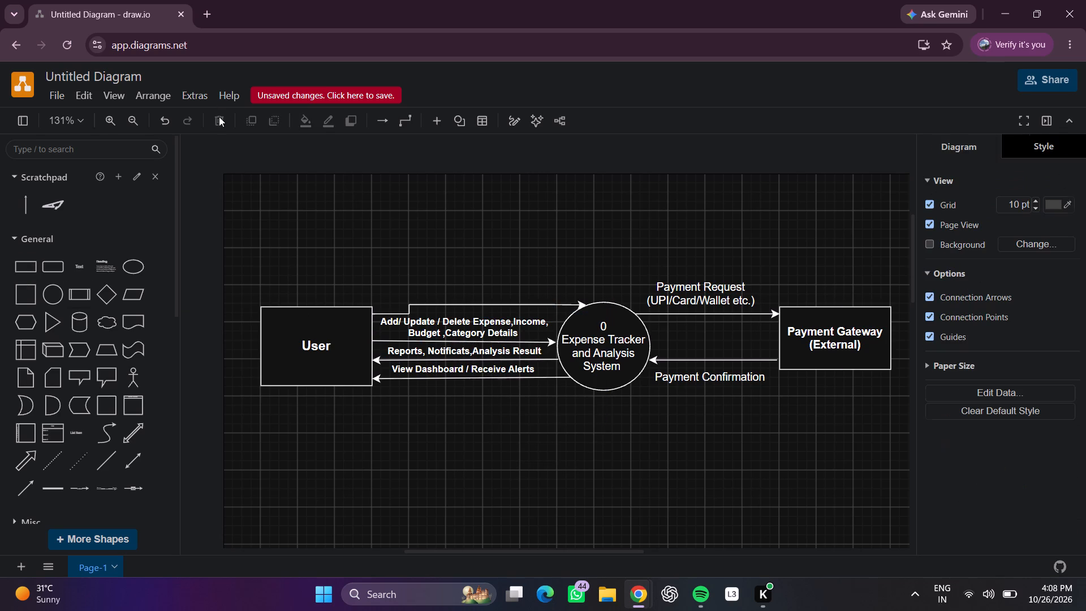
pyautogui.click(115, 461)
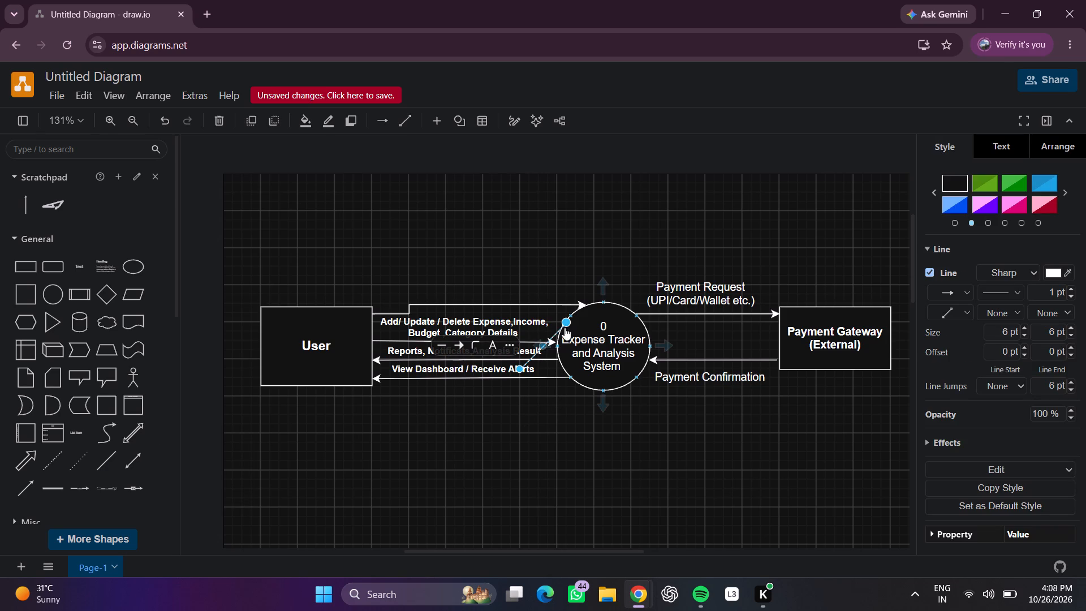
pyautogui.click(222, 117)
# Insert a plain straight line and make it vertical beside the User box's left edge, about 120 tall, extending slightly above and below the box.
pyautogui.hscroll(2, 227, 121)
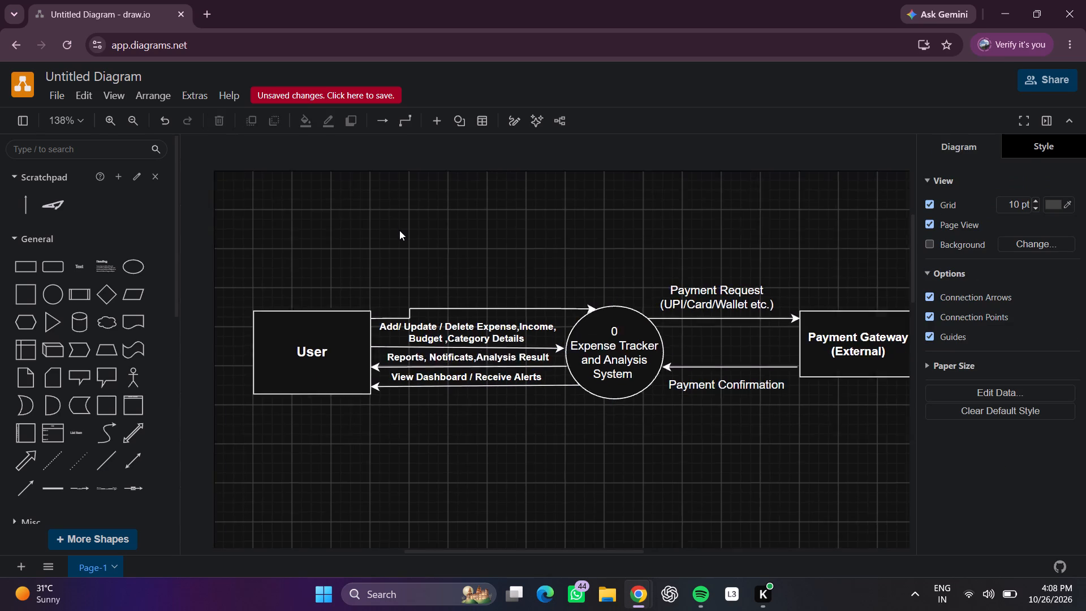
pyautogui.hscroll(4, 401, 231)
pyautogui.scroll(-1, 135, 583)
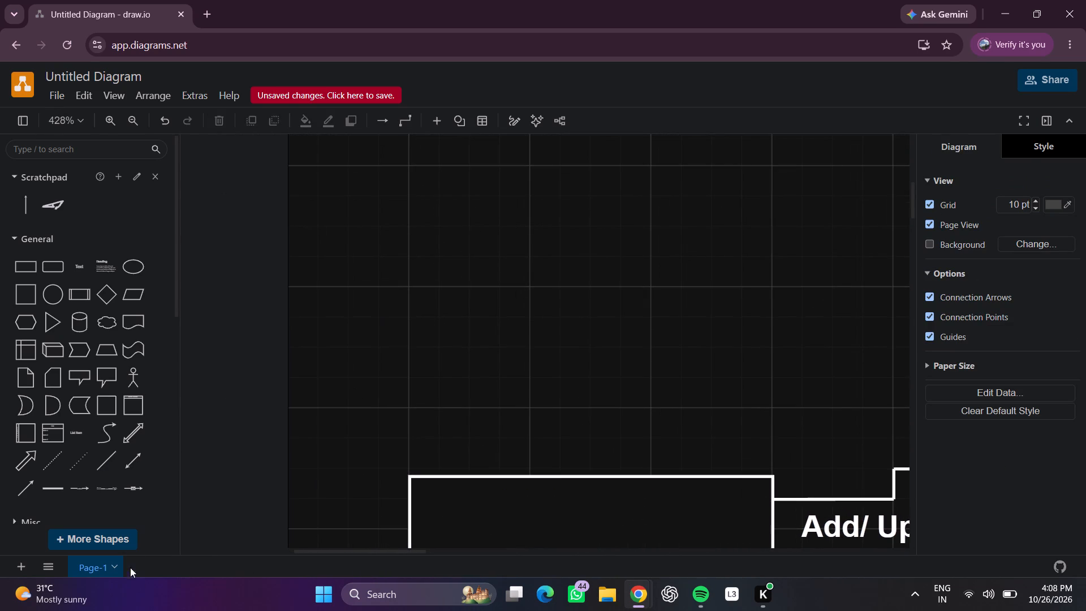
pyautogui.scroll(-1, 130, 567)
pyautogui.click(113, 449)
pyautogui.scroll(-2, 409, 416)
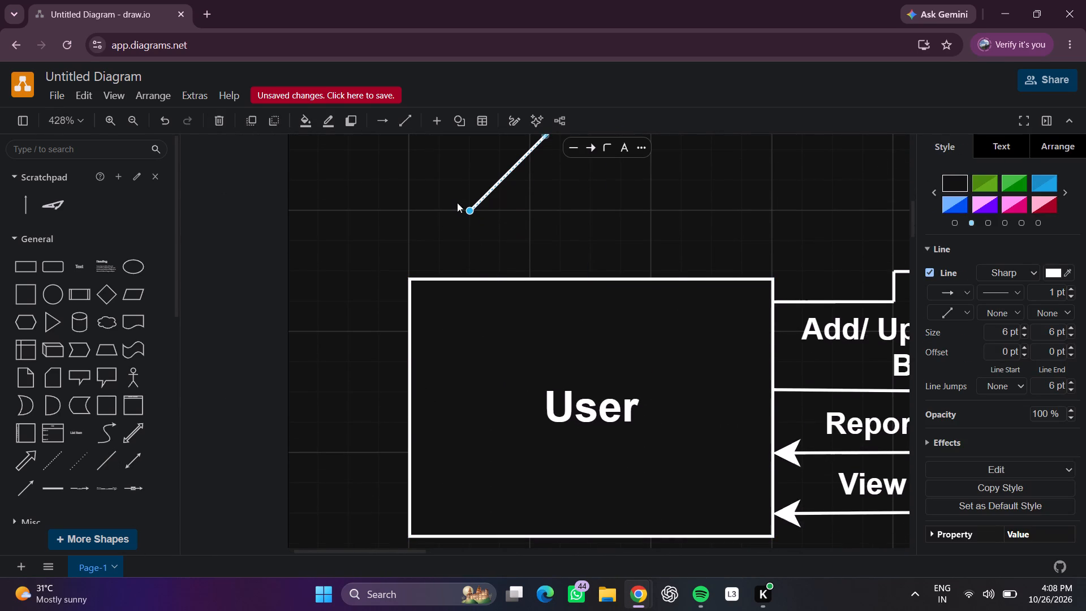
pyautogui.moveTo(468, 209); pyautogui.dragTo(322, 415)
pyautogui.scroll(-2, 458, 219)
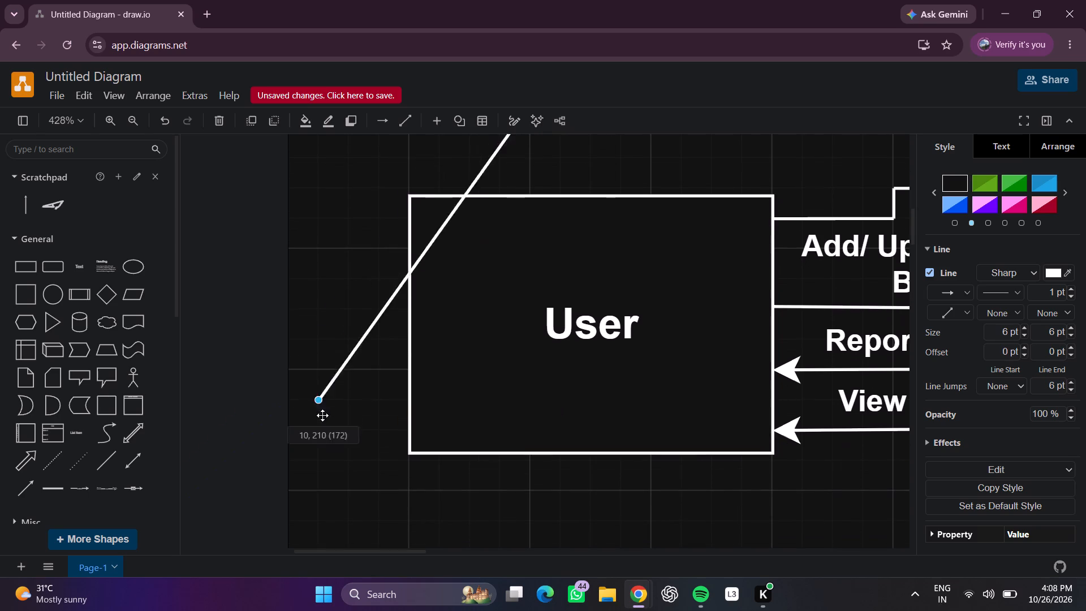
pyautogui.moveTo(322, 415); pyautogui.dragTo(343, 511)
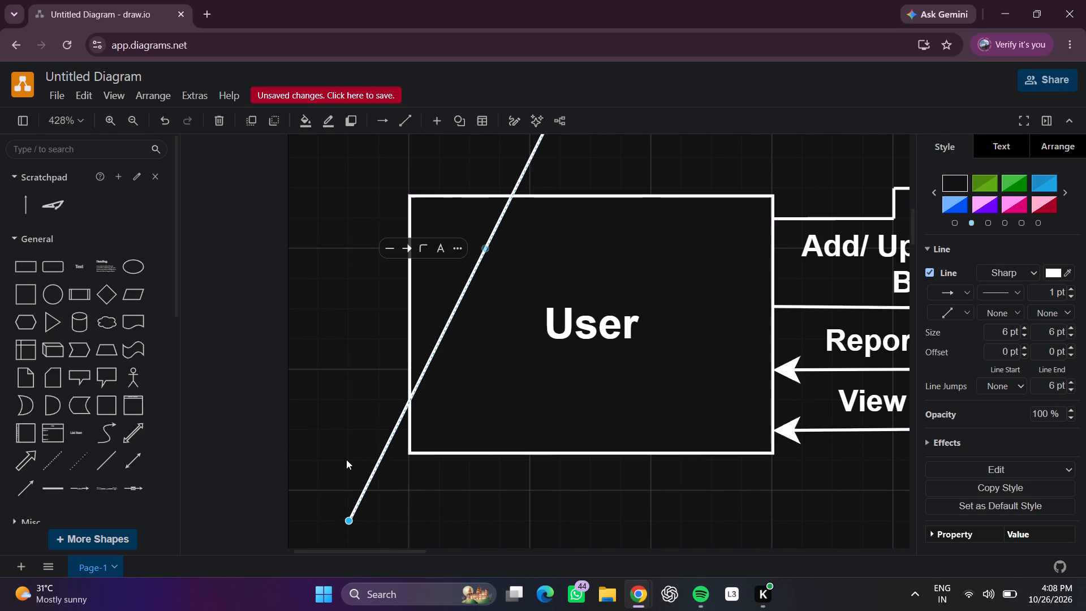
pyautogui.scroll(1, 387, 371)
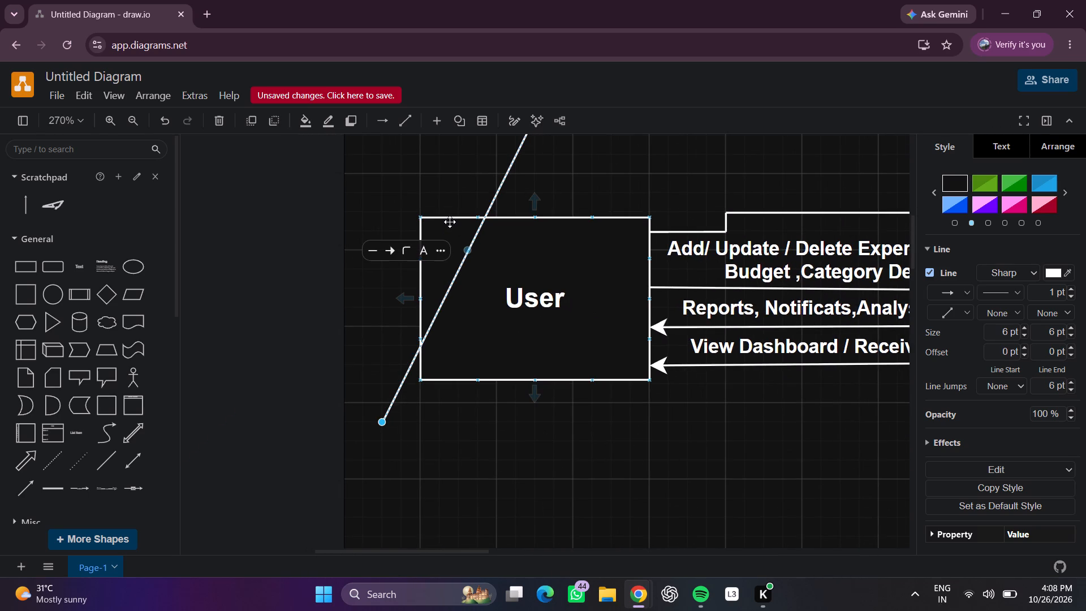
pyautogui.scroll(1, 439, 221)
pyautogui.scroll(1, 502, 183)
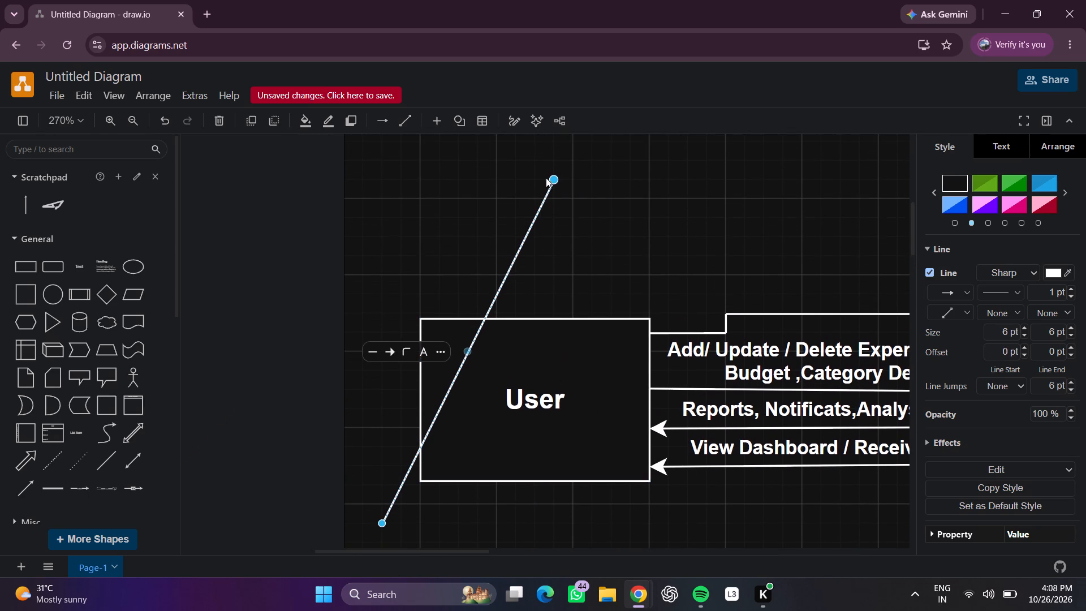
pyautogui.moveTo(552, 175); pyautogui.dragTo(376, 276)
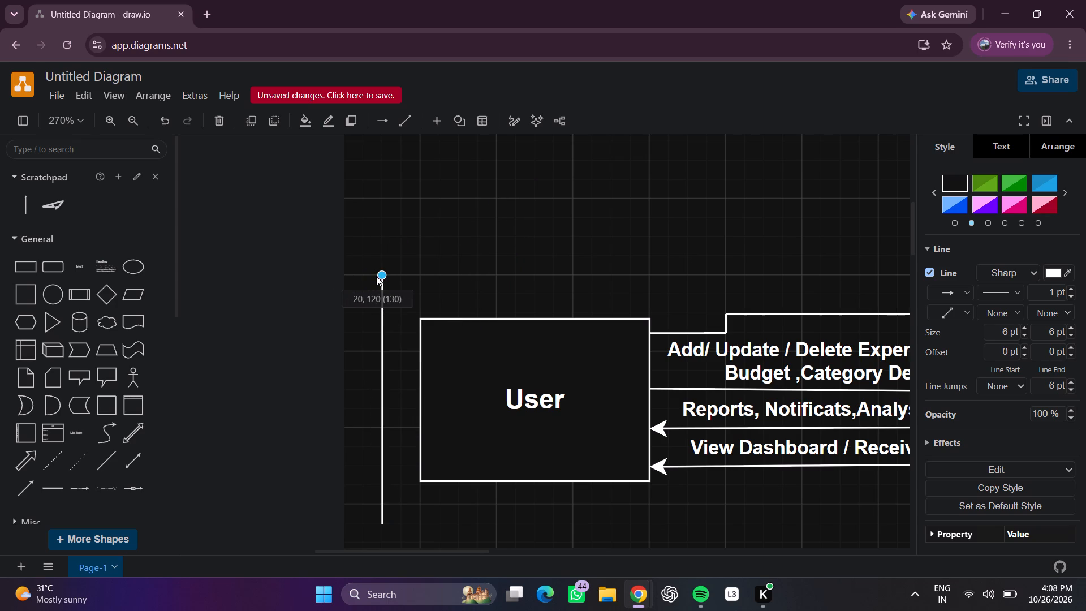
pyautogui.moveTo(376, 276); pyautogui.dragTo(377, 289)
pyautogui.click(544, 216)
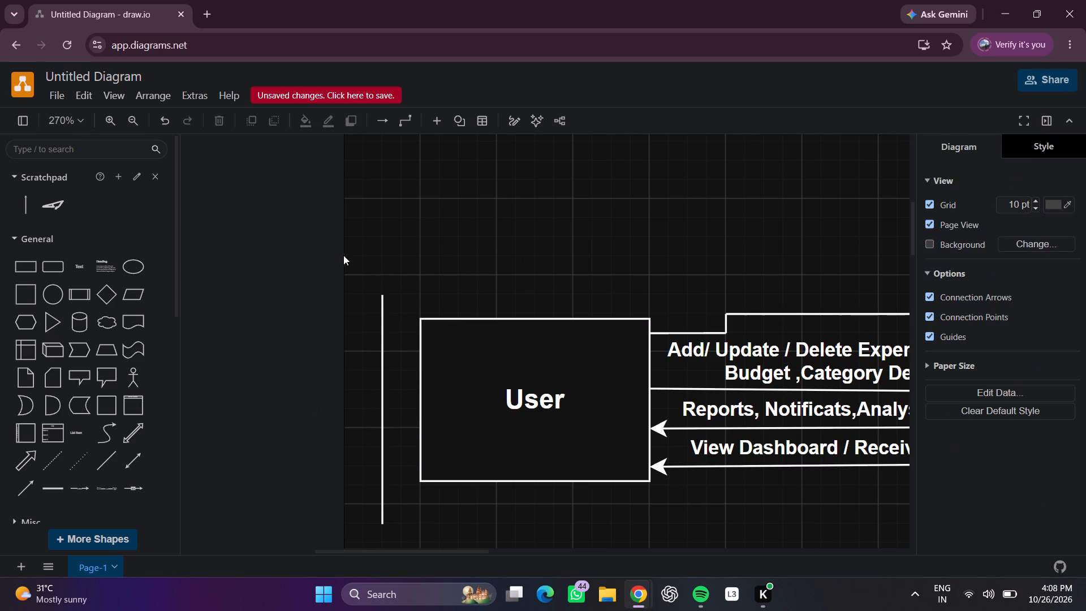
# Insert a 120 x 60 rectangle above the User box, with its lower-left corner meeting the top end of the vertical line.
pyautogui.click(15, 264)
pyautogui.click(567, 346)
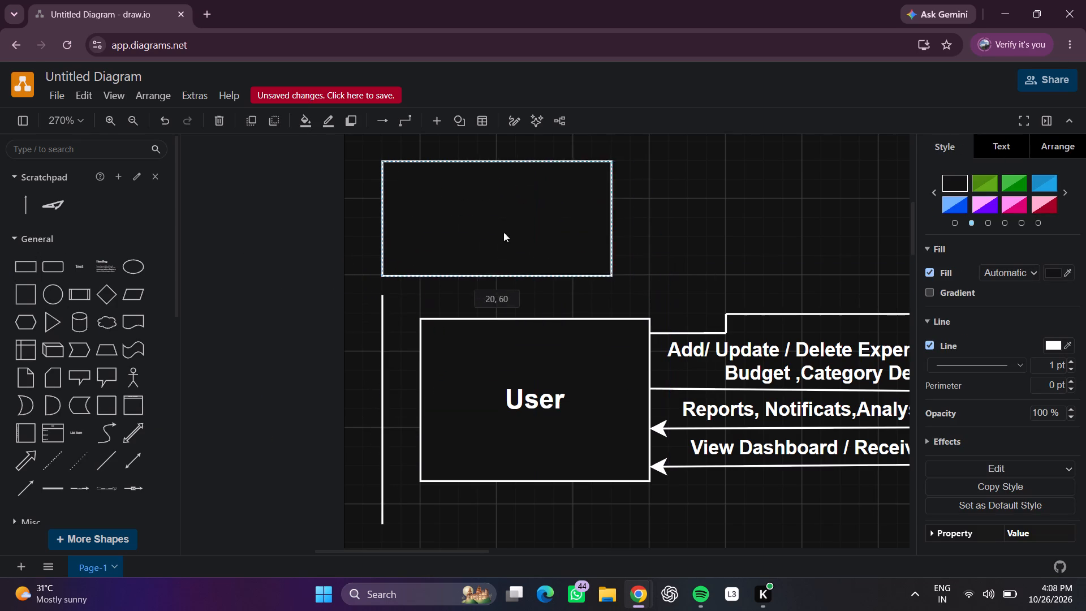
pyautogui.moveTo(498, 248); pyautogui.dragTo(503, 248)
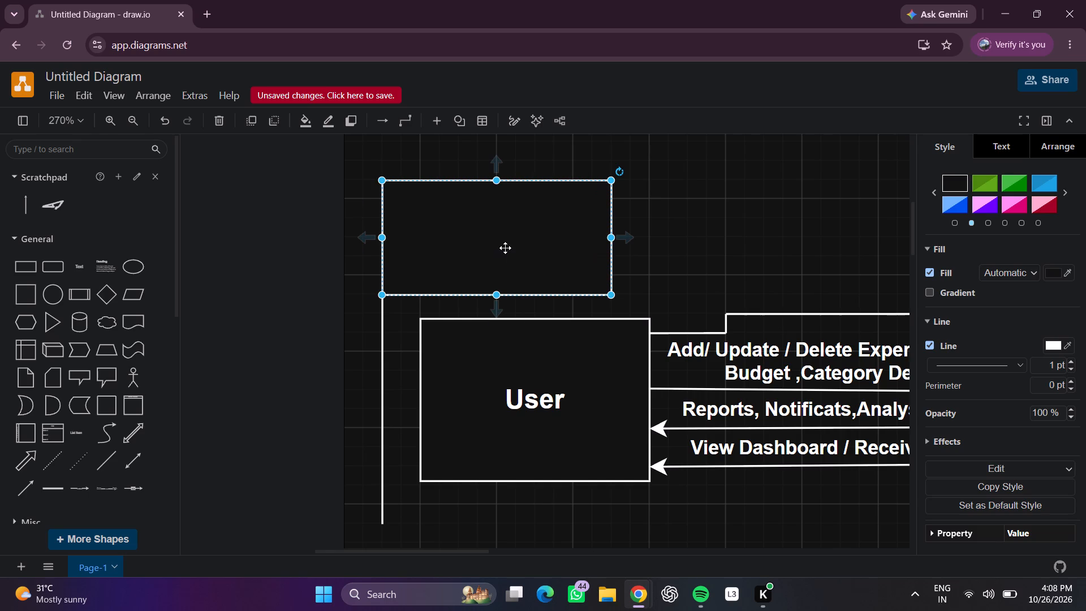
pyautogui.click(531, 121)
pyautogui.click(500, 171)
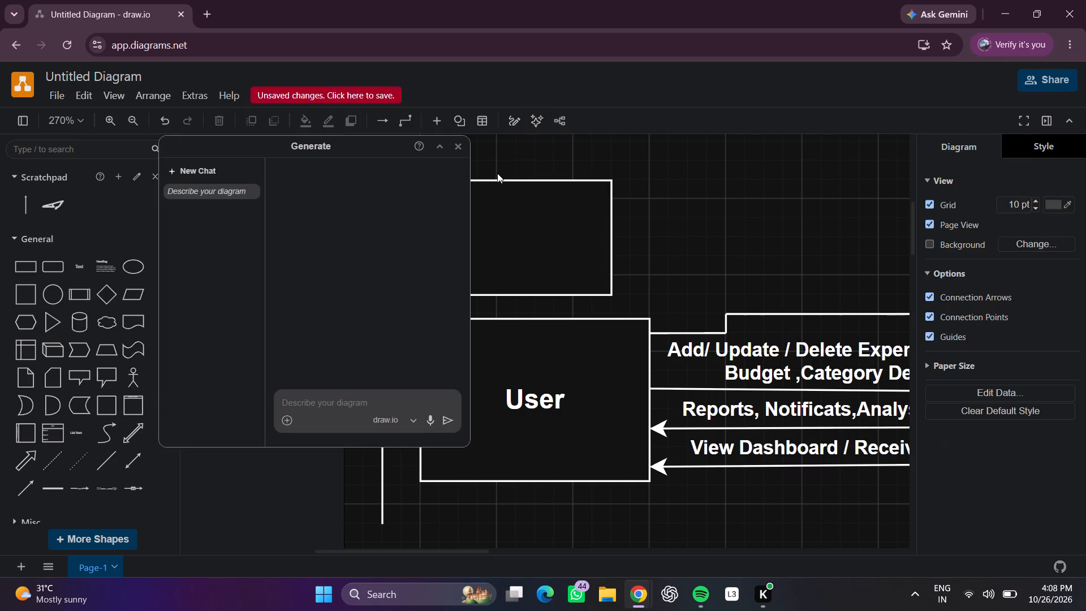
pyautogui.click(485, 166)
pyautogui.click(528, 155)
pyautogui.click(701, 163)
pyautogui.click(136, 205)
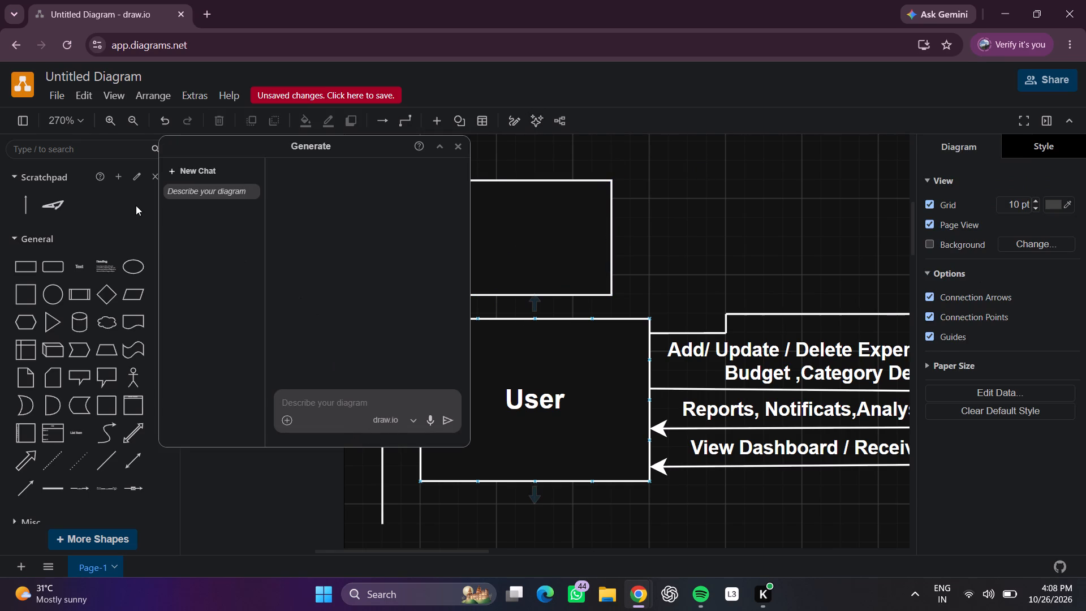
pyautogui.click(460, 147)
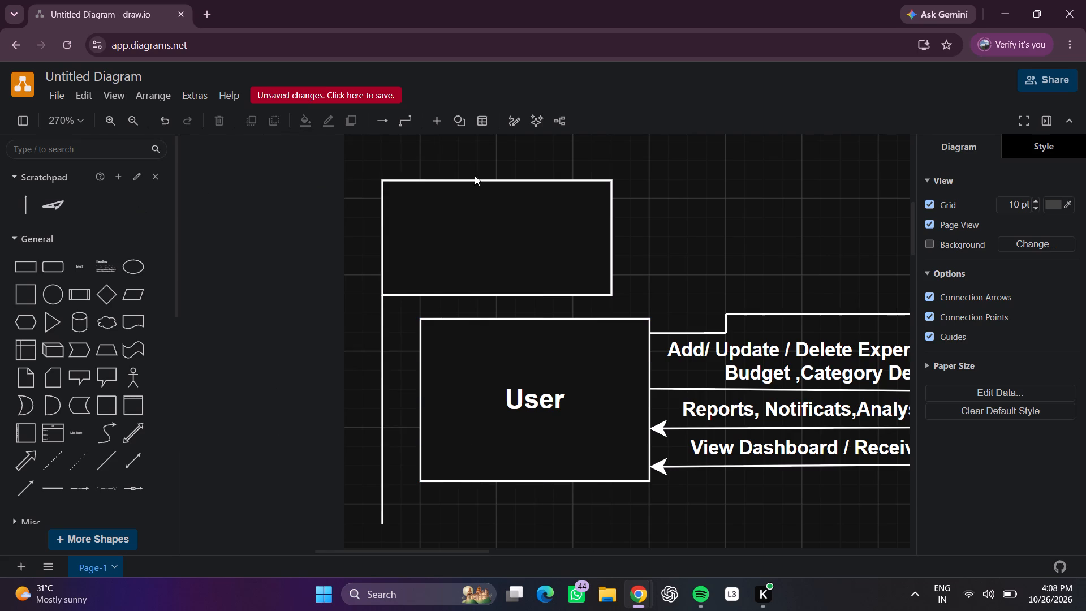
# Flatten the empty rectangle above User to about a third of its height, lowering its top edge and raising its bottom edge.
pyautogui.click(466, 186)
pyautogui.moveTo(494, 182); pyautogui.dragTo(495, 183)
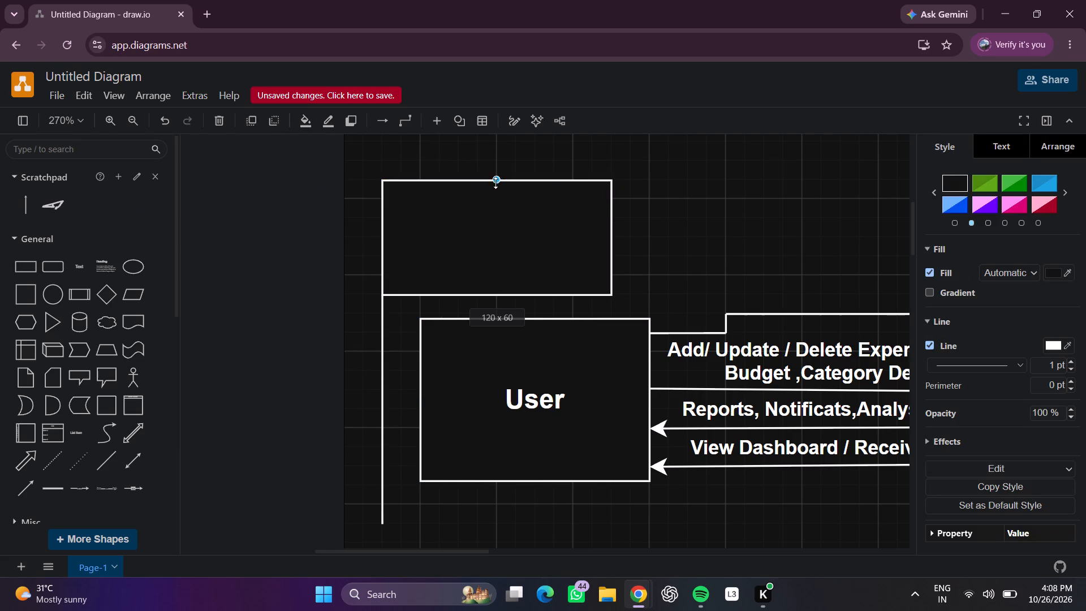
pyautogui.moveTo(495, 183); pyautogui.dragTo(495, 233)
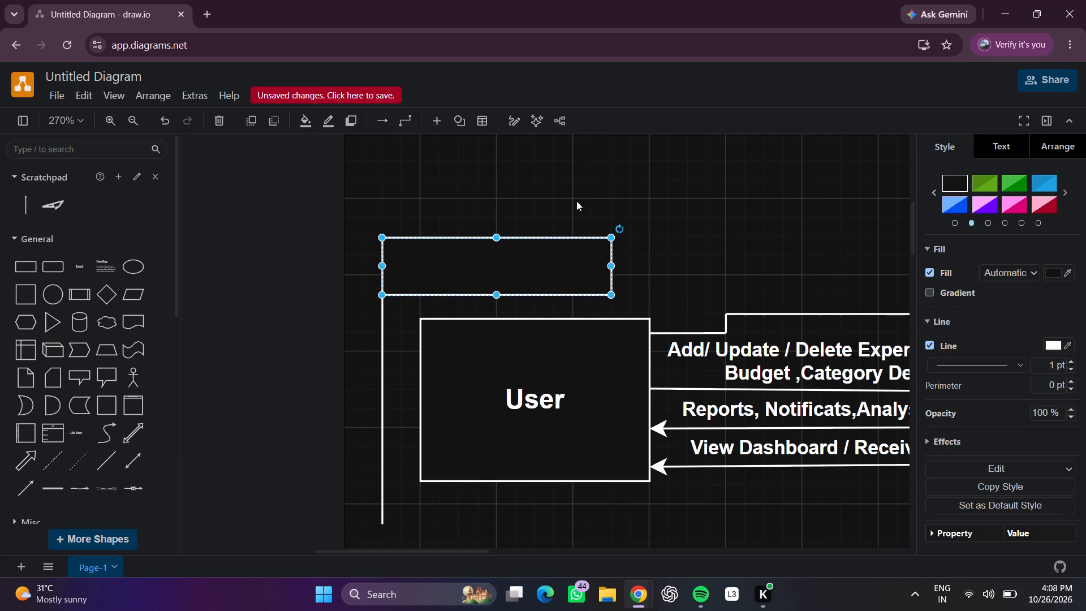
pyautogui.click(626, 183)
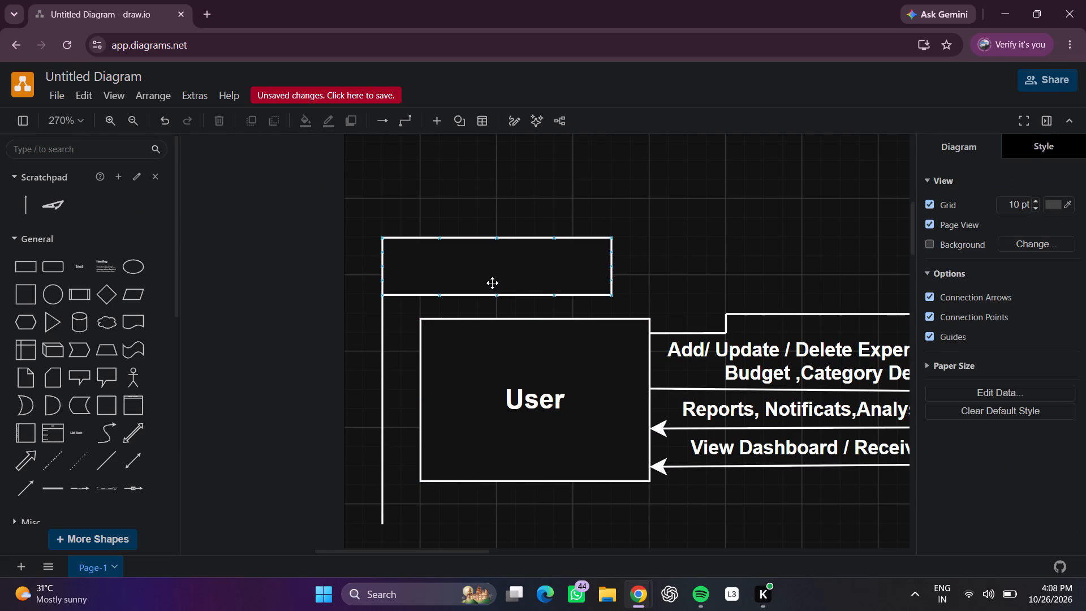
pyautogui.click(496, 275)
pyautogui.moveTo(495, 292); pyautogui.dragTo(491, 276)
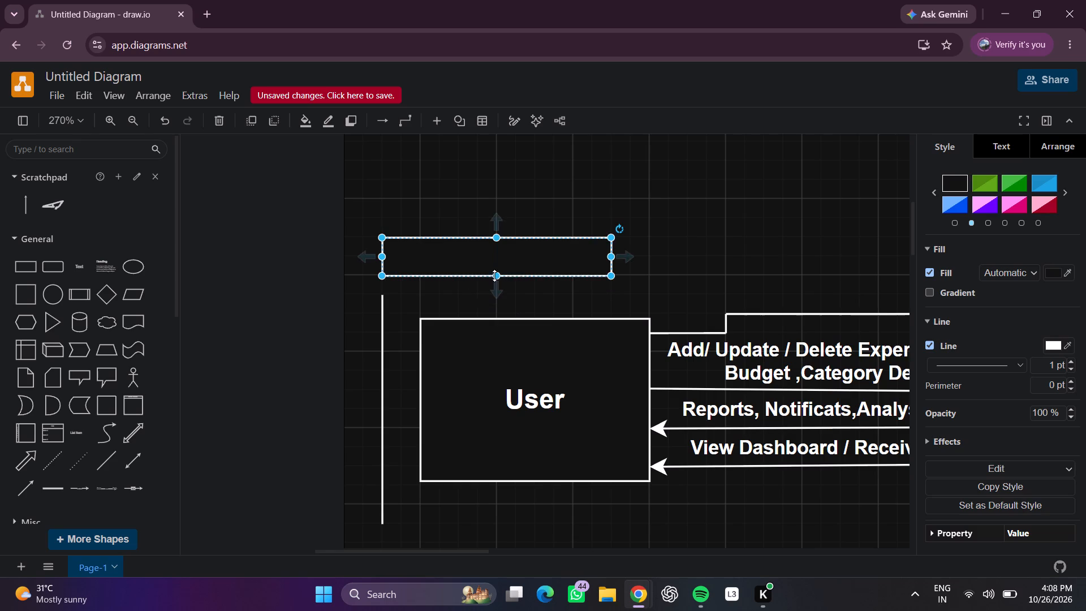
pyautogui.click(658, 259)
# Extend the vertical line's top end upward to meet the lower-left corner of the flattened rectangle.
pyautogui.click(382, 295)
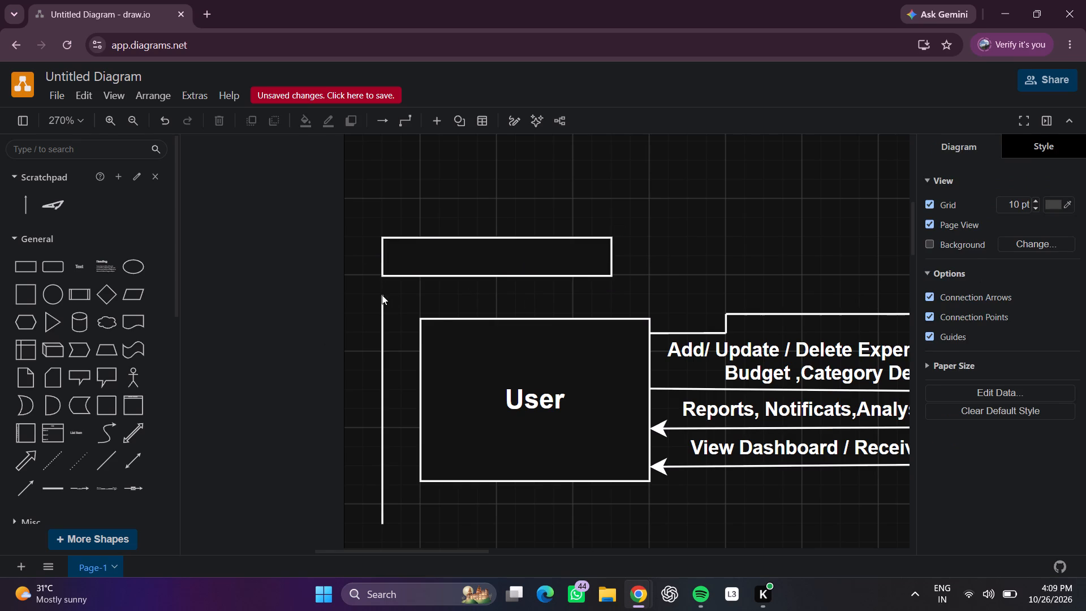
pyautogui.moveTo(382, 295); pyautogui.dragTo(381, 281)
pyautogui.click(685, 284)
pyautogui.hscroll(1, 376, 312)
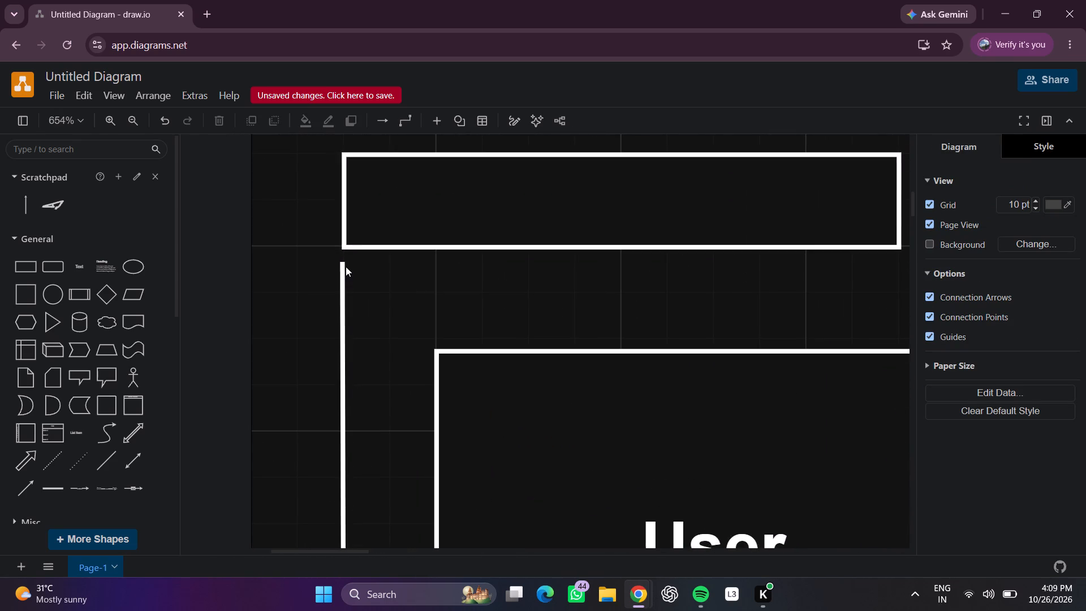
pyautogui.click(342, 261)
pyautogui.click(342, 266)
pyautogui.moveTo(342, 260); pyautogui.dragTo(341, 255)
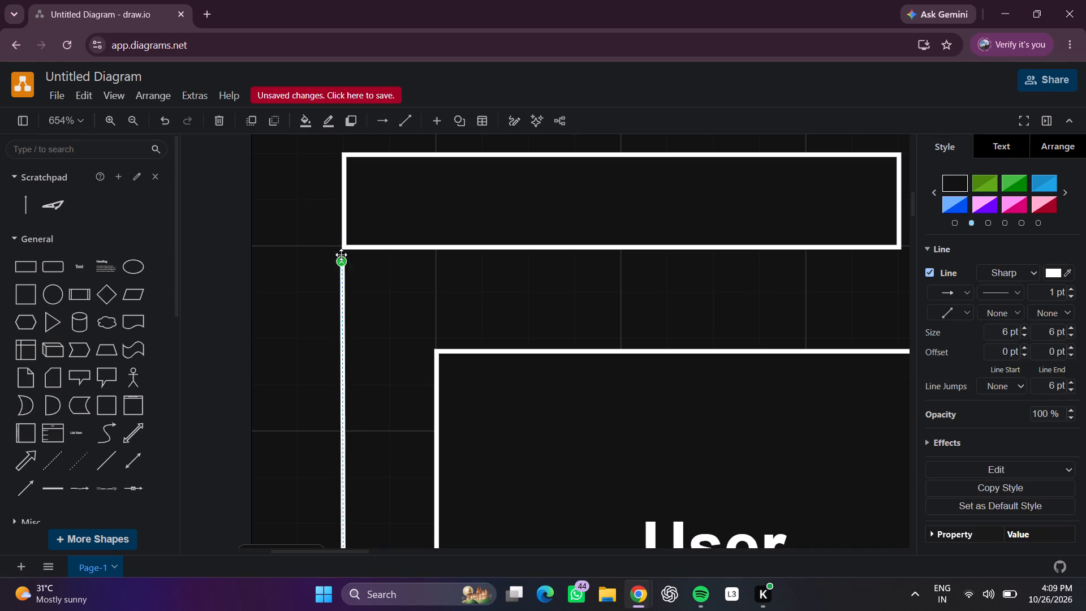
# Snap the vertical line's top end onto the header rectangle's lower-left corner.
pyautogui.moveTo(341, 255); pyautogui.dragTo(341, 248)
pyautogui.click(382, 278)
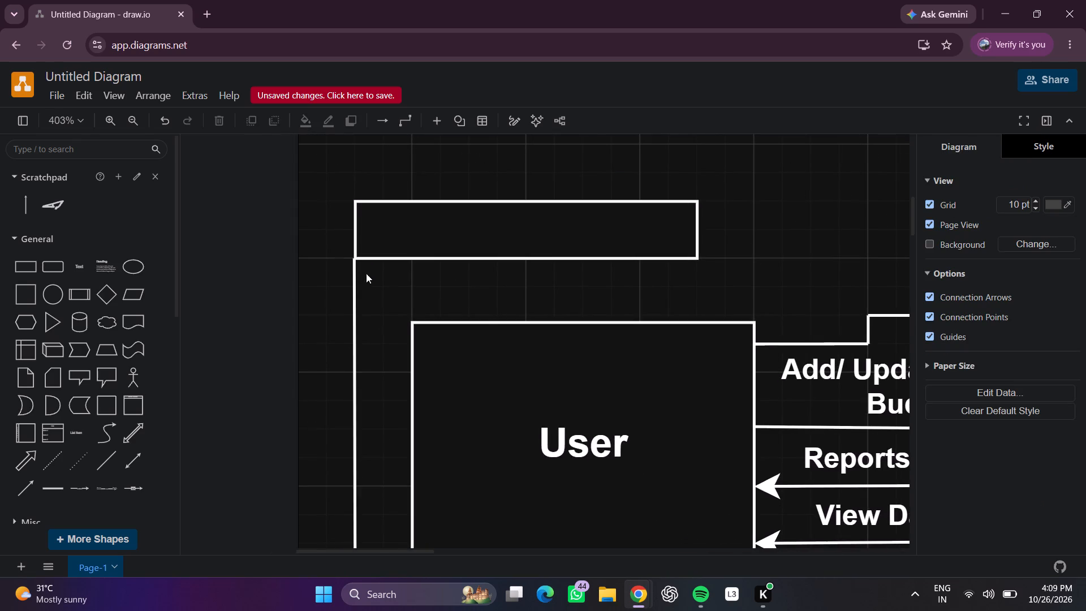
# Insert a plain straight line and attach its start to the header rectangle's upper-right corner.
pyautogui.hscroll(-1, 538, 277)
pyautogui.hscroll(-2, 646, 260)
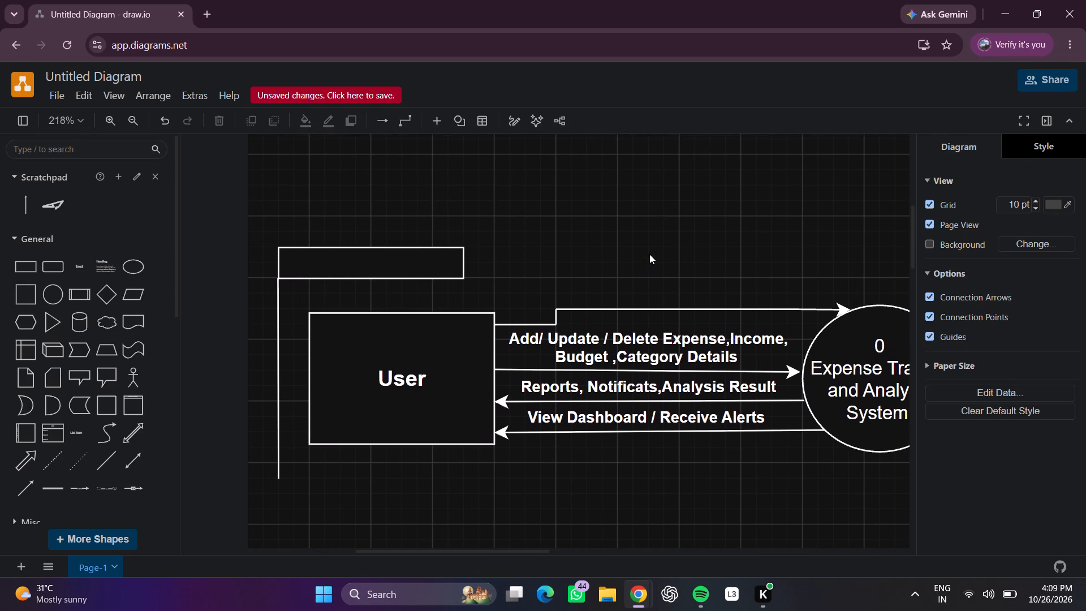
pyautogui.scroll(1, 649, 253)
pyautogui.hscroll(-2, 13, 473)
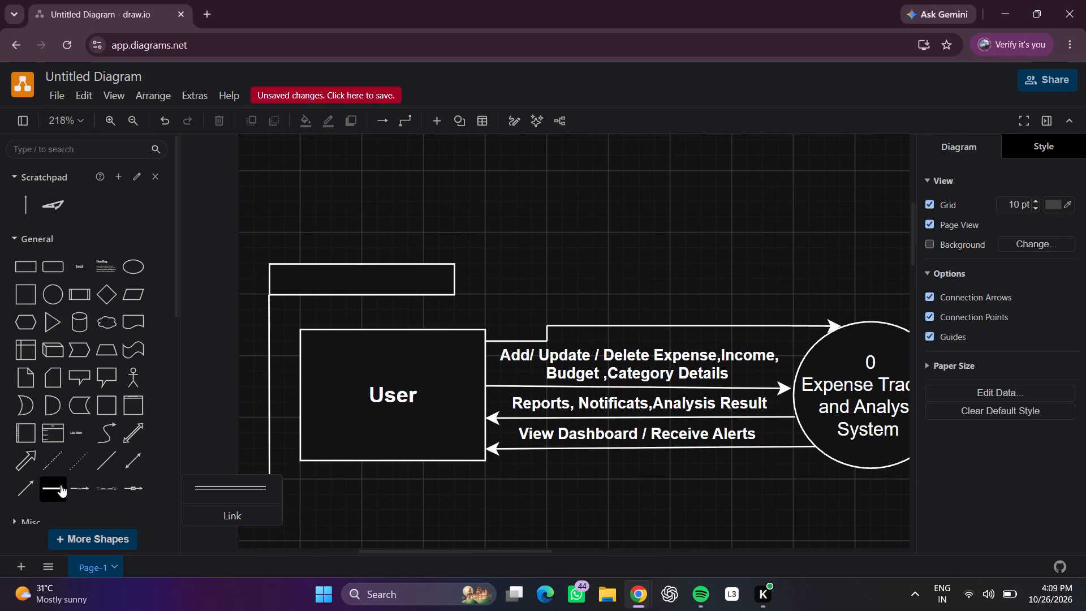
pyautogui.hscroll(-1, 61, 485)
pyautogui.hscroll(-1, 246, 437)
pyautogui.click(105, 458)
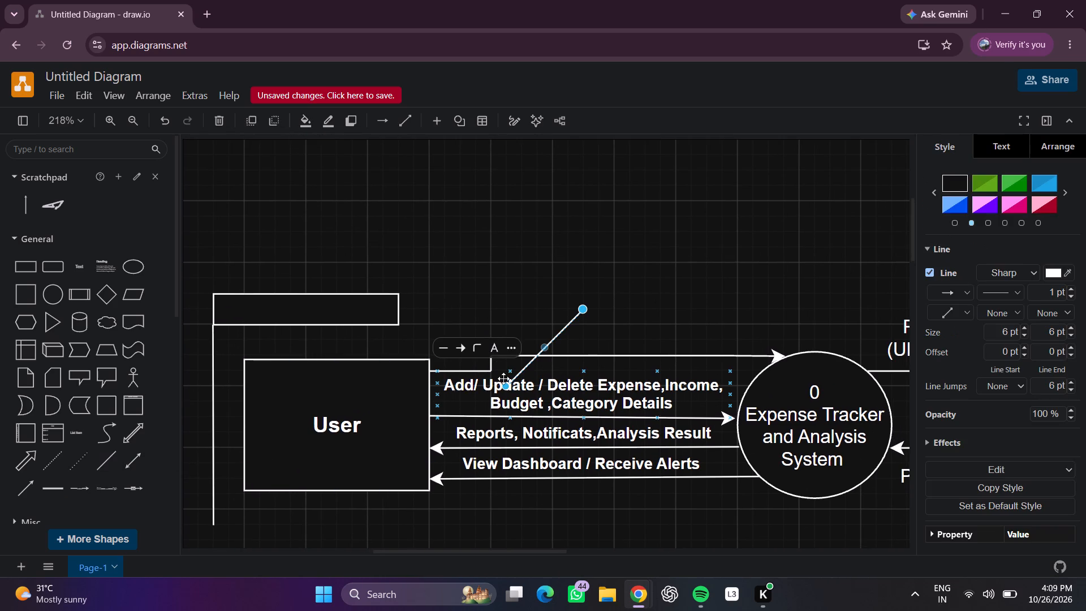
pyautogui.moveTo(503, 385); pyautogui.dragTo(390, 285)
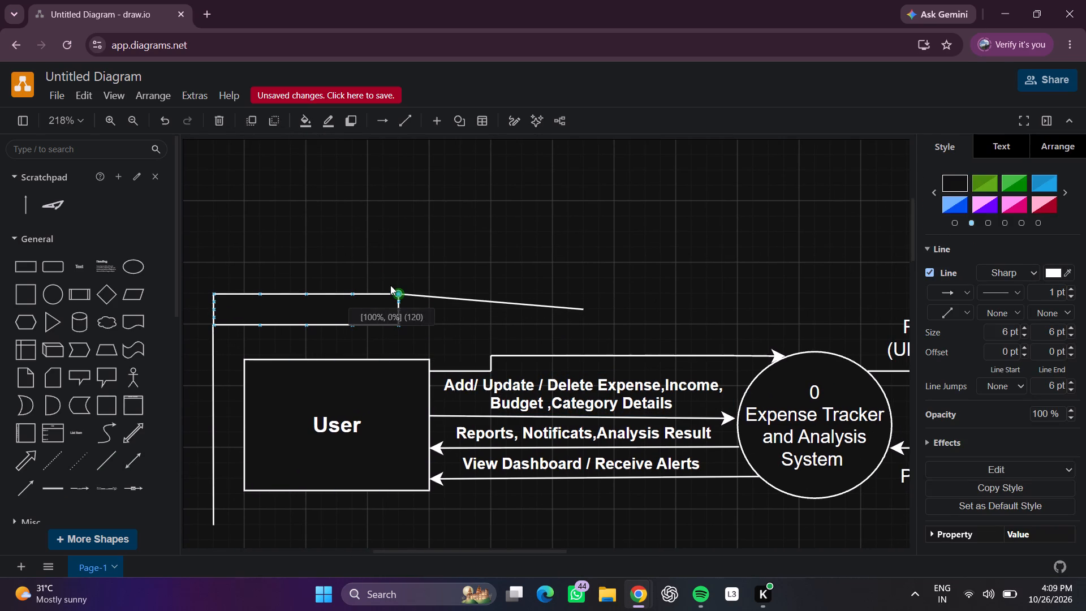
pyautogui.moveTo(390, 285); pyautogui.dragTo(393, 287)
pyautogui.click(457, 252)
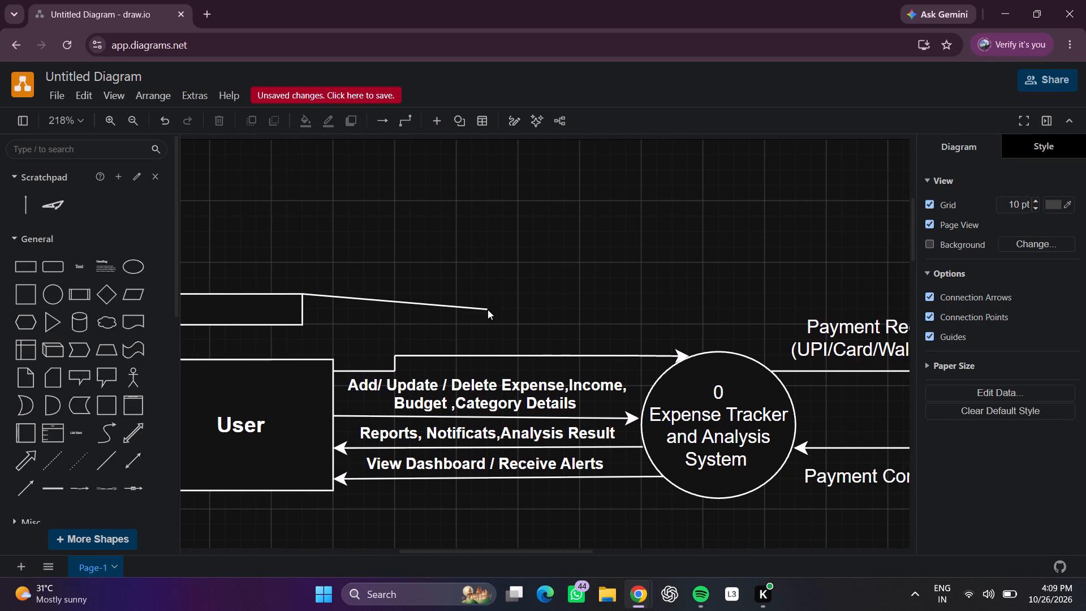
# Extend the new line's free end horizontally above the diagram until it ends slightly beyond the Payment Gateway box's right edge.
pyautogui.moveTo(487, 308); pyautogui.dragTo(723, 295)
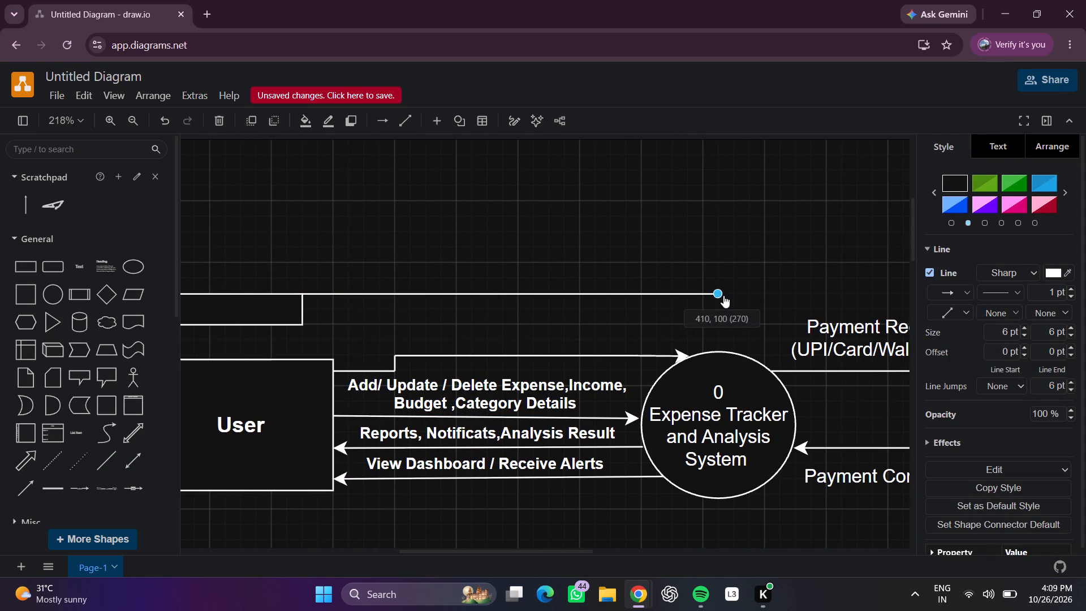
pyautogui.moveTo(723, 295); pyautogui.dragTo(860, 288)
pyautogui.hscroll(-3, 855, 291)
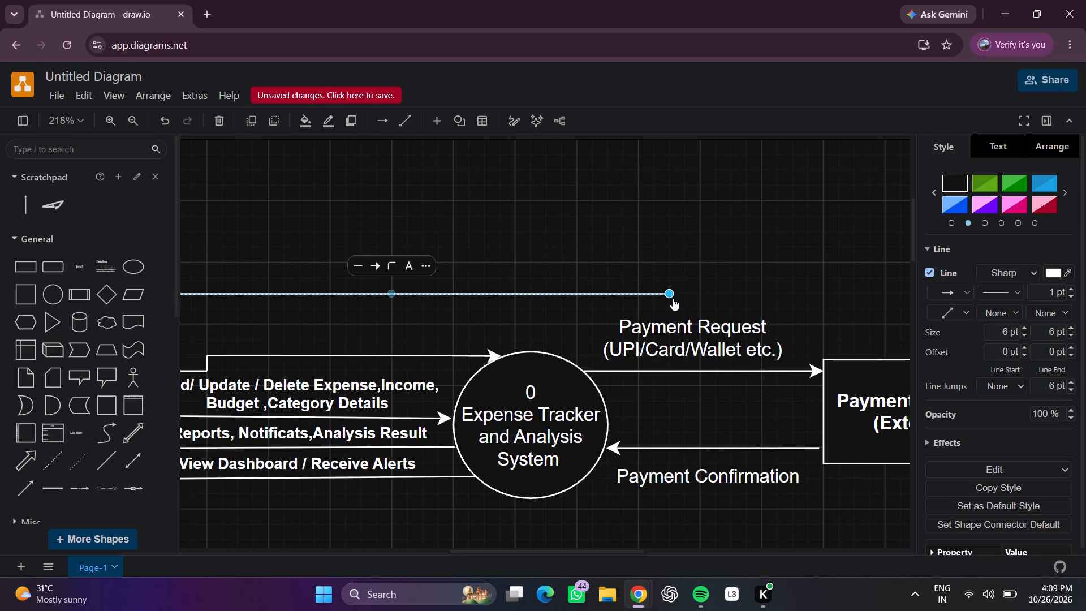
pyautogui.moveTo(672, 291); pyautogui.dragTo(889, 286)
pyautogui.hscroll(-4, 887, 286)
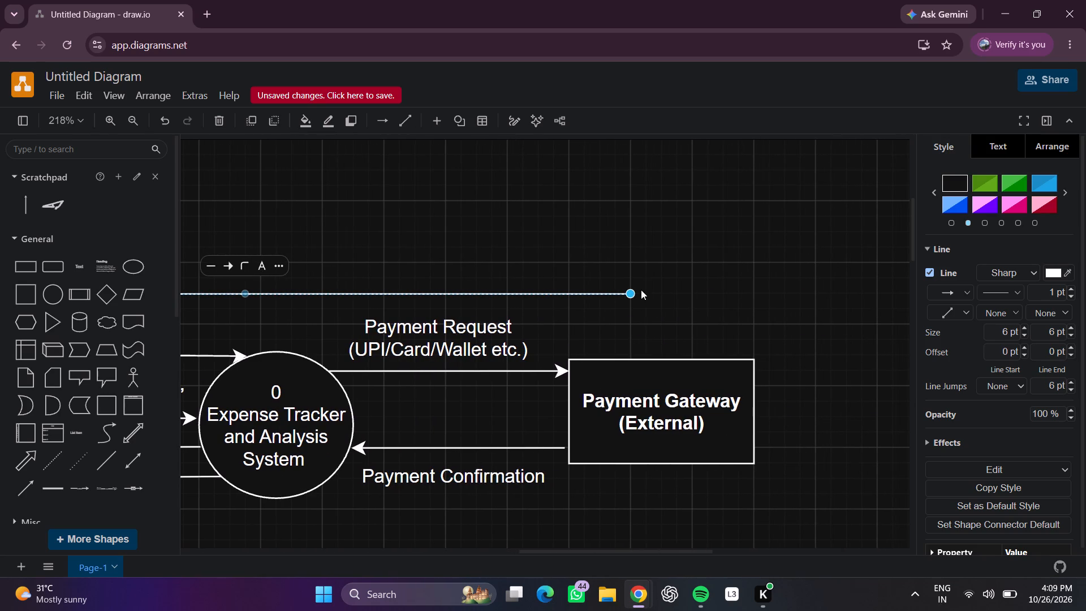
pyautogui.moveTo(633, 290); pyautogui.dragTo(803, 285)
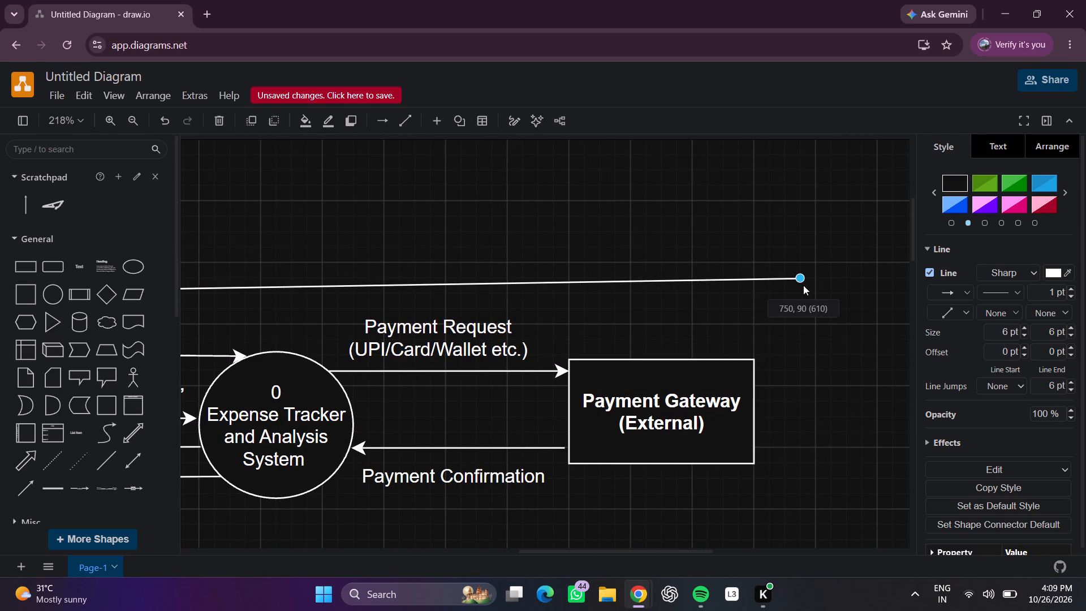
pyautogui.moveTo(803, 285); pyautogui.dragTo(808, 292)
pyautogui.click(833, 322)
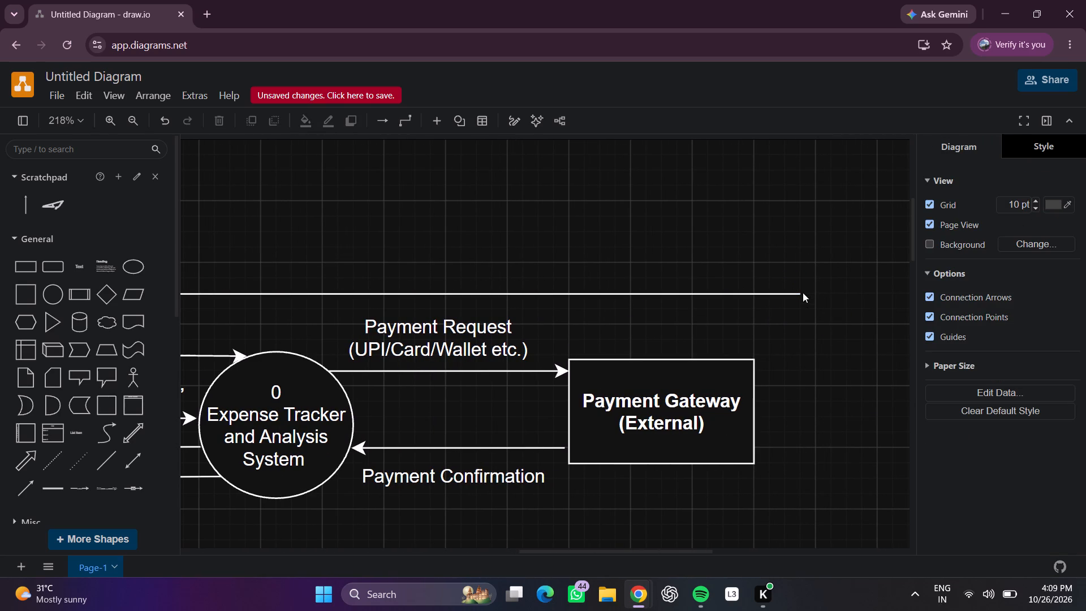
pyautogui.moveTo(798, 292); pyautogui.dragTo(811, 293)
pyautogui.click(820, 322)
# Extend the lower end of the vertical line beside User about 10 further down, keeping the line vertical.
pyautogui.hscroll(-1, 816, 322)
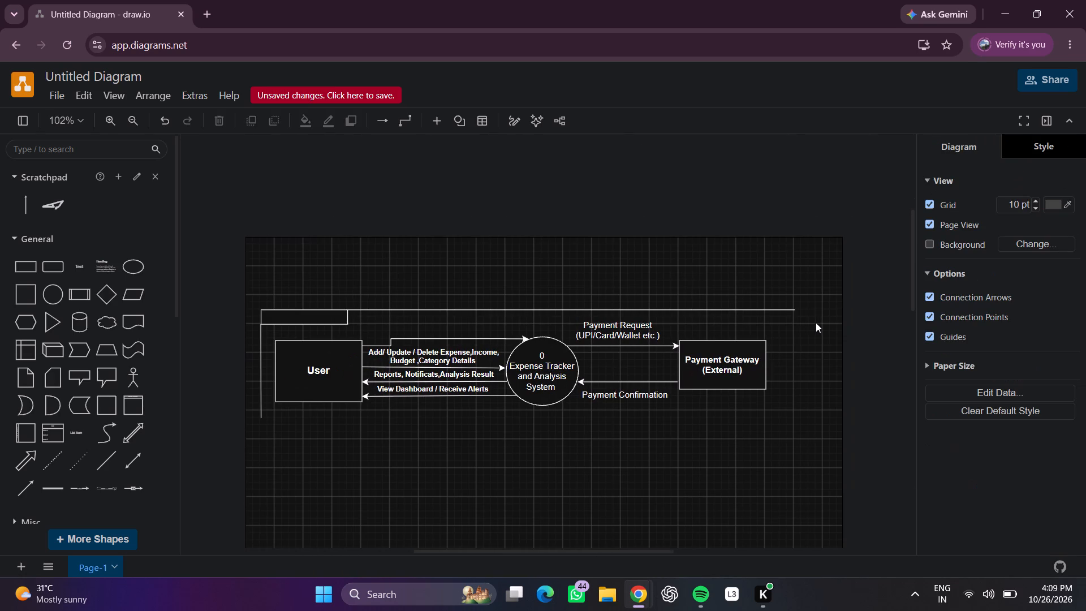
pyautogui.hscroll(-1, 816, 322)
pyautogui.hscroll(1, 422, 458)
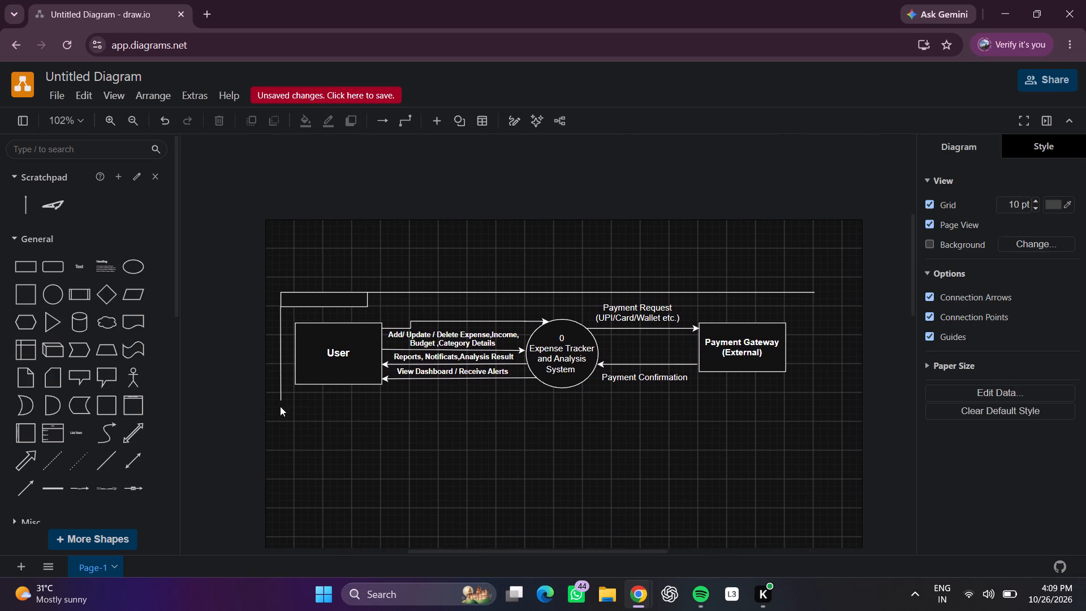
pyautogui.scroll(1, 296, 403)
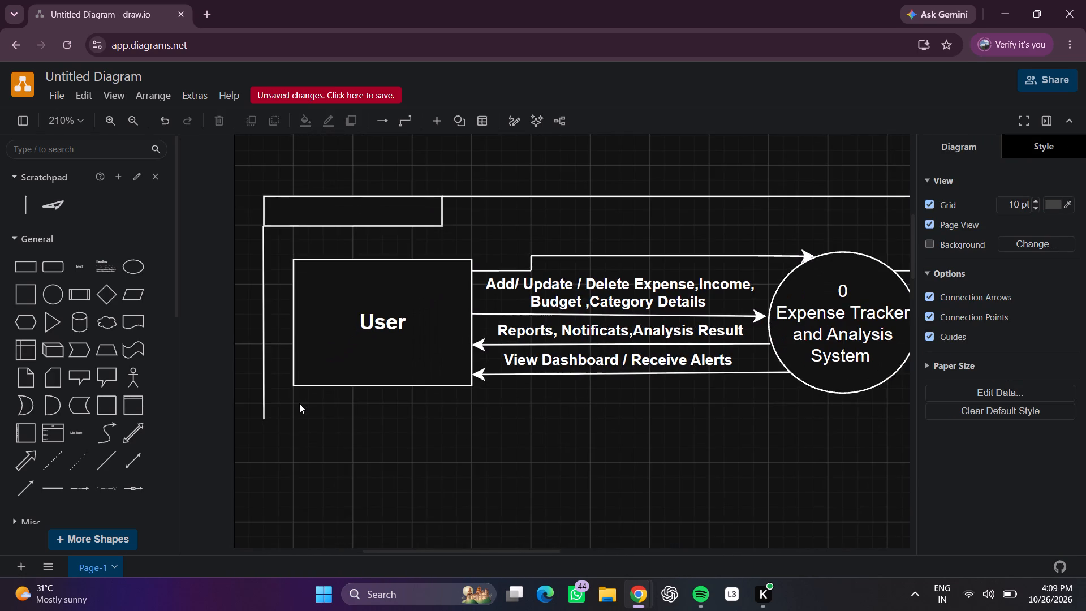
pyautogui.hscroll(-1, 300, 403)
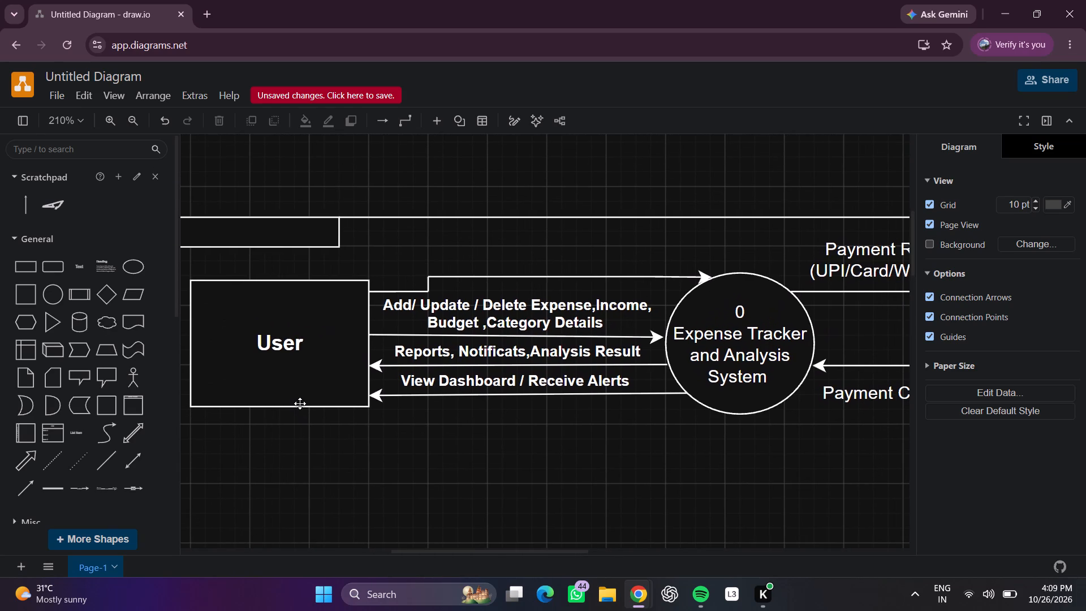
pyautogui.hscroll(6, 300, 403)
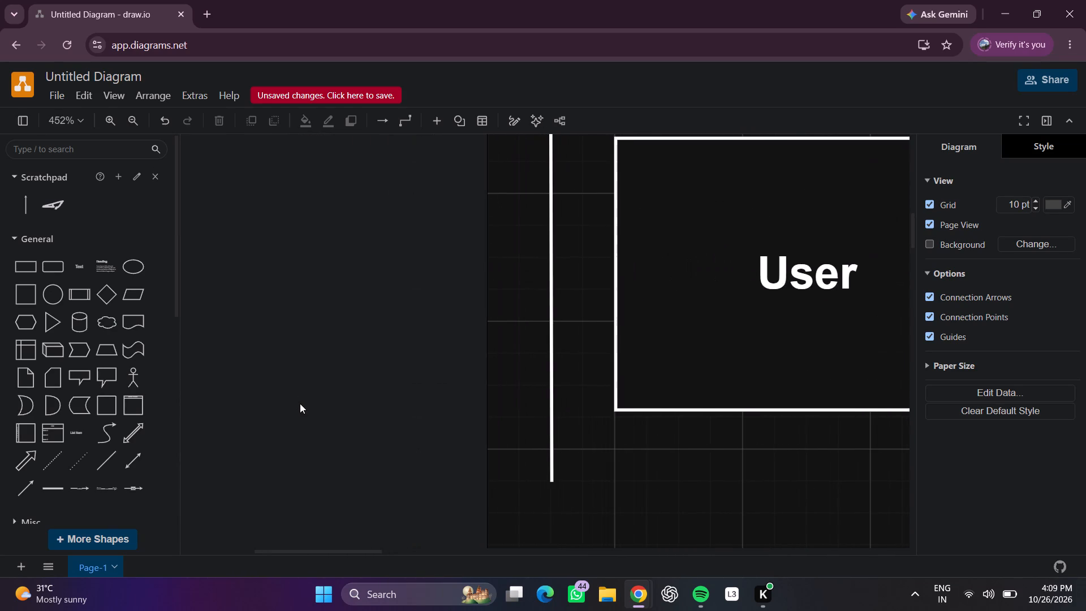
pyautogui.hscroll(-3, 300, 403)
pyautogui.scroll(-1, 523, 541)
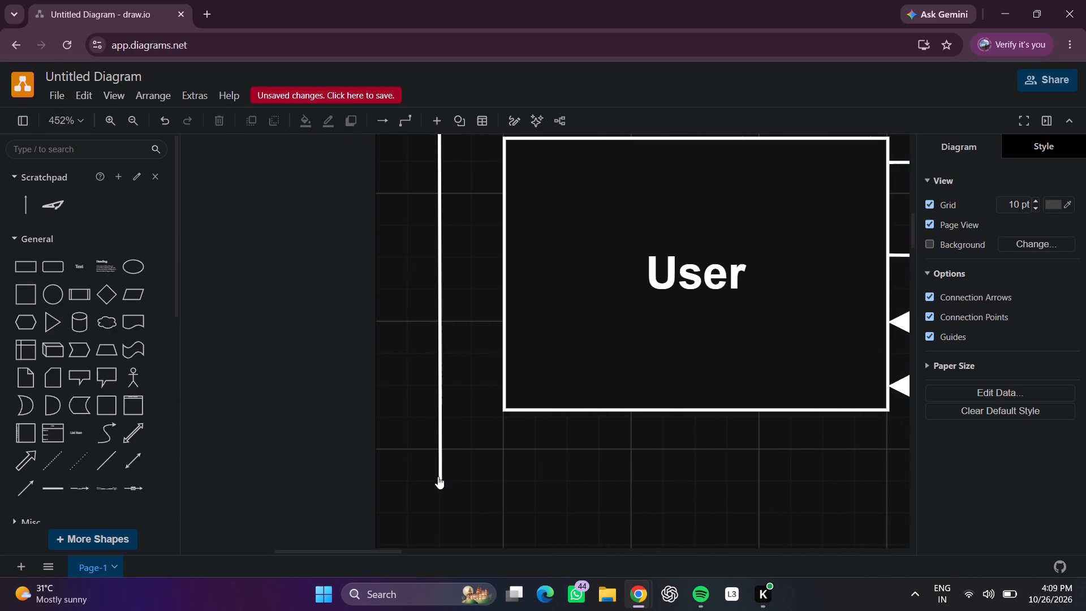
pyautogui.moveTo(439, 477); pyautogui.dragTo(438, 494)
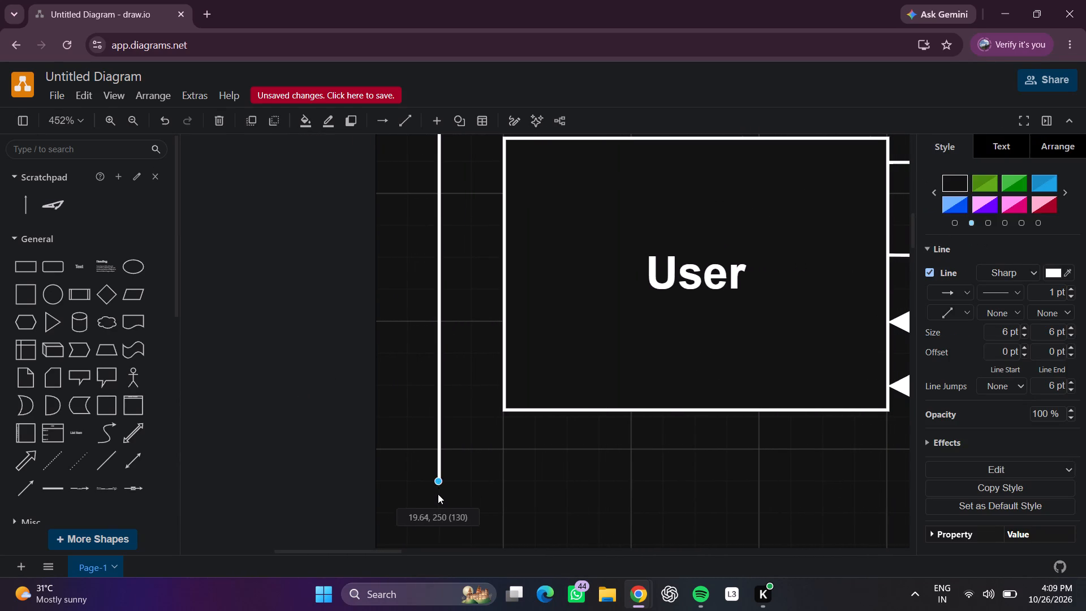
pyautogui.moveTo(438, 494); pyautogui.dragTo(438, 501)
pyautogui.click(477, 494)
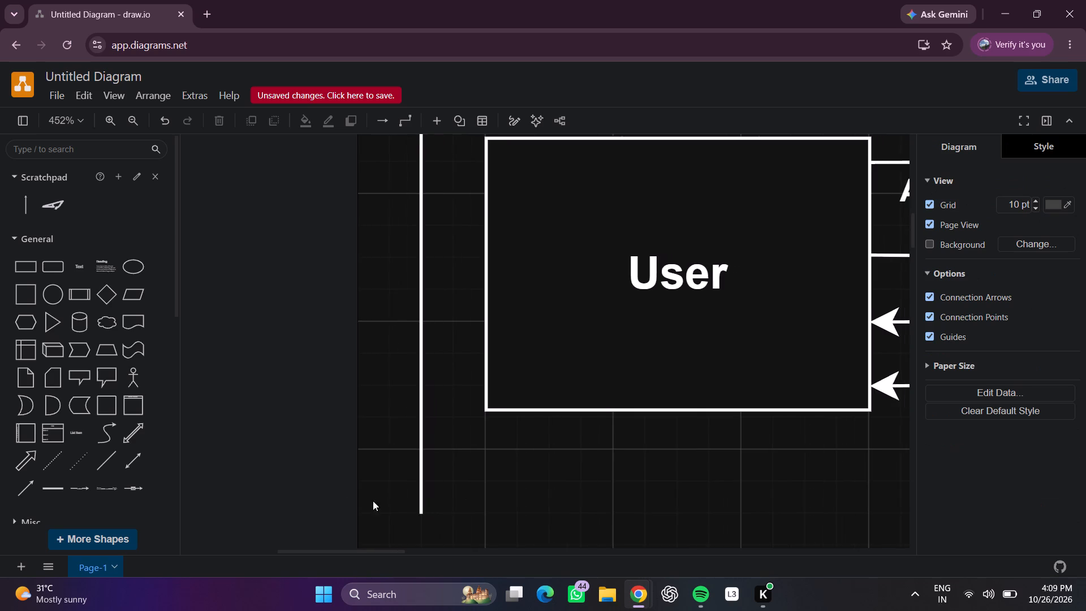
# Insert another plain straight line and place its start at the bottom end of the vertical line beside User.
pyautogui.scroll(-2, 290, 492)
pyautogui.click(102, 463)
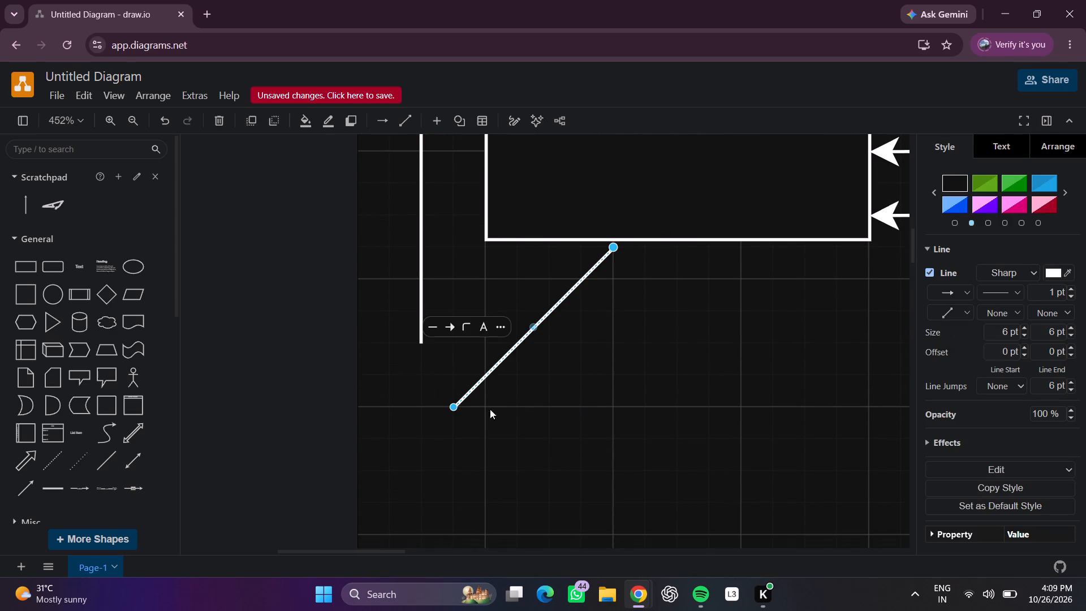
pyautogui.moveTo(455, 407); pyautogui.dragTo(432, 346)
pyautogui.click(553, 355)
# Stretch the bottom line horizontally beneath the diagram so it ends directly below the end of the top line.
pyautogui.hscroll(-1, 555, 355)
pyautogui.moveTo(580, 265); pyautogui.dragTo(791, 360)
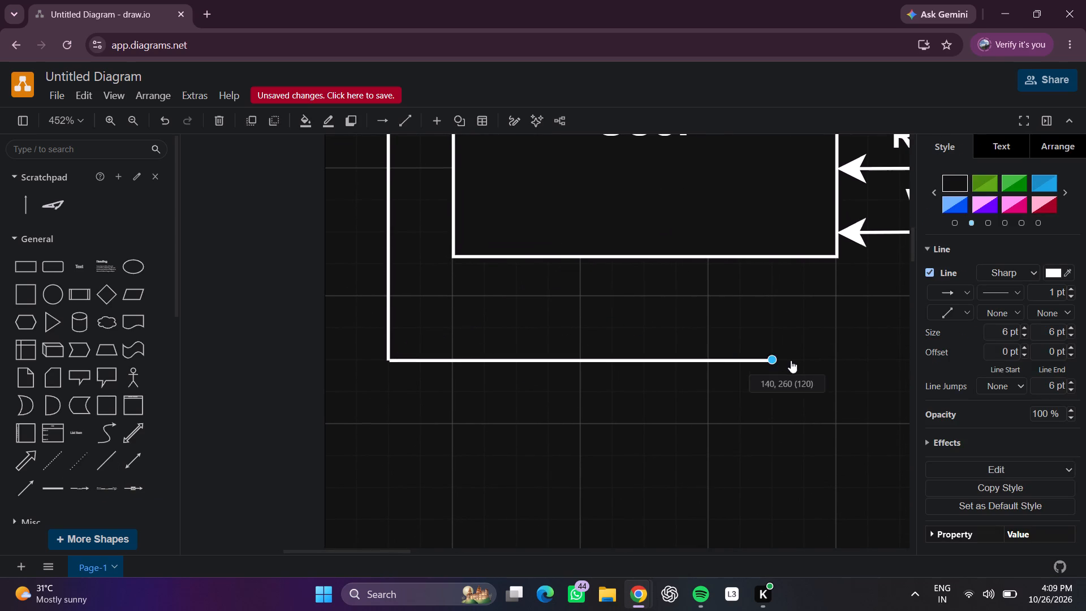
pyautogui.moveTo(791, 360); pyautogui.dragTo(877, 364)
pyautogui.hscroll(-7, 871, 364)
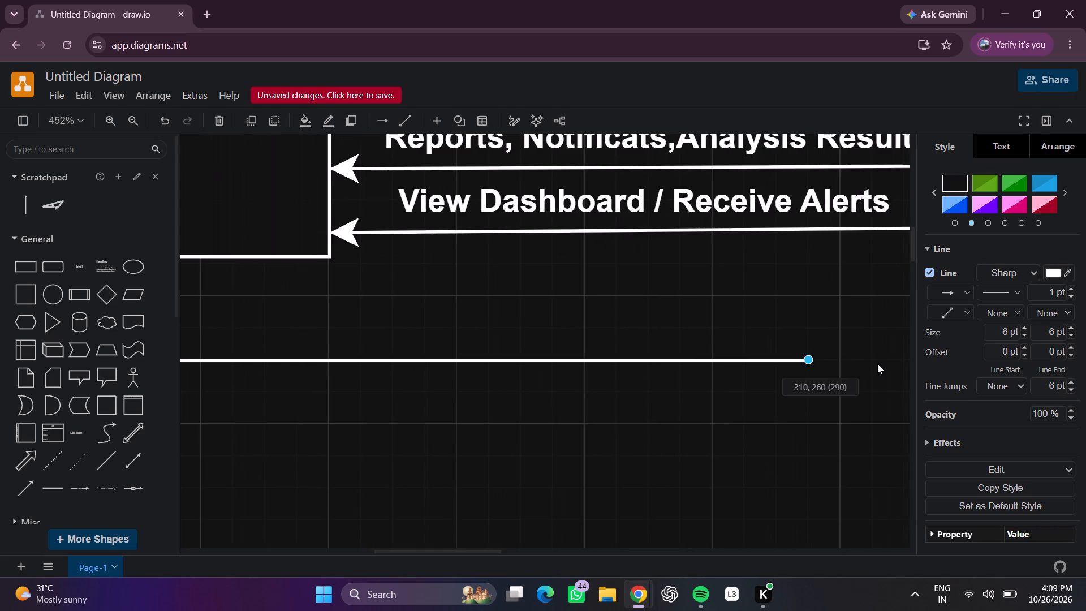
pyautogui.moveTo(877, 364); pyautogui.dragTo(885, 364)
pyautogui.hscroll(-6, 879, 364)
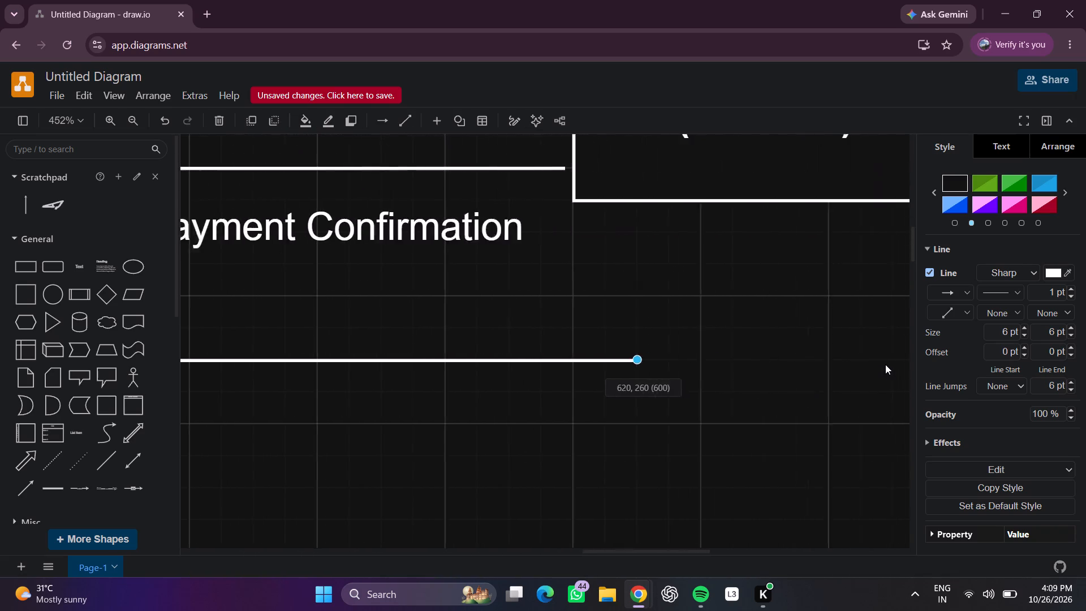
pyautogui.moveTo(885, 364); pyautogui.dragTo(887, 365)
pyautogui.hscroll(-2, 885, 364)
pyautogui.moveTo(886, 367); pyautogui.dragTo(767, 387)
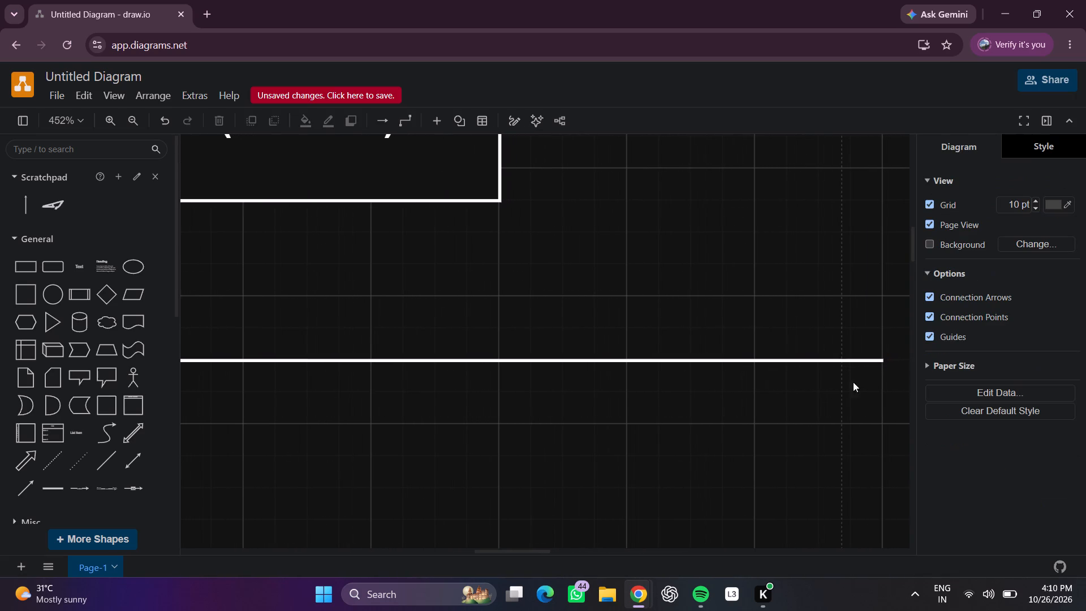
pyautogui.moveTo(882, 359); pyautogui.dragTo(624, 363)
pyautogui.click(696, 350)
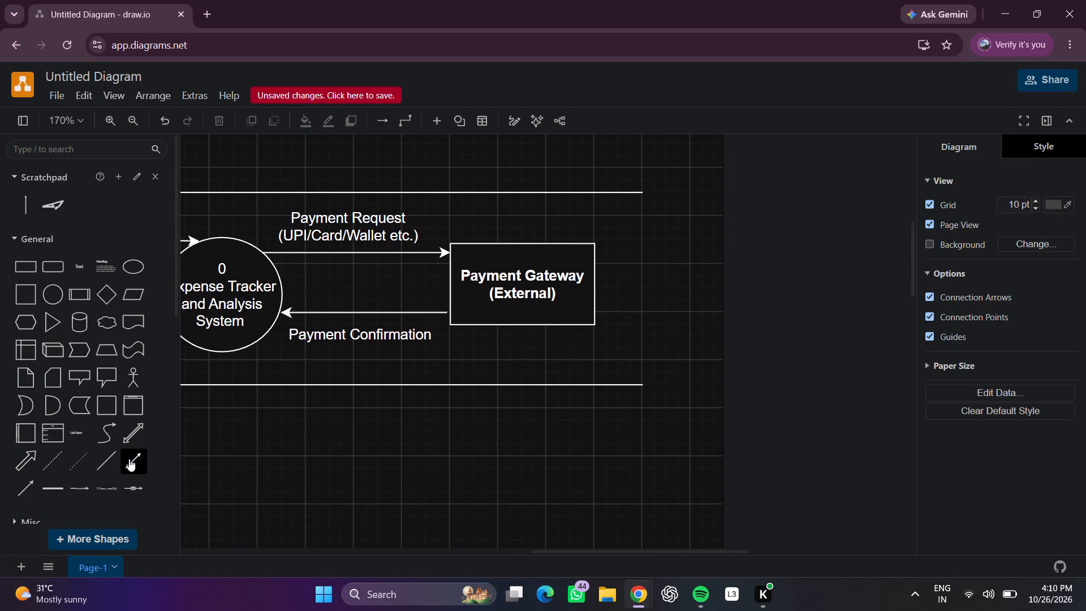
# Insert a plain straight line joining the right ends of the top and bottom lines to close the frame beyond Payment Gateway.
pyautogui.hscroll(-1, 93, 470)
pyautogui.click(96, 466)
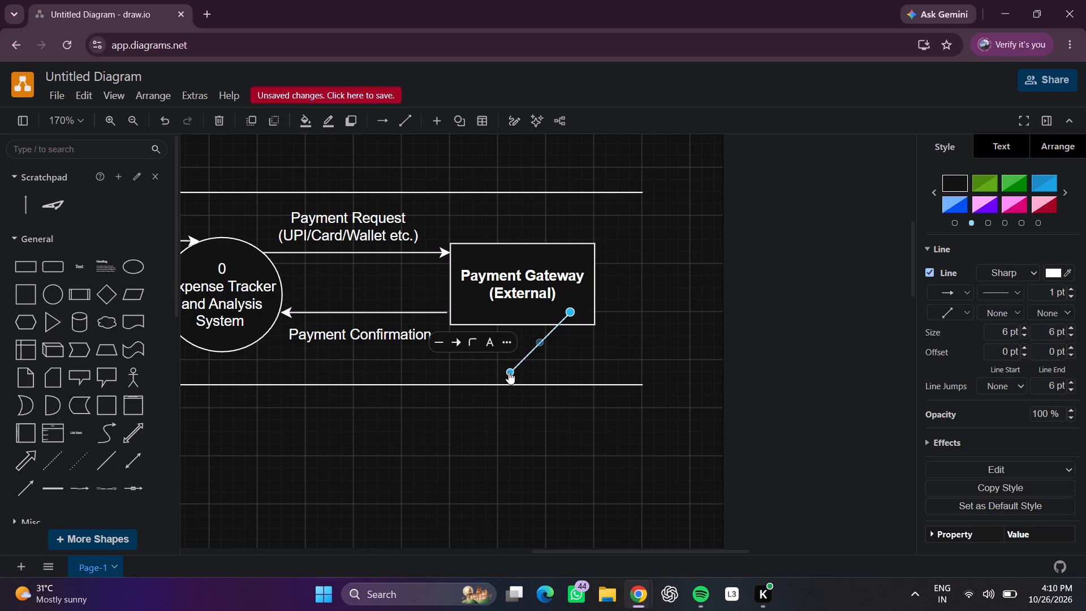
pyautogui.moveTo(510, 368); pyautogui.dragTo(642, 381)
pyautogui.moveTo(569, 311); pyautogui.dragTo(641, 195)
pyautogui.click(707, 220)
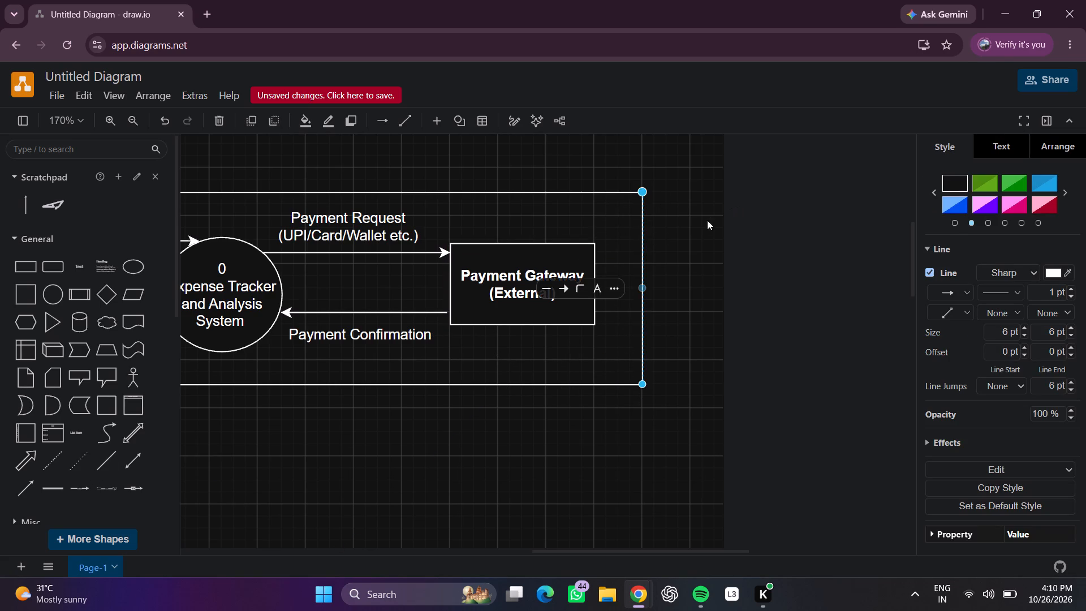
# Widen the header rectangle above User to 180 x 20 by moving its right edge outward.
pyautogui.scroll(1, 703, 223)
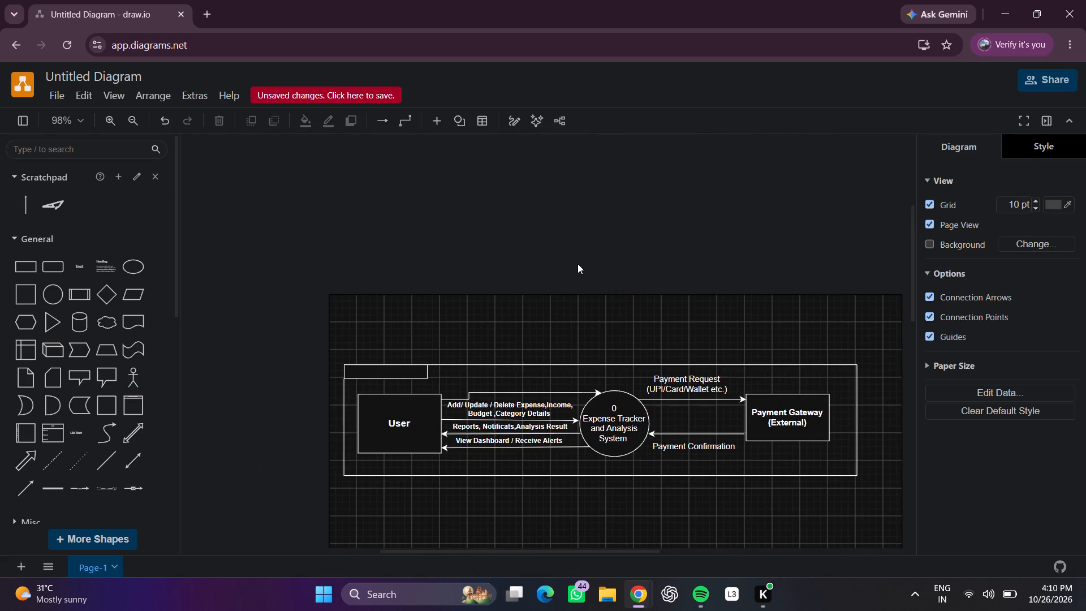
pyautogui.hscroll(2, 578, 264)
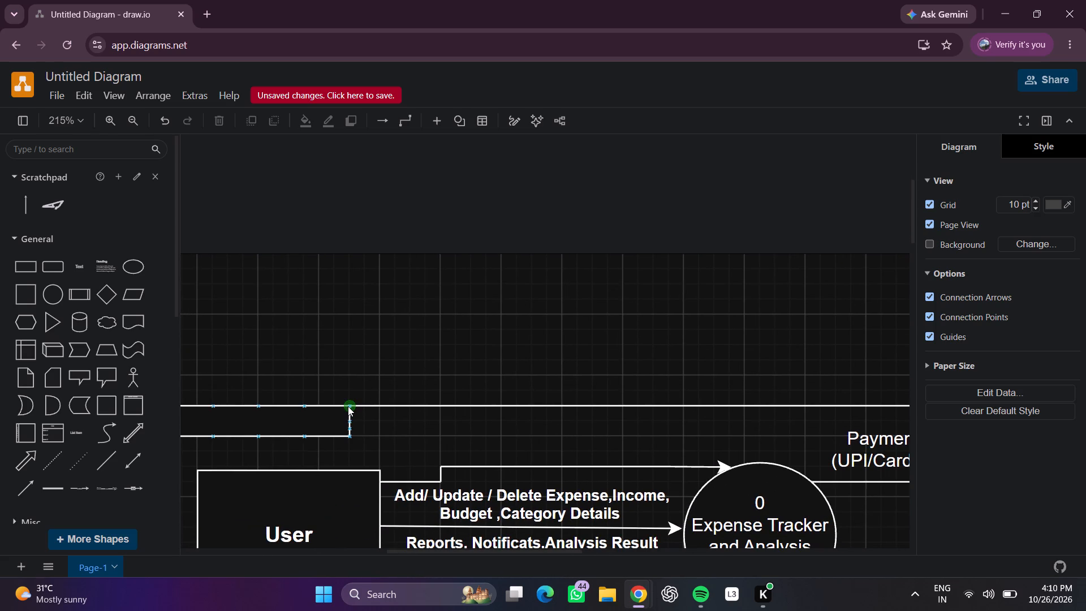
pyautogui.click(347, 406)
pyautogui.hscroll(1, 346, 470)
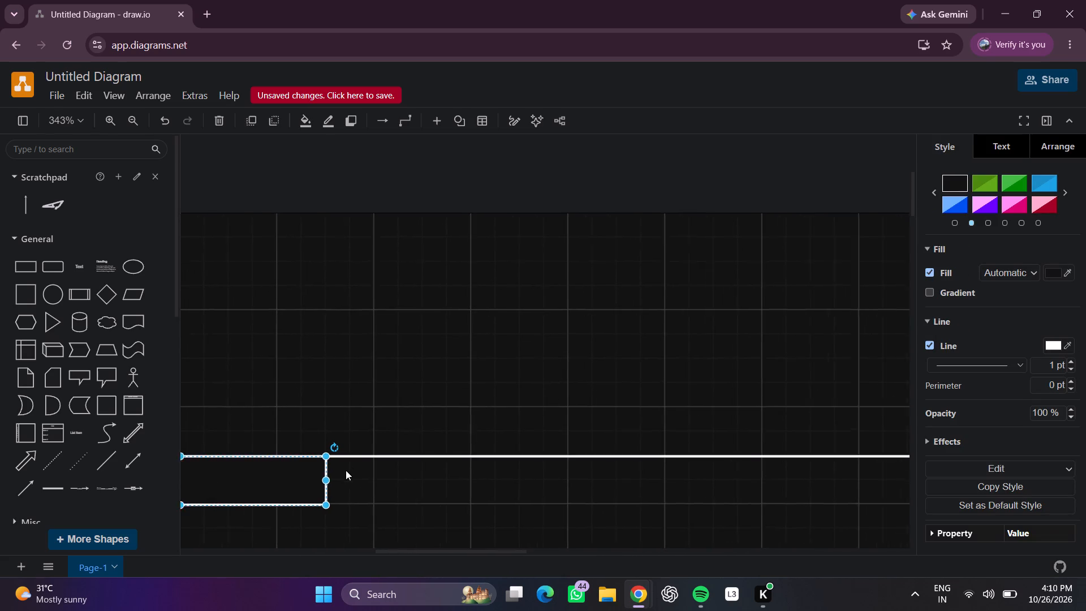
pyautogui.hscroll(1, 346, 470)
pyautogui.moveTo(354, 463); pyautogui.dragTo(402, 463)
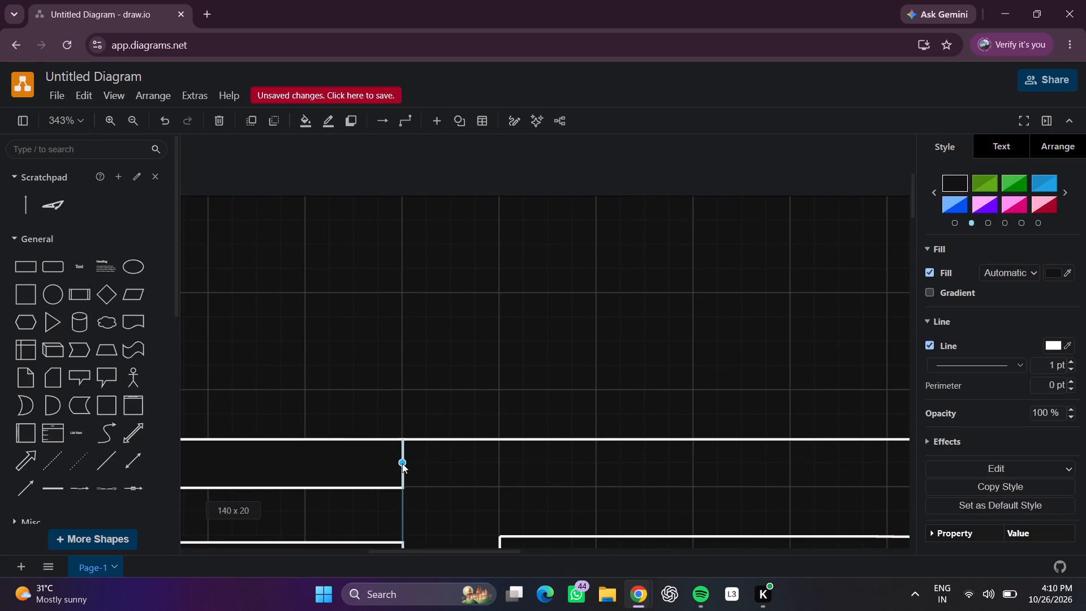
pyautogui.moveTo(402, 463); pyautogui.dragTo(493, 470)
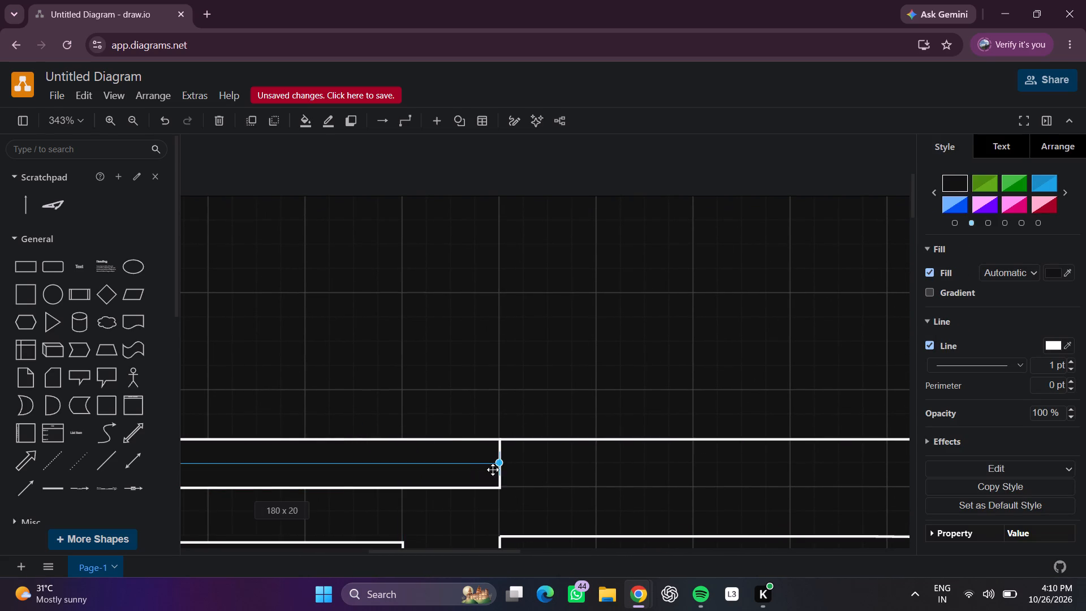
pyautogui.moveTo(493, 470); pyautogui.dragTo(492, 466)
pyautogui.hscroll(3, 459, 328)
# Label the header rectangle above User "Context Diagram (Level 0)".
pyautogui.doubleClick(416, 424)
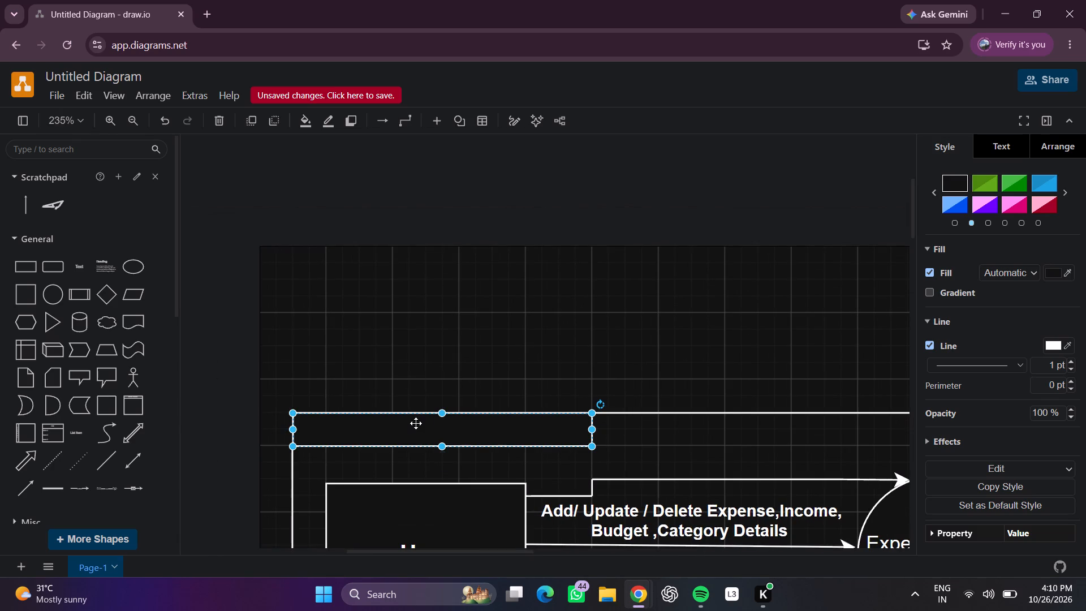
pyautogui.click(416, 428)
pyautogui.click(408, 431)
pyautogui.doubleClick(409, 431)
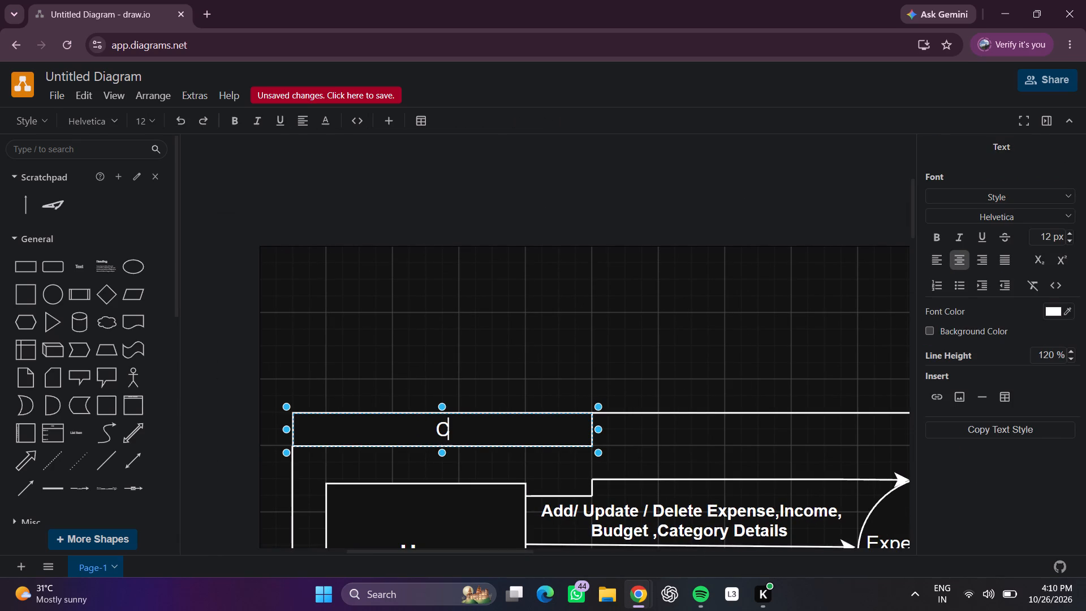
pyautogui.write('onte')
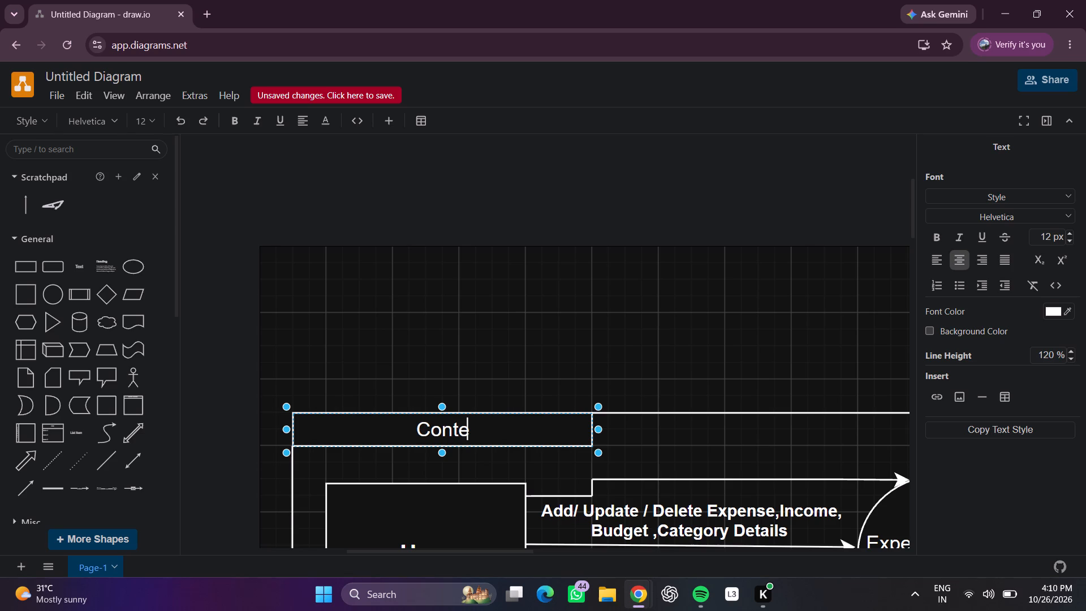
pyautogui.write('xt')
pyautogui.press('space')
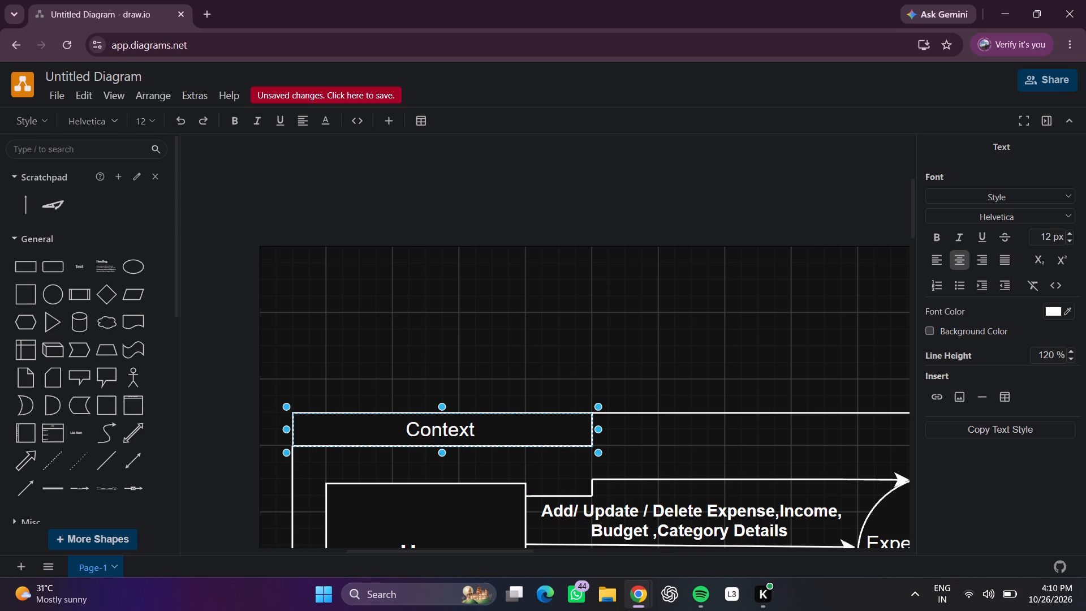
pyautogui.press('d')
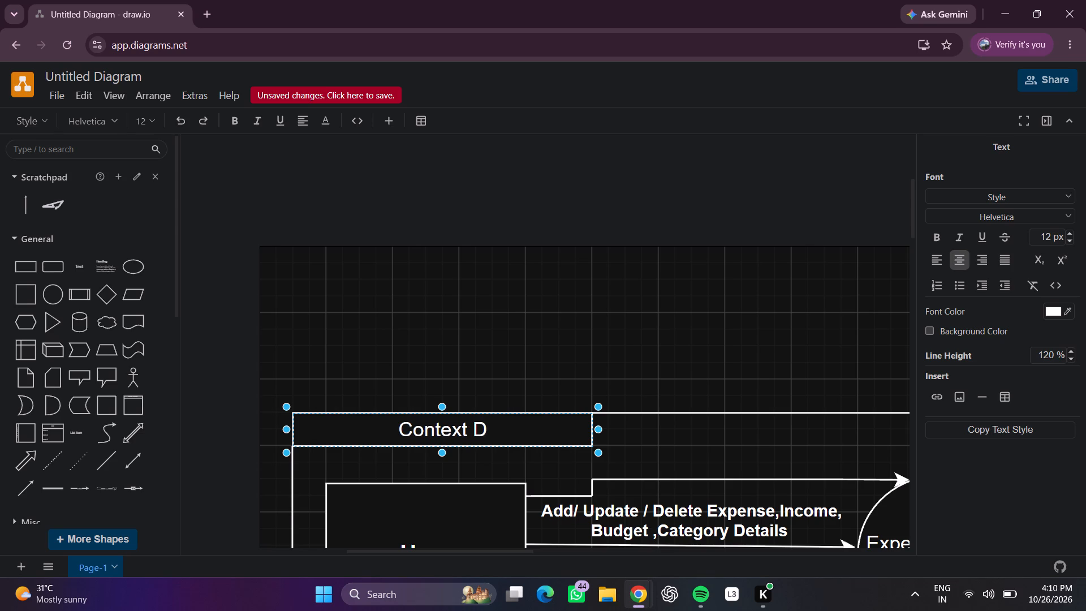
pyautogui.write('iagram')
pyautogui.press('space')
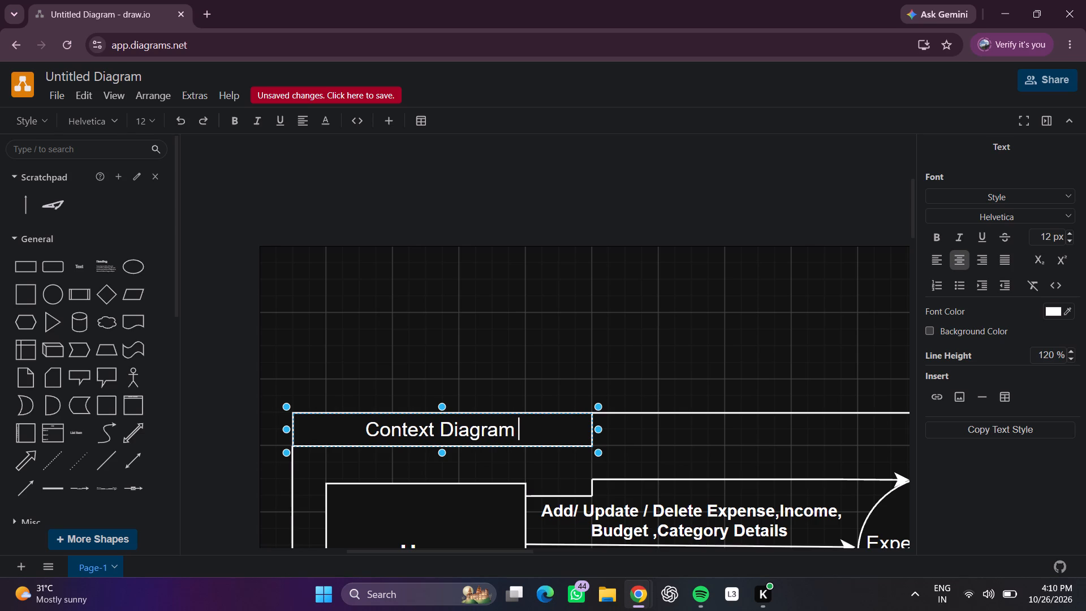
pyautogui.hotkey('shift', '(')
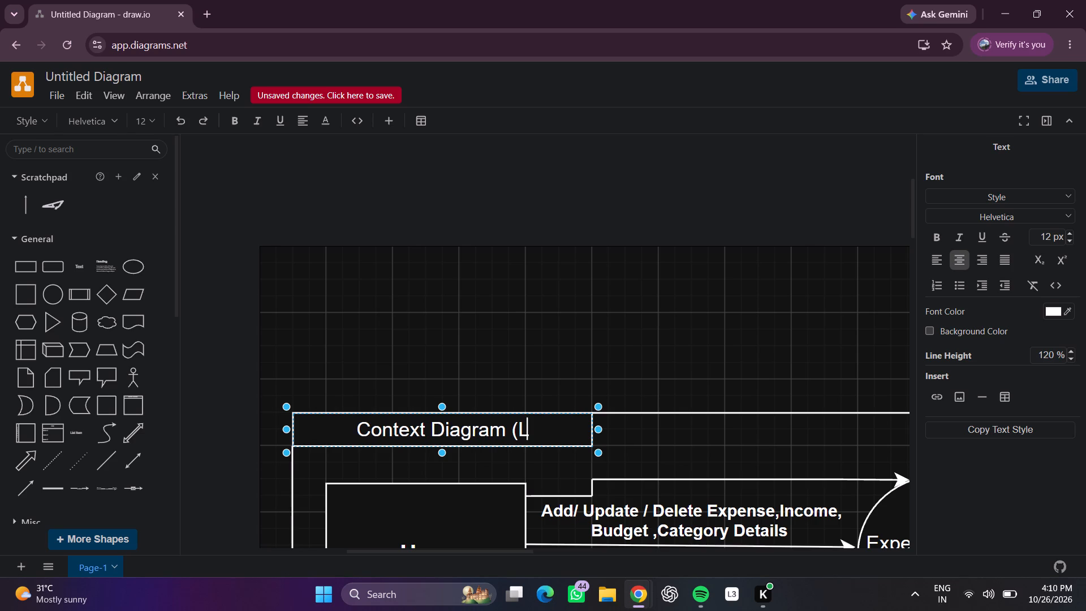
pyautogui.write('evel')
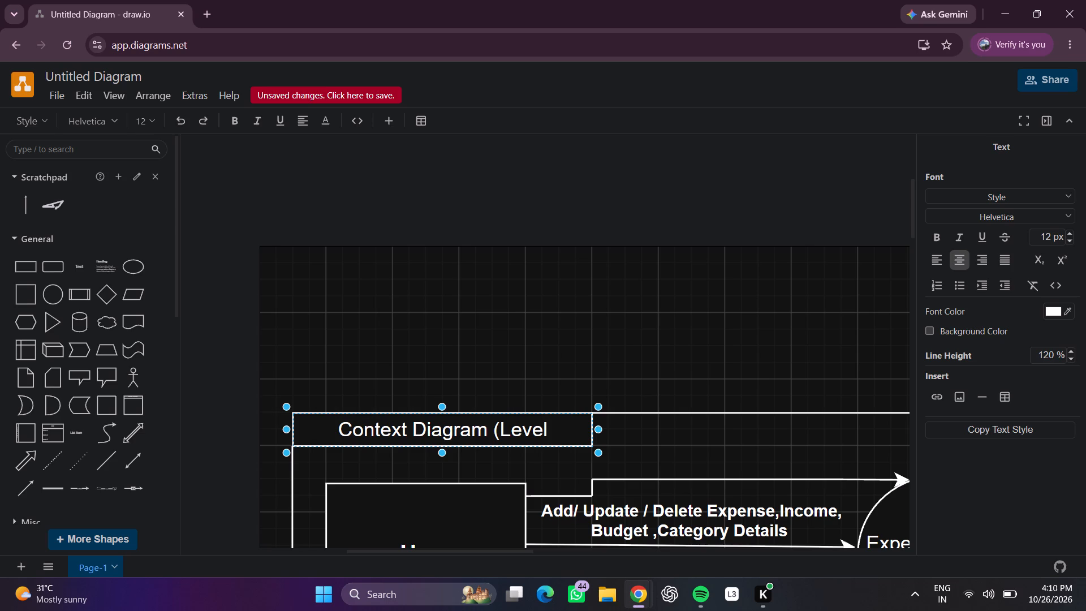
pyautogui.press('space')
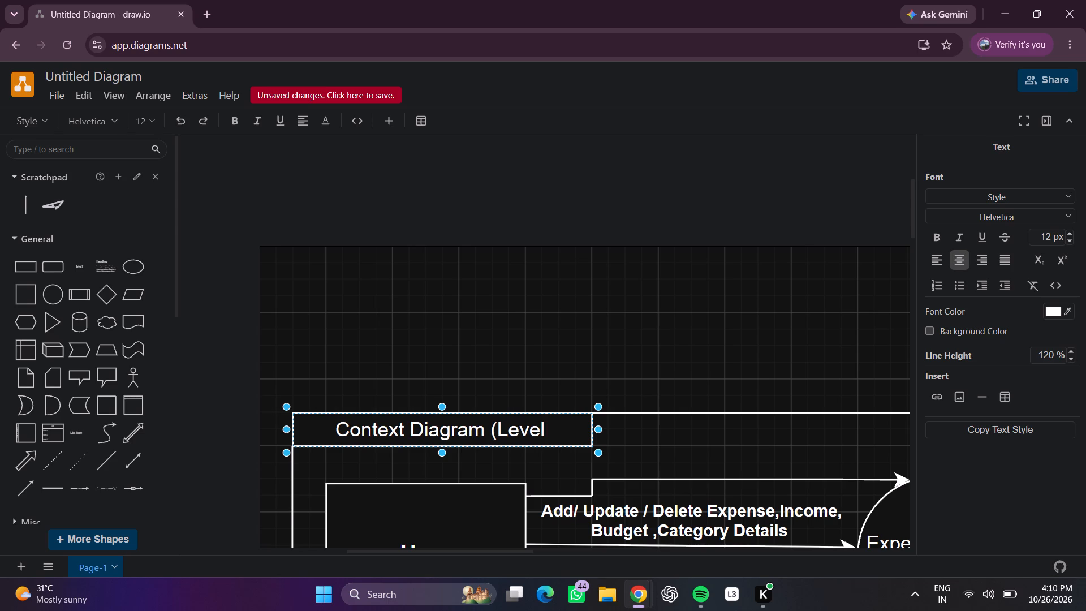
pyautogui.hotkey('shift', ')')
pyautogui.press('BackSpace')
pyautogui.press('0')
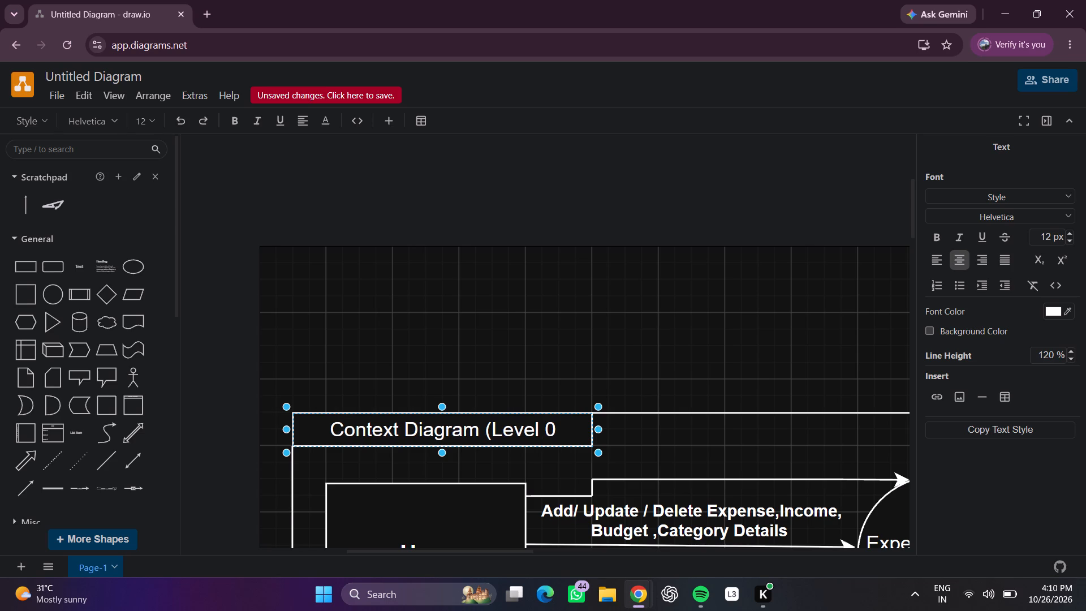
pyautogui.hotkey('shift', ')')
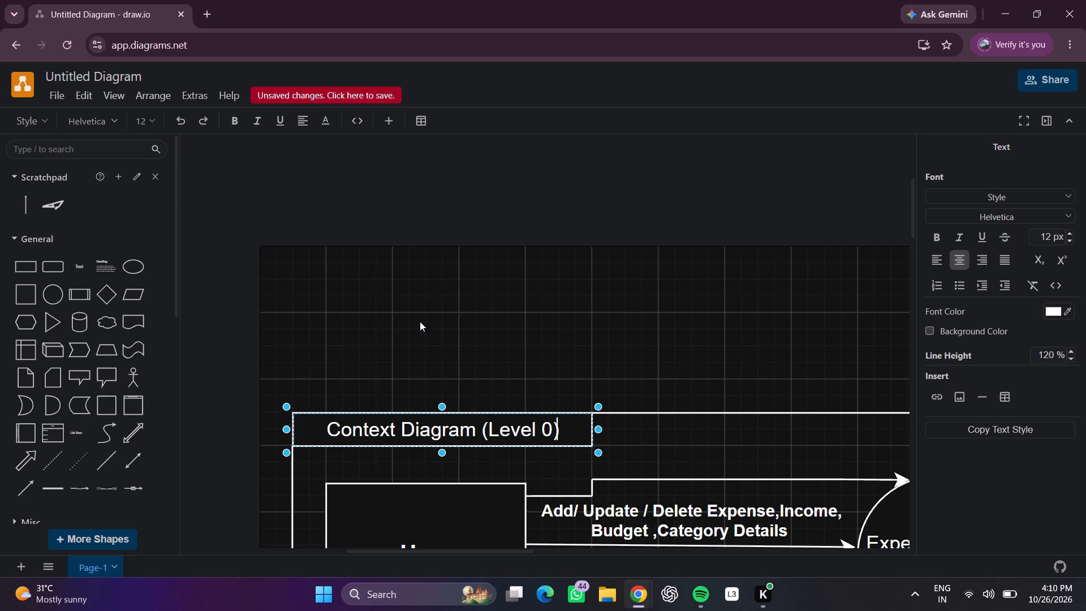
pyautogui.click(426, 321)
# Apply the Heading 3 style to the "Context Diagram (Level 0)" header text.
pyautogui.doubleClick(447, 441)
pyautogui.tripleClick(451, 425)
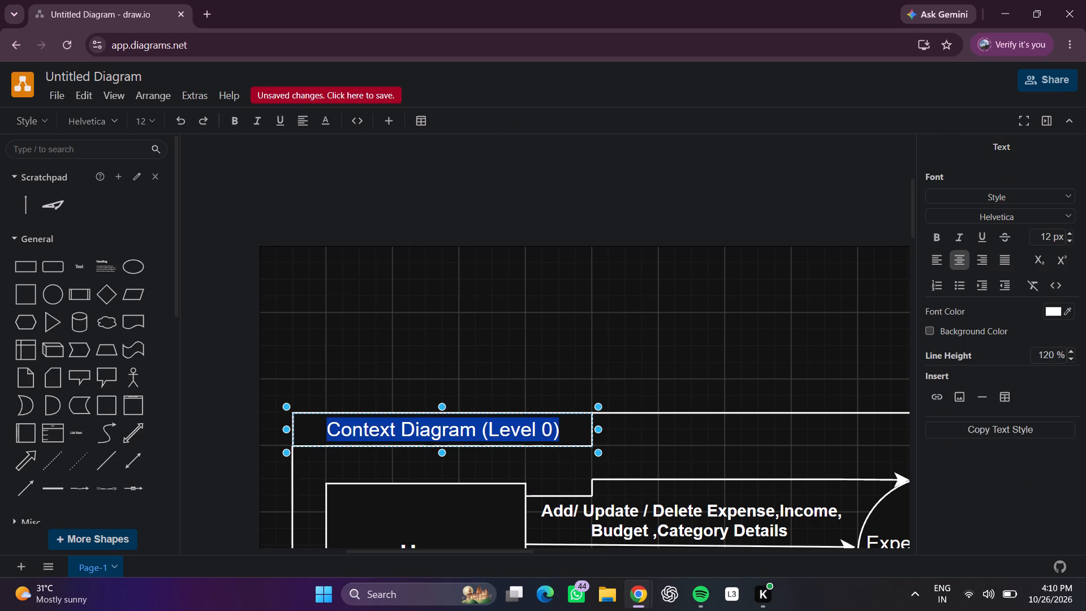
pyautogui.doubleClick(451, 425)
pyautogui.click(452, 425)
pyautogui.click(470, 312)
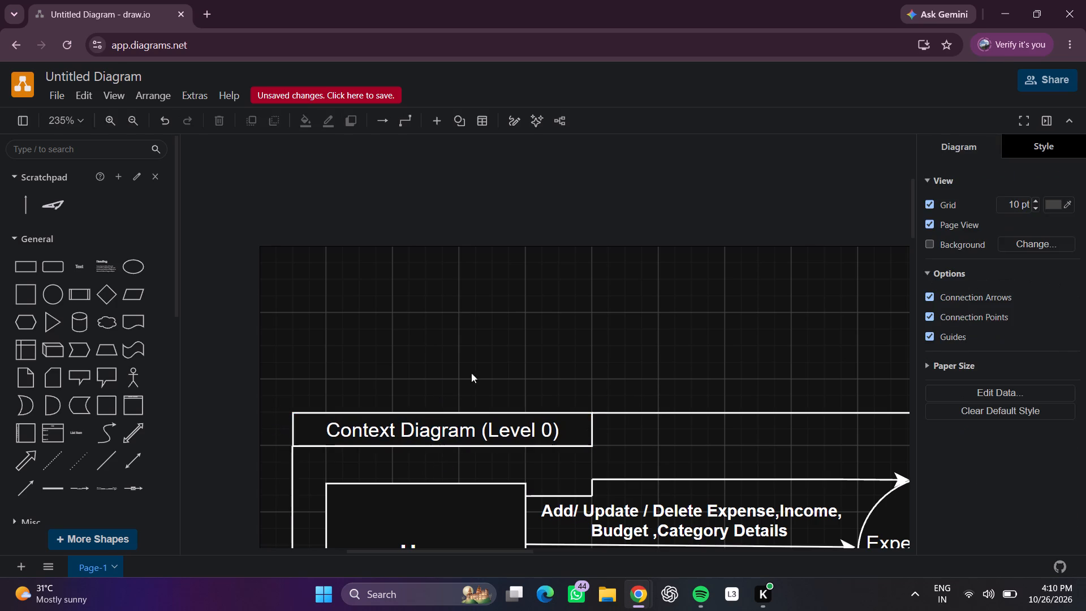
pyautogui.doubleClick(477, 431)
pyautogui.click(1063, 197)
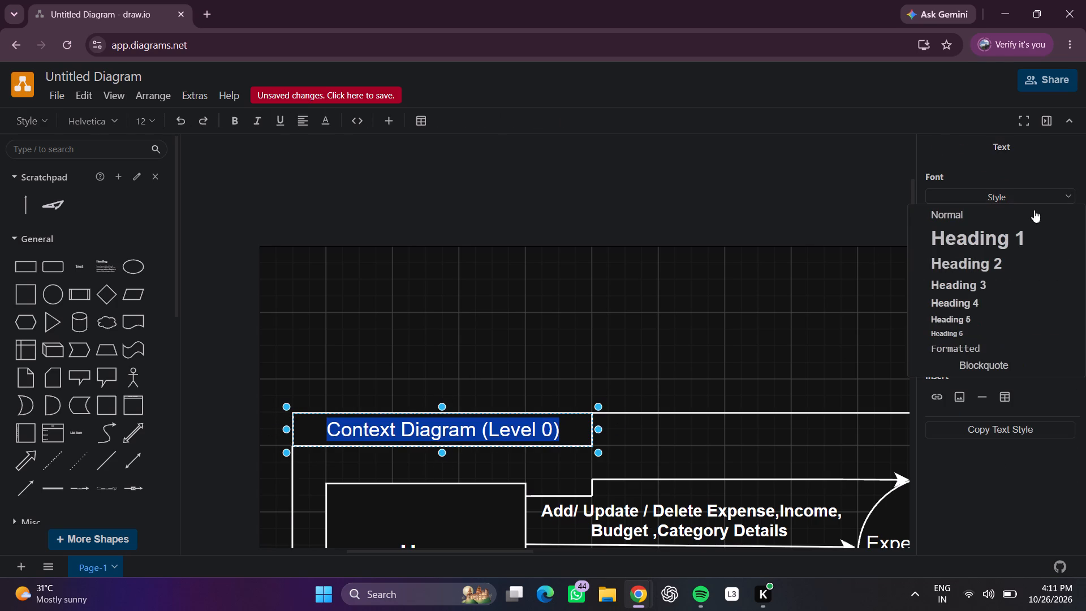
pyautogui.click(955, 286)
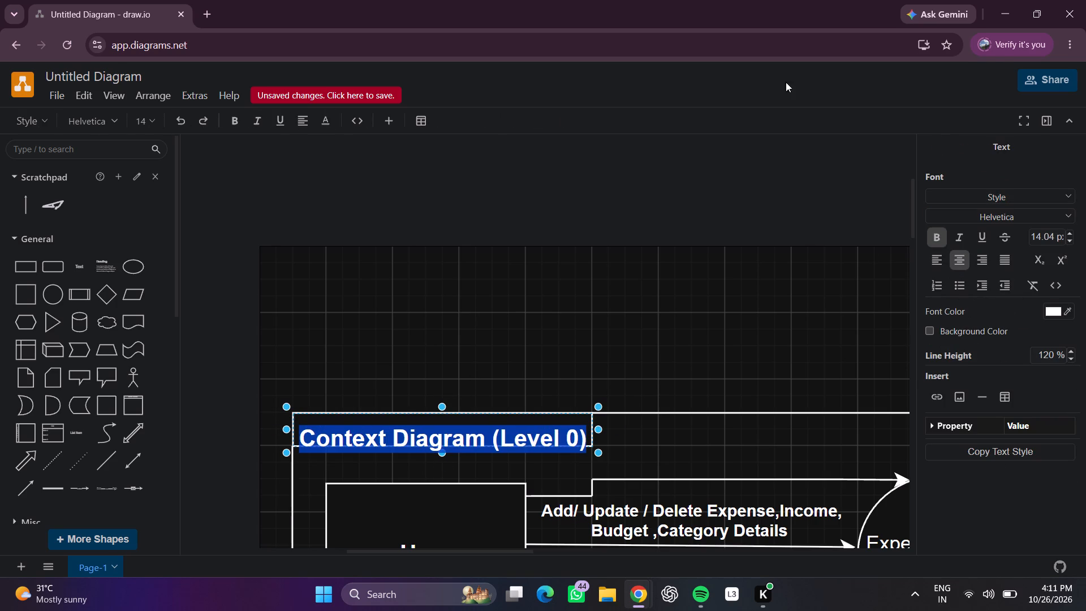
pyautogui.click(743, 278)
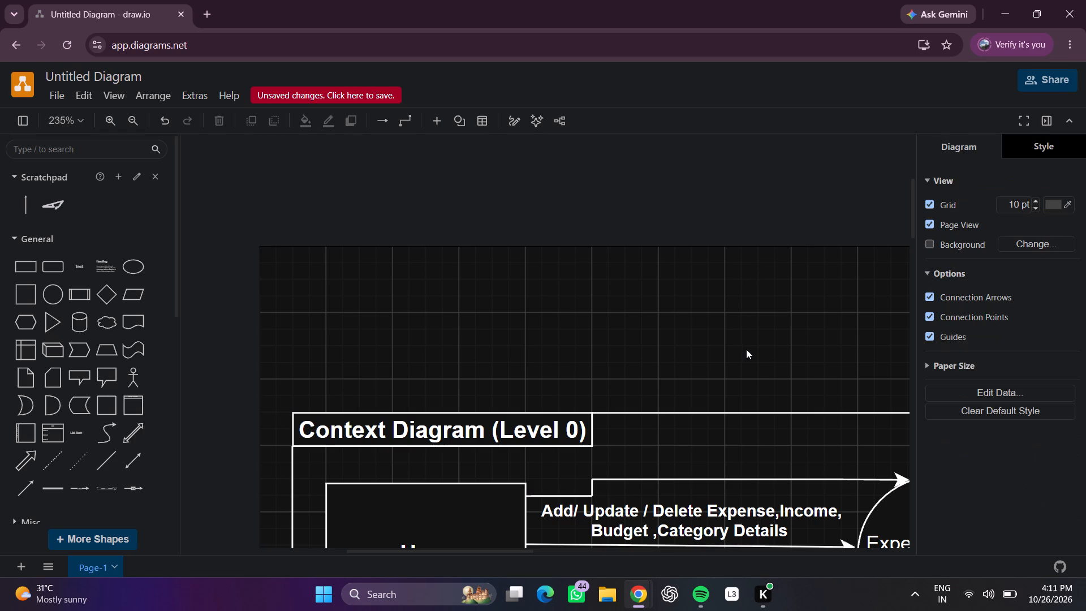
# Widen the Payment Gateway (External) rectangle by extending its outer edge toward the frame's vertical line.
pyautogui.hscroll(-6, 746, 348)
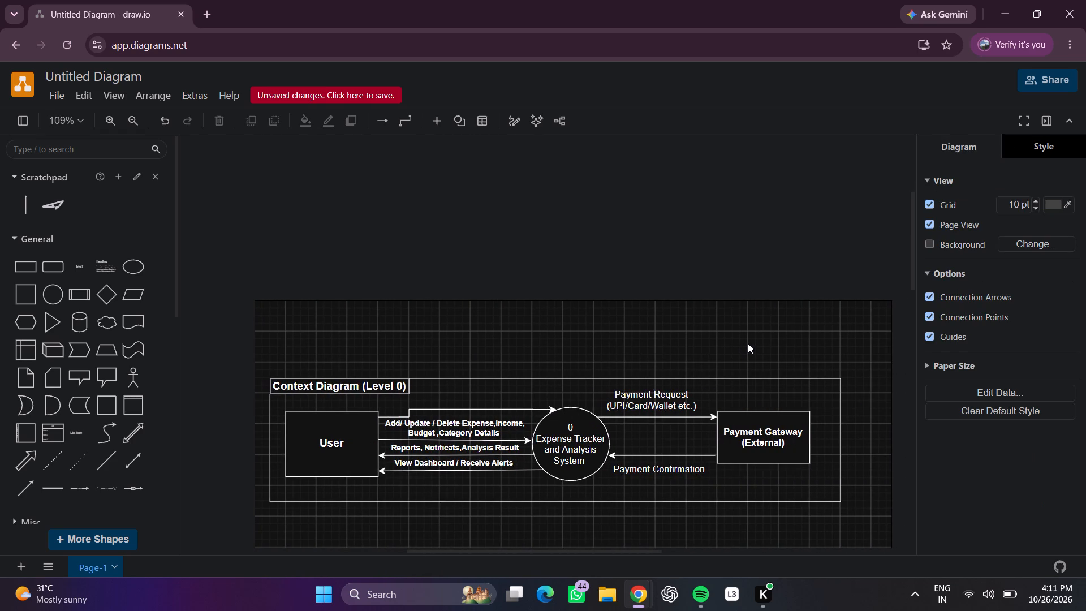
pyautogui.hscroll(-1, 748, 343)
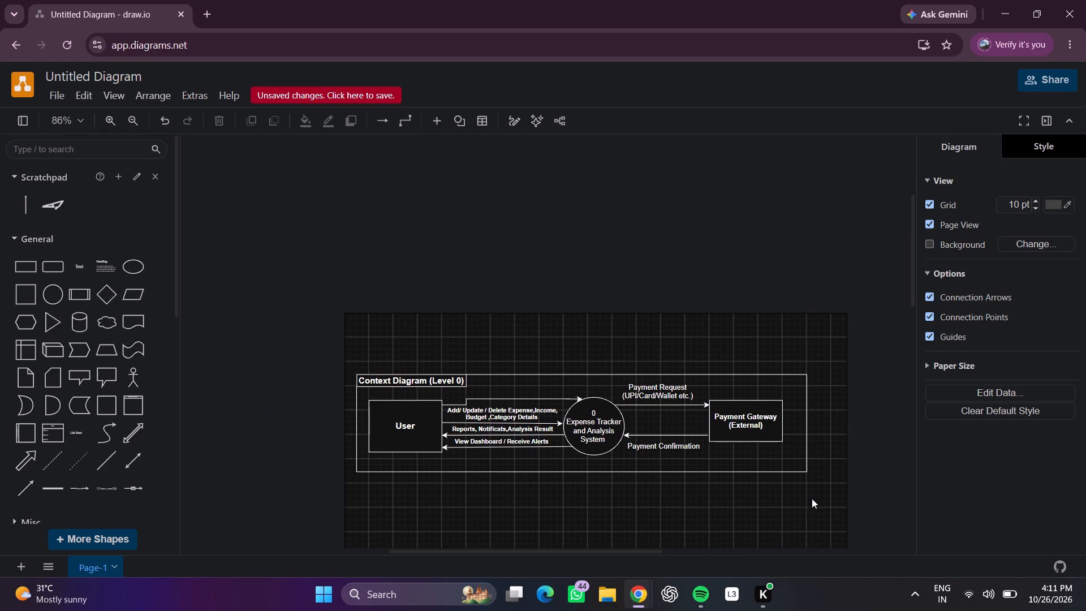
pyautogui.hscroll(-1, 812, 498)
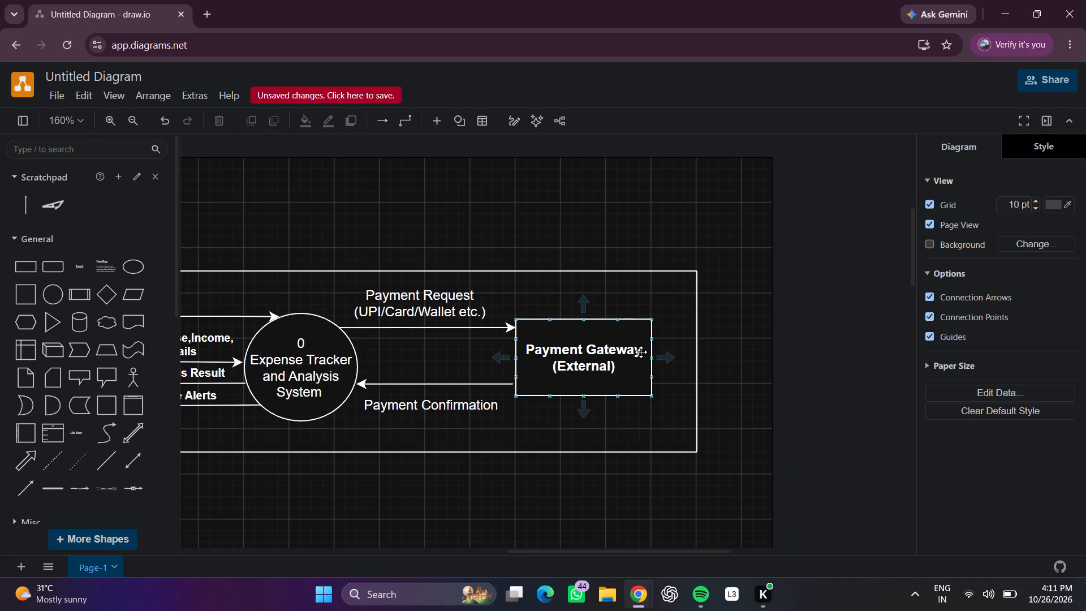
pyautogui.click(649, 356)
pyautogui.moveTo(647, 356); pyautogui.dragTo(647, 356)
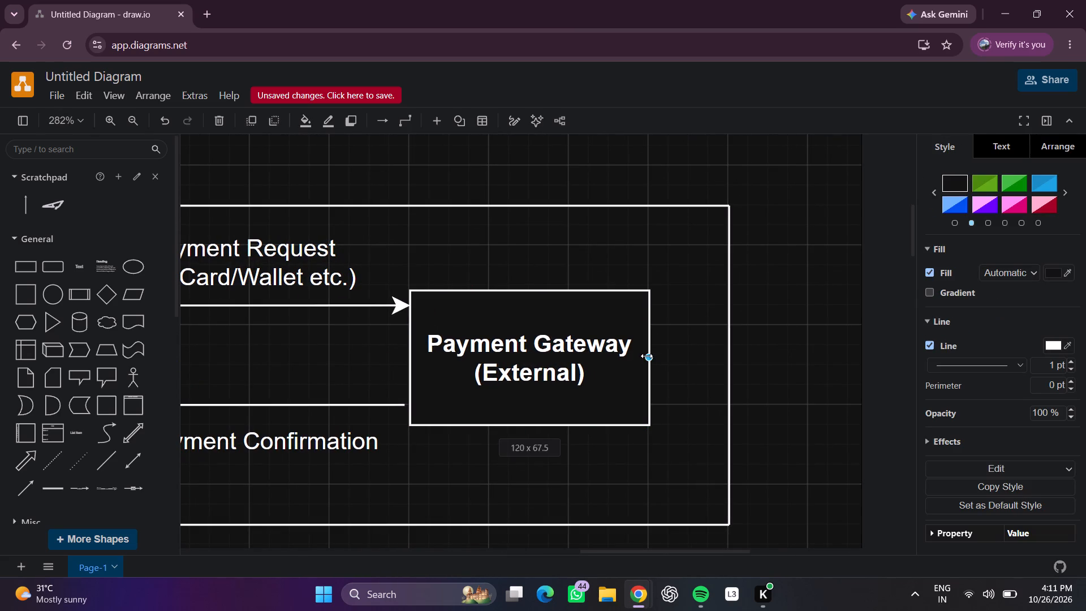
pyautogui.moveTo(647, 356); pyautogui.dragTo(694, 358)
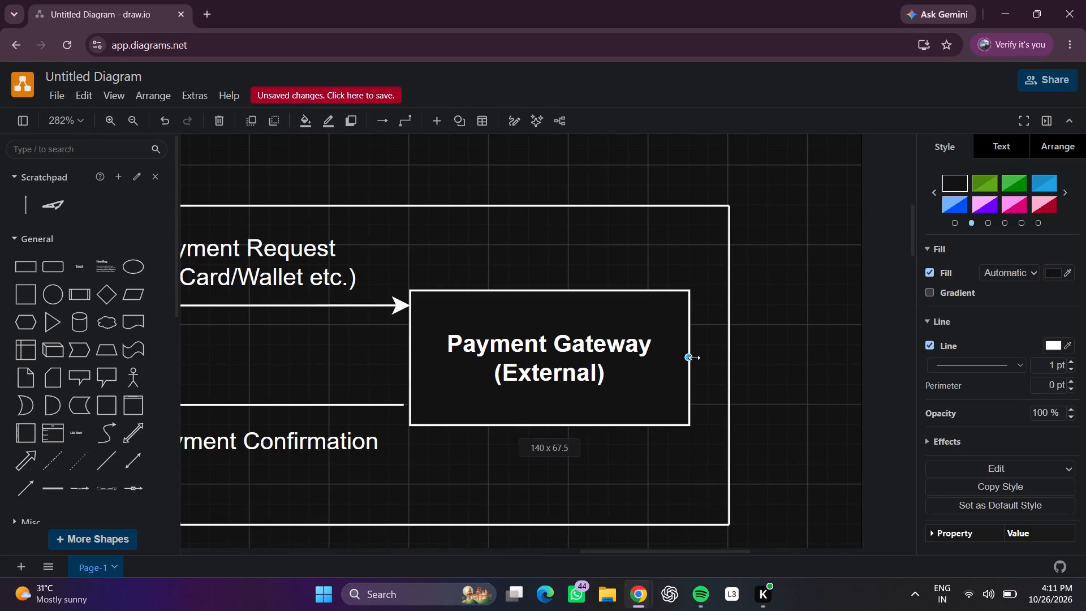
pyautogui.moveTo(694, 358); pyautogui.dragTo(697, 356)
pyautogui.click(757, 329)
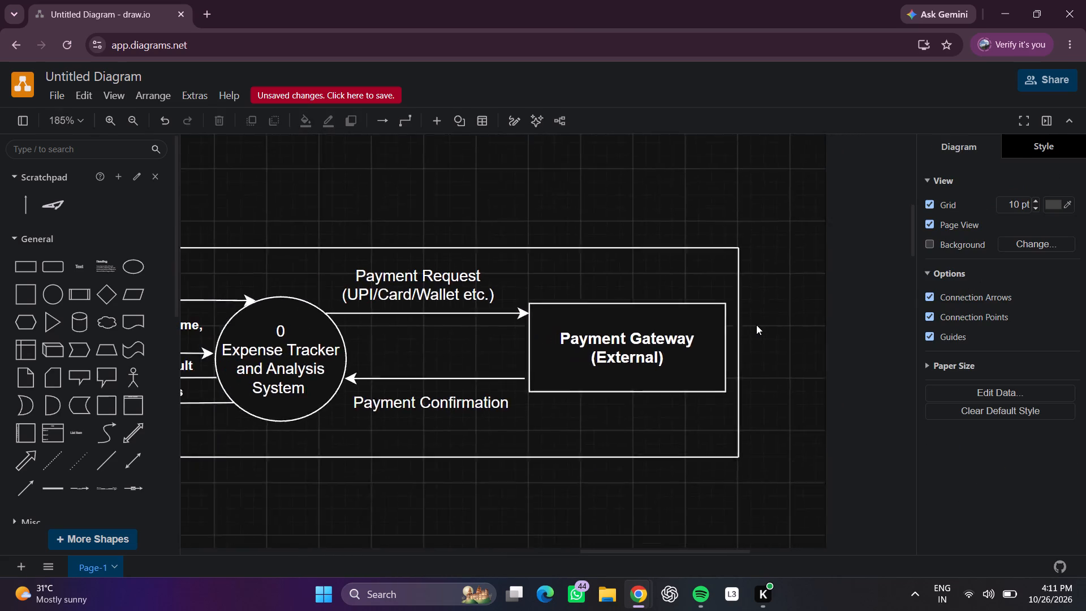
# Insert a new rectangle and place it below the frame, horizontally aligned with the User box above.
pyautogui.hscroll(1, 768, 323)
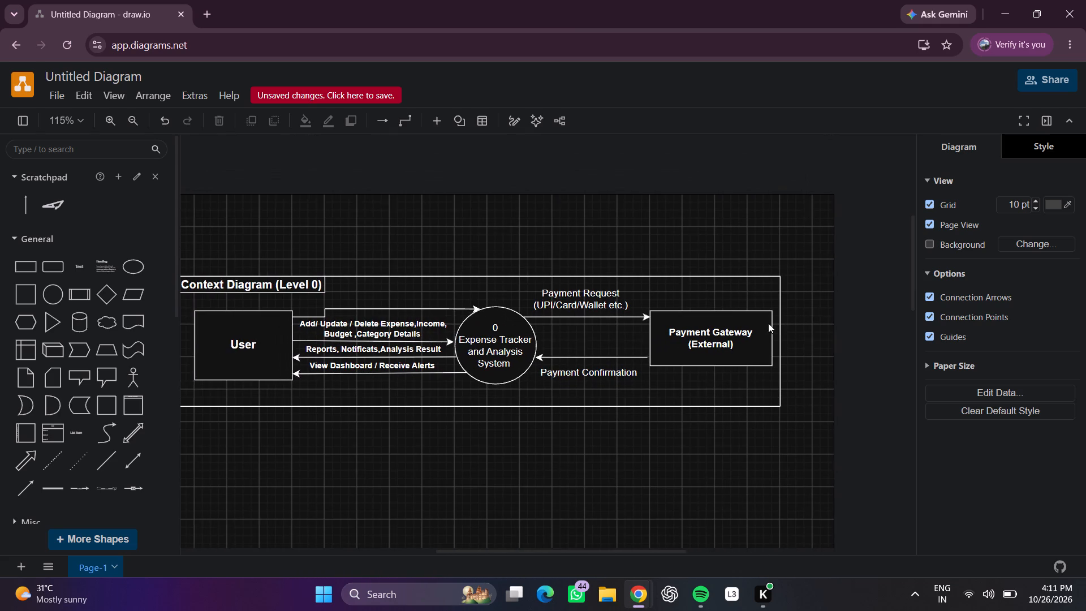
pyautogui.hscroll(1, 768, 323)
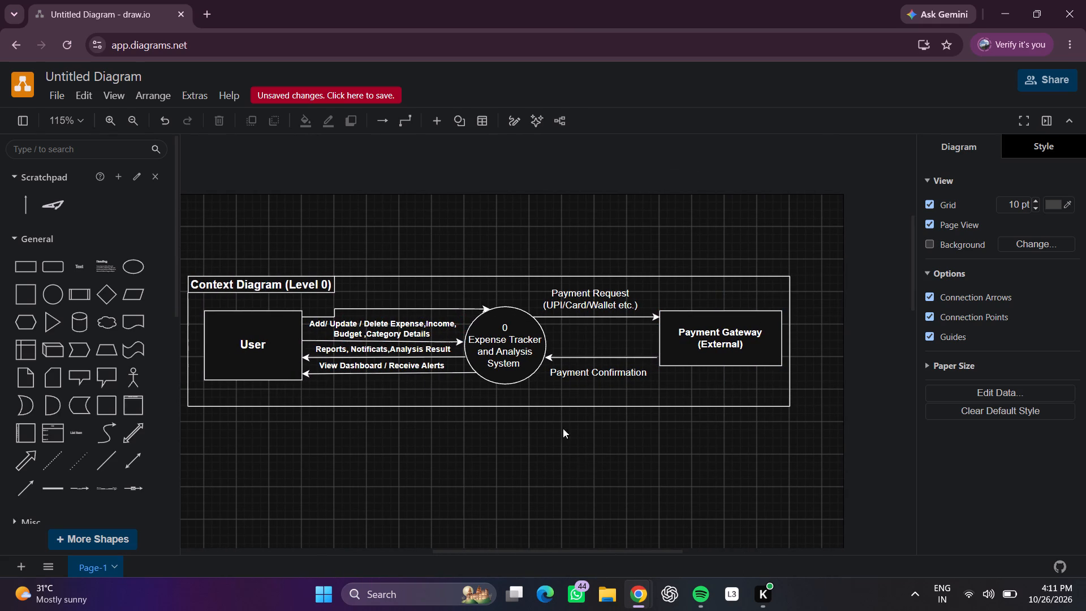
pyautogui.scroll(-1, 504, 481)
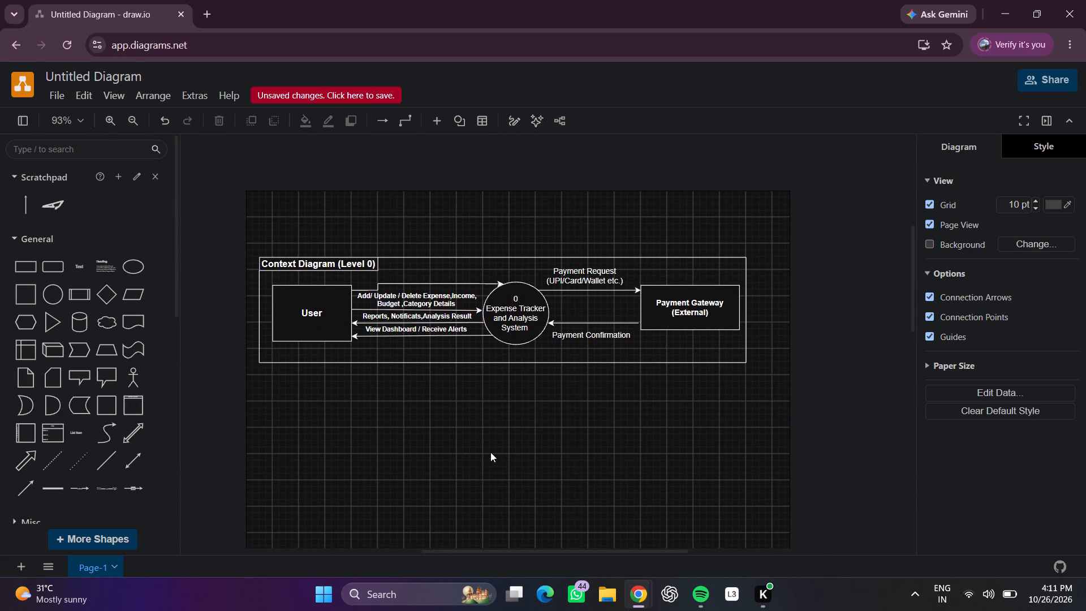
pyautogui.scroll(-1, 487, 452)
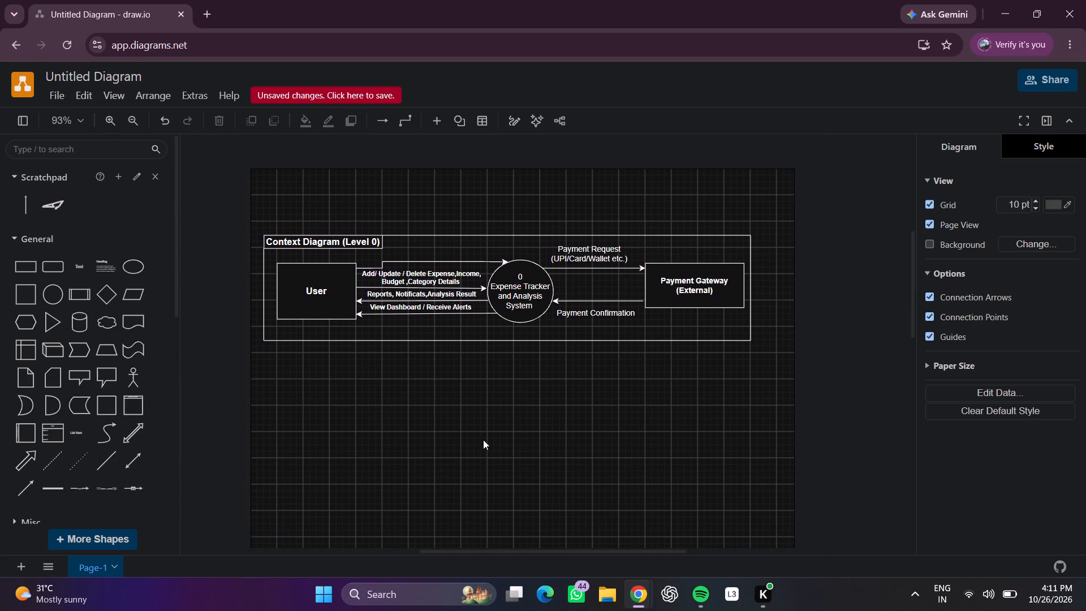
pyautogui.scroll(-1, 416, 423)
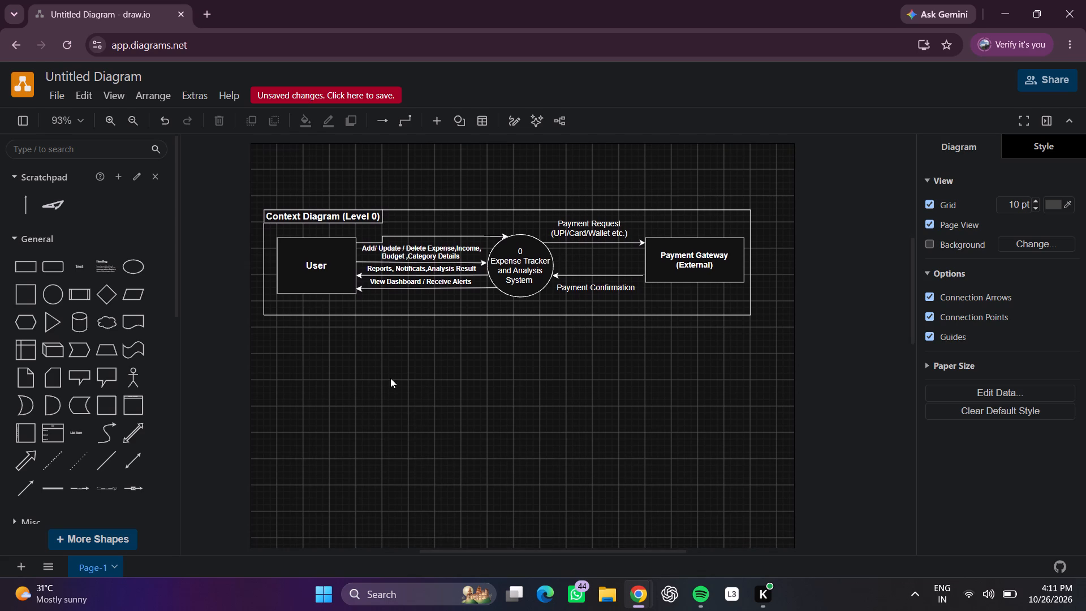
pyautogui.scroll(-1, 390, 378)
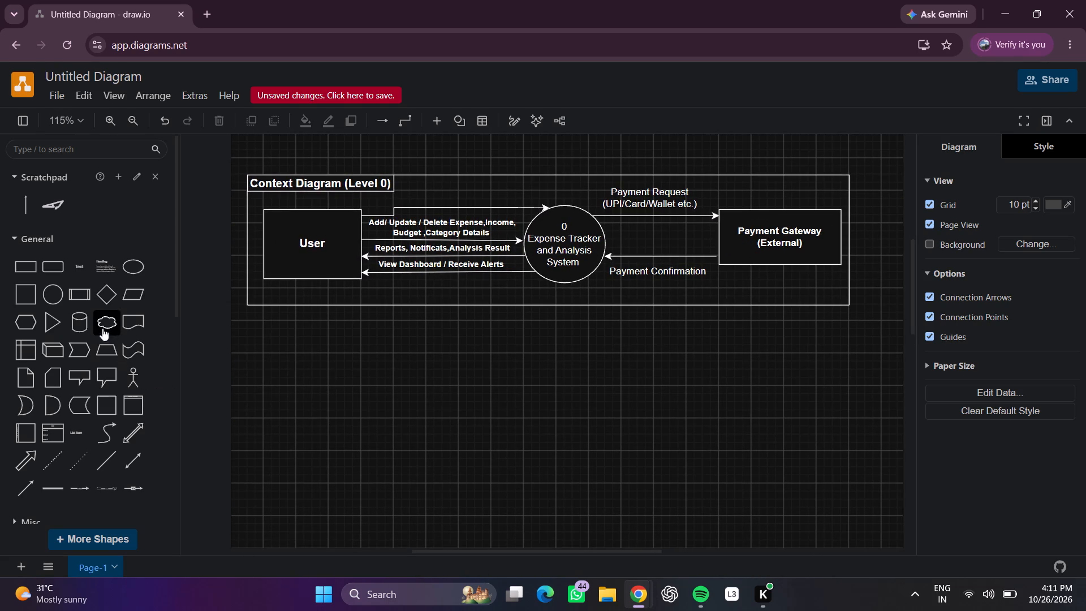
pyautogui.click(31, 269)
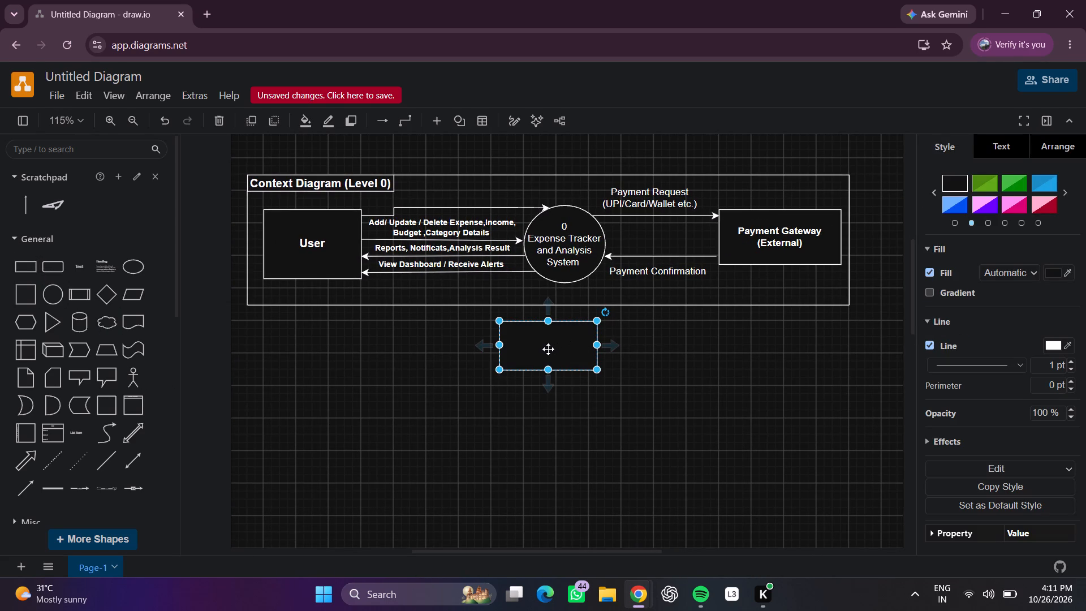
pyautogui.moveTo(548, 349); pyautogui.dragTo(320, 385)
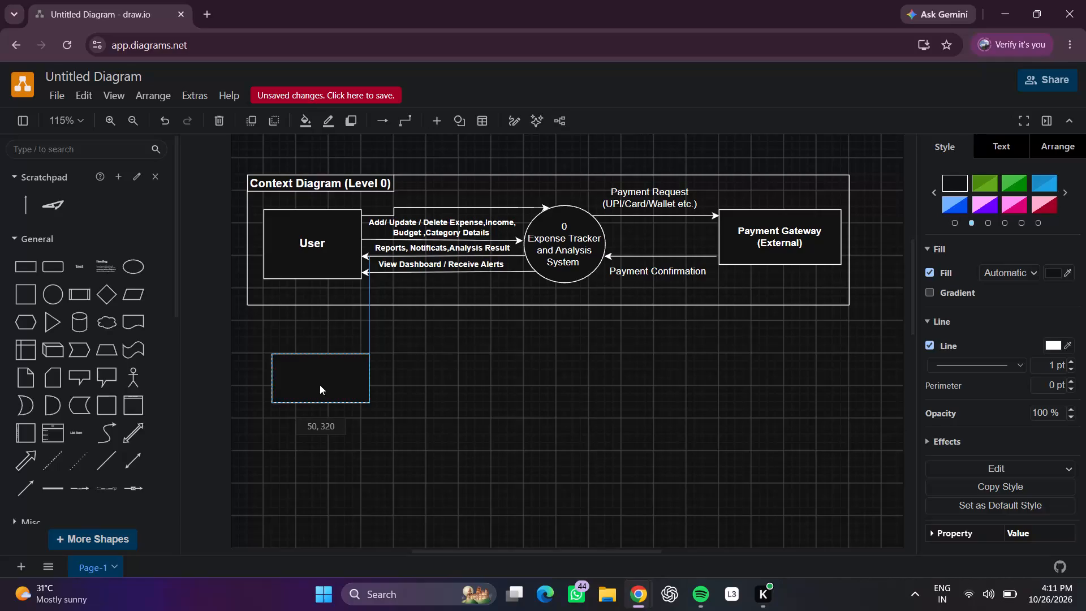
pyautogui.moveTo(320, 385); pyautogui.dragTo(311, 385)
pyautogui.click(460, 394)
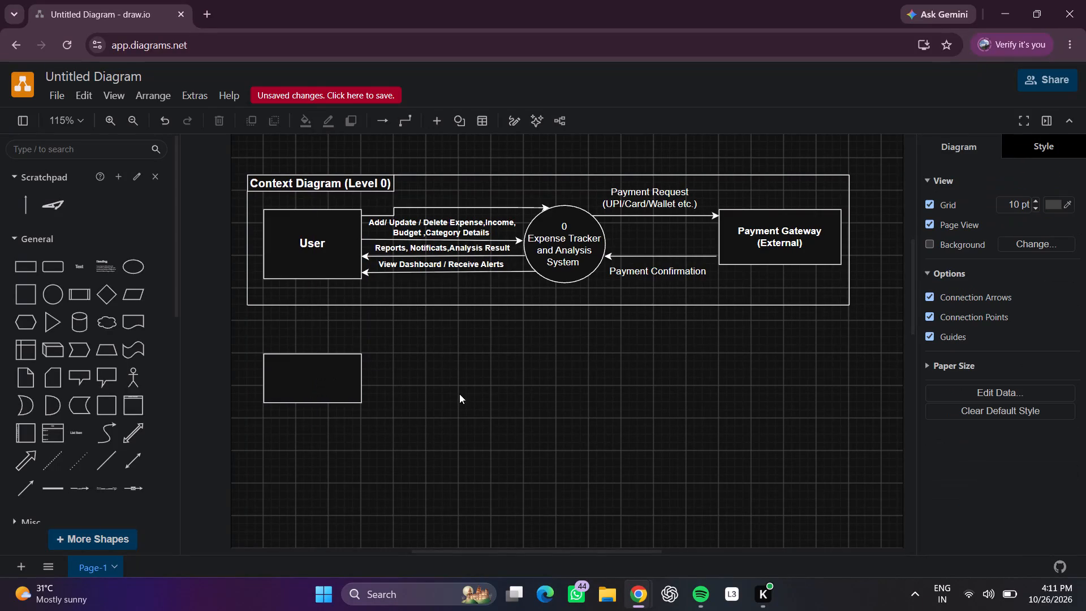
# Label the new rectangle below the frame "User".
pyautogui.doubleClick(311, 381)
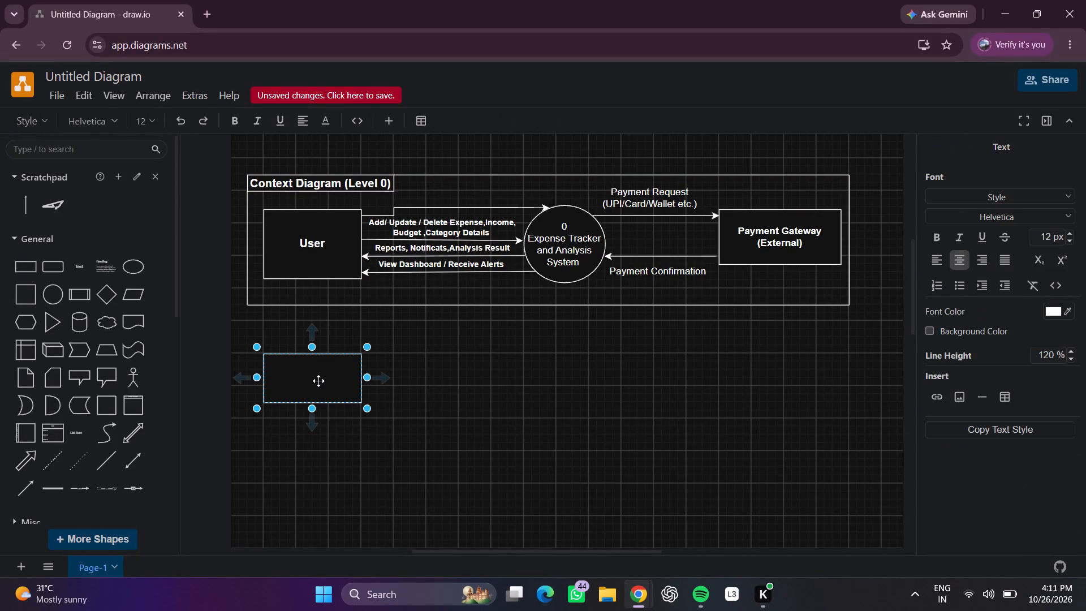
pyautogui.write('ser')
# Apply the Heading 3 style to the "User" label in the rectangle below the frame.
pyautogui.click(943, 195)
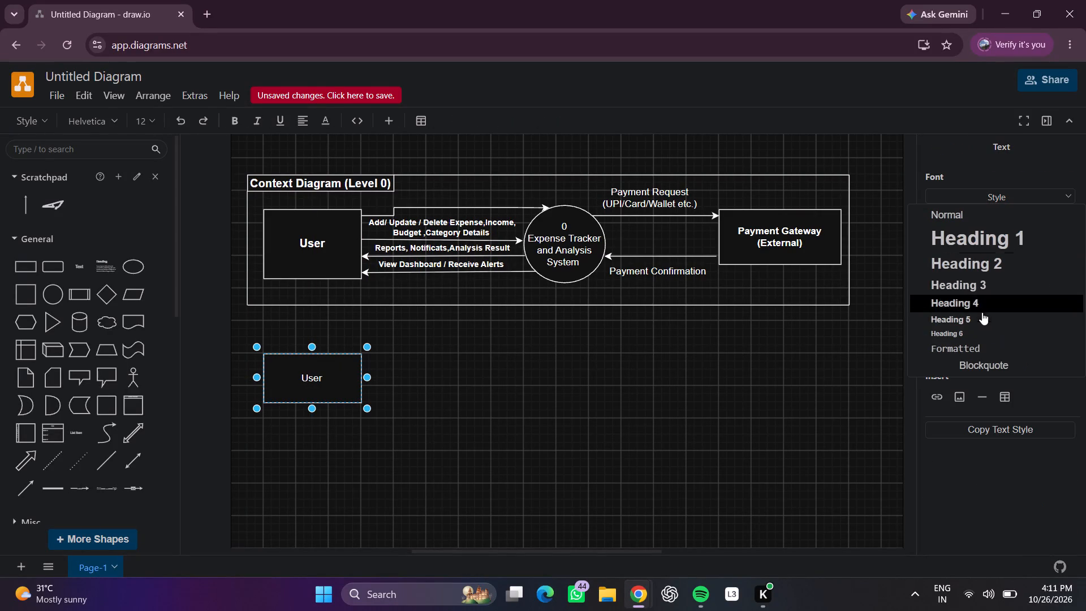
pyautogui.click(958, 287)
pyautogui.click(808, 441)
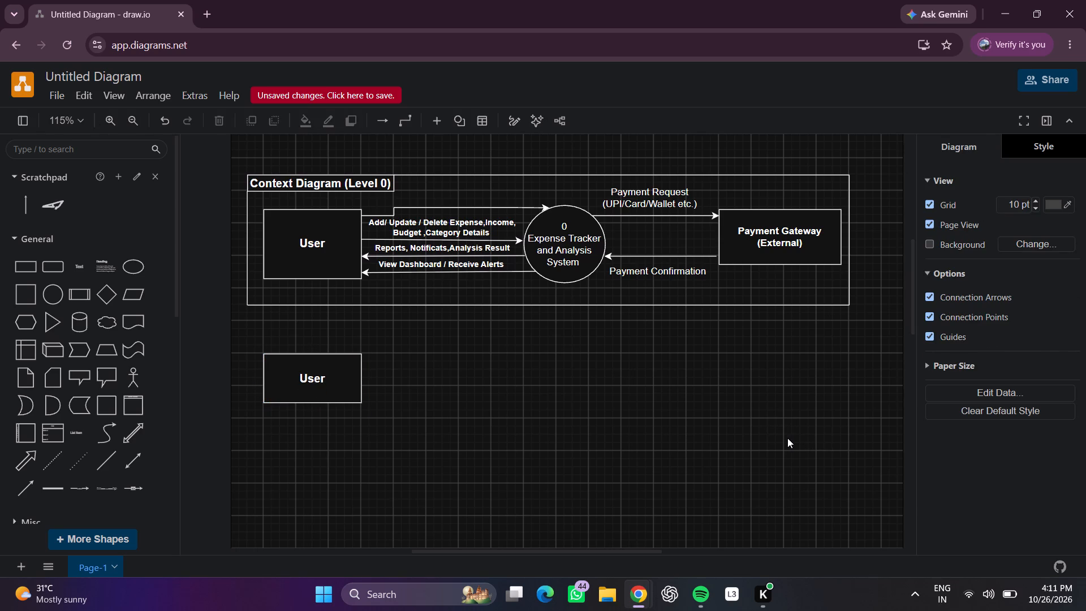
# Move the lower User box slightly further down from the frame, keeping its horizontal alignment.
pyautogui.moveTo(312, 376); pyautogui.dragTo(311, 406)
pyautogui.click(445, 407)
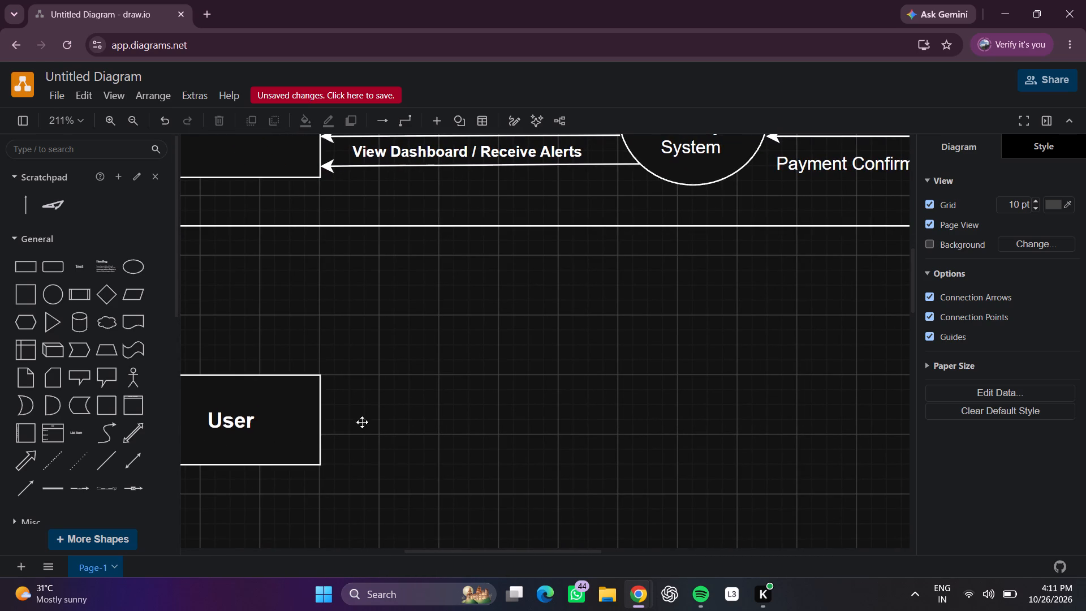
# Insert a directional connector and attach its start to the upper half of the lower User box's right edge.
pyautogui.click(24, 483)
pyautogui.moveTo(512, 374); pyautogui.dragTo(495, 374)
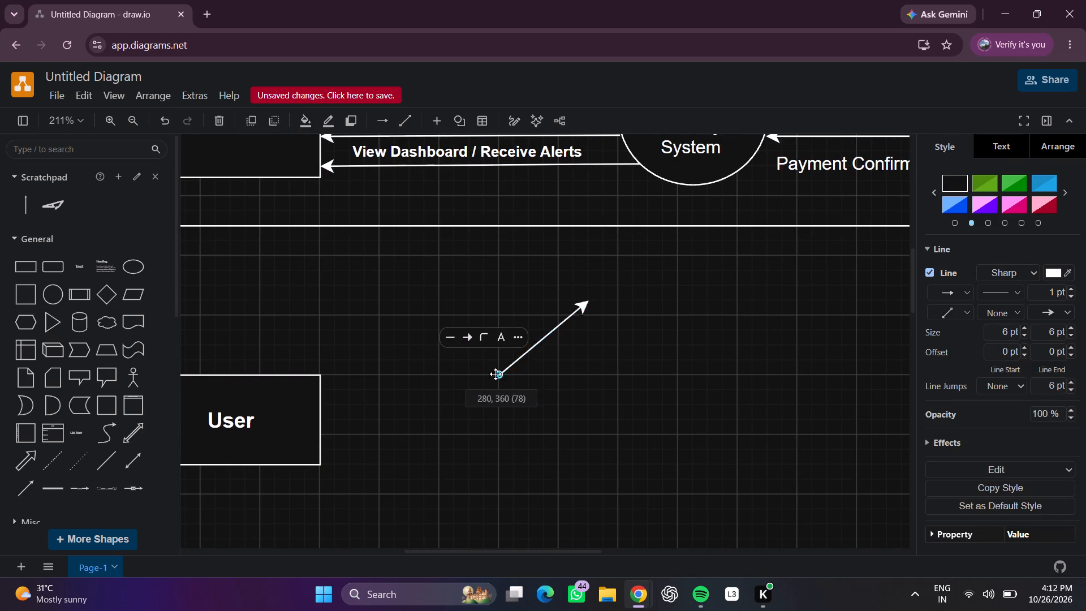
pyautogui.moveTo(495, 374); pyautogui.dragTo(318, 398)
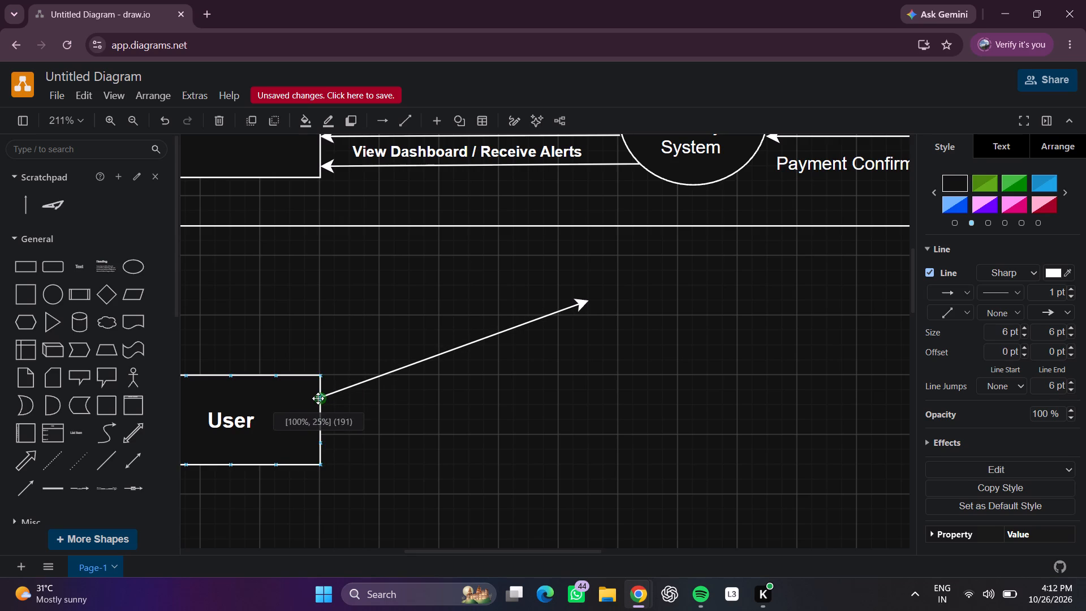
pyautogui.moveTo(318, 398); pyautogui.dragTo(318, 398)
pyautogui.click(460, 414)
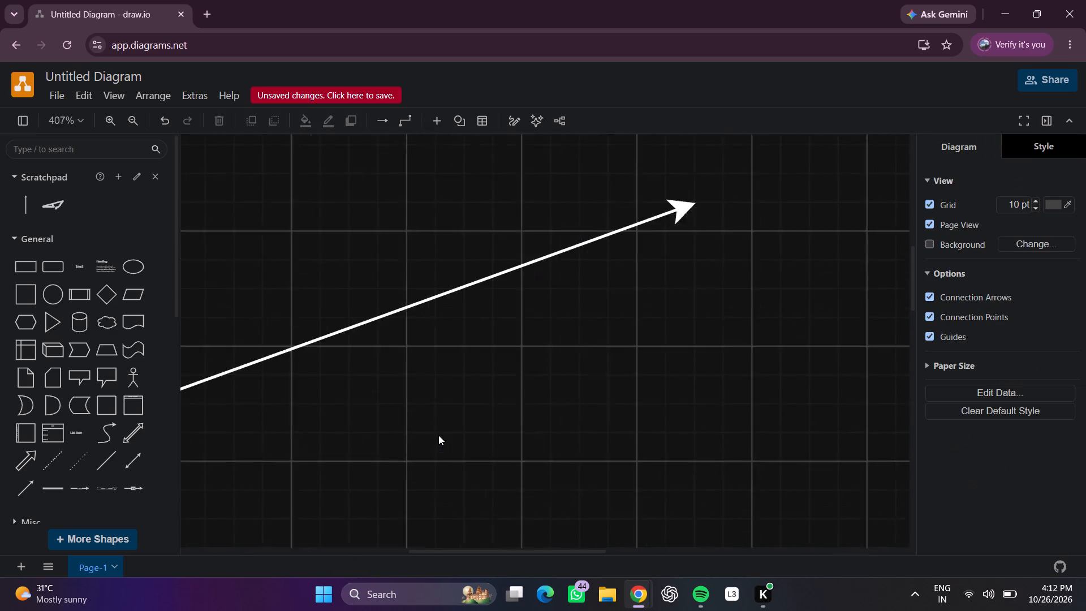
pyautogui.hscroll(3, 429, 435)
pyautogui.click(383, 386)
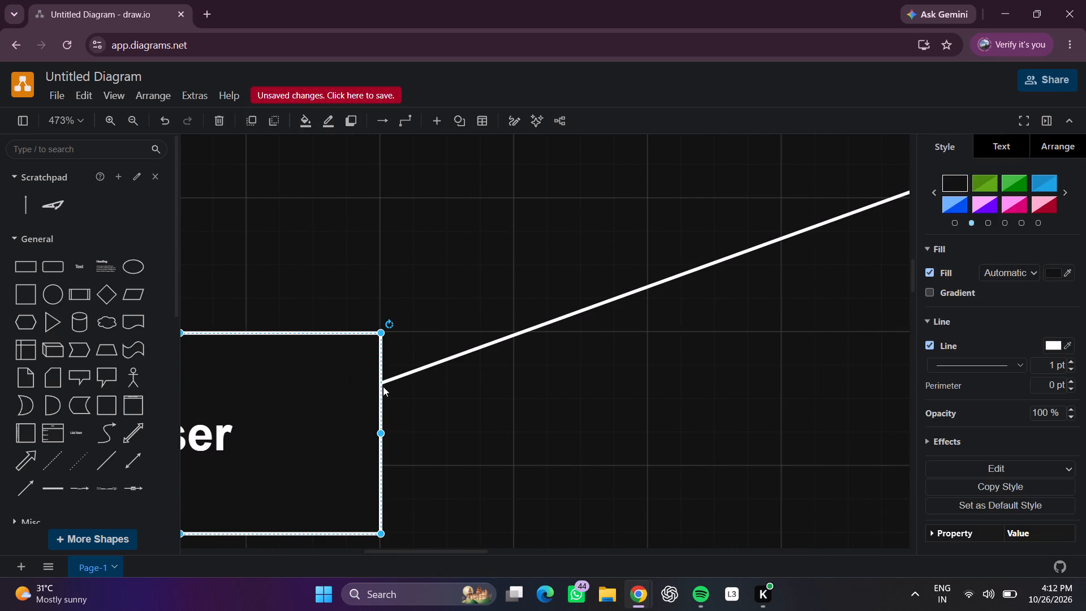
pyautogui.moveTo(381, 385); pyautogui.dragTo(391, 386)
pyautogui.moveTo(390, 380); pyautogui.dragTo(393, 379)
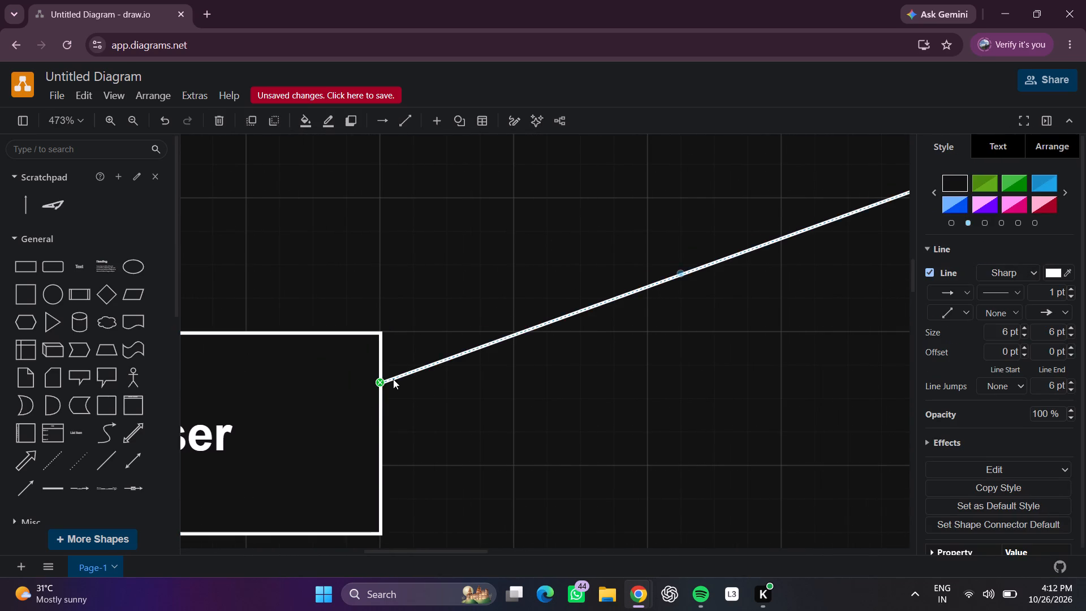
pyautogui.moveTo(393, 379); pyautogui.dragTo(391, 389)
pyautogui.click(473, 414)
# Move the connector's arrowhead level with its start so the arrow runs horizontally away from the User box.
pyautogui.hscroll(-2, 508, 406)
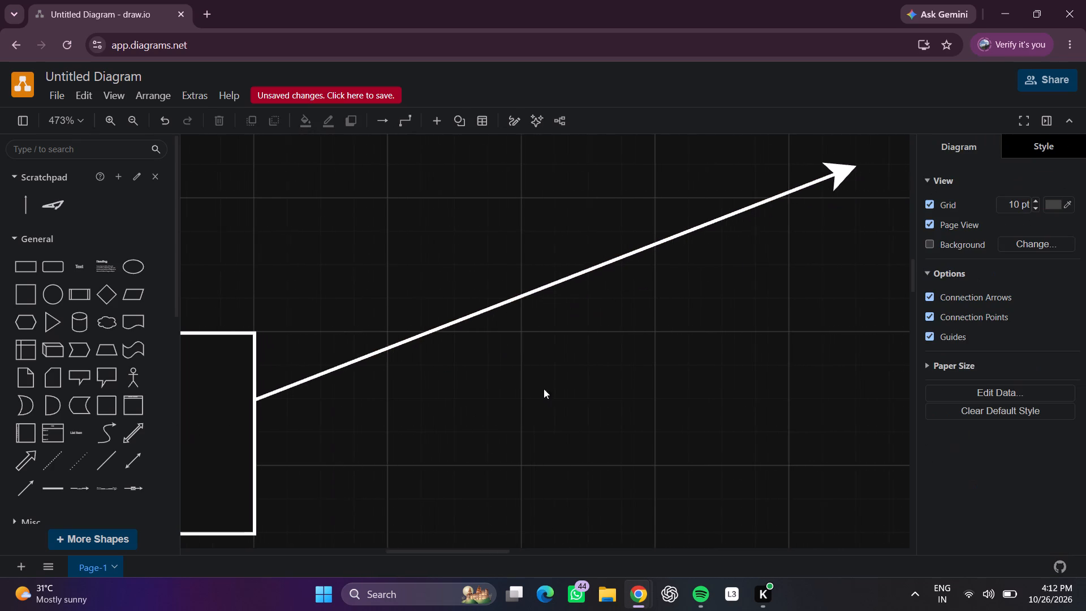
pyautogui.click(831, 172)
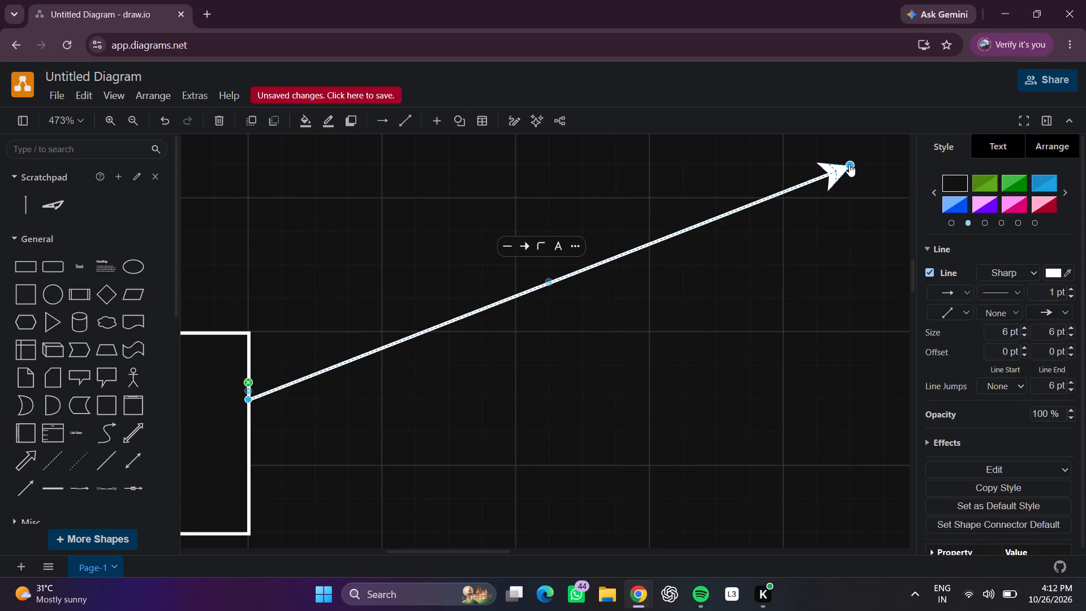
pyautogui.moveTo(851, 162); pyautogui.dragTo(649, 394)
pyautogui.click(769, 357)
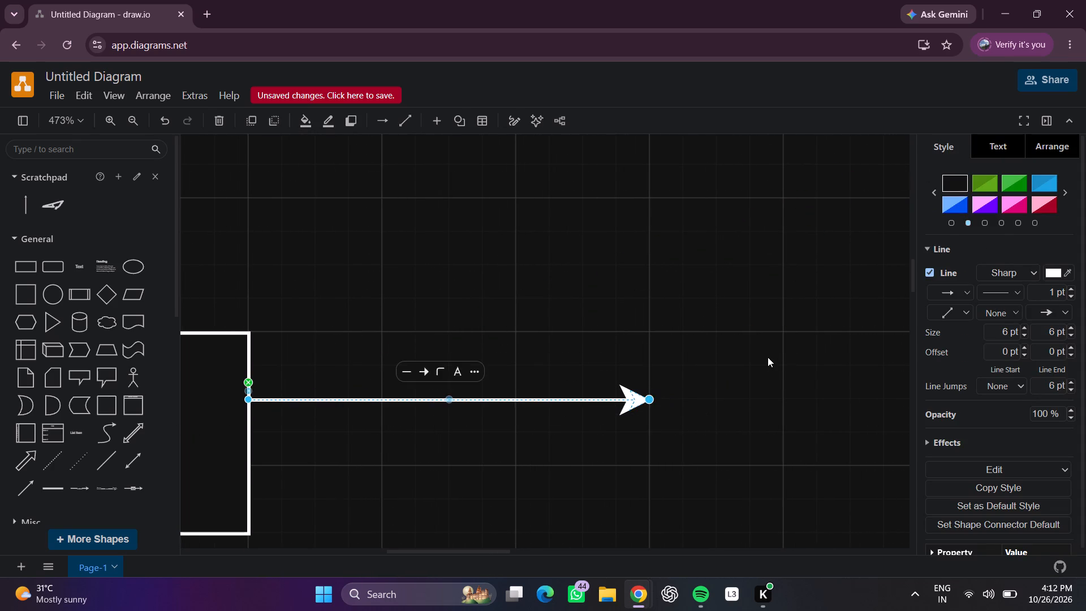
# Insert a circle and place it so its left edge meets the head of the arrow from the lower User box.
pyautogui.hscroll(-1, 759, 352)
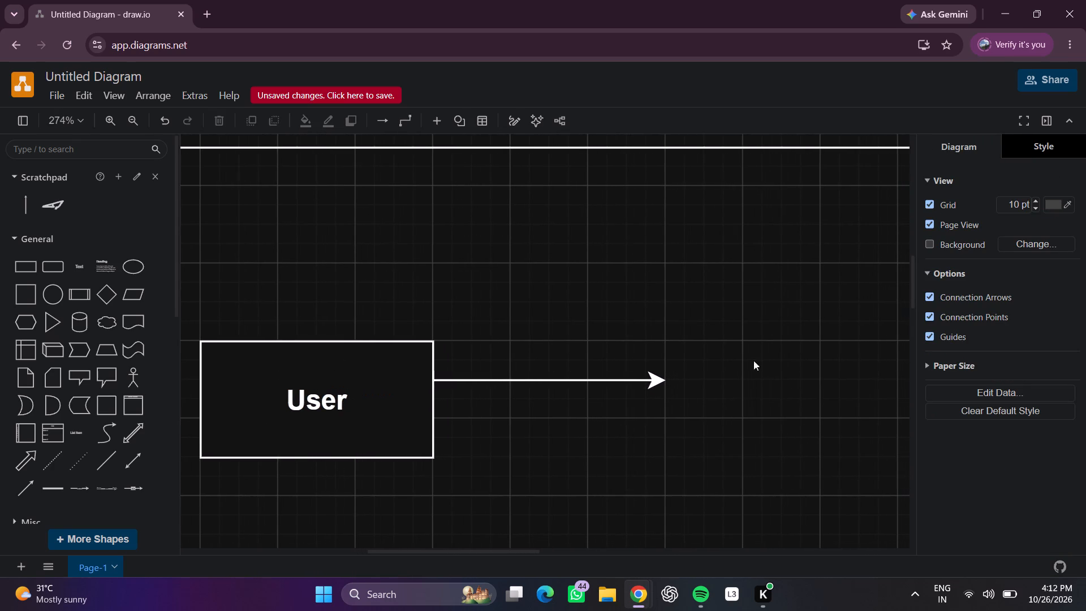
pyautogui.hscroll(-1, 745, 373)
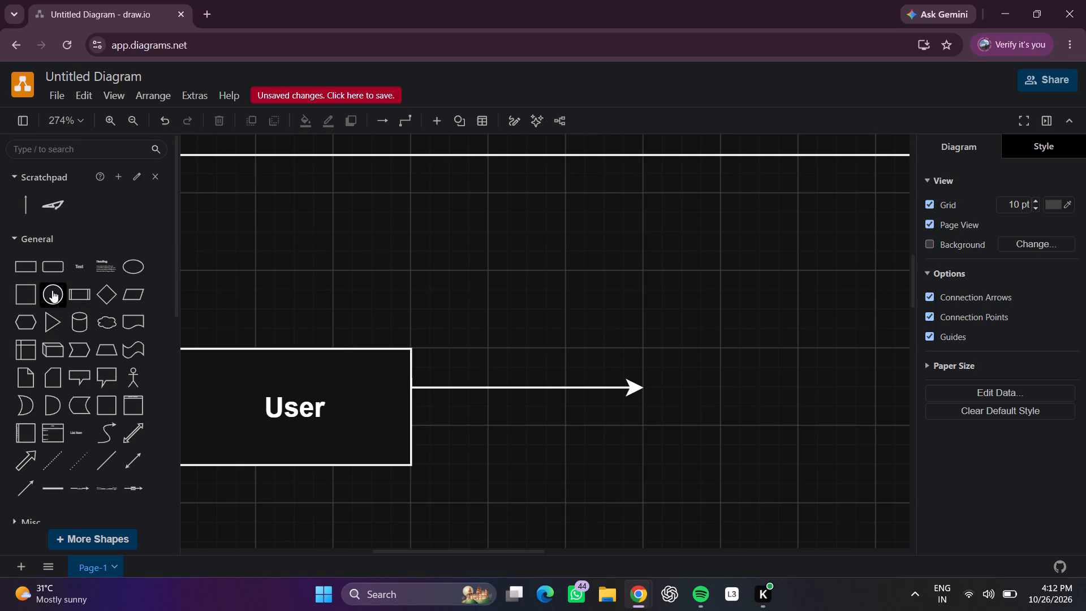
pyautogui.click(52, 290)
pyautogui.moveTo(551, 335); pyautogui.dragTo(730, 348)
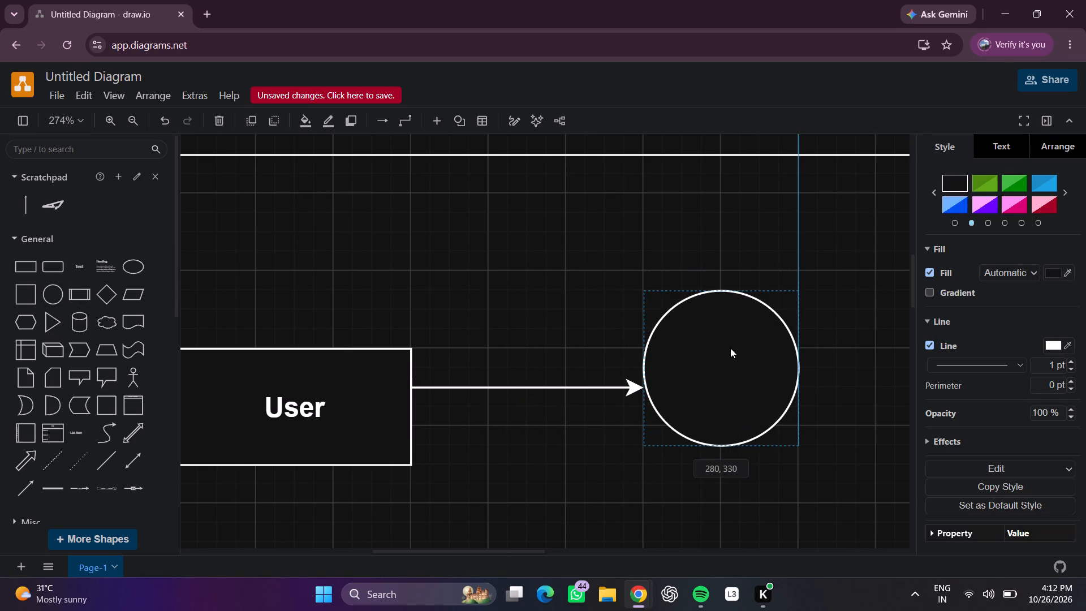
pyautogui.moveTo(730, 348); pyautogui.dragTo(722, 390)
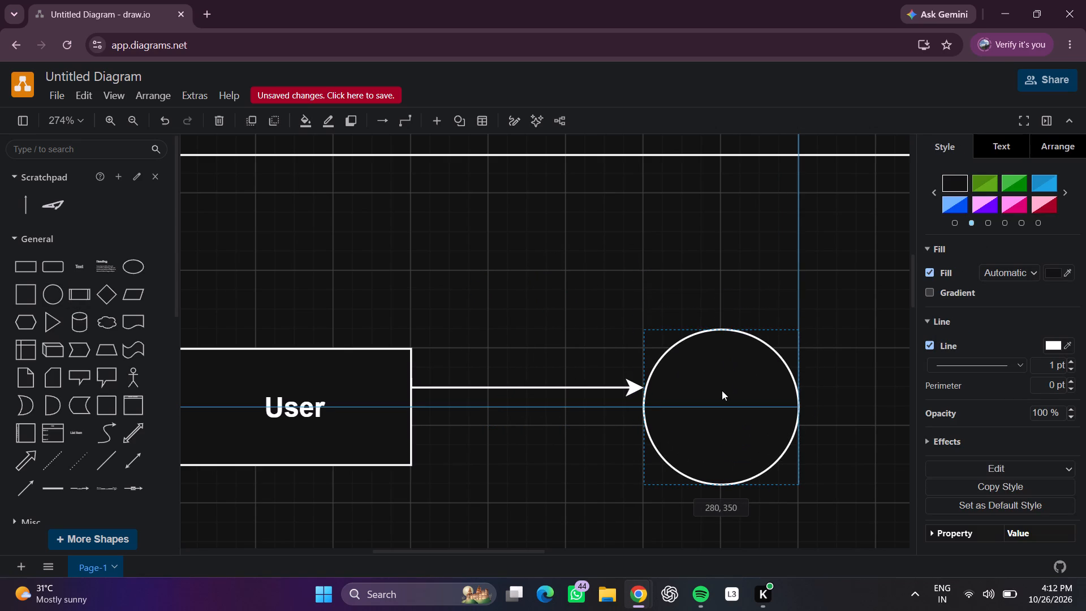
pyautogui.moveTo(722, 390); pyautogui.dragTo(725, 377)
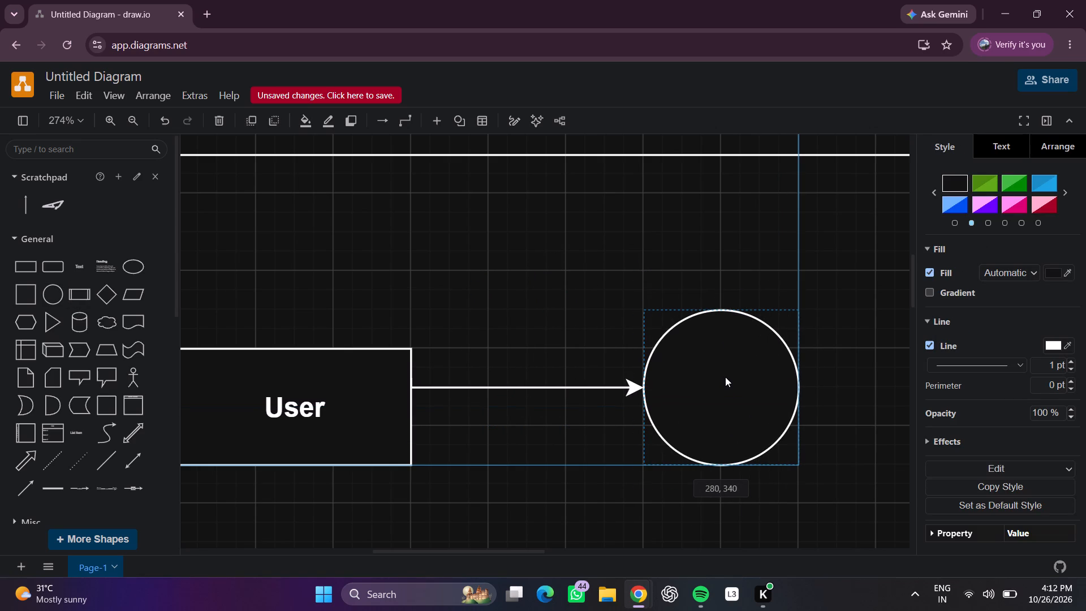
pyautogui.moveTo(725, 377); pyautogui.dragTo(730, 385)
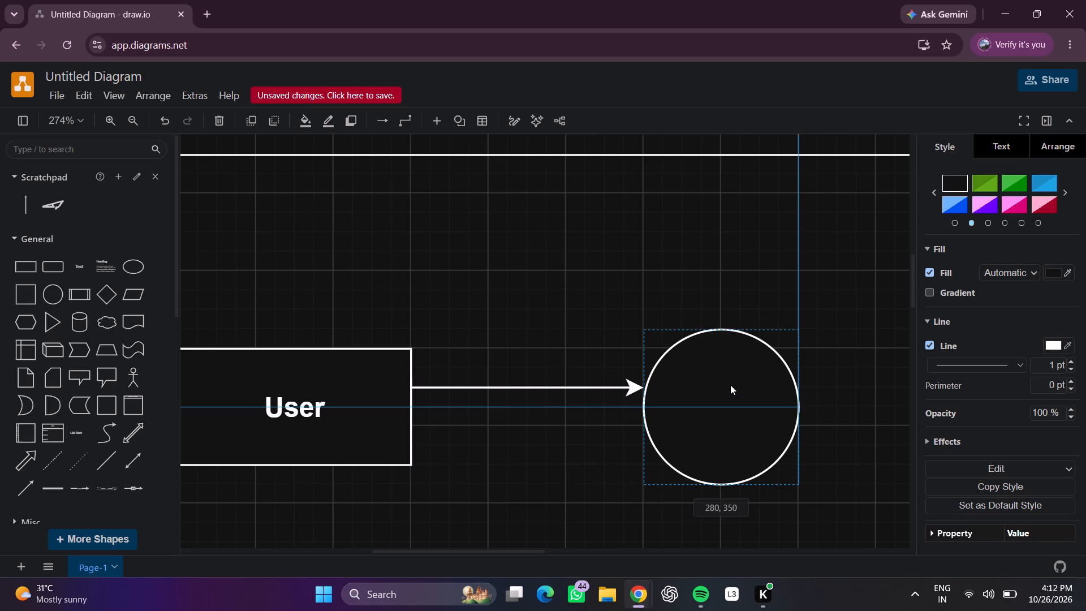
pyautogui.moveTo(730, 385); pyautogui.dragTo(733, 406)
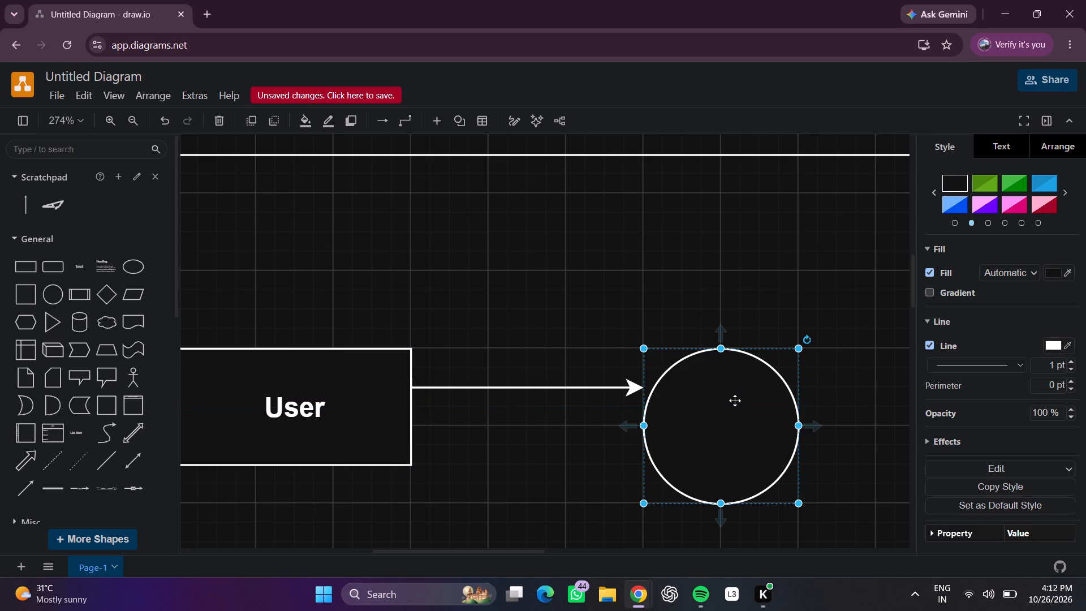
pyautogui.moveTo(727, 406); pyautogui.dragTo(725, 386)
# Enlarge the new circle to 95 x 95, keeping its left edge at the arrowhead.
pyautogui.moveTo(797, 406); pyautogui.dragTo(810, 401)
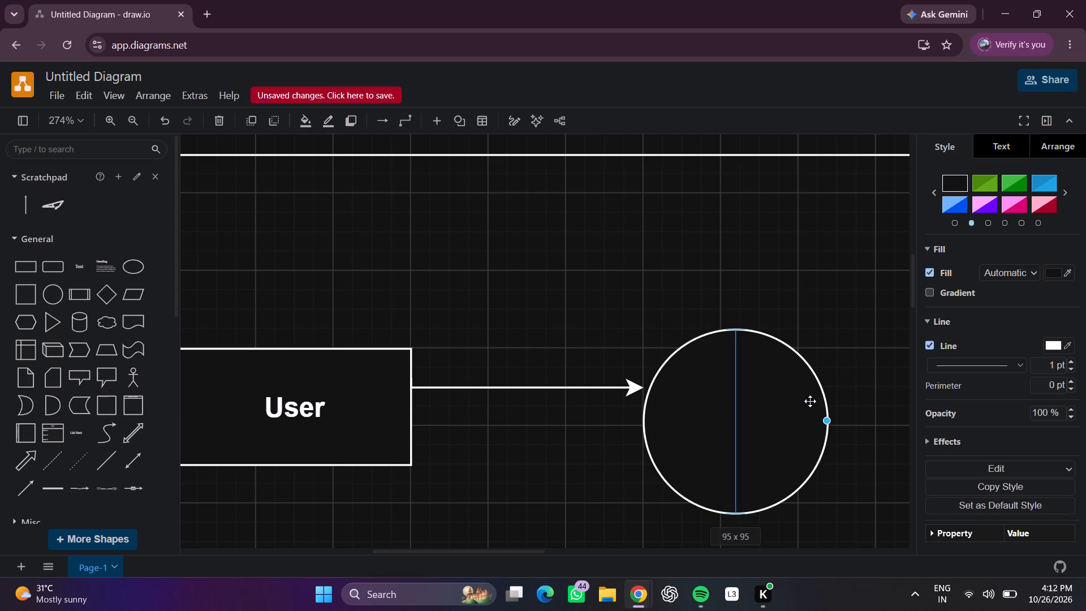
pyautogui.moveTo(810, 401); pyautogui.dragTo(801, 393)
pyautogui.moveTo(725, 329); pyautogui.dragTo(726, 317)
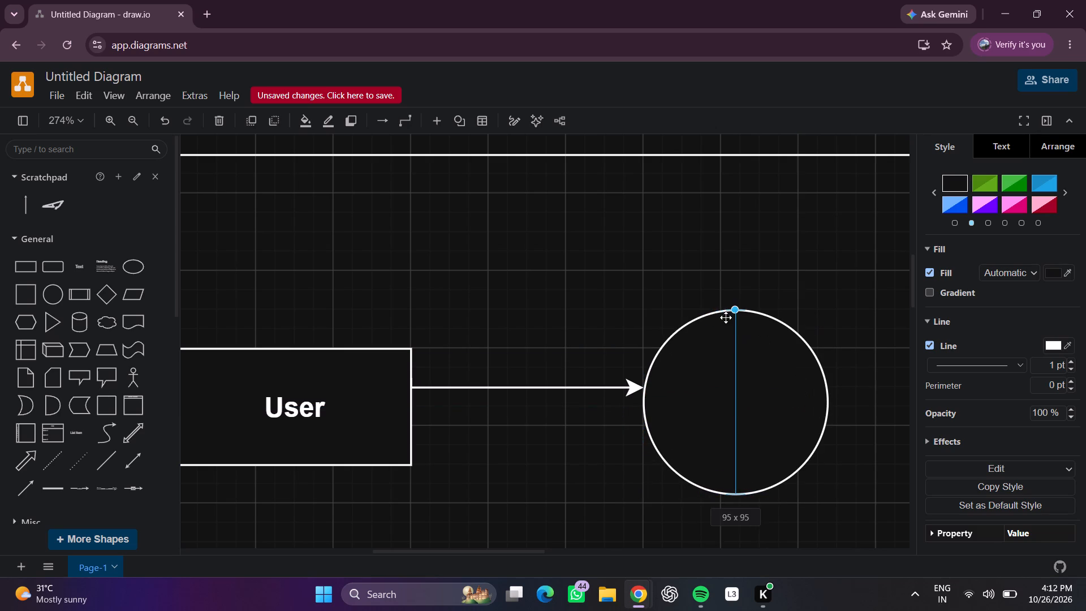
pyautogui.moveTo(726, 317); pyautogui.dragTo(726, 311)
pyautogui.click(748, 365)
pyautogui.click(670, 216)
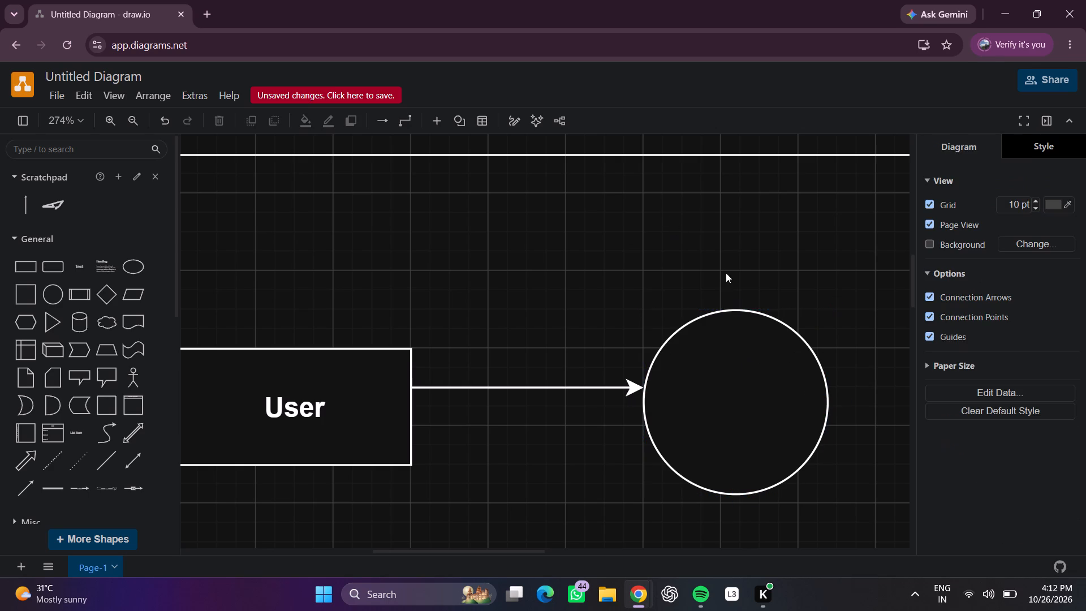
# Insert a second directional connector from the circle back to the lower User box's right edge, running below the first arrow.
pyautogui.hscroll(2, 676, 382)
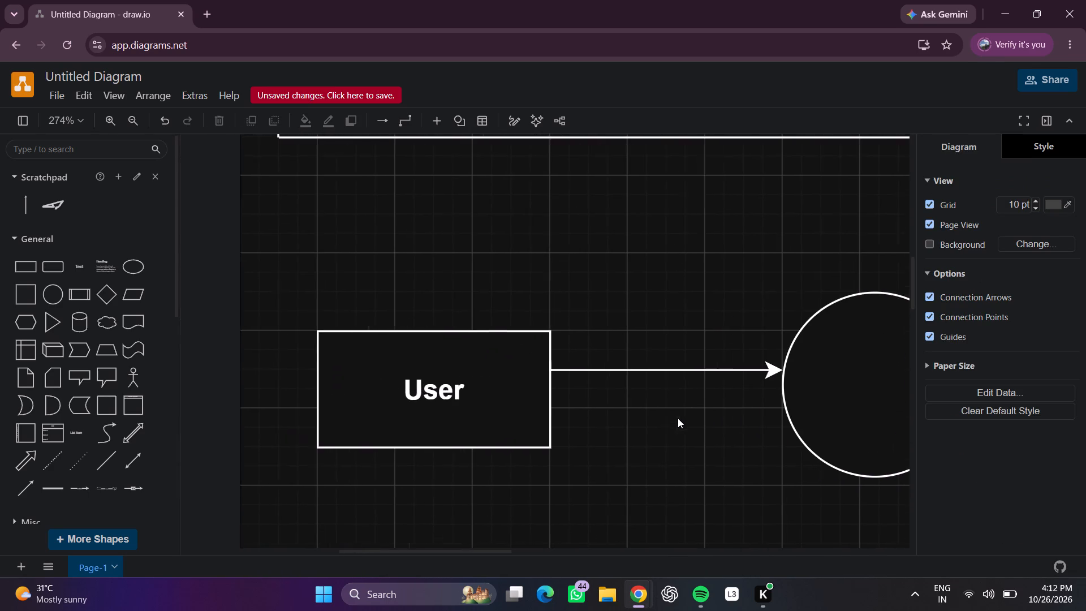
pyautogui.hscroll(1, 678, 418)
pyautogui.click(8, 501)
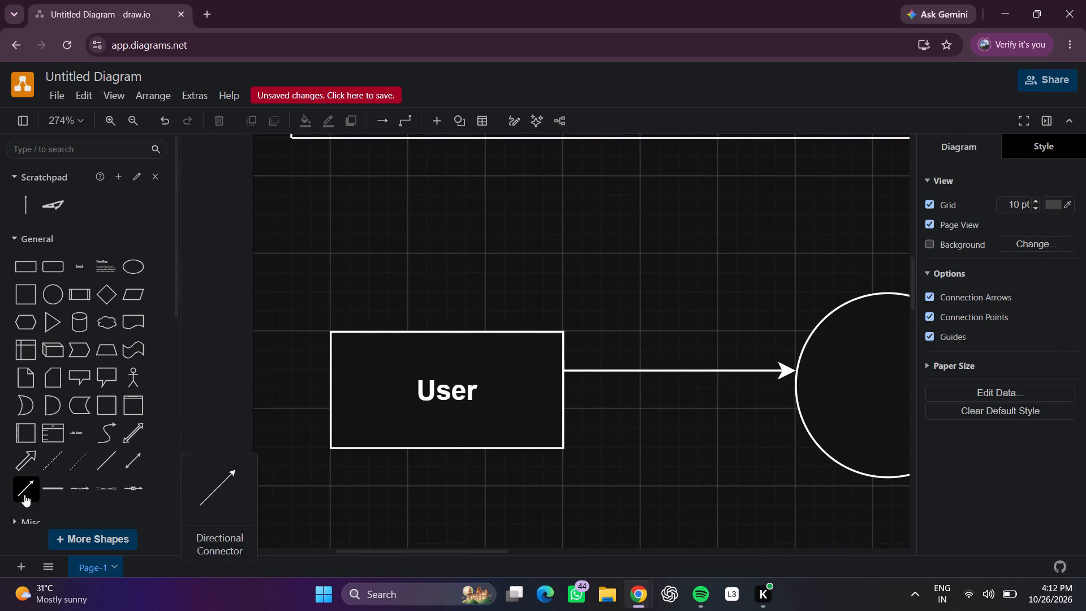
pyautogui.click(24, 494)
pyautogui.moveTo(506, 389); pyautogui.dragTo(710, 444)
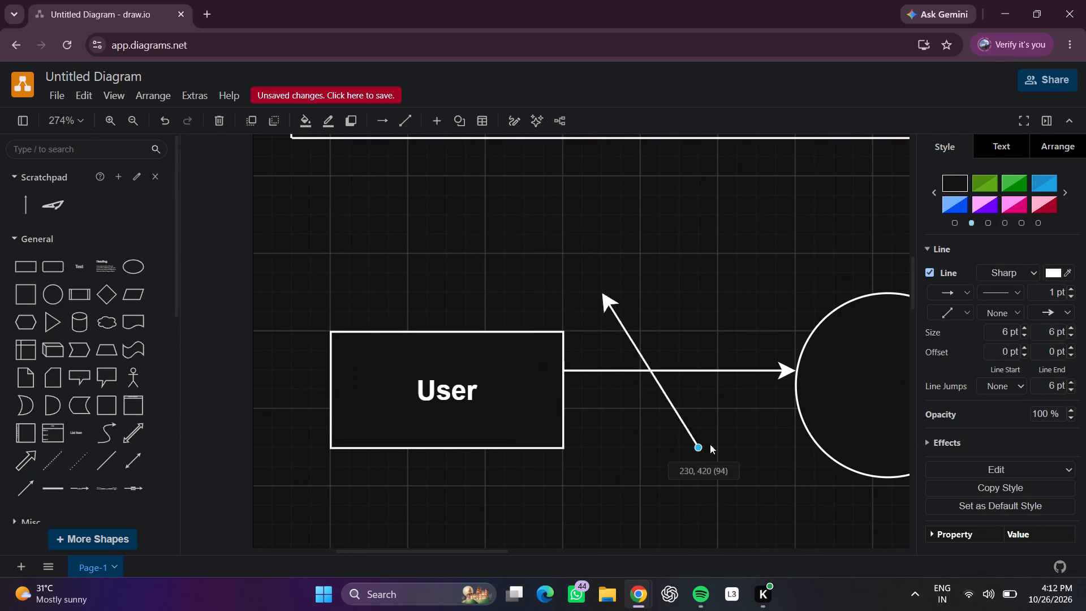
pyautogui.moveTo(710, 444); pyautogui.dragTo(787, 410)
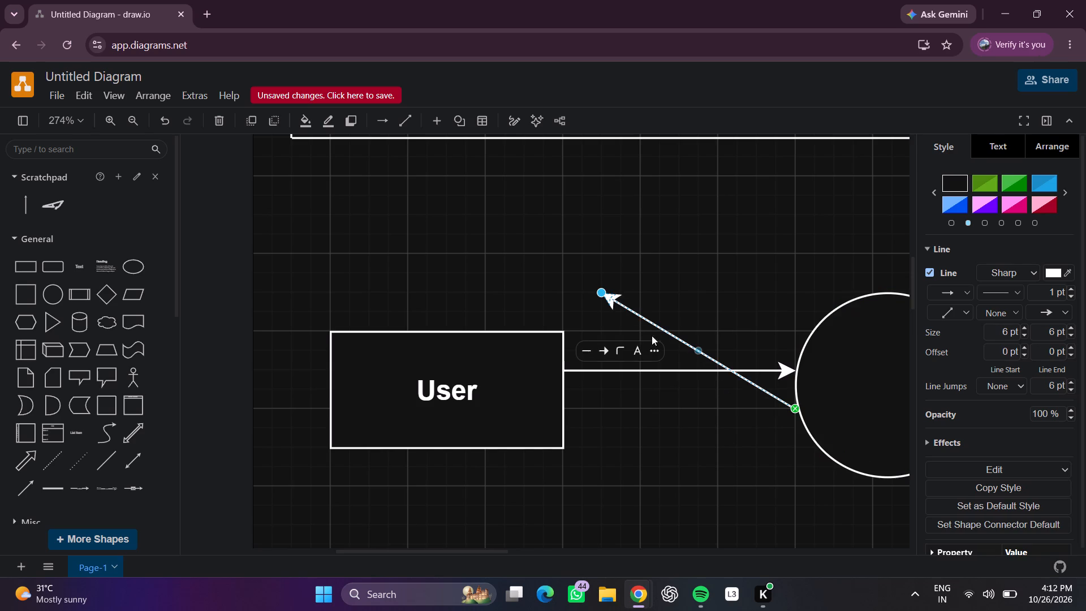
pyautogui.moveTo(601, 289); pyautogui.dragTo(567, 405)
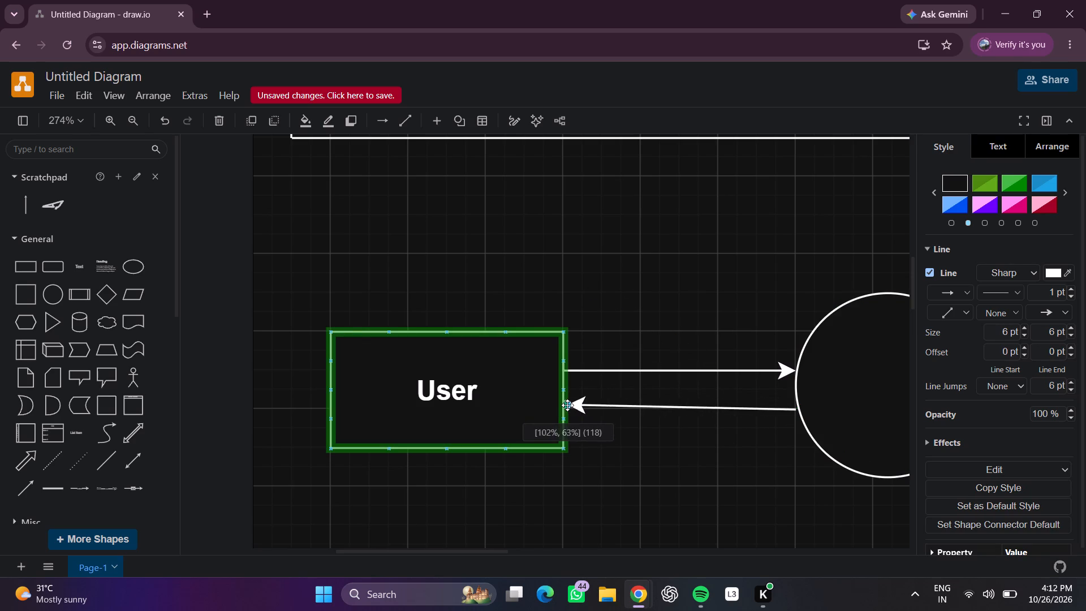
pyautogui.moveTo(567, 405); pyautogui.dragTo(566, 408)
pyautogui.click(588, 292)
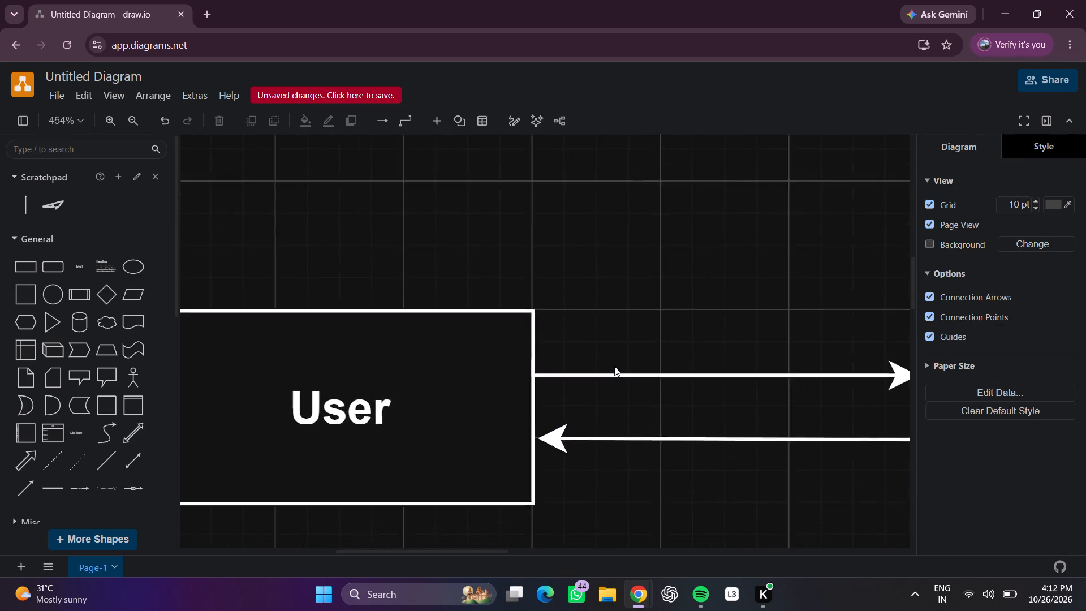
pyautogui.click(530, 448)
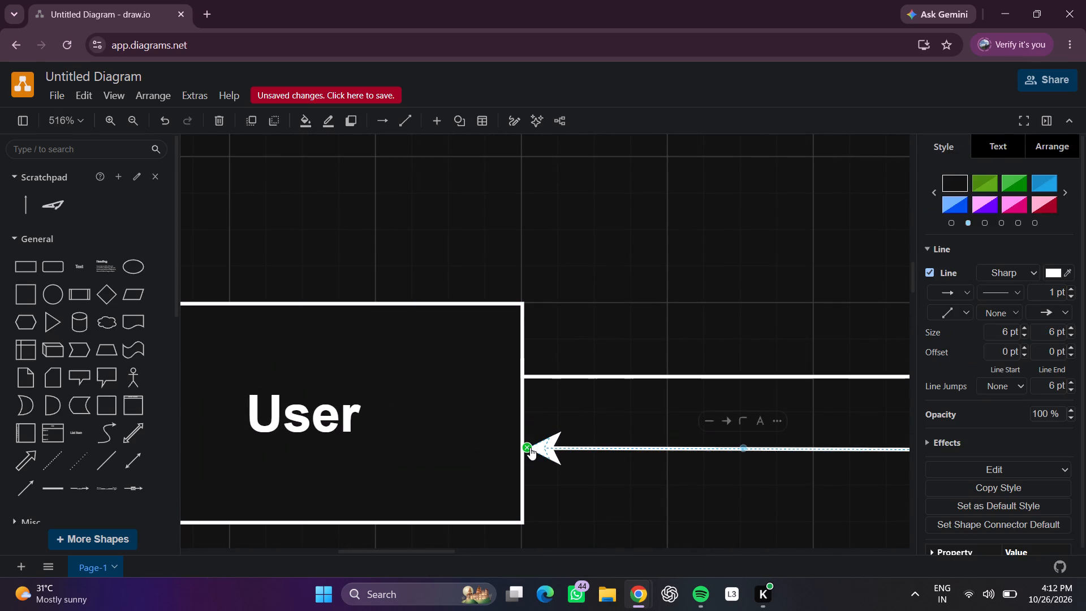
pyautogui.moveTo(529, 448); pyautogui.dragTo(522, 448)
pyautogui.click(597, 492)
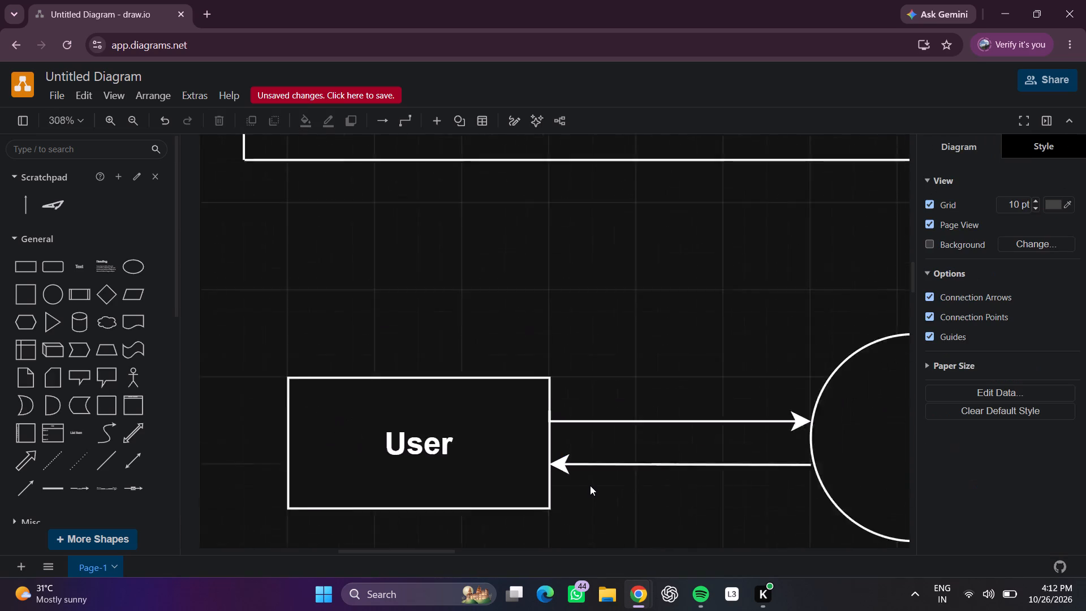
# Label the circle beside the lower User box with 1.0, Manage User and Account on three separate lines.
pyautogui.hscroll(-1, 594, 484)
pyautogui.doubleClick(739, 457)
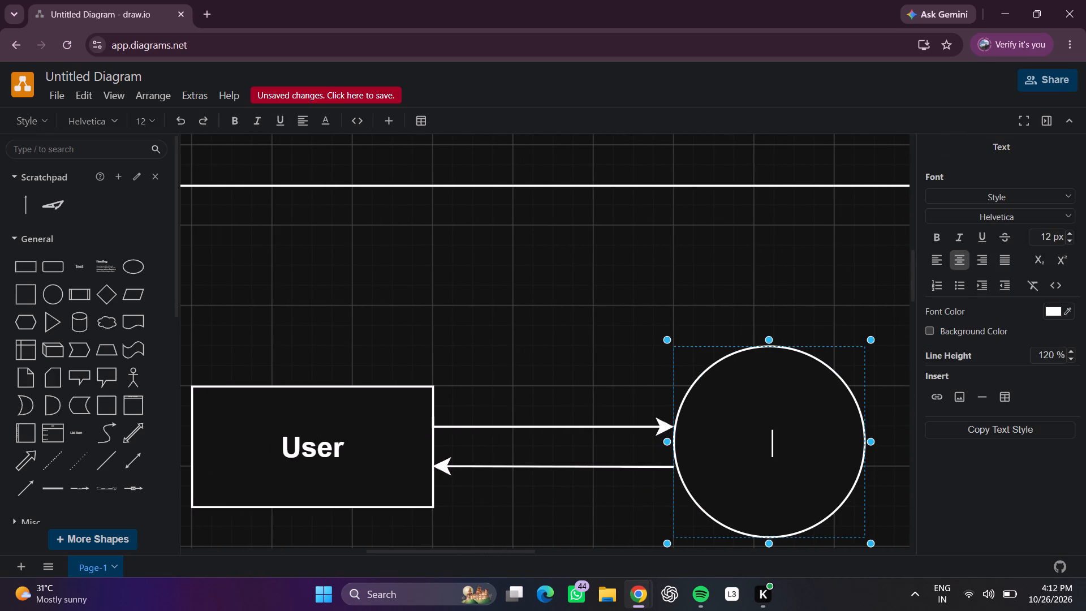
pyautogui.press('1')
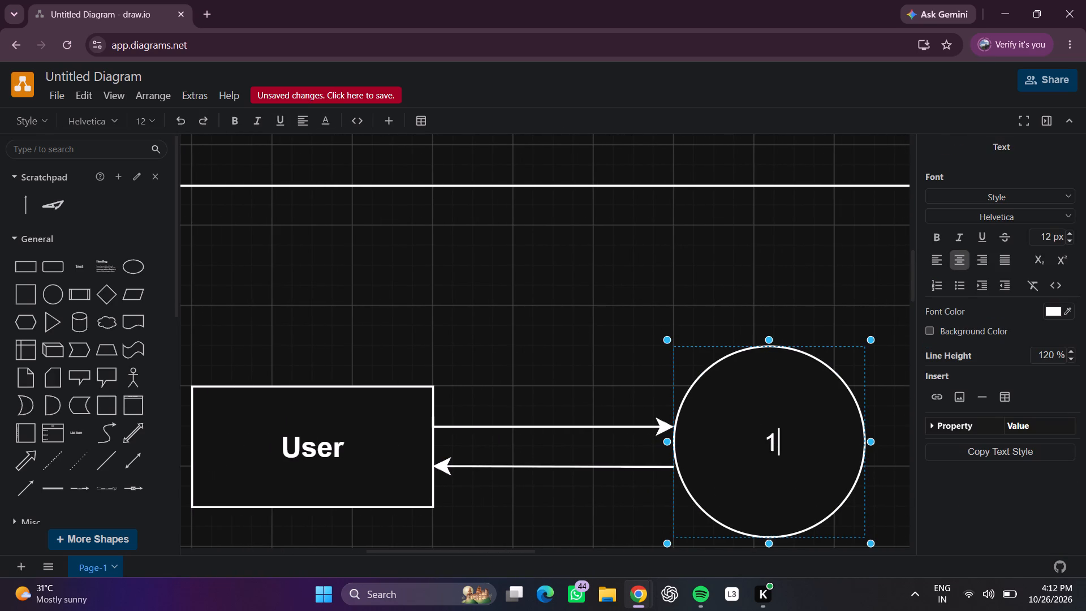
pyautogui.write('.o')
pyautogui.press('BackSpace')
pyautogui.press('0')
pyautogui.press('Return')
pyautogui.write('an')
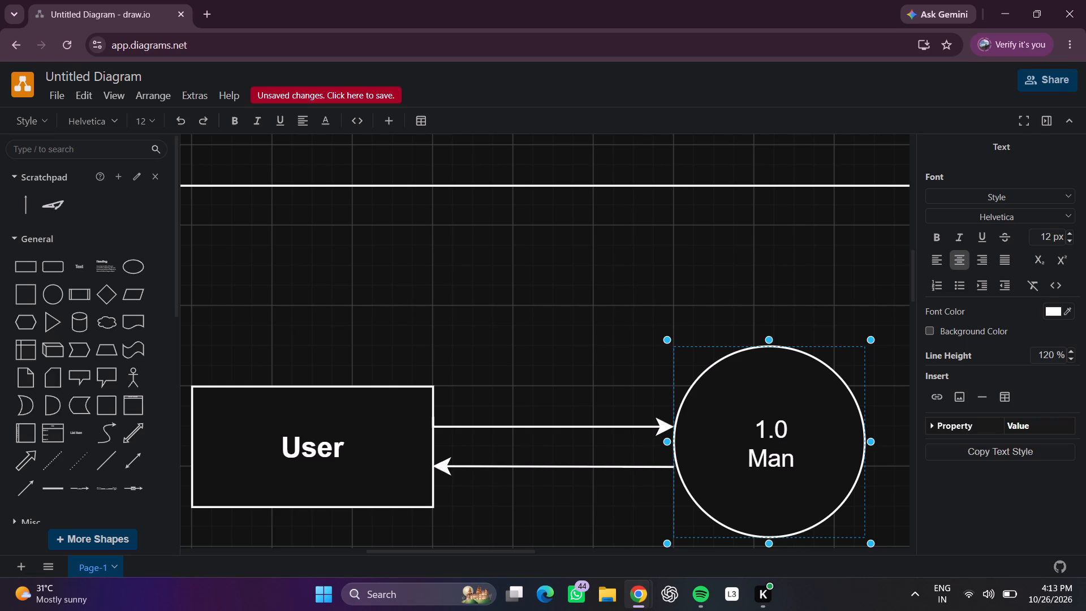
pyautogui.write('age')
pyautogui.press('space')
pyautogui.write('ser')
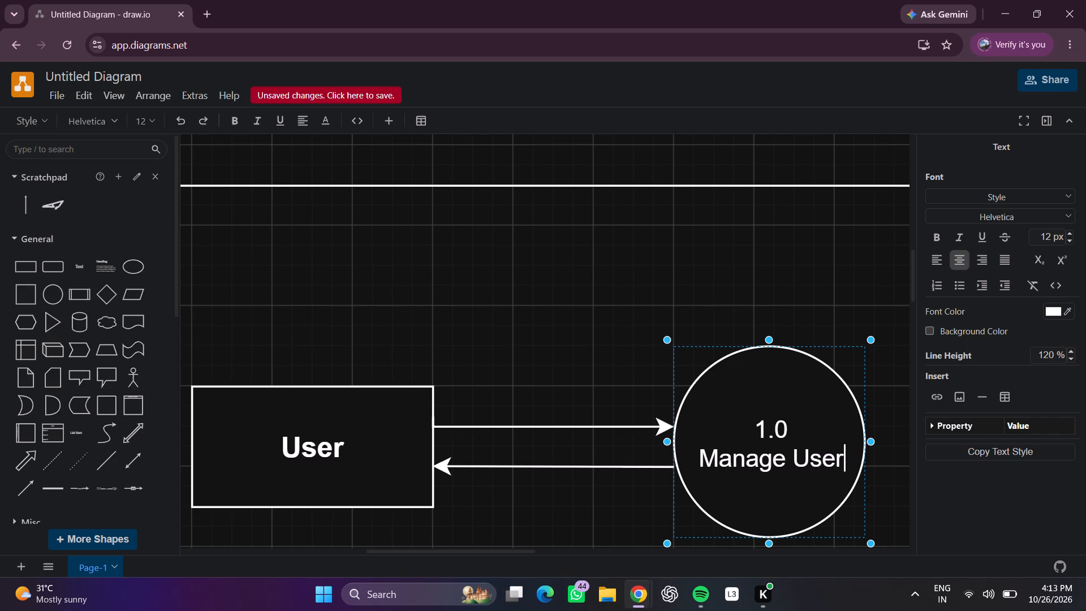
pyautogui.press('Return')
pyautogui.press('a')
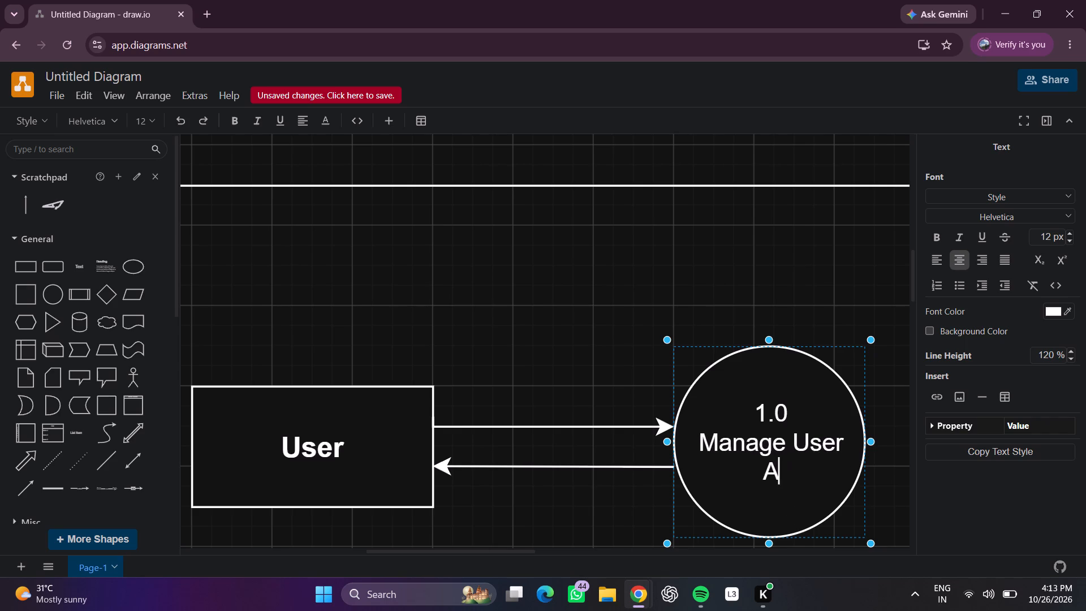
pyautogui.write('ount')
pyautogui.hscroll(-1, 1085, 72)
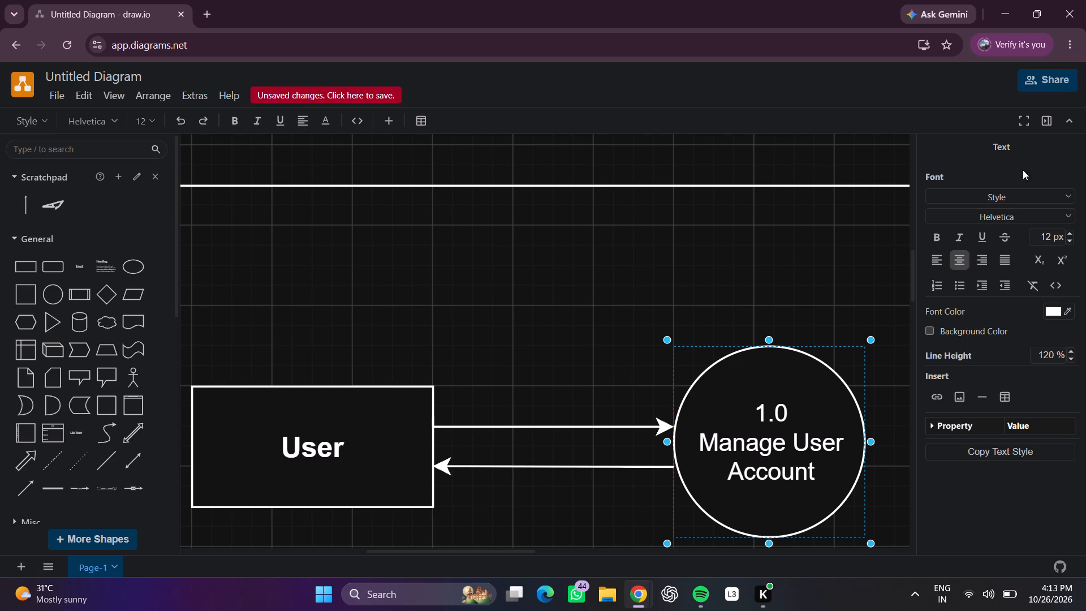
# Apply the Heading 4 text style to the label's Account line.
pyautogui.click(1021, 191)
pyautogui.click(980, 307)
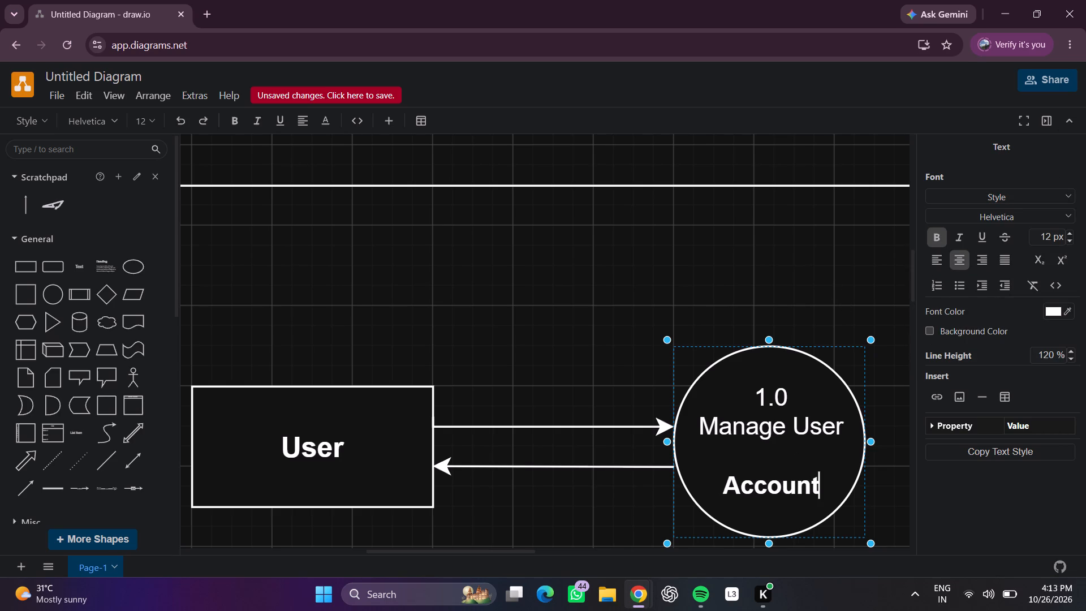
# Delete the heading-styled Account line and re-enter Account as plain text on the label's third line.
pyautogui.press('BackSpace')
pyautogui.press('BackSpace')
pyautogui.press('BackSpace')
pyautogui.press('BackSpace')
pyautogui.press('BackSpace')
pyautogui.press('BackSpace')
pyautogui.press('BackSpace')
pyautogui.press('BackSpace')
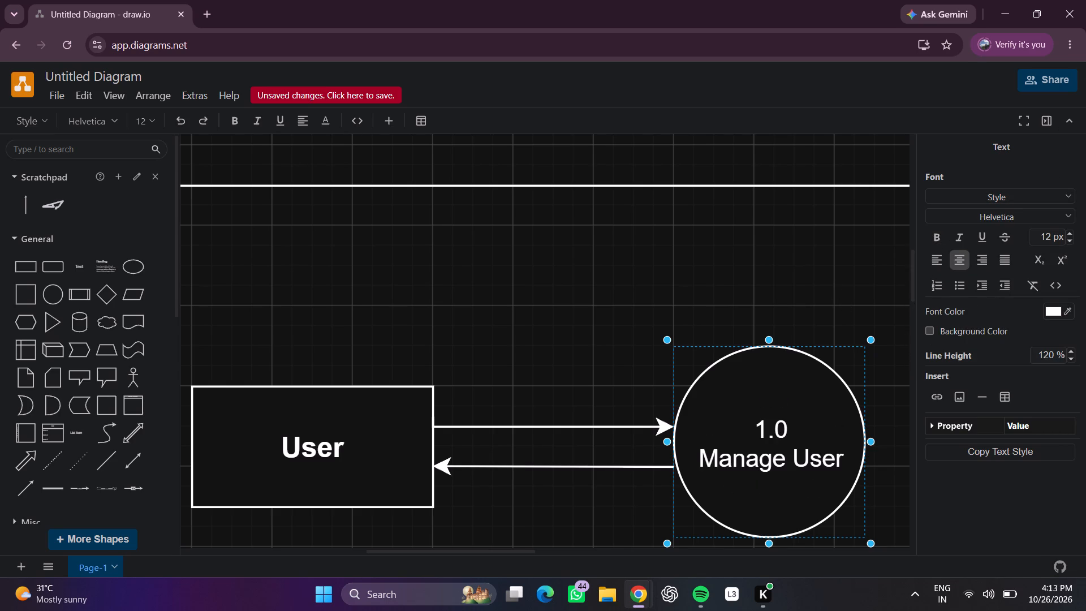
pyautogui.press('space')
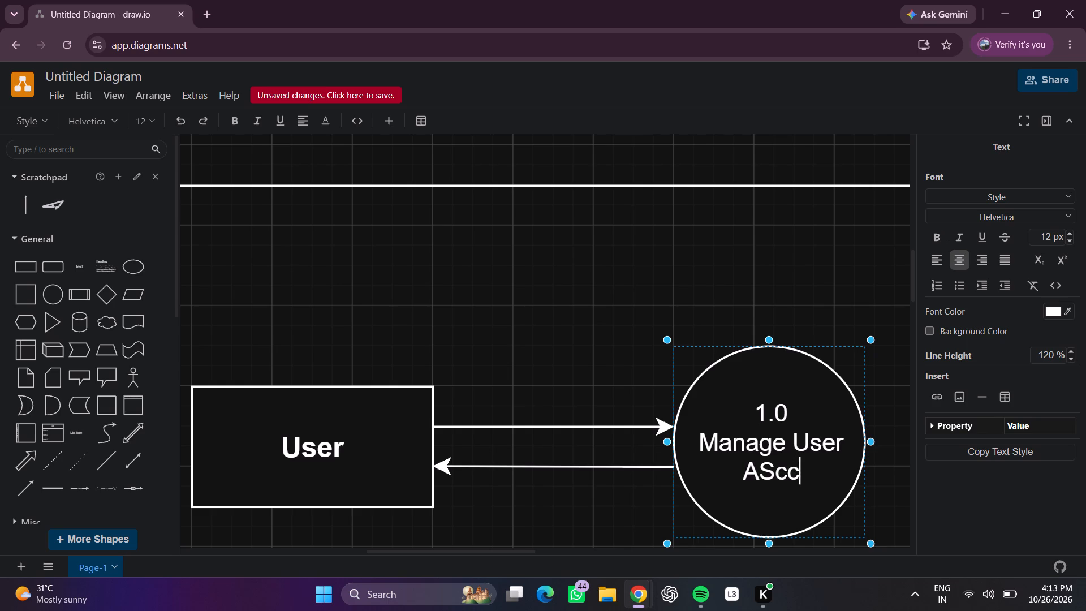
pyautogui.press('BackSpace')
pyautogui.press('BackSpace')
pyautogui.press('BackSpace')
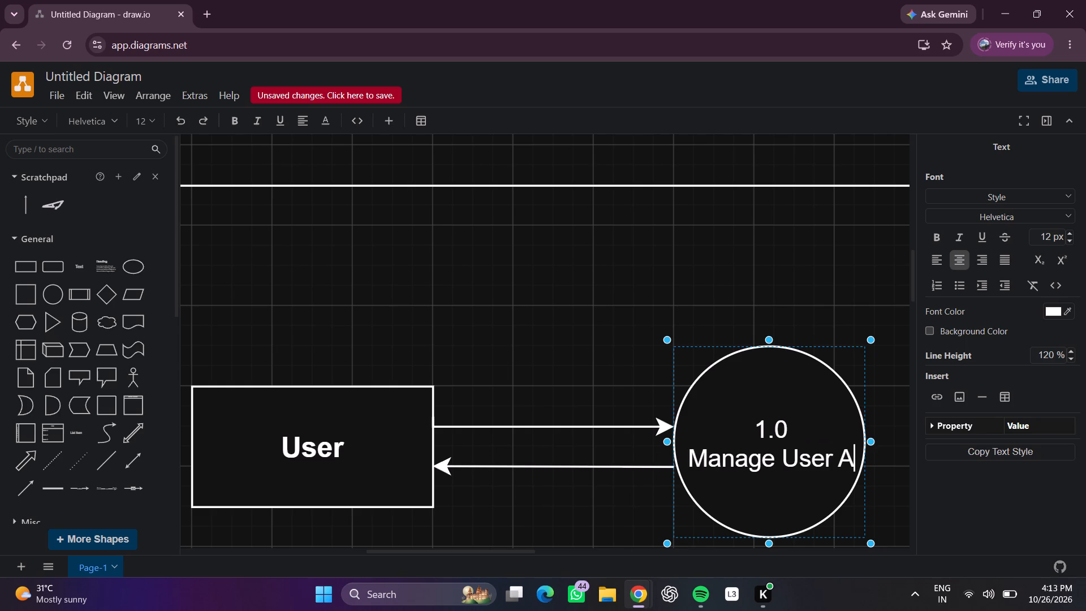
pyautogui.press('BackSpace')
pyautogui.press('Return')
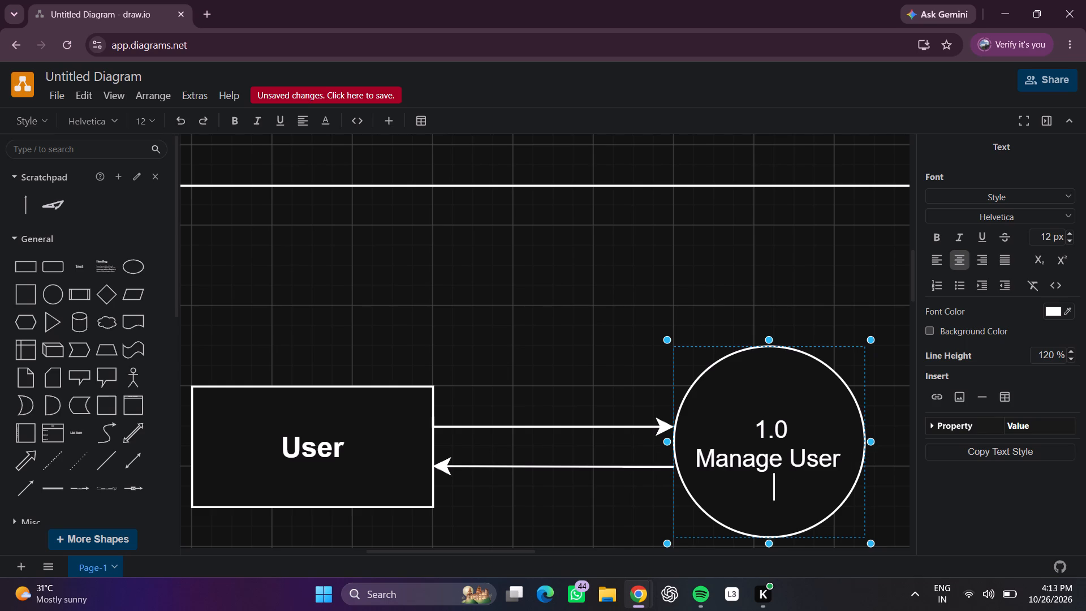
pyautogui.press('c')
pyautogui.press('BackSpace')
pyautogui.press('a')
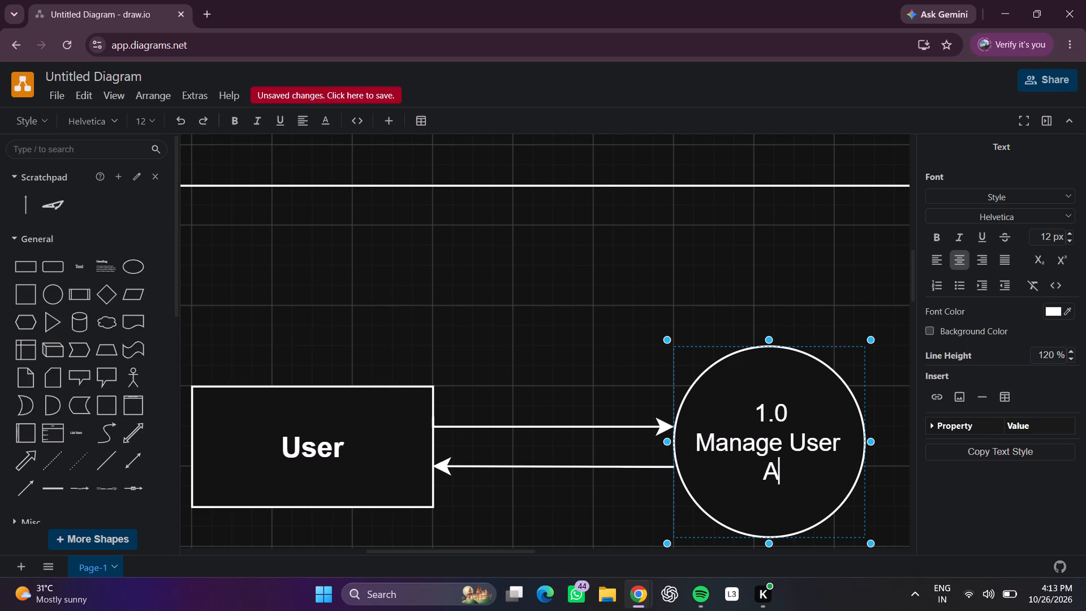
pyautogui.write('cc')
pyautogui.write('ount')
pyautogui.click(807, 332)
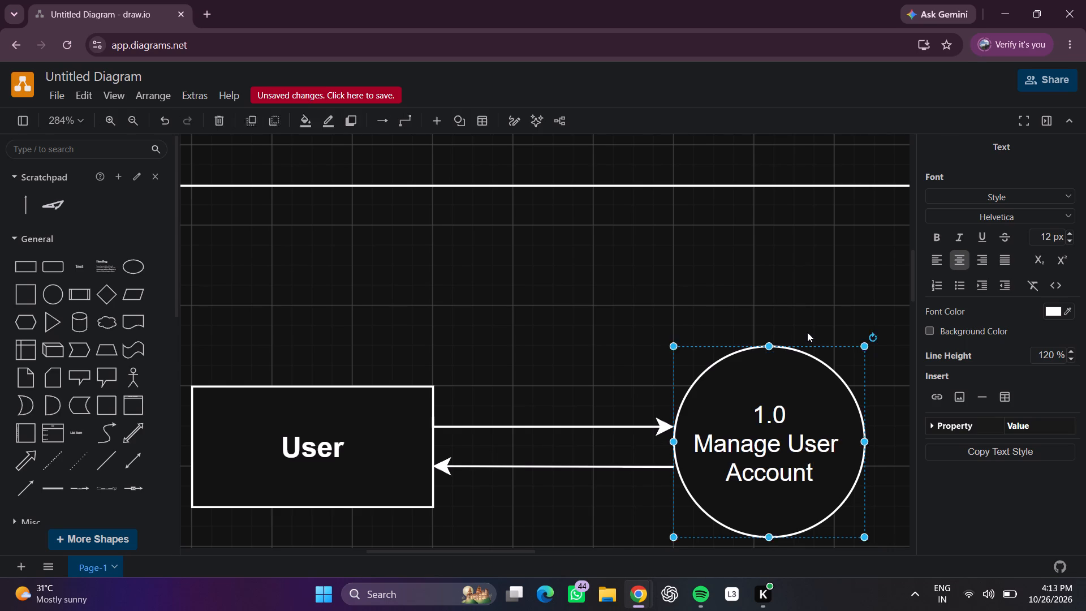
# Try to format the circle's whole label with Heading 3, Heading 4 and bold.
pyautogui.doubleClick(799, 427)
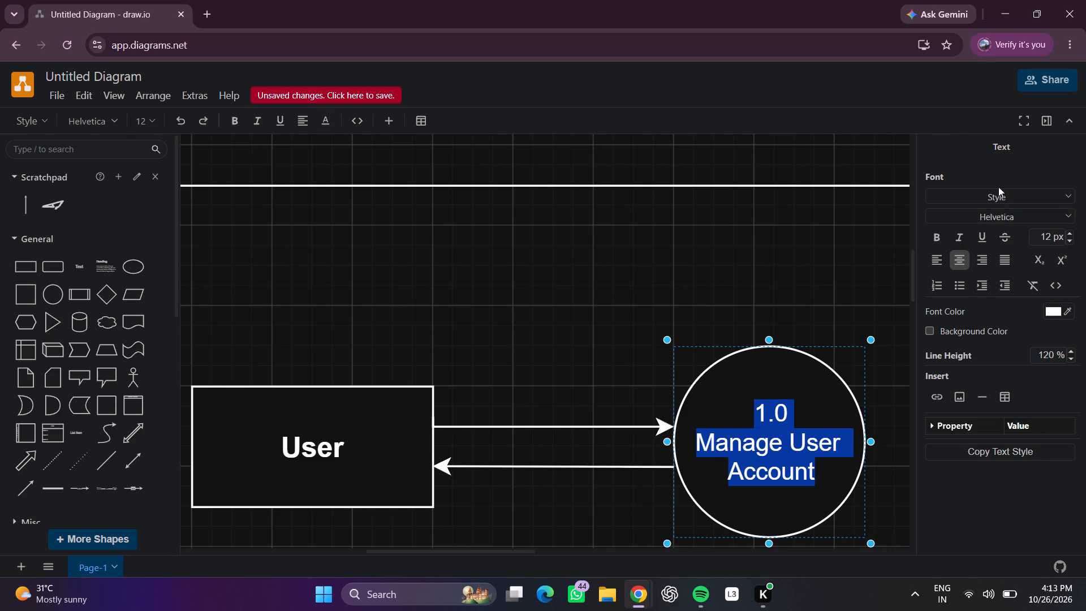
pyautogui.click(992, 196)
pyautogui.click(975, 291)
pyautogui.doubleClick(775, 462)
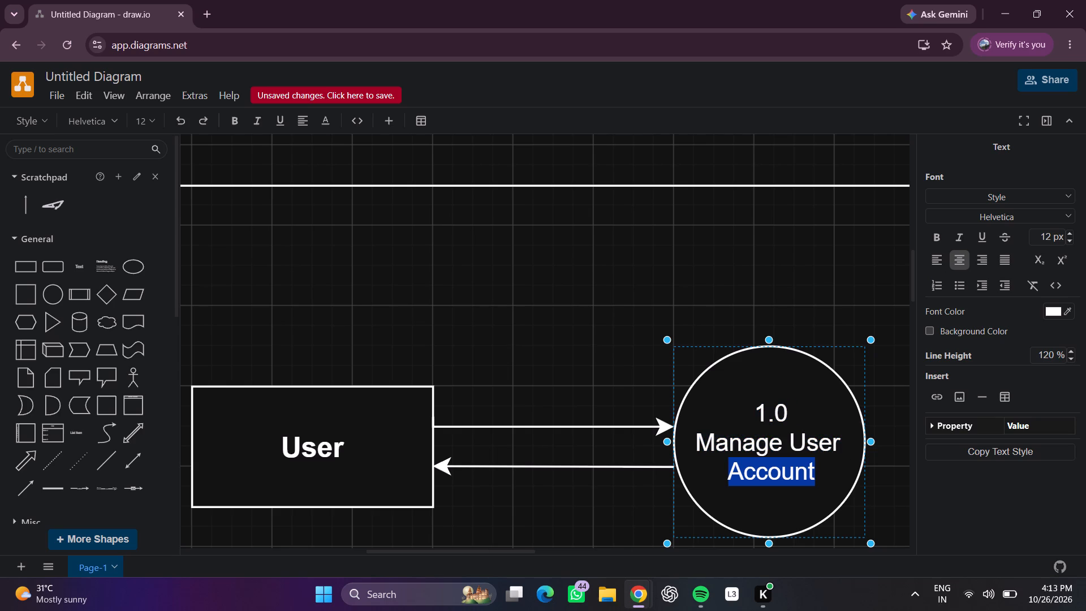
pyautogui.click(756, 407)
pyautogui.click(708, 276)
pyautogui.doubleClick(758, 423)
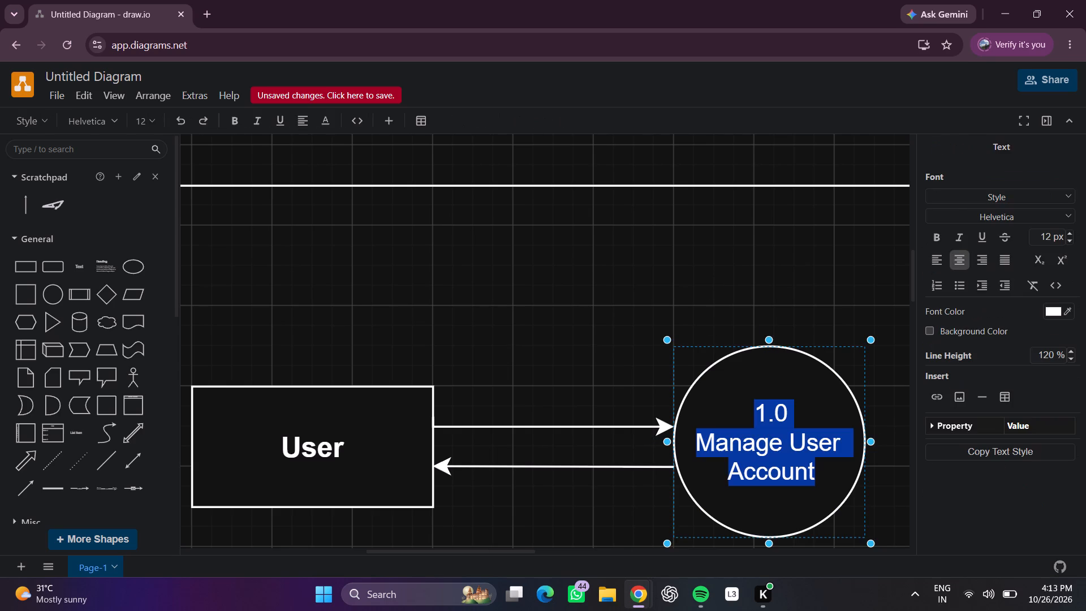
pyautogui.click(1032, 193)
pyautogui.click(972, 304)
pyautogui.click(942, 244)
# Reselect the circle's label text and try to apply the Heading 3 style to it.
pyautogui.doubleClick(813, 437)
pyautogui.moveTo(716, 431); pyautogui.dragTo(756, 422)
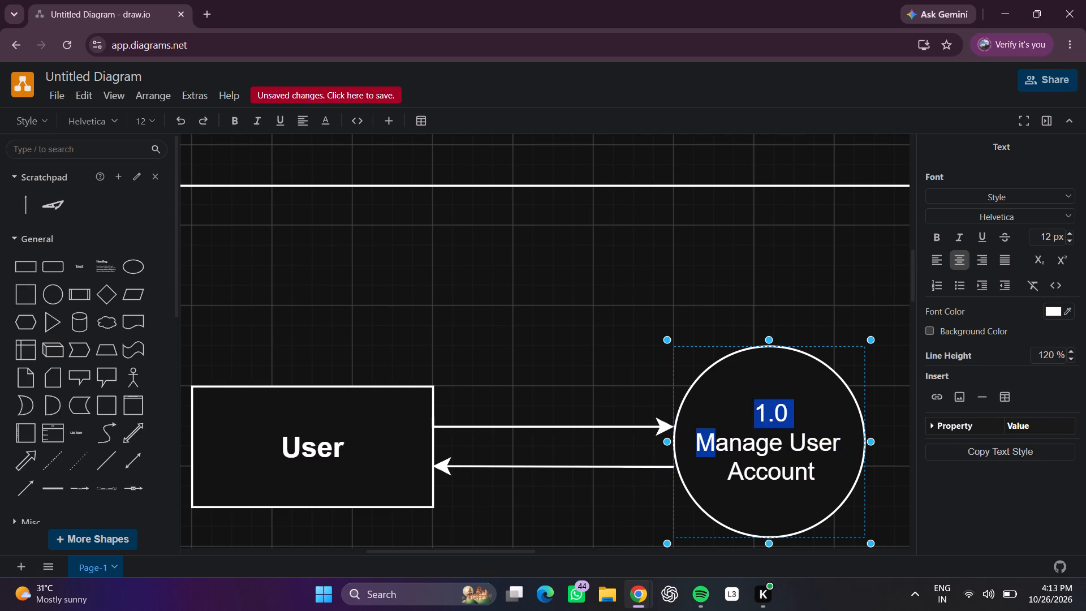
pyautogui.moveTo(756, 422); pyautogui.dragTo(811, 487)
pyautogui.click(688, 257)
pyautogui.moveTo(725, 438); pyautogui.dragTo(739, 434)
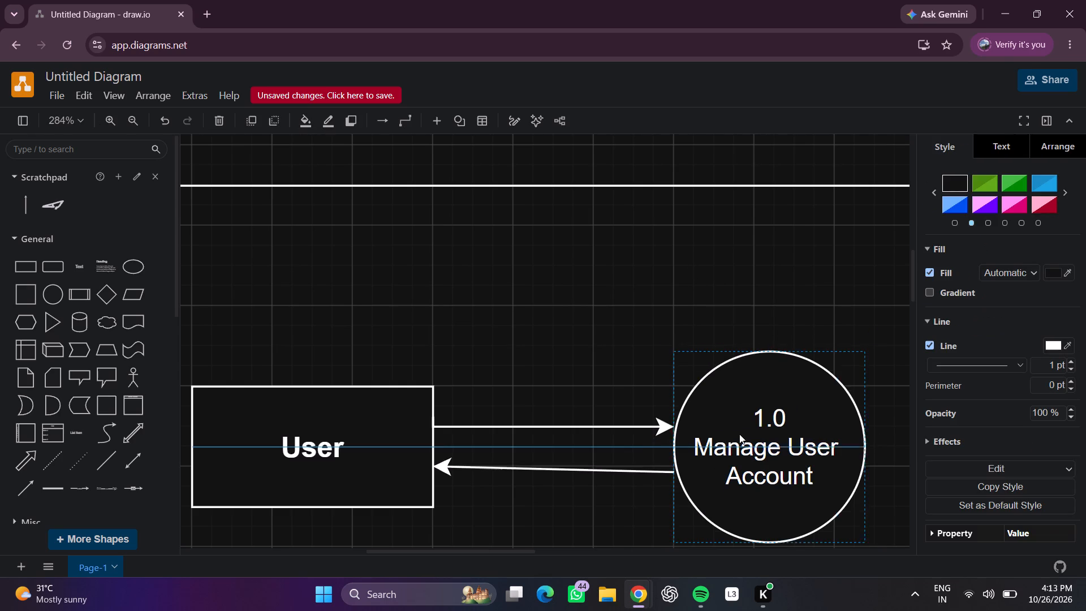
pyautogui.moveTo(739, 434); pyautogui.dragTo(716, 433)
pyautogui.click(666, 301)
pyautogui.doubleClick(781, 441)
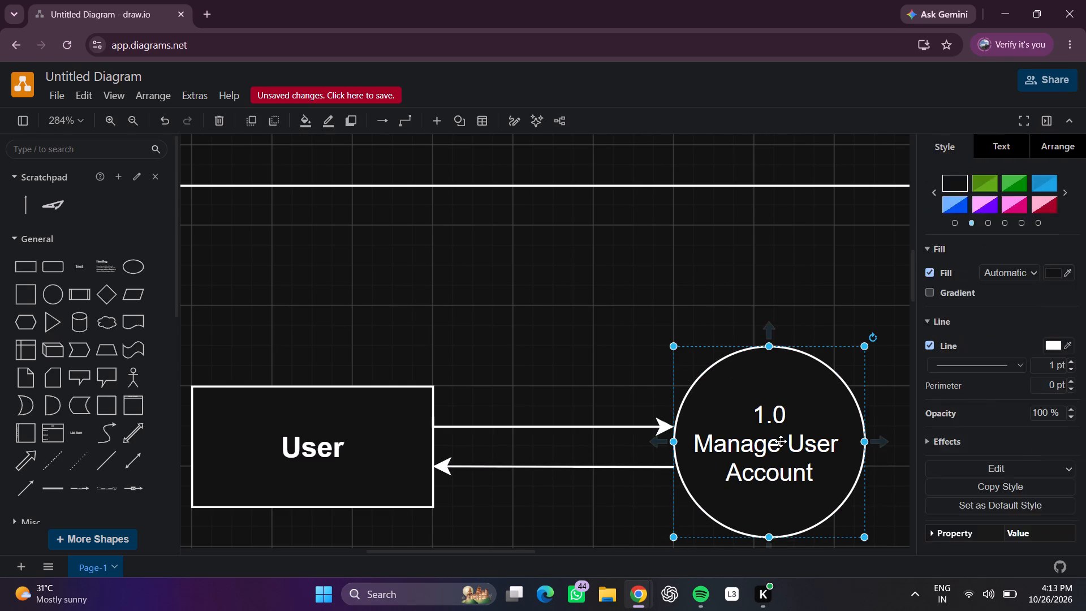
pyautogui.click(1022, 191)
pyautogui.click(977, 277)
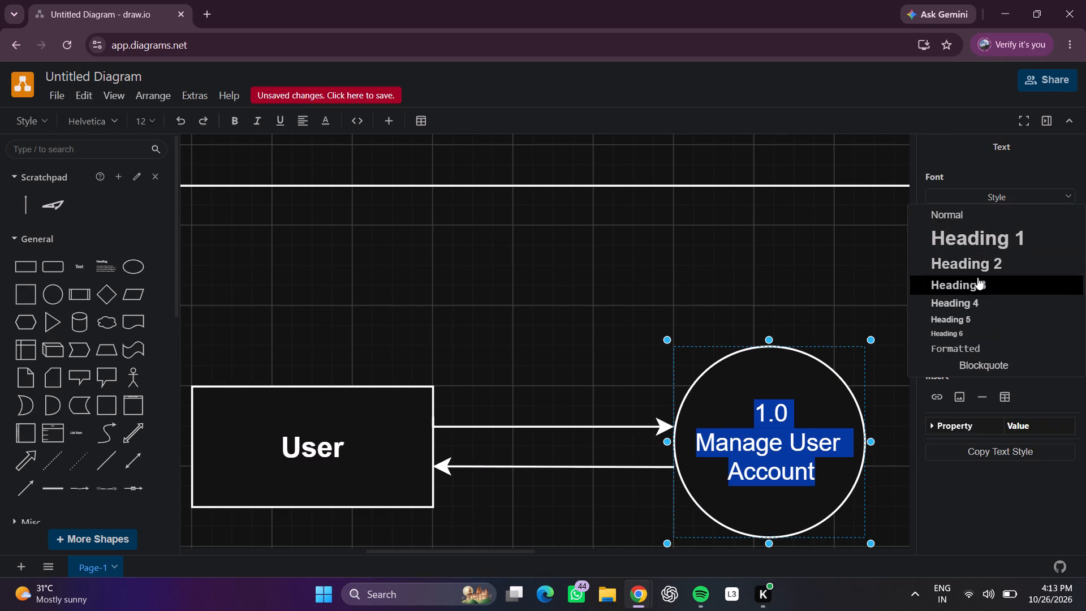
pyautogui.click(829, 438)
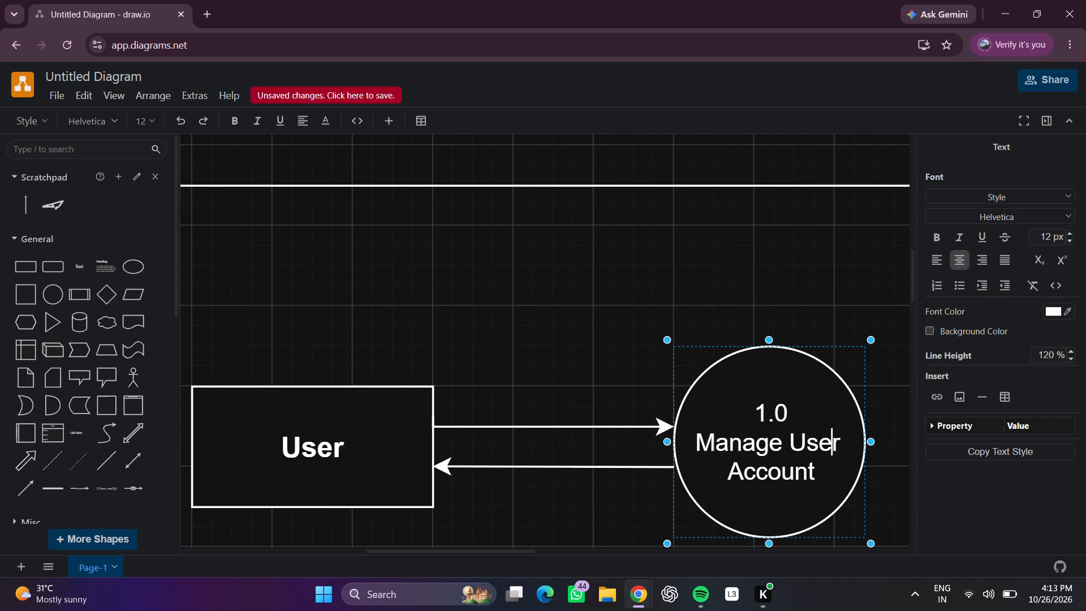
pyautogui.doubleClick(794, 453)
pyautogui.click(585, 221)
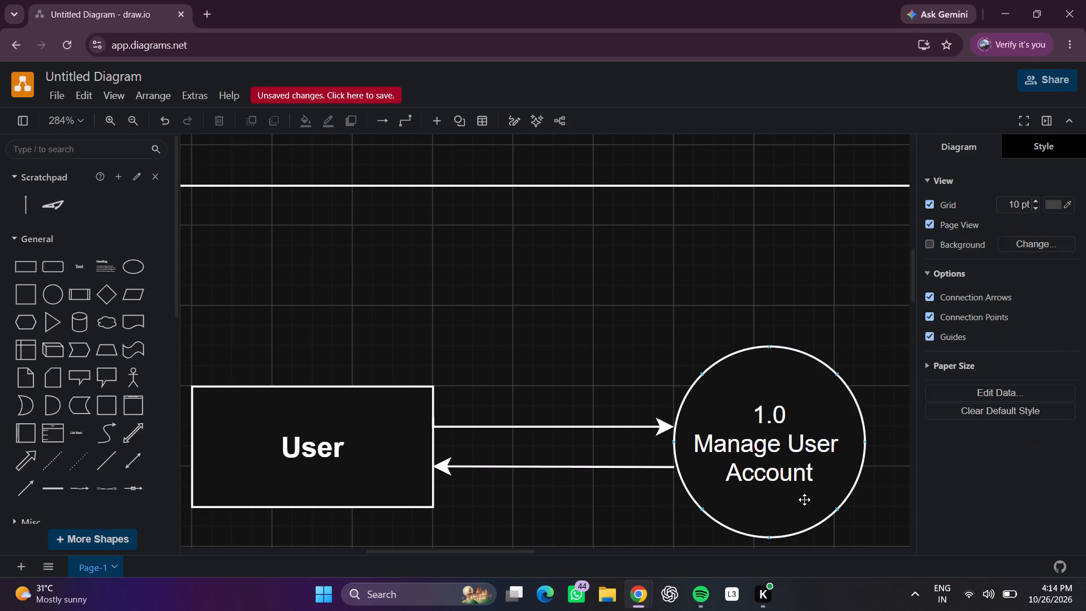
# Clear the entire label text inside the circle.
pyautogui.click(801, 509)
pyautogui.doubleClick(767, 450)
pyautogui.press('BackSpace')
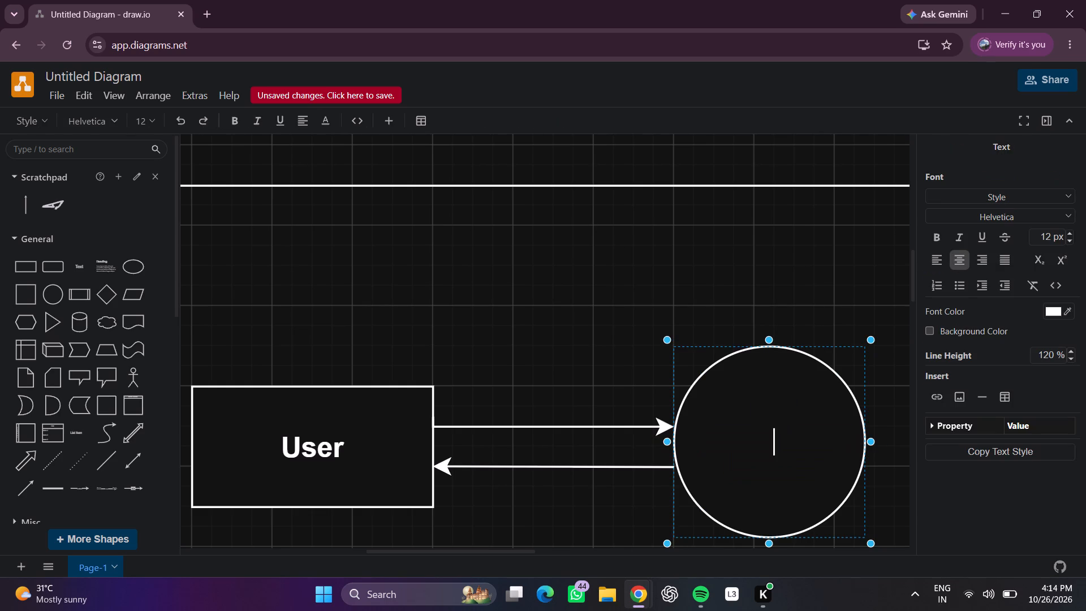
# Switch to Spotify and save the playing song High Rated Gabru to the recently added playlist in place of Liked Songs.
pyautogui.click(691, 600)
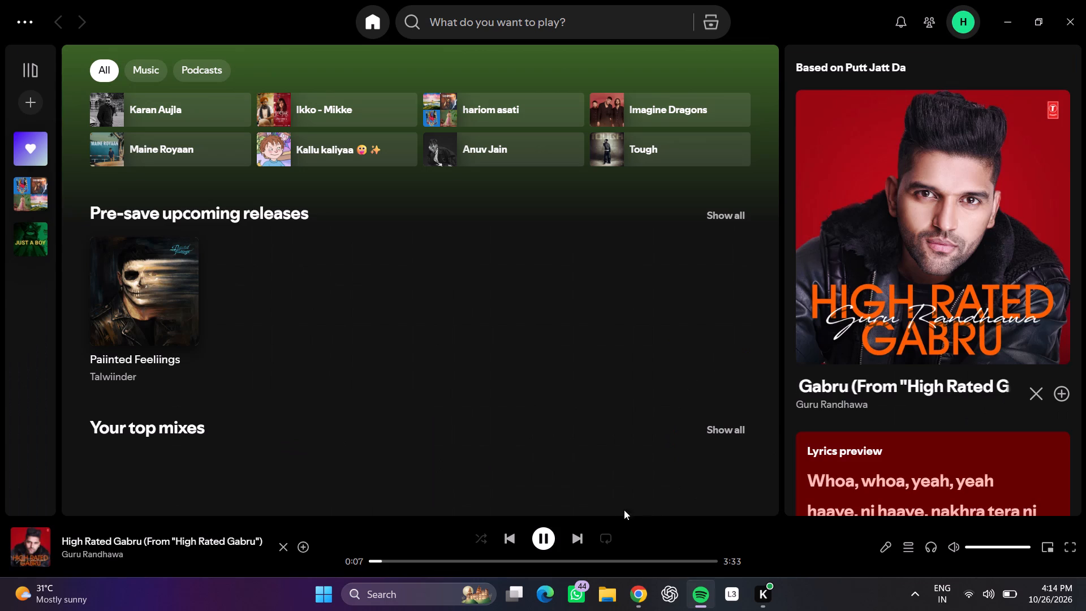
pyautogui.click(300, 548)
pyautogui.click(301, 547)
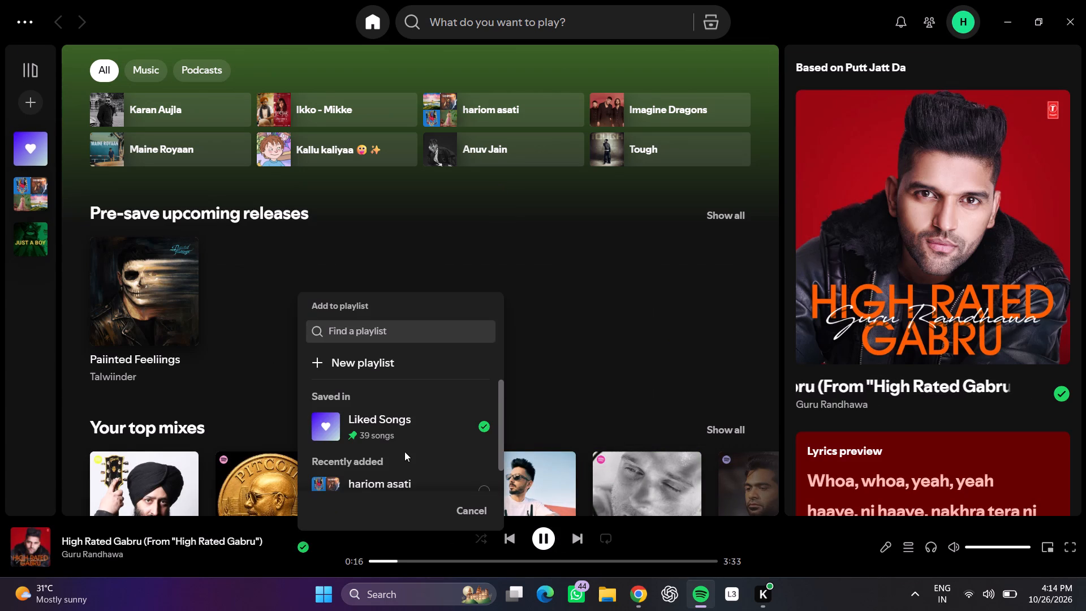
pyautogui.click(399, 479)
pyautogui.click(425, 416)
pyautogui.click(459, 501)
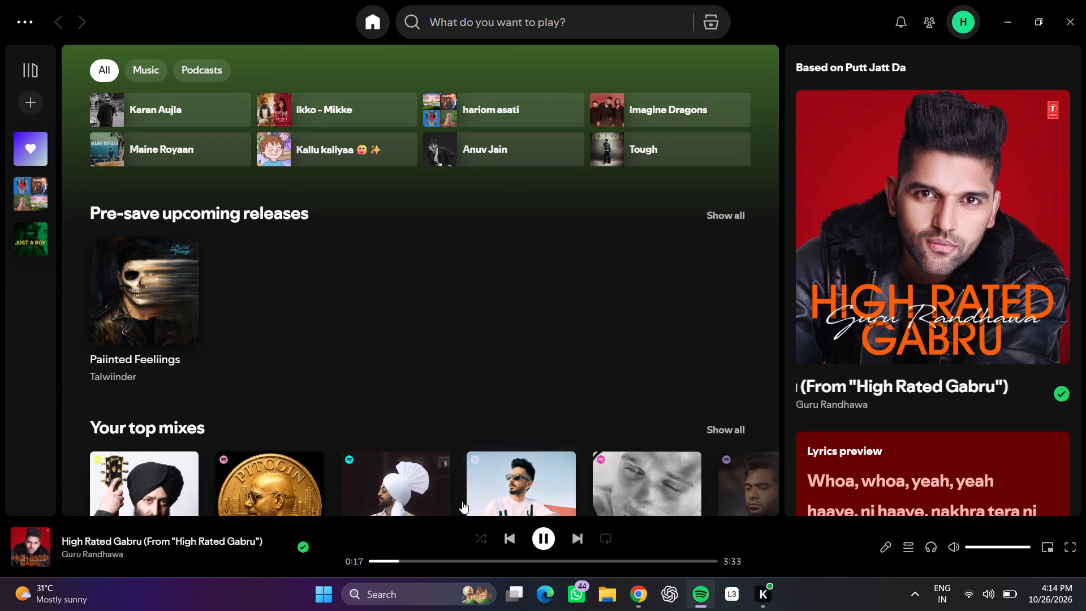
# Skip ahead two songs to Droptop and move its playback to about 0:22.
pyautogui.click(572, 535)
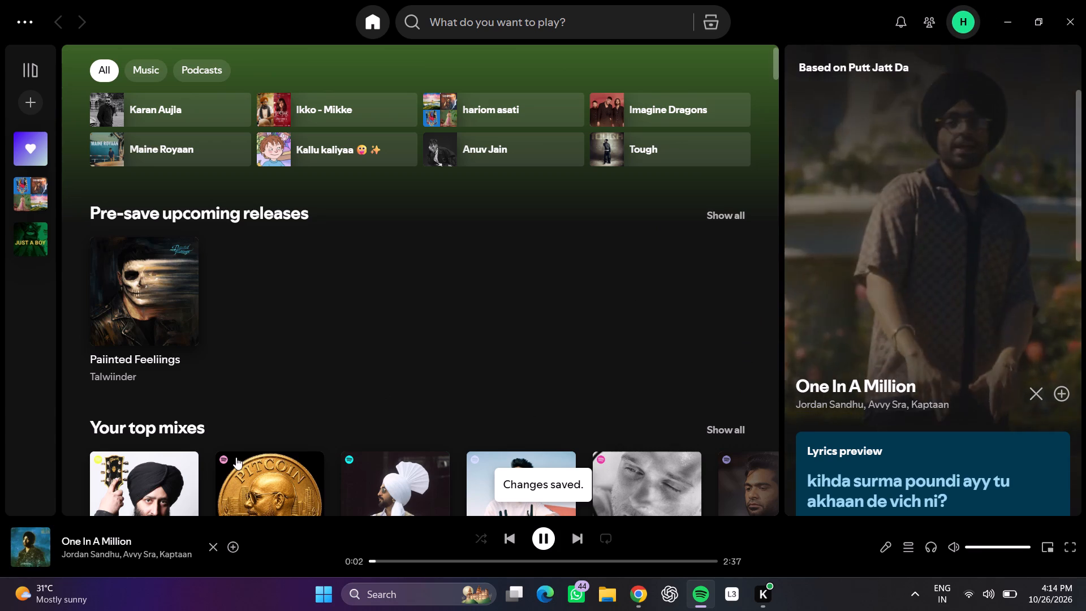
pyautogui.click(575, 538)
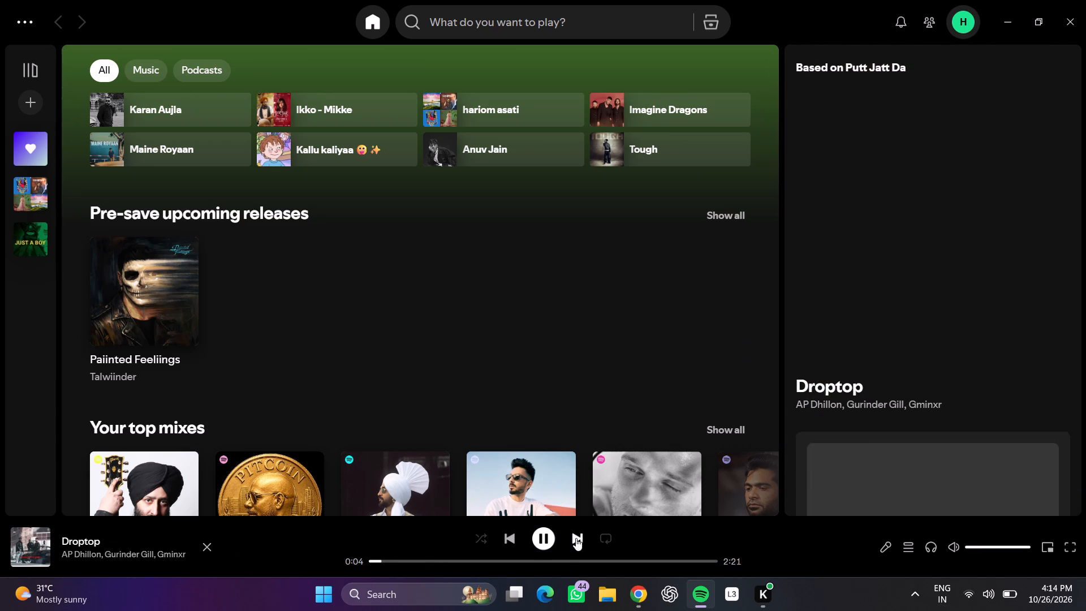
pyautogui.click(388, 560)
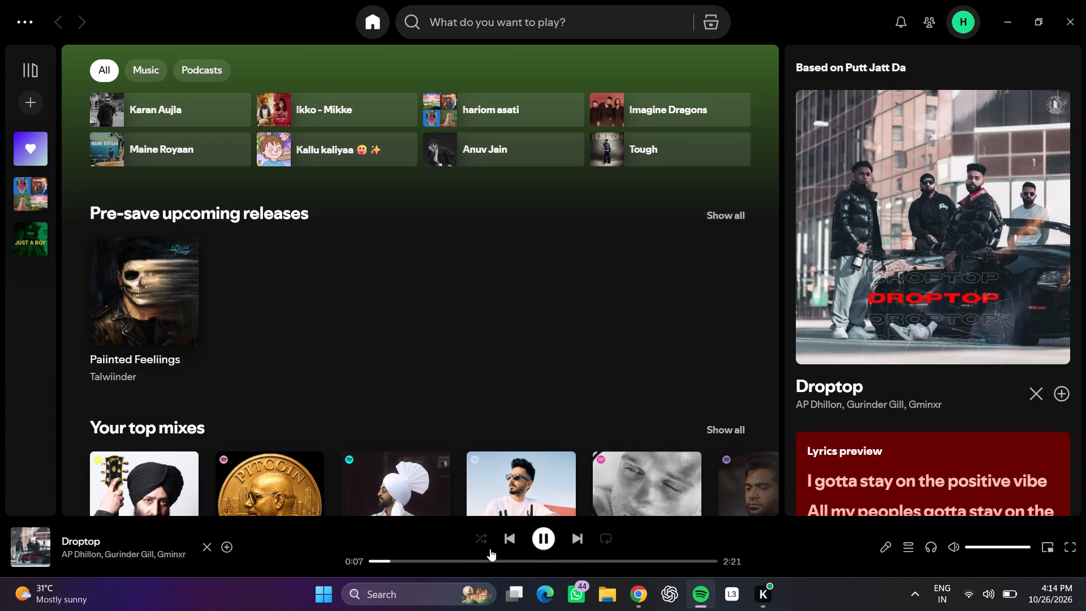
pyautogui.click(424, 560)
# Skip ahead two songs to I Really Do... and return to the diagram in Chrome.
pyautogui.click(571, 542)
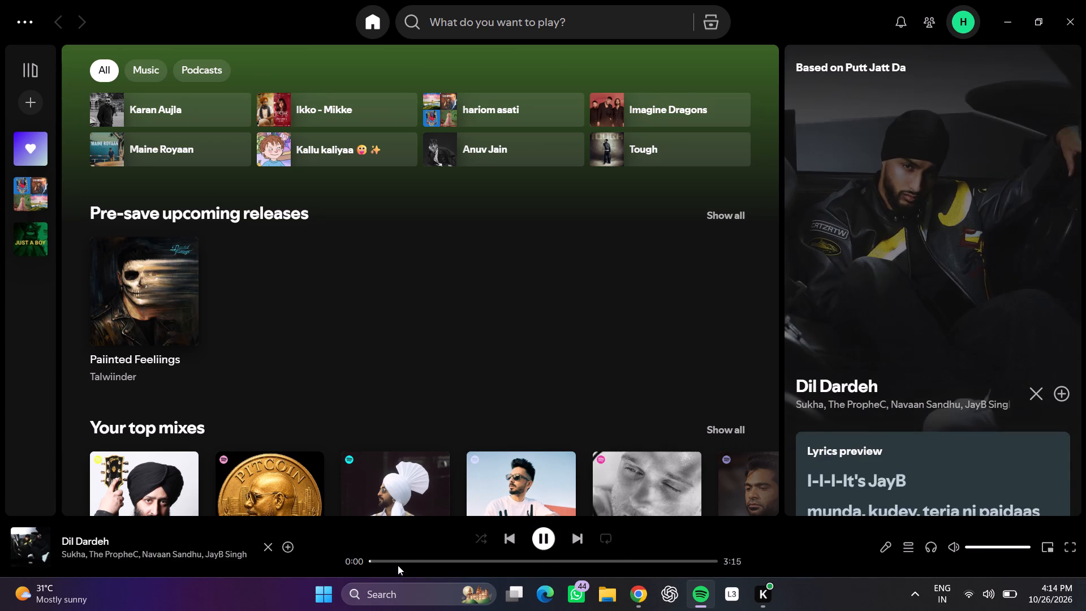
pyautogui.click(399, 558)
pyautogui.click(581, 545)
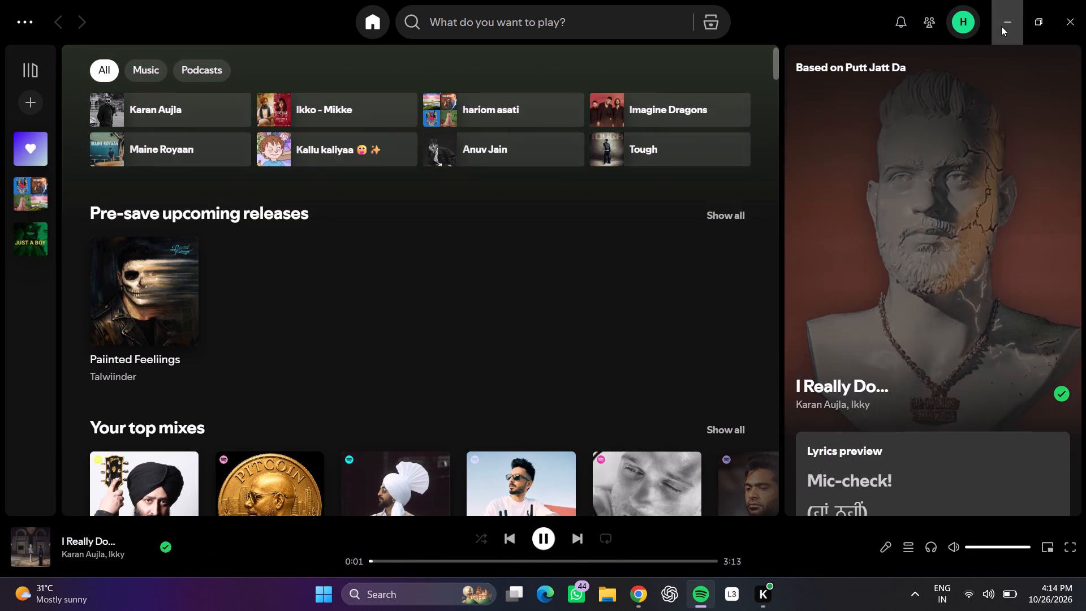
pyautogui.click(1001, 26)
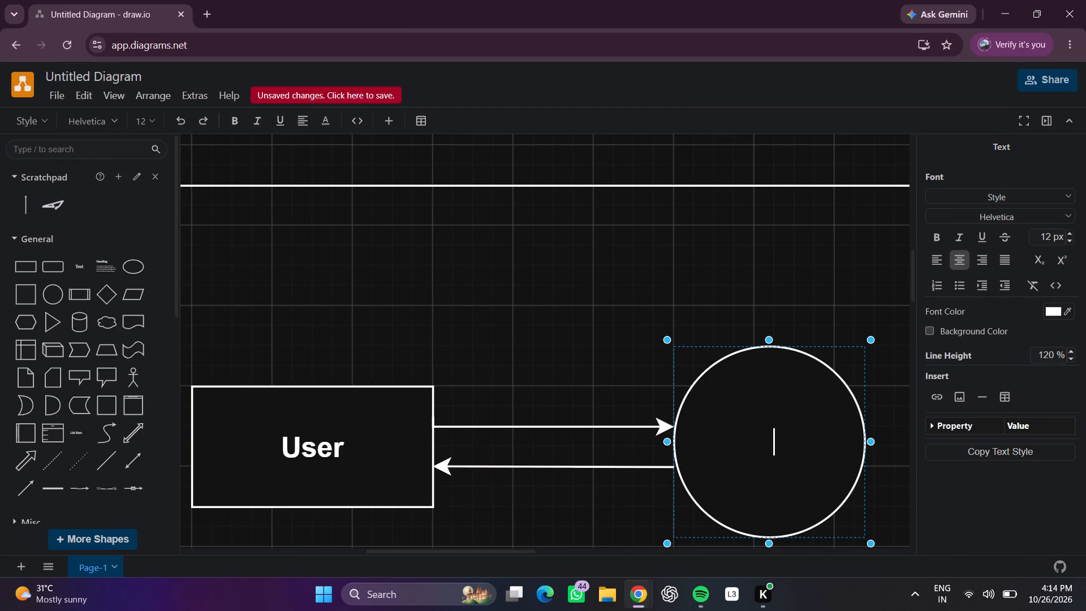
# Label the empty circle "1.0 Manage User Account", split over three lines after 1.0 and after User.
pyautogui.write('1.0')
pyautogui.press('Return')
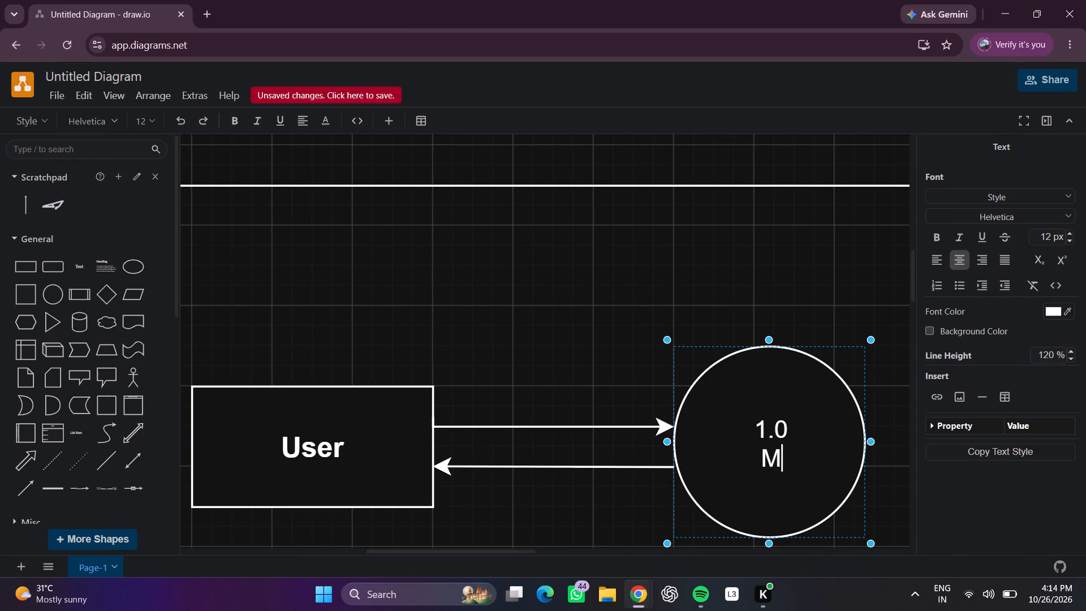
pyautogui.write('an')
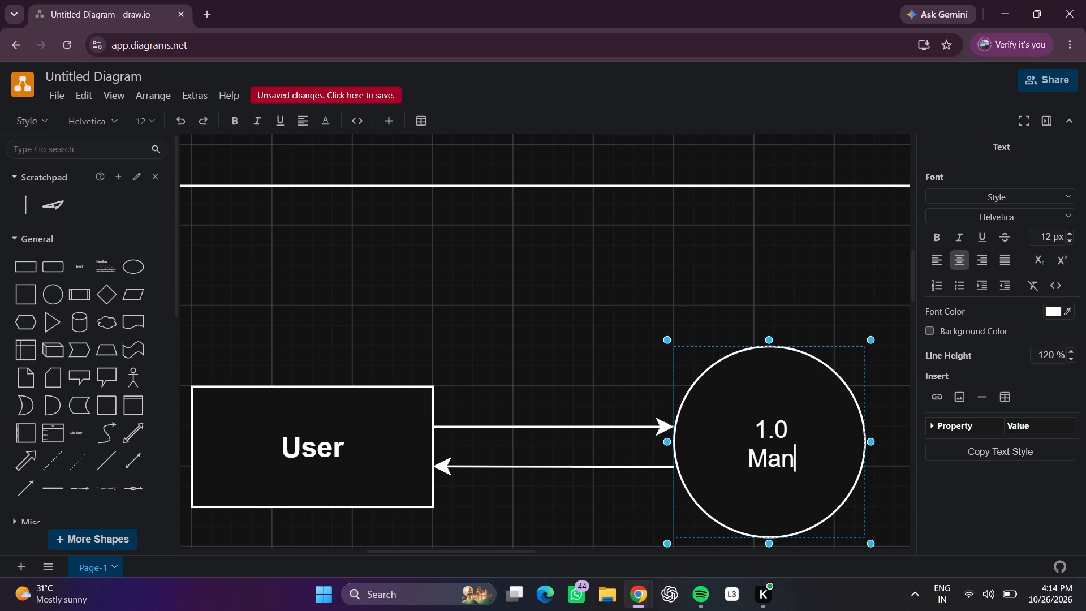
pyautogui.write('age')
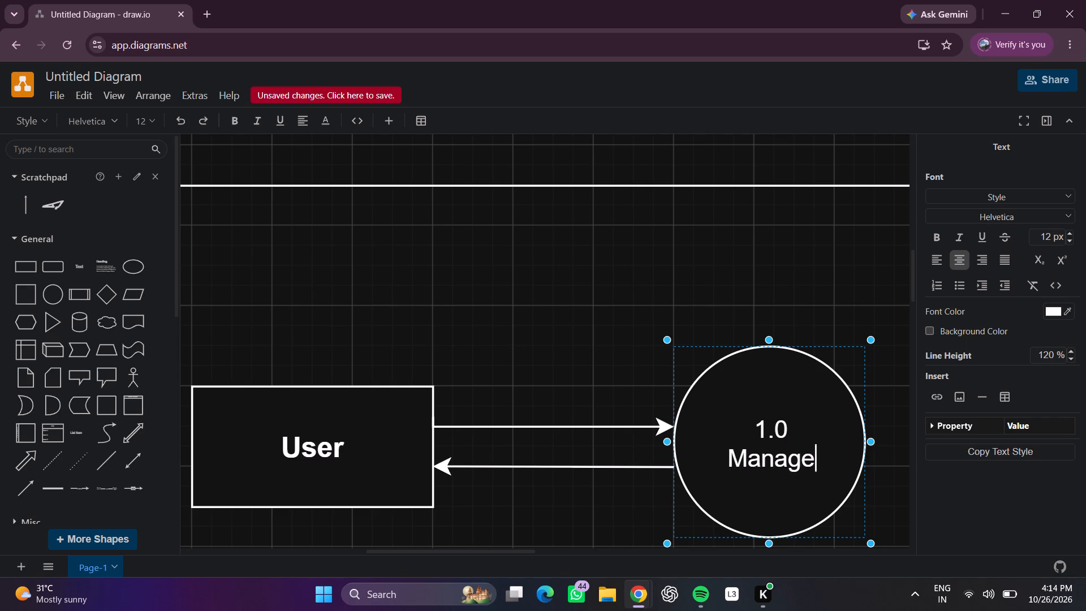
pyautogui.press('space')
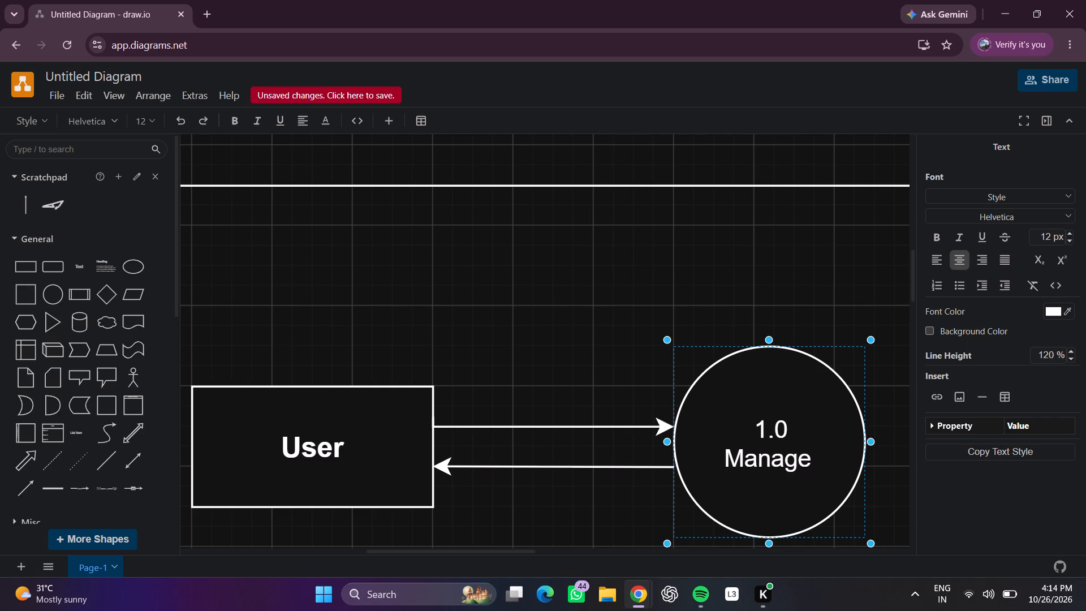
pyautogui.write('ser')
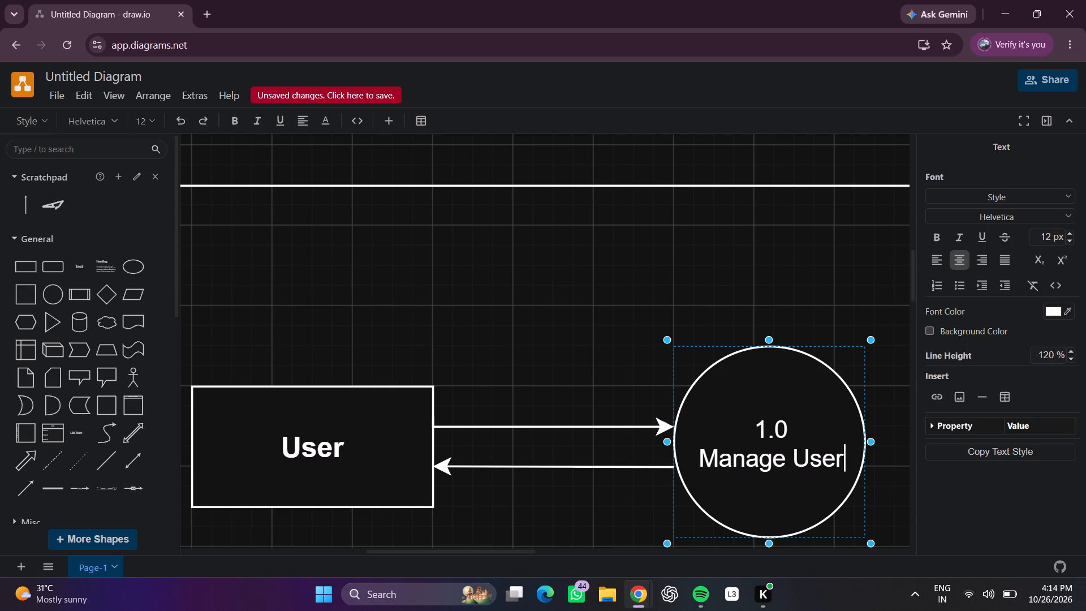
pyautogui.press('Return')
pyautogui.press('a')
pyautogui.write('ccount')
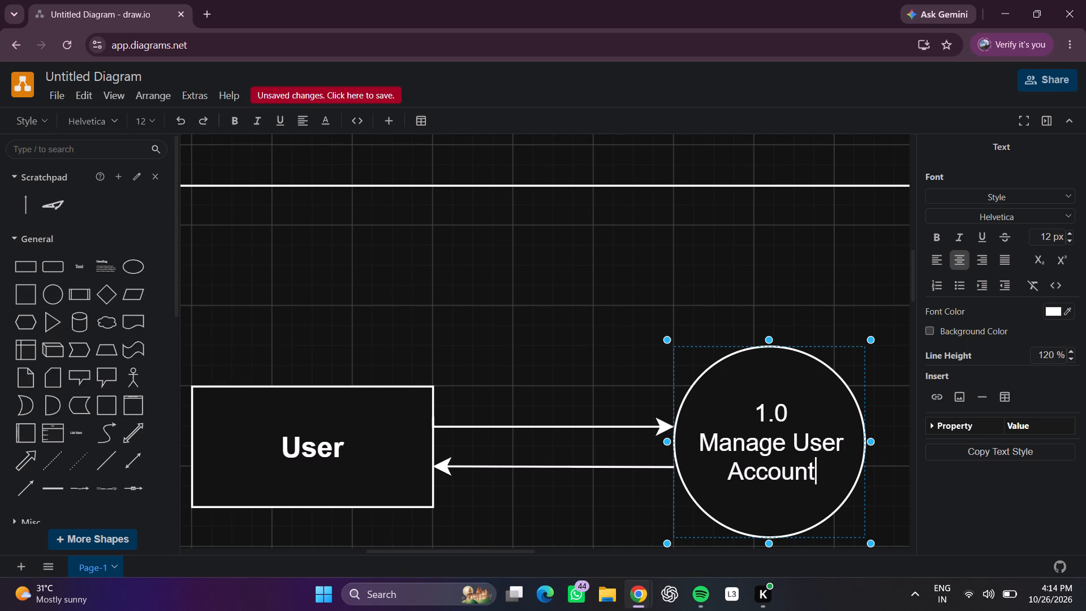
pyautogui.click(682, 264)
# Apply the Heading 4 style to the whole 1.0 Manage User Account label.
pyautogui.doubleClick(779, 462)
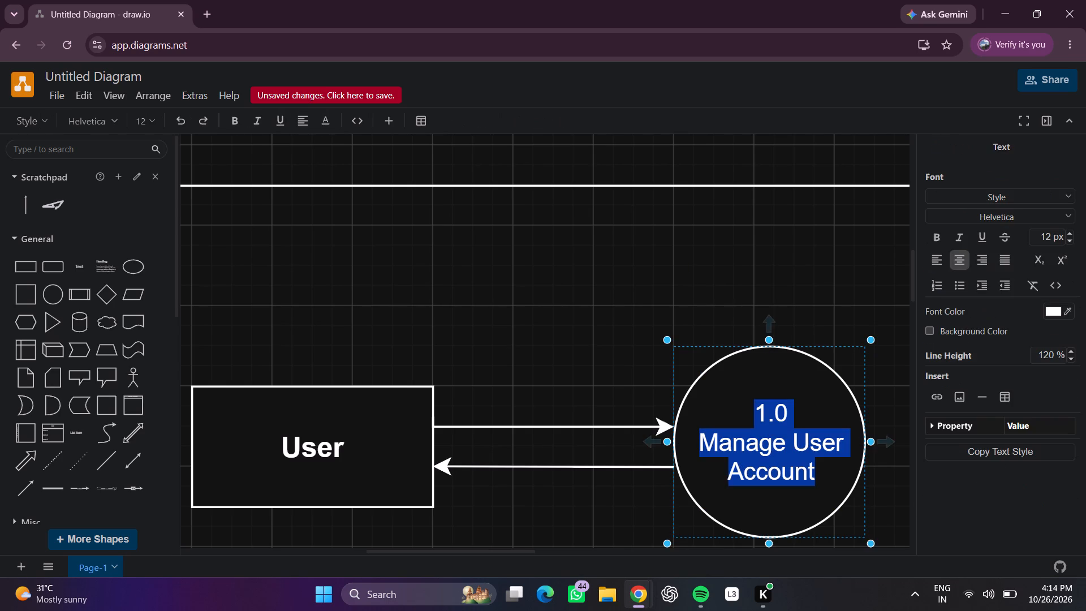
pyautogui.click(1029, 197)
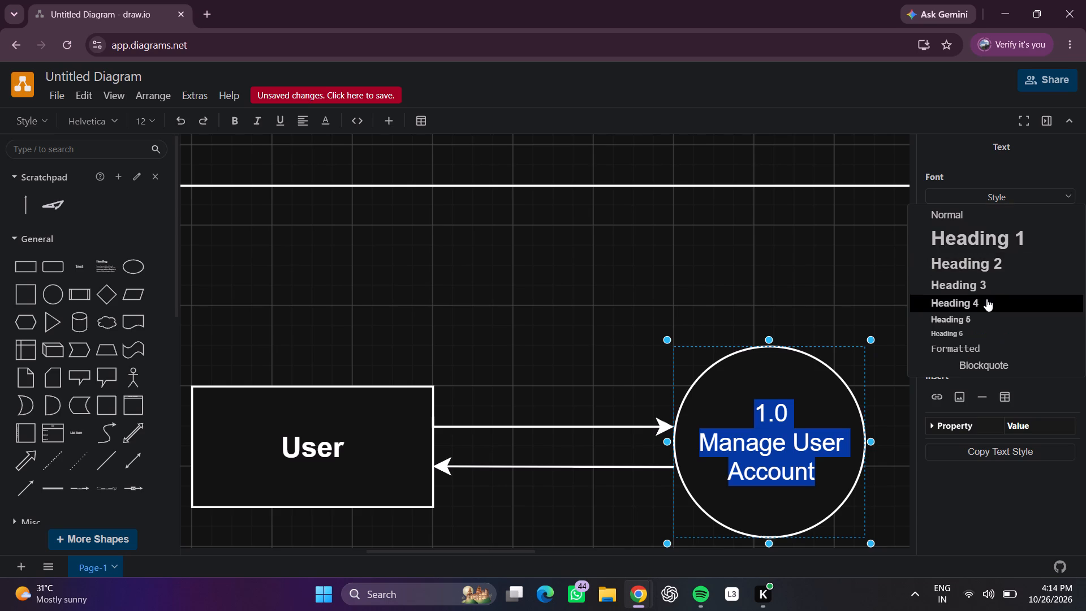
pyautogui.click(987, 299)
pyautogui.click(806, 246)
# Insert a text box above the upper arrow between User and the 1.0 Manage User Account circle.
pyautogui.hscroll(-2, 847, 283)
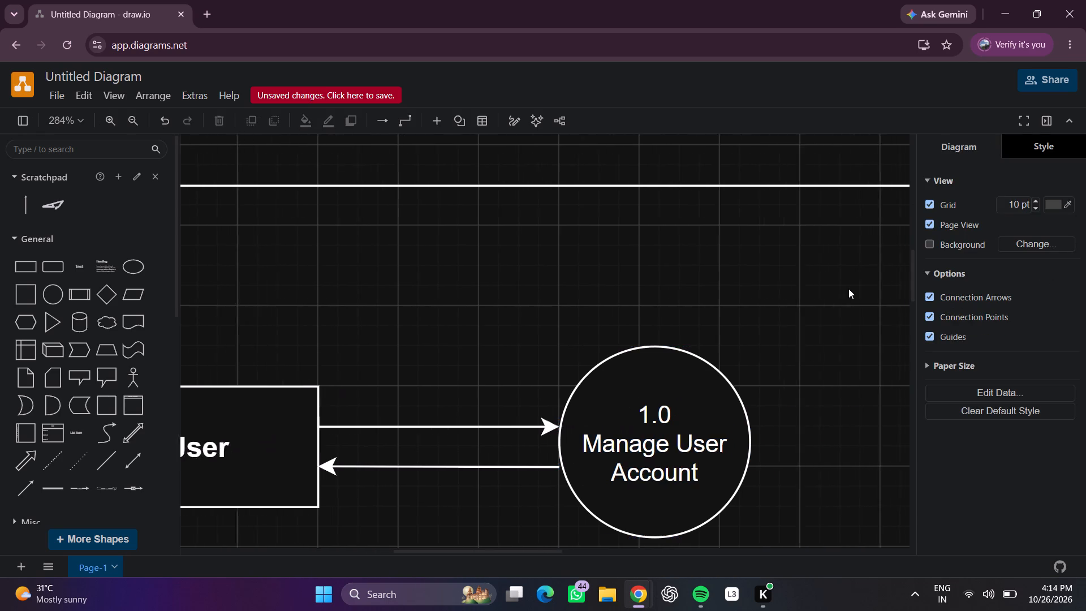
pyautogui.scroll(1, 848, 289)
pyautogui.click(863, 413)
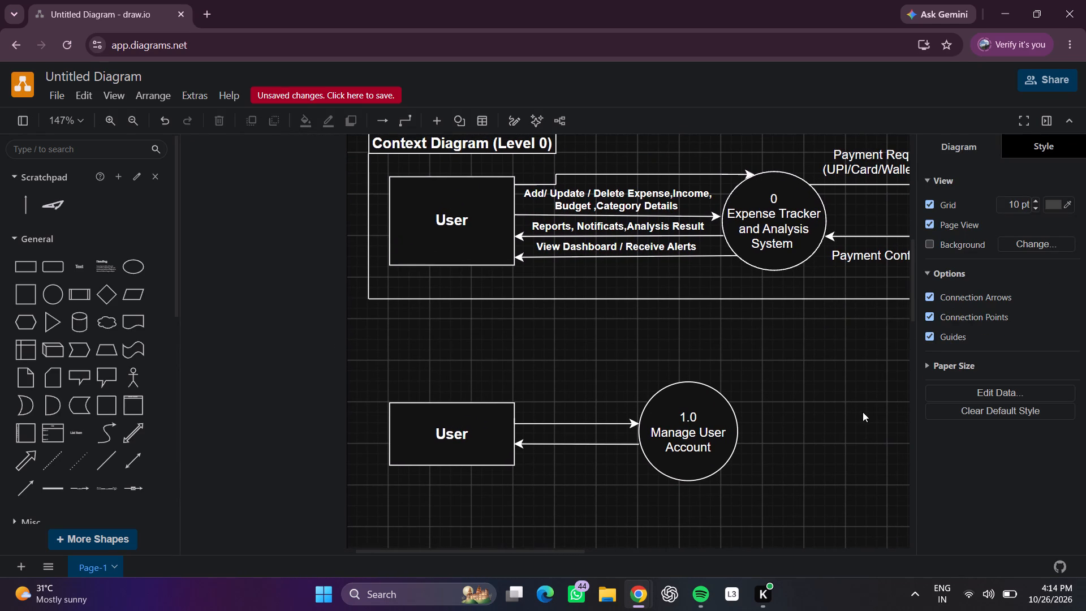
pyautogui.hscroll(-2, 863, 412)
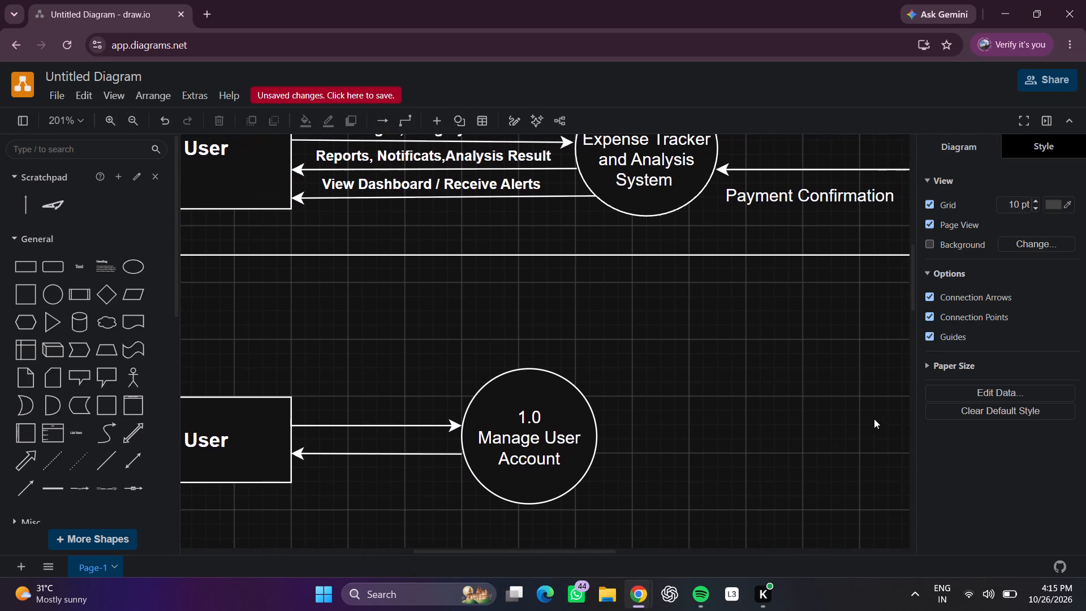
pyautogui.hscroll(-1, 874, 419)
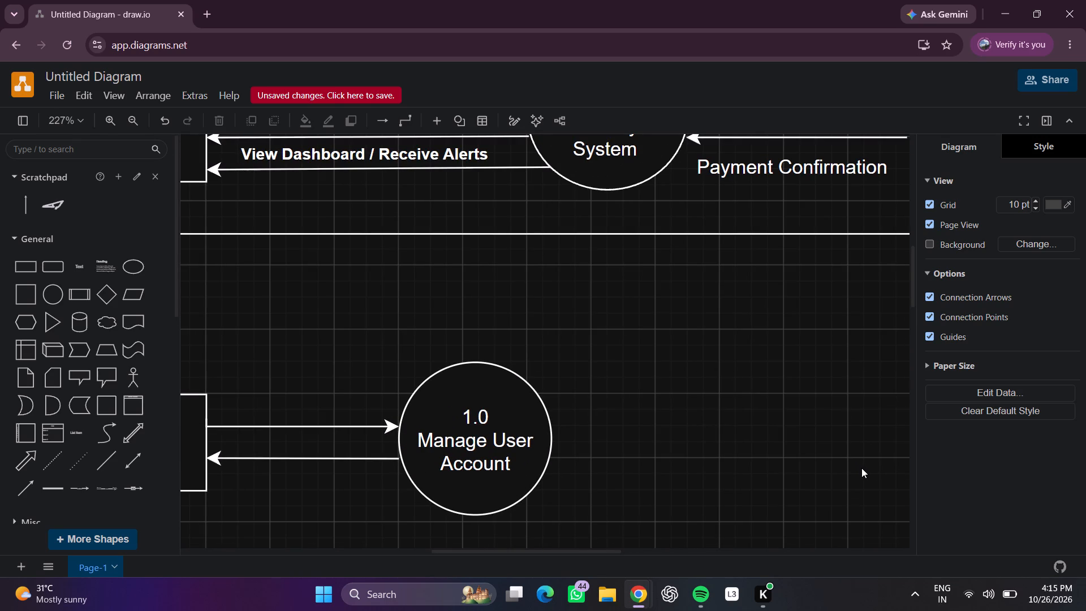
pyautogui.hscroll(4, 766, 503)
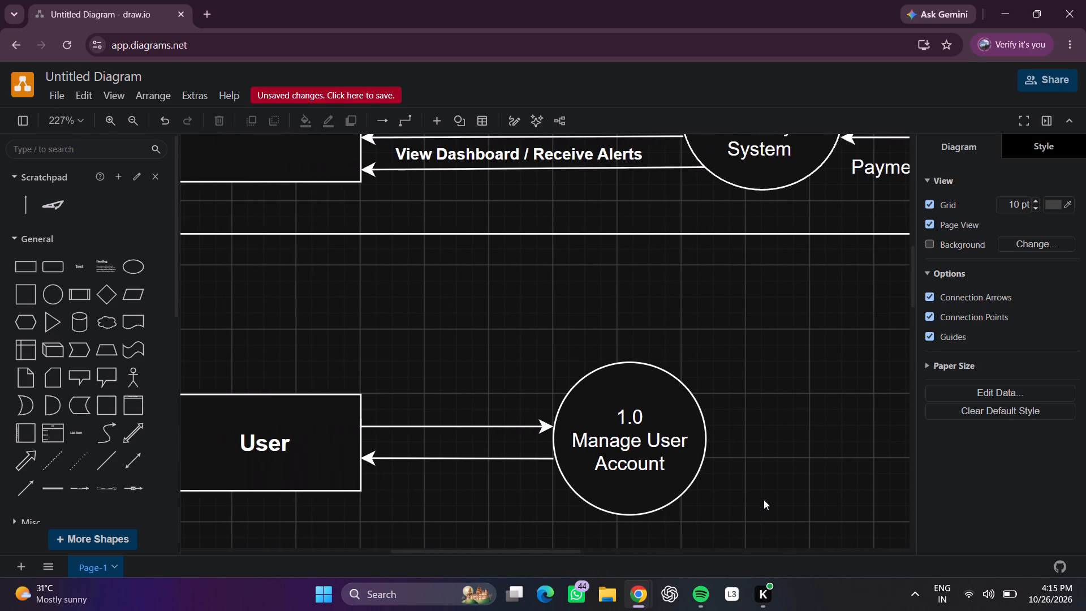
pyautogui.hscroll(1, 764, 499)
pyautogui.doubleClick(462, 422)
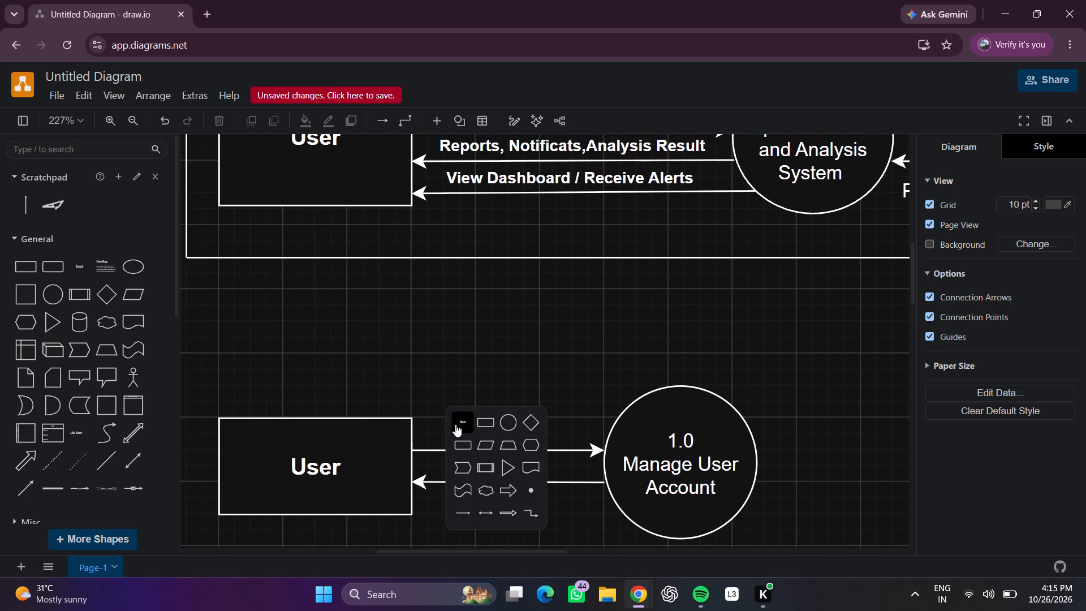
pyautogui.click(459, 426)
pyautogui.press('BackSpace')
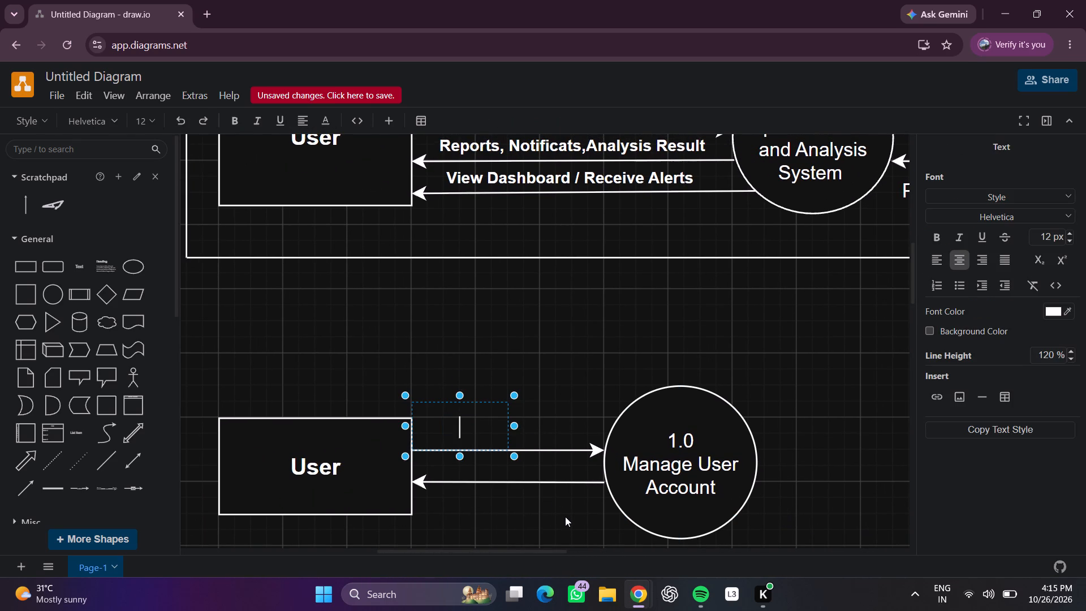
# Position the text box directly above the upper arrow and widen it to about 120 x 30, spanning from User to the circle.
pyautogui.moveTo(510, 424); pyautogui.dragTo(527, 425)
pyautogui.tripleClick(490, 416)
pyautogui.moveTo(488, 415); pyautogui.dragTo(485, 420)
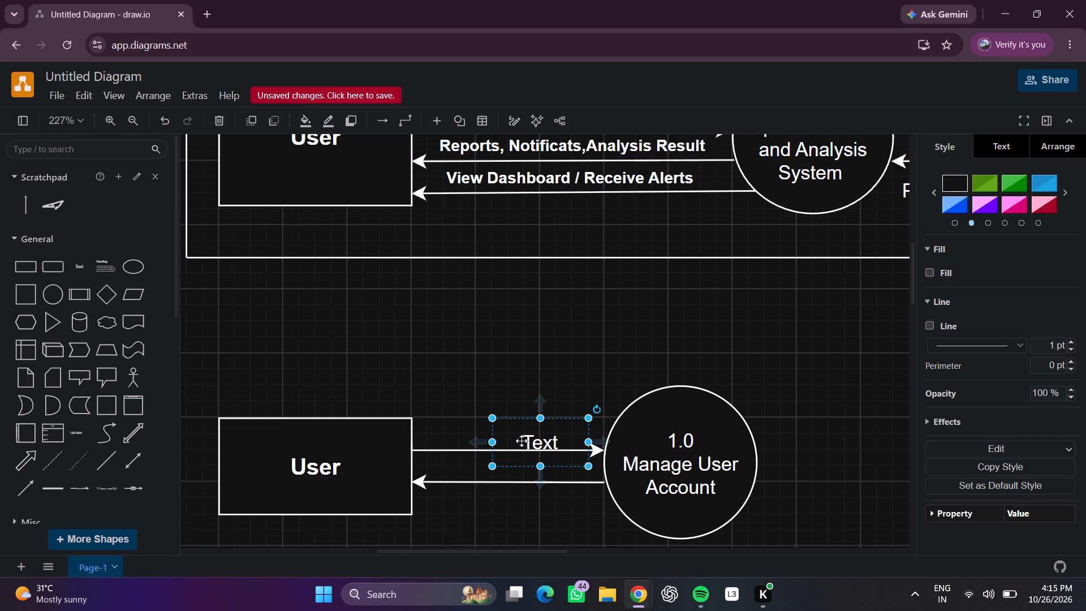
pyautogui.moveTo(538, 447); pyautogui.dragTo(461, 421)
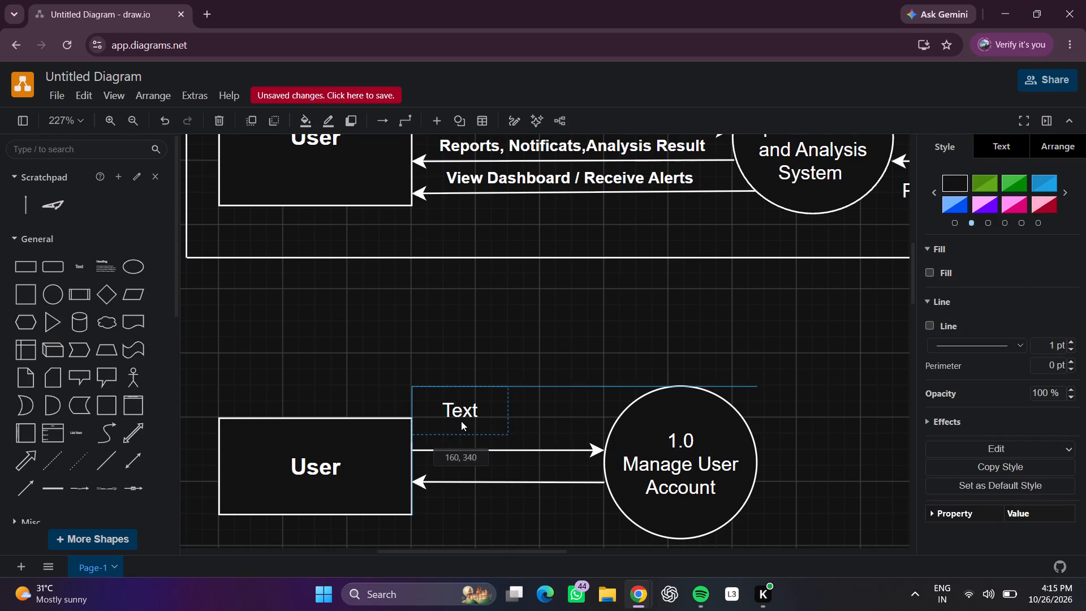
pyautogui.moveTo(461, 421); pyautogui.dragTo(460, 422)
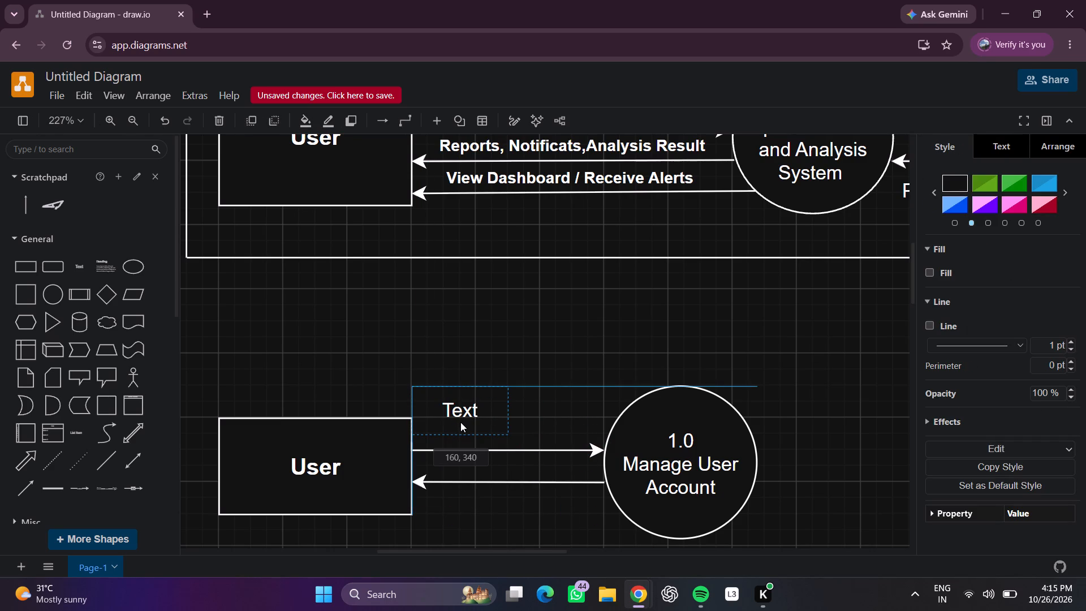
pyautogui.moveTo(460, 422); pyautogui.dragTo(460, 425)
pyautogui.click(463, 420)
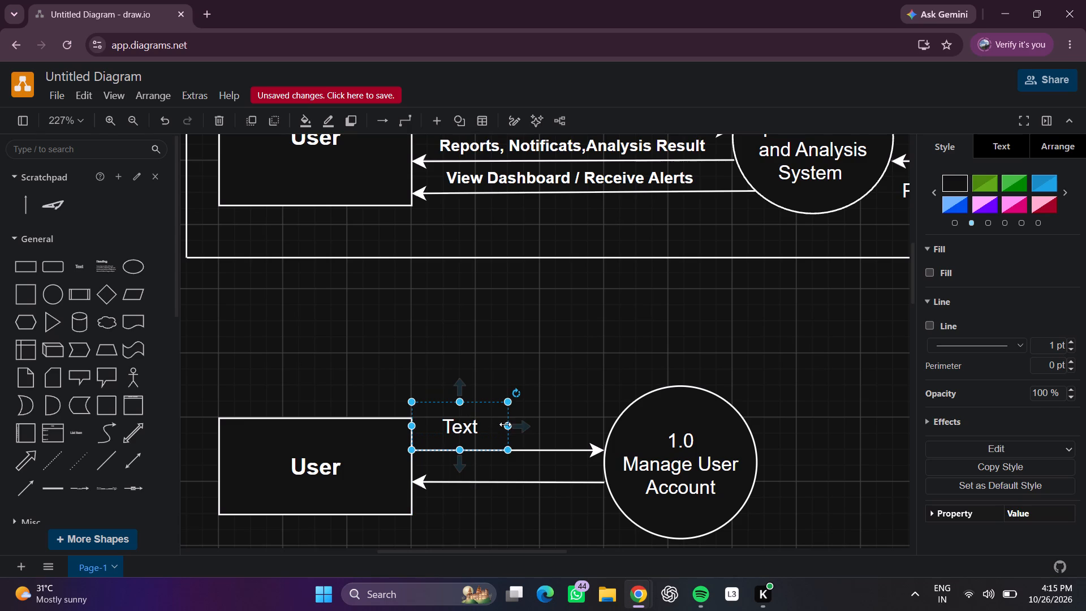
pyautogui.moveTo(505, 424); pyautogui.dragTo(593, 429)
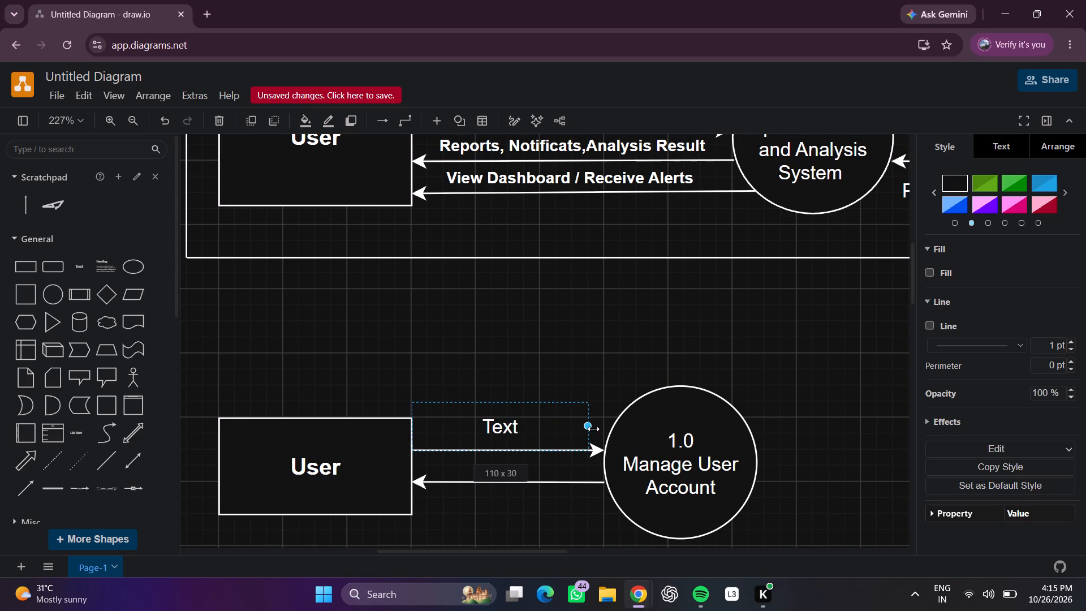
pyautogui.moveTo(593, 429); pyautogui.dragTo(600, 430)
# Replace the placeholder in the text box above the upper arrow with "Registration / Login Details".
pyautogui.doubleClick(518, 424)
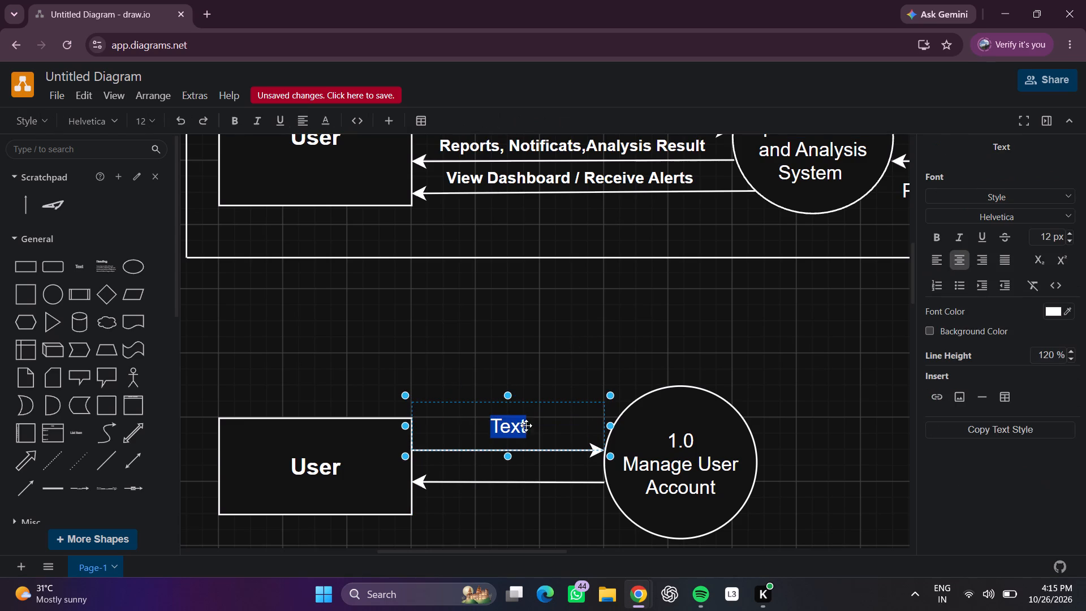
pyautogui.press('BackSpace')
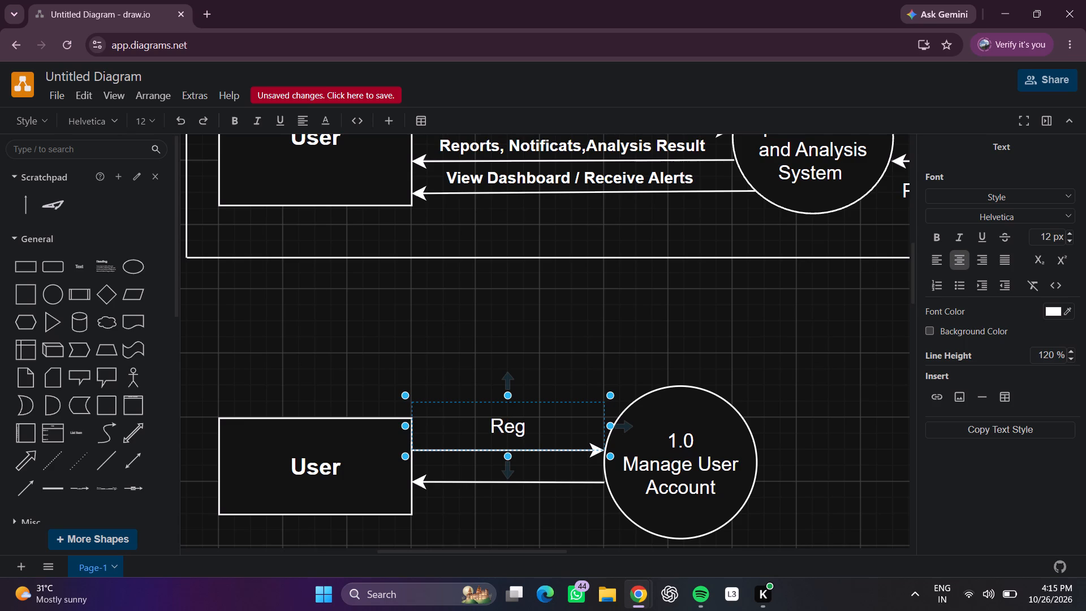
pyautogui.write('is')
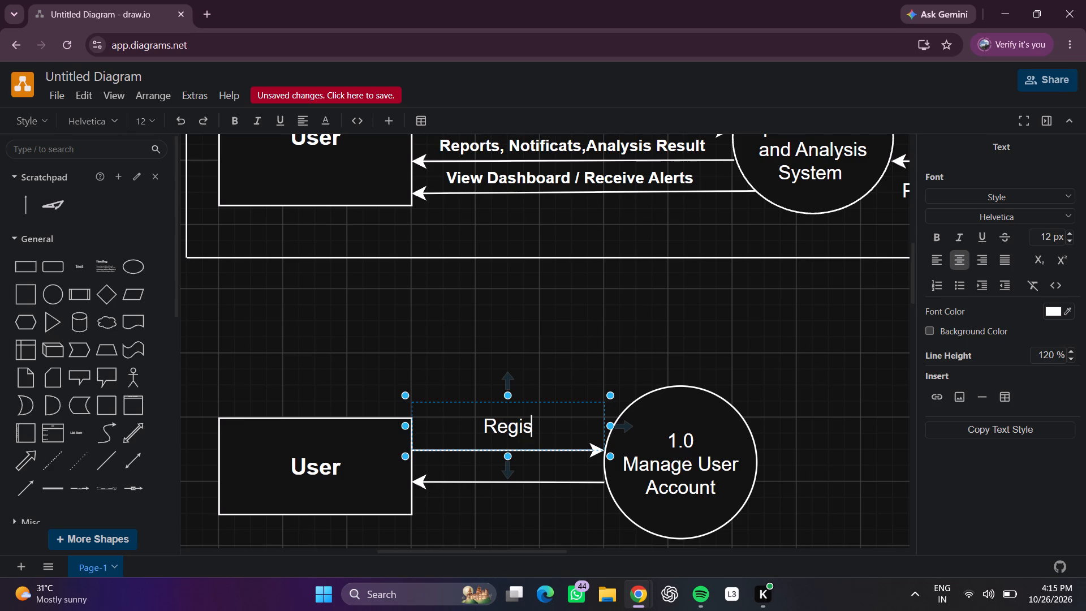
pyautogui.press('t')
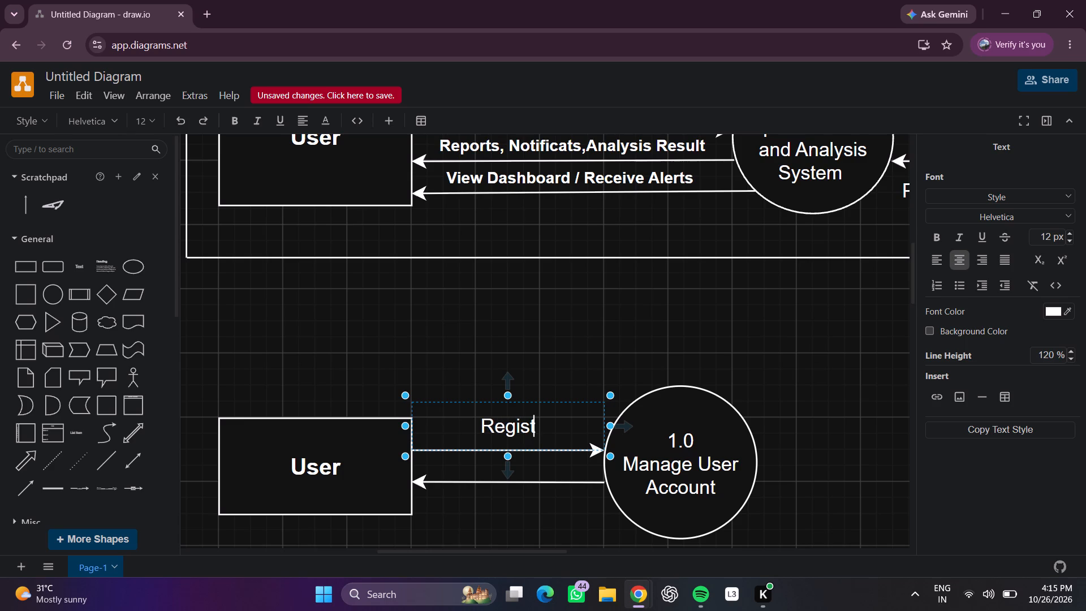
pyautogui.write('re')
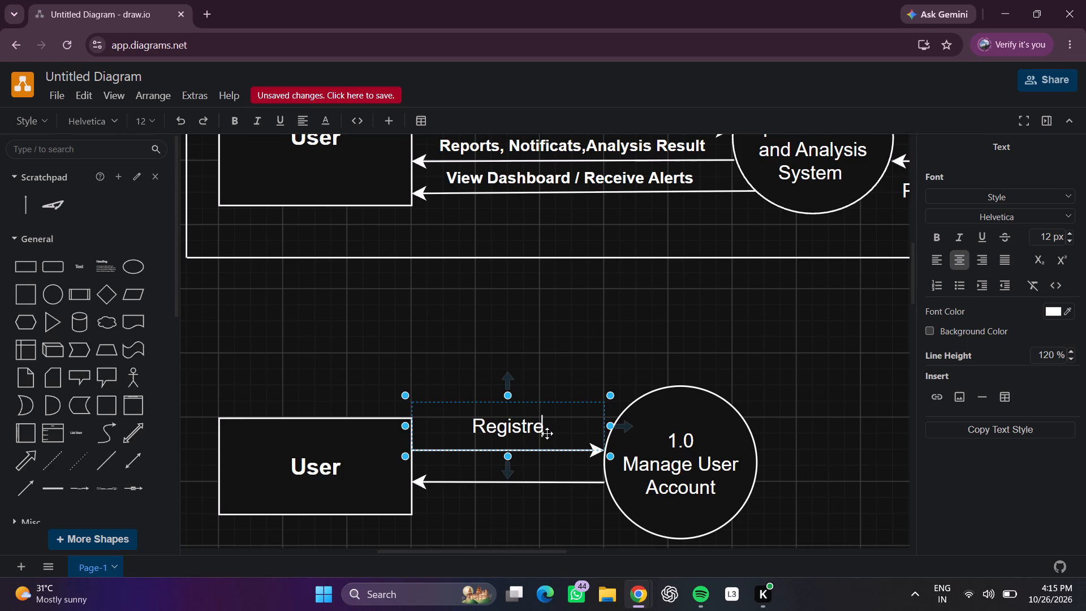
pyautogui.press('BackSpace')
pyautogui.write('at')
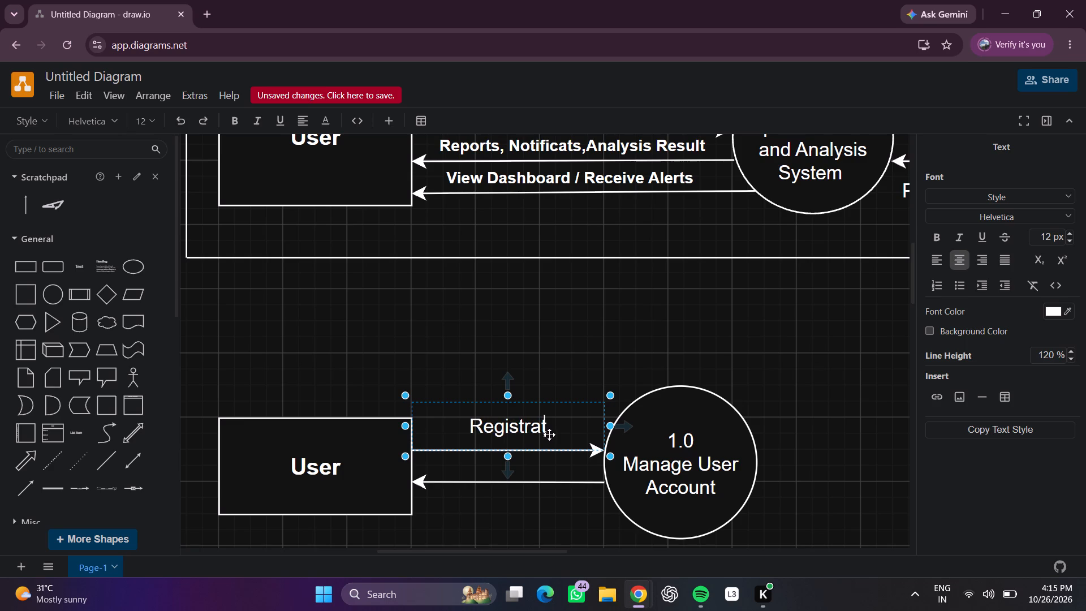
pyautogui.write('ion')
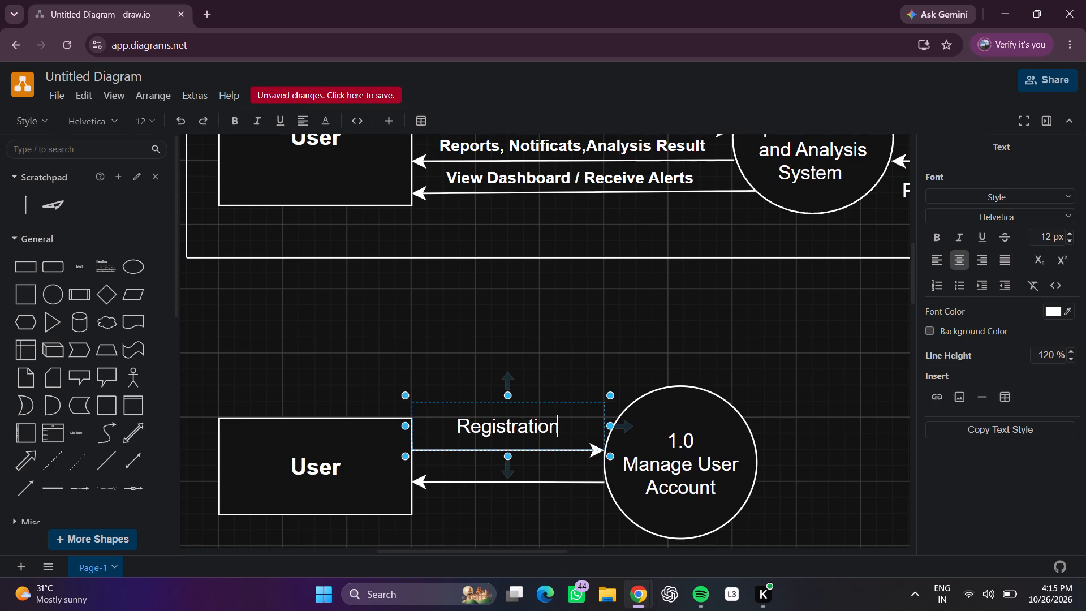
pyautogui.press('/')
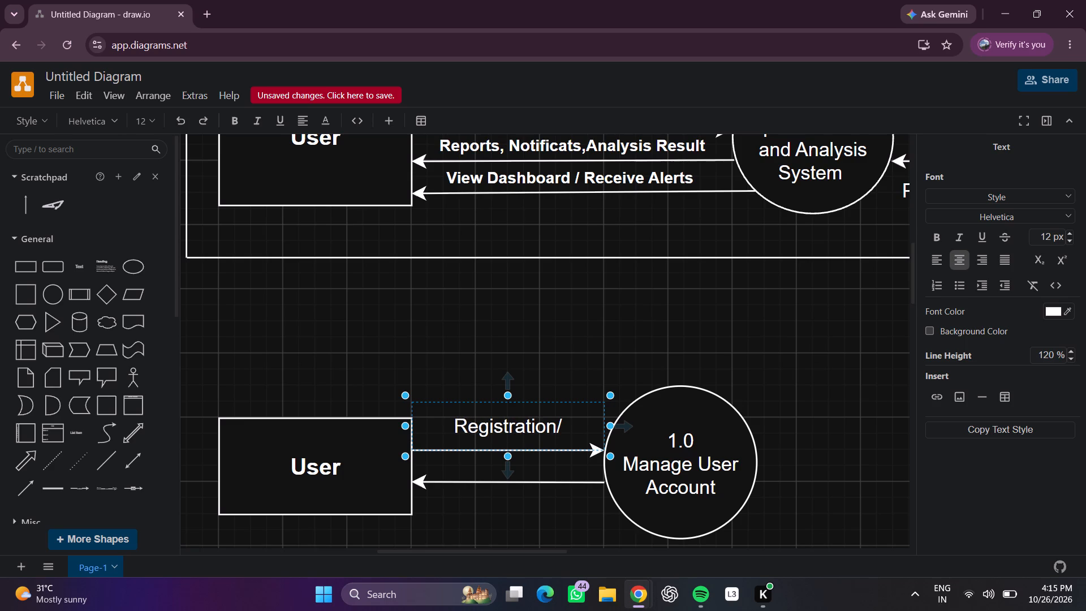
pyautogui.press('BackSpace')
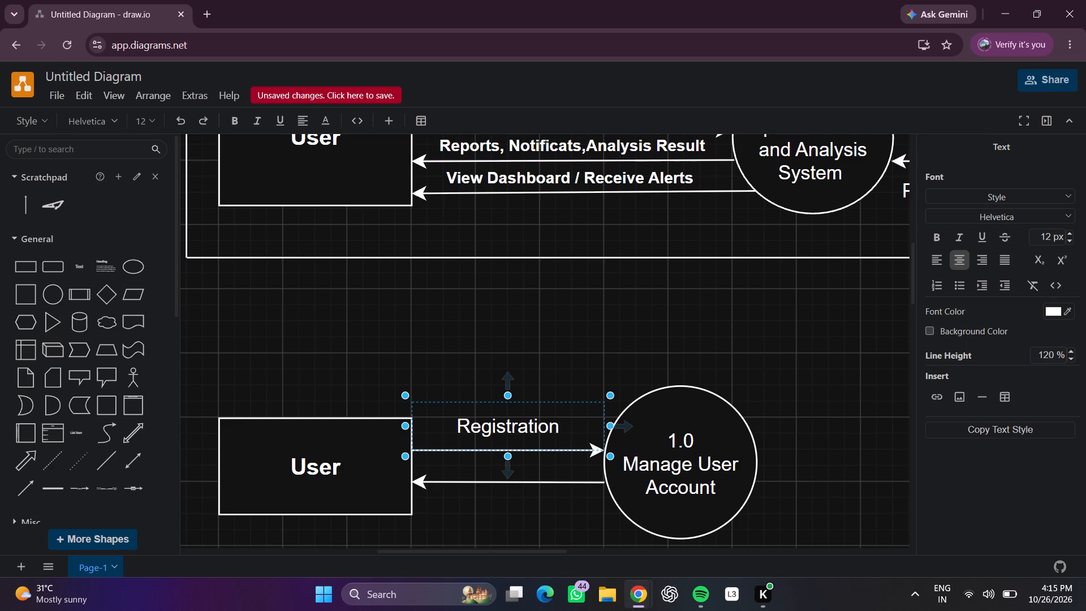
pyautogui.press('space')
pyautogui.write('/')
pyautogui.press('space')
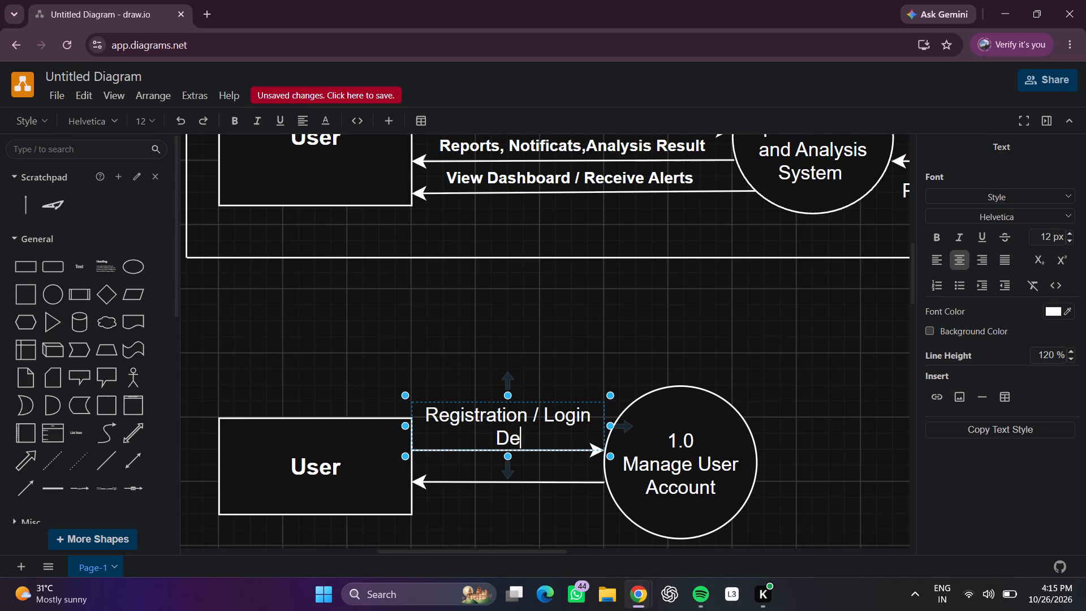
pyautogui.write('tails')
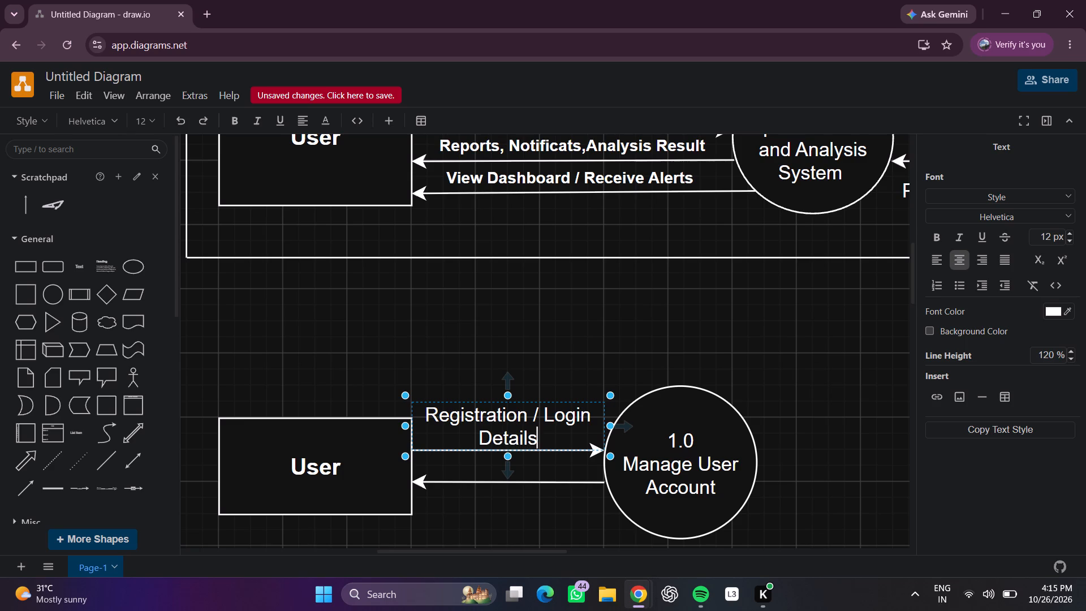
# Widen the Registration / Login Details label slightly and place it at 160, 340, just above the upper arrow.
pyautogui.press('space')
pyautogui.click(823, 346)
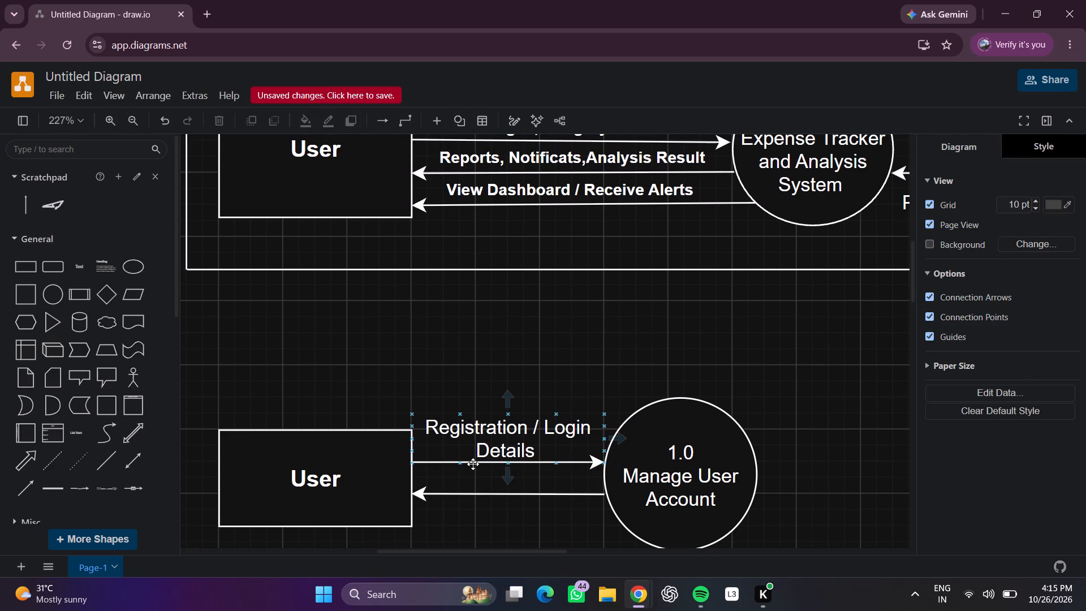
pyautogui.moveTo(517, 441); pyautogui.dragTo(518, 408)
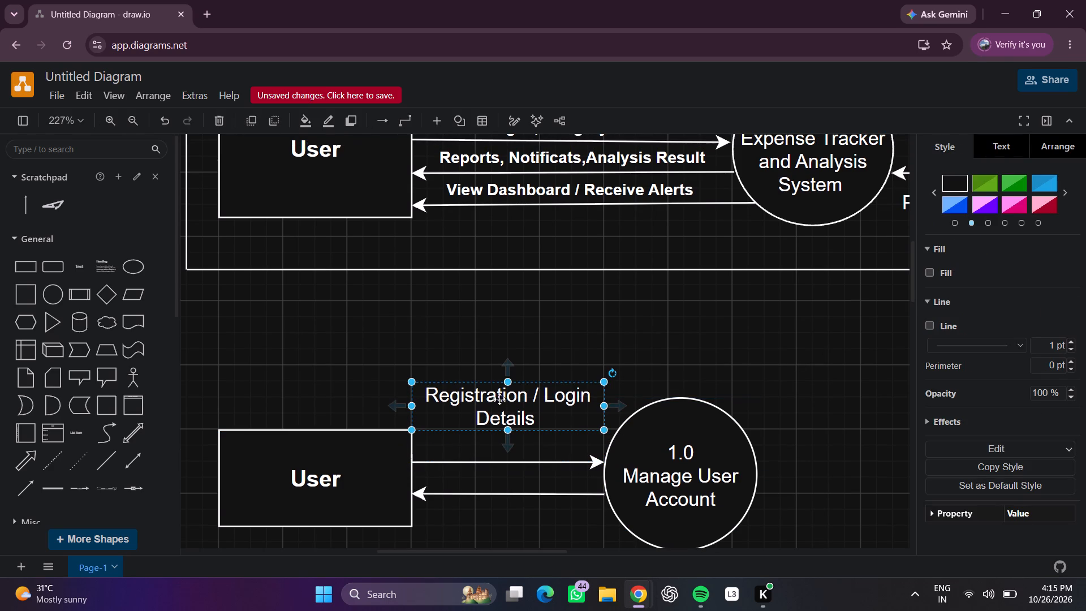
pyautogui.moveTo(602, 404); pyautogui.dragTo(605, 404)
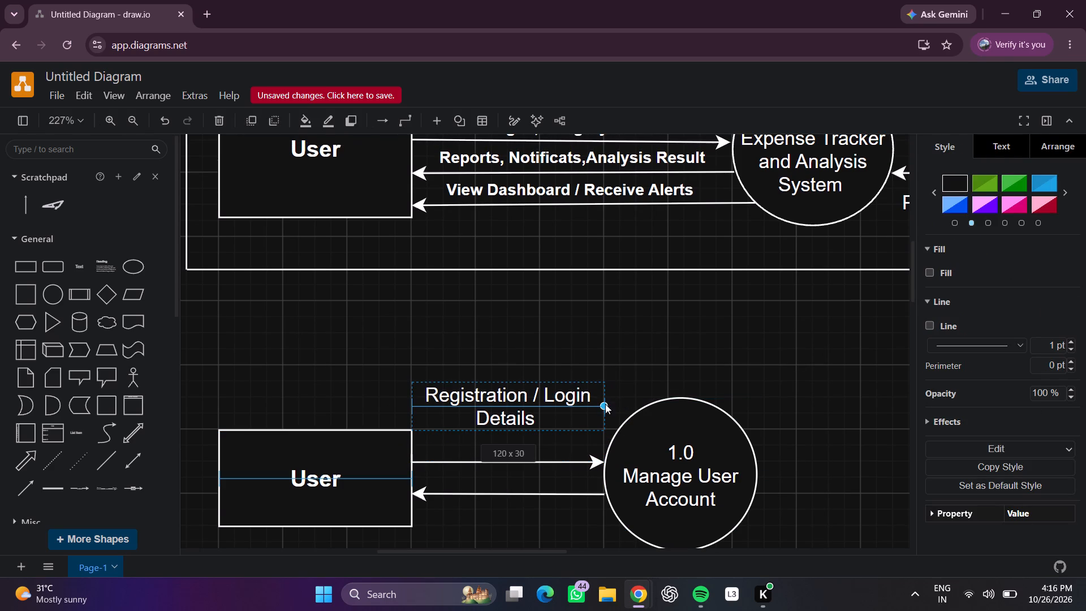
pyautogui.moveTo(605, 404); pyautogui.dragTo(614, 402)
pyautogui.click(525, 338)
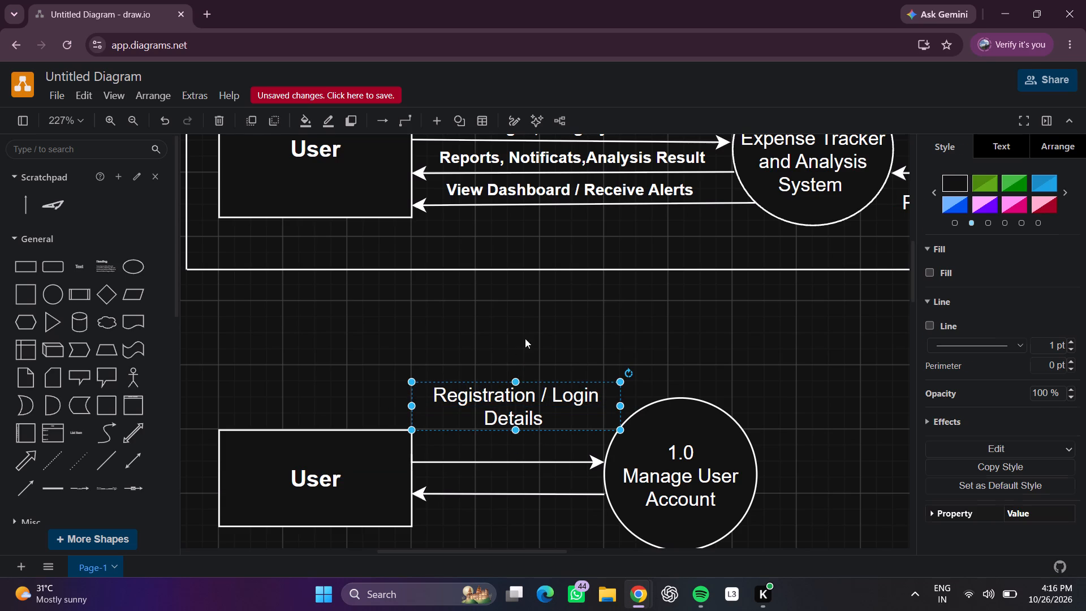
pyautogui.moveTo(532, 400); pyautogui.dragTo(535, 423)
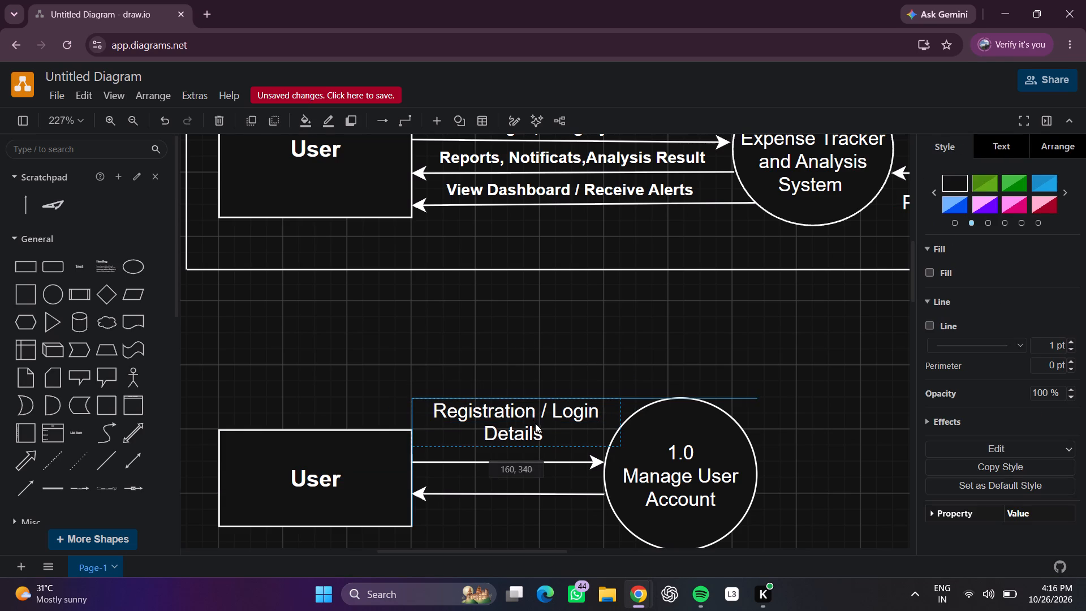
pyautogui.moveTo(535, 423); pyautogui.dragTo(535, 423)
pyautogui.moveTo(535, 423); pyautogui.dragTo(535, 425)
pyautogui.click(531, 332)
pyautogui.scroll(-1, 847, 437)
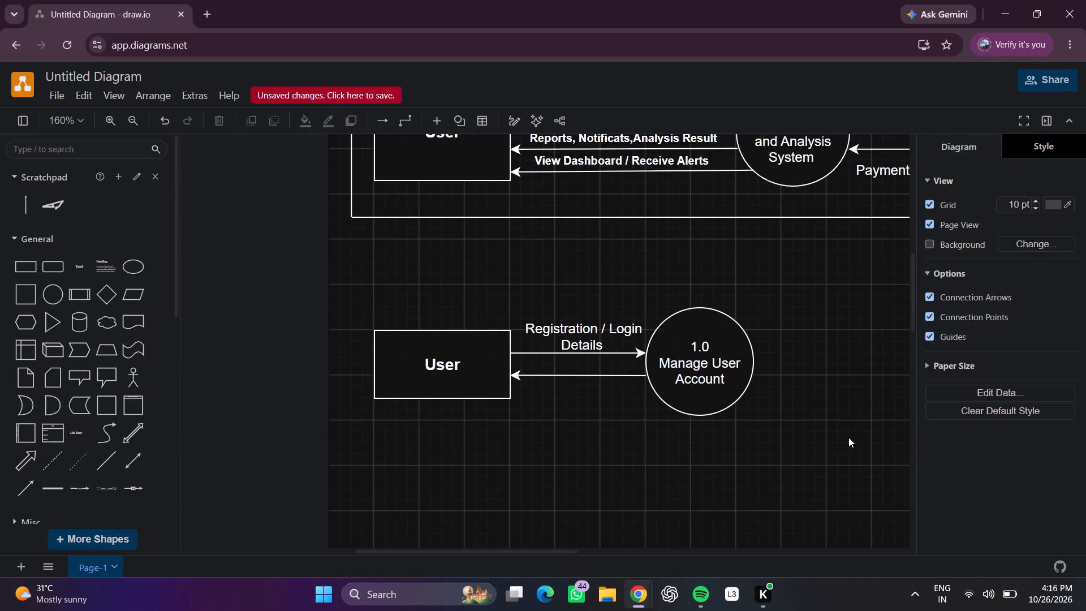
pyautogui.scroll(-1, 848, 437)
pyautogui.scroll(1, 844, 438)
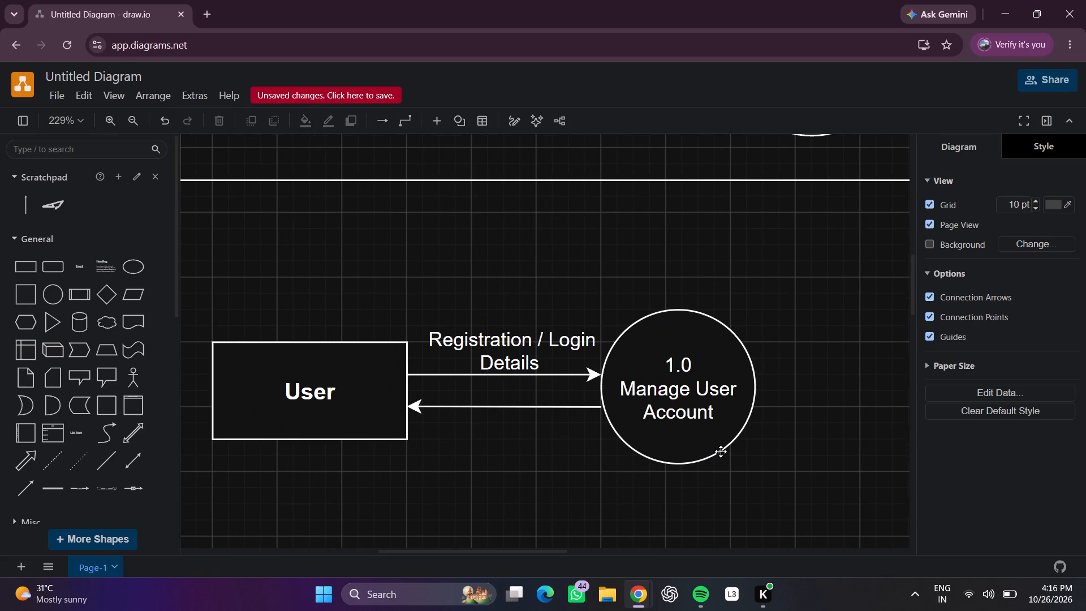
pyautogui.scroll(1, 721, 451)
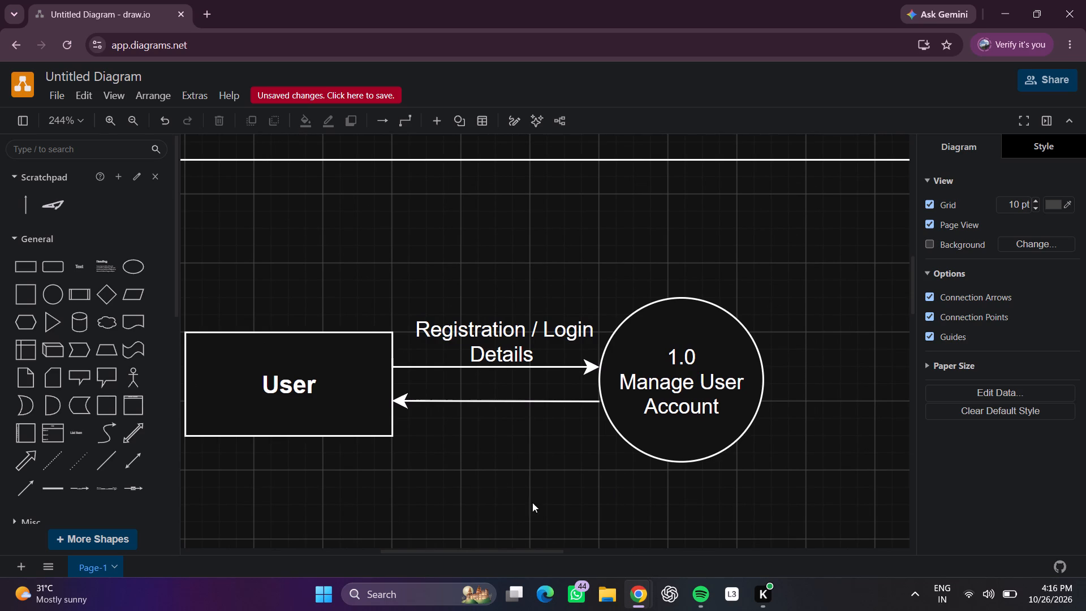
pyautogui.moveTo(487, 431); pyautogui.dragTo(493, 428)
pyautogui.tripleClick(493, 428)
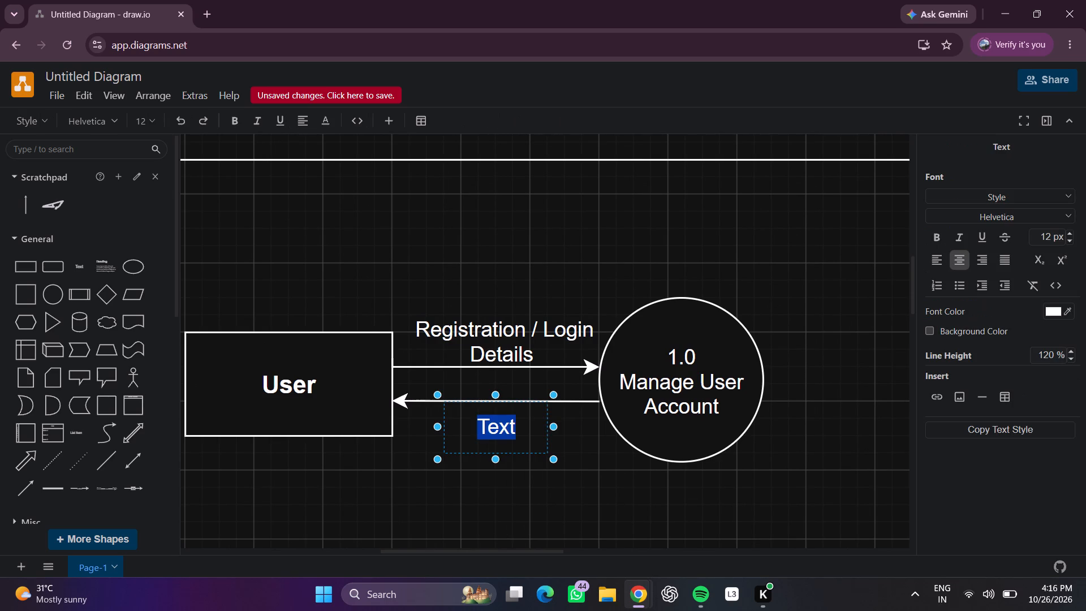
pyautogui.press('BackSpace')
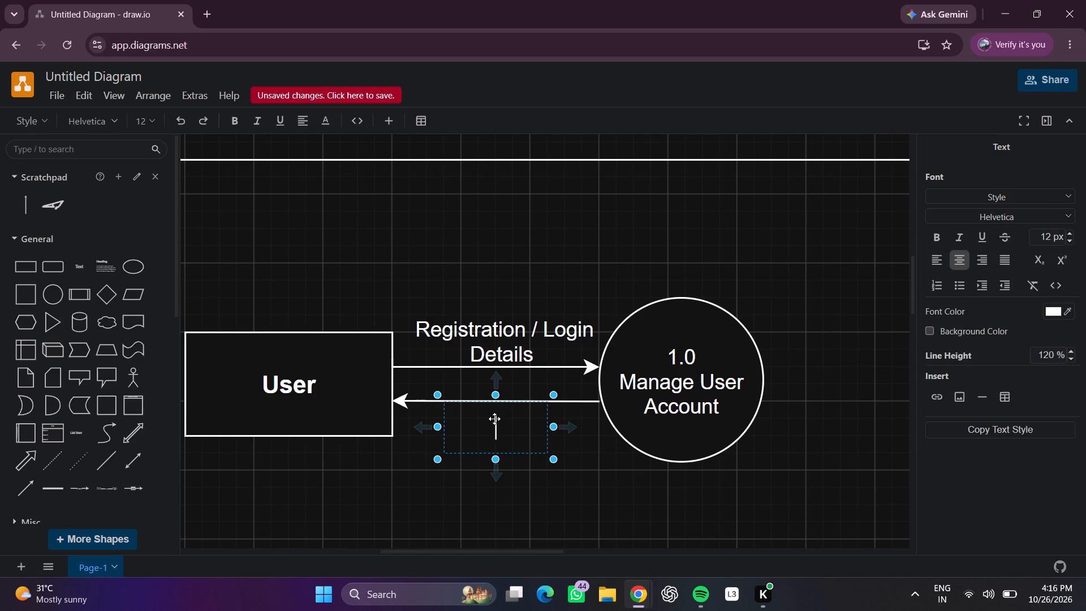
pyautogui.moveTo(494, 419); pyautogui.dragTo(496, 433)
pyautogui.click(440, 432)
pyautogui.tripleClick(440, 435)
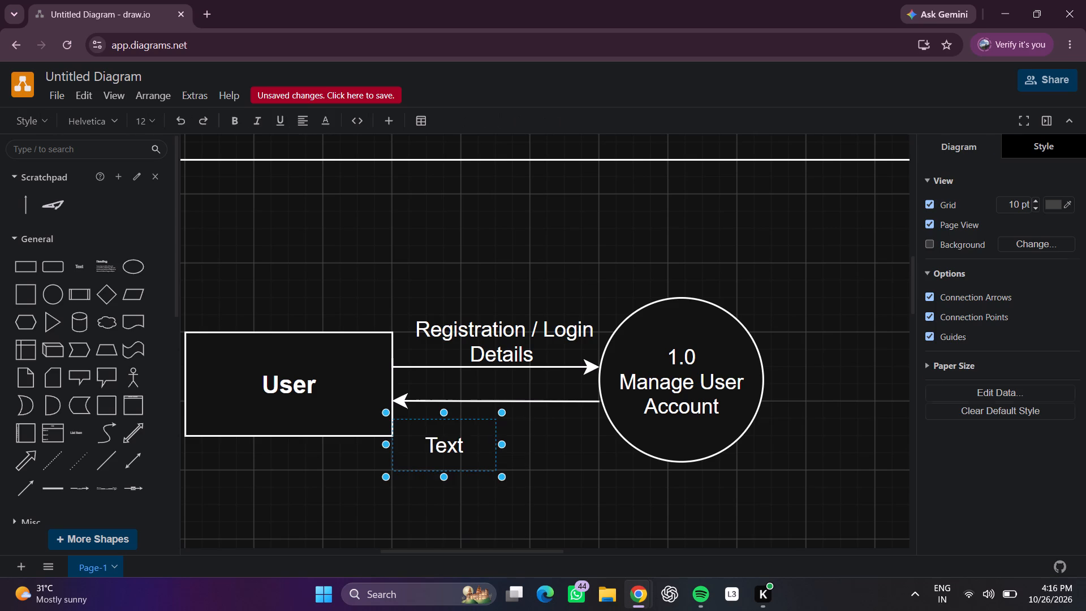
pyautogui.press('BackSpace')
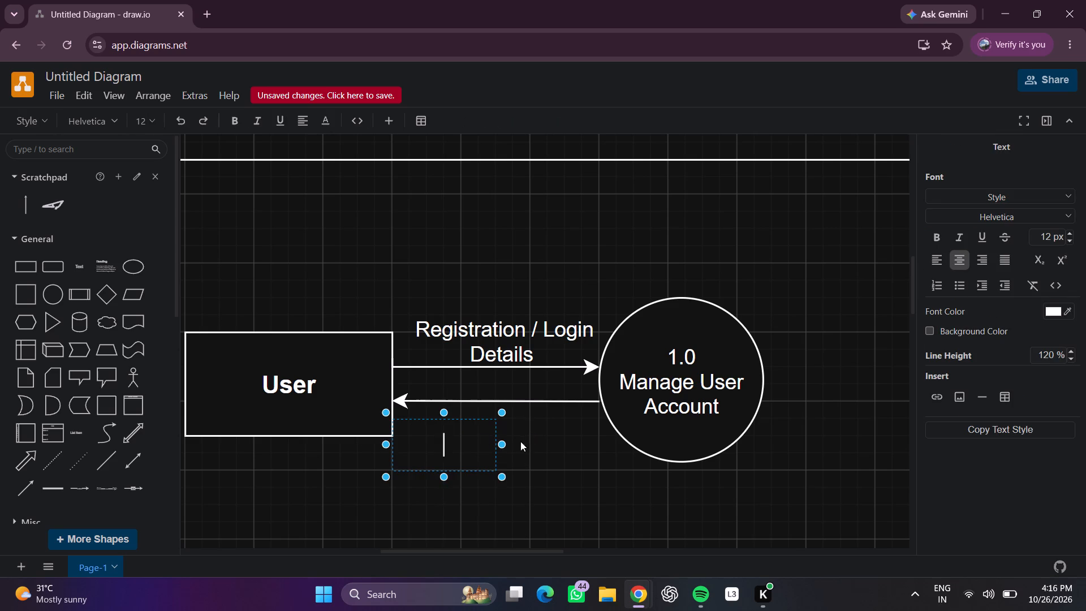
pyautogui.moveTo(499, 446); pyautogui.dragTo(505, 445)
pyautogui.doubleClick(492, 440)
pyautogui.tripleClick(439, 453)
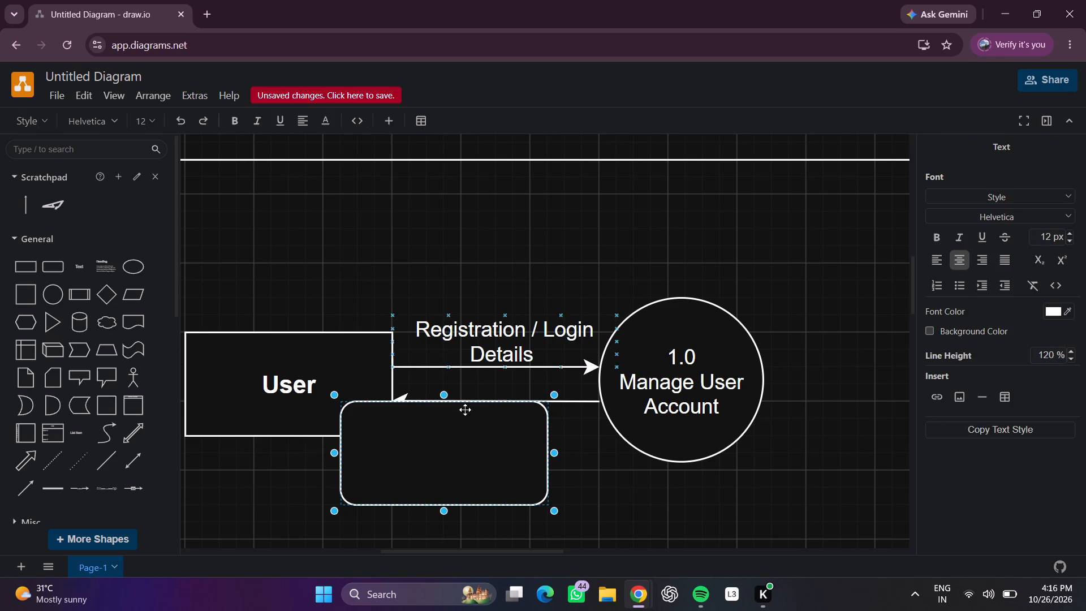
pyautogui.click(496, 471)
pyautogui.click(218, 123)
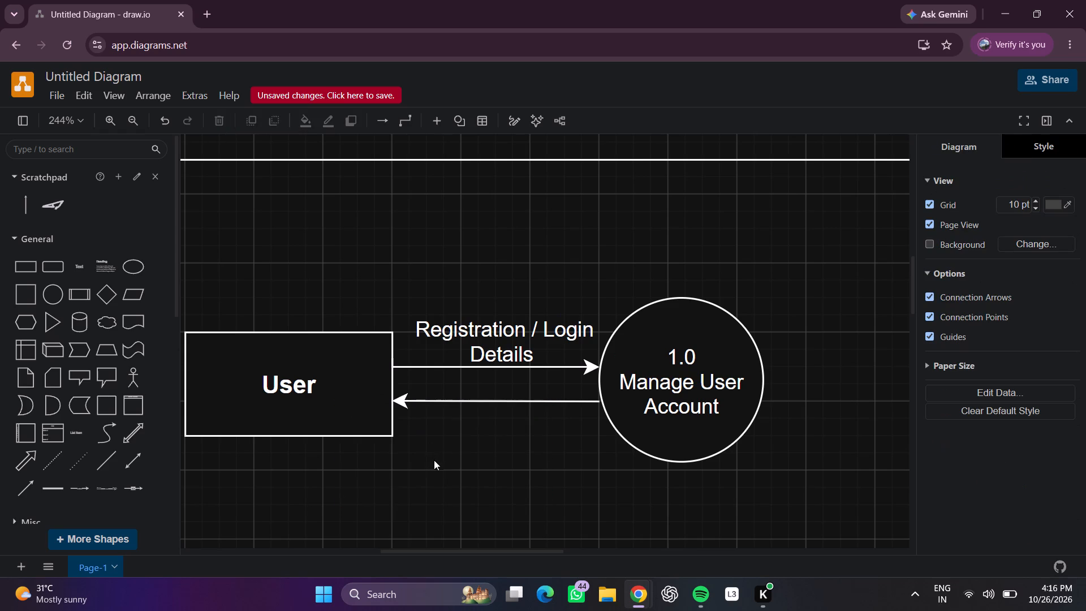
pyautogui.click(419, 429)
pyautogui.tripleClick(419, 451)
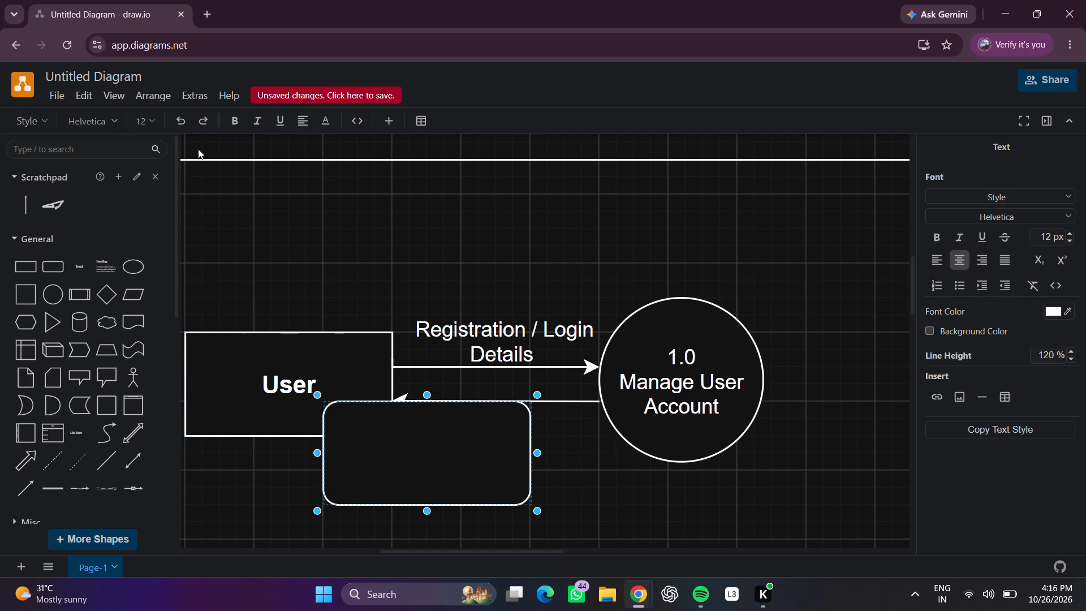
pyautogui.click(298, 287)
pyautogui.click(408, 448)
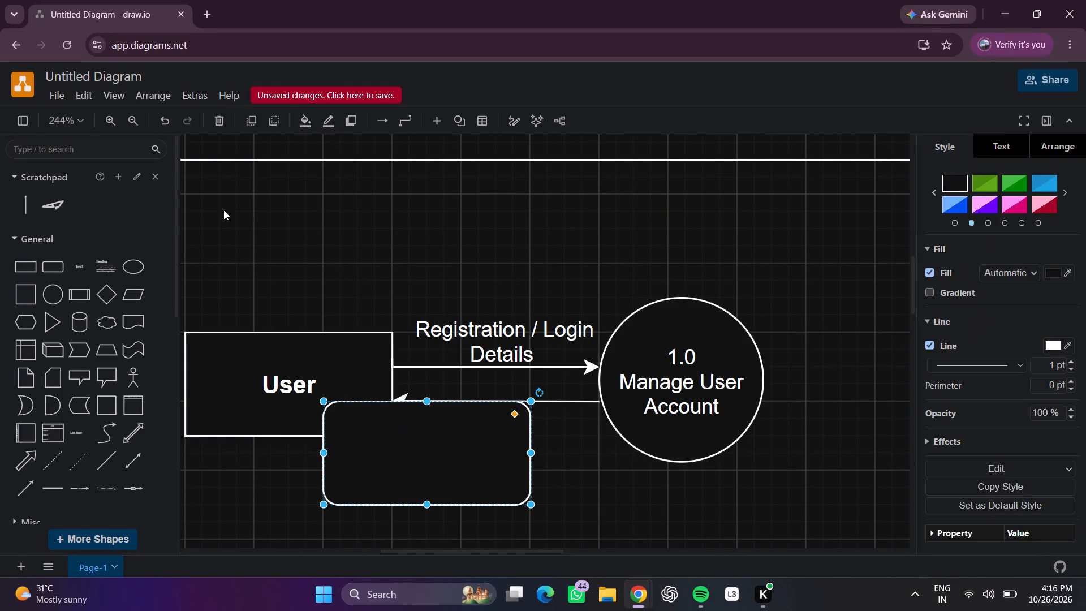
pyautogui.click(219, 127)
# Insert a text box just below the lower arrow and resize it to span from User to the 1.0 Manage User Account circle.
pyautogui.click(425, 457)
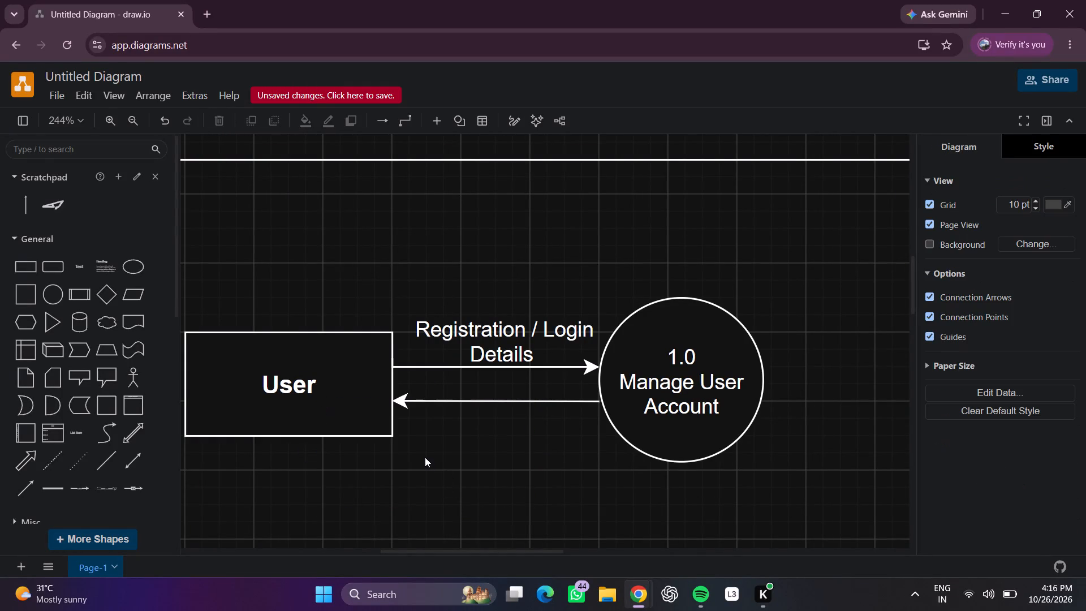
pyautogui.click(425, 452)
pyautogui.doubleClick(425, 452)
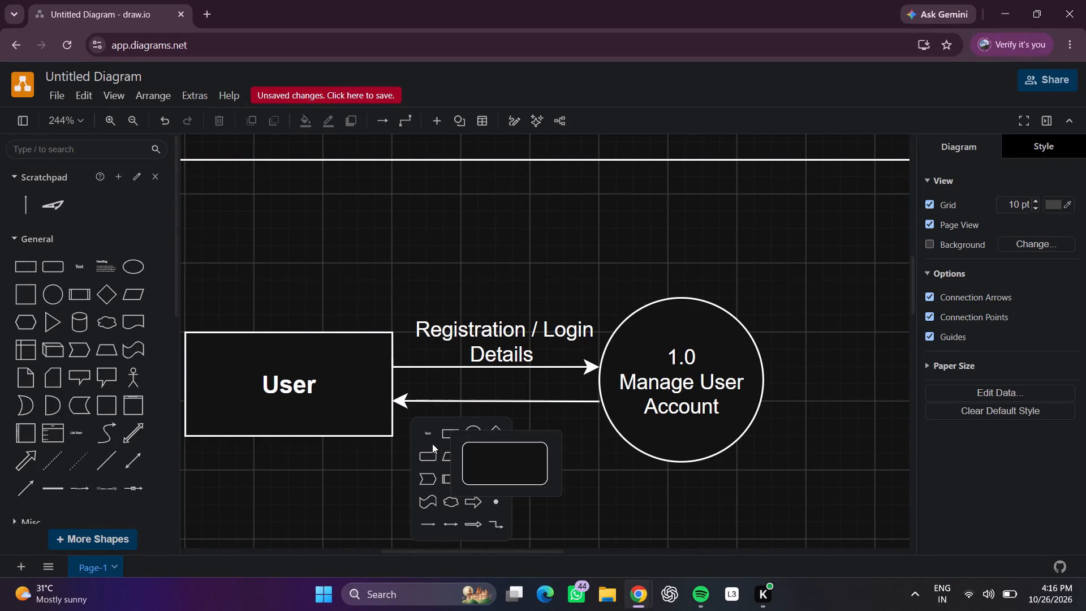
pyautogui.click(430, 438)
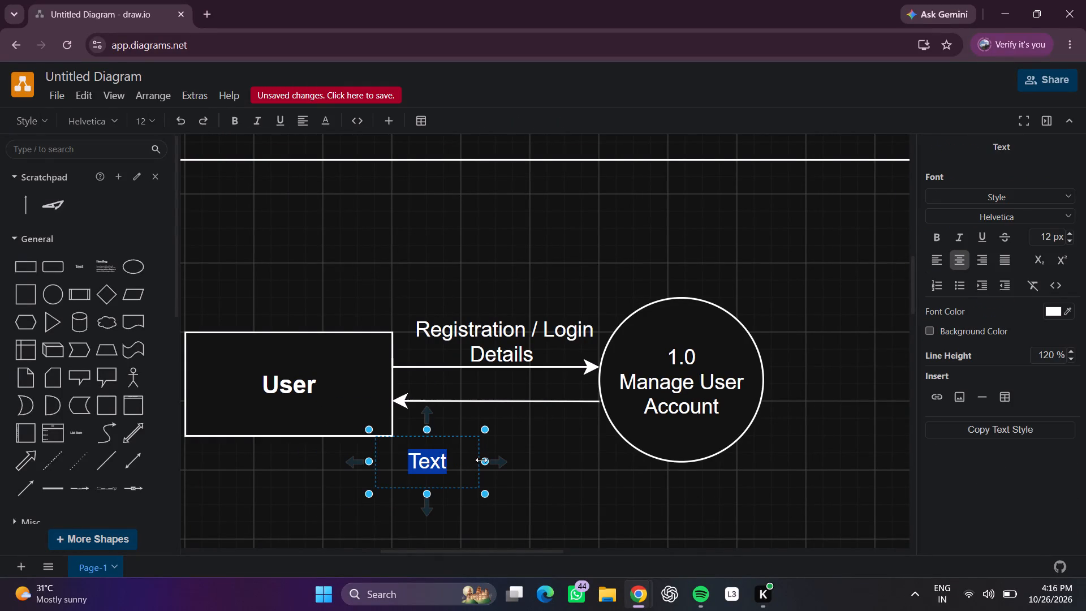
pyautogui.moveTo(482, 460); pyautogui.dragTo(603, 458)
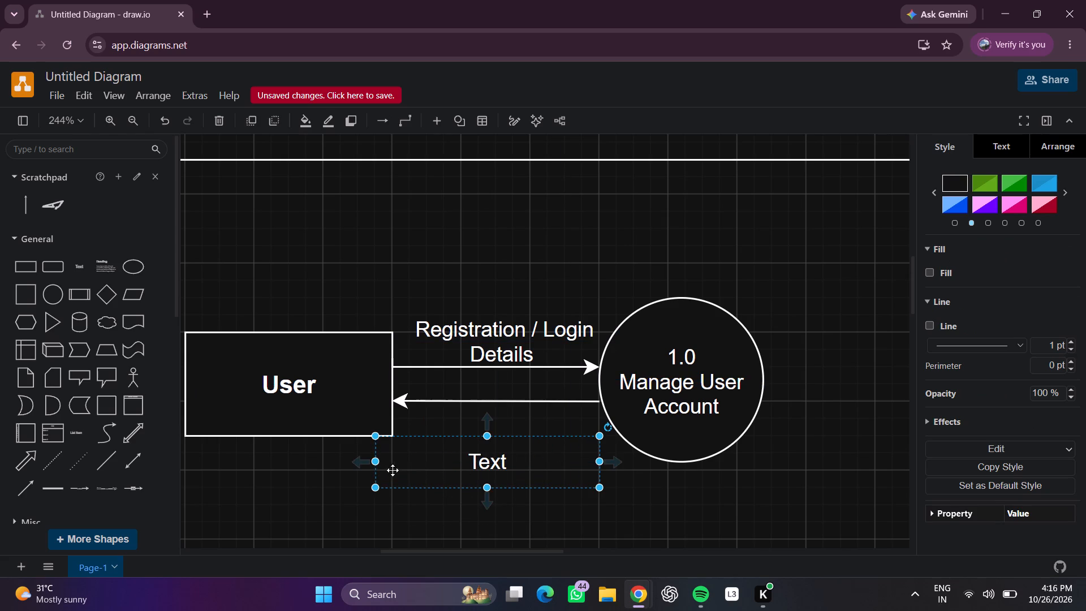
pyautogui.moveTo(378, 464); pyautogui.dragTo(403, 463)
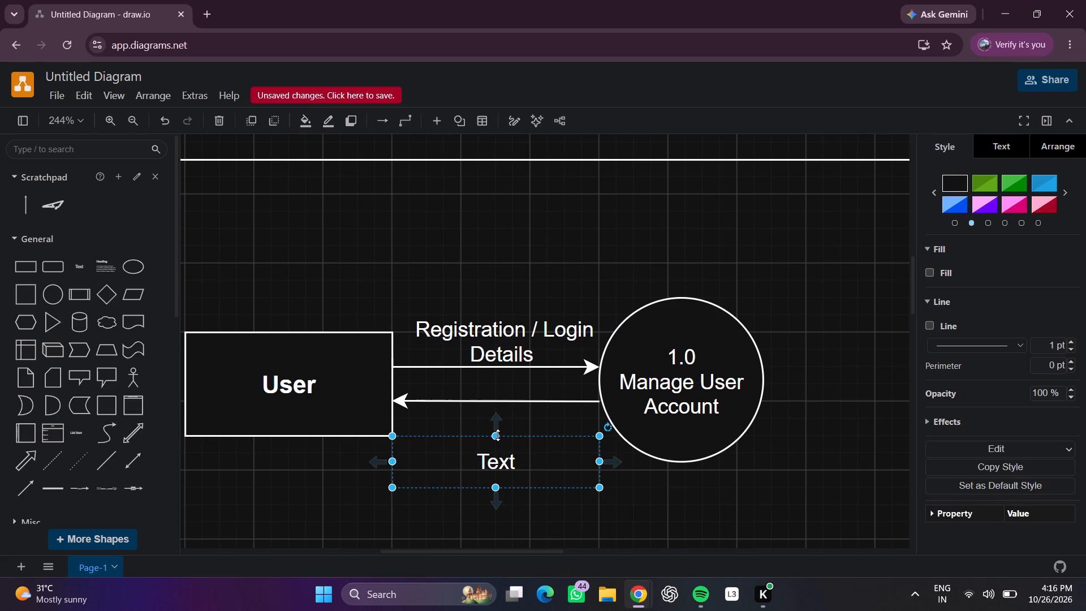
pyautogui.moveTo(498, 435); pyautogui.dragTo(498, 423)
pyautogui.moveTo(499, 487); pyautogui.dragTo(497, 471)
pyautogui.click(587, 490)
# Replace the placeholder in the text box below the lower arrow with "Account Status/" and "Profile Info" on two lines.
pyautogui.doubleClick(488, 450)
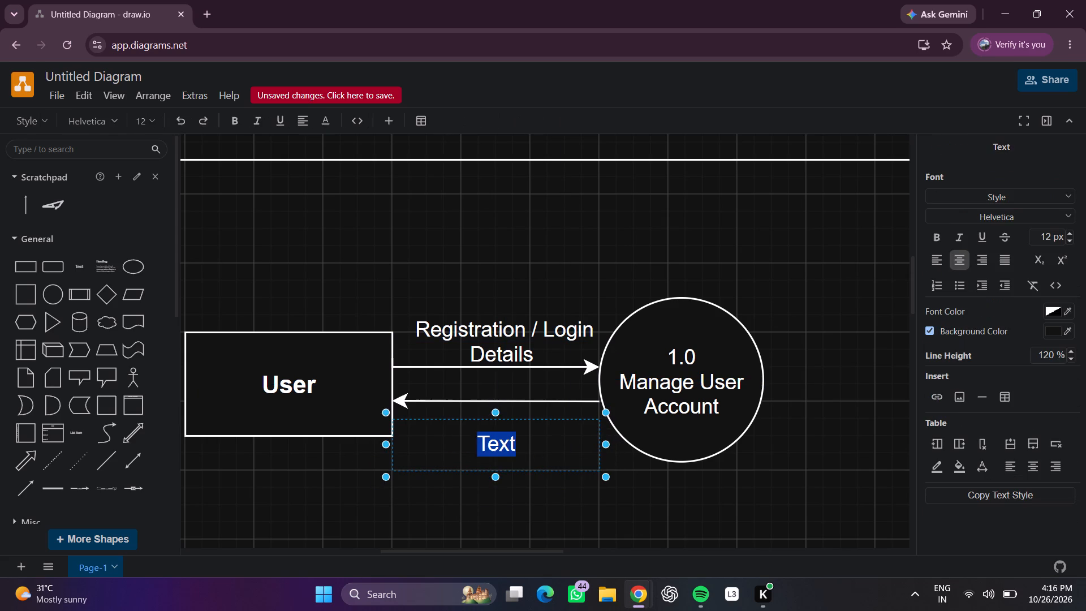
pyautogui.press('BackSpace')
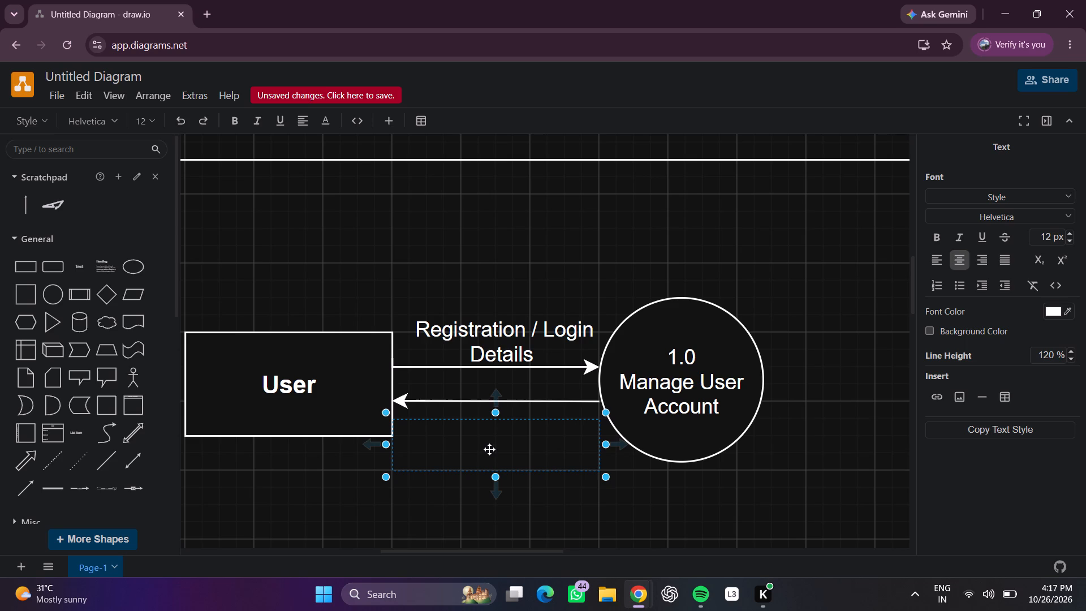
pyautogui.press('x')
pyautogui.press('BackSpace')
pyautogui.write('cc')
pyautogui.write('ount')
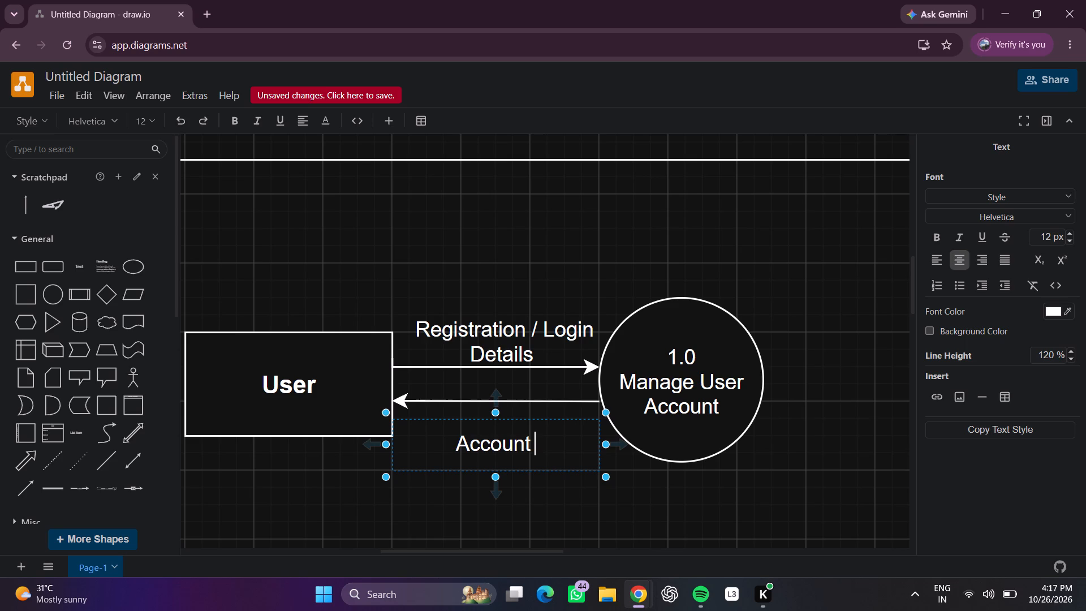
pyautogui.press('=')
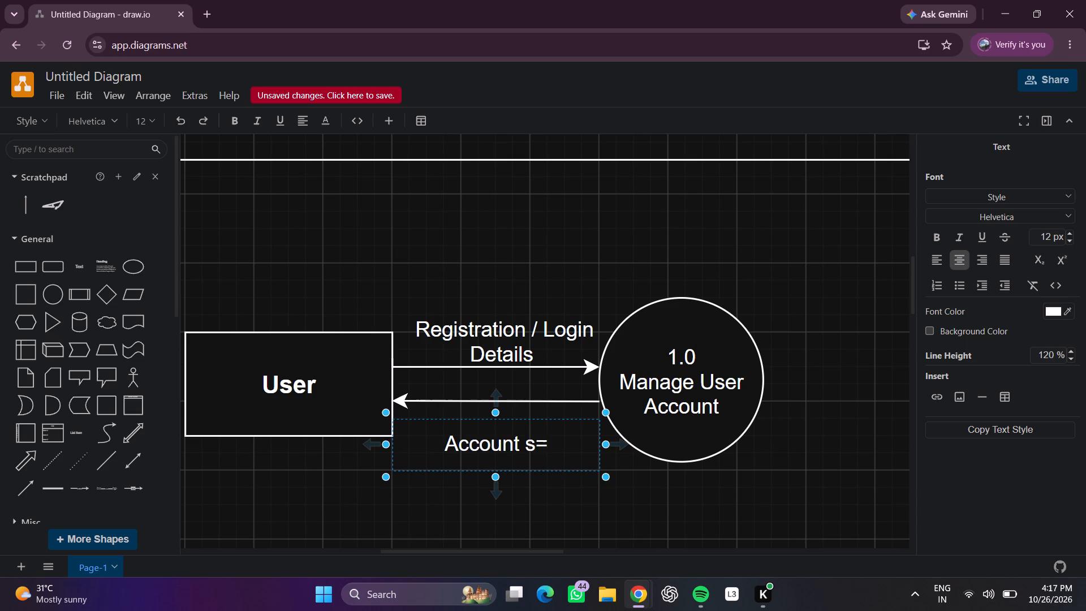
pyautogui.press('BackSpace')
pyautogui.press('BackSpace')
pyautogui.press('s')
pyautogui.write('tat')
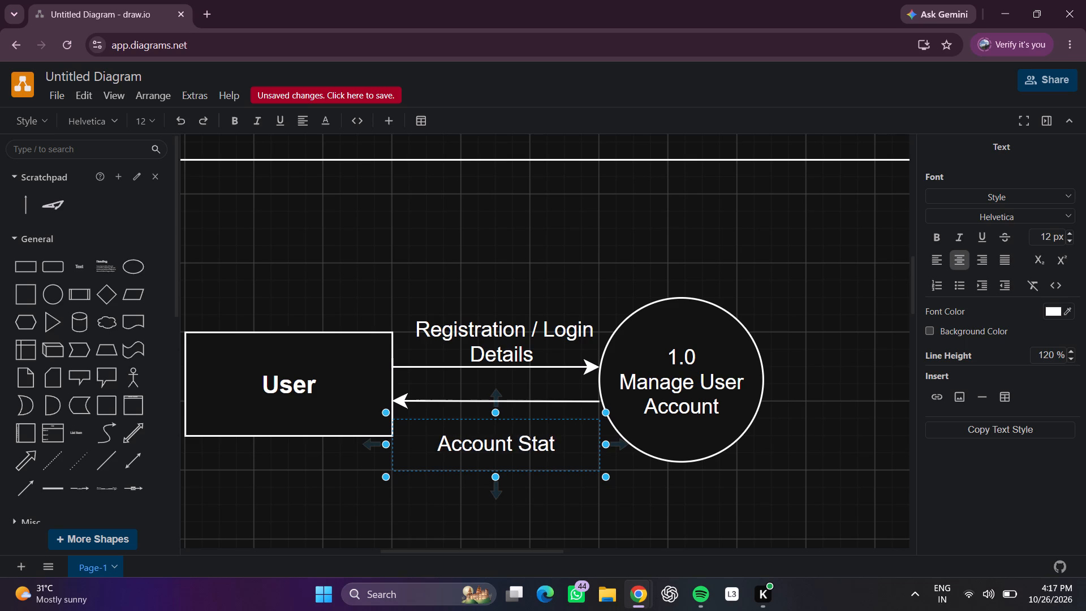
pyautogui.write('us')
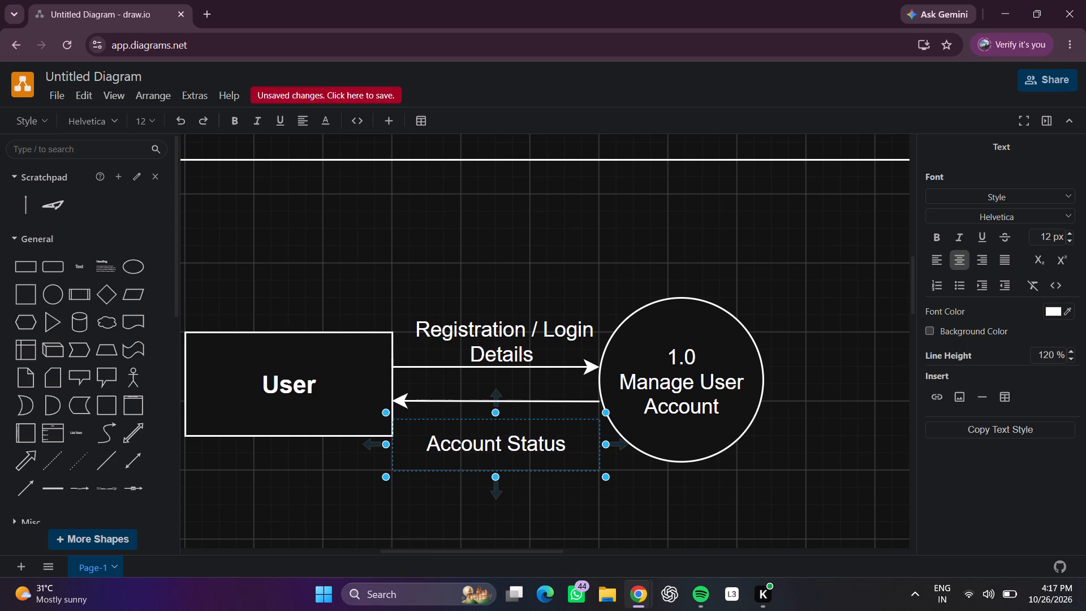
pyautogui.hotkey('shift', '?')
pyautogui.press('BackSpace')
pyautogui.press('/')
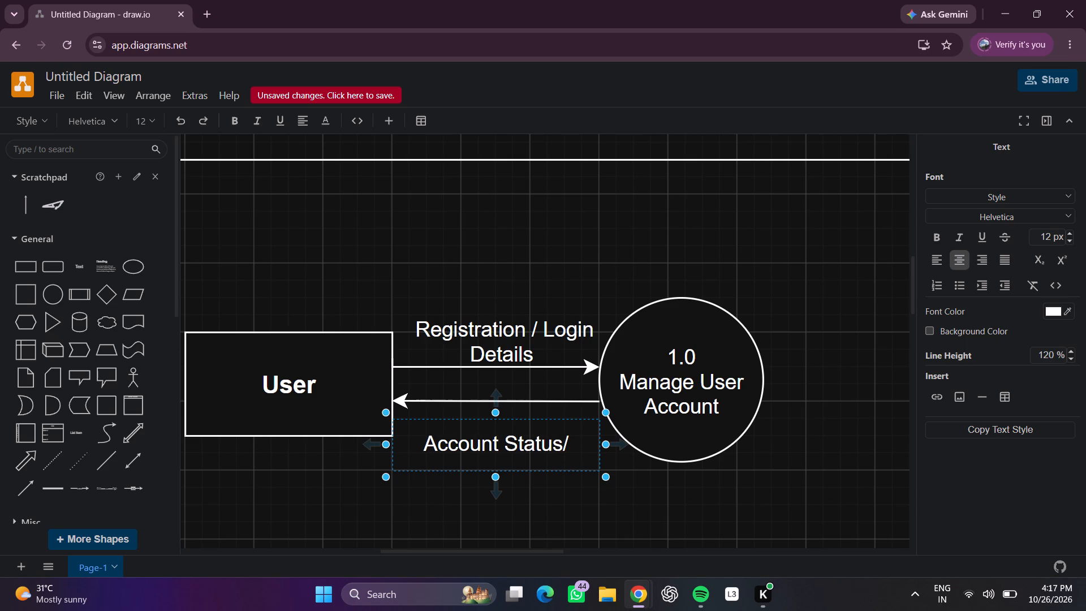
pyautogui.press('Return')
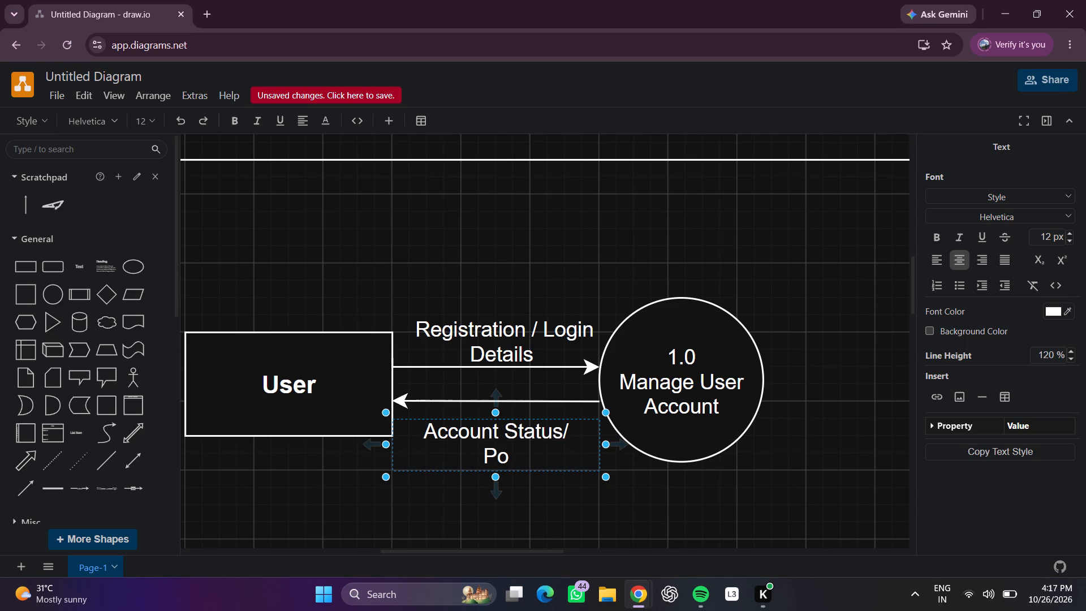
pyautogui.press('BackSpace')
pyautogui.write('ro')
pyautogui.write('file')
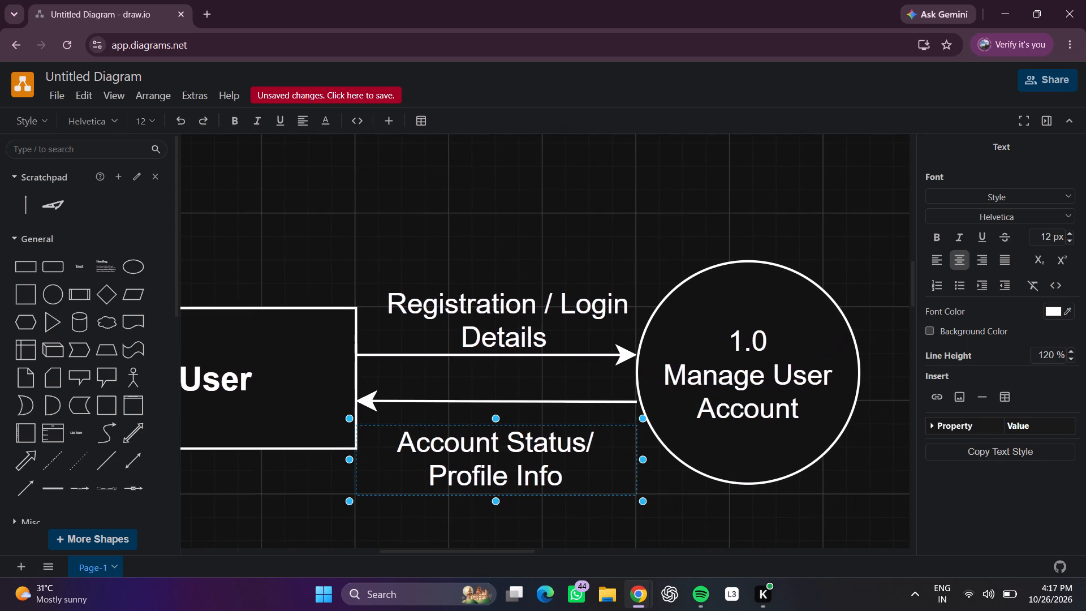
# Resize the Account Status/ Profile Info label to 120 x 40 and move it up, just below the lower arrow.
pyautogui.scroll(-1, 511, 476)
pyautogui.moveTo(503, 486); pyautogui.dragTo(503, 503)
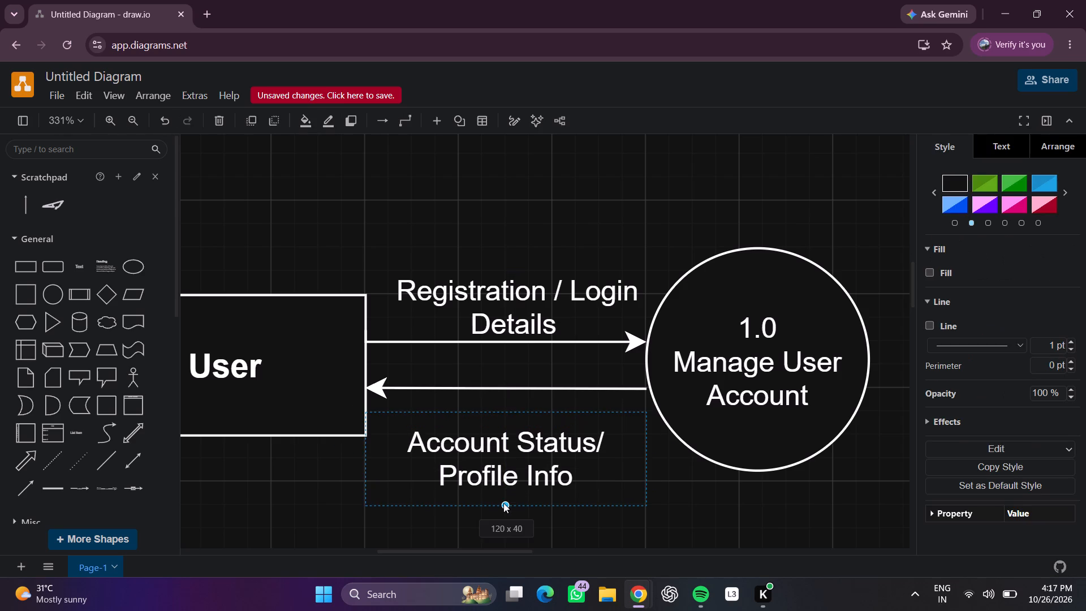
pyautogui.moveTo(503, 503); pyautogui.dragTo(504, 504)
pyautogui.click(834, 495)
pyautogui.moveTo(525, 469); pyautogui.dragTo(525, 451)
pyautogui.click(873, 549)
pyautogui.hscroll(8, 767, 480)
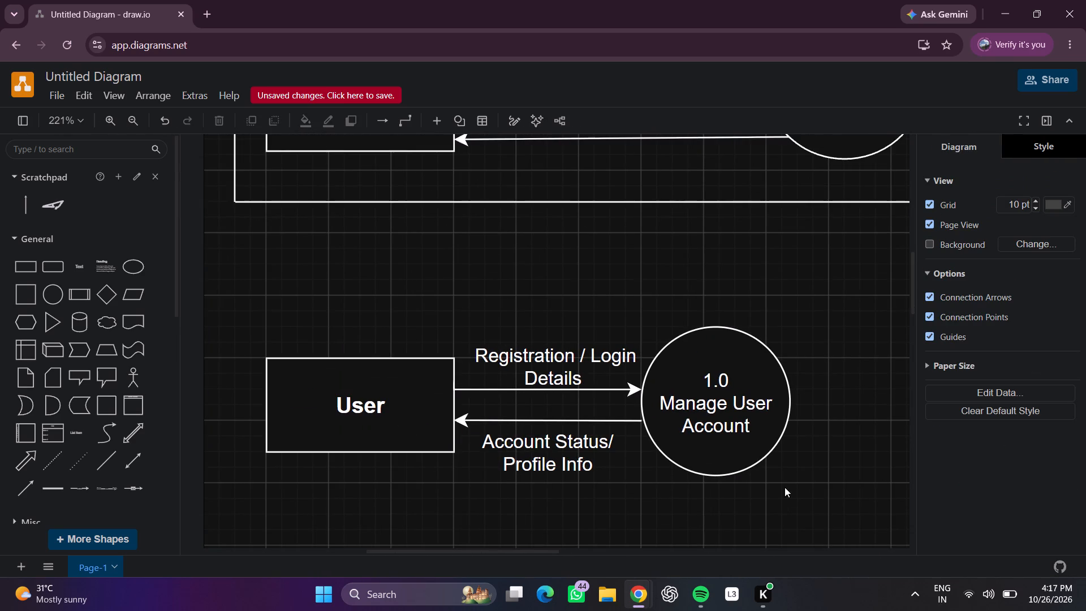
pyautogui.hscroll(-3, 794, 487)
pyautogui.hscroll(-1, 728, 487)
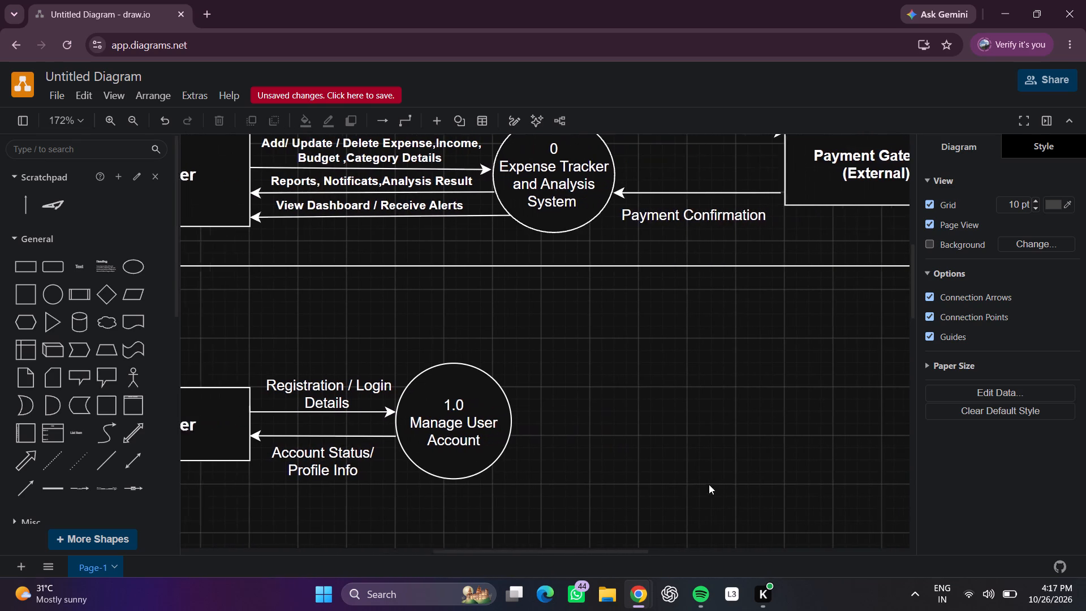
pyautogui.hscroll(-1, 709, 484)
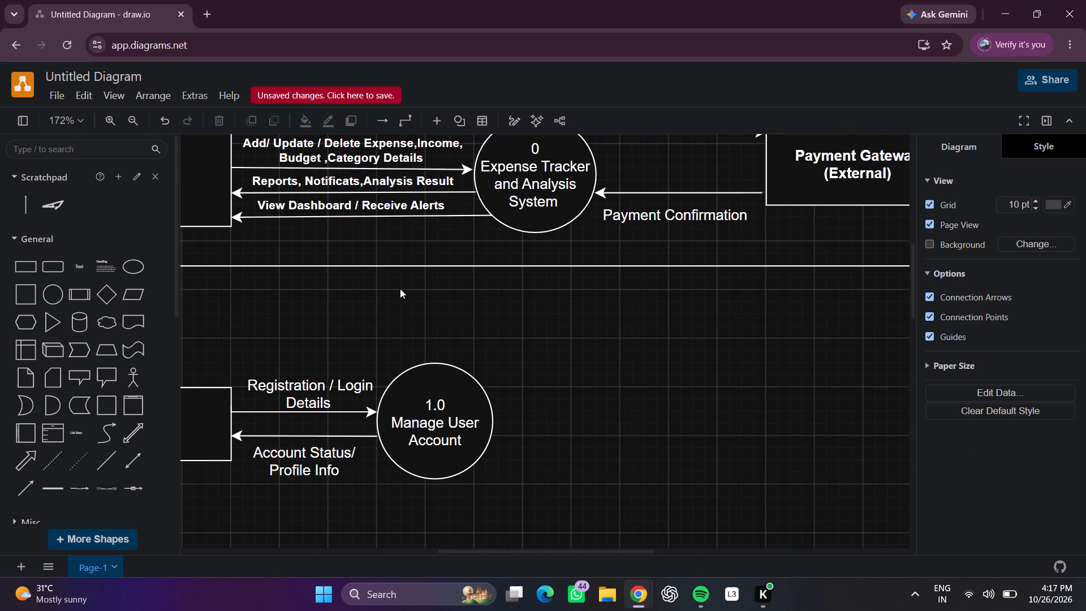
# Switch to Spotify and save the song Hood Ambience to the recently added personal playlist instead of Liked Songs.
pyautogui.click(681, 514)
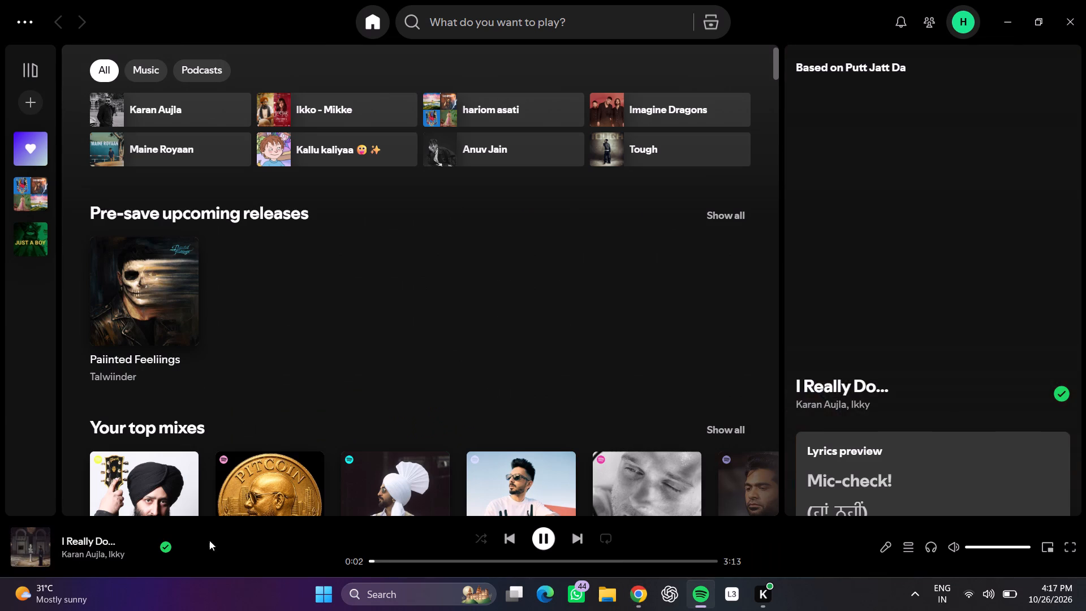
pyautogui.click(208, 545)
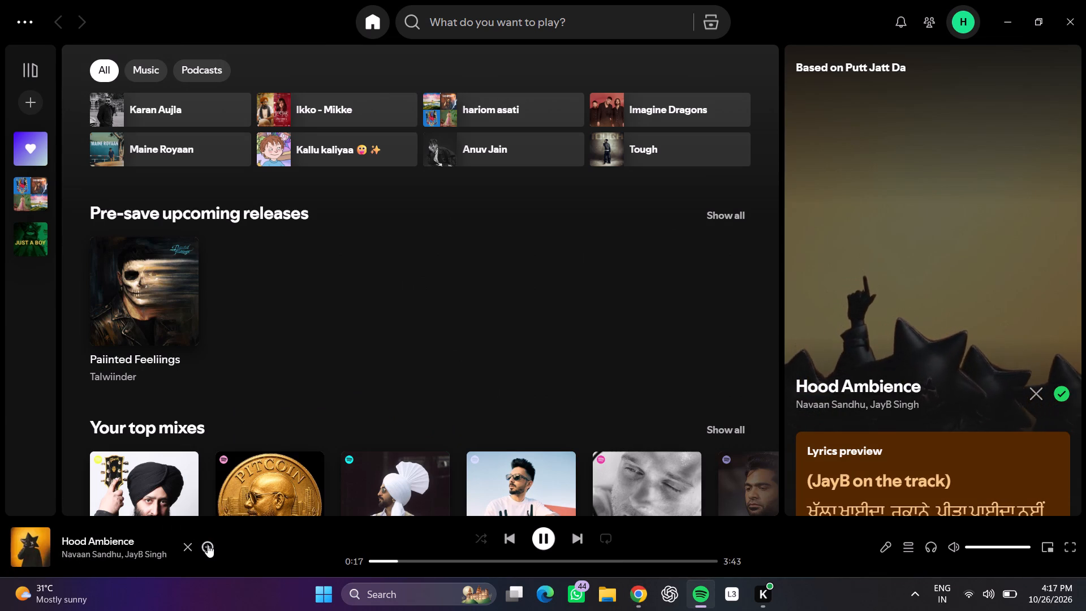
pyautogui.click(208, 545)
pyautogui.click(342, 483)
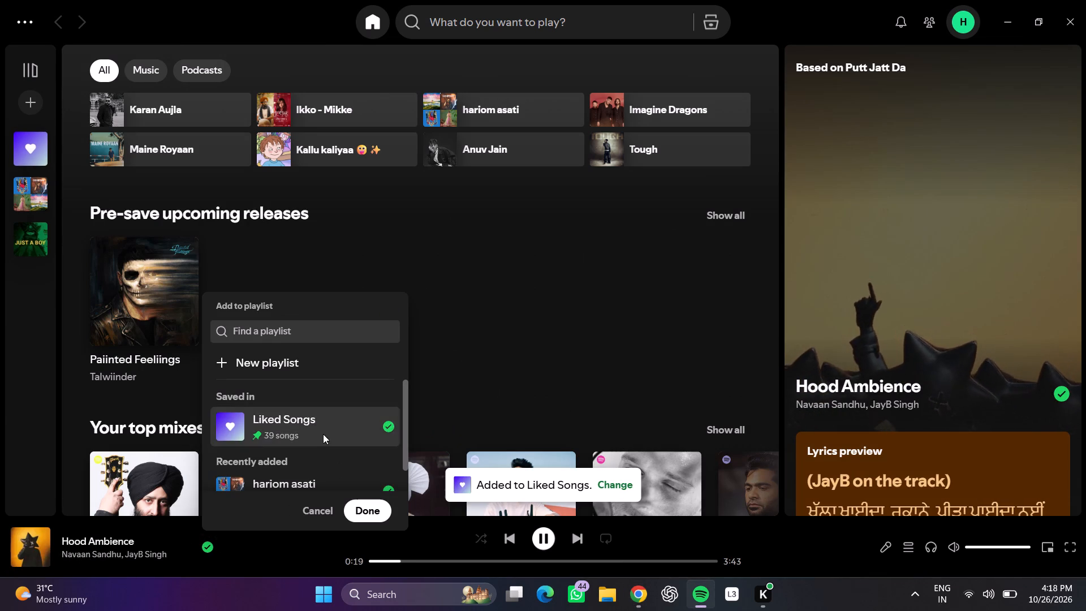
pyautogui.click(324, 431)
pyautogui.click(363, 515)
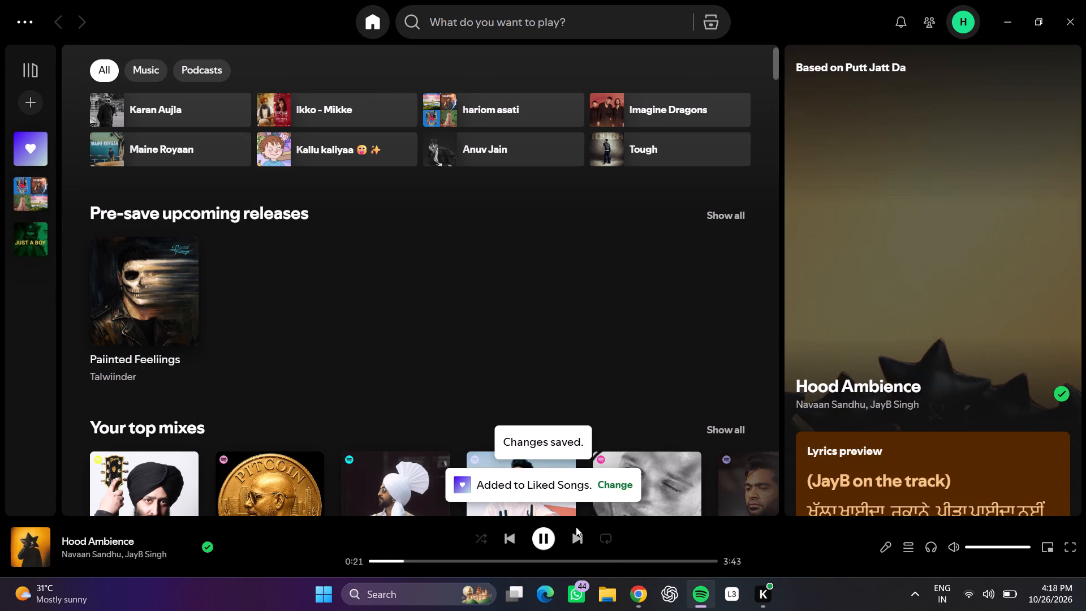
# Skip to the song Void, save it to the same personal playlist instead of Liked Songs, and return to the diagram.
pyautogui.click(575, 530)
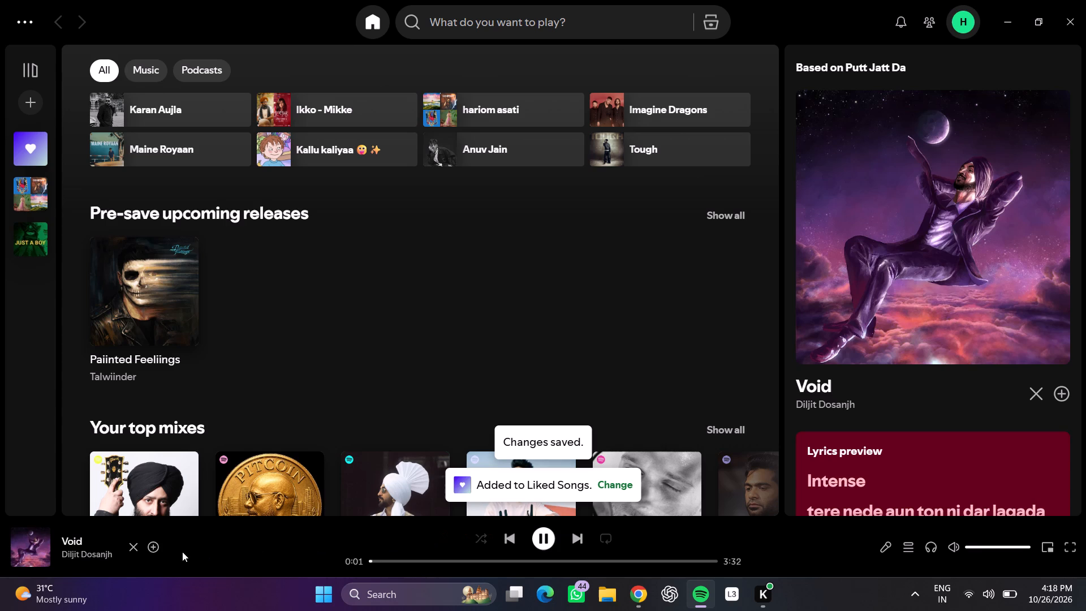
pyautogui.click(149, 547)
pyautogui.click(149, 547)
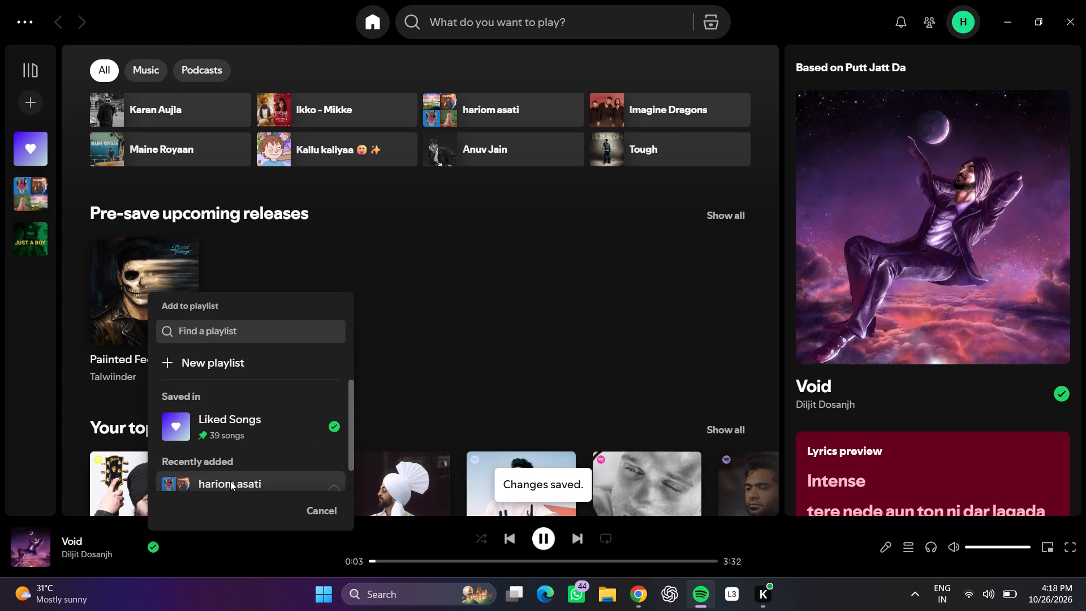
pyautogui.click(230, 480)
pyautogui.click(241, 438)
pyautogui.click(320, 515)
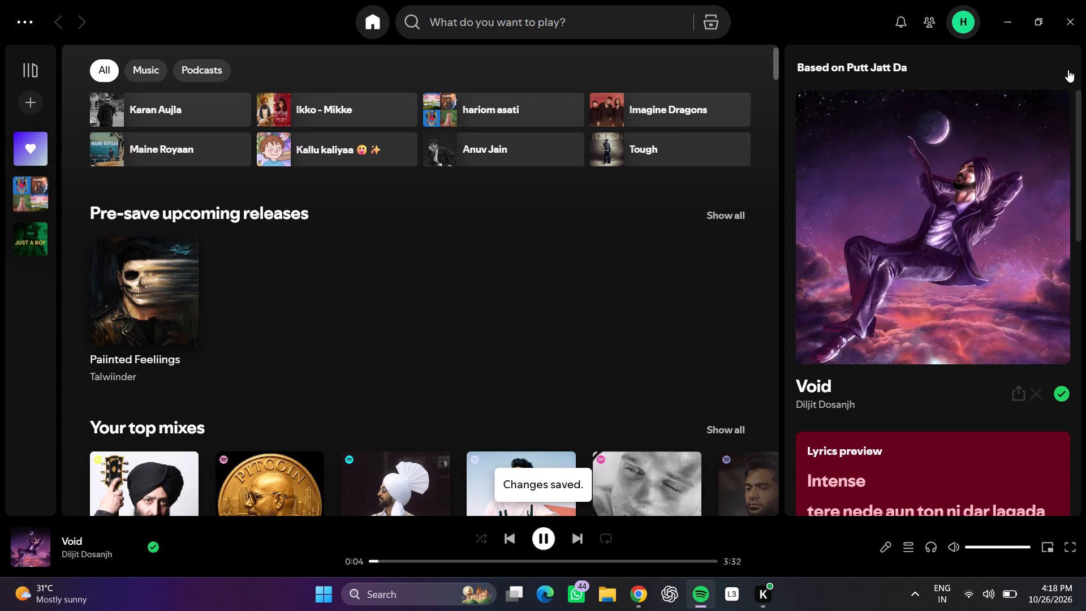
pyautogui.click(1007, 12)
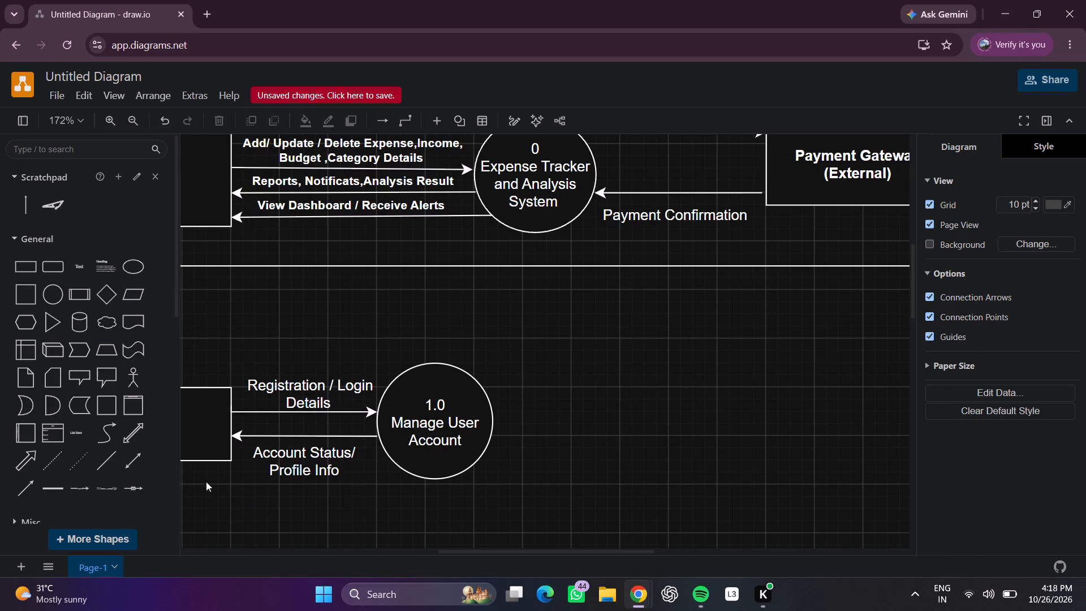
# Add a nearly horizontal arrow running outward from the upper-right edge of the 1.0 Manage User Account circle, away from User.
pyautogui.click(26, 489)
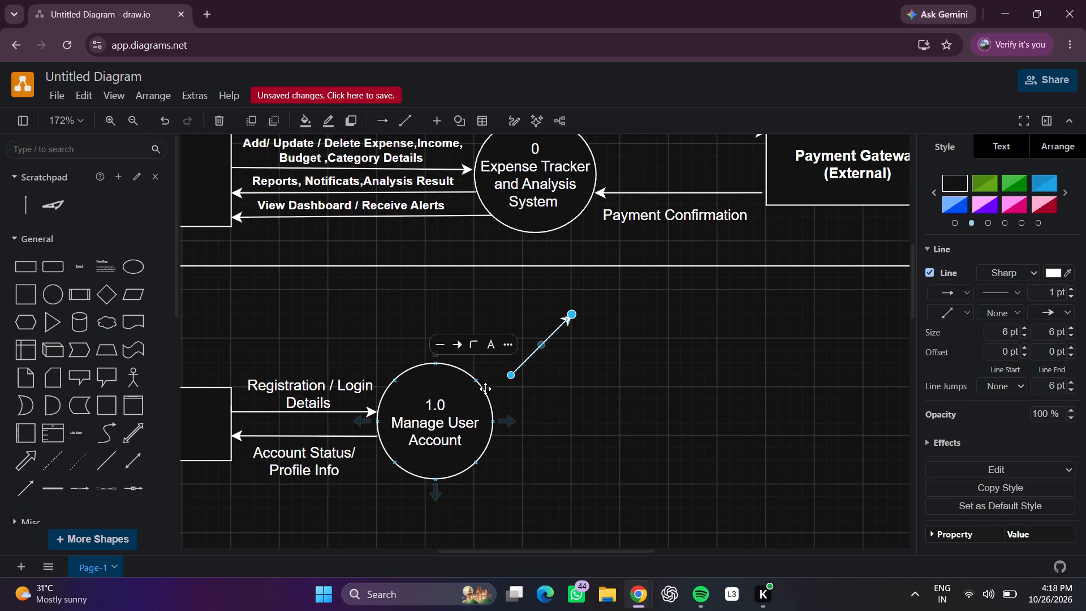
pyautogui.moveTo(510, 373); pyautogui.dragTo(480, 386)
pyautogui.click(528, 380)
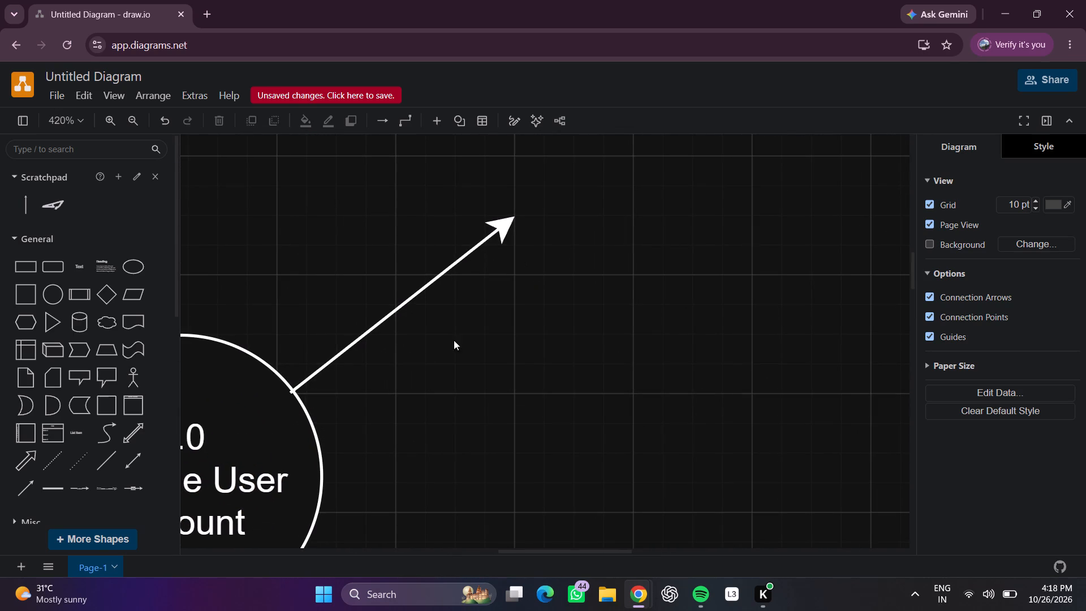
pyautogui.click(502, 225)
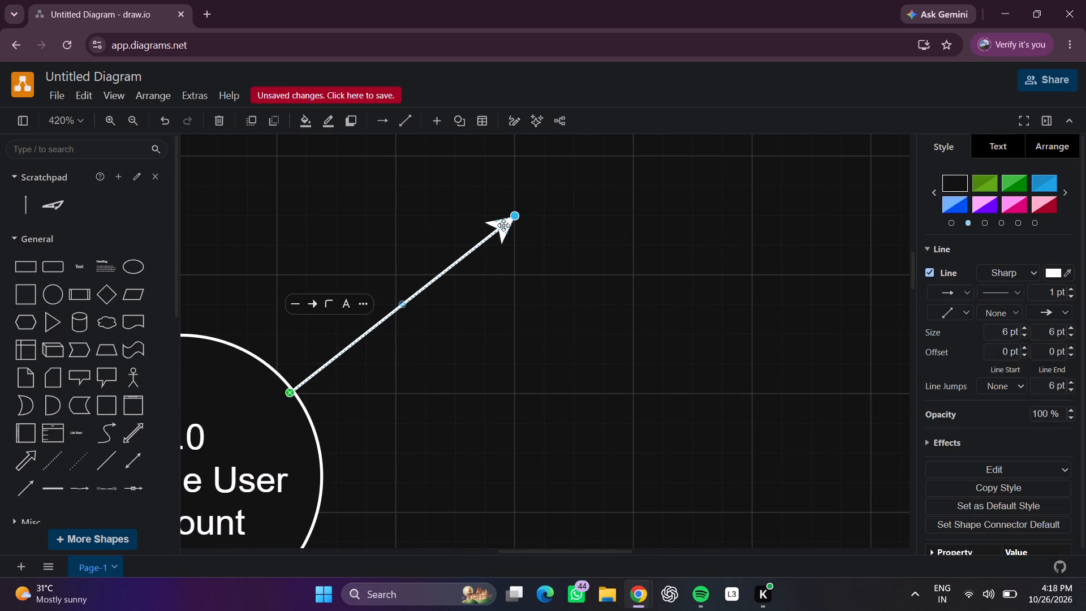
pyautogui.moveTo(514, 214); pyautogui.dragTo(628, 388)
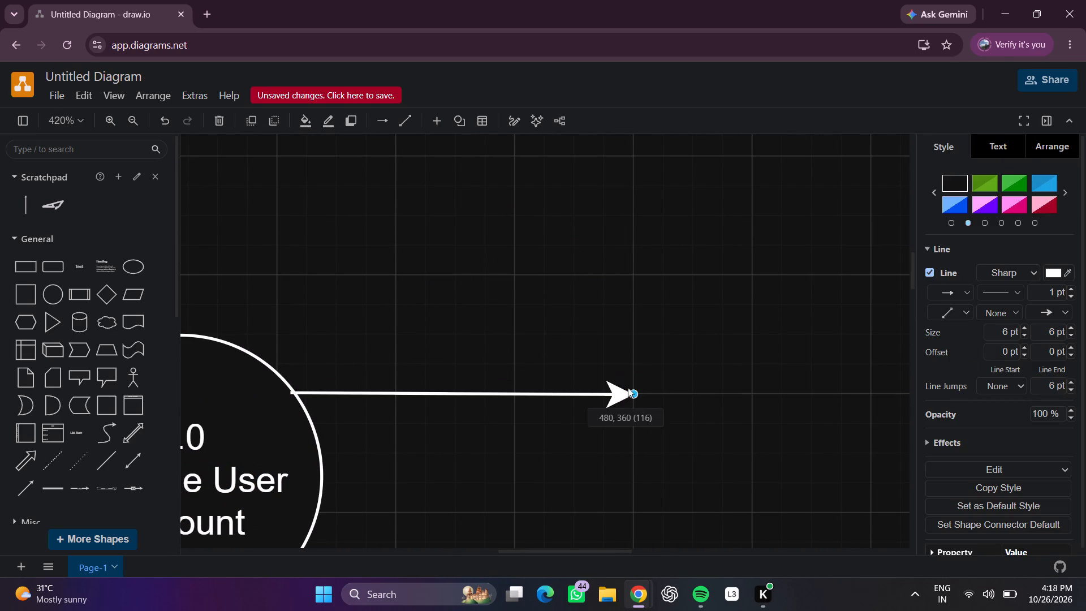
pyautogui.moveTo(628, 388); pyautogui.dragTo(740, 385)
pyautogui.click(783, 347)
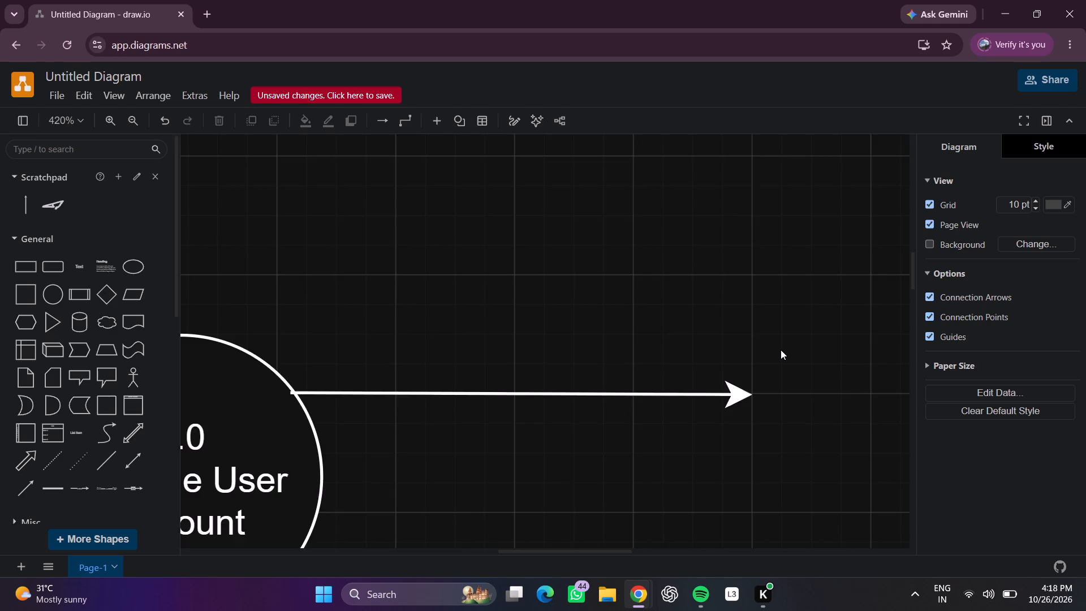
# Add a return arrow below it at y 400, starting level with the first arrow's tip and ending on the 1.0 circle's edge.
pyautogui.hscroll(1, 768, 385)
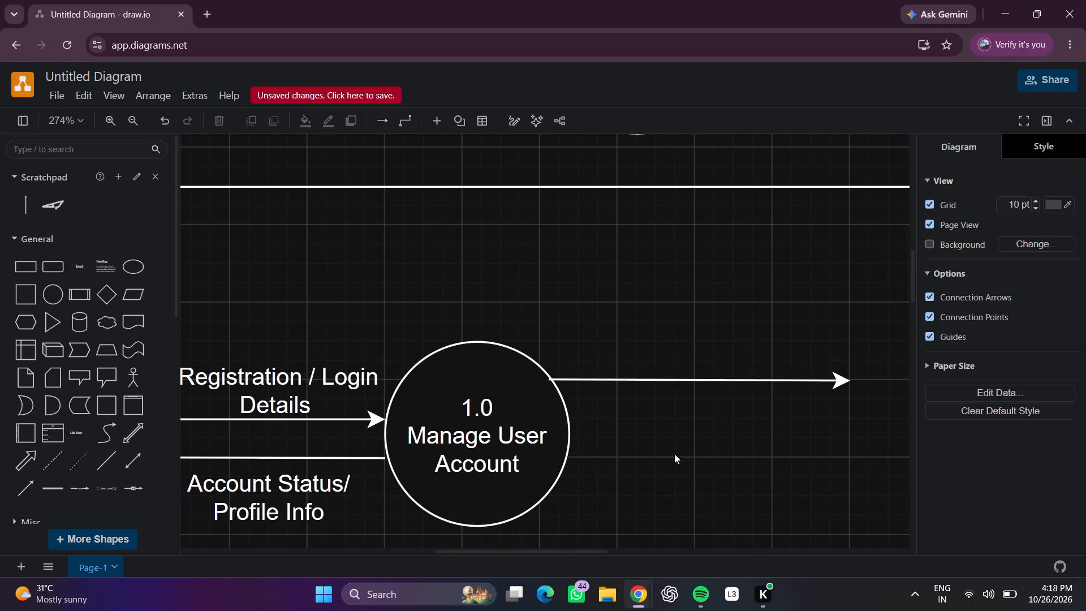
pyautogui.click(17, 492)
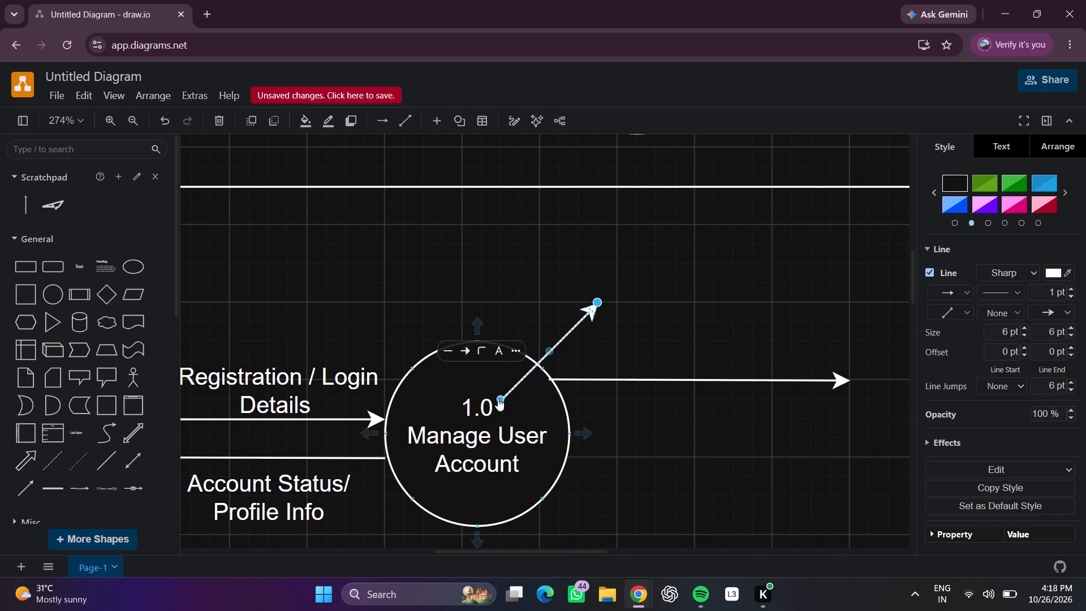
pyautogui.moveTo(500, 398); pyautogui.dragTo(850, 457)
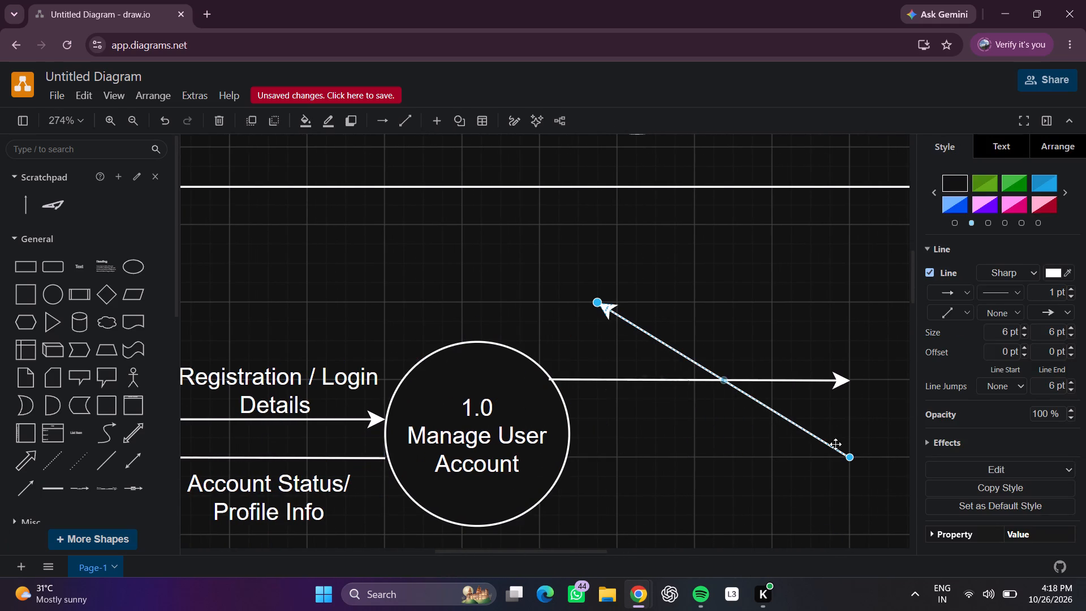
pyautogui.click(723, 432)
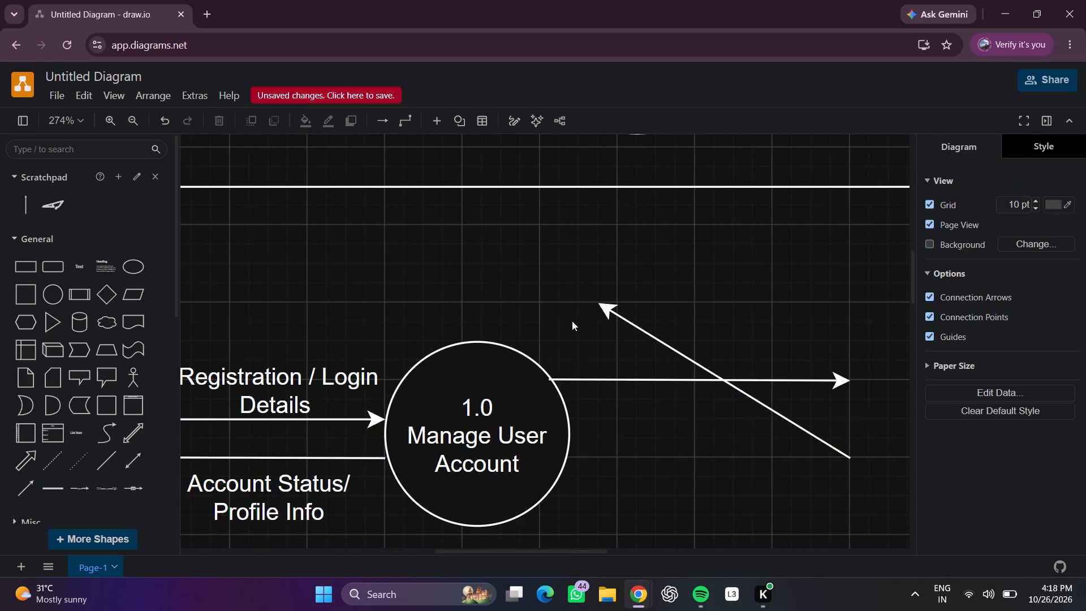
pyautogui.click(600, 307)
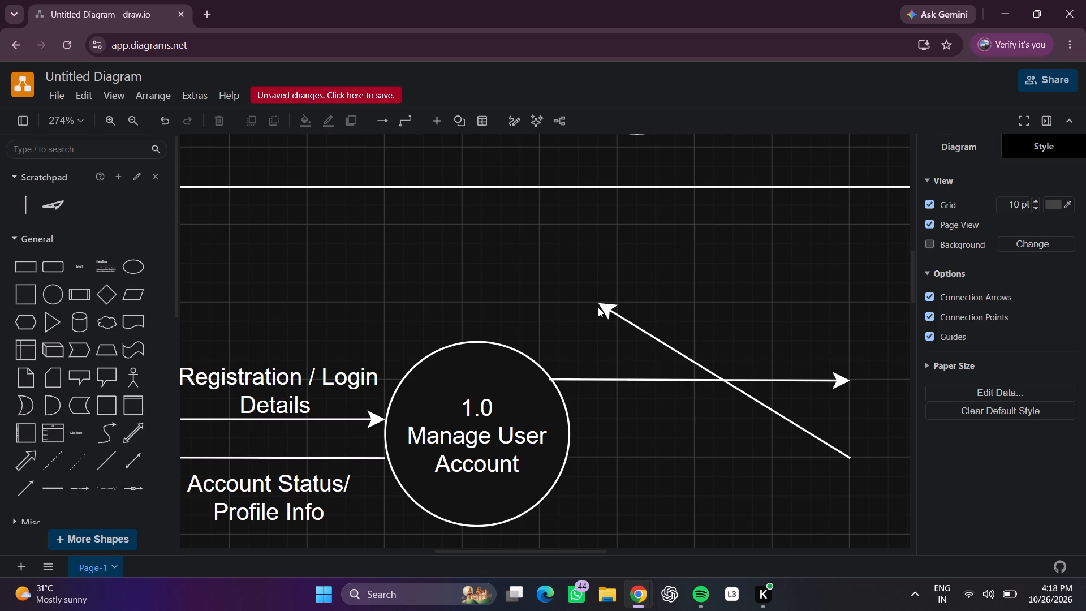
pyautogui.click(596, 304)
pyautogui.click(605, 304)
pyautogui.moveTo(598, 304); pyautogui.dragTo(600, 390)
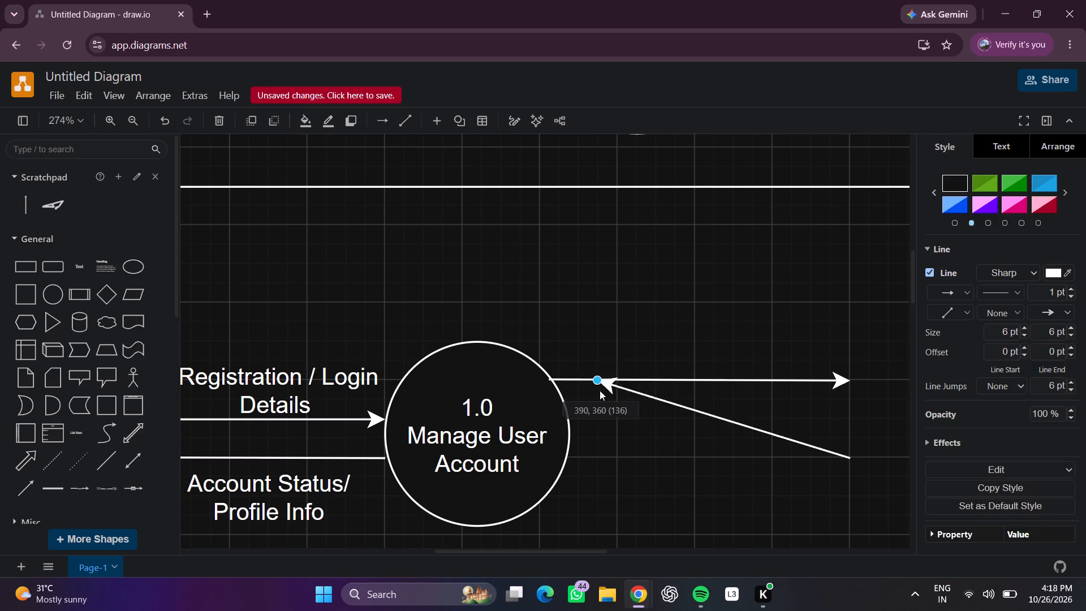
pyautogui.moveTo(600, 390); pyautogui.dragTo(575, 461)
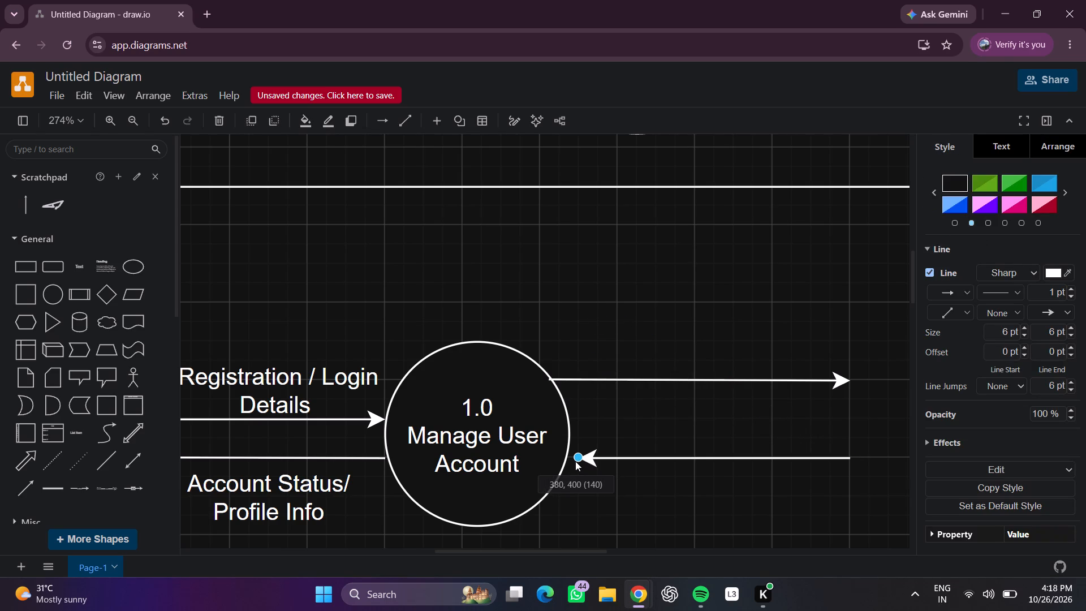
pyautogui.moveTo(575, 461); pyautogui.dragTo(567, 458)
pyautogui.click(618, 476)
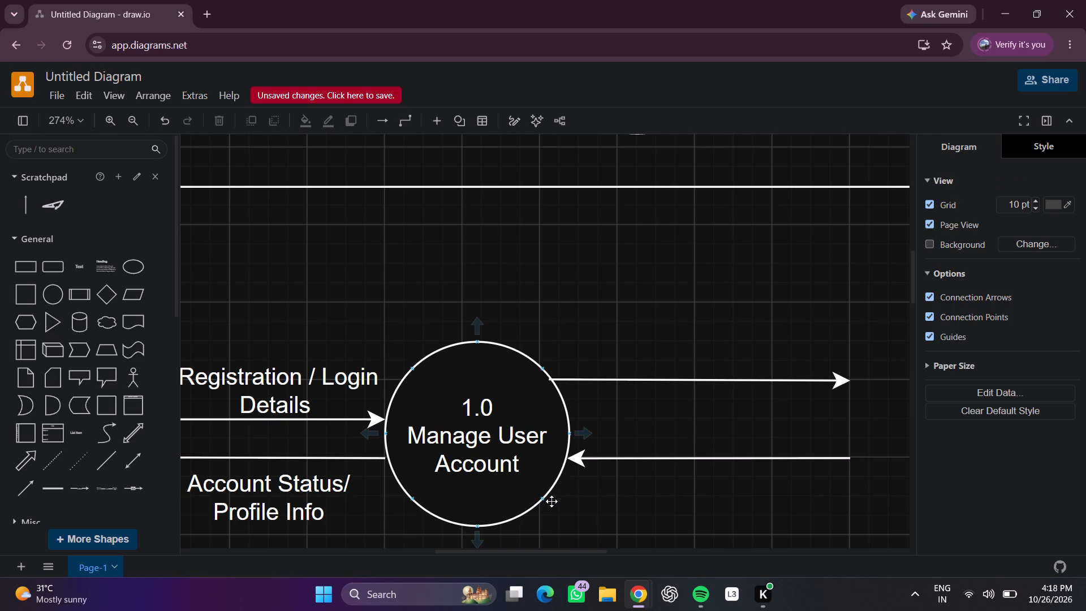
# Insert a cylinder data store and place it at 520, 330, touching the outer ends of the two new arrows.
pyautogui.click(71, 322)
pyautogui.hscroll(-3, 169, 313)
pyautogui.moveTo(416, 343); pyautogui.dragTo(426, 344)
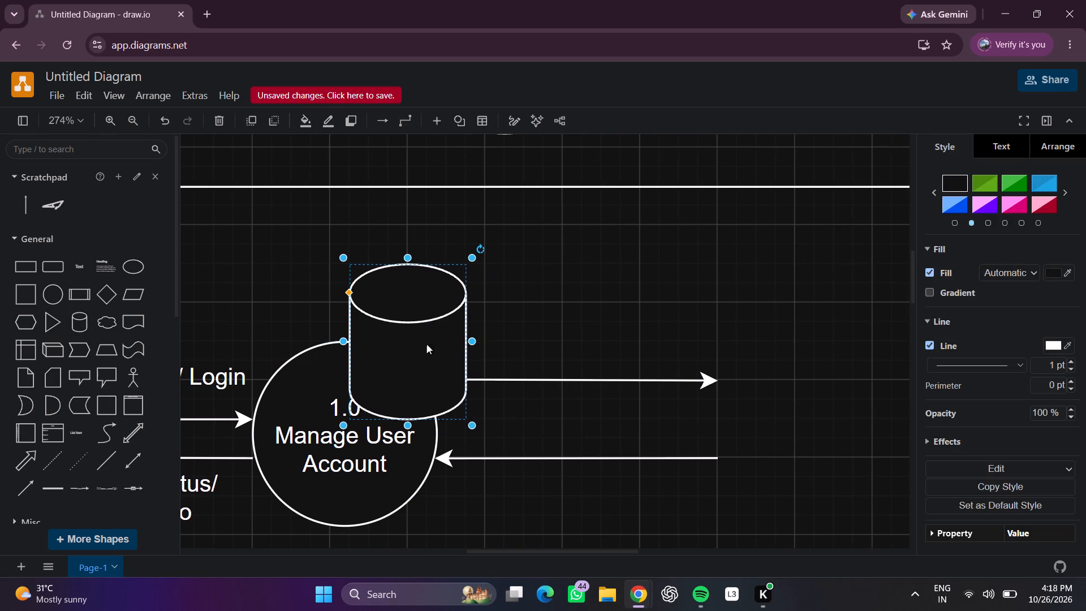
pyautogui.moveTo(426, 344); pyautogui.dragTo(785, 405)
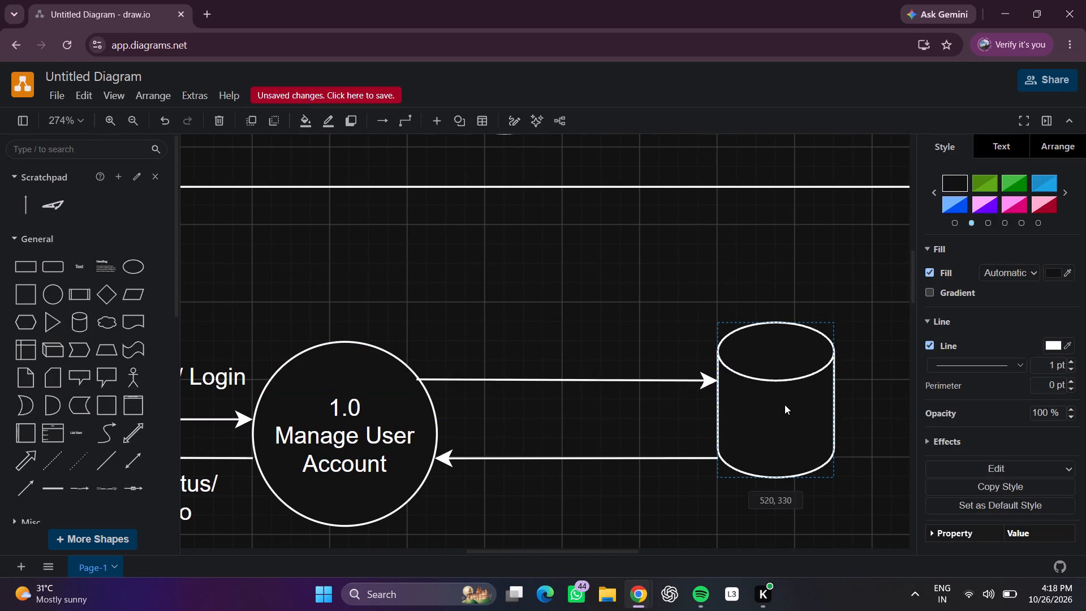
pyautogui.moveTo(785, 405); pyautogui.dragTo(786, 405)
# Widen the data store cylinder to 120 and shorten it slightly by lowering its top edge.
pyautogui.hscroll(-1, 882, 390)
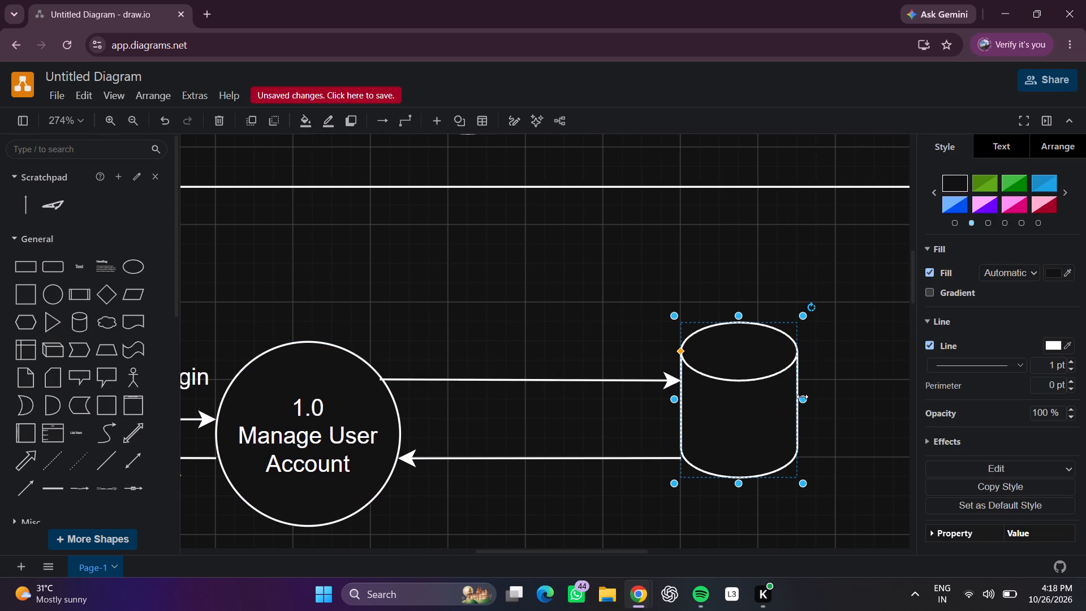
pyautogui.moveTo(802, 397); pyautogui.dragTo(856, 397)
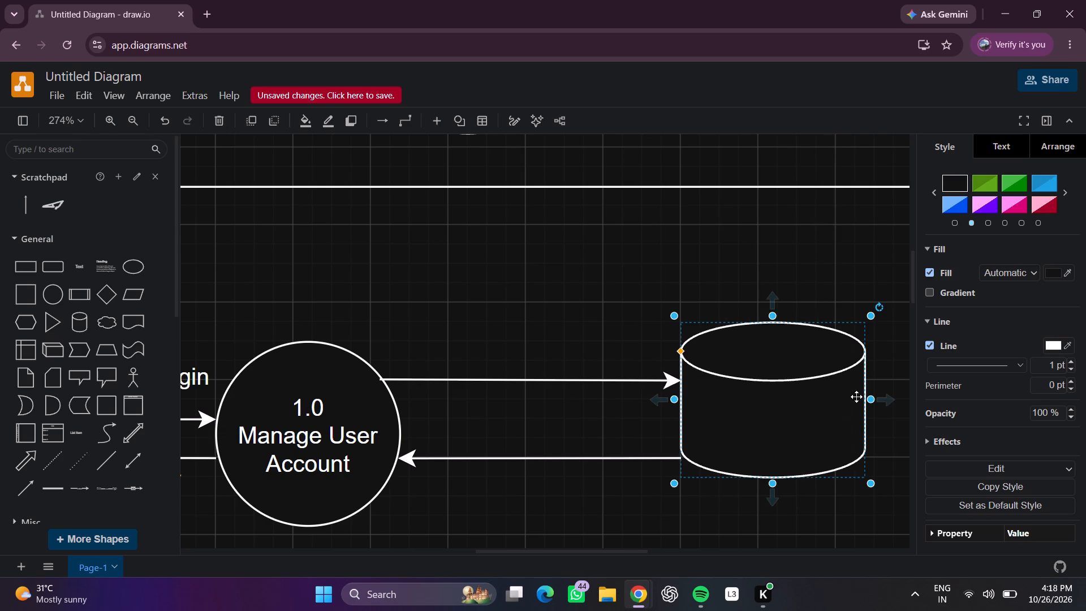
pyautogui.hscroll(-1, 878, 395)
pyautogui.moveTo(832, 401); pyautogui.dragTo(831, 401)
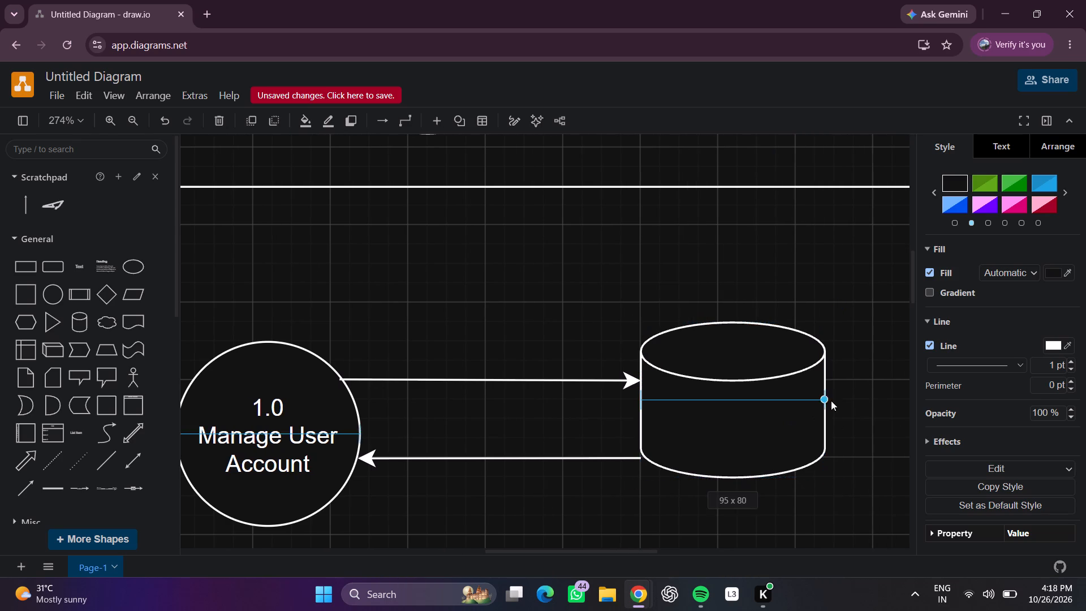
pyautogui.moveTo(831, 401); pyautogui.dragTo(877, 393)
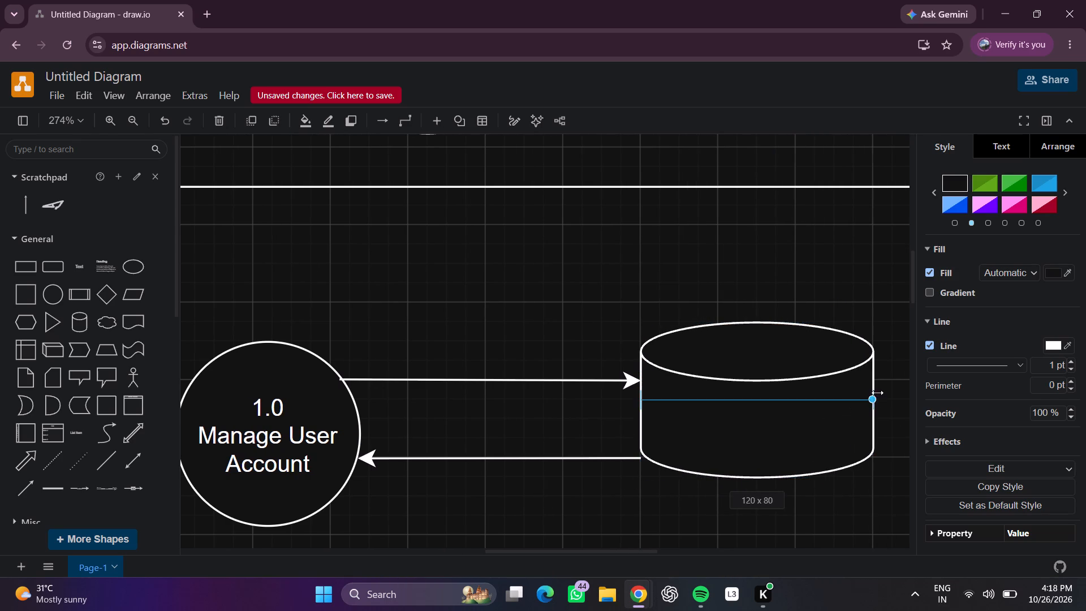
pyautogui.moveTo(877, 393); pyautogui.dragTo(878, 393)
pyautogui.hscroll(-1, 846, 457)
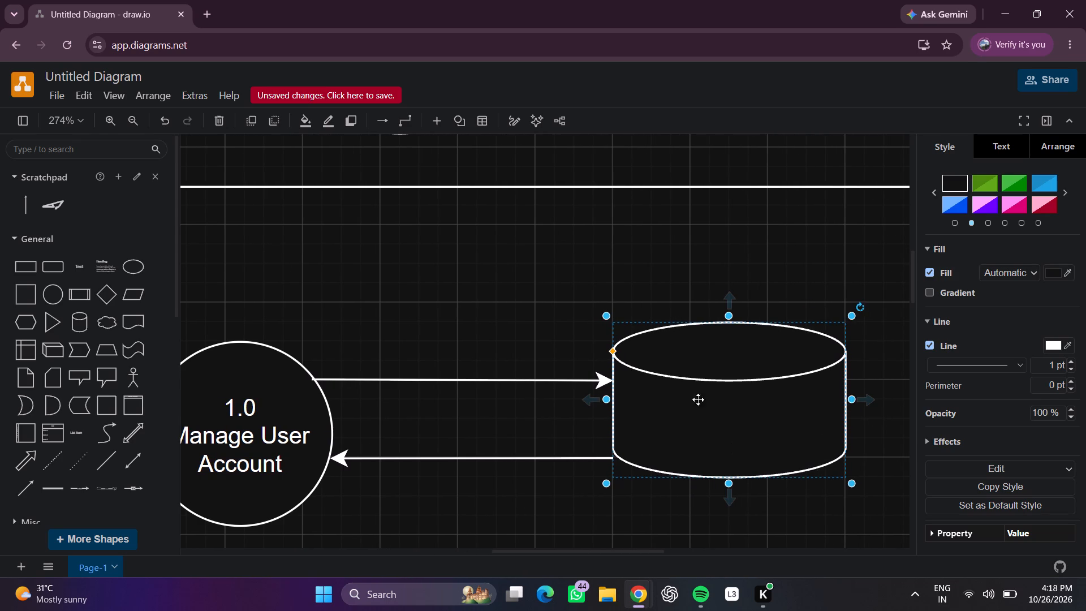
pyautogui.moveTo(730, 317); pyautogui.dragTo(731, 331)
pyautogui.click(722, 251)
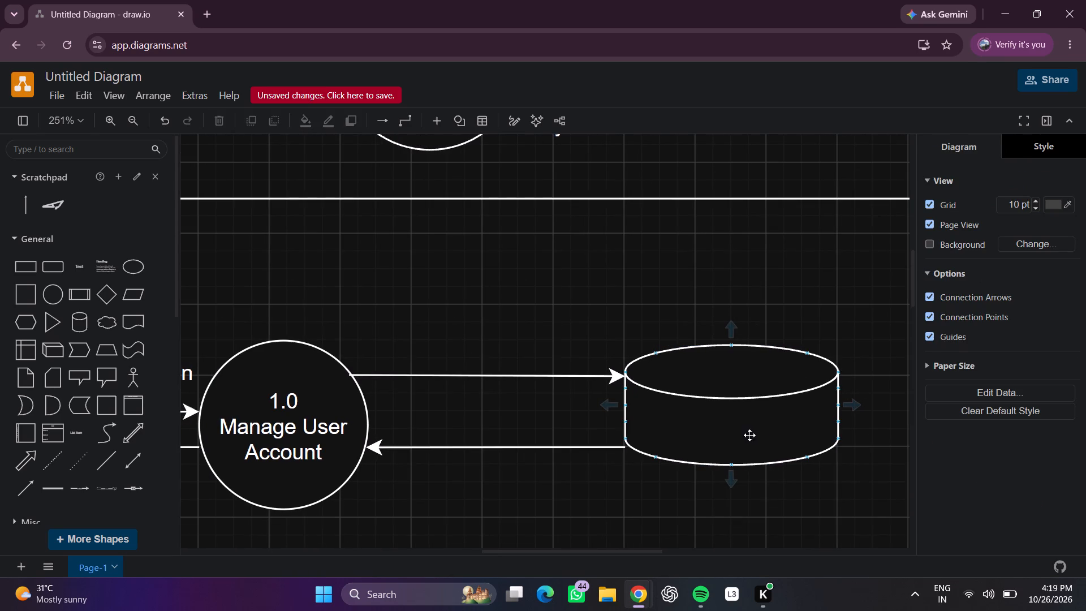
# Move the data store cylinder to 520, 340 so its top lines up with the top of the 1.0 circle.
pyautogui.click(731, 418)
pyautogui.click(726, 416)
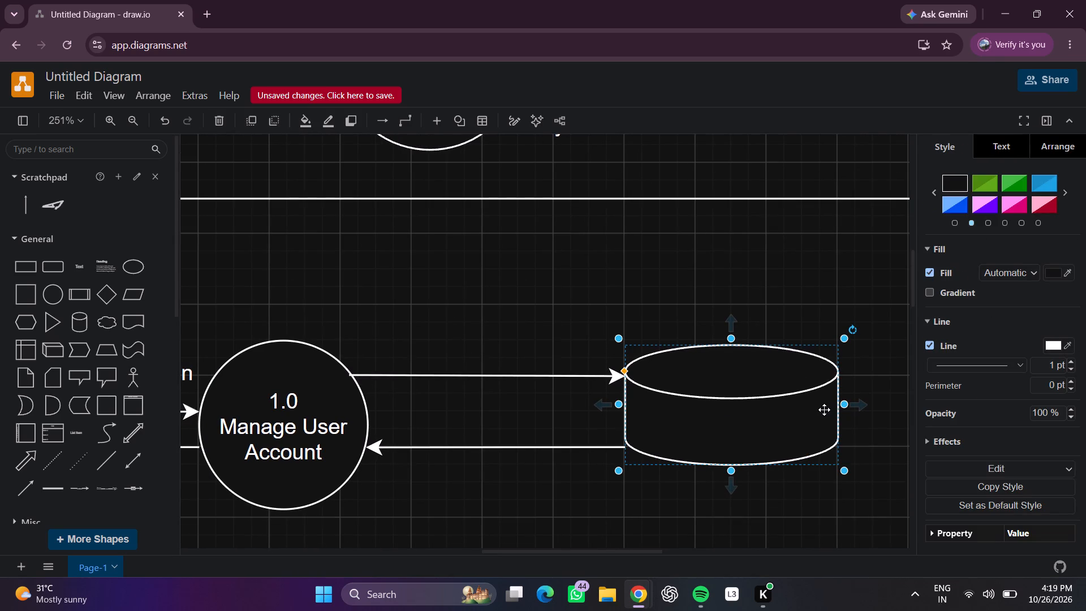
pyautogui.moveTo(839, 405); pyautogui.dragTo(846, 403)
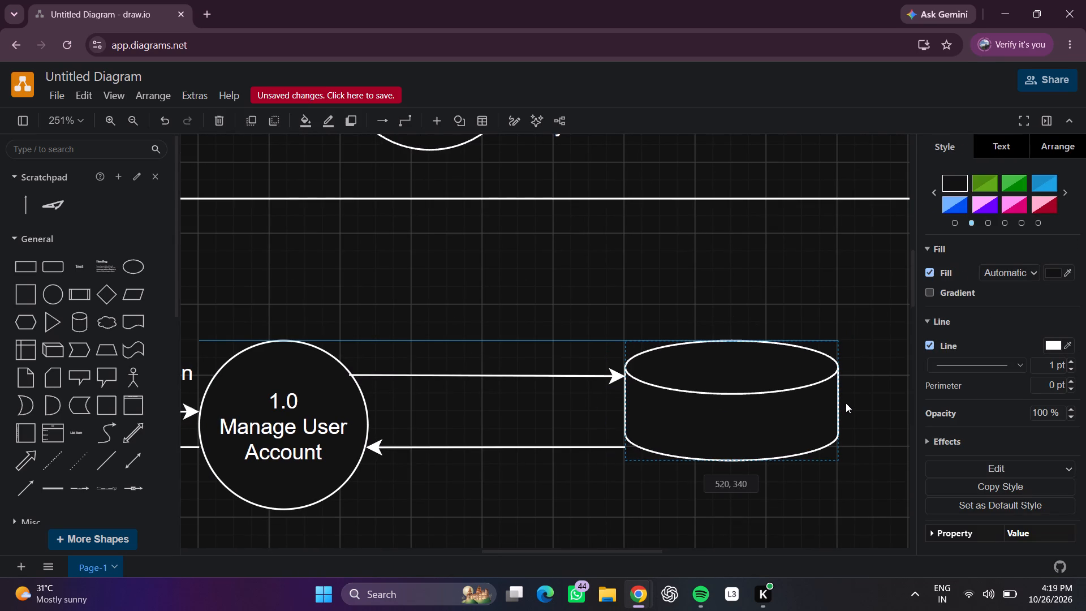
pyautogui.moveTo(846, 403); pyautogui.dragTo(837, 410)
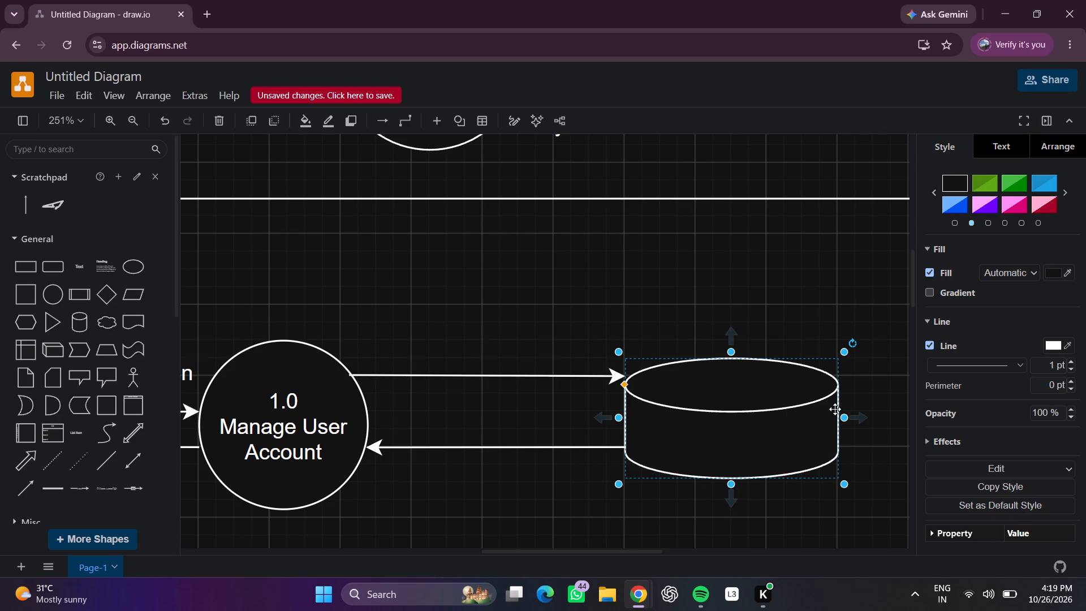
pyautogui.click(758, 305)
pyautogui.moveTo(750, 410); pyautogui.dragTo(746, 397)
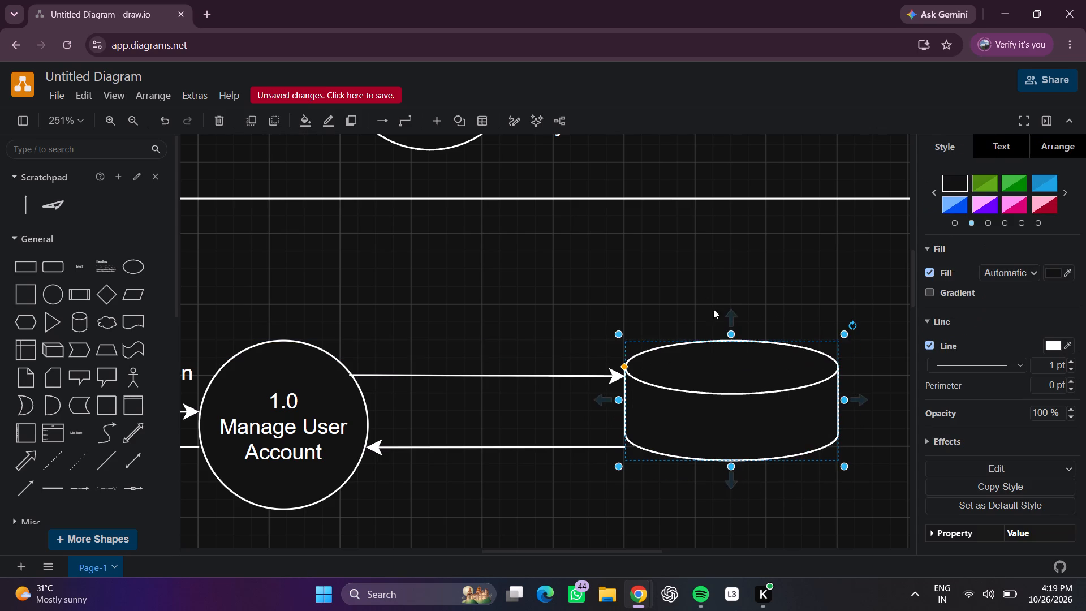
pyautogui.click(692, 283)
pyautogui.click(739, 418)
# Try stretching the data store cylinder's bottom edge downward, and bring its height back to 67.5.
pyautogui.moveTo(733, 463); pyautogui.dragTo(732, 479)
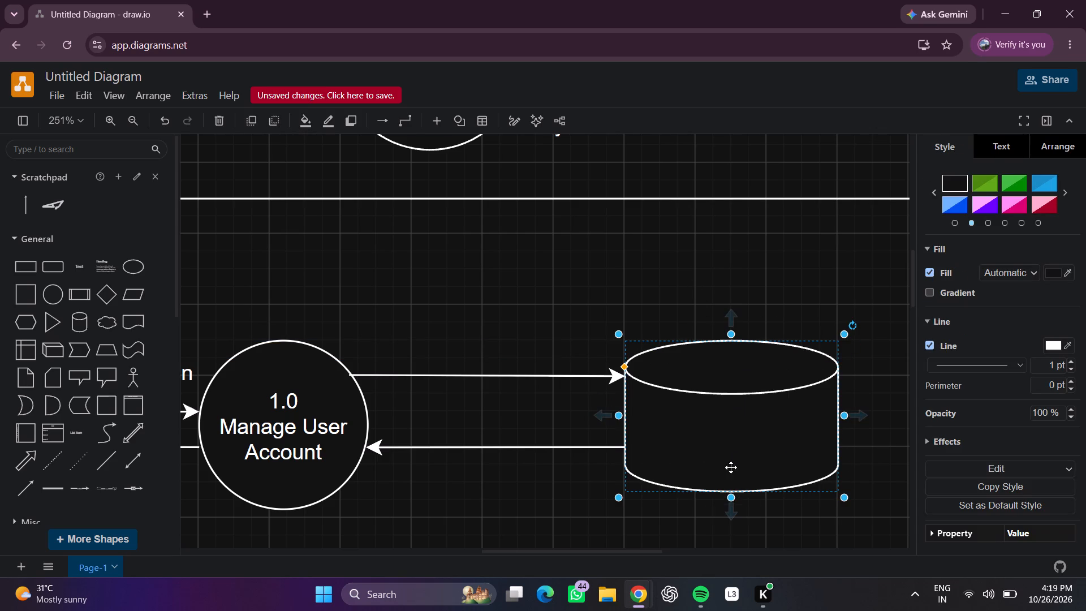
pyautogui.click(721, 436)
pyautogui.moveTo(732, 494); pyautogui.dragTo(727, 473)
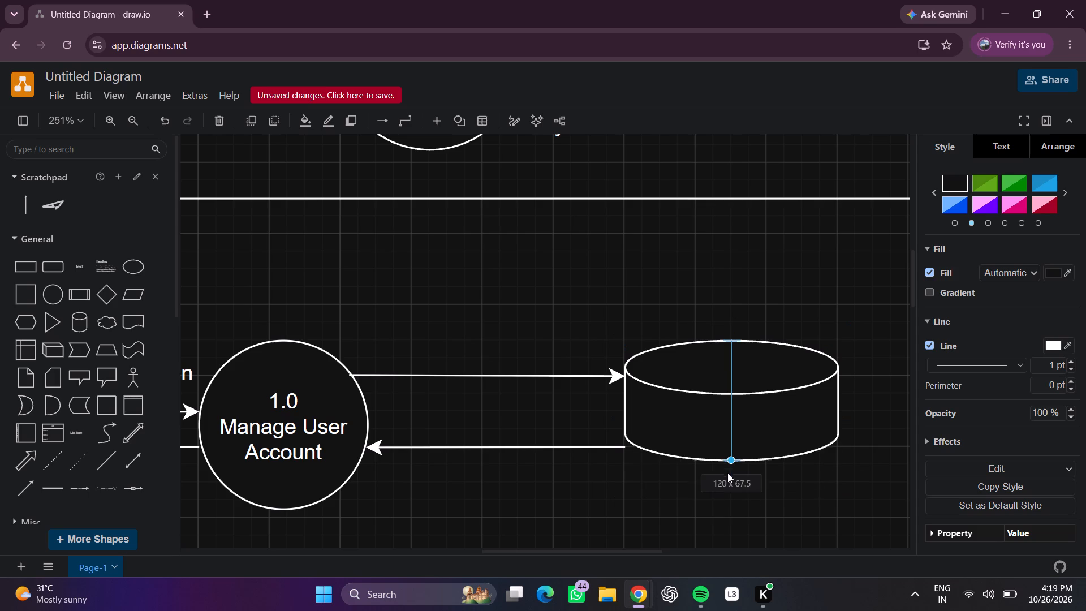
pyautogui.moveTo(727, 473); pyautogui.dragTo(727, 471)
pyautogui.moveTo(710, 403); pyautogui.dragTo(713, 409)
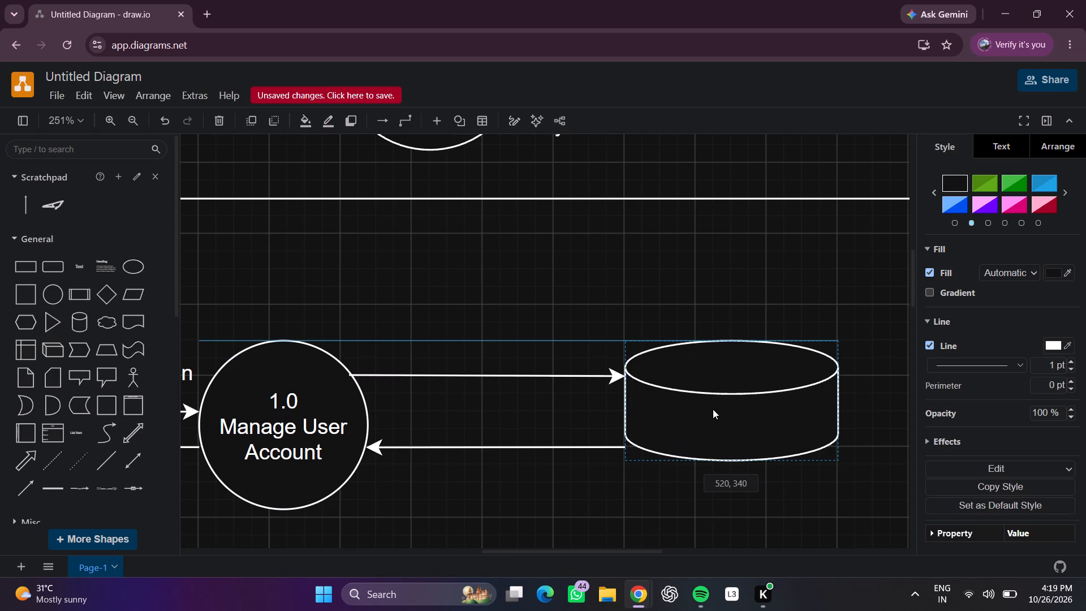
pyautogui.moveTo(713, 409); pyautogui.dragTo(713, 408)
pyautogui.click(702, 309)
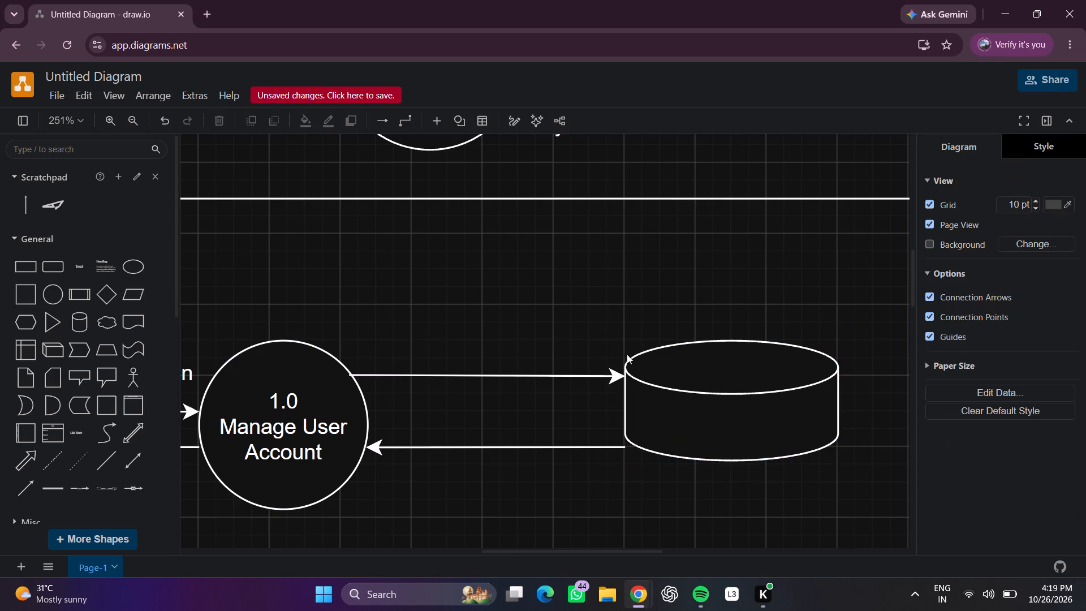
# Narrow the data store cylinder to 100 x 67.5, keeping its near side touching the two arrows.
pyautogui.hscroll(-1, 829, 423)
pyautogui.click(827, 402)
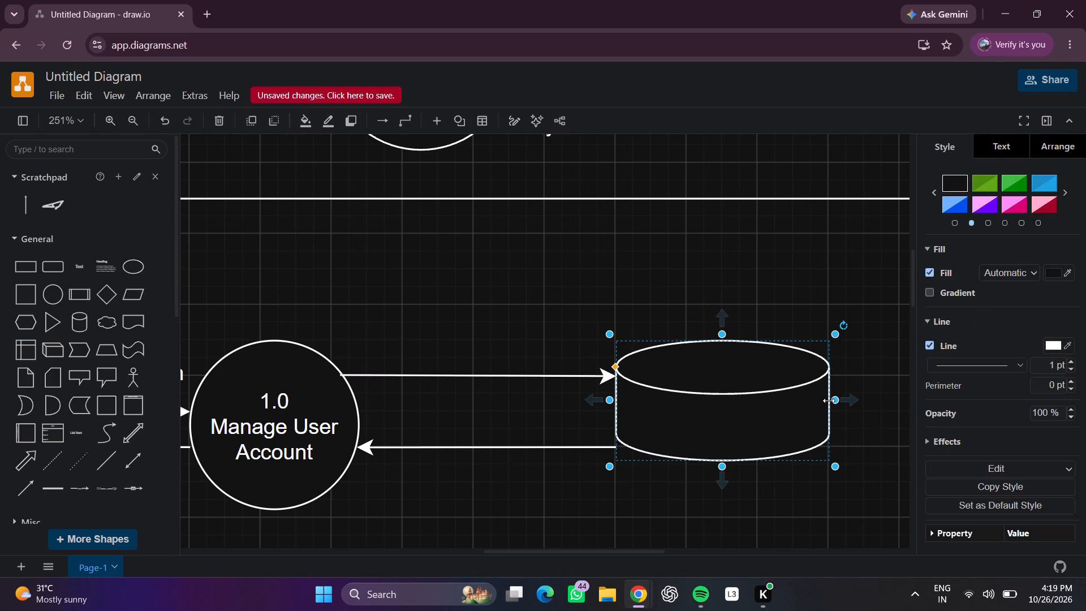
pyautogui.click(829, 400)
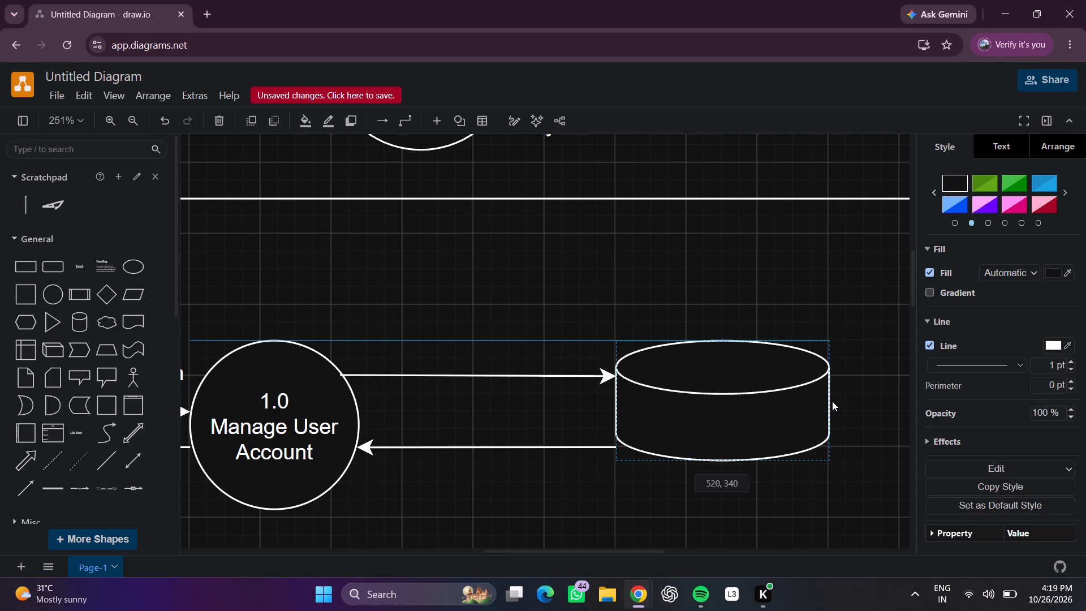
pyautogui.moveTo(838, 396); pyautogui.dragTo(828, 397)
pyautogui.click(828, 330)
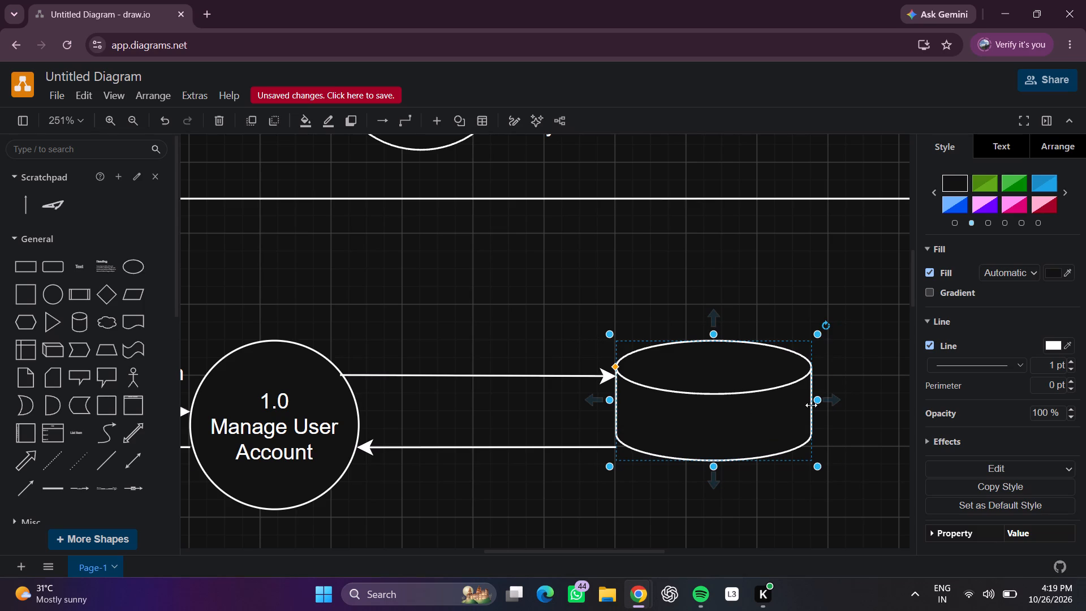
pyautogui.click(815, 394)
pyautogui.moveTo(812, 399); pyautogui.dragTo(800, 402)
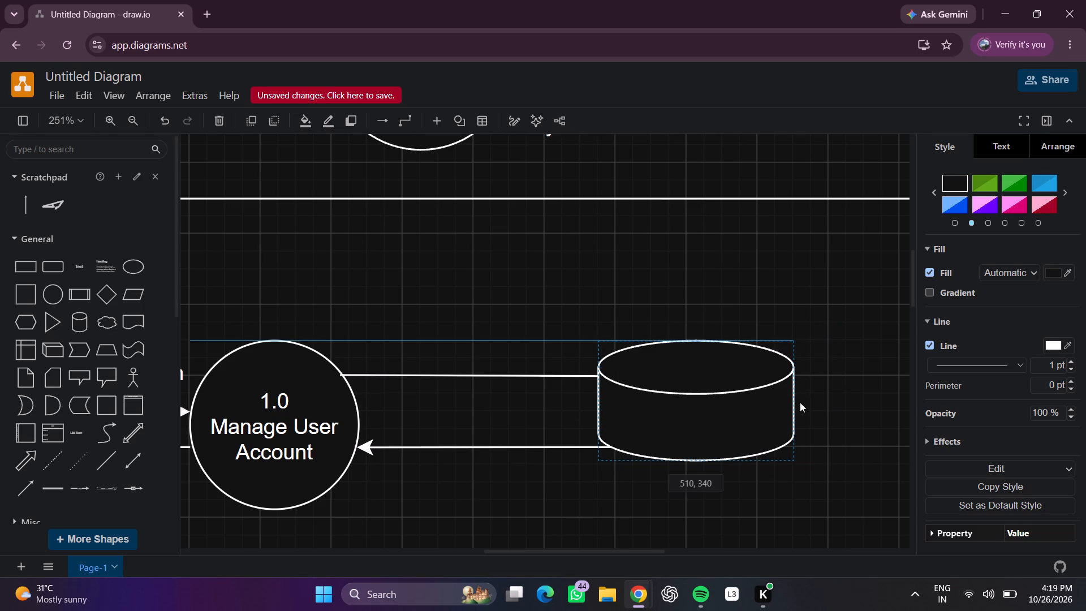
pyautogui.moveTo(800, 402); pyautogui.dragTo(818, 404)
pyautogui.moveTo(821, 399); pyautogui.dragTo(811, 399)
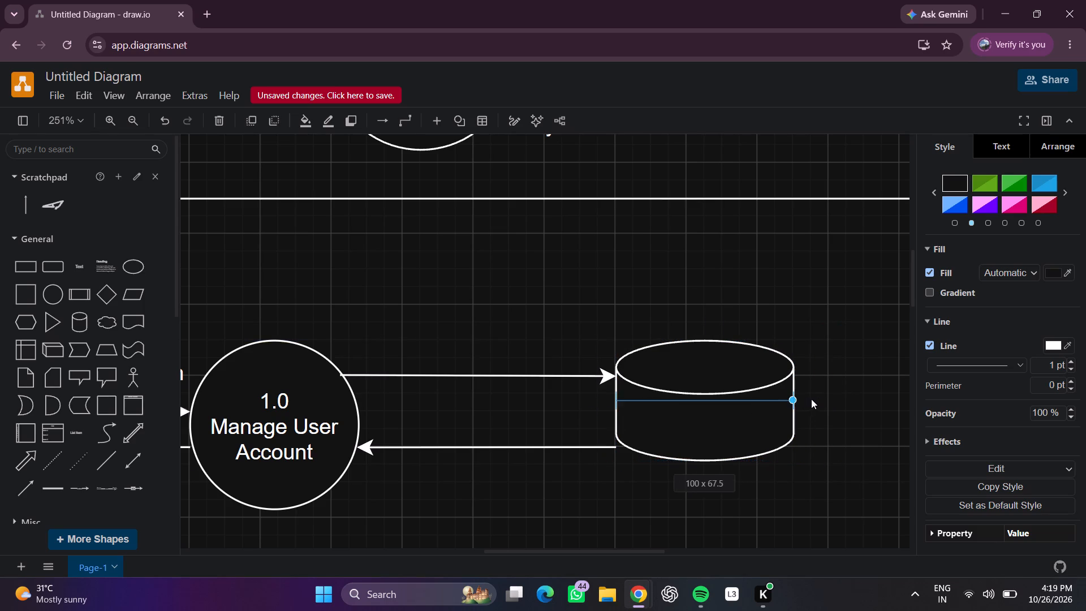
pyautogui.moveTo(811, 399); pyautogui.dragTo(809, 401)
pyautogui.click(849, 356)
# Label the data store cylinder "D1" with "User Data" on a second line.
pyautogui.doubleClick(691, 420)
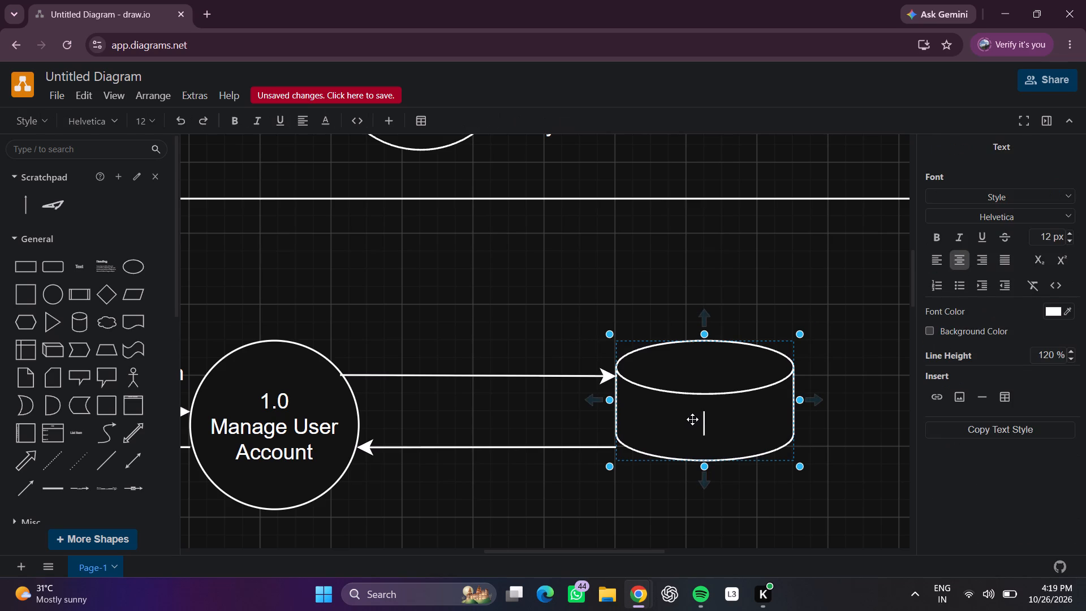
pyautogui.write('ser')
pyautogui.press('BackSpace')
pyautogui.press('BackSpace')
pyautogui.press('BackSpace')
pyautogui.press('BackSpace')
pyautogui.press('d')
pyautogui.press('1')
pyautogui.press('Return')
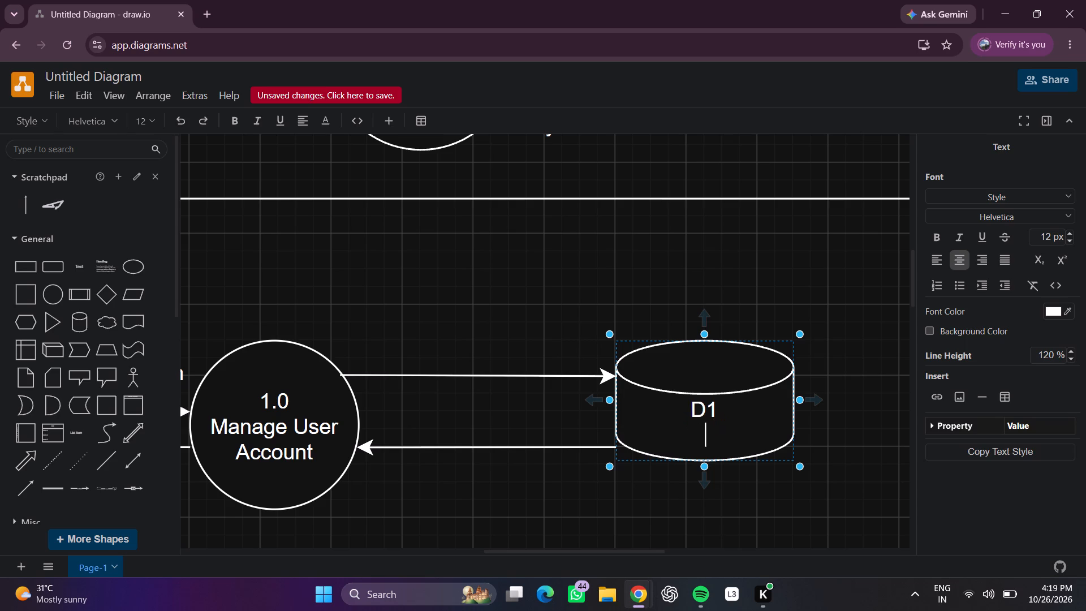
pyautogui.write('sr')
pyautogui.press('space')
pyautogui.press('BackSpace')
pyautogui.press('BackSpace')
pyautogui.write('er')
pyautogui.press('space')
pyautogui.write('ay')
pyautogui.press('space')
pyautogui.press('BackSpace')
pyautogui.press('BackSpace')
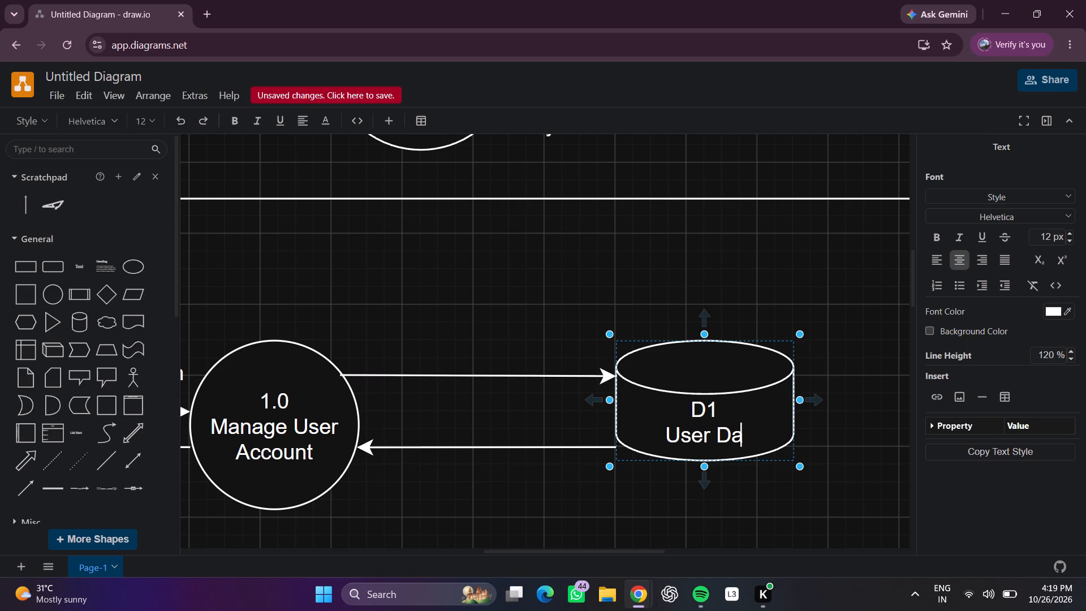
pyautogui.write('ta')
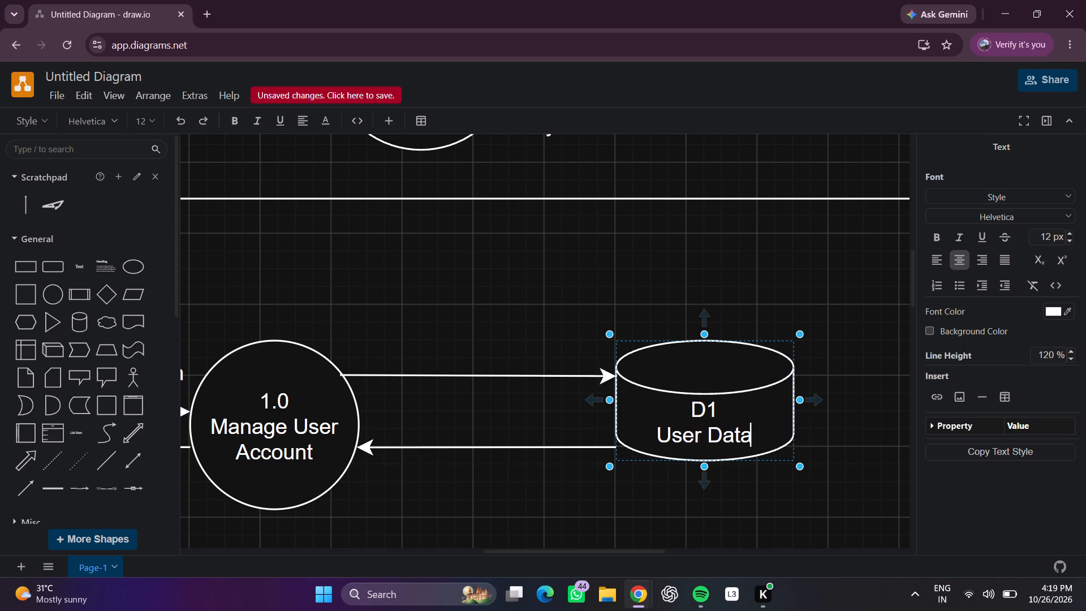
pyautogui.click(570, 254)
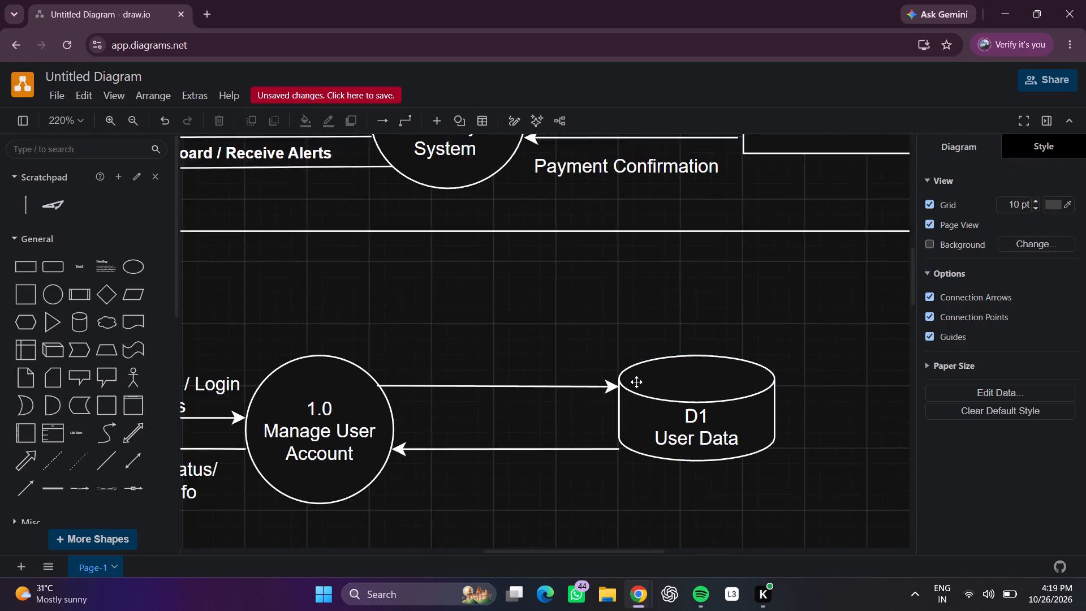
# Add the text label "User Data" above the arrow from the 1.0 circle to D1, centred roughly along it.
pyautogui.tripleClick(490, 367)
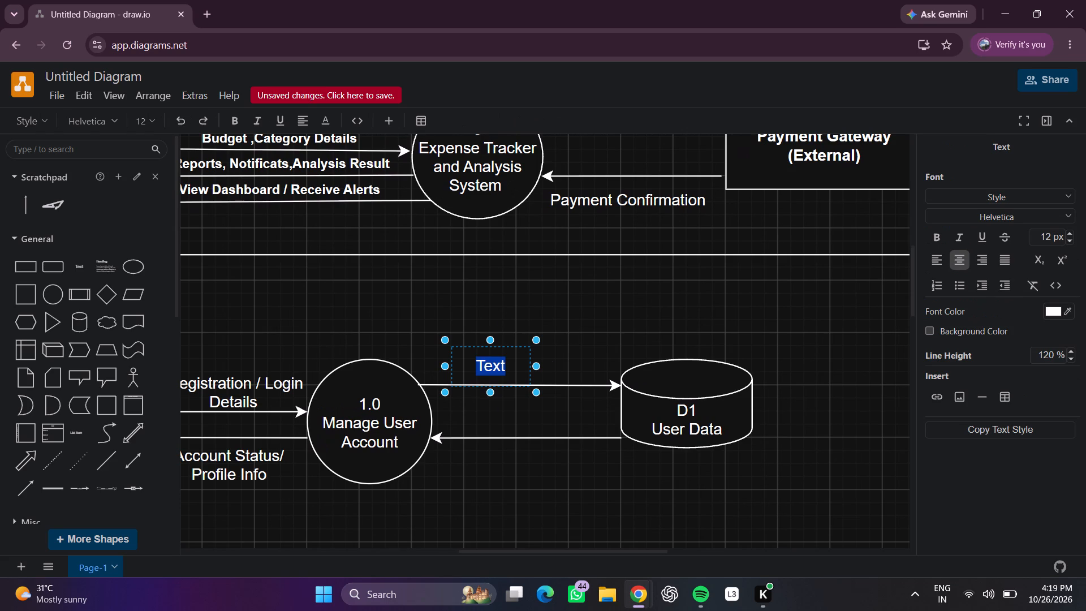
pyautogui.press('BackSpace')
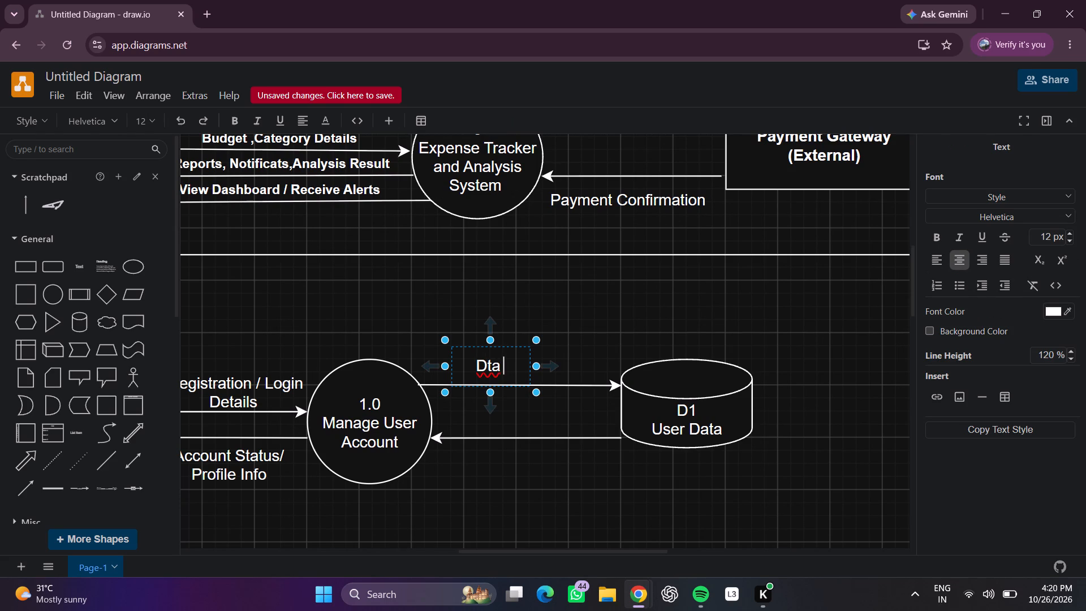
pyautogui.press('BackSpace')
pyautogui.press('BackSpace')
pyautogui.press('BackSpace')
pyautogui.write('ata')
pyautogui.press('space')
pyautogui.press('BackSpace')
pyautogui.press('BackSpace')
pyautogui.press('BackSpace')
pyautogui.press('BackSpace')
pyautogui.press('BackSpace')
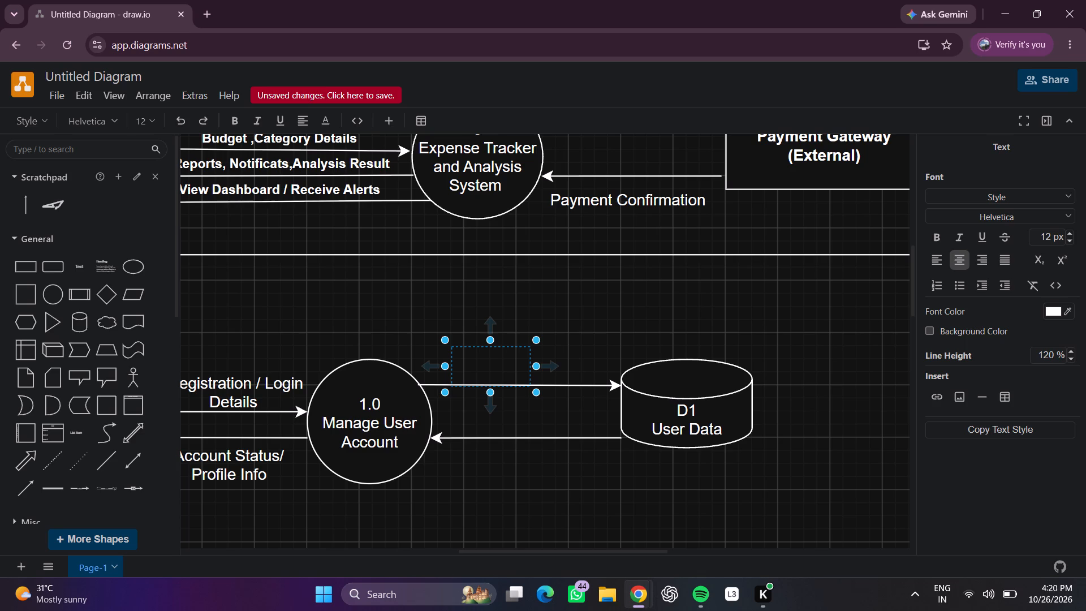
pyautogui.write('ser')
pyautogui.press('space')
pyautogui.press('a')
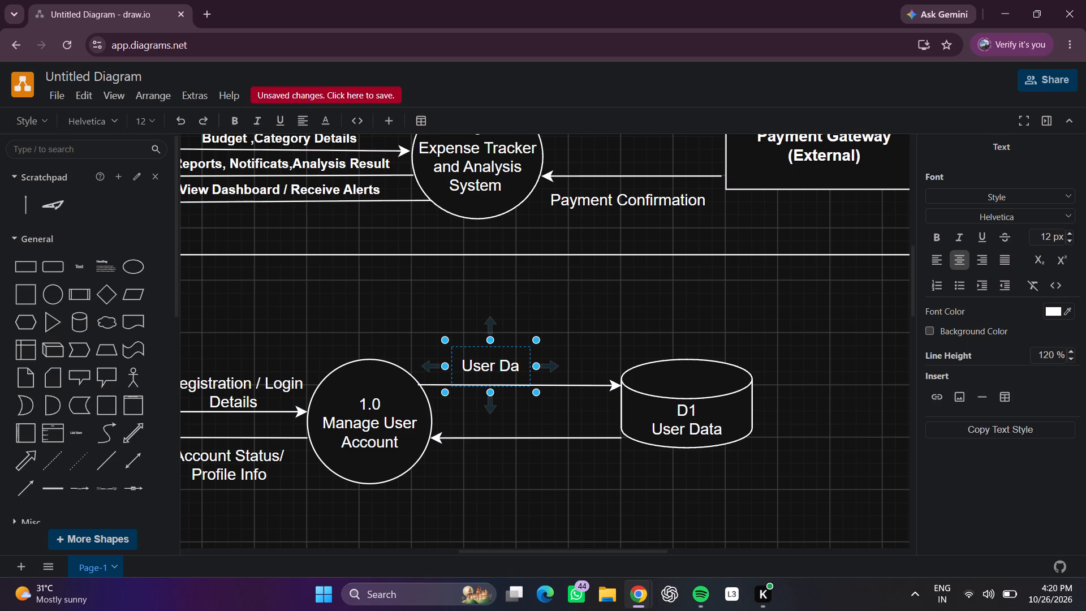
pyautogui.write('ta')
pyautogui.click(825, 274)
pyautogui.moveTo(485, 372); pyautogui.dragTo(507, 369)
pyautogui.click(727, 295)
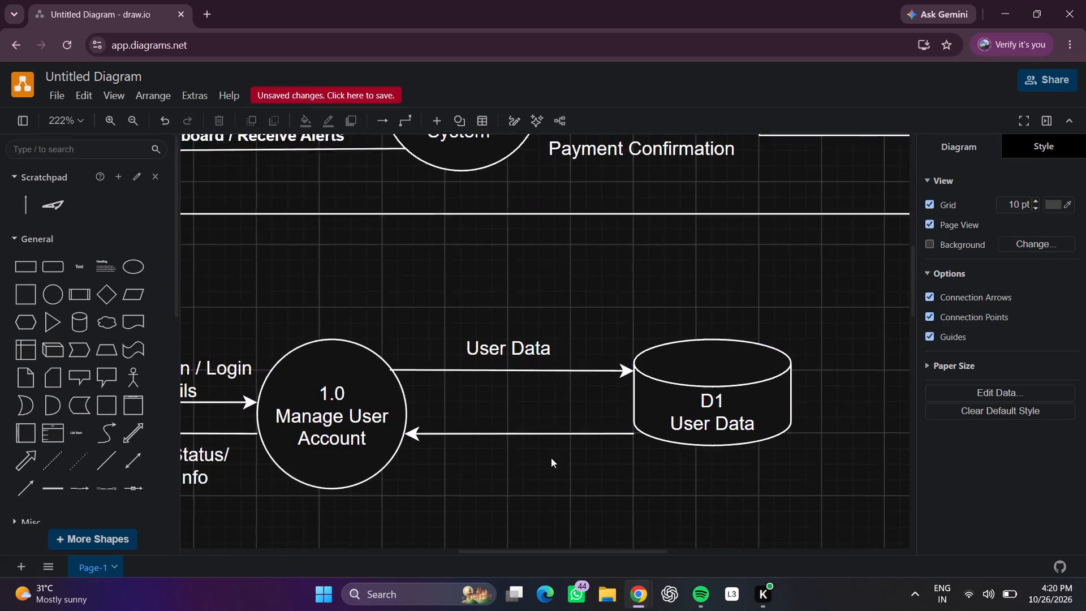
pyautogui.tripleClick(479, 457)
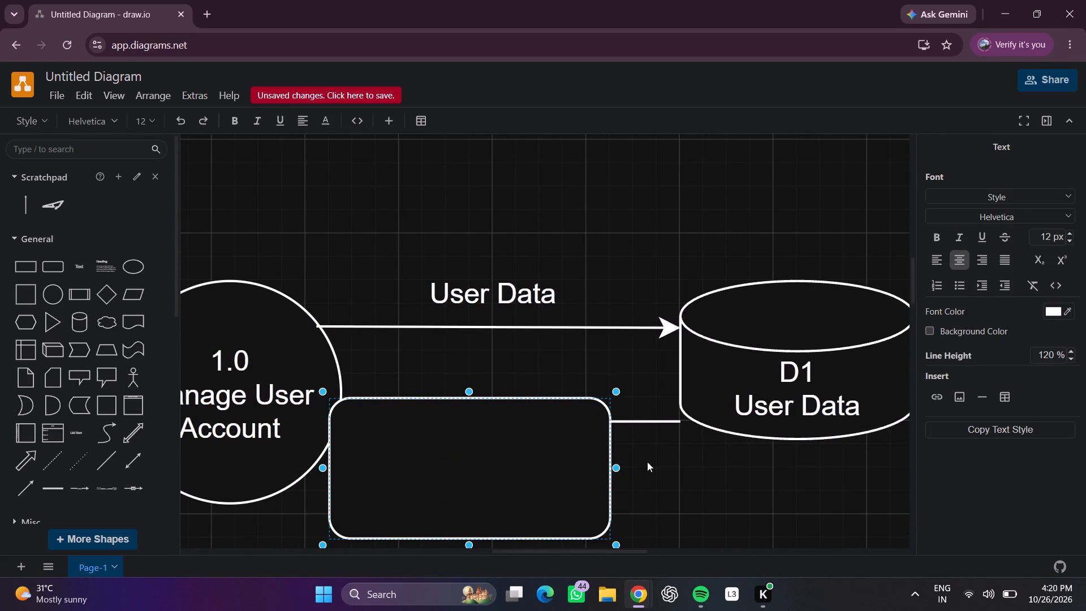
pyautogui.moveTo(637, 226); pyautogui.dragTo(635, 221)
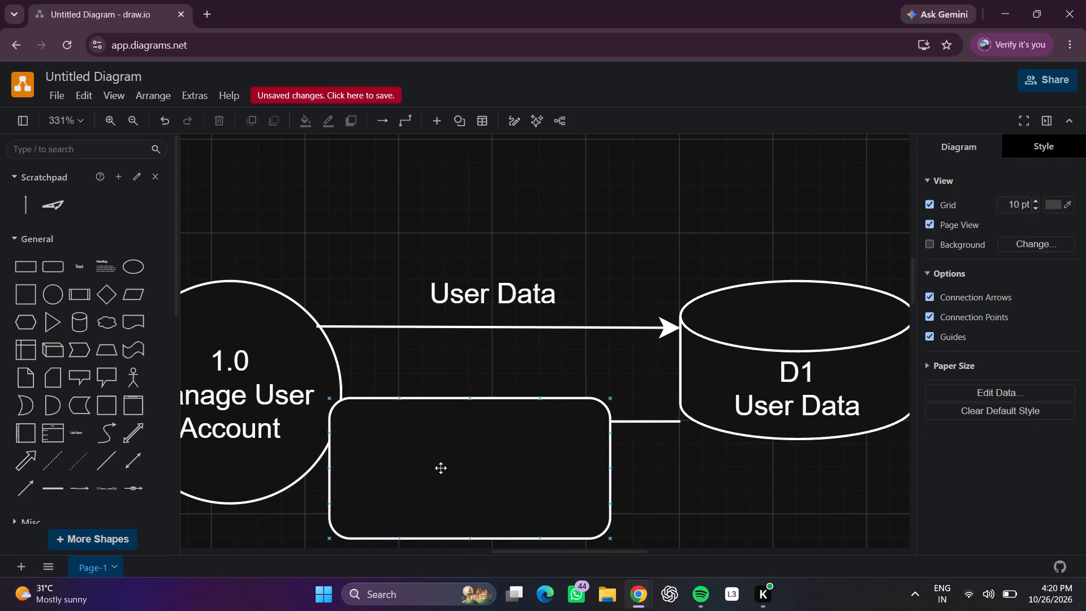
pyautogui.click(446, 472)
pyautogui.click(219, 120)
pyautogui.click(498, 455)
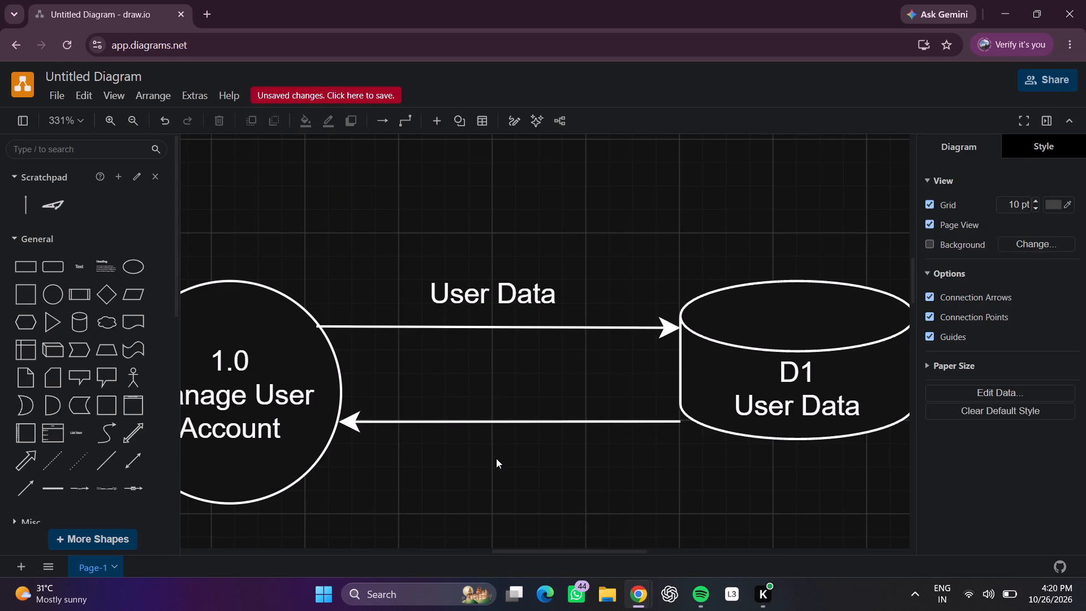
# Add the text label "User Profile" below the arrow from D1 to the 1.0 circle, with its box widened to 80 x 30.
pyautogui.click(496, 458)
pyautogui.doubleClick(494, 452)
pyautogui.click(494, 433)
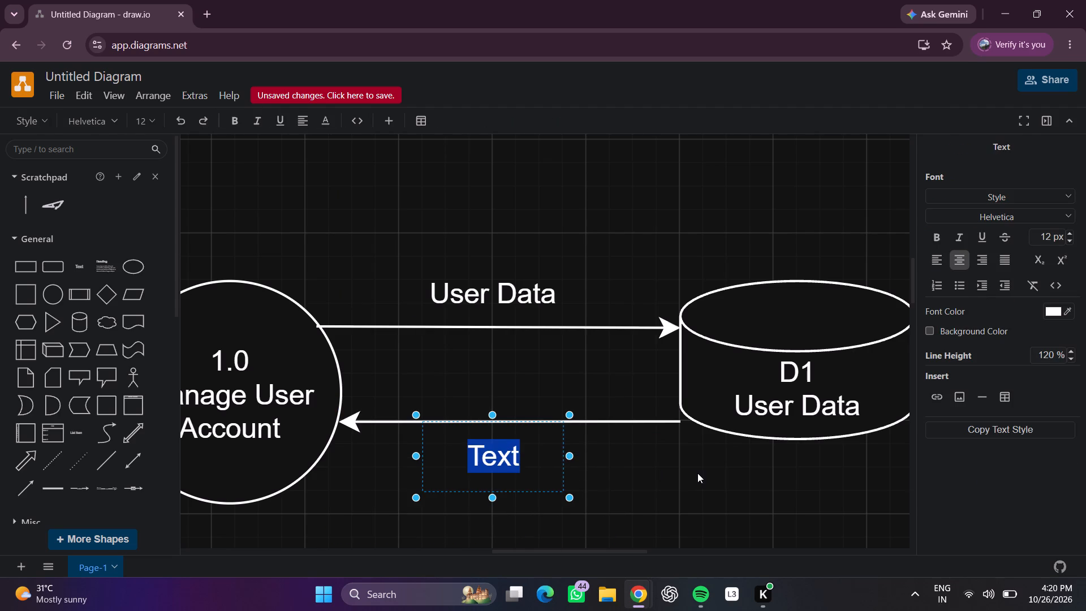
pyautogui.press('BackSpace')
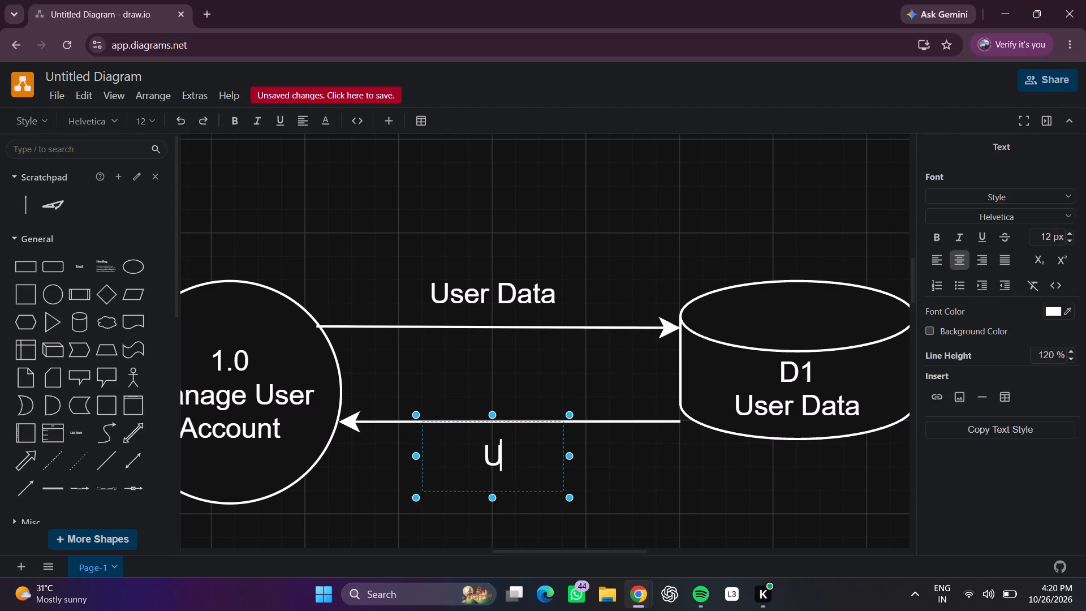
pyautogui.write('ser')
pyautogui.press('space')
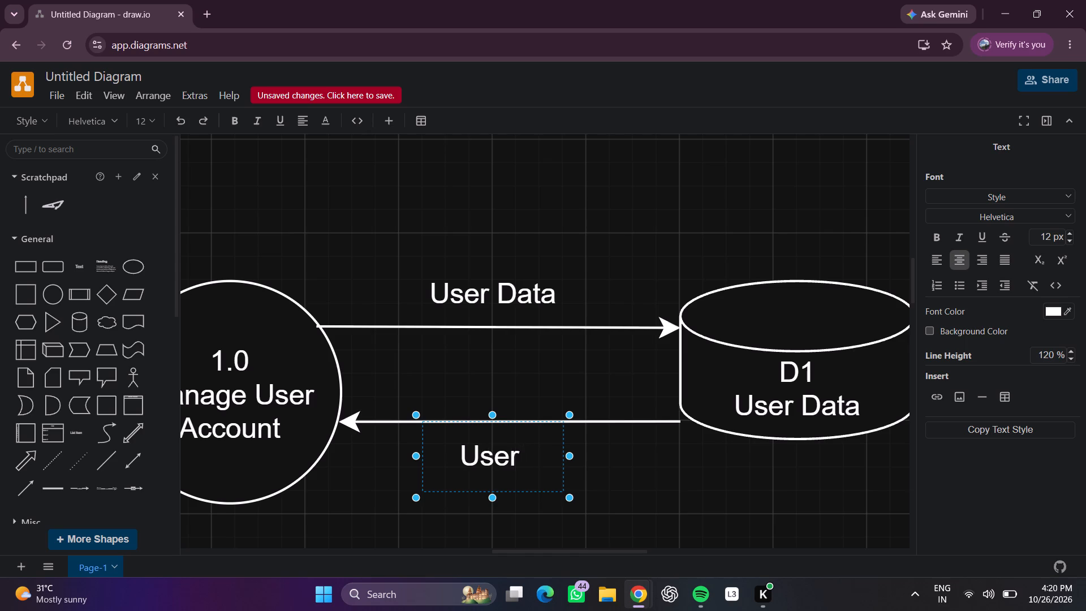
pyautogui.write('ro')
pyautogui.write('file')
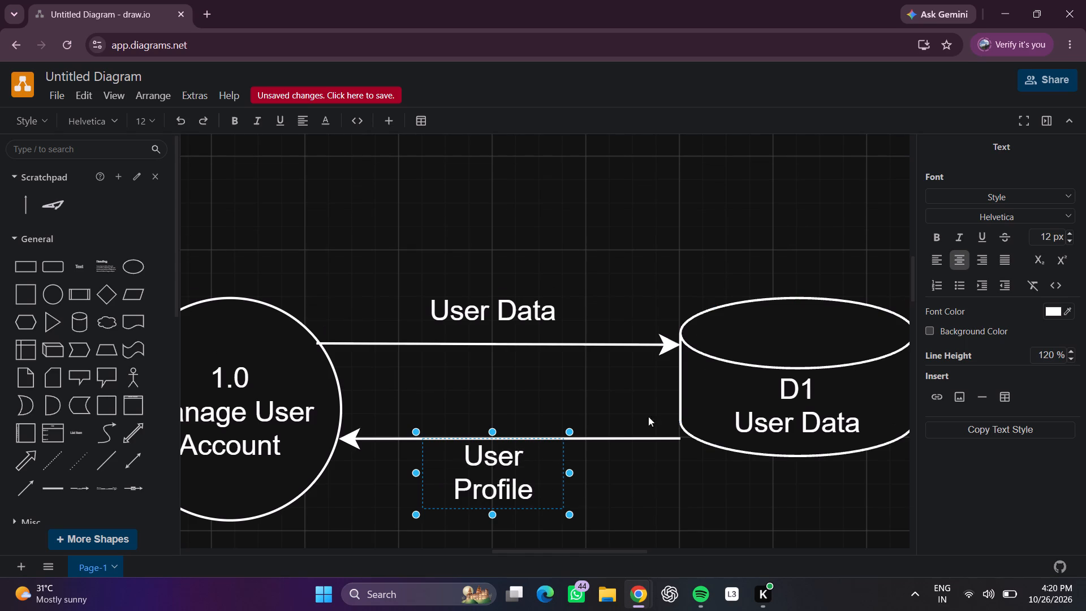
pyautogui.moveTo(567, 473); pyautogui.dragTo(613, 475)
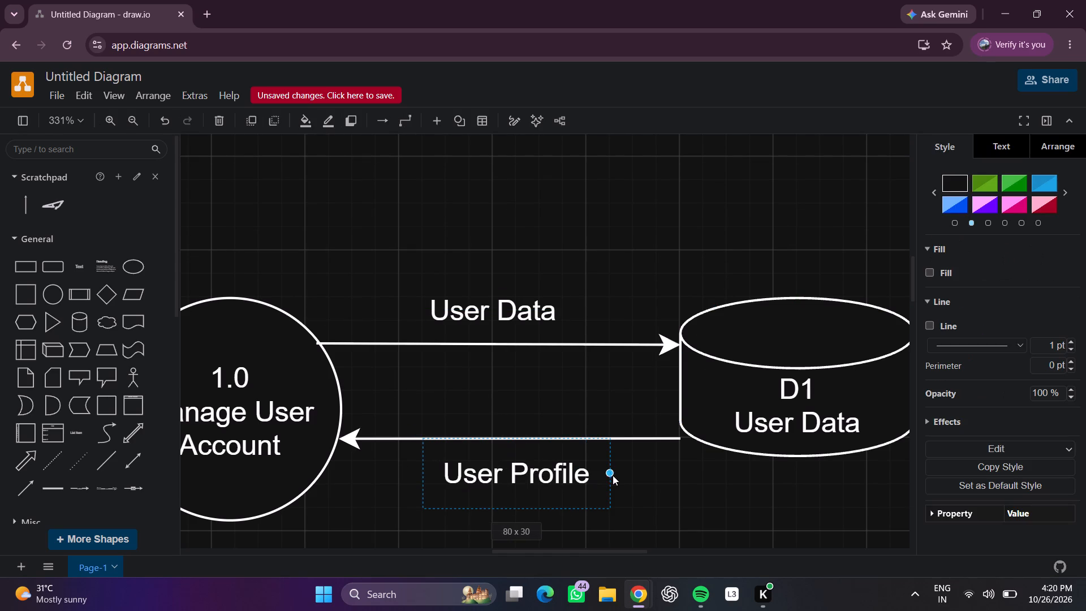
pyautogui.moveTo(613, 475); pyautogui.dragTo(613, 475)
pyautogui.click(687, 490)
pyautogui.click(831, 564)
pyautogui.click(781, 531)
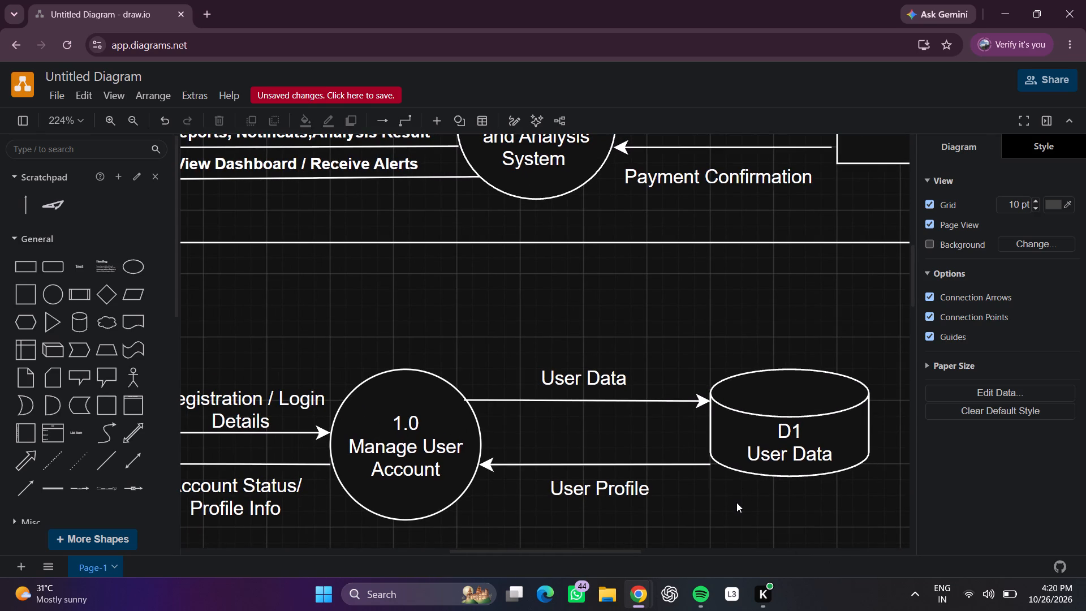
# Add a circle directly below the 1.0 Manage User Account circle, aligned with it and resized to match its diameter.
pyautogui.scroll(-1, 736, 502)
pyautogui.hscroll(2, 737, 501)
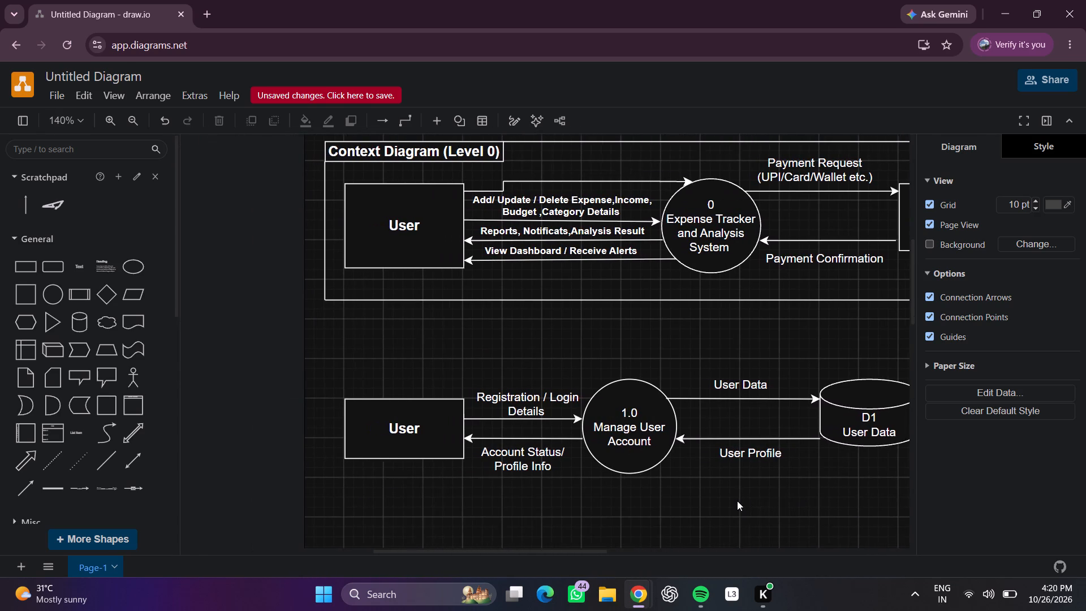
pyautogui.hscroll(1, 737, 501)
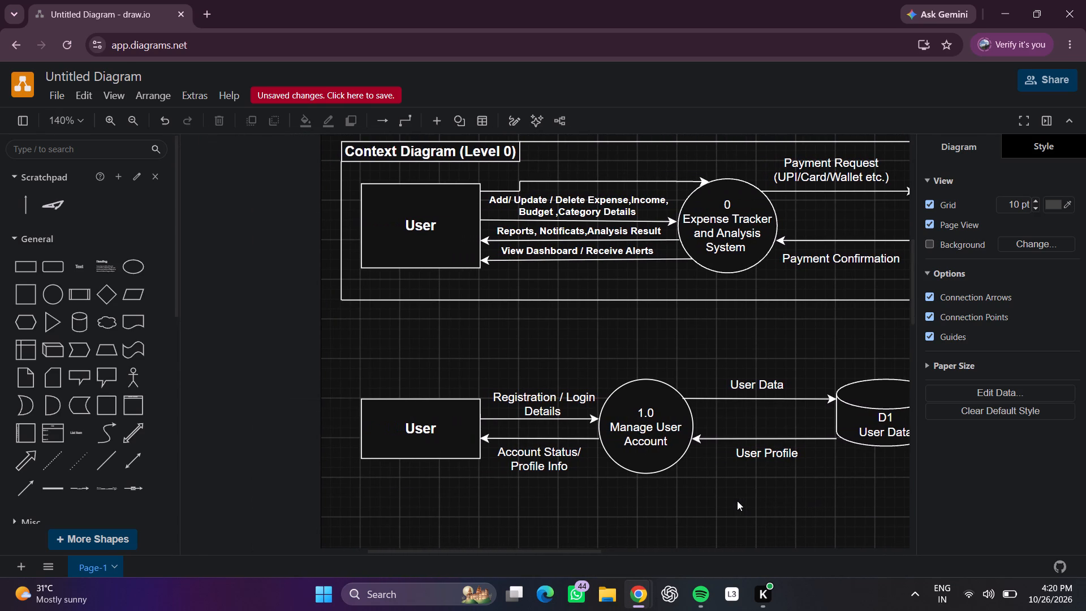
pyautogui.scroll(-1, 727, 509)
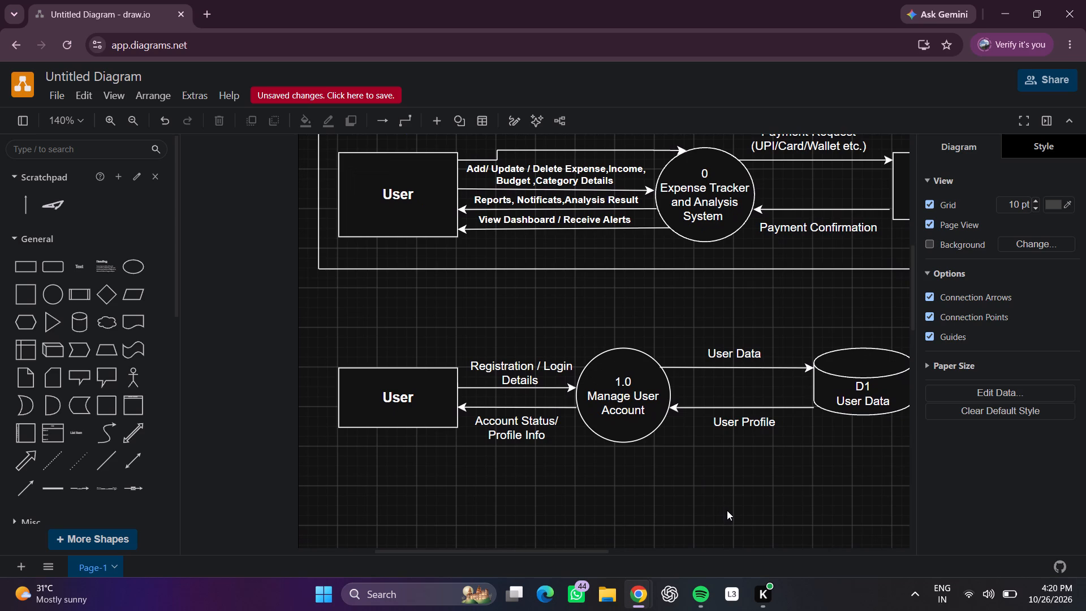
pyautogui.scroll(-1, 717, 506)
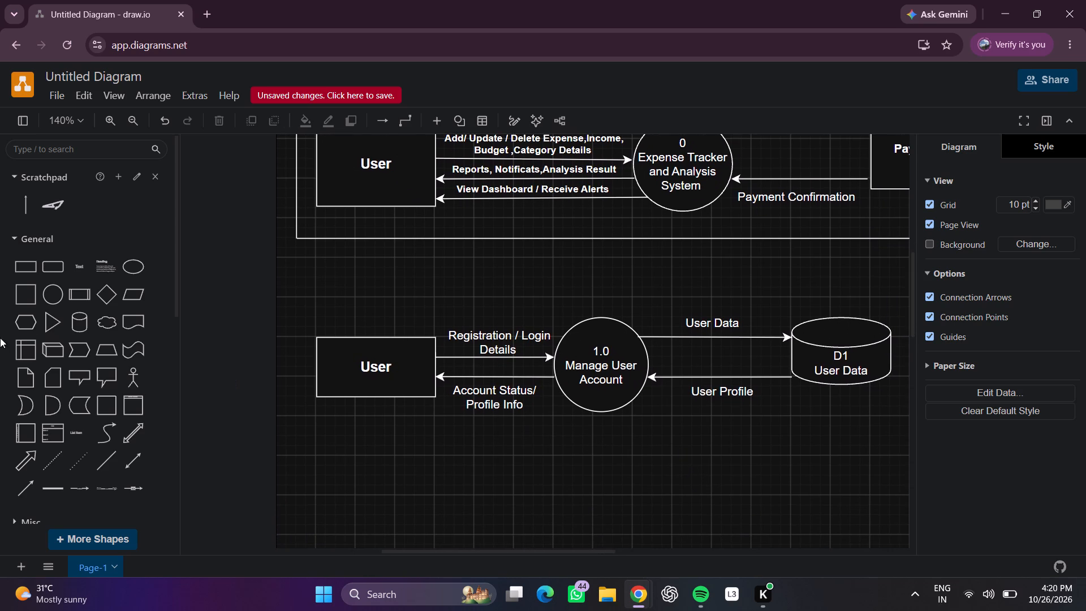
pyautogui.click(43, 294)
pyautogui.moveTo(548, 323); pyautogui.dragTo(606, 476)
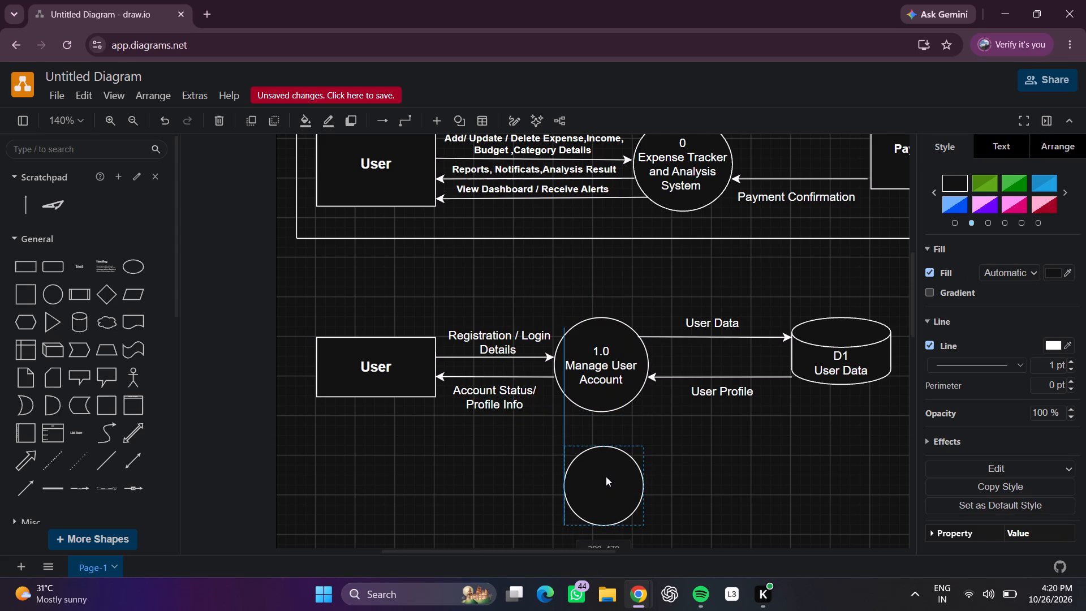
pyautogui.moveTo(606, 476); pyautogui.dragTo(598, 485)
pyautogui.moveTo(632, 497); pyautogui.dragTo(649, 498)
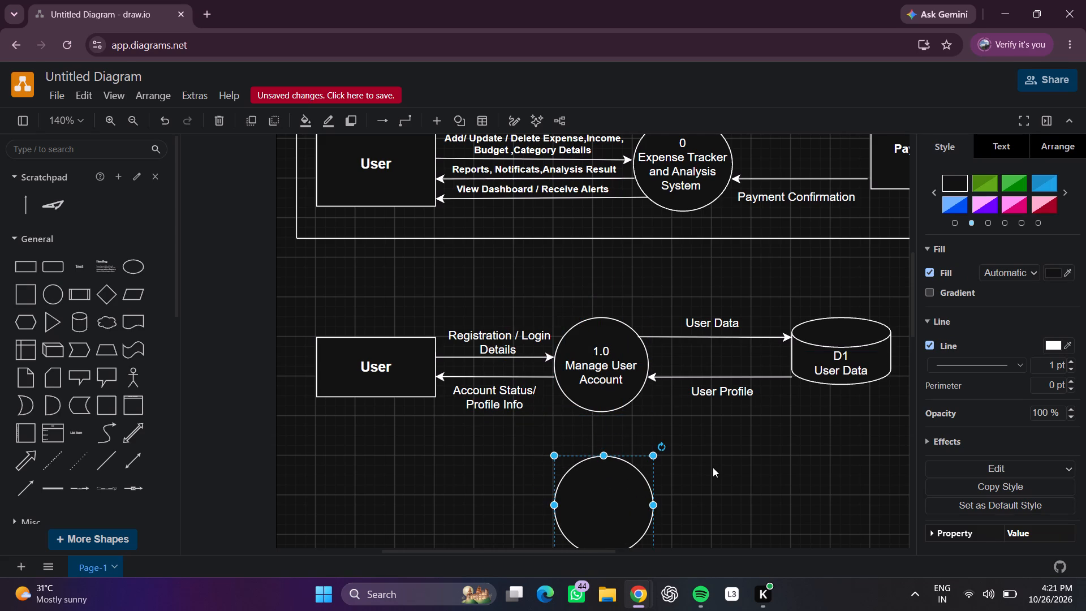
pyautogui.scroll(-1, 701, 461)
pyautogui.moveTo(638, 474); pyautogui.dragTo(635, 475)
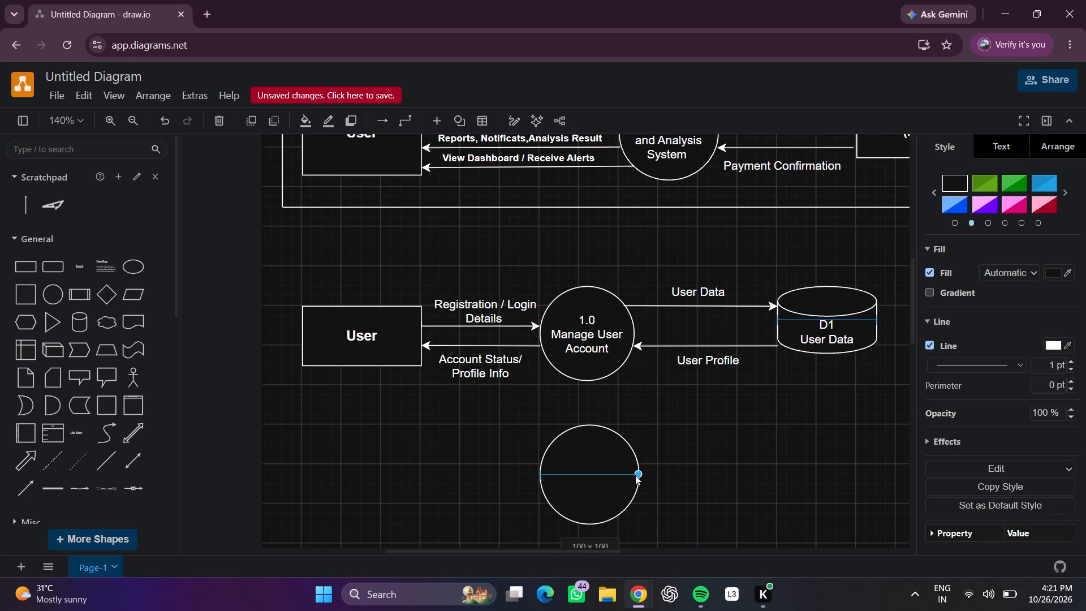
pyautogui.moveTo(635, 475); pyautogui.dragTo(633, 475)
pyautogui.click(678, 447)
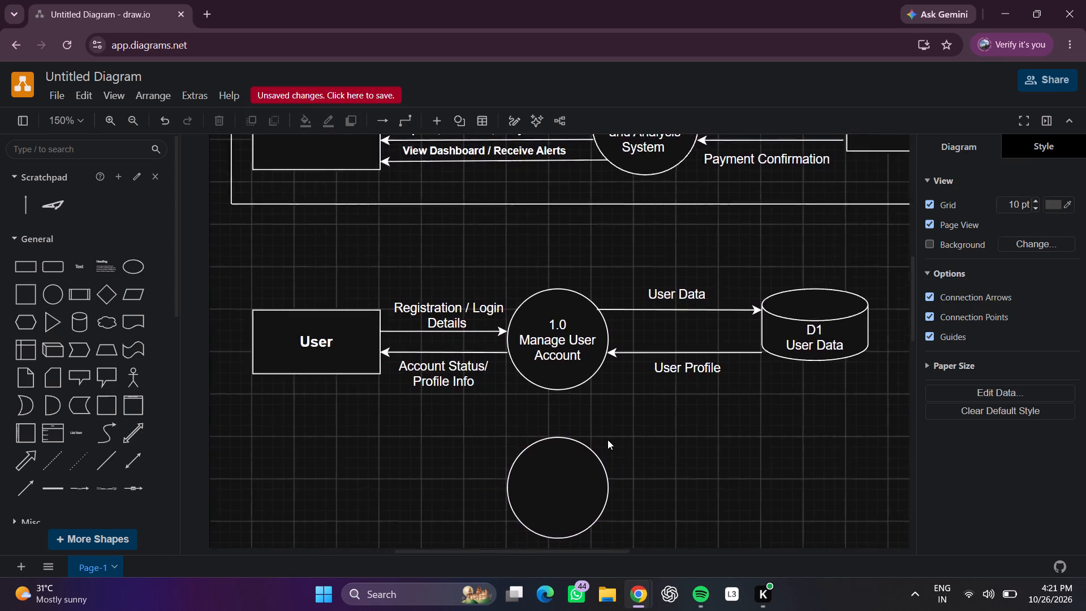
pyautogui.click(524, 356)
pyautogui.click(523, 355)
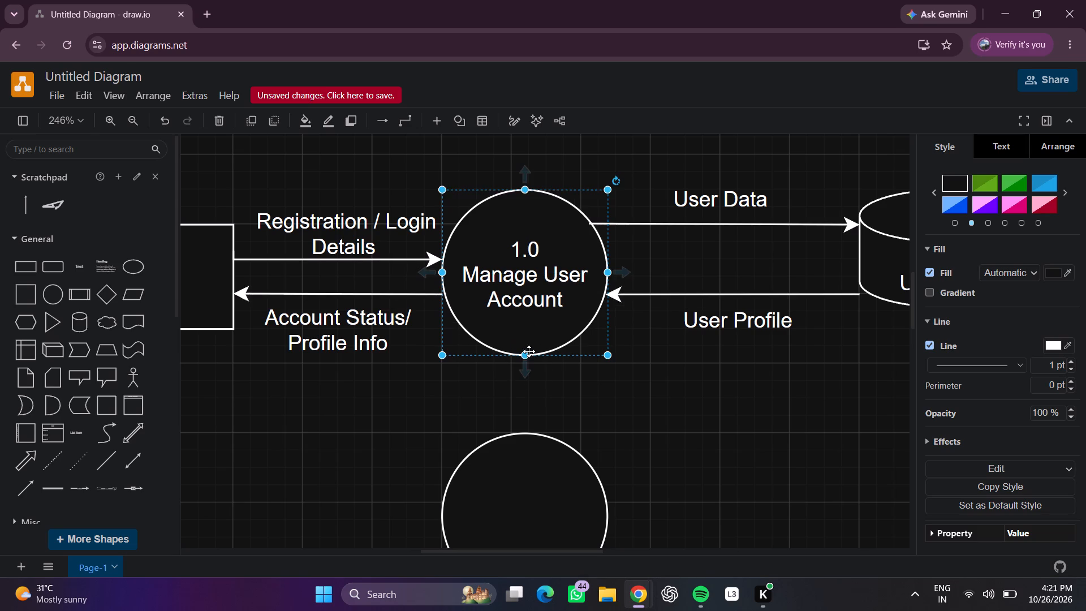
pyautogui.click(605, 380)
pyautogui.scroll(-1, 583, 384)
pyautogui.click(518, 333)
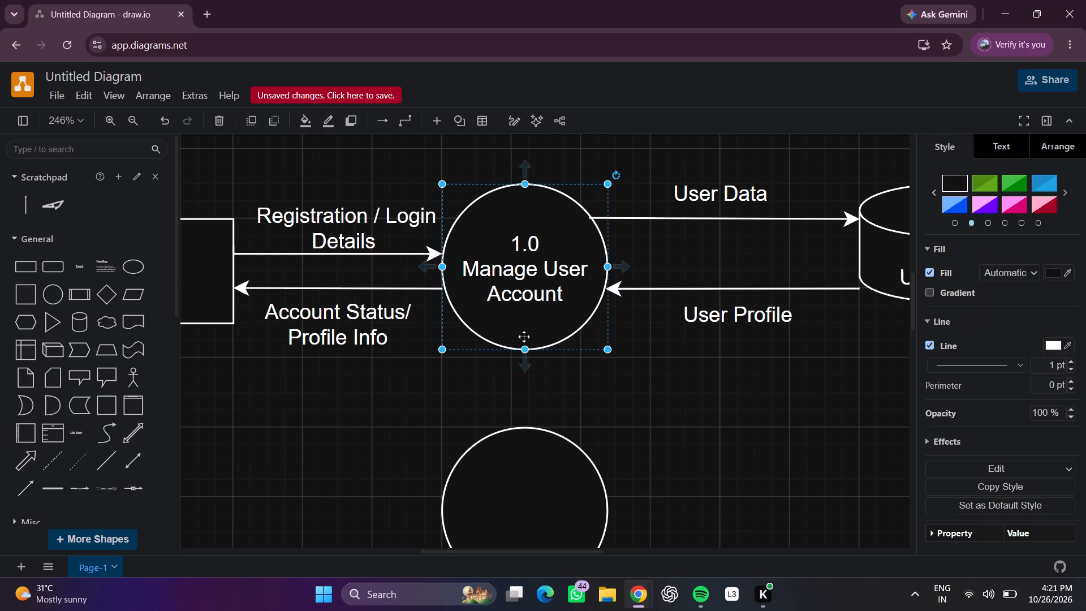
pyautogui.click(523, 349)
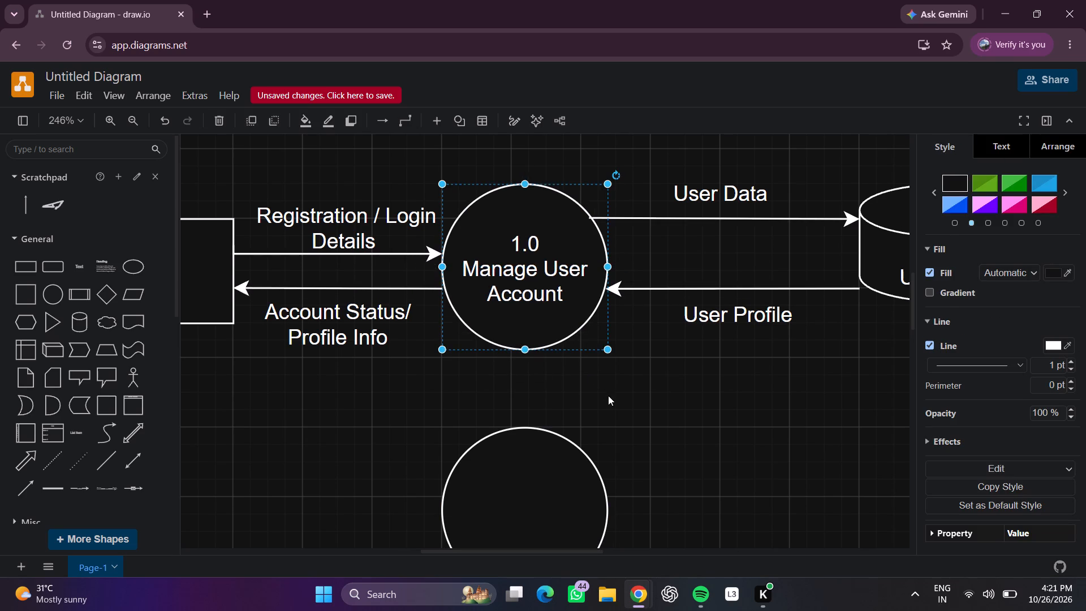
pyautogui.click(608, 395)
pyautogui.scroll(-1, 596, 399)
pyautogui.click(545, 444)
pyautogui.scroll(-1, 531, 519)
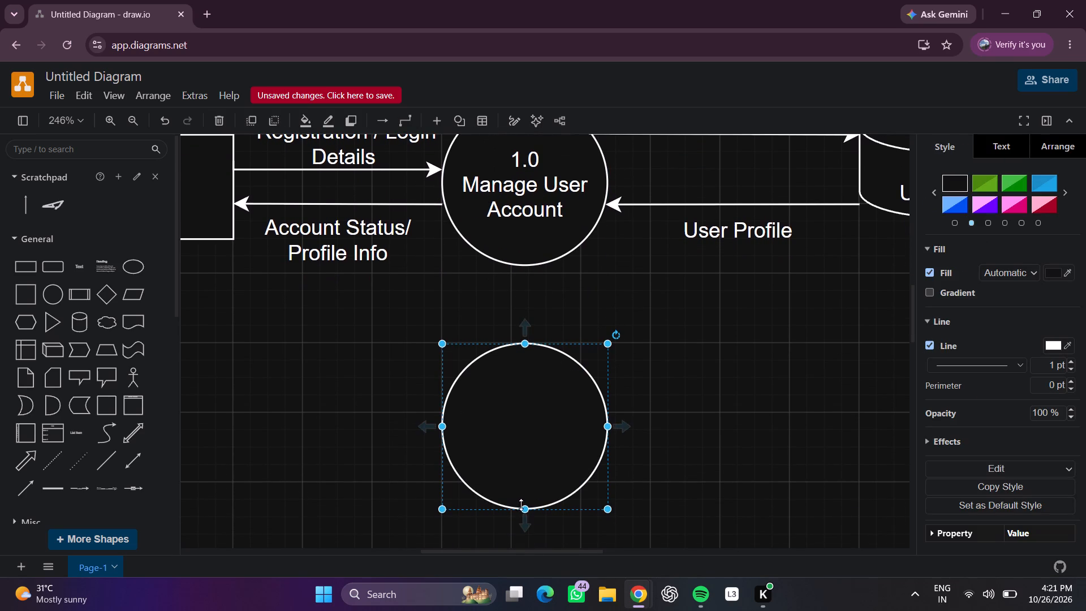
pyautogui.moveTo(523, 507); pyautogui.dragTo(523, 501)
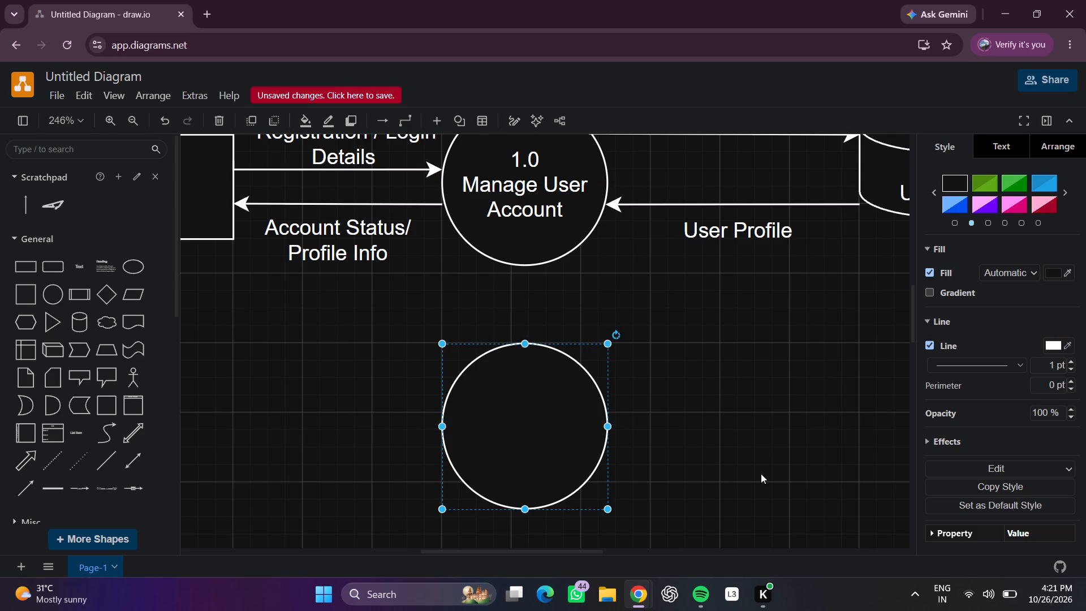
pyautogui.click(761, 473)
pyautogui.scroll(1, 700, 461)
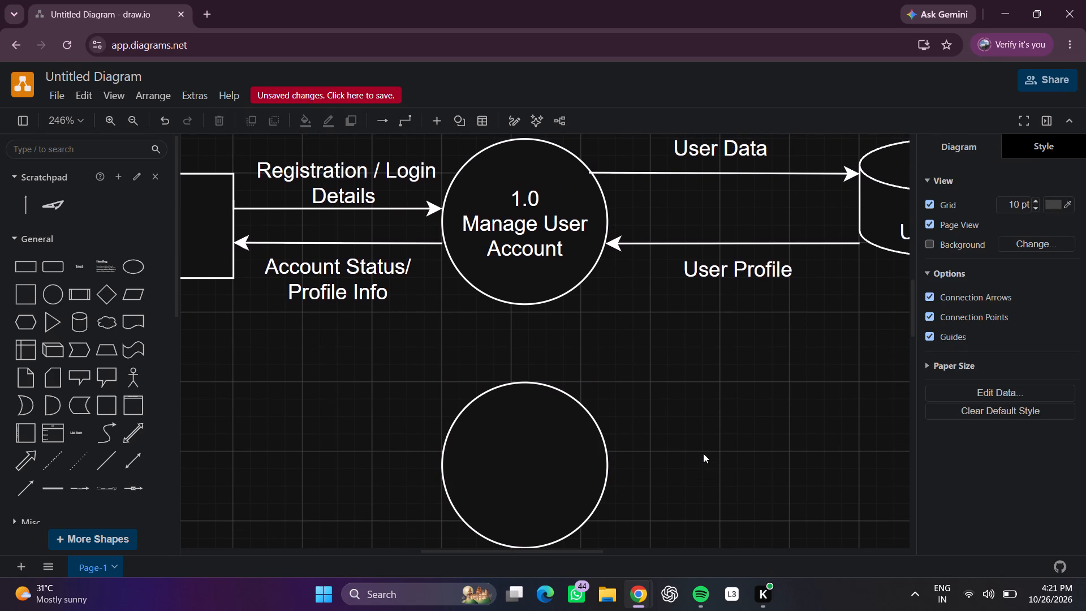
# Label the new lower circle "2.0", "Manage" and "Transactions" on three separate lines.
pyautogui.doubleClick(536, 455)
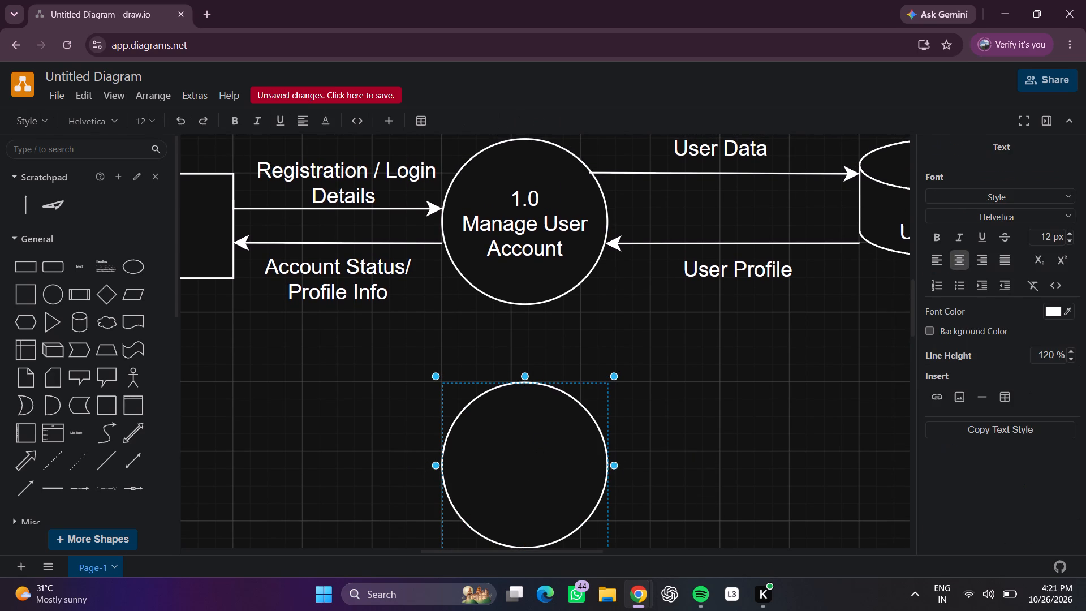
pyautogui.write('2.o')
pyautogui.press('BackSpace')
pyautogui.press('0')
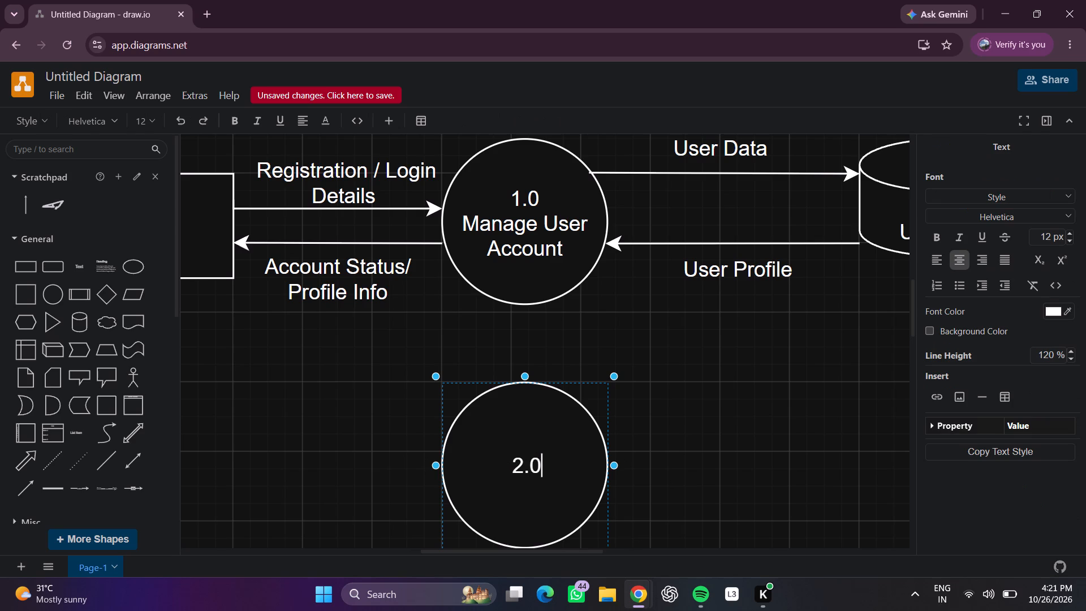
pyautogui.press('Return')
pyautogui.write('an')
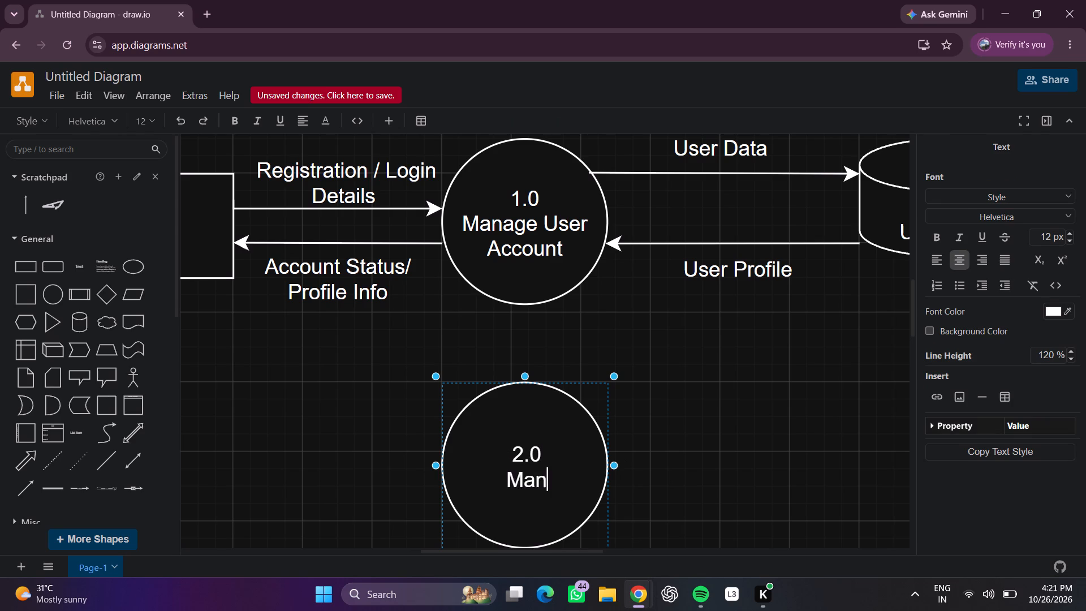
pyautogui.write('ag')
pyautogui.press('e')
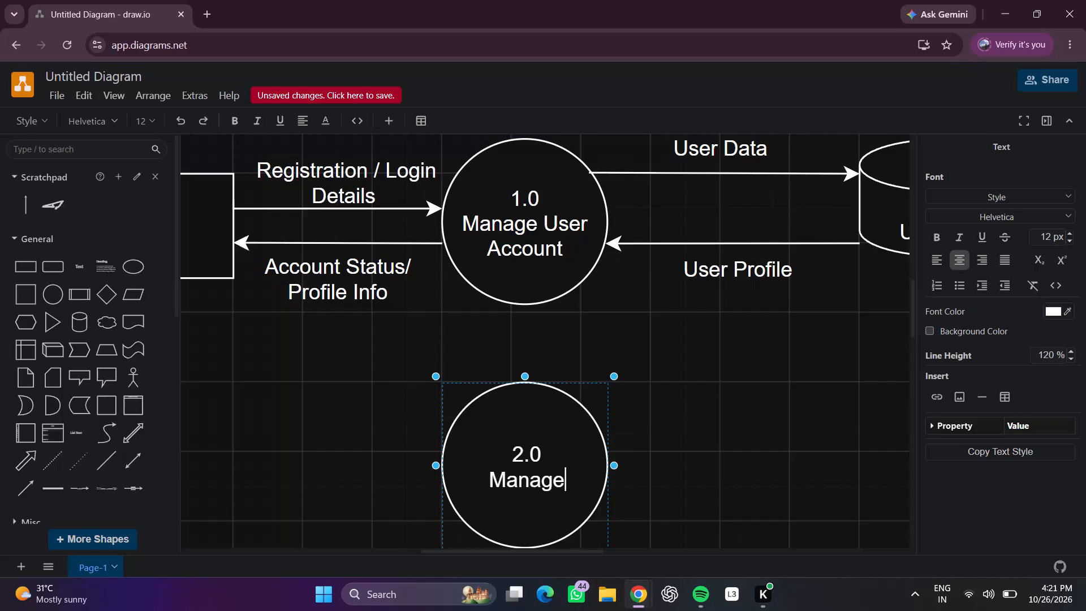
pyautogui.press('Return')
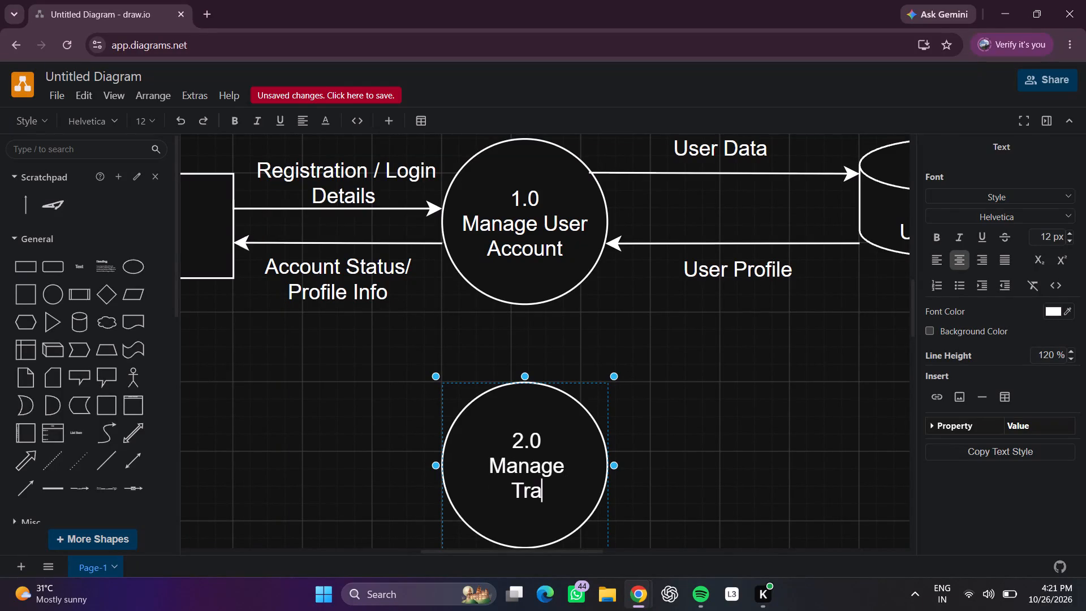
pyautogui.write('ns')
pyautogui.write('acti')
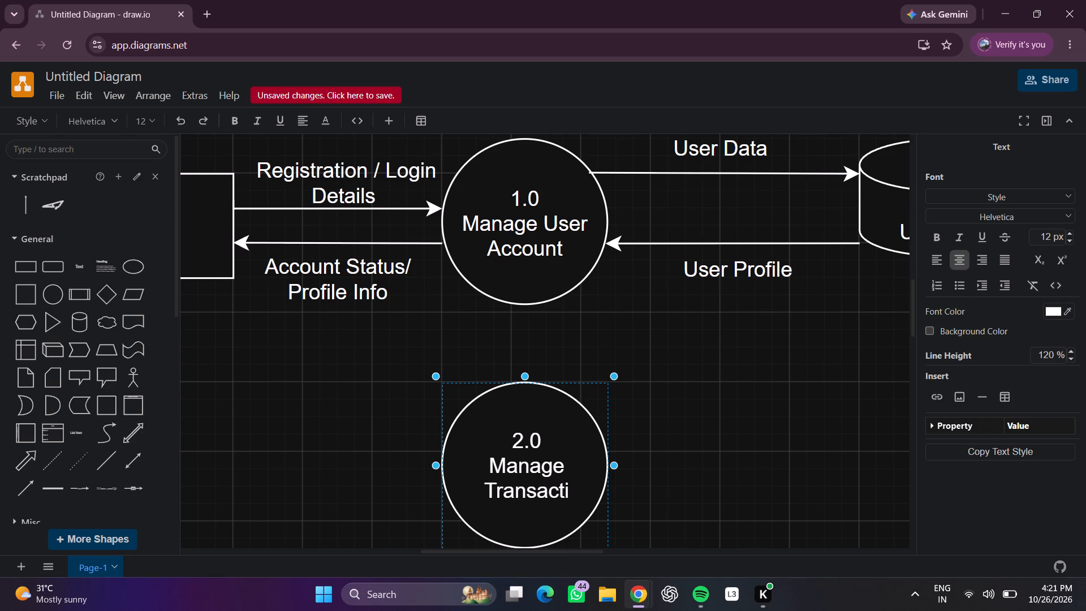
pyautogui.press('o')
pyautogui.write('ns')
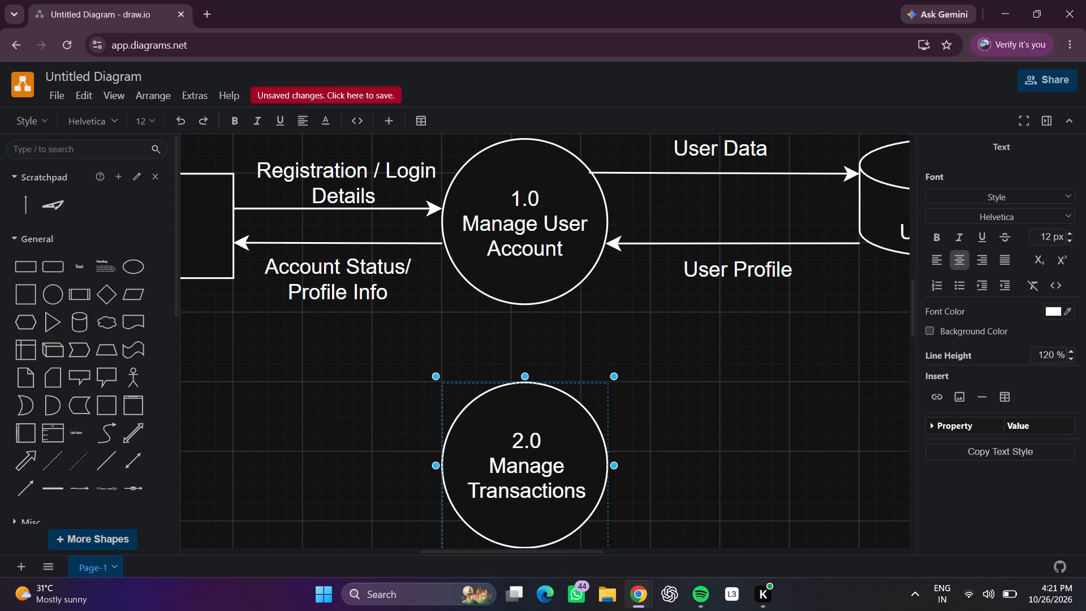
pyautogui.click(692, 483)
# Draw a nearly horizontal arrow from the upper edge of the 2.0 Manage Transactions circle to a point below D1's near edge.
pyautogui.hscroll(-1, 695, 474)
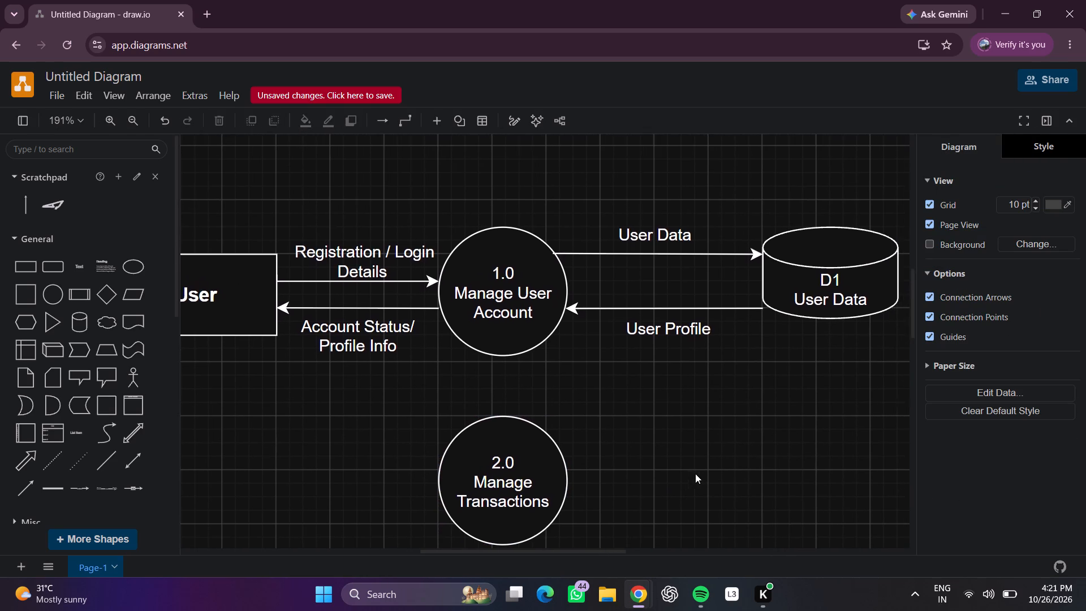
pyautogui.hscroll(-2, 695, 474)
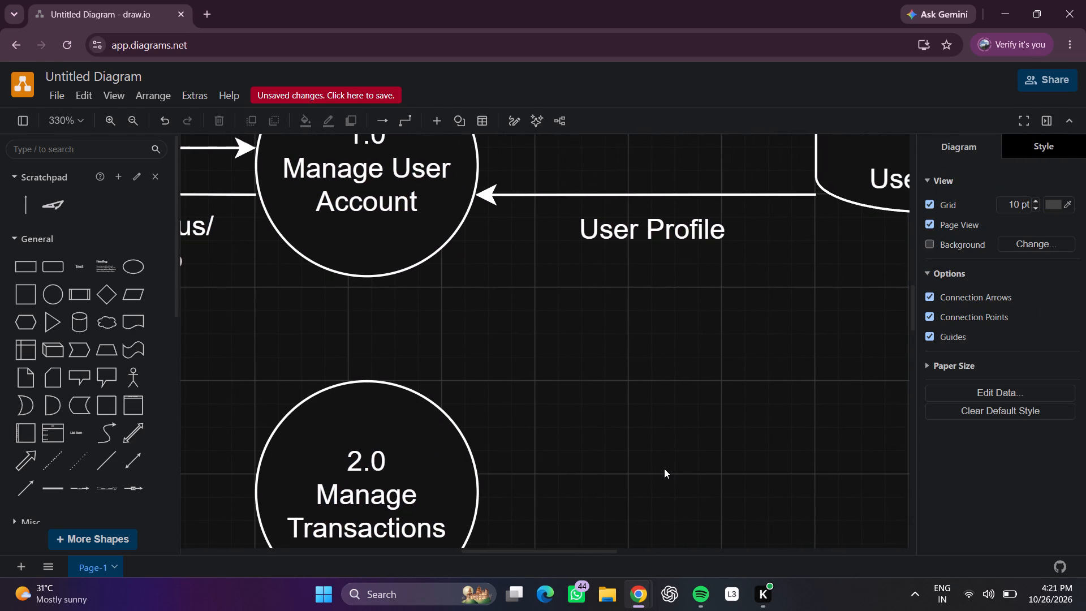
pyautogui.click(25, 493)
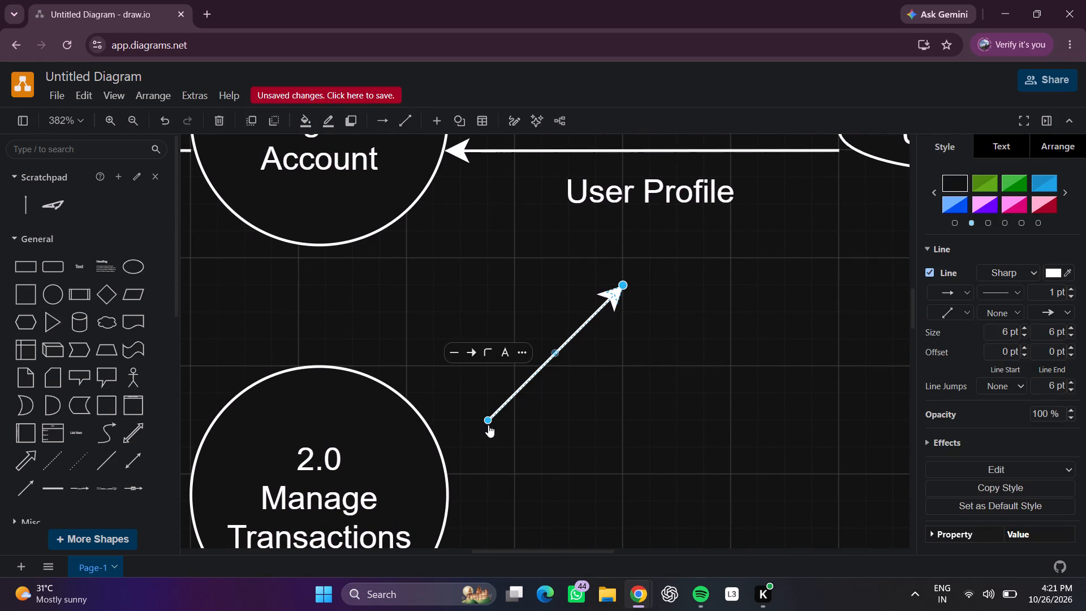
pyautogui.moveTo(487, 418); pyautogui.dragTo(409, 403)
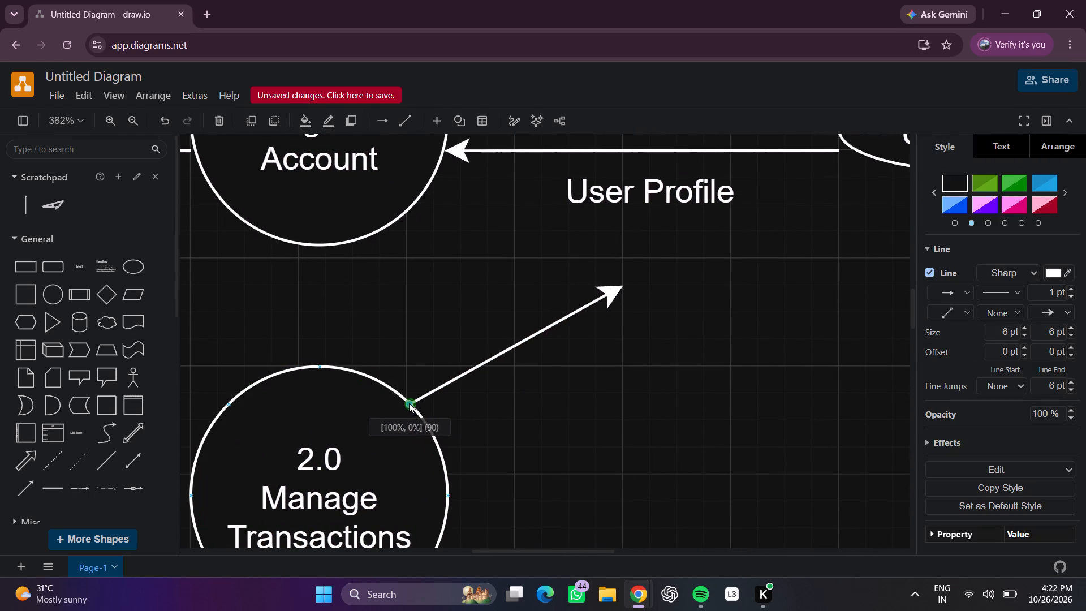
pyautogui.moveTo(409, 403); pyautogui.dragTo(405, 397)
pyautogui.click(531, 412)
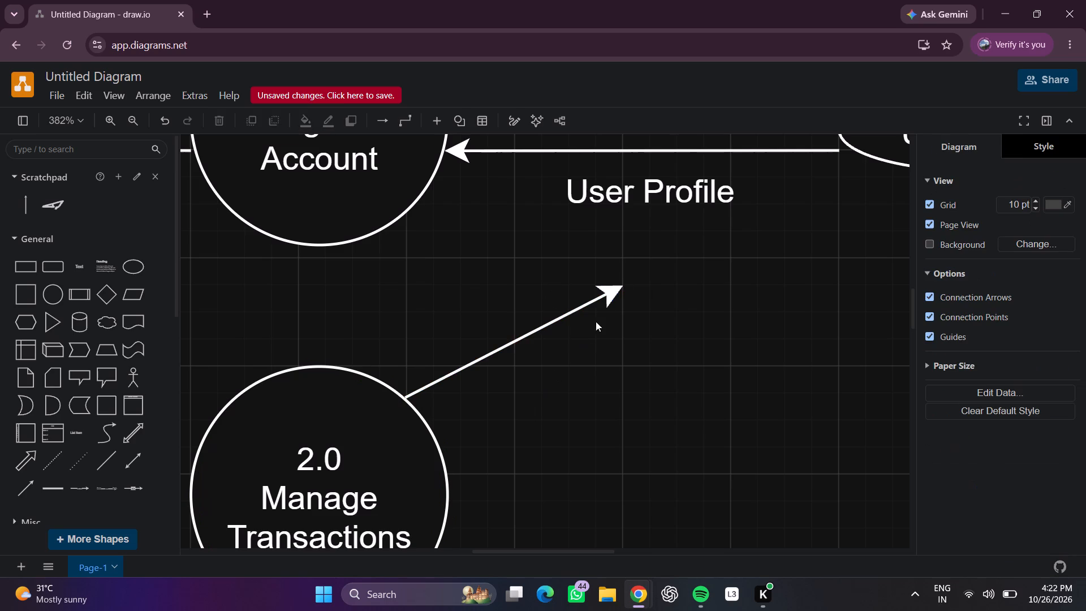
pyautogui.click(623, 279)
pyautogui.click(620, 288)
pyautogui.moveTo(623, 281); pyautogui.dragTo(624, 279)
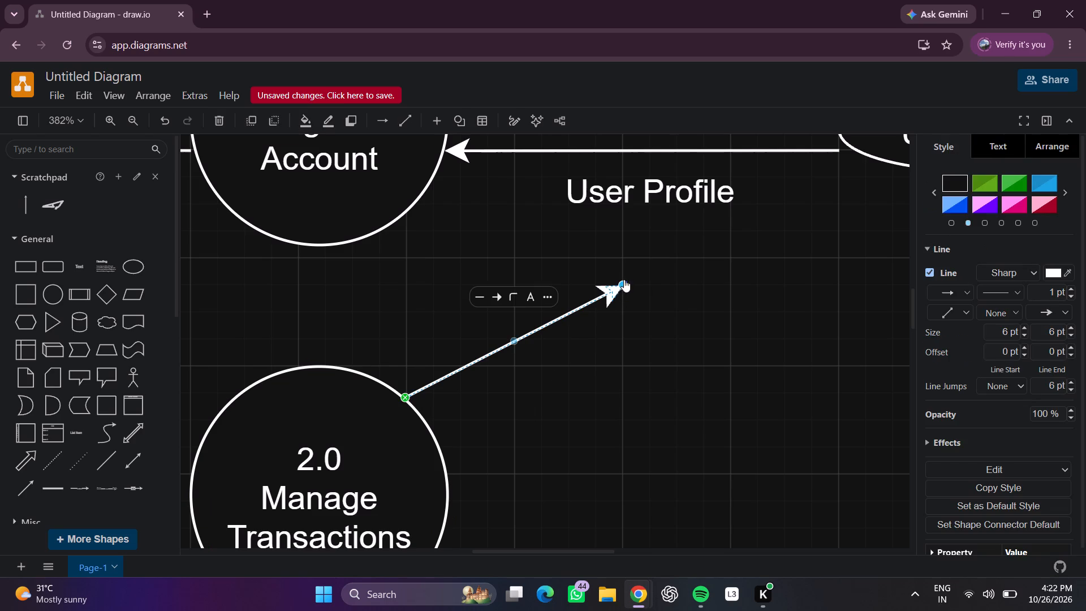
pyautogui.moveTo(624, 279); pyautogui.dragTo(829, 393)
pyautogui.click(842, 480)
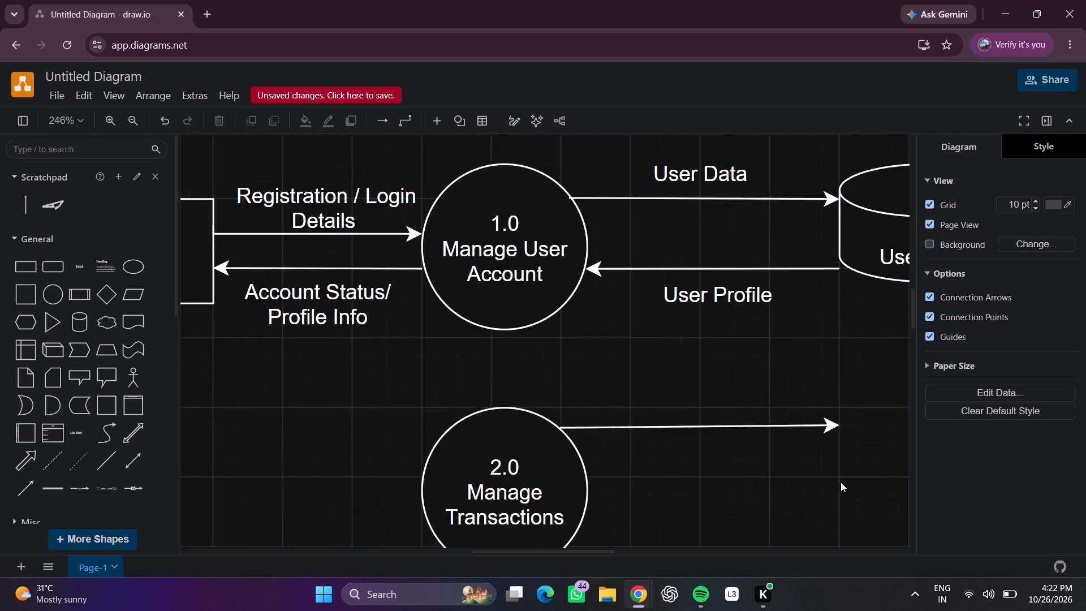
# Add a cylinder below D1 at the head of the new arrow, its near edge aligned with D1's at 520, 470.
pyautogui.hscroll(-2, 841, 482)
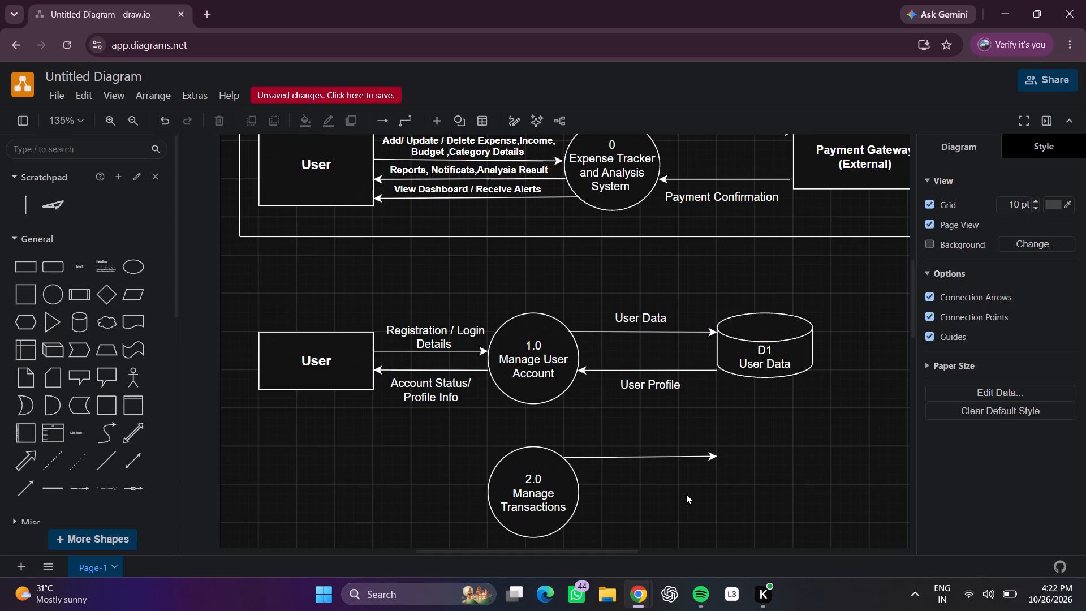
pyautogui.scroll(-1, 686, 493)
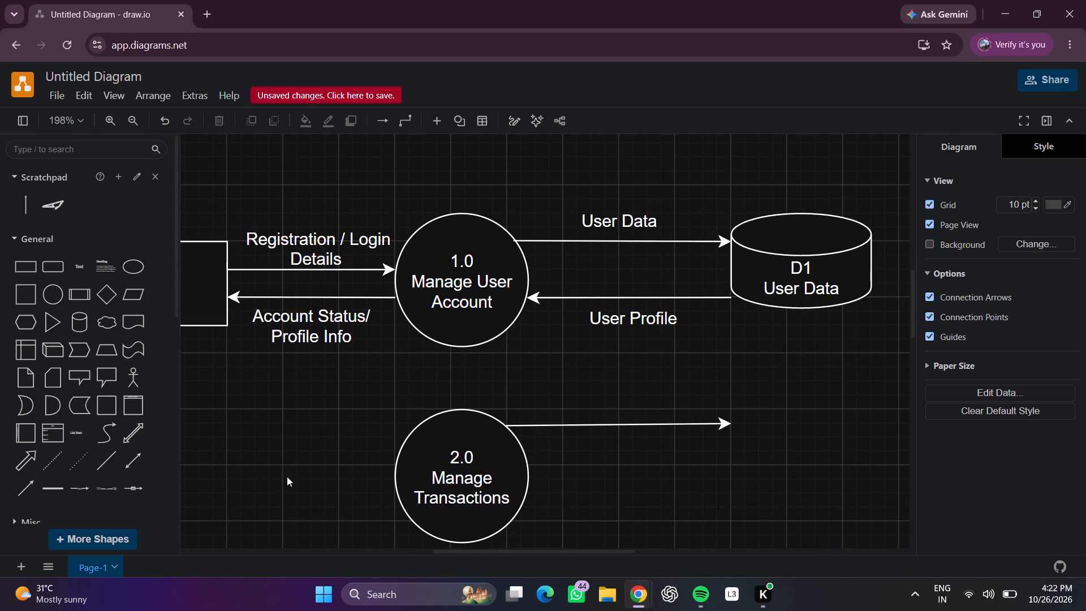
pyautogui.click(77, 321)
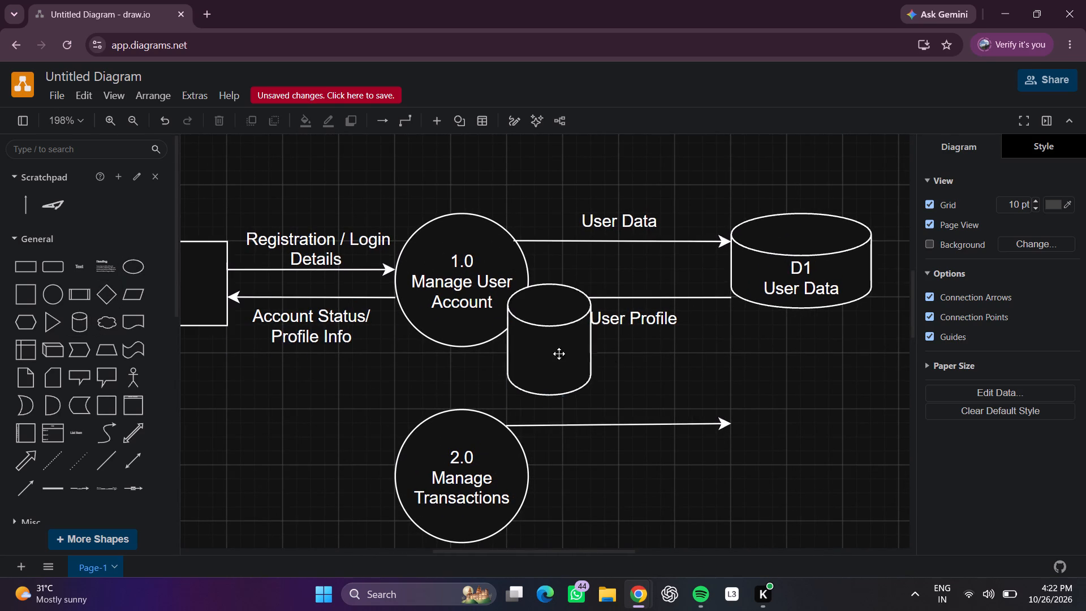
pyautogui.moveTo(521, 349); pyautogui.dragTo(749, 455)
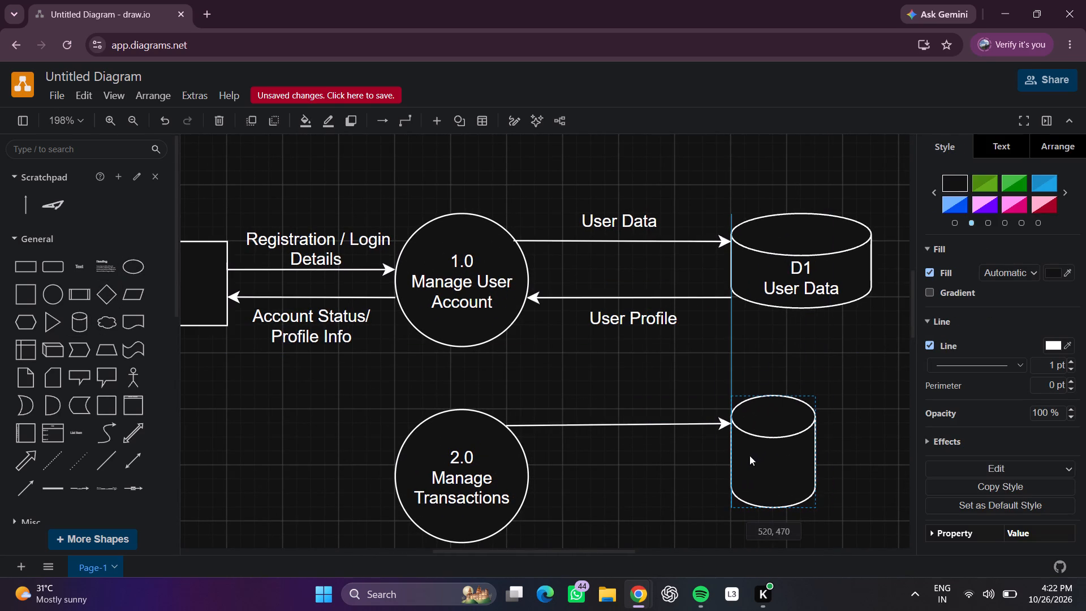
pyautogui.moveTo(749, 455); pyautogui.dragTo(740, 455)
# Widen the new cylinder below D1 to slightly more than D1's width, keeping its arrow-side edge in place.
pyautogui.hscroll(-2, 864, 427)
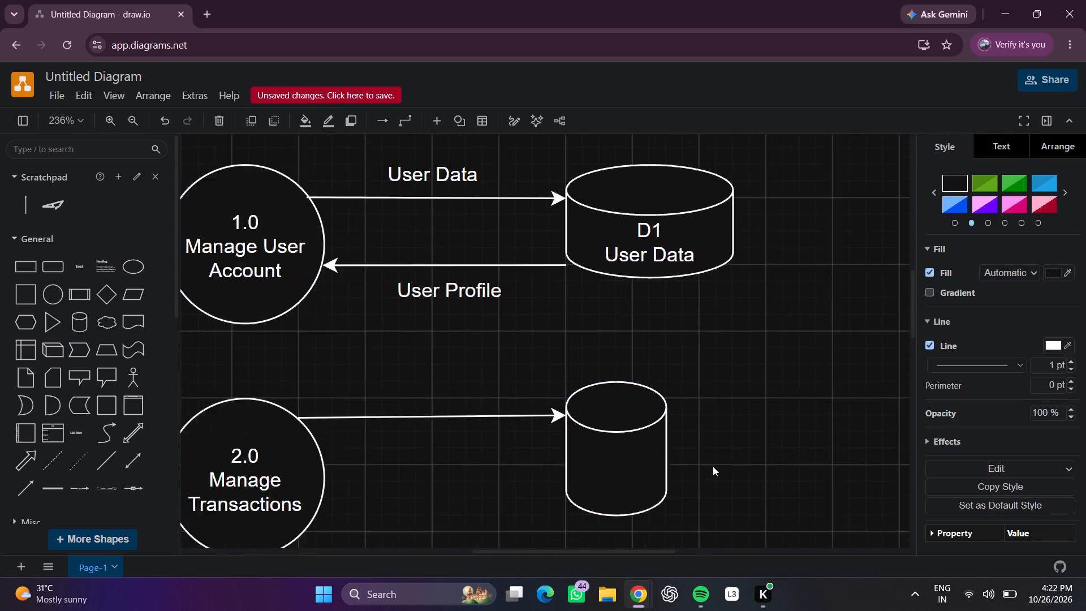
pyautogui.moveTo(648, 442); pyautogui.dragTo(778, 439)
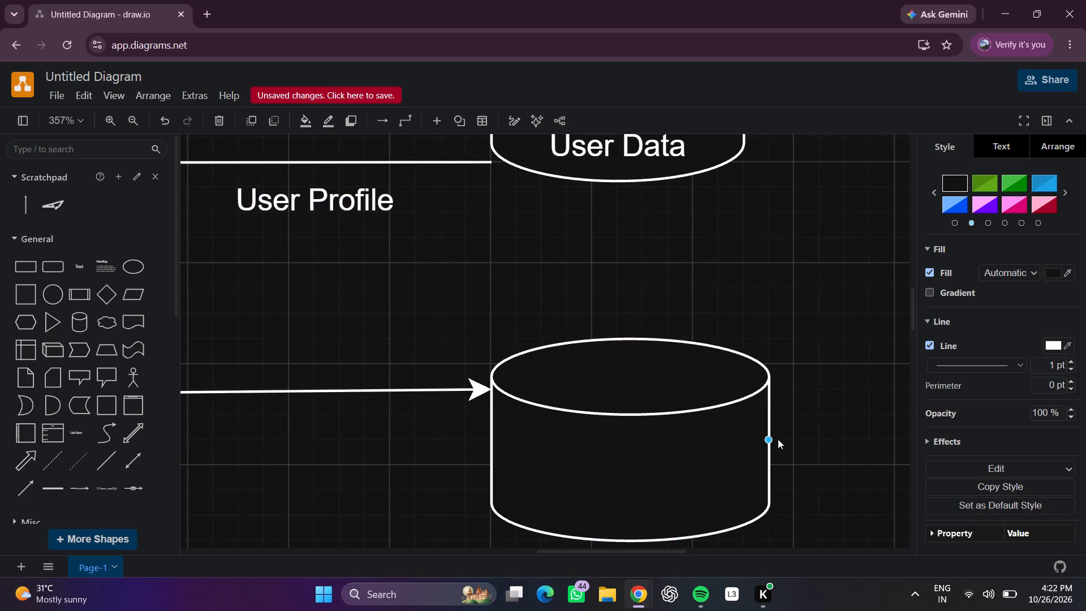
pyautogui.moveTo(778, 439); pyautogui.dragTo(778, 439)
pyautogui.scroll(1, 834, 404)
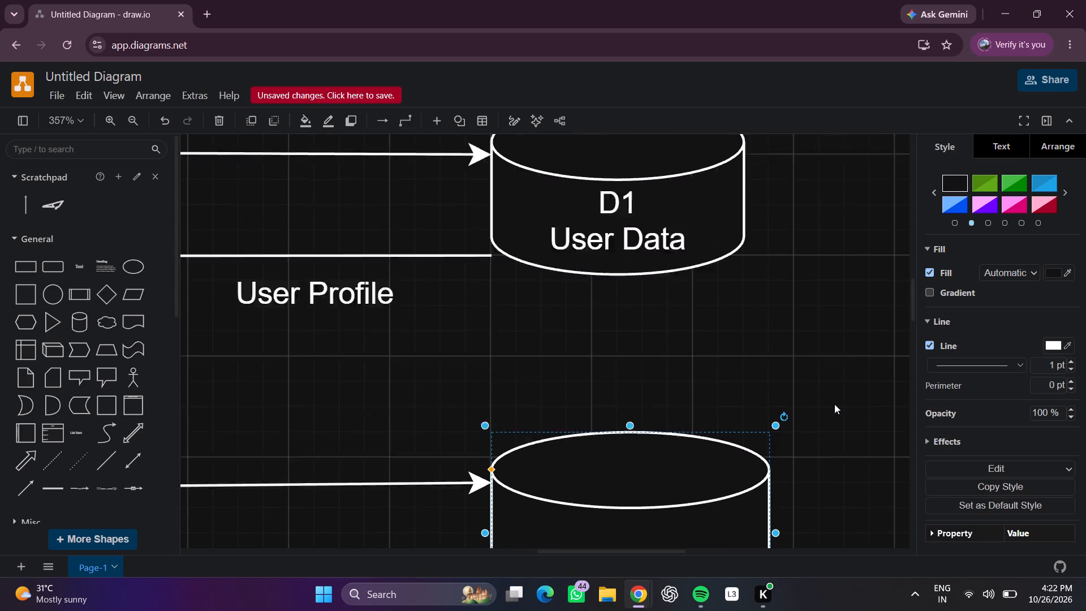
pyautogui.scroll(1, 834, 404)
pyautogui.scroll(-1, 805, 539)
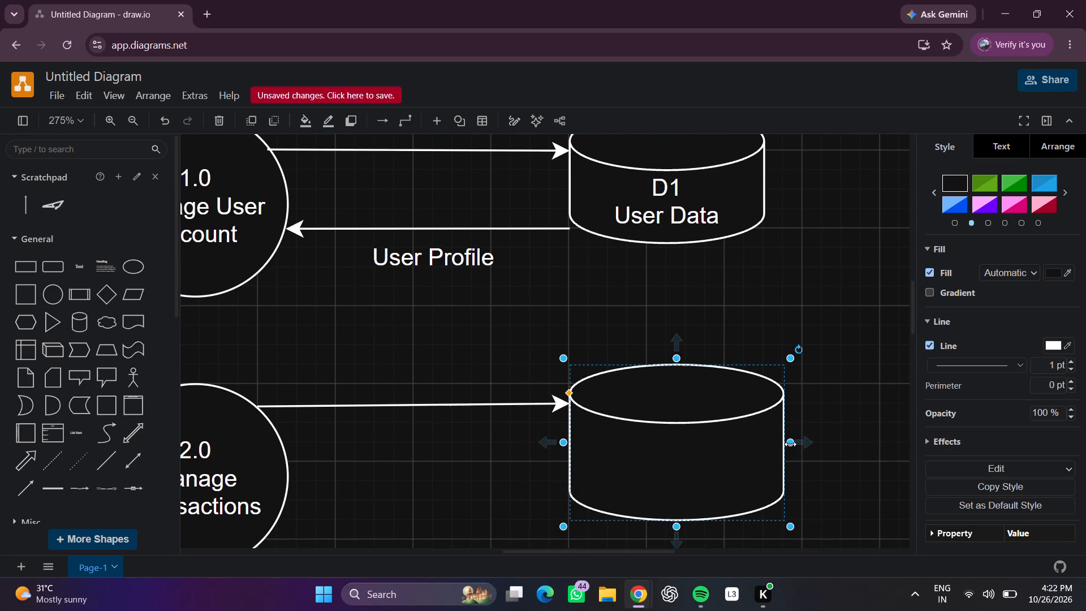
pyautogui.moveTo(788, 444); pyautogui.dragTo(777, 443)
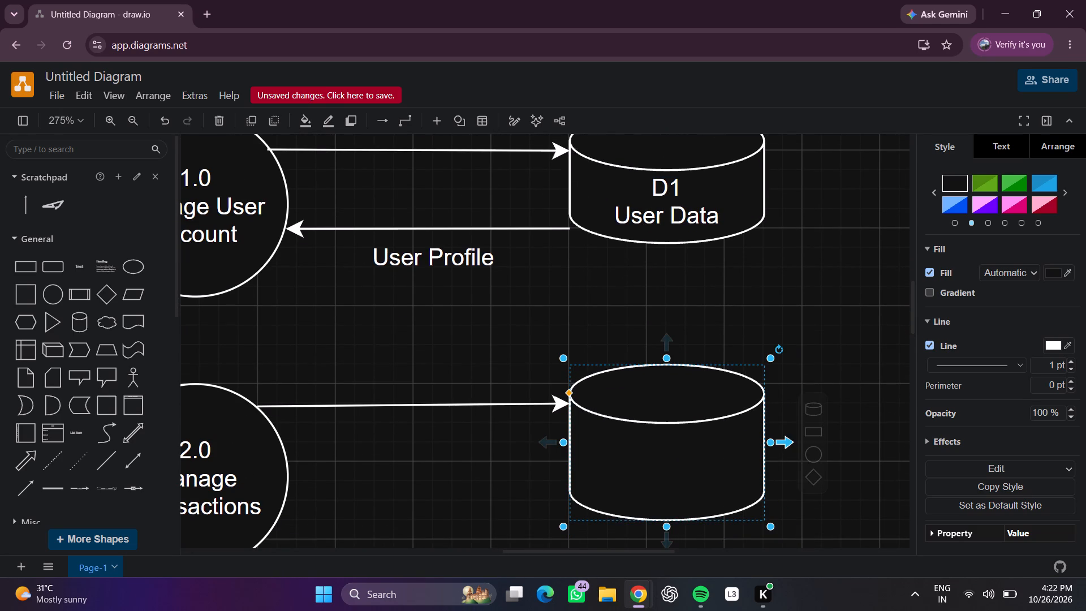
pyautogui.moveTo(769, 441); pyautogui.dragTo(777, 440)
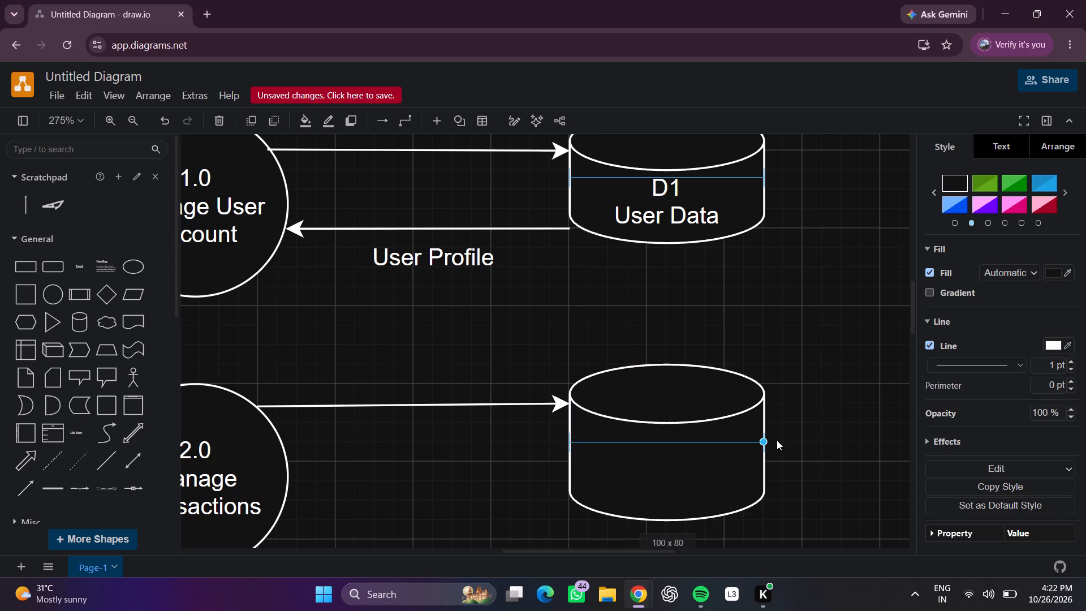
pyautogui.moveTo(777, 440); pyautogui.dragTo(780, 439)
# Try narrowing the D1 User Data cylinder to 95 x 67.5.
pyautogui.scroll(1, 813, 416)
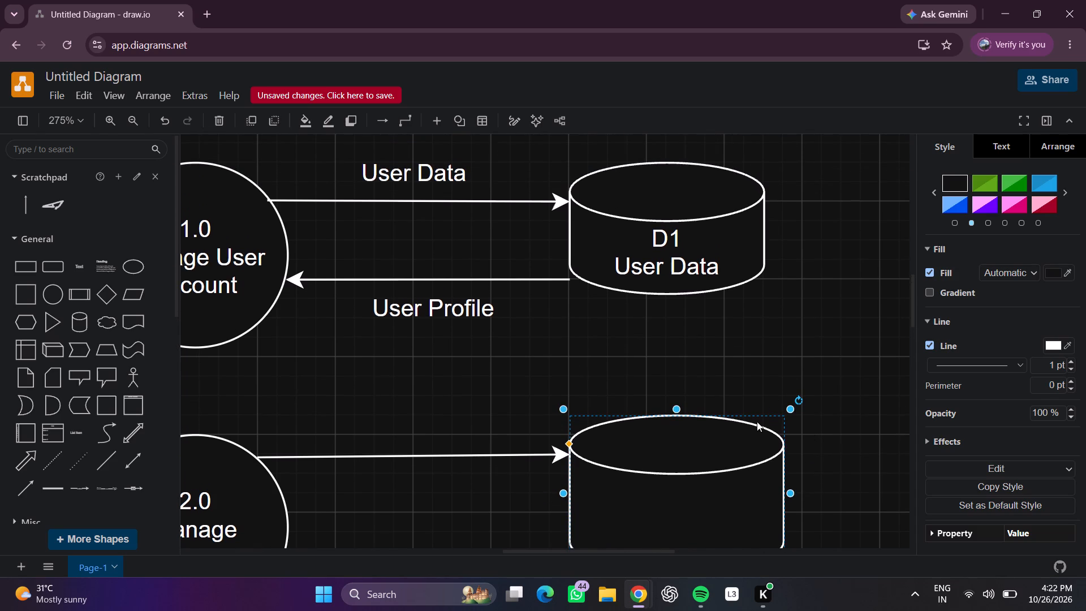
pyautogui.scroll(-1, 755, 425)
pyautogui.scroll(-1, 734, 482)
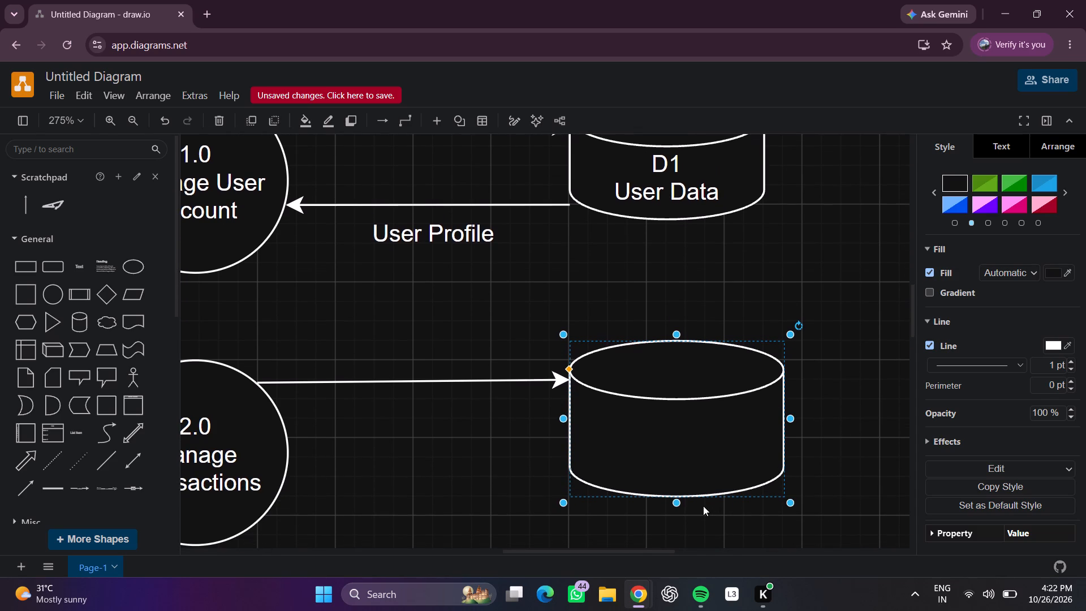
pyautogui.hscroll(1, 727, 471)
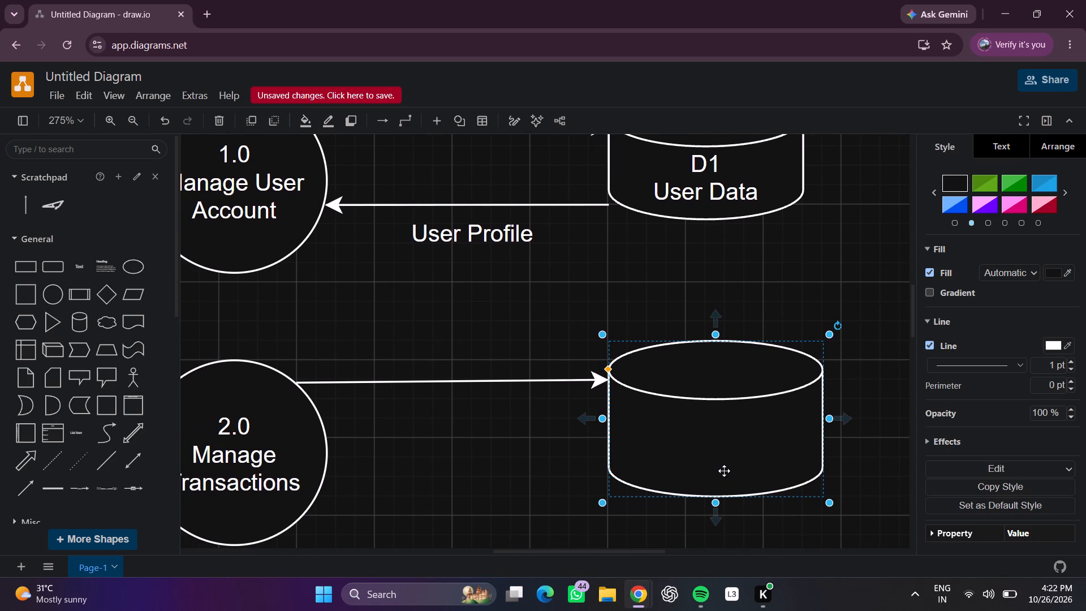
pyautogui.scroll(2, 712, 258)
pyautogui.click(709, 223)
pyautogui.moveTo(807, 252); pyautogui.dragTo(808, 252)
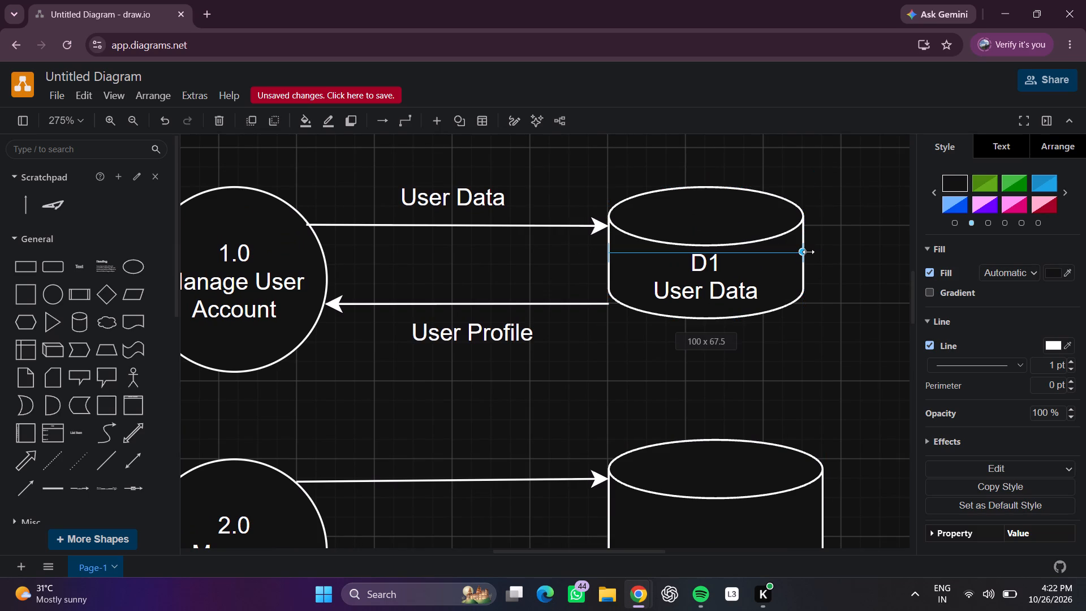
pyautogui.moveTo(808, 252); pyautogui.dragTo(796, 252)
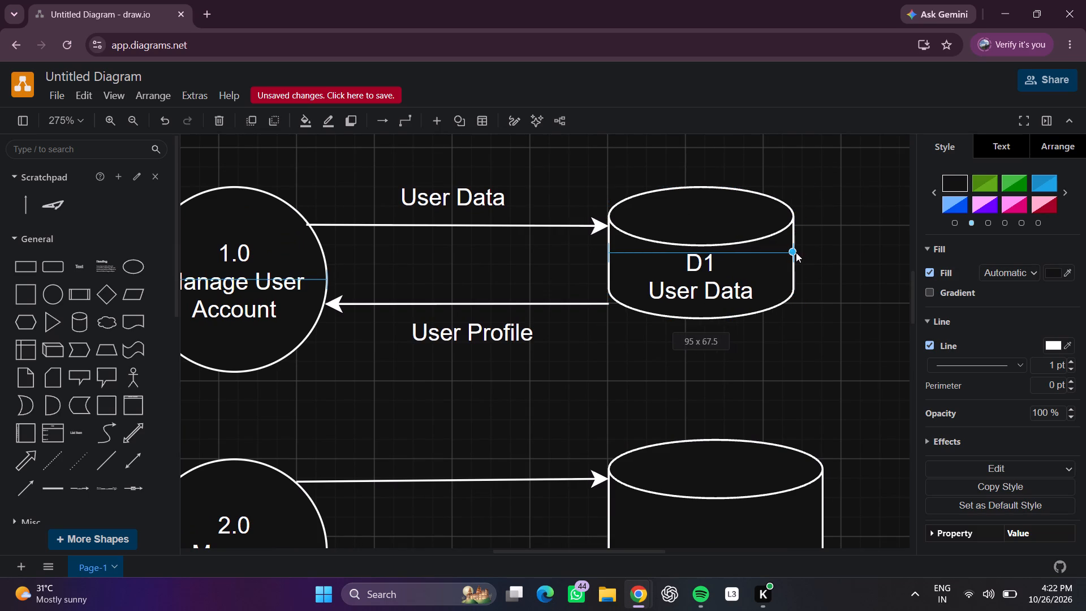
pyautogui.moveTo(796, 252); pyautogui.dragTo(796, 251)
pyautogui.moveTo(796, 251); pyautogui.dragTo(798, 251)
# Set the blank cylinder's width to 100 to match D1, keeping its arrow-side edge aligned with D1's.
pyautogui.scroll(-1, 836, 273)
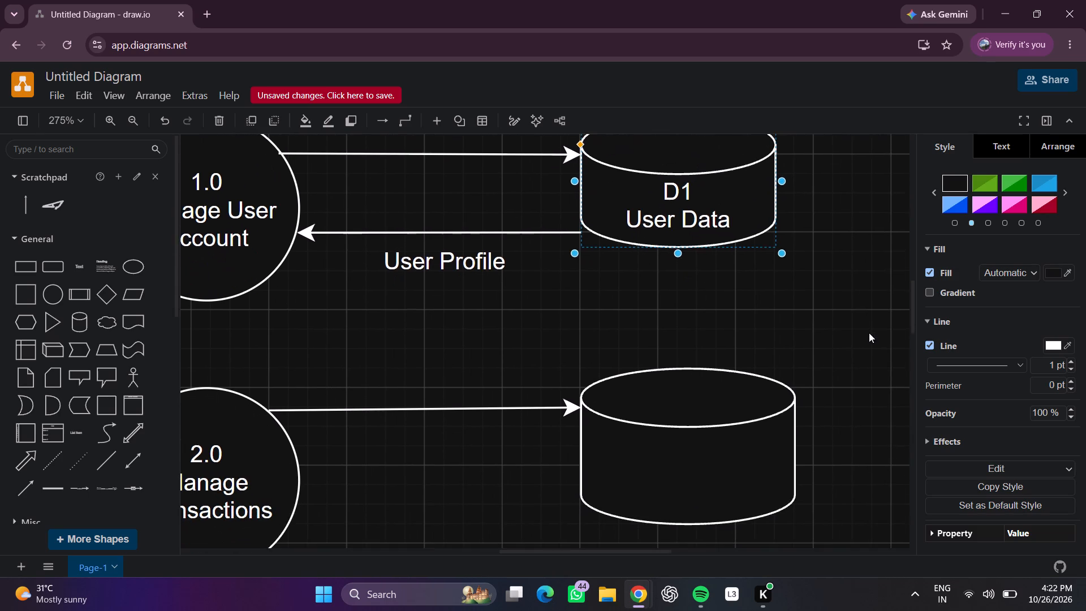
pyautogui.scroll(-1, 869, 333)
pyautogui.click(870, 333)
pyautogui.click(786, 470)
pyautogui.moveTo(798, 438); pyautogui.dragTo(794, 438)
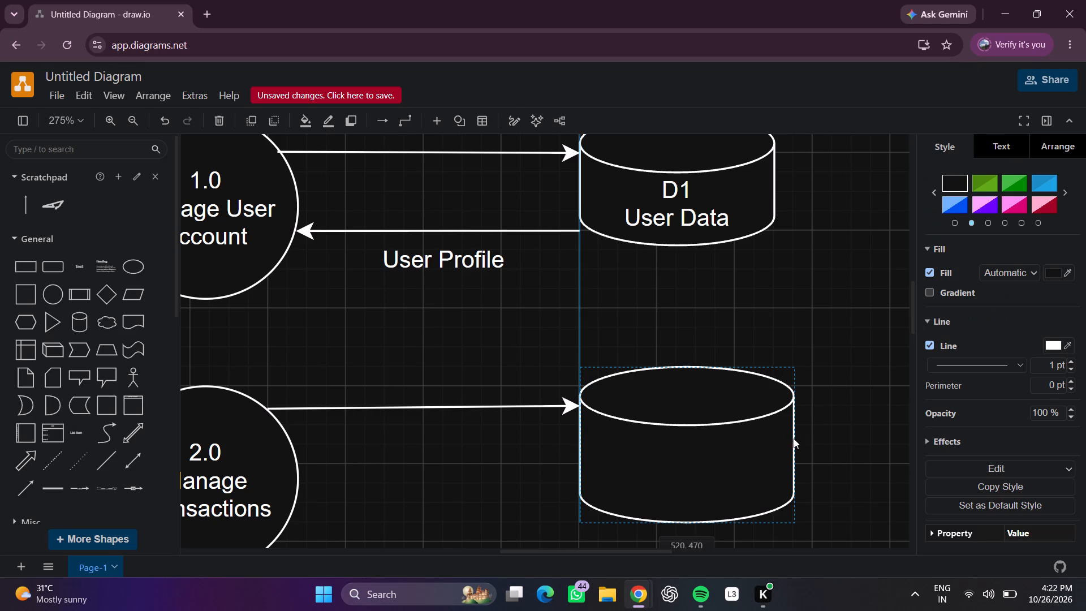
pyautogui.moveTo(794, 438); pyautogui.dragTo(791, 441)
pyautogui.scroll(-1, 791, 441)
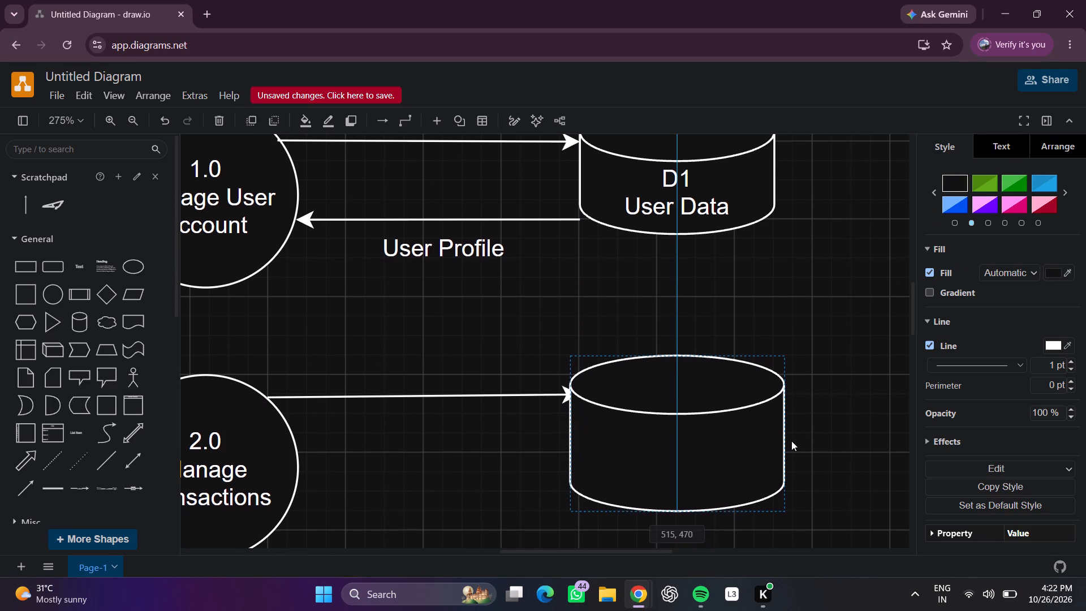
pyautogui.scroll(-1, 791, 441)
pyautogui.moveTo(791, 441); pyautogui.dragTo(787, 437)
pyautogui.moveTo(697, 462); pyautogui.dragTo(703, 437)
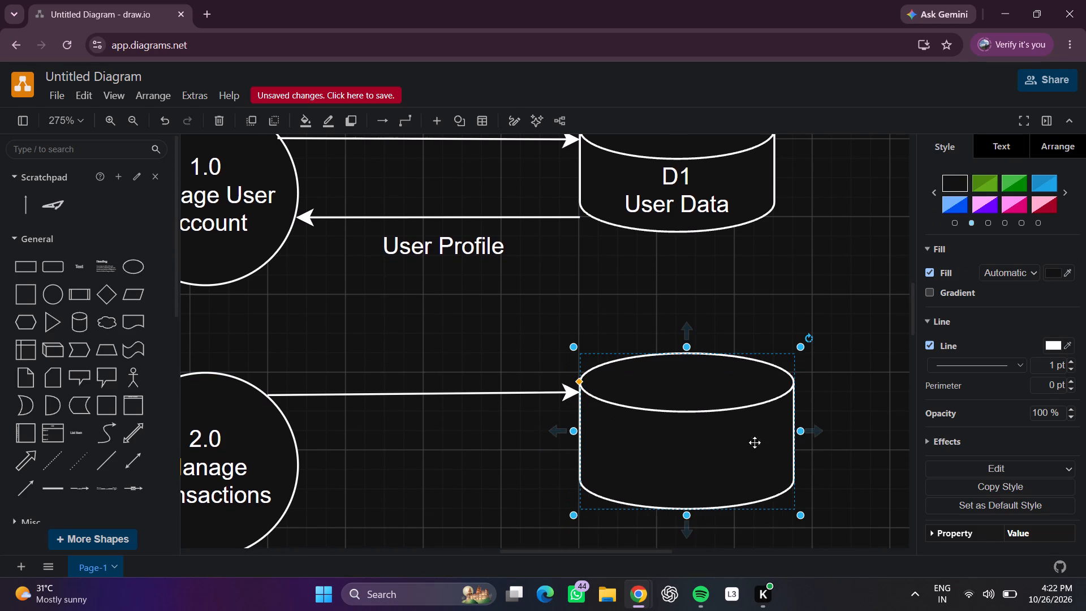
pyautogui.moveTo(799, 432); pyautogui.dragTo(782, 434)
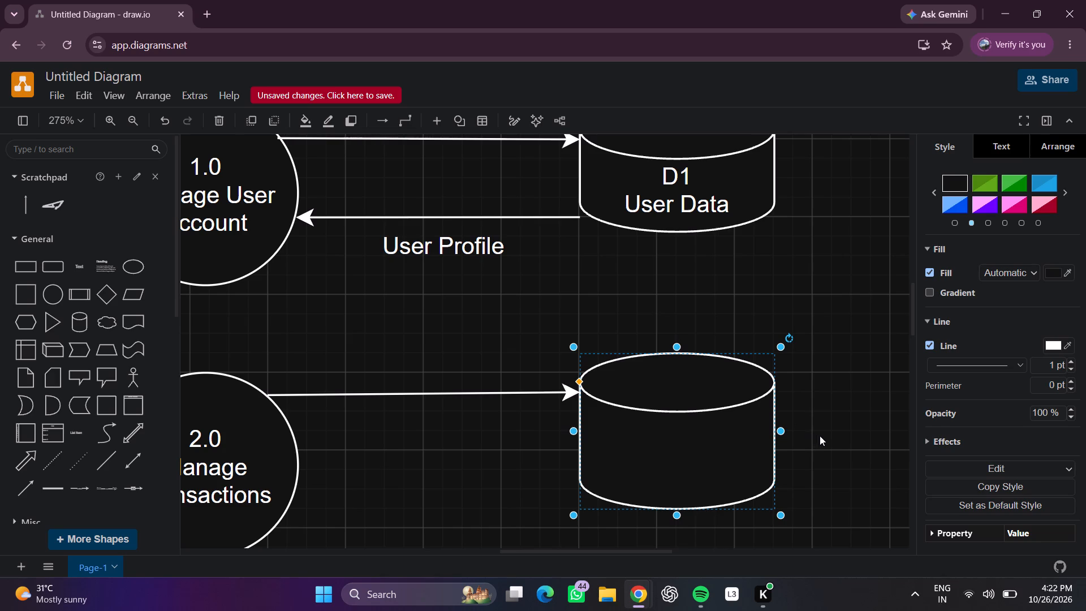
# Reduce the blank cylinder's height from its bottom edge to match the D1 cylinder's height.
pyautogui.scroll(1, 819, 437)
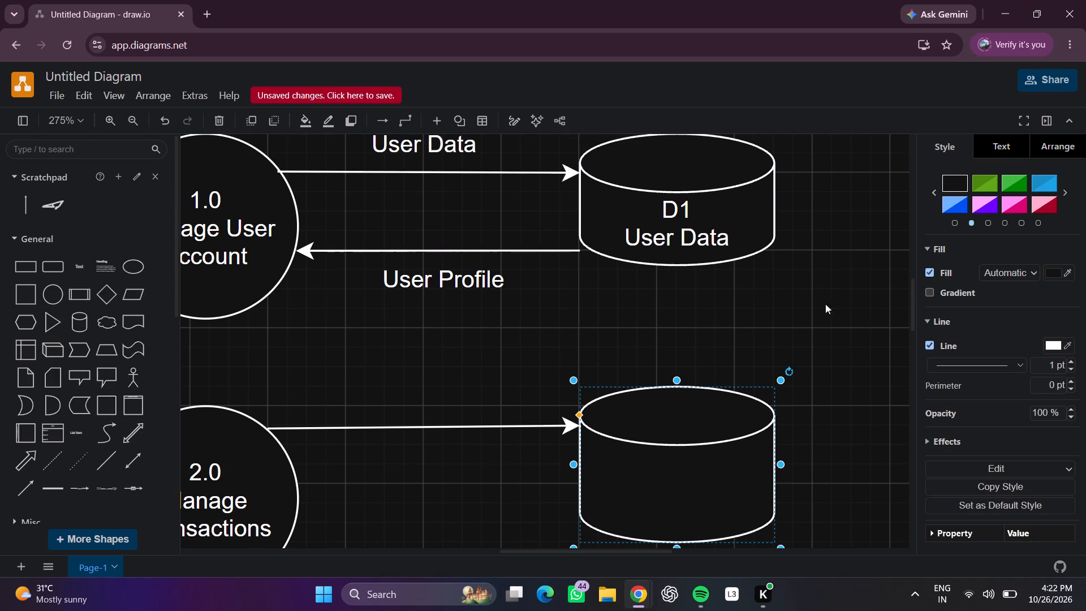
pyautogui.hscroll(-1, 833, 316)
pyautogui.scroll(1, 826, 368)
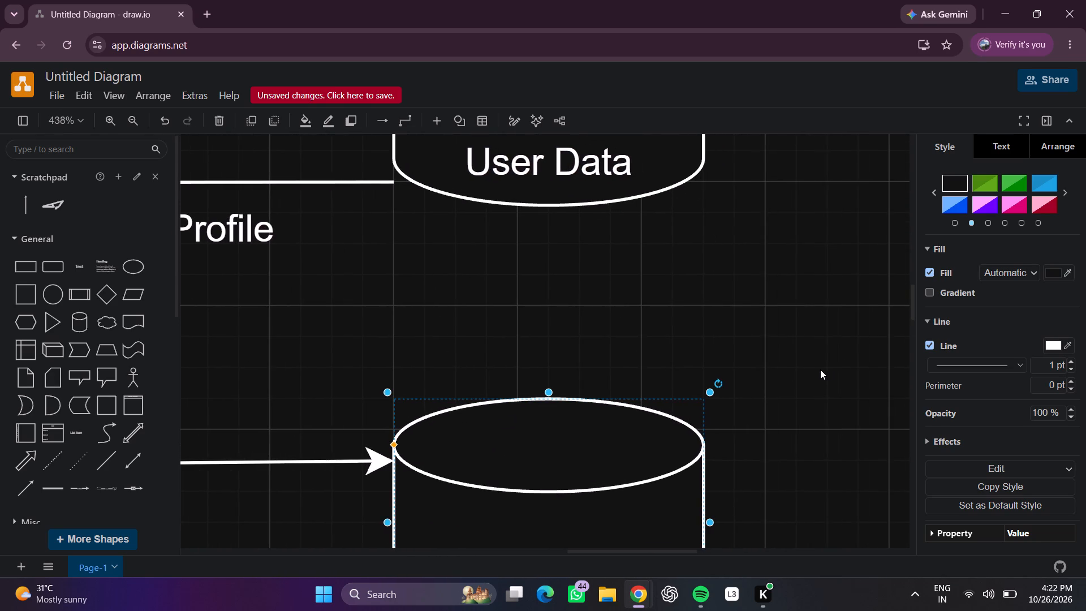
pyautogui.scroll(1, 820, 369)
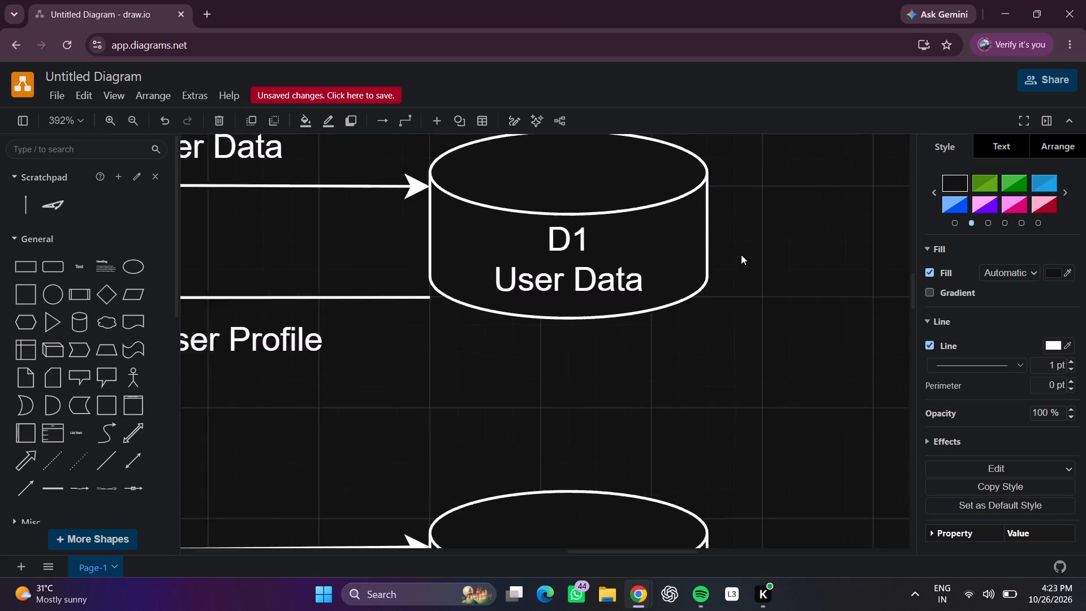
pyautogui.scroll(-1, 761, 328)
pyautogui.moveTo(627, 465); pyautogui.dragTo(627, 458)
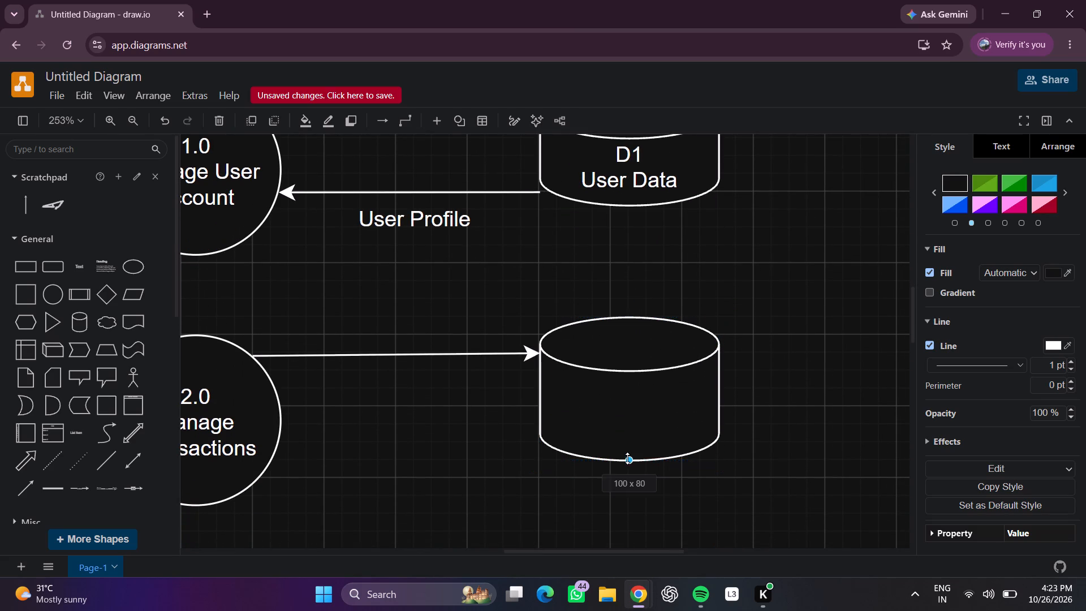
pyautogui.moveTo(627, 458); pyautogui.dragTo(627, 453)
pyautogui.click(781, 449)
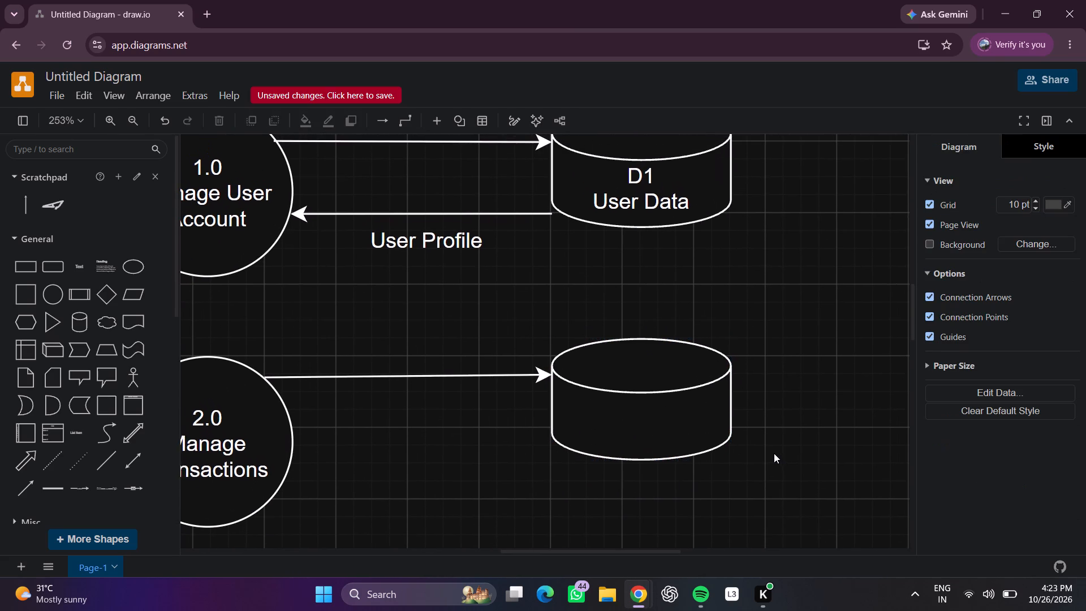
pyautogui.hscroll(1, 772, 454)
pyautogui.scroll(1, 771, 454)
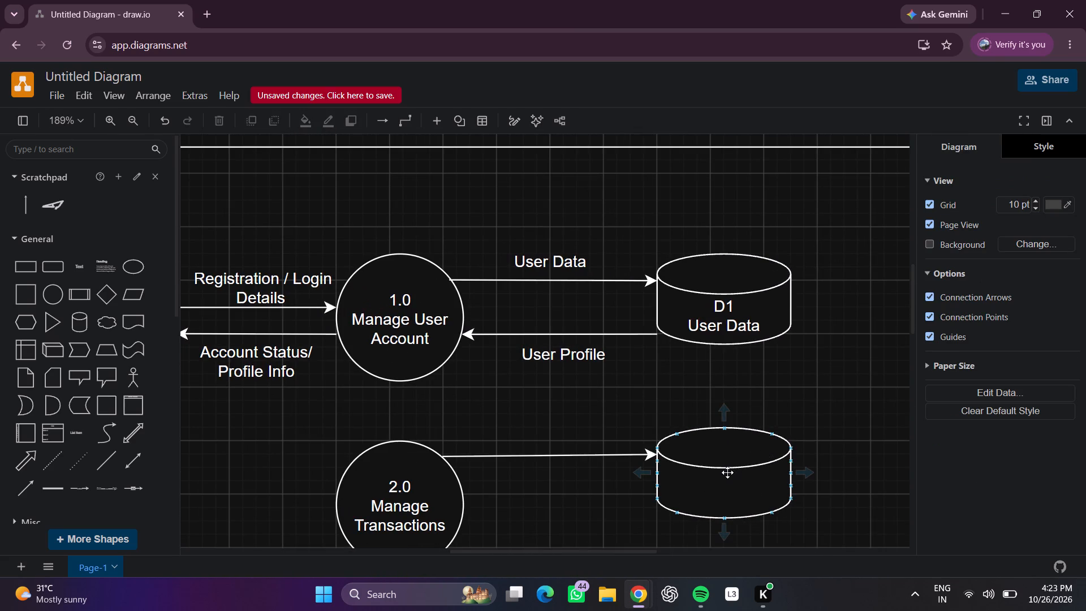
pyautogui.scroll(-1, 727, 472)
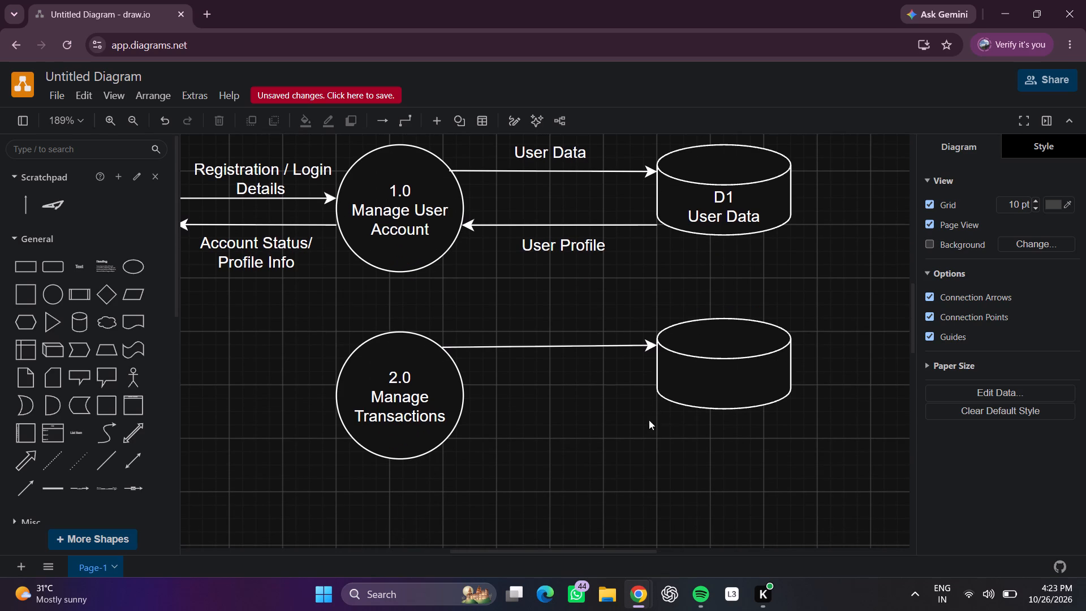
# Add an arrow from the blank cylinder's side to the 2.0 Manage Transactions circle, below the existing arrow.
pyautogui.click(27, 490)
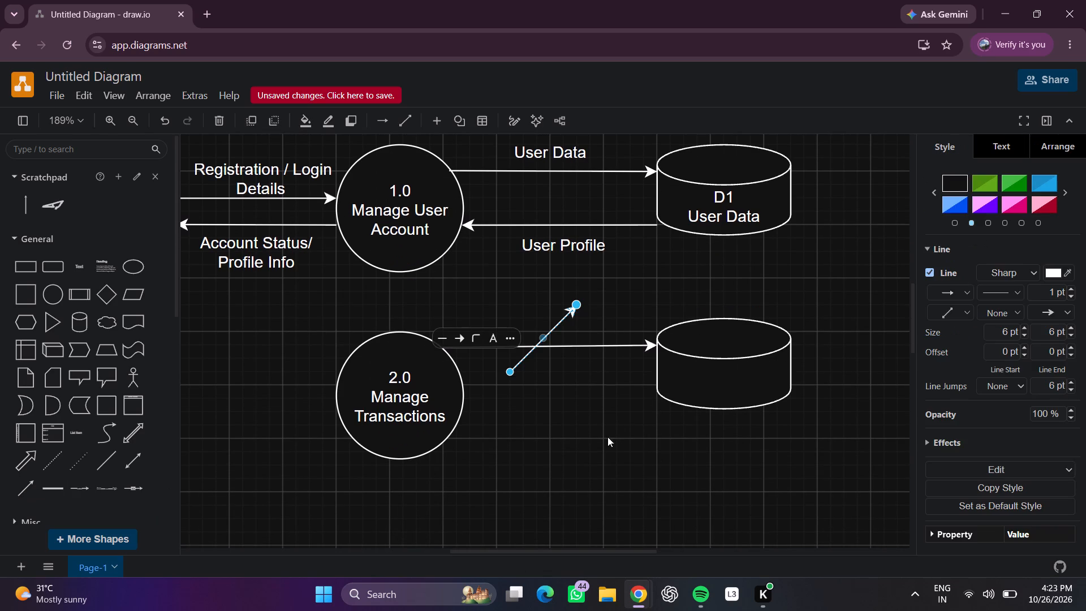
pyautogui.moveTo(507, 367); pyautogui.dragTo(641, 377)
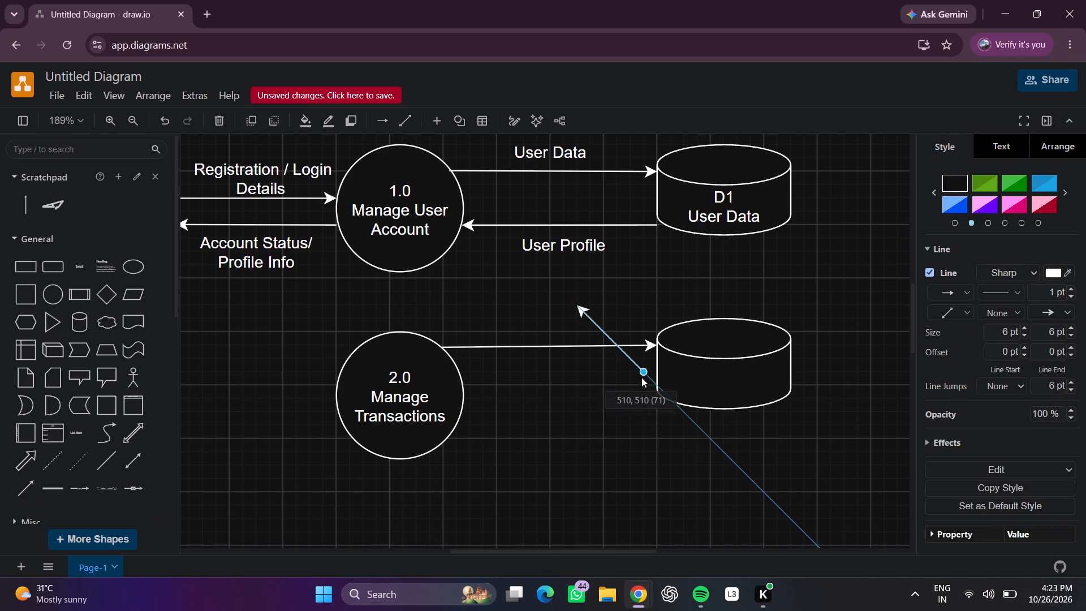
pyautogui.moveTo(641, 377); pyautogui.dragTo(653, 384)
pyautogui.click(640, 408)
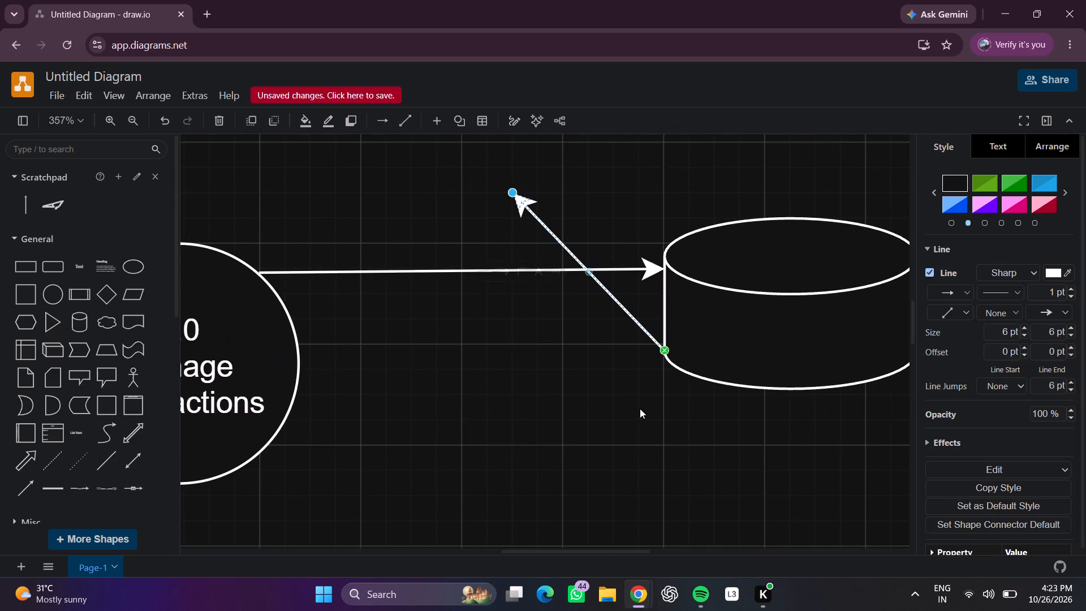
pyautogui.click(512, 195)
pyautogui.click(517, 196)
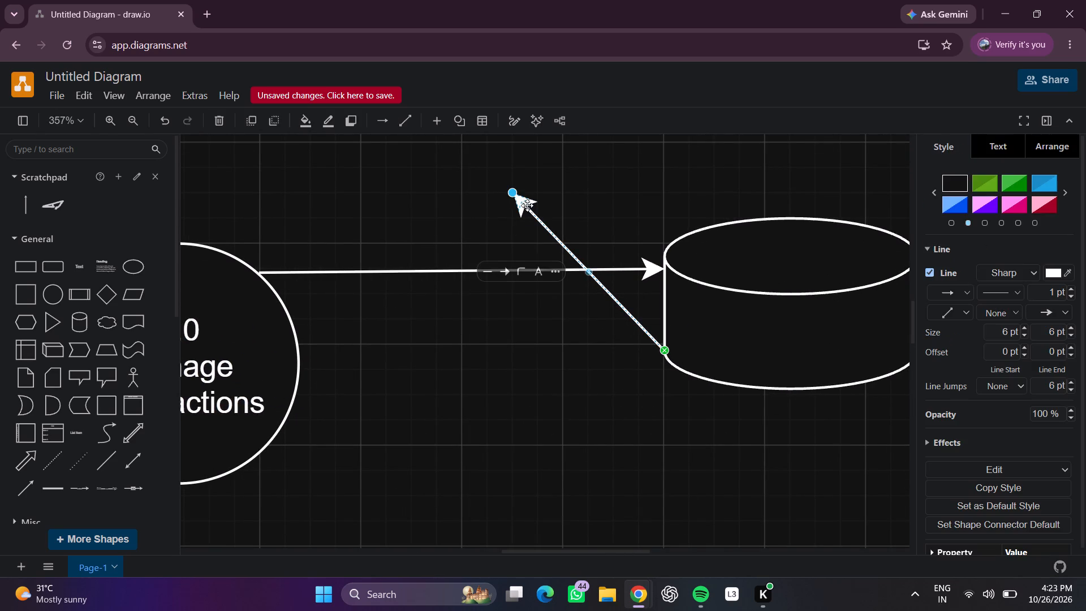
pyautogui.moveTo(515, 194); pyautogui.dragTo(324, 350)
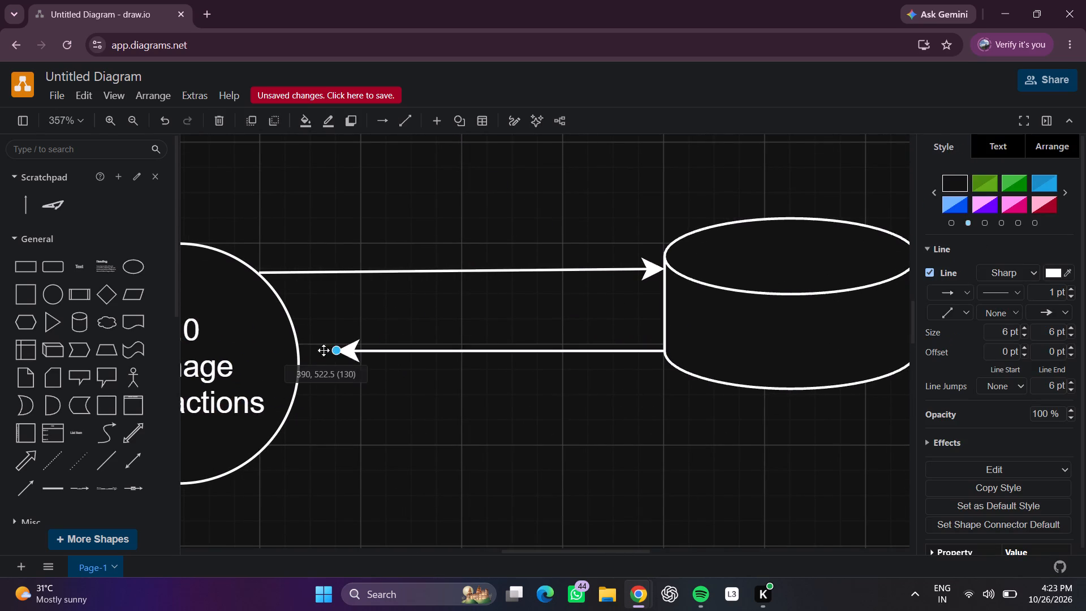
pyautogui.moveTo(324, 350); pyautogui.dragTo(298, 342)
pyautogui.click(299, 342)
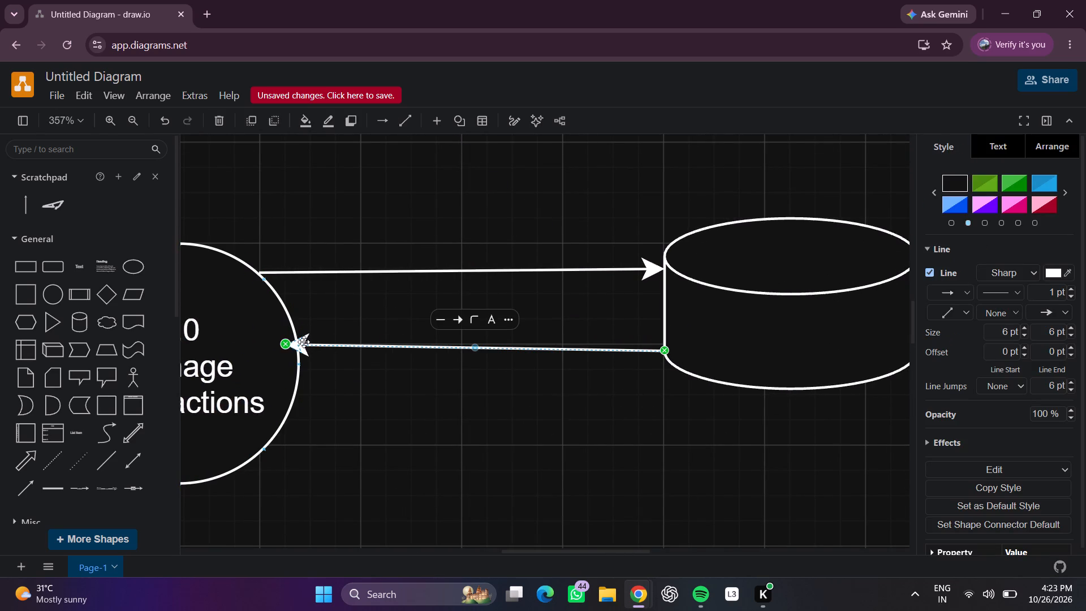
pyautogui.click(309, 344)
pyautogui.moveTo(299, 345); pyautogui.dragTo(309, 345)
pyautogui.click(469, 401)
# Adjust where the return arrow starts on the blank cylinder's edge so that the arrow runs level into circle 2.0.
pyautogui.moveTo(692, 337); pyautogui.dragTo(683, 333)
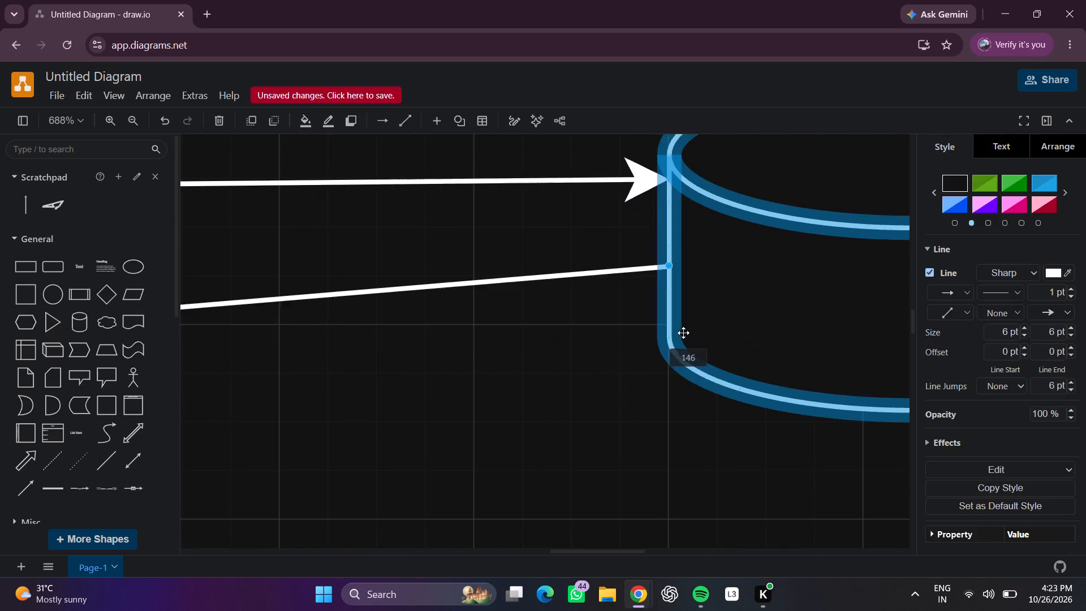
pyautogui.moveTo(683, 333); pyautogui.dragTo(665, 326)
pyautogui.click(641, 406)
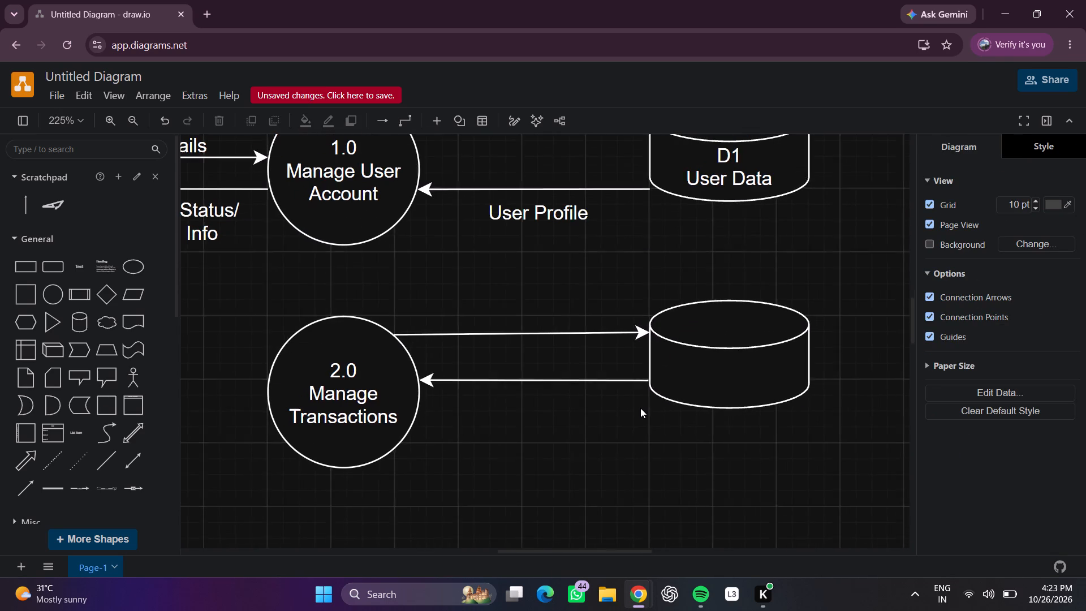
# Add a text label starting with "Transaction De" above the arrow from circle 2.0 to the blank cylinder.
pyautogui.hscroll(1, 639, 445)
pyautogui.scroll(1, 598, 393)
pyautogui.doubleClick(534, 365)
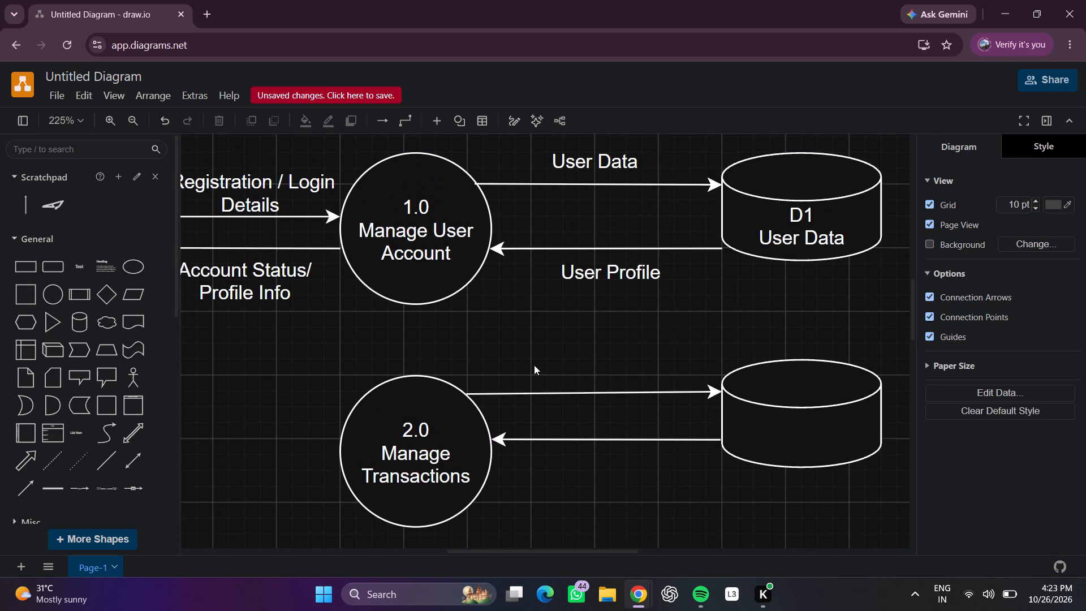
pyautogui.doubleClick(537, 366)
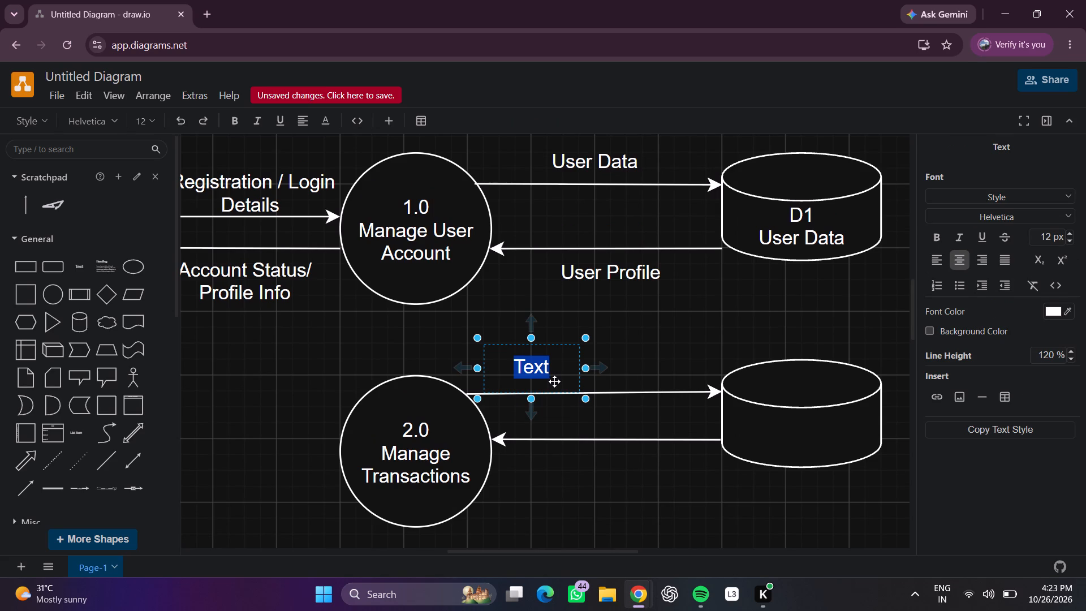
pyautogui.press('BackSpace')
pyautogui.press('r')
pyautogui.press('a')
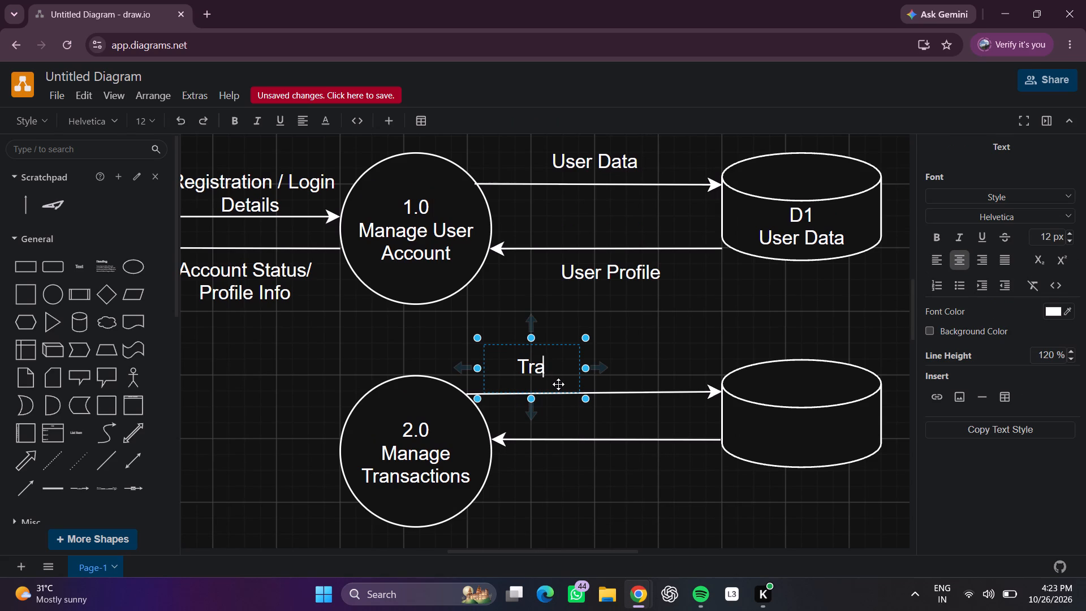
pyautogui.write('nsactio')
pyautogui.write('n')
pyautogui.press('space')
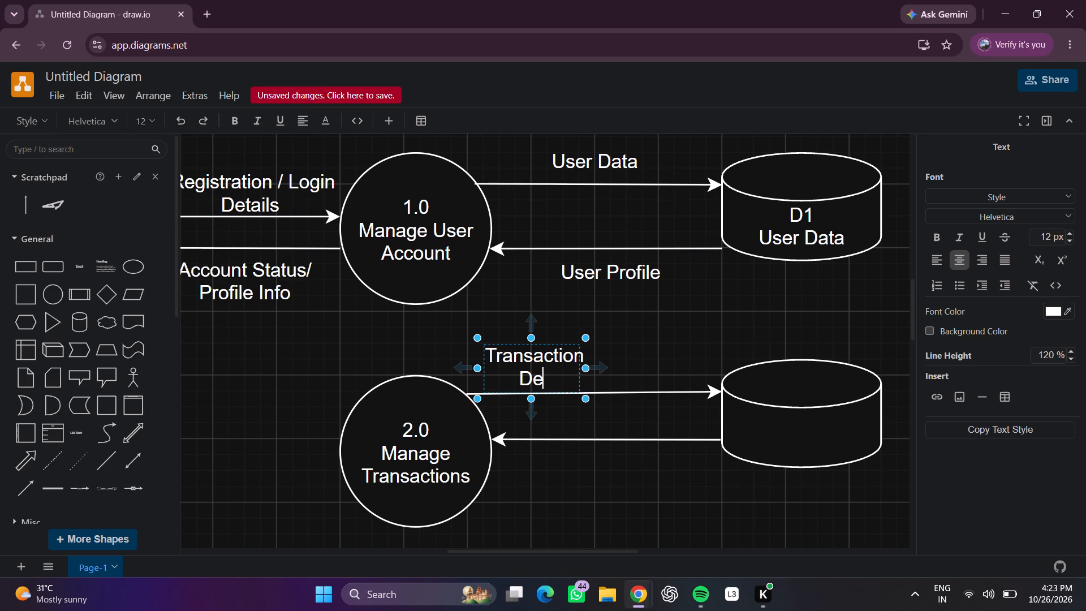
# Widen the new label's text box to about twice its width so its text fits on one line.
pyautogui.moveTo(586, 378); pyautogui.dragTo(590, 378)
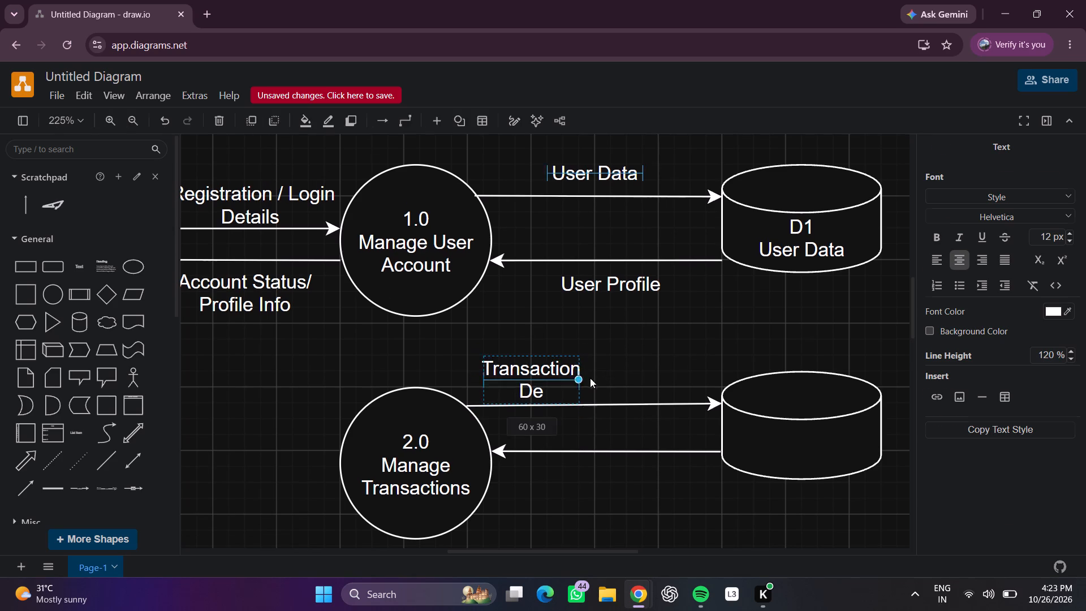
pyautogui.moveTo(590, 378); pyautogui.dragTo(674, 378)
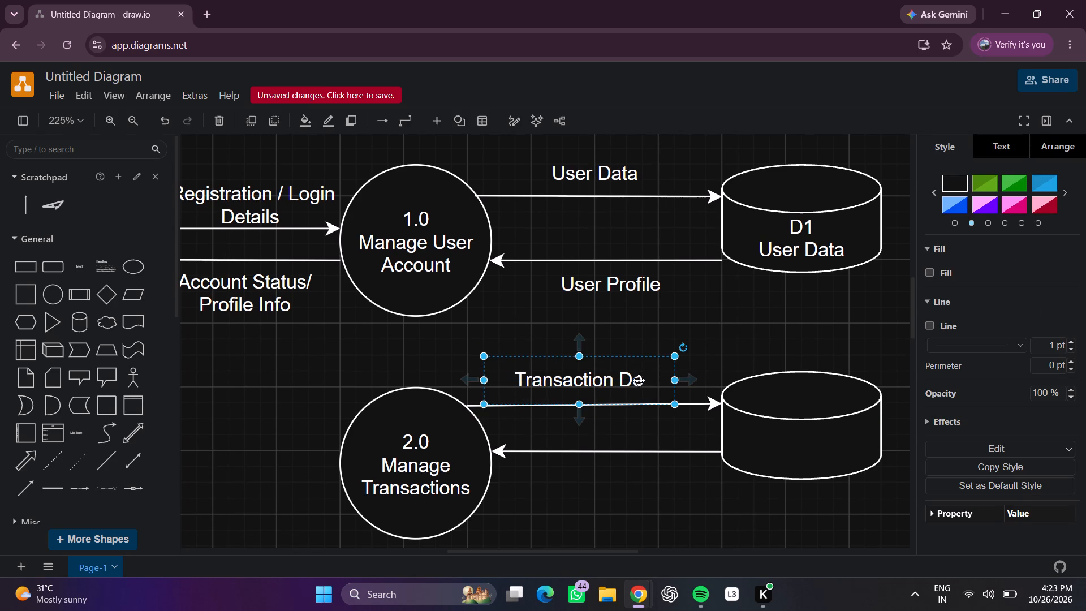
# Complete the label above the upper arrow as "Transaction Details".
pyautogui.click(642, 382)
pyautogui.click(748, 334)
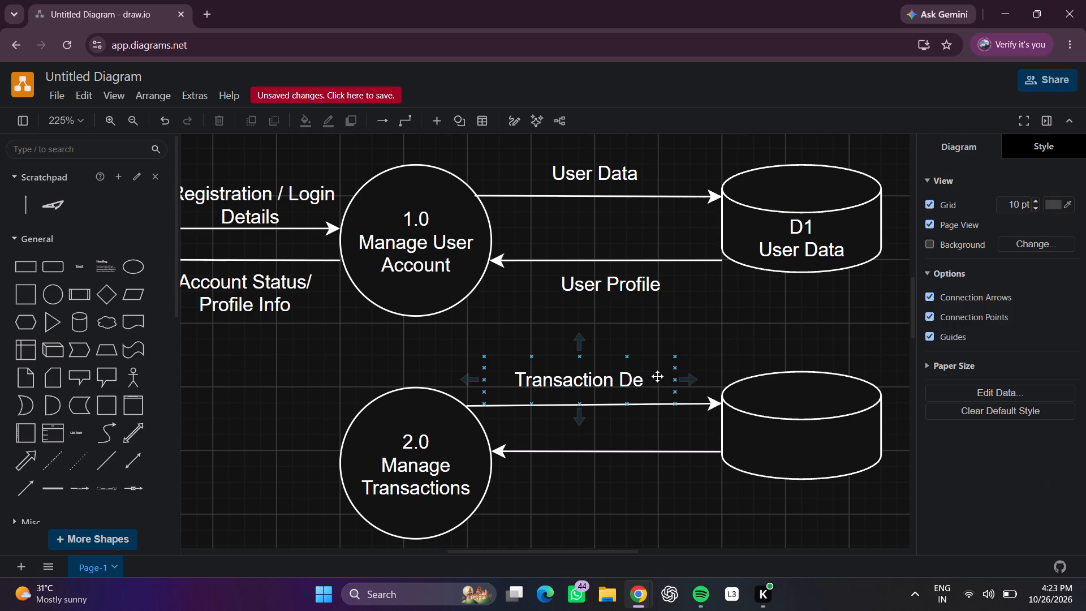
pyautogui.doubleClick(644, 378)
pyautogui.click(643, 380)
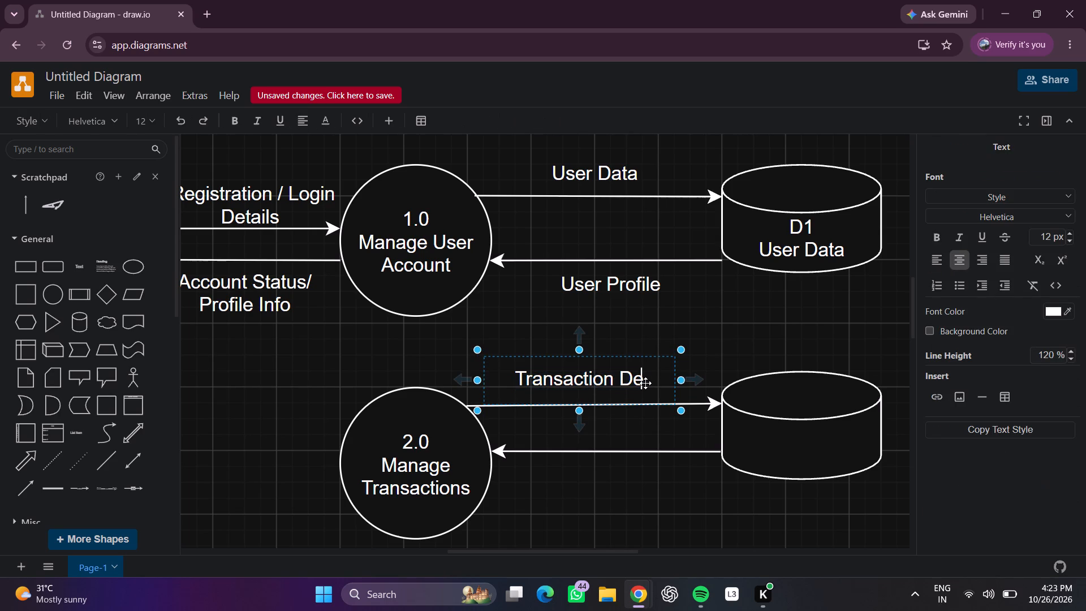
pyautogui.press('t')
pyautogui.write('ails')
pyautogui.click(642, 524)
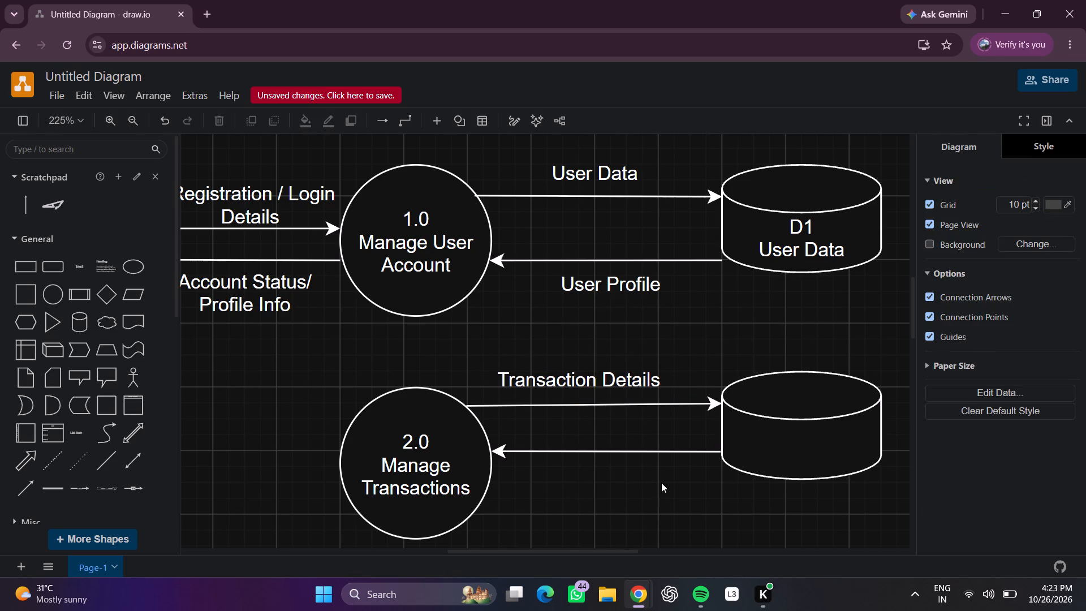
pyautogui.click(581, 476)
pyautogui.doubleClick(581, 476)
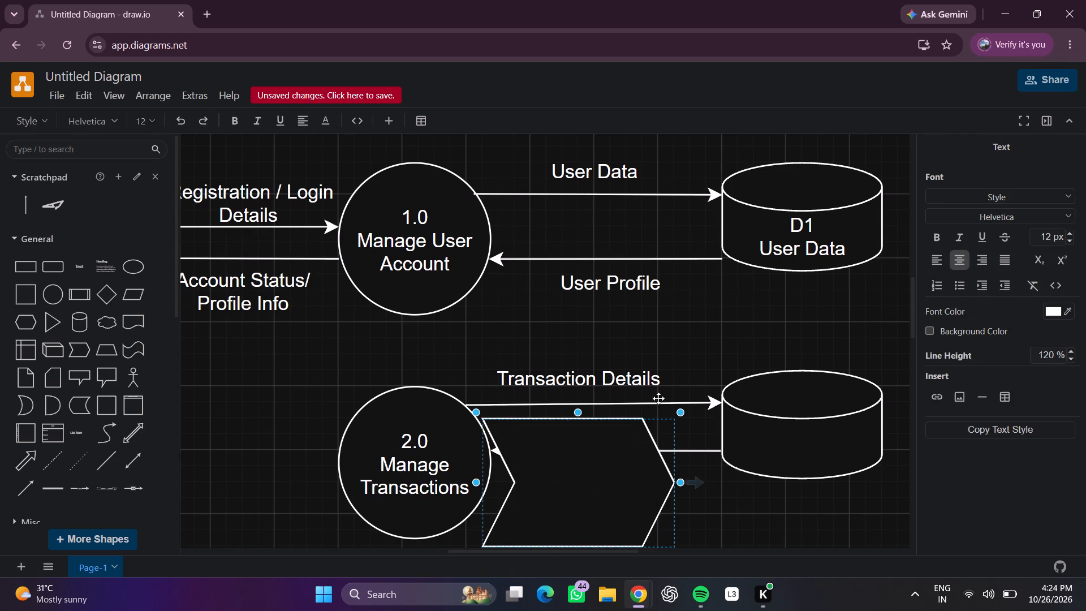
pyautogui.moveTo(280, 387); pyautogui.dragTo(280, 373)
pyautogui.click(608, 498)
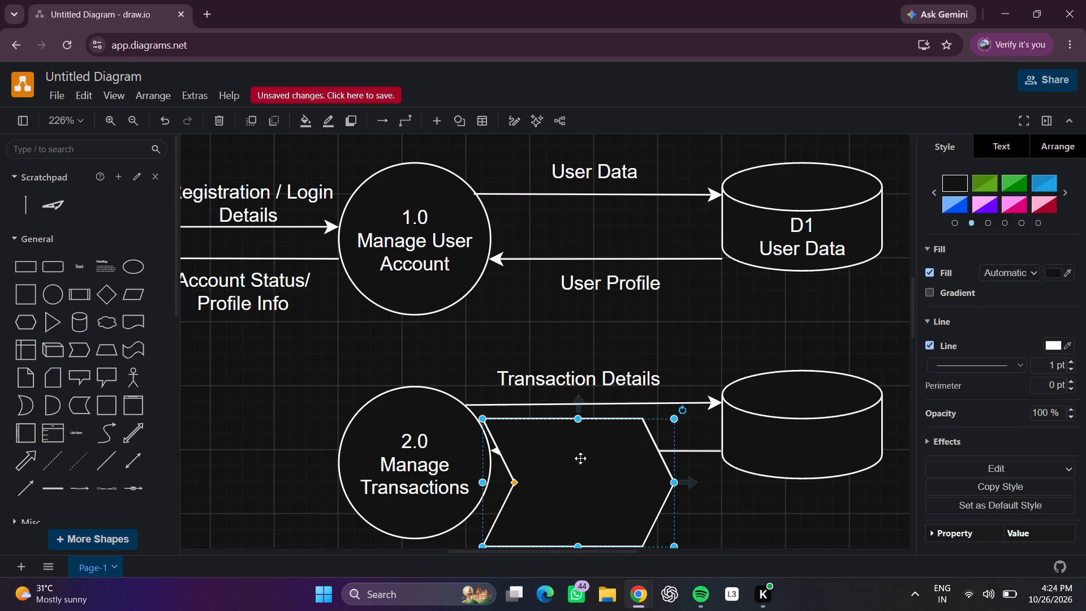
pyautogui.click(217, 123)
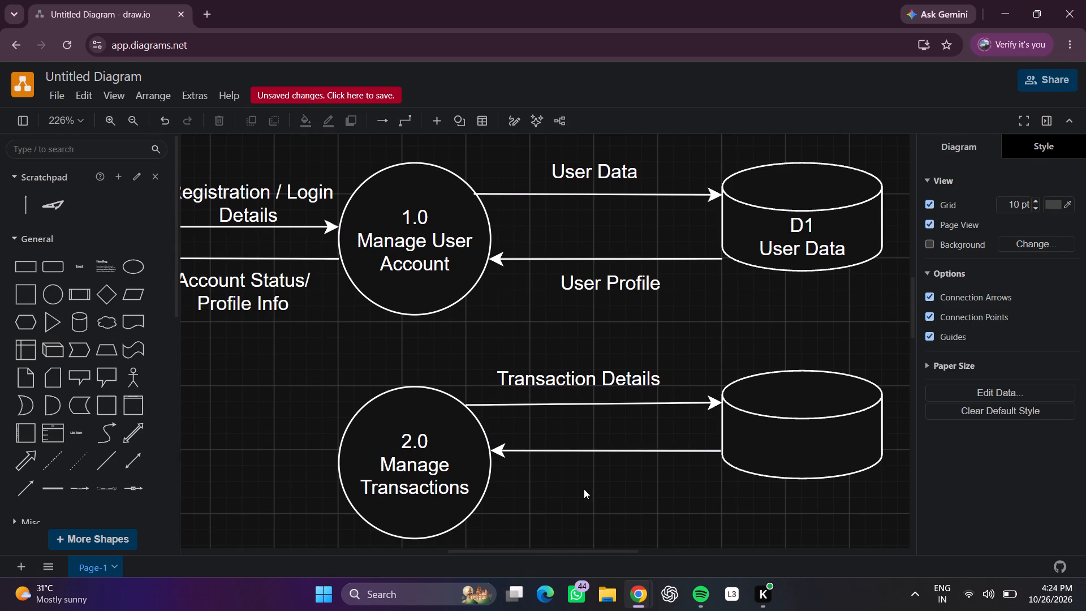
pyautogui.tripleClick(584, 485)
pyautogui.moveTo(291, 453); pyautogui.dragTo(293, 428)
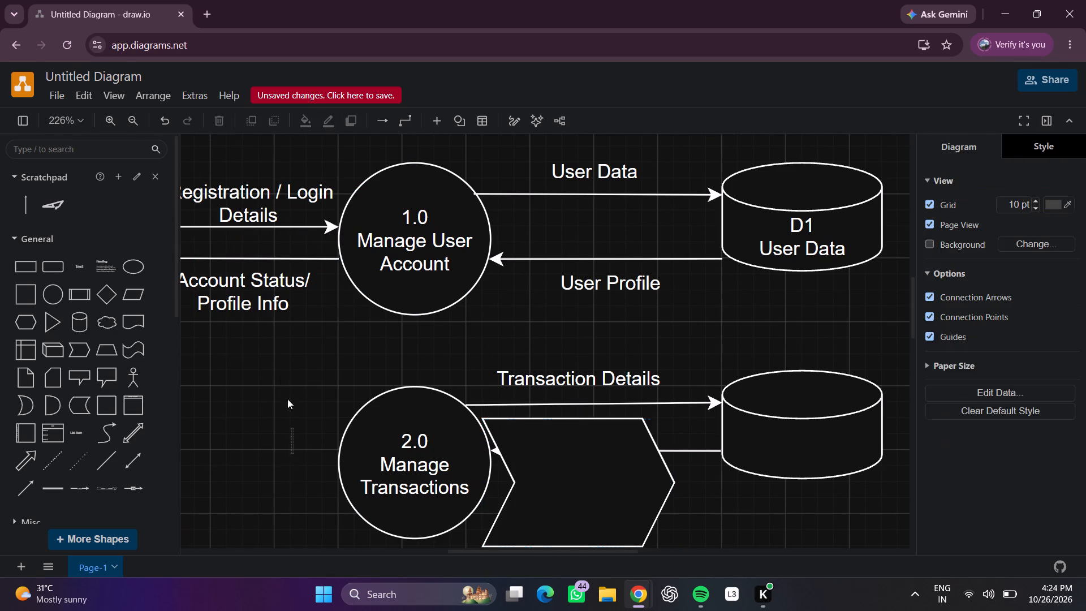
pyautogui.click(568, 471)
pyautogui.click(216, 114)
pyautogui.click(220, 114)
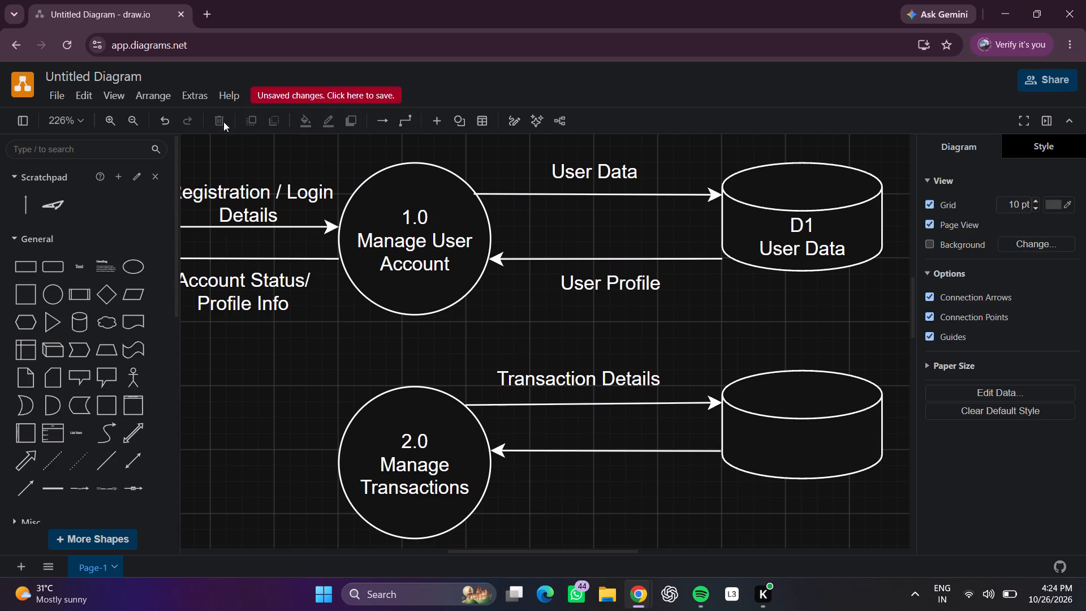
# Place a new text element just below the return arrow between the blank cylinder and circle 2.0.
pyautogui.click(638, 506)
pyautogui.click(605, 513)
pyautogui.doubleClick(601, 507)
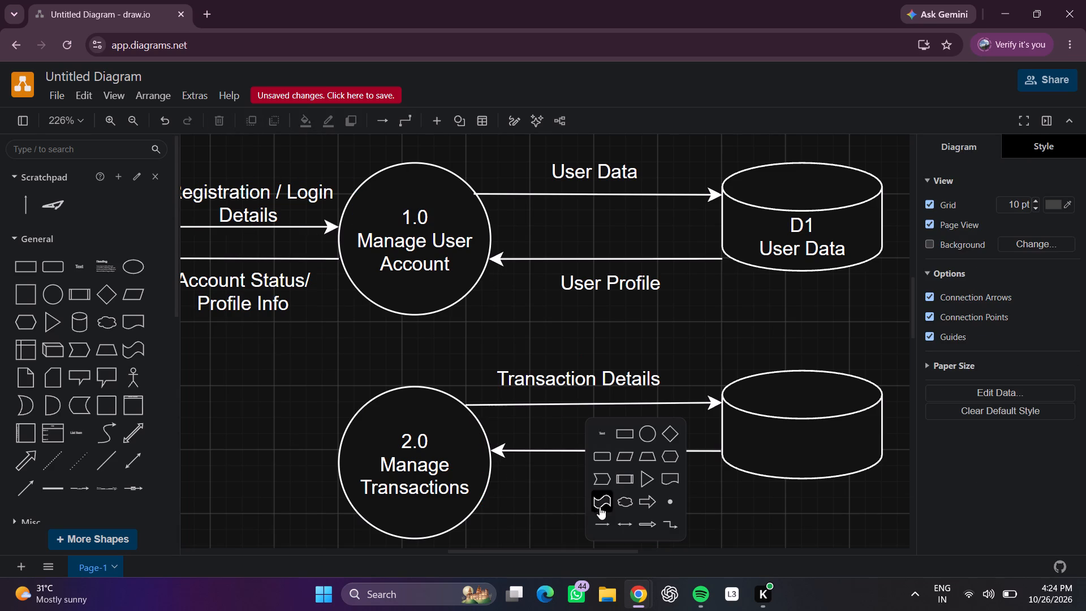
pyautogui.click(604, 428)
pyautogui.moveTo(603, 514); pyautogui.dragTo(604, 485)
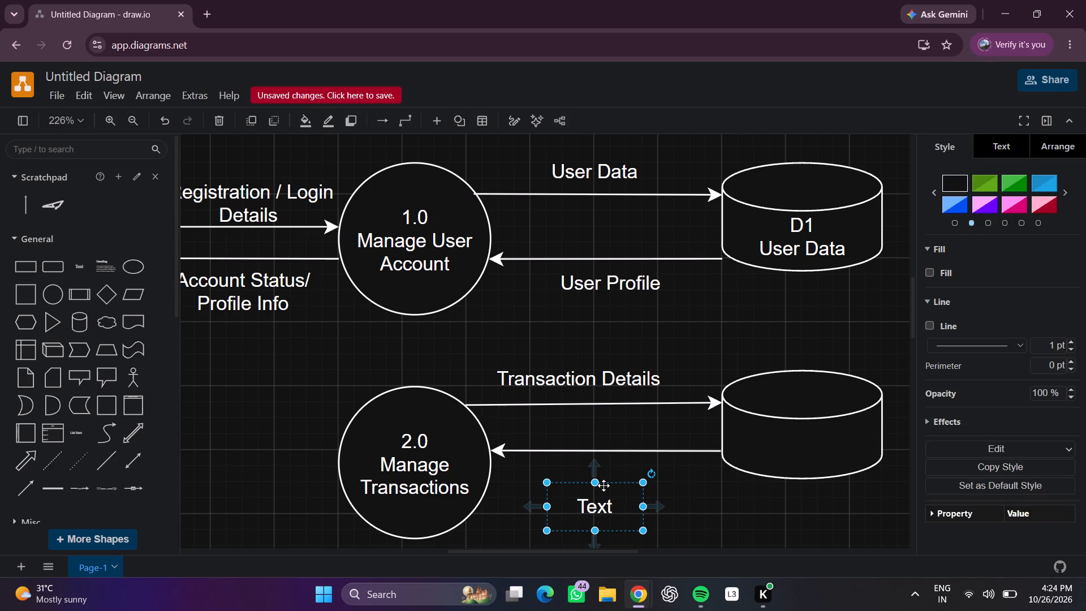
pyautogui.moveTo(604, 485); pyautogui.dragTo(604, 473)
pyautogui.moveTo(592, 509); pyautogui.dragTo(590, 483)
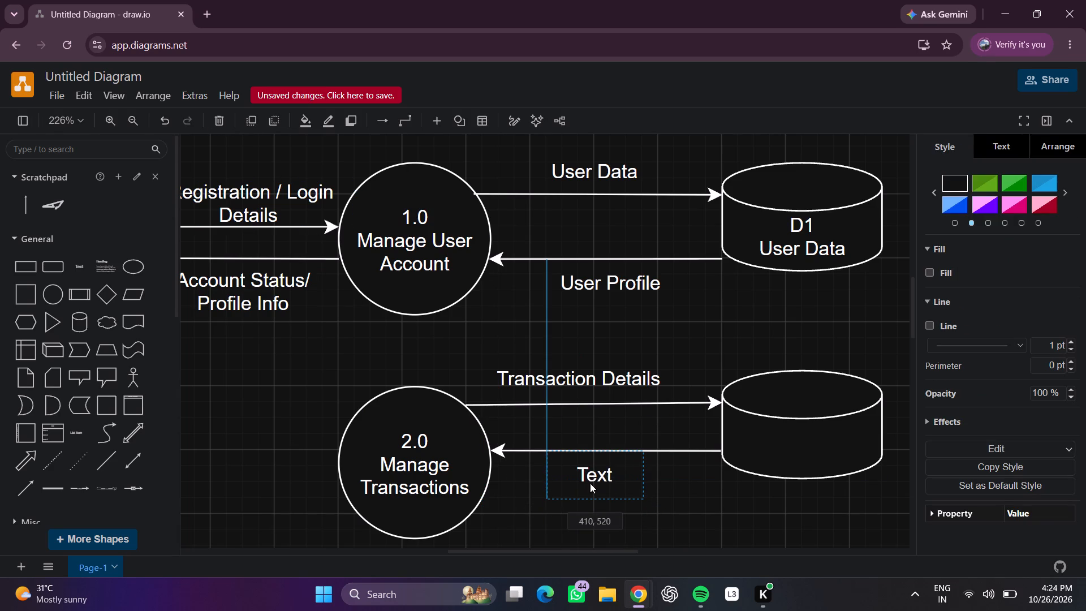
pyautogui.moveTo(590, 483); pyautogui.dragTo(587, 480)
# Replace the placeholder text below the return arrow with "Transaction Records".
pyautogui.click(592, 476)
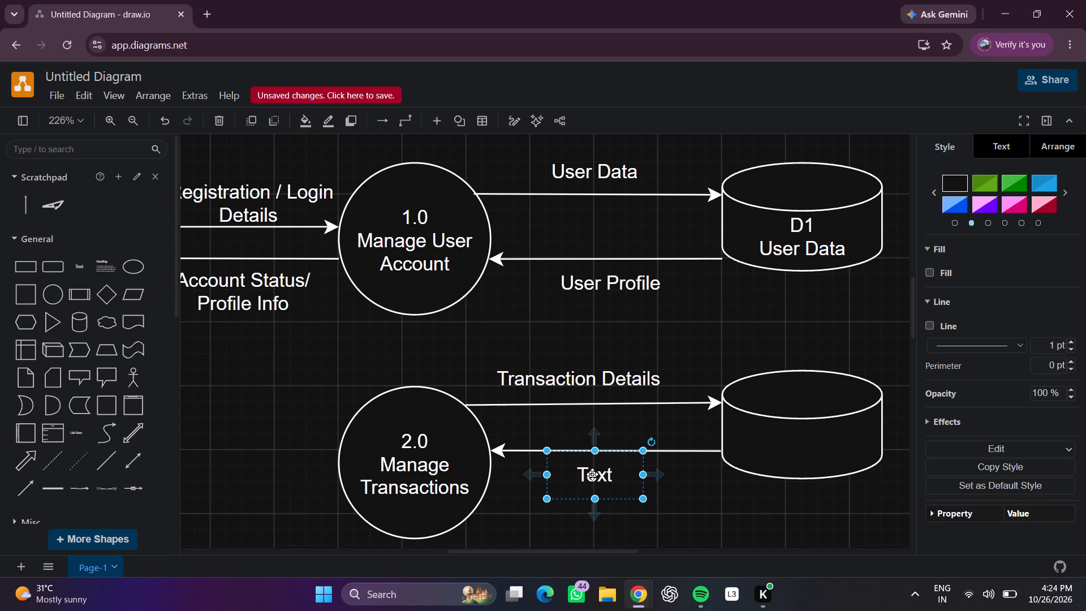
pyautogui.click(607, 485)
pyautogui.click(609, 486)
pyautogui.press('BackSpace')
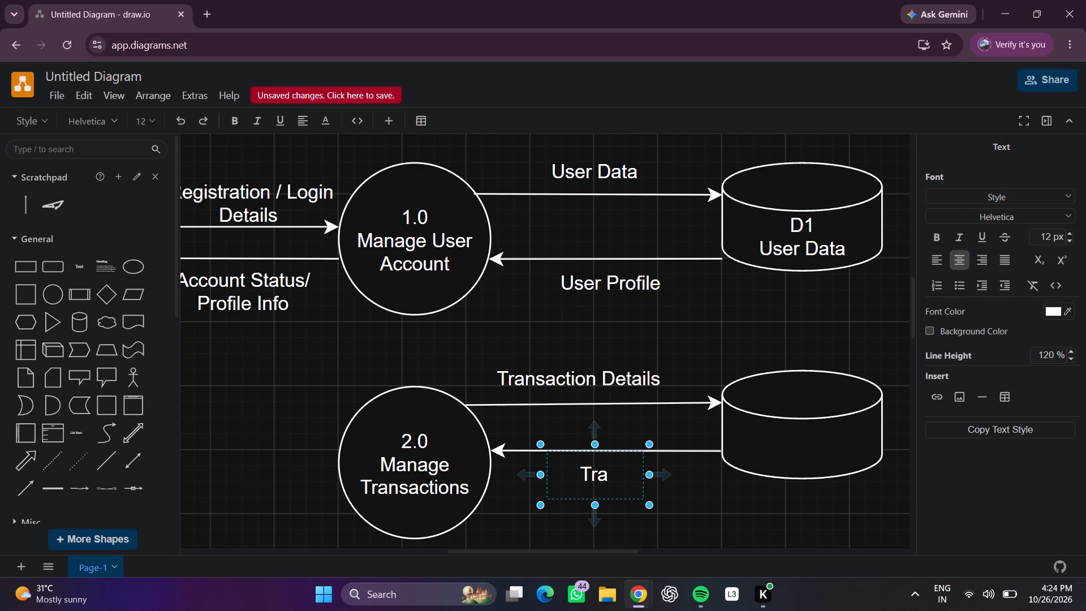
pyautogui.press('n')
pyautogui.press('s')
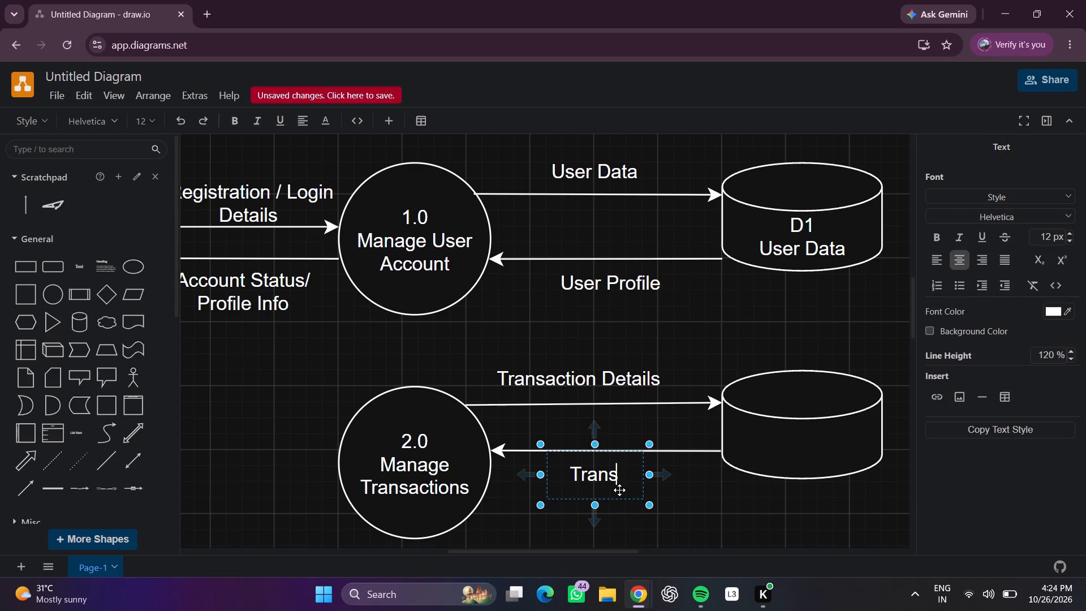
pyautogui.press('a')
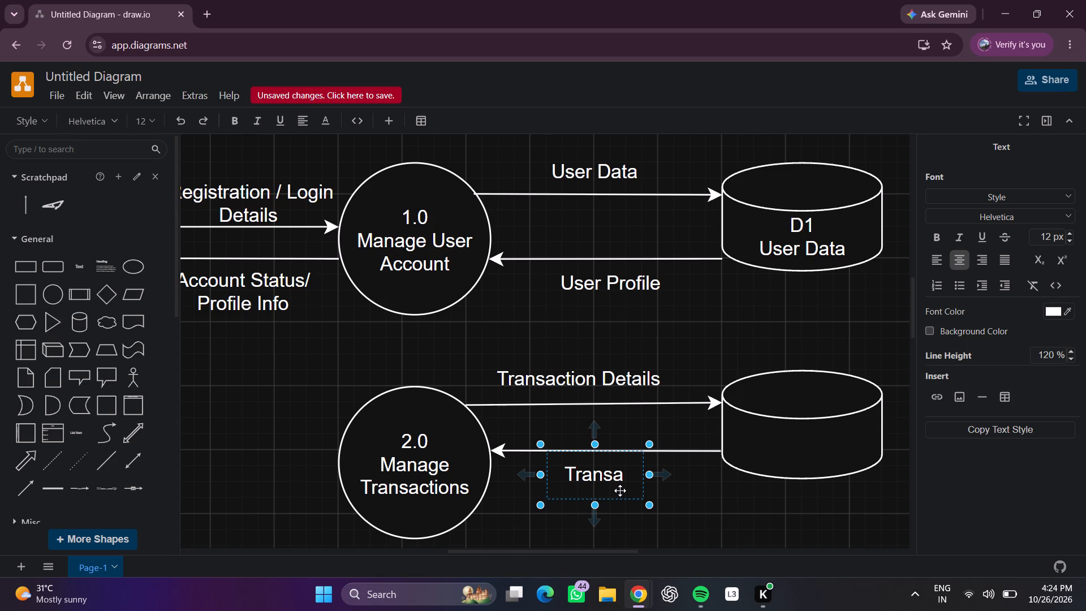
pyautogui.press('c')
pyautogui.press('t')
pyautogui.write('ion')
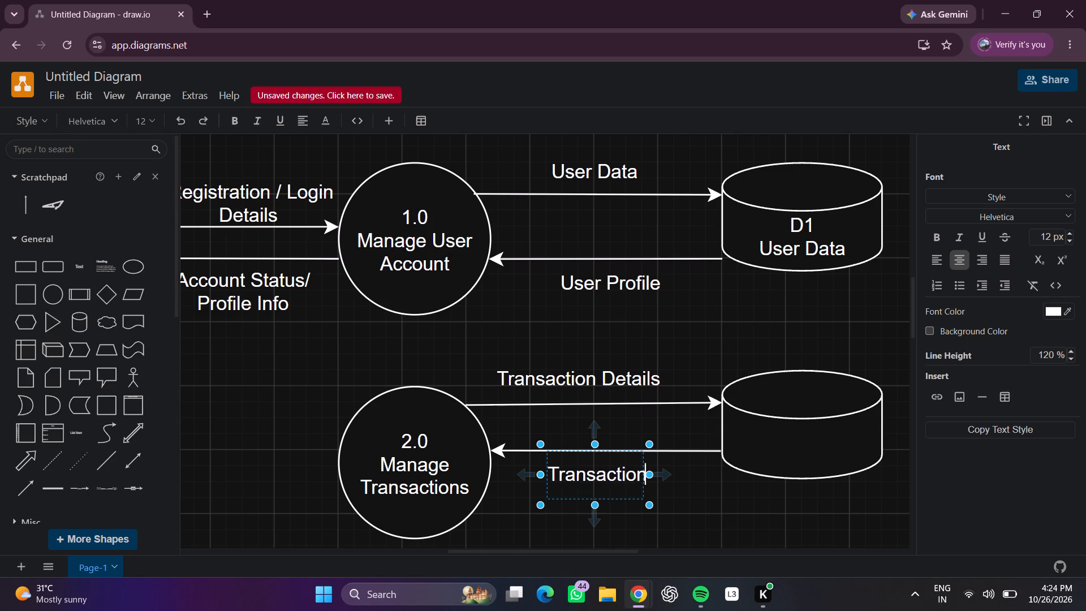
pyautogui.press('space')
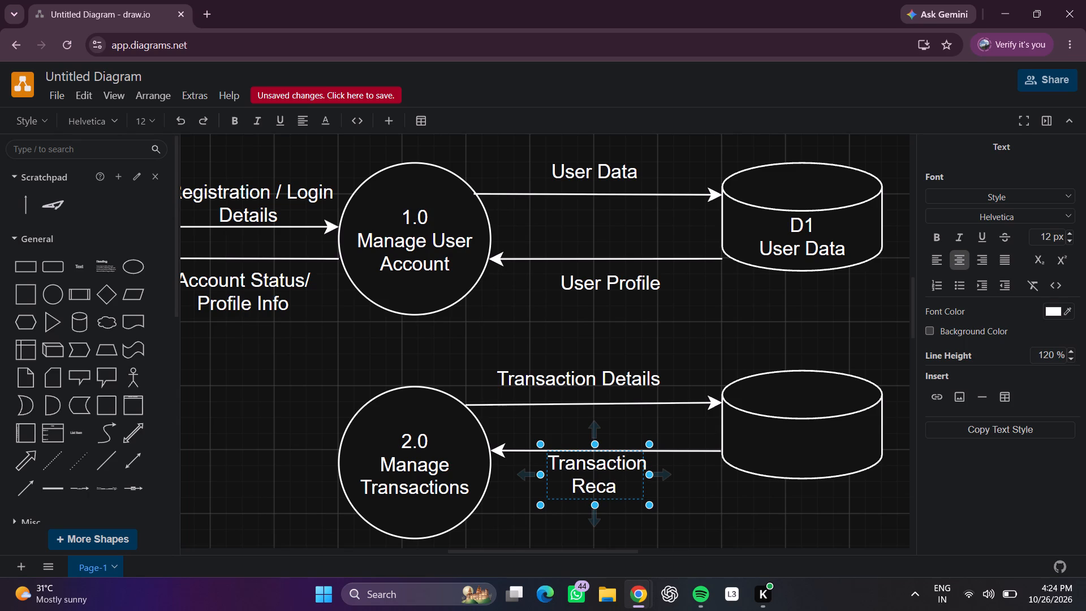
pyautogui.press('BackSpace')
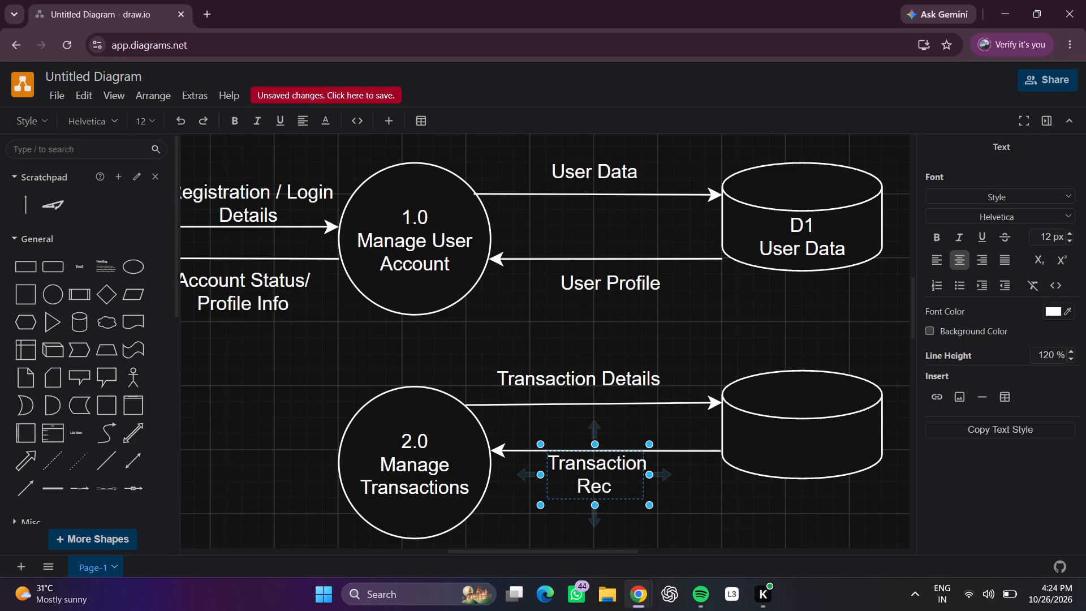
pyautogui.write('ords')
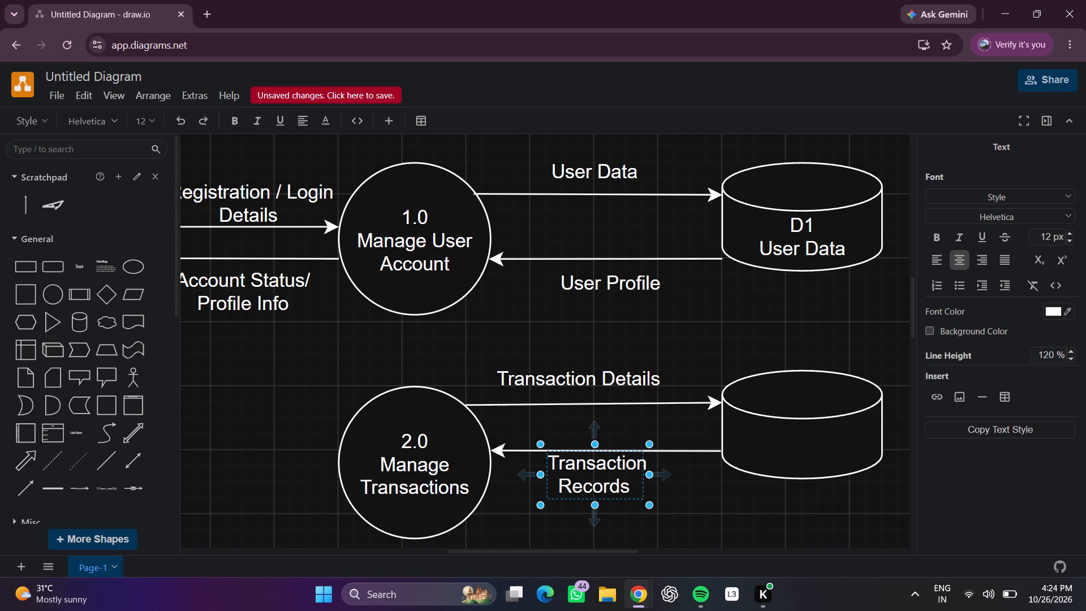
# Move the "Transaction Records" label clear of the return arrow into the space below it.
pyautogui.moveTo(584, 487); pyautogui.dragTo(582, 501)
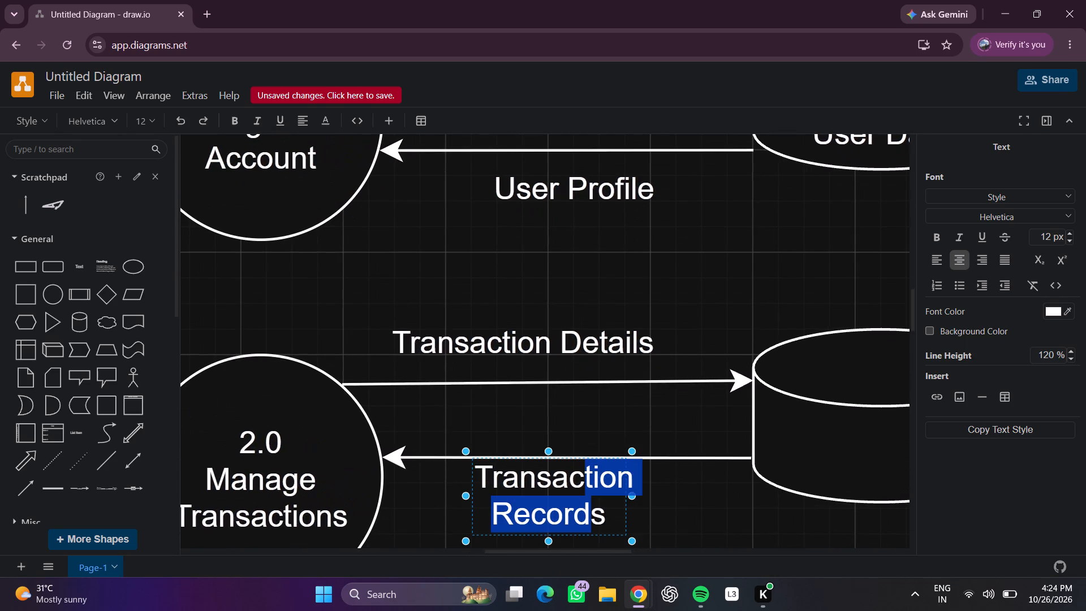
pyautogui.moveTo(582, 501); pyautogui.dragTo(582, 511)
pyautogui.click(700, 536)
pyautogui.moveTo(608, 517); pyautogui.dragTo(564, 507)
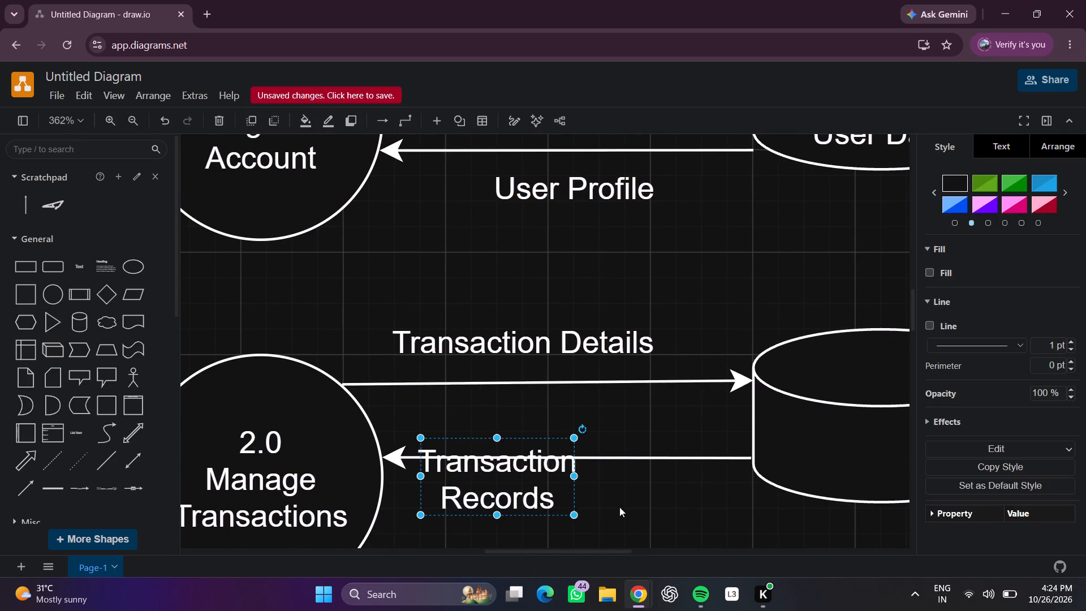
pyautogui.scroll(-1, 662, 507)
pyautogui.click(744, 500)
pyautogui.moveTo(479, 391); pyautogui.dragTo(490, 436)
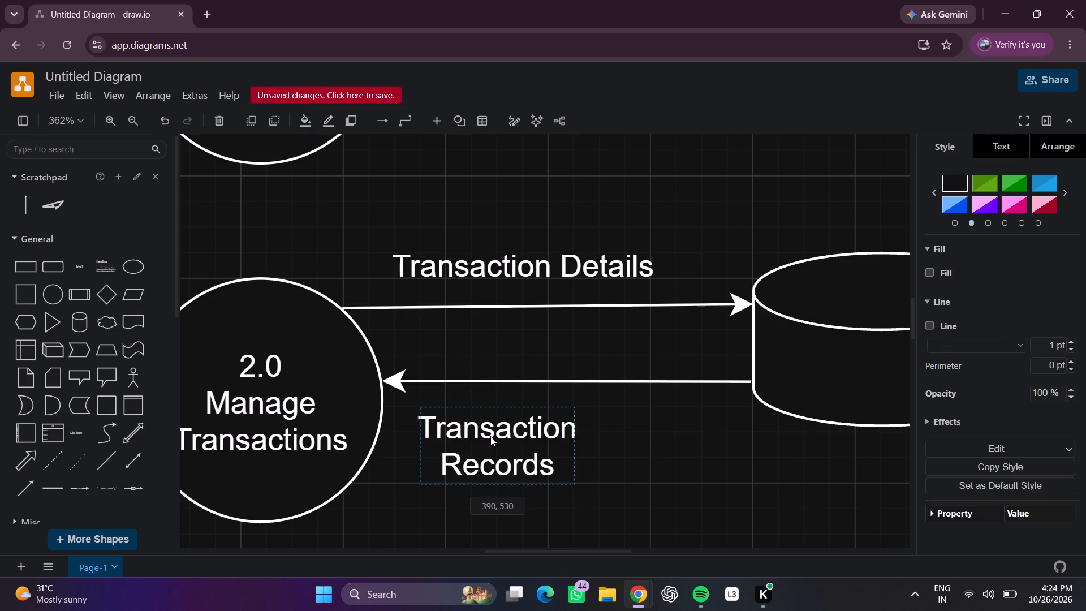
pyautogui.moveTo(490, 436); pyautogui.dragTo(499, 438)
# Widen the "Transaction Records" text box so it fits on one line, and position it just below the return arrow.
pyautogui.moveTo(444, 445); pyautogui.dragTo(415, 446)
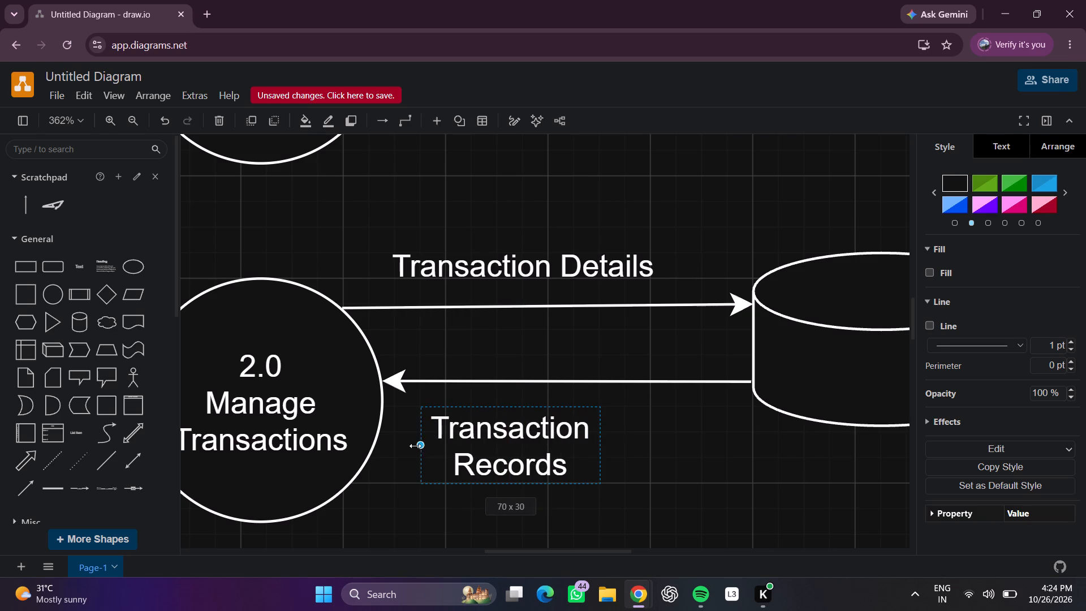
pyautogui.moveTo(415, 446); pyautogui.dragTo(400, 445)
pyautogui.moveTo(599, 442); pyautogui.dragTo(631, 442)
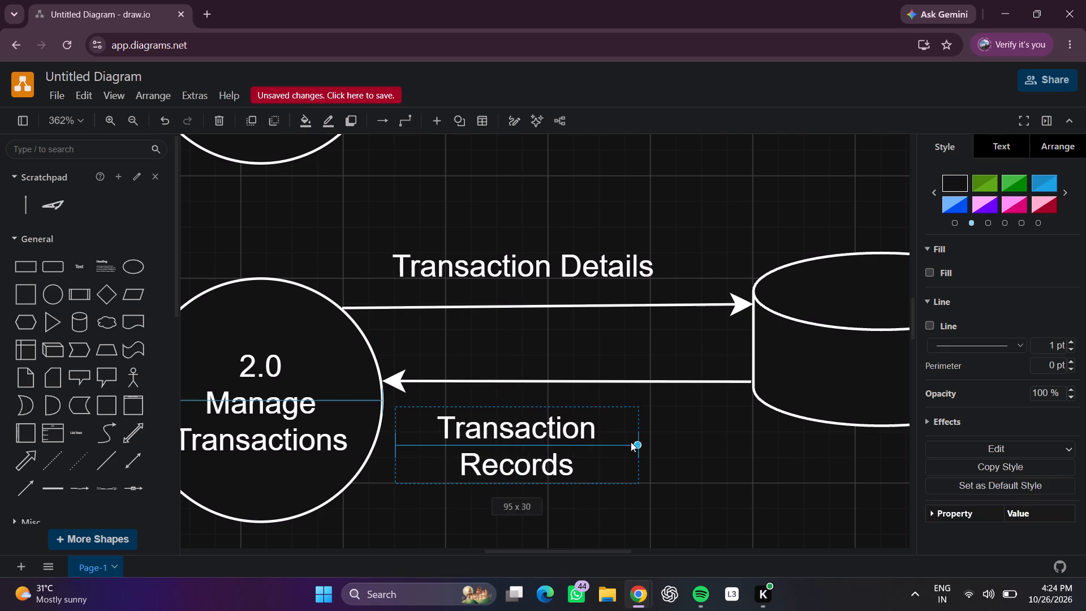
pyautogui.moveTo(631, 442); pyautogui.dragTo(674, 440)
pyautogui.moveTo(676, 444); pyautogui.dragTo(726, 436)
pyautogui.moveTo(580, 454); pyautogui.dragTo(584, 439)
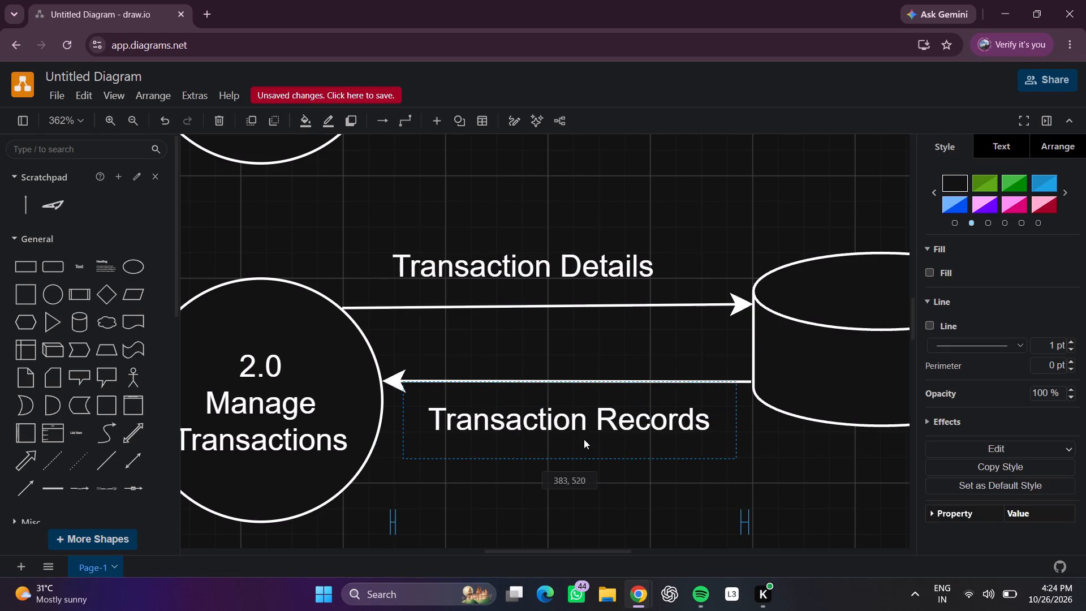
pyautogui.moveTo(584, 439); pyautogui.dragTo(574, 438)
pyautogui.click(863, 463)
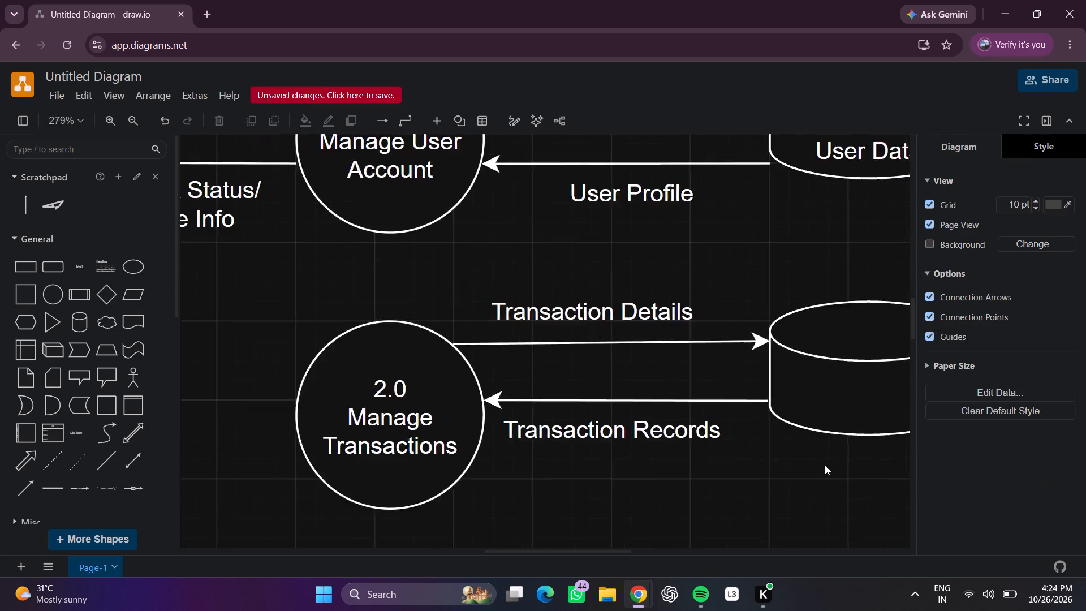
# Nudge the "Transaction Details" label slightly toward the blank cylinder.
pyautogui.moveTo(678, 360); pyautogui.dragTo(683, 358)
pyautogui.click(823, 487)
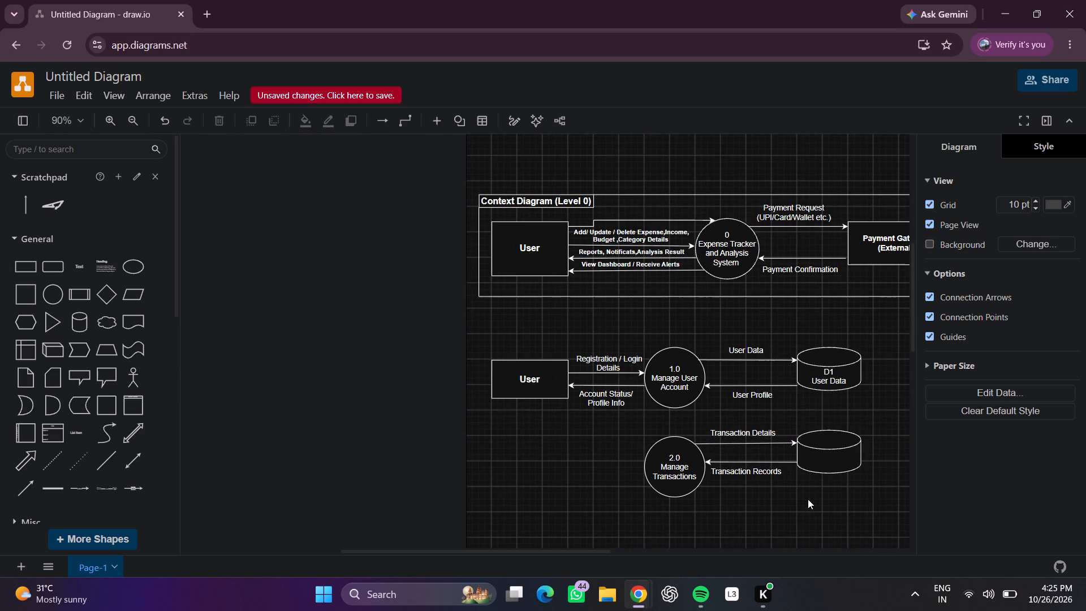
# Label the blank cylinder beside process 2.0 with "D2" and "Transaction" on two lines.
pyautogui.hscroll(-1, 808, 499)
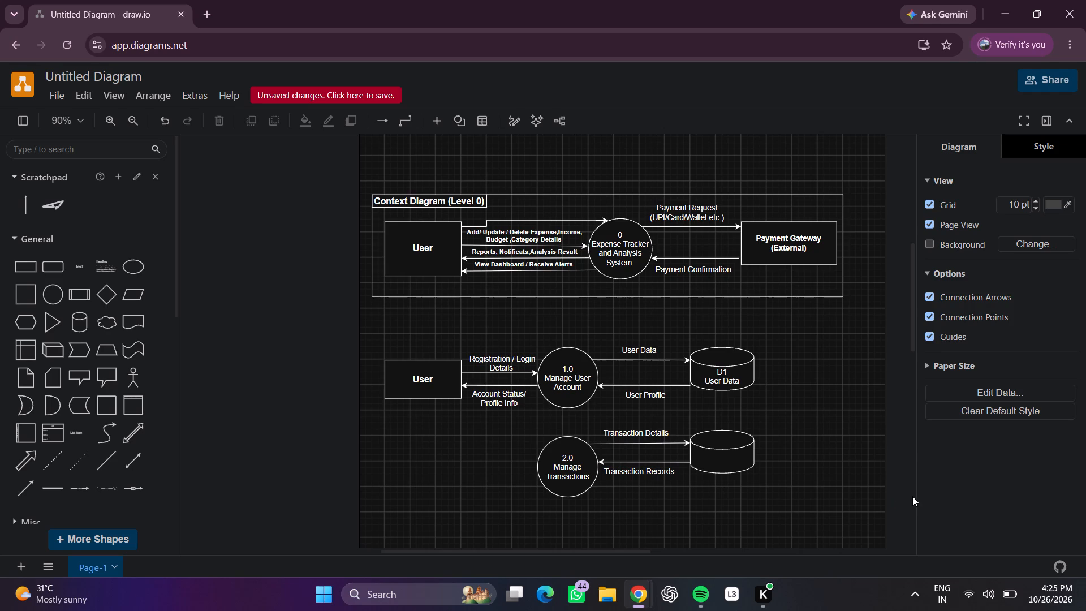
pyautogui.scroll(1, 641, 587)
pyautogui.hscroll(-4, 782, 490)
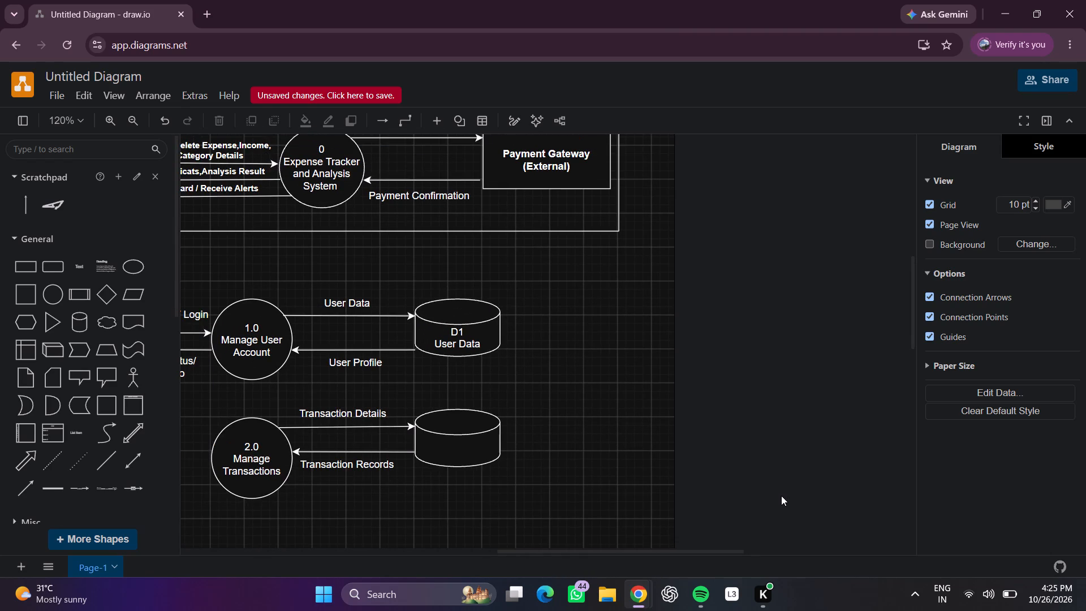
pyautogui.hscroll(4, 975, 586)
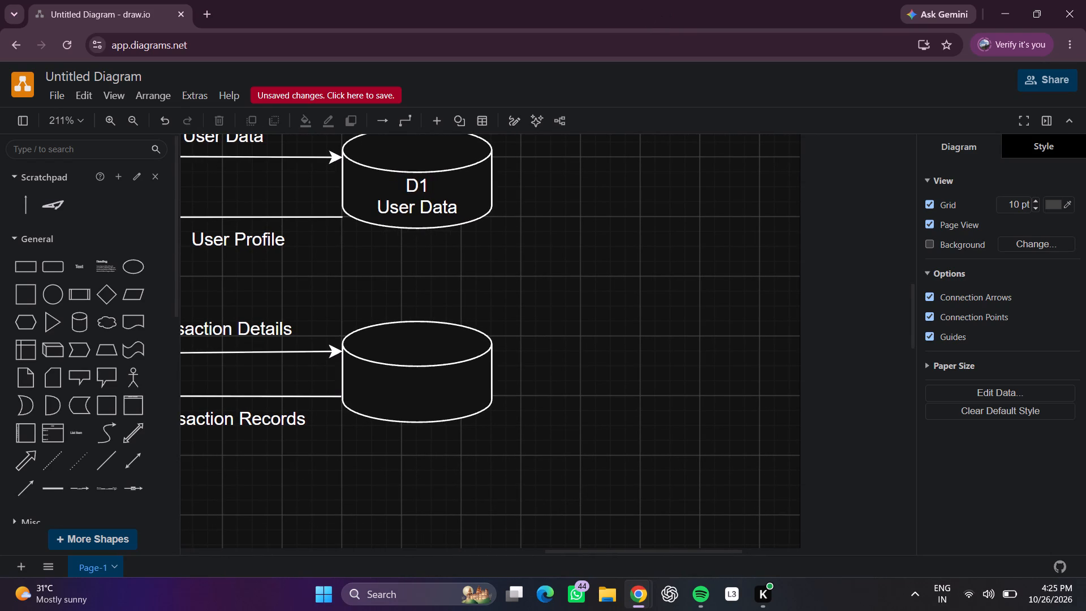
pyautogui.doubleClick(417, 395)
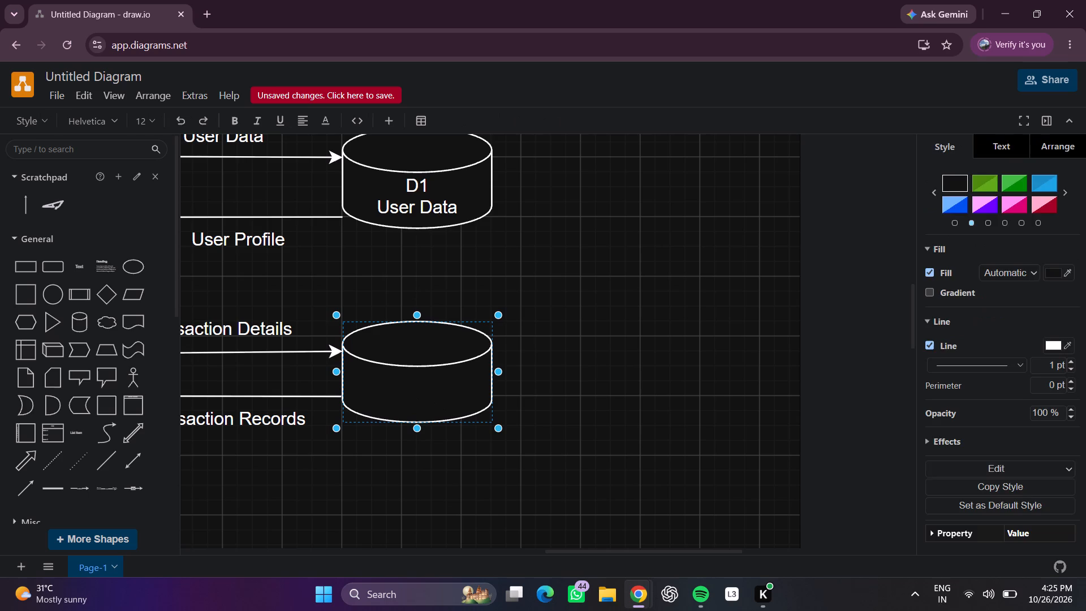
pyautogui.press('d')
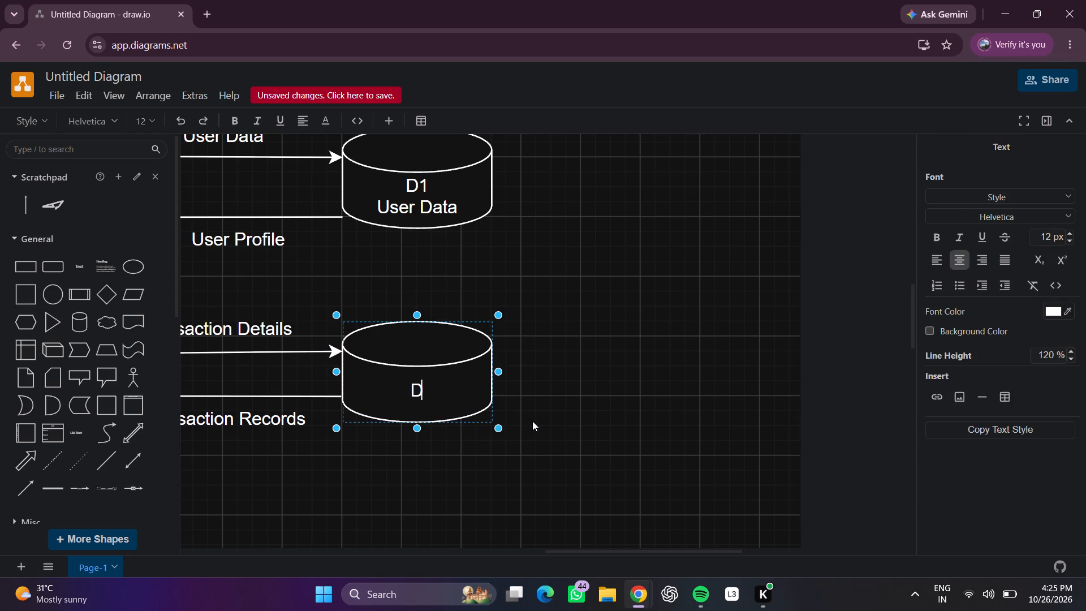
pyautogui.press('2')
pyautogui.press('Return')
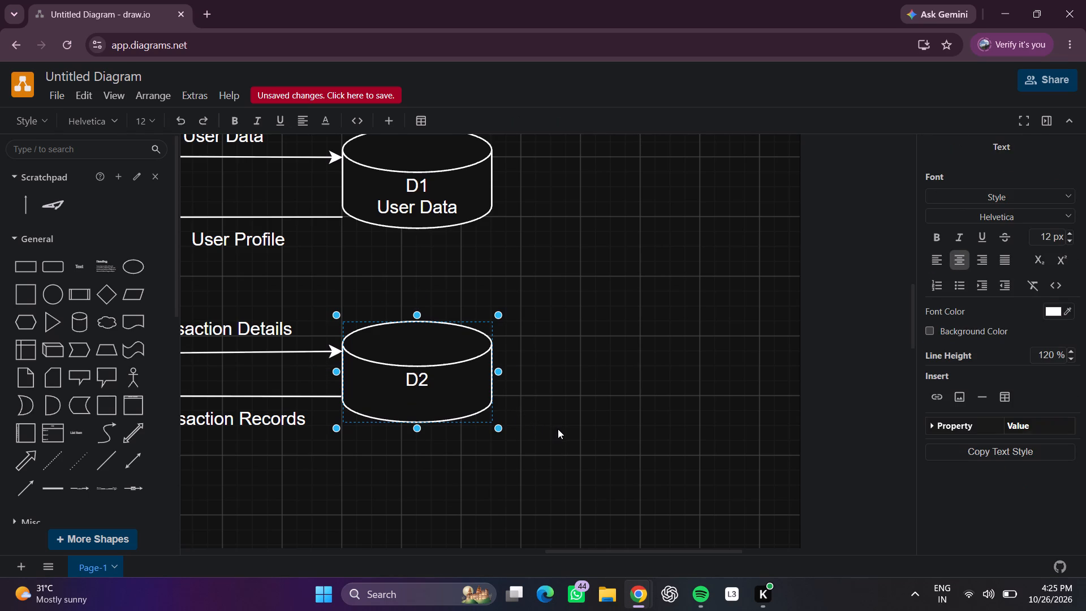
pyautogui.write('ns')
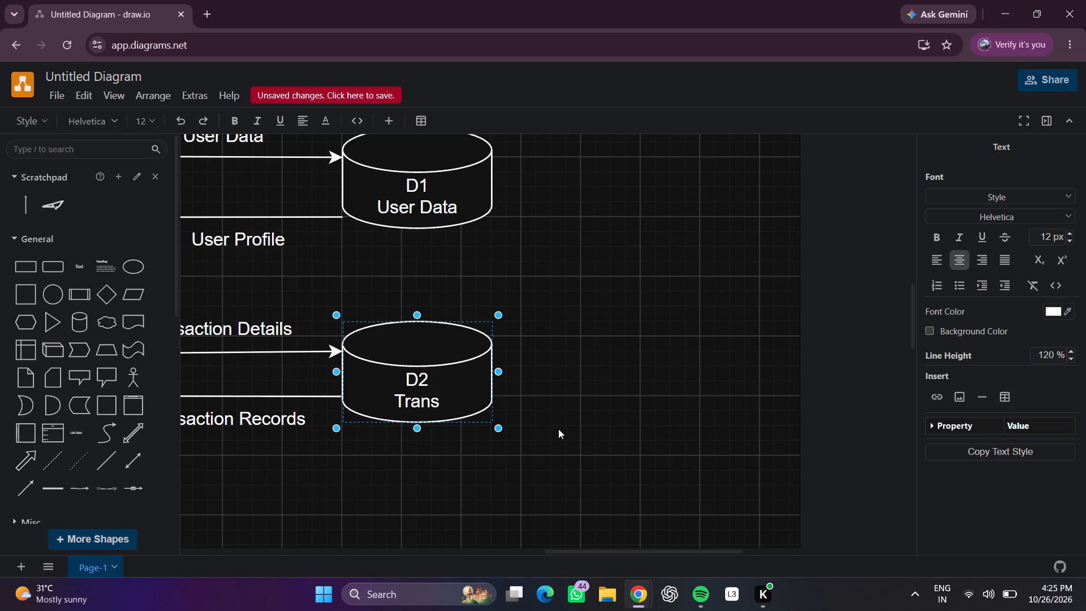
pyautogui.write('action')
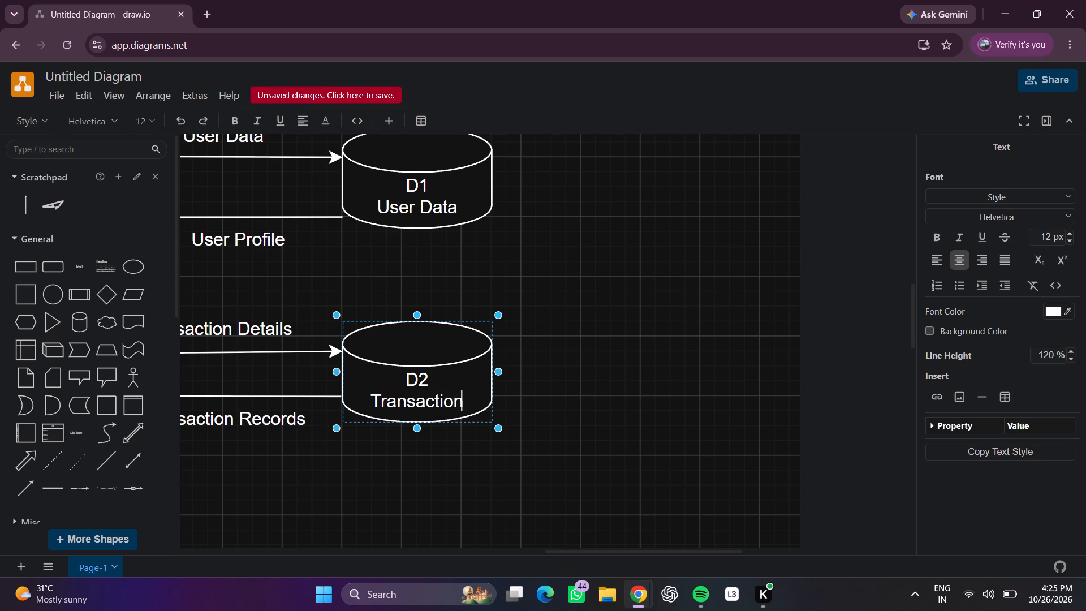
pyautogui.click(546, 432)
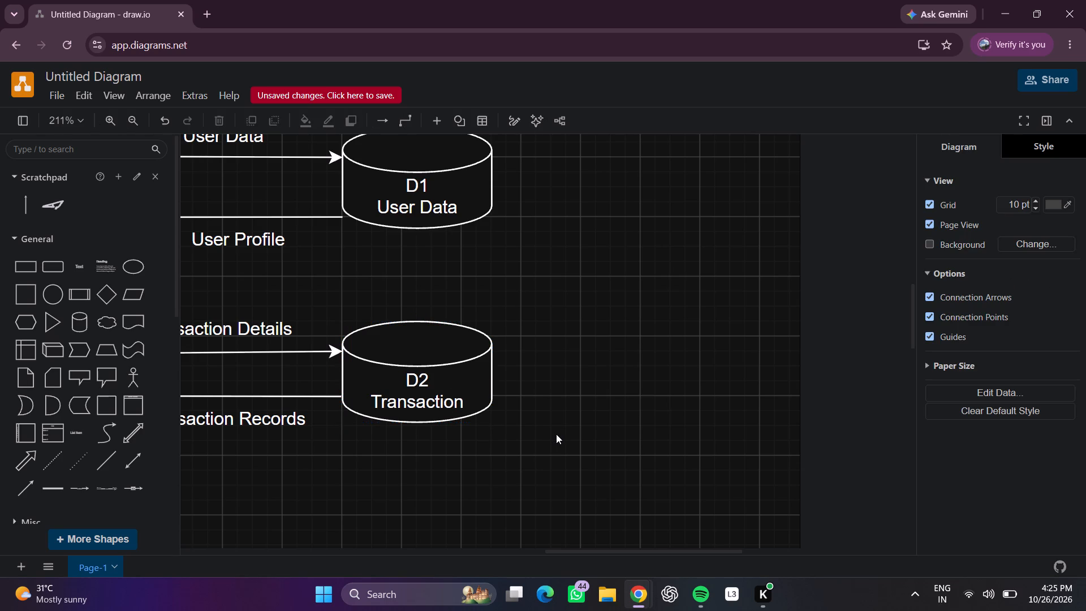
# Add a straight arrow and attach its tail to the upper right edge of the D2 Transaction cylinder.
pyautogui.scroll(1, 556, 434)
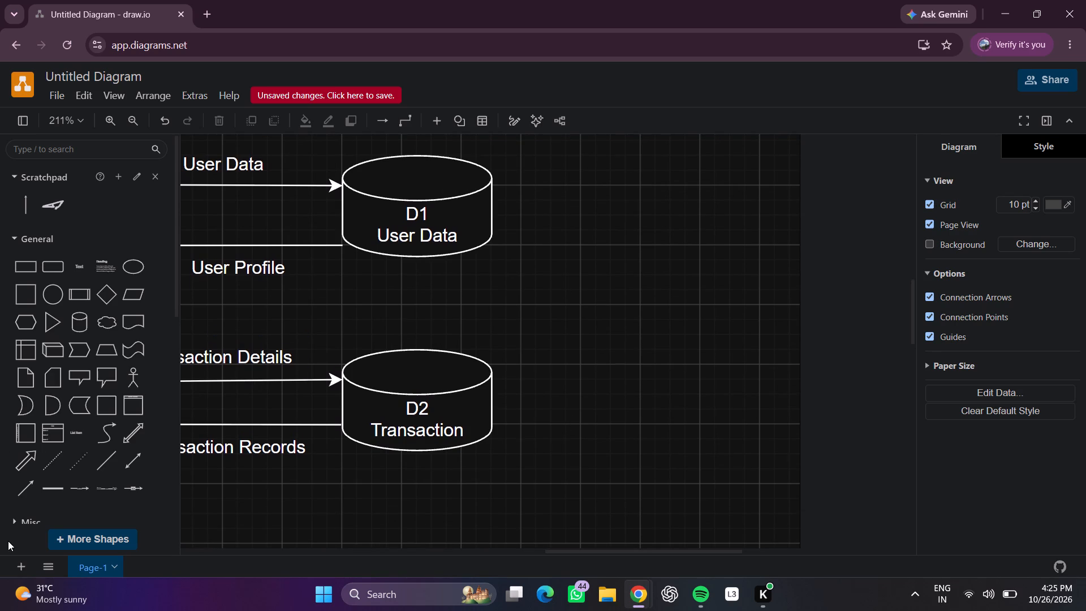
pyautogui.click(16, 496)
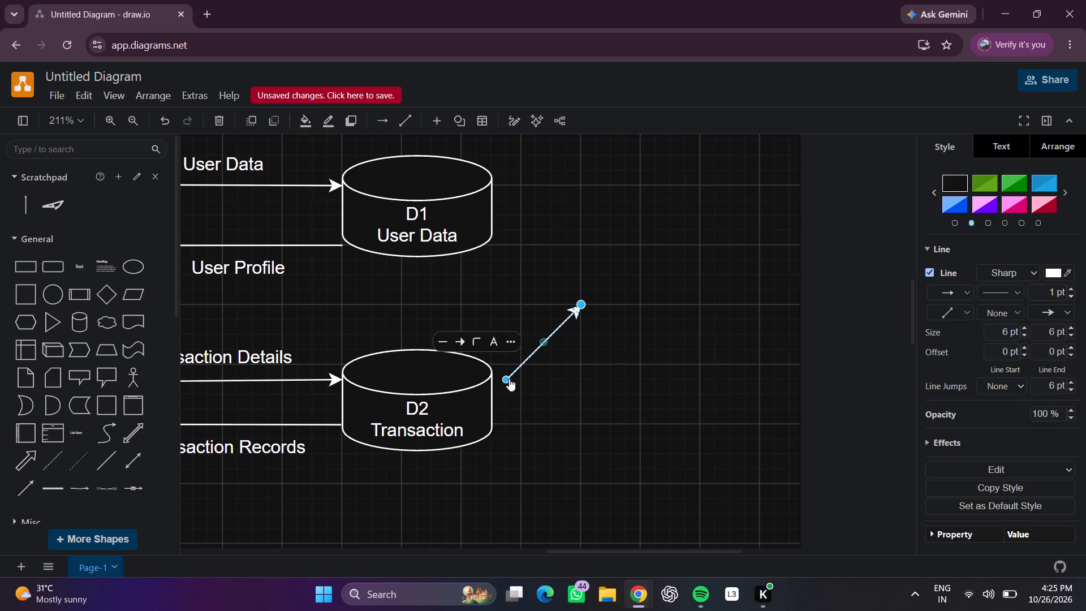
pyautogui.moveTo(508, 378); pyautogui.dragTo(495, 379)
pyautogui.click(495, 379)
pyautogui.click(535, 382)
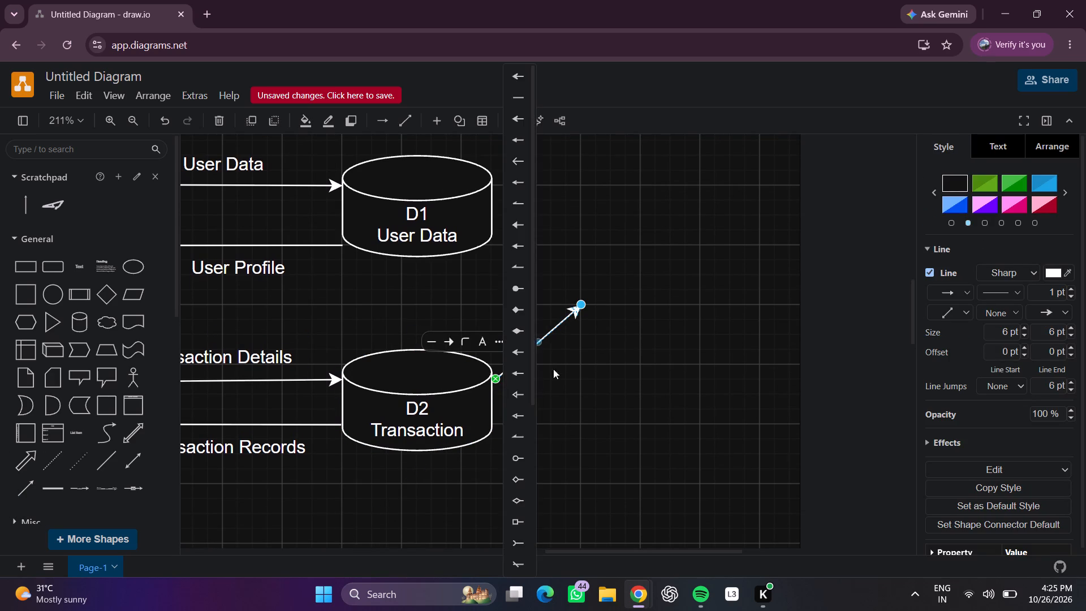
pyautogui.click(627, 359)
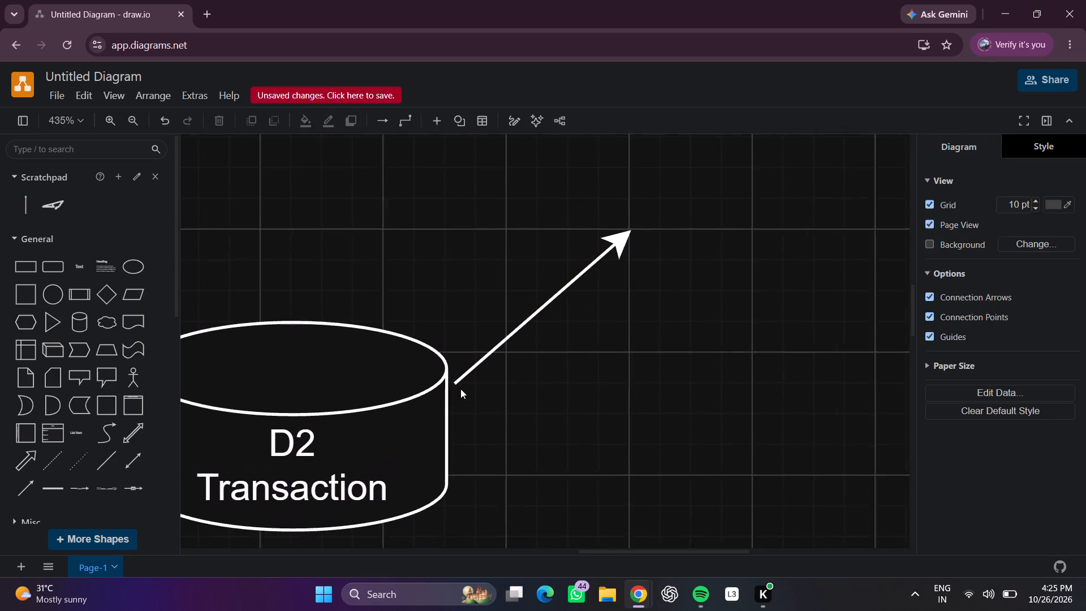
pyautogui.click(452, 382)
pyautogui.moveTo(456, 381); pyautogui.dragTo(451, 381)
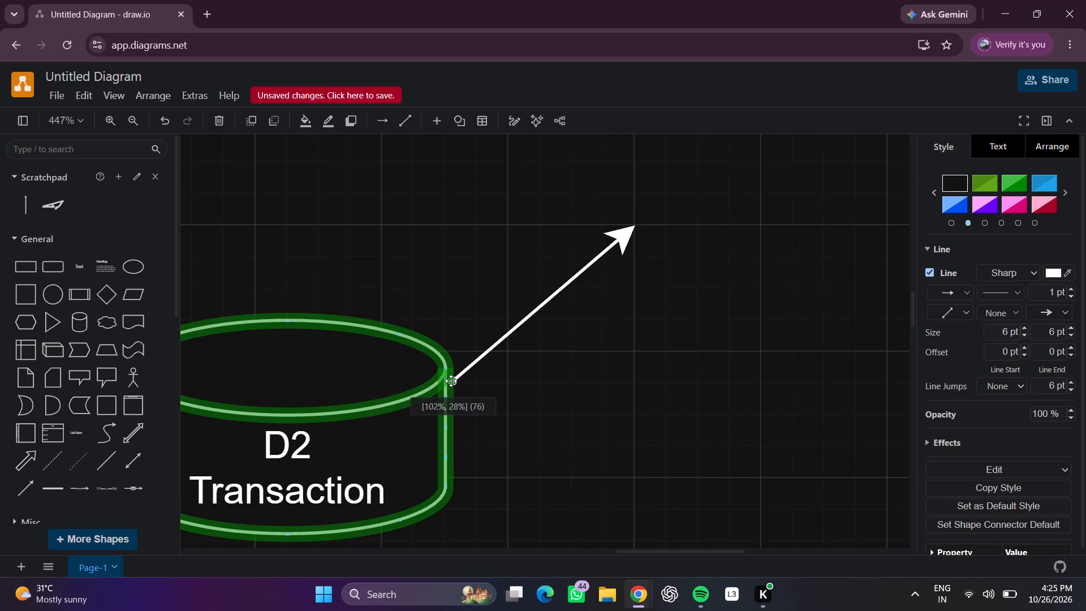
pyautogui.moveTo(451, 381); pyautogui.dragTo(448, 385)
pyautogui.click(561, 386)
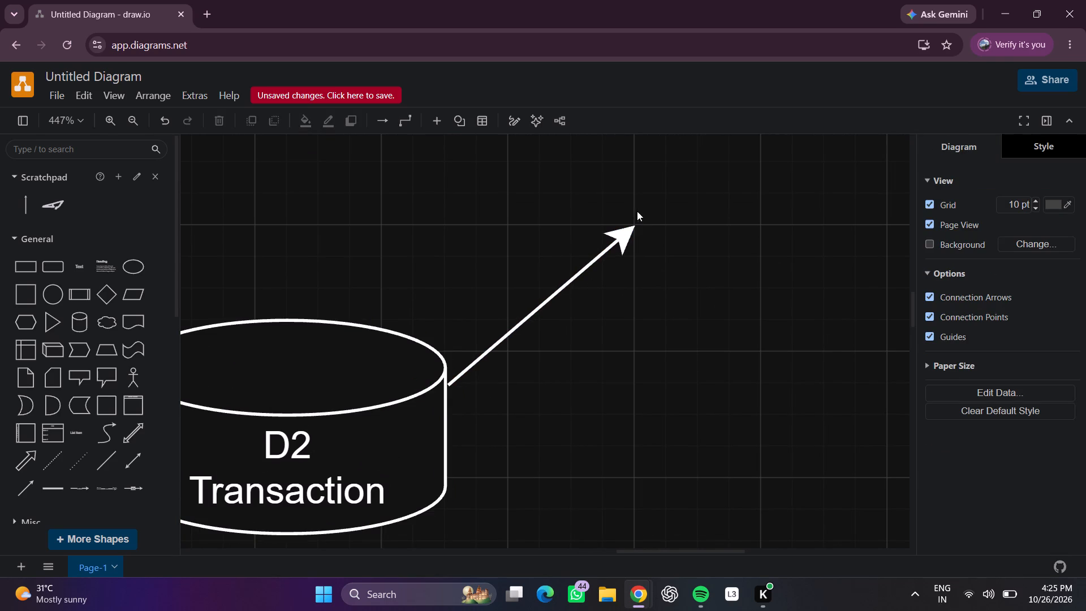
# Move the new arrow's head so it runs horizontally outward from D2, about as long as the cylinder is wide.
pyautogui.moveTo(633, 227); pyautogui.dragTo(744, 378)
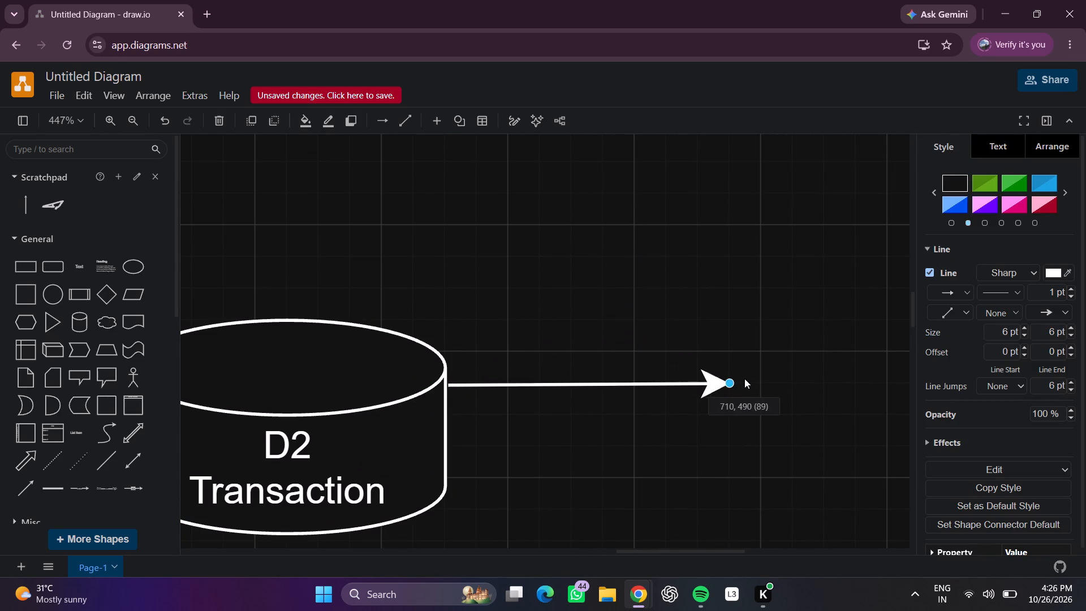
pyautogui.moveTo(744, 378); pyautogui.dragTo(747, 378)
pyautogui.click(953, 490)
pyautogui.click(807, 474)
# Place a new text element at the start of the outgoing arrow from the D2 cylinder.
pyautogui.hscroll(-1, 805, 471)
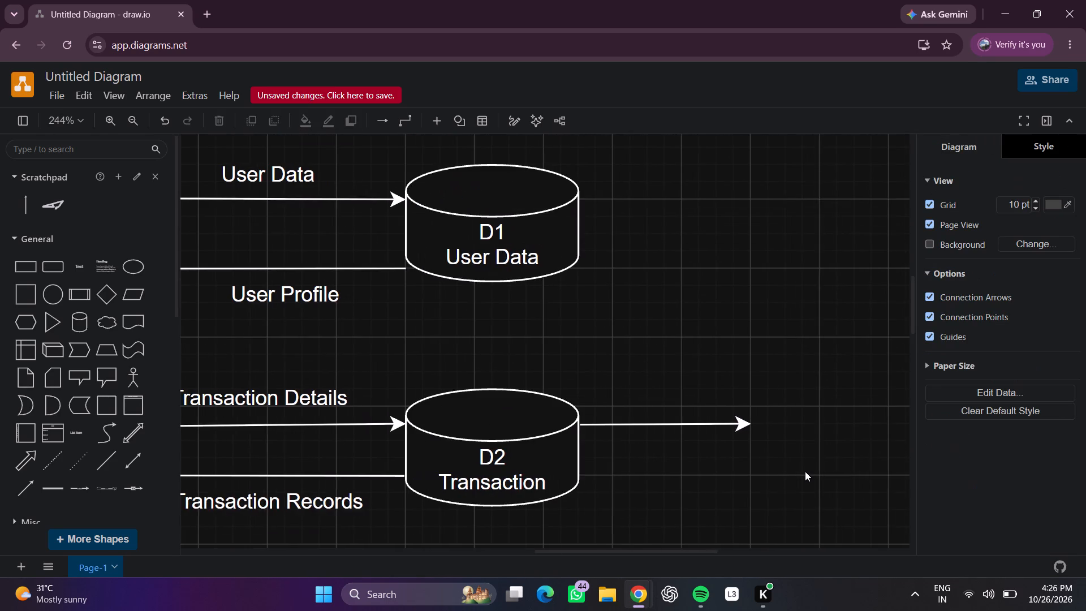
pyautogui.hscroll(-2, 805, 471)
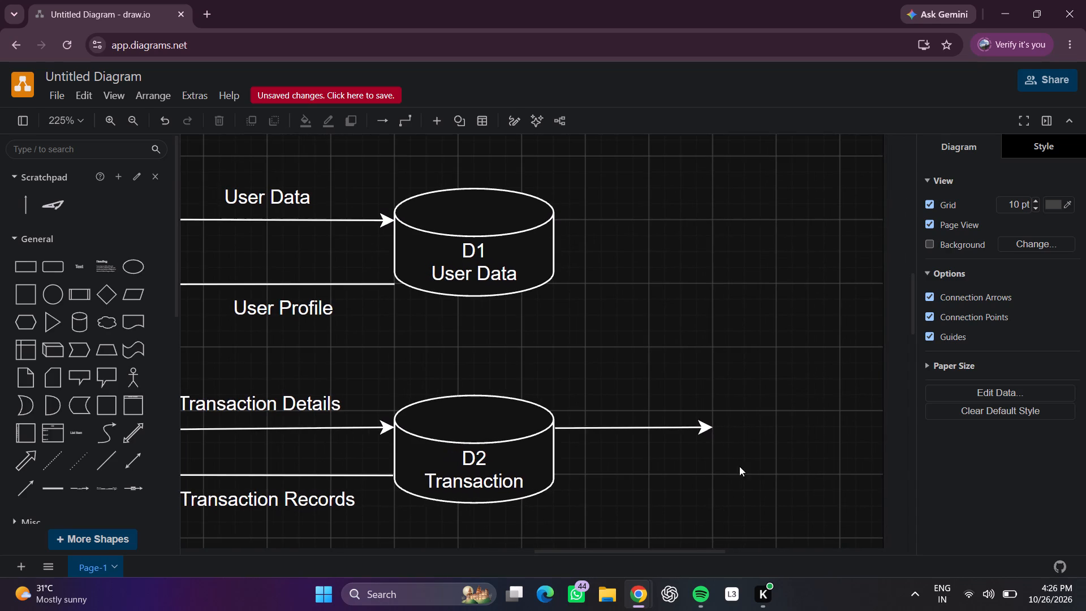
pyautogui.click(567, 406)
pyautogui.doubleClick(571, 412)
pyautogui.click(571, 412)
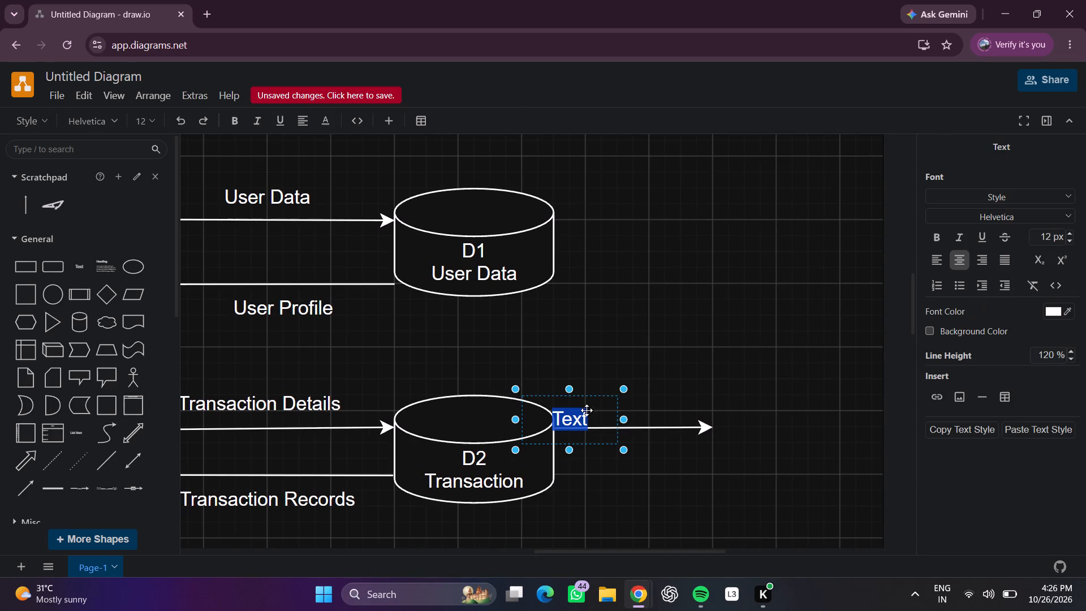
pyautogui.moveTo(570, 416); pyautogui.dragTo(589, 414)
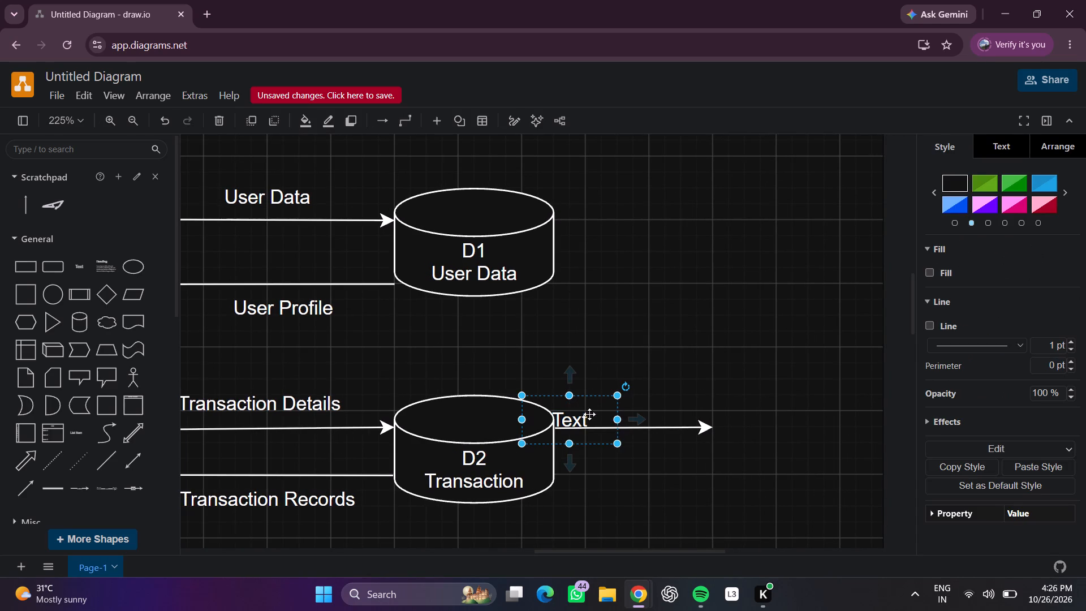
pyautogui.moveTo(589, 414); pyautogui.dragTo(587, 419)
# Replace the placeholder text on the outgoing D2 arrow with "Category Info".
pyautogui.doubleClick(587, 419)
pyautogui.press('BackSpace')
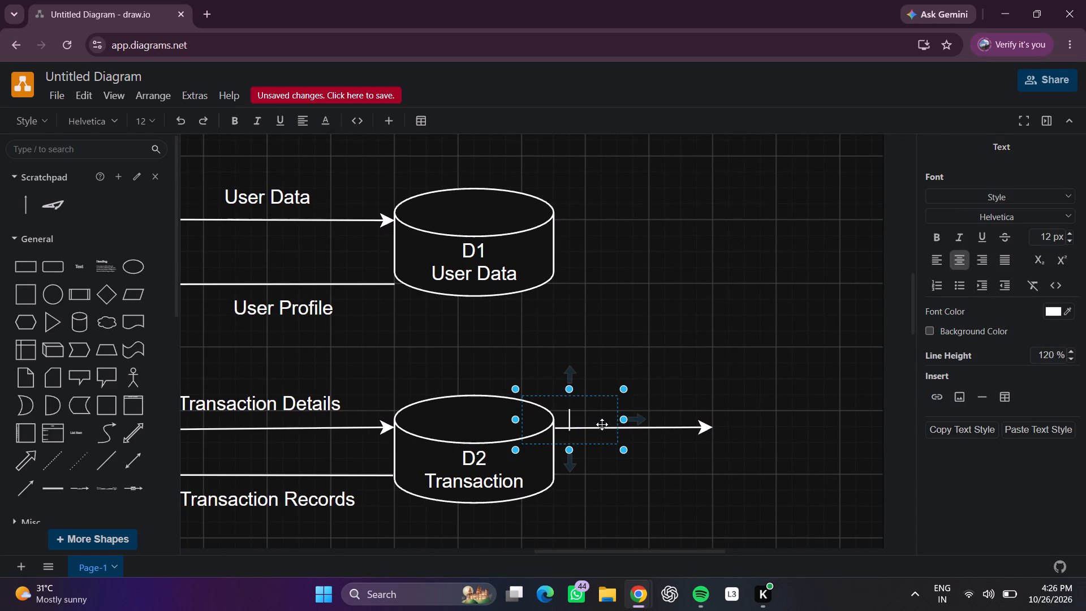
pyautogui.press('t')
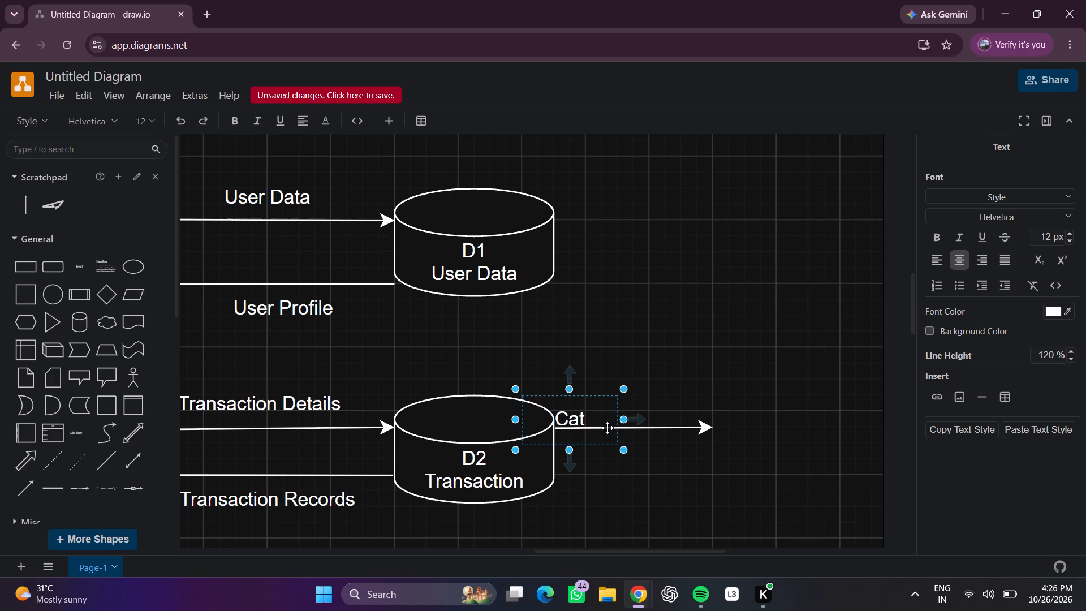
pyautogui.press('e')
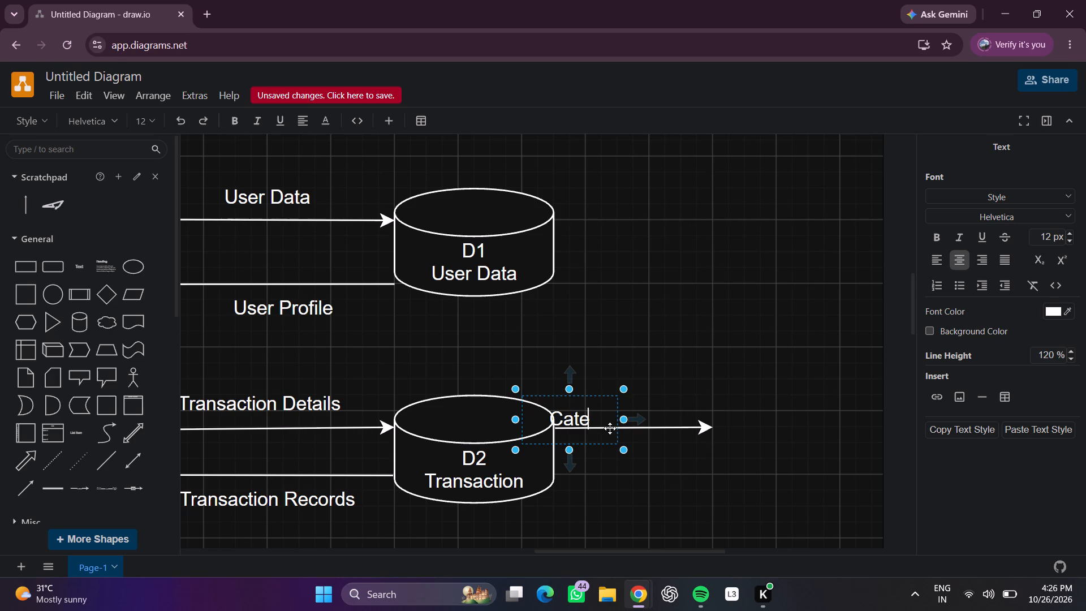
pyautogui.press('g')
pyautogui.press('o')
pyautogui.write('ry')
pyautogui.press('space')
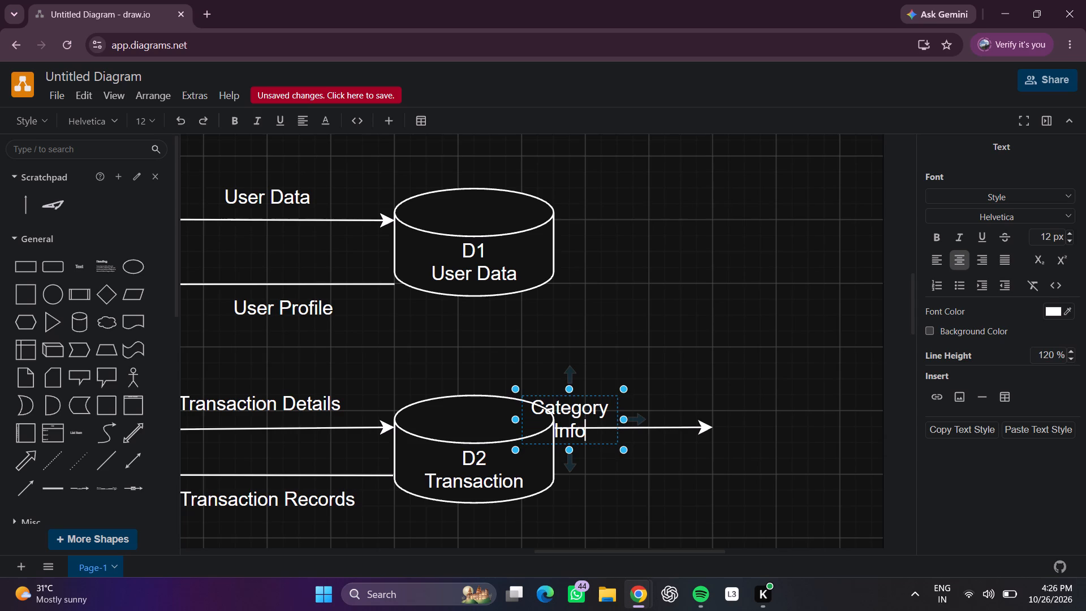
pyautogui.click(605, 306)
# Widen the "Category Info" label to fit on one line and place it just above the outgoing D2 arrow.
pyautogui.click(553, 421)
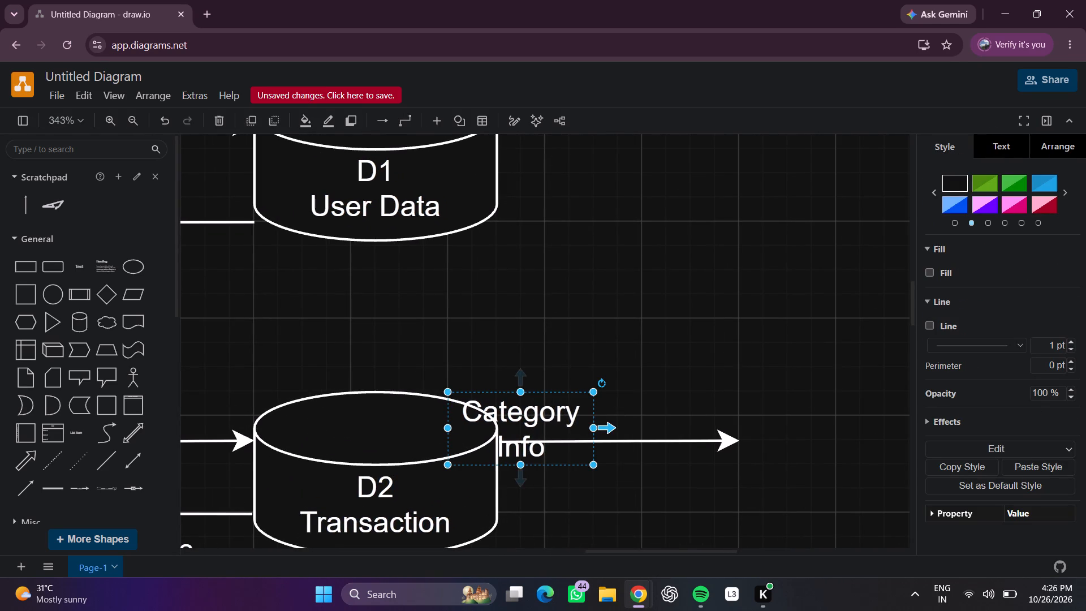
pyautogui.moveTo(592, 424); pyautogui.dragTo(680, 421)
pyautogui.moveTo(576, 431); pyautogui.dragTo(580, 431)
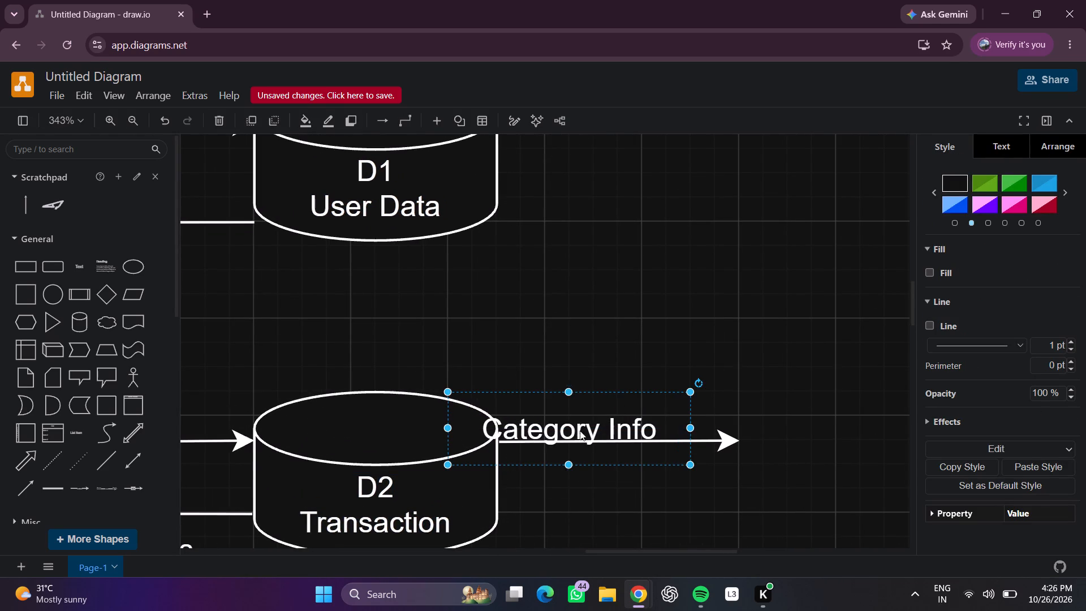
pyautogui.moveTo(580, 431); pyautogui.dragTo(617, 418)
pyautogui.click(742, 314)
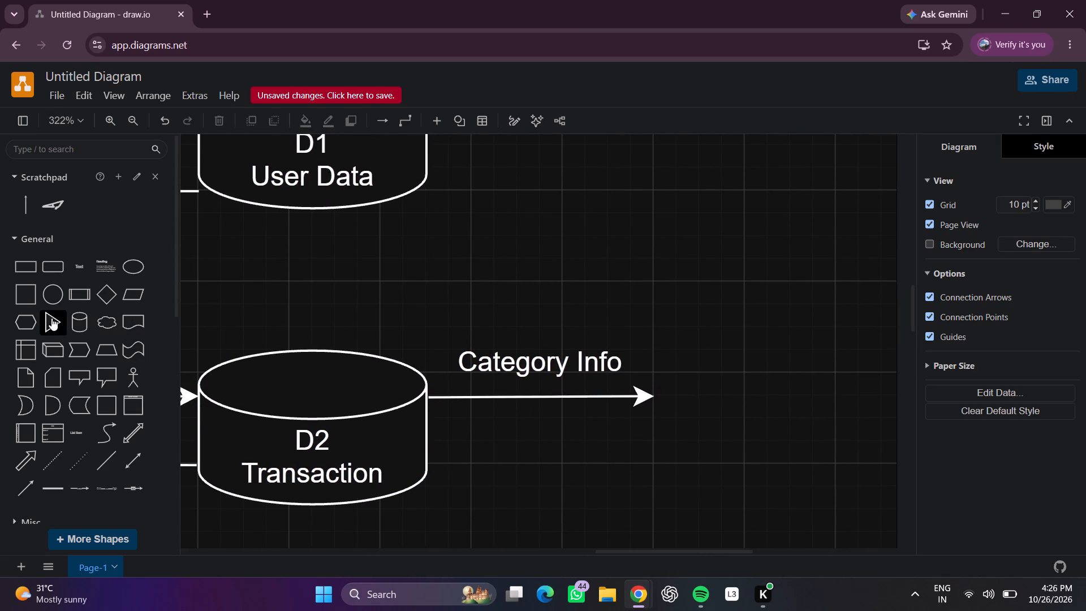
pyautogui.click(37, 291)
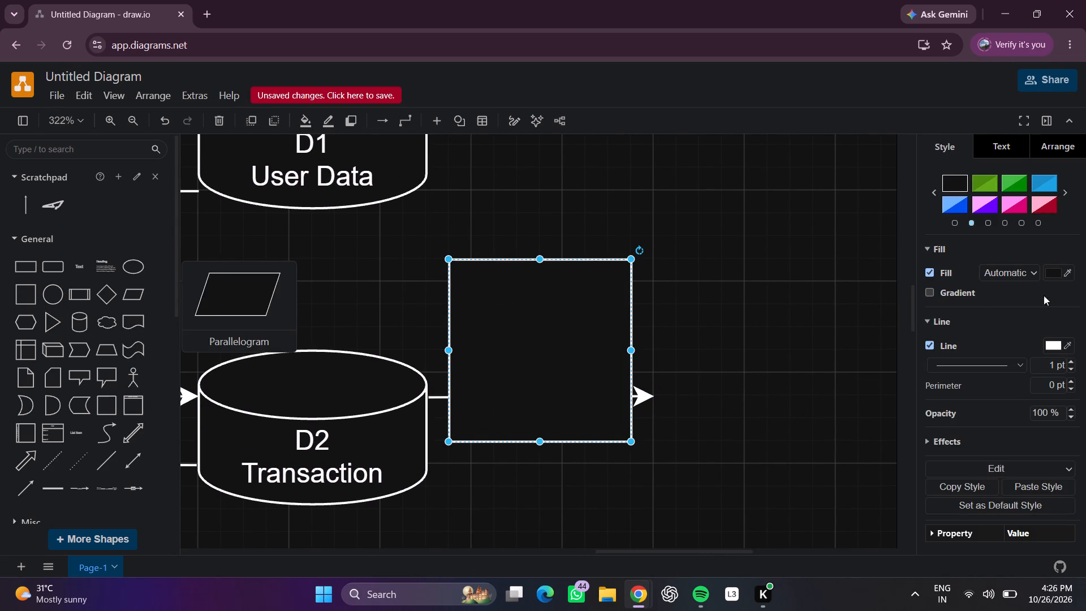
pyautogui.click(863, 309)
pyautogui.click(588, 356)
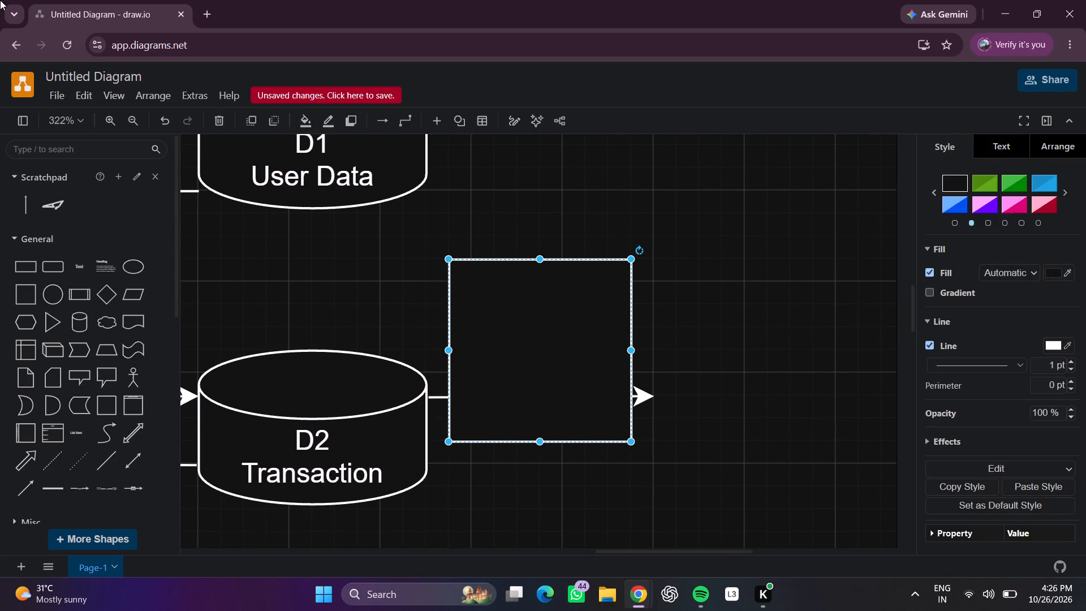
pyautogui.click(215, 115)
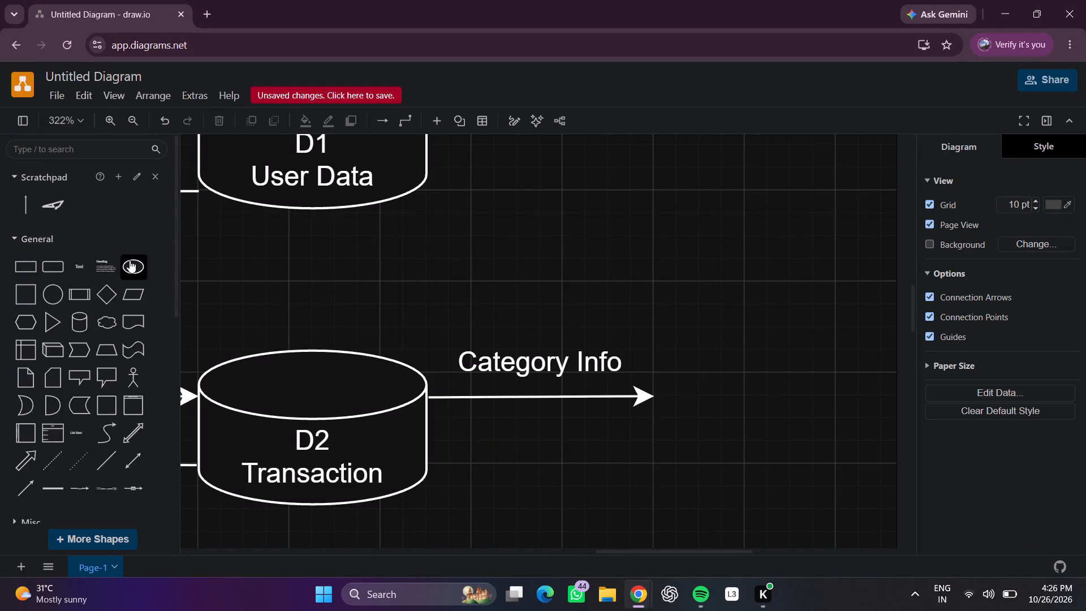
# Add a circle and place it with its edge at the head of the Category Info arrow.
pyautogui.click(45, 290)
pyautogui.moveTo(538, 336); pyautogui.dragTo(742, 365)
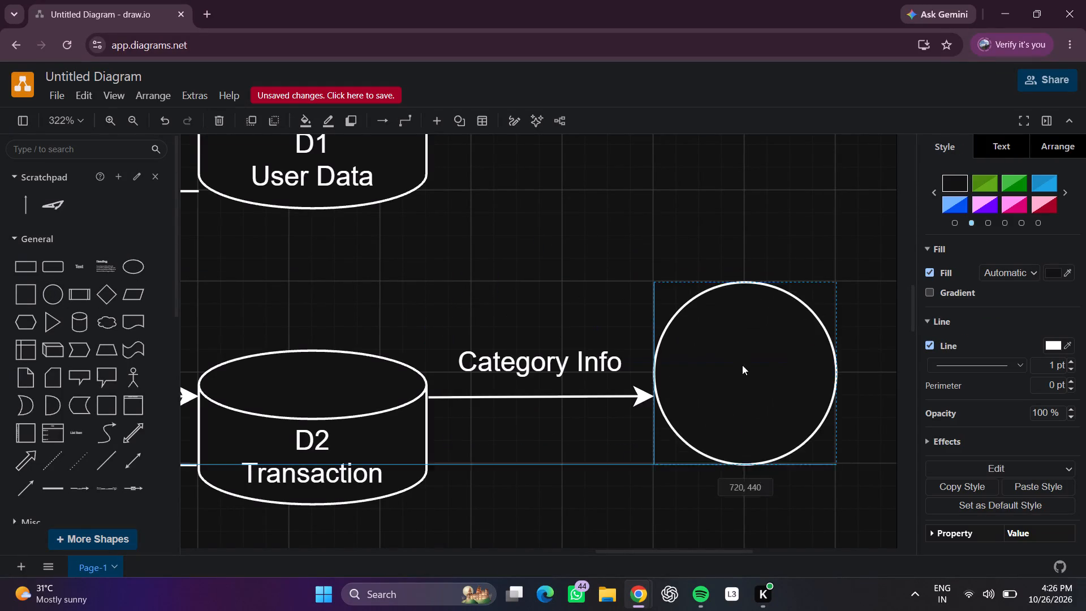
pyautogui.moveTo(742, 365); pyautogui.dragTo(745, 391)
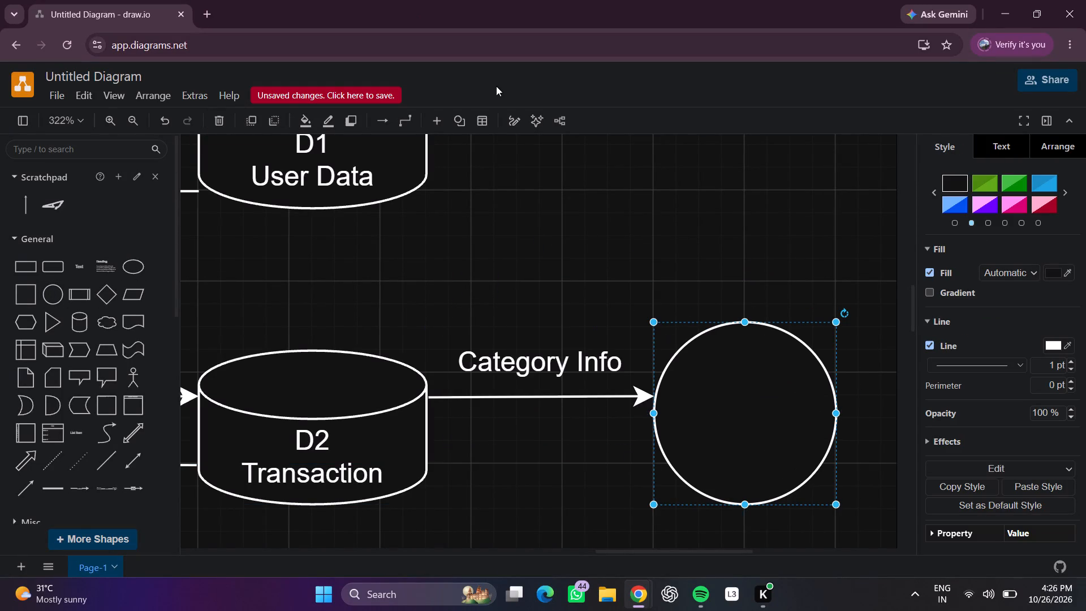
pyautogui.click(623, 157)
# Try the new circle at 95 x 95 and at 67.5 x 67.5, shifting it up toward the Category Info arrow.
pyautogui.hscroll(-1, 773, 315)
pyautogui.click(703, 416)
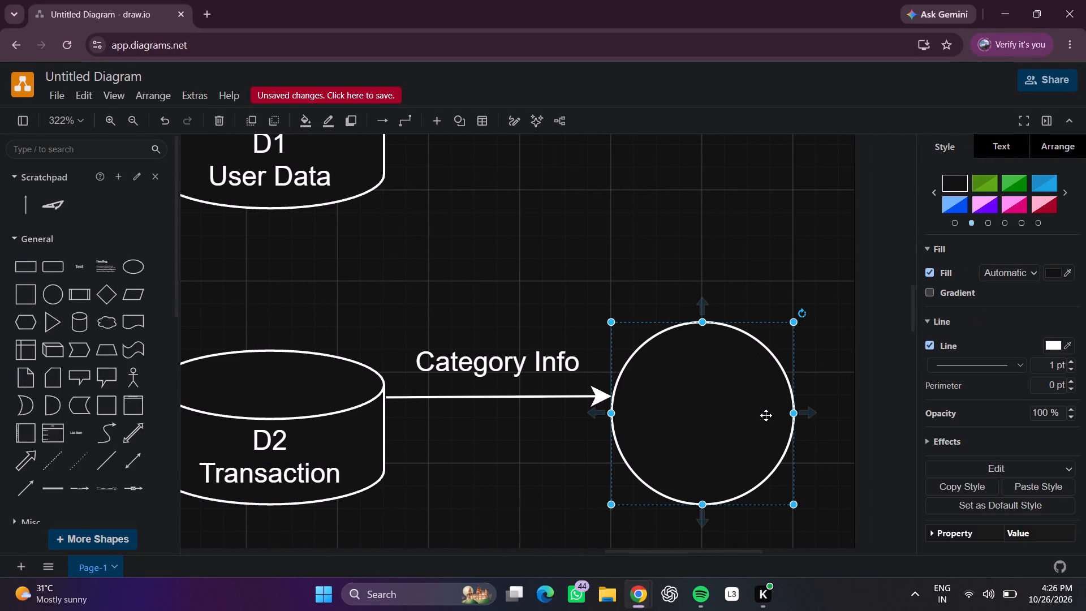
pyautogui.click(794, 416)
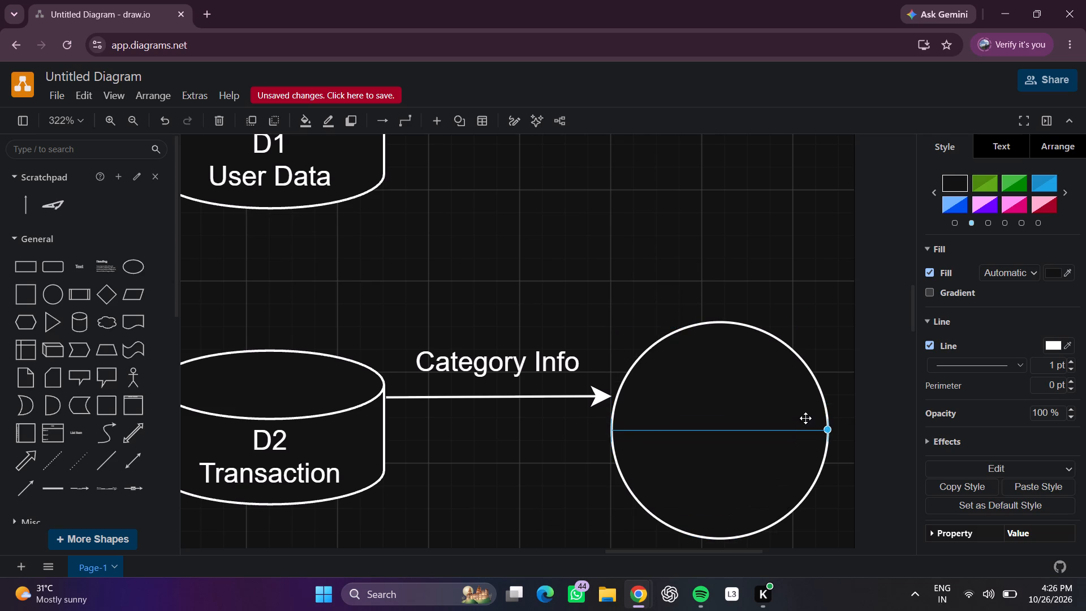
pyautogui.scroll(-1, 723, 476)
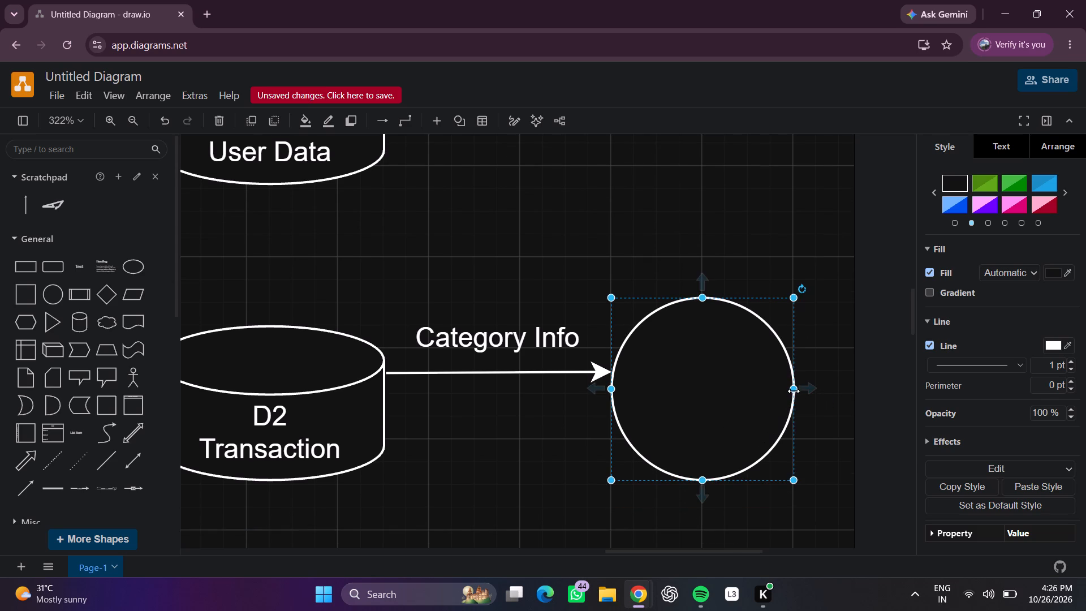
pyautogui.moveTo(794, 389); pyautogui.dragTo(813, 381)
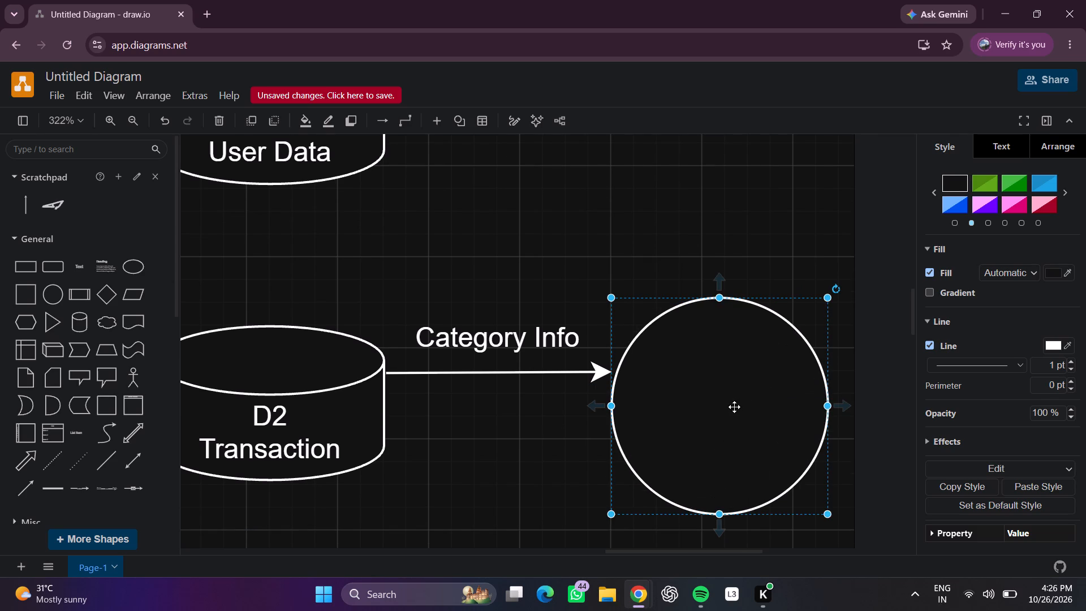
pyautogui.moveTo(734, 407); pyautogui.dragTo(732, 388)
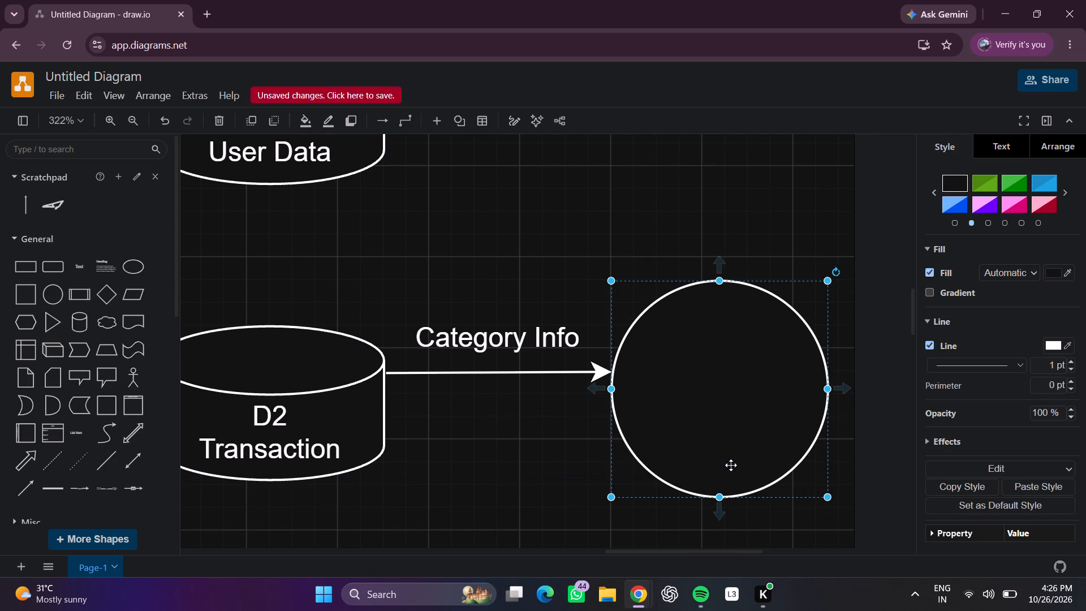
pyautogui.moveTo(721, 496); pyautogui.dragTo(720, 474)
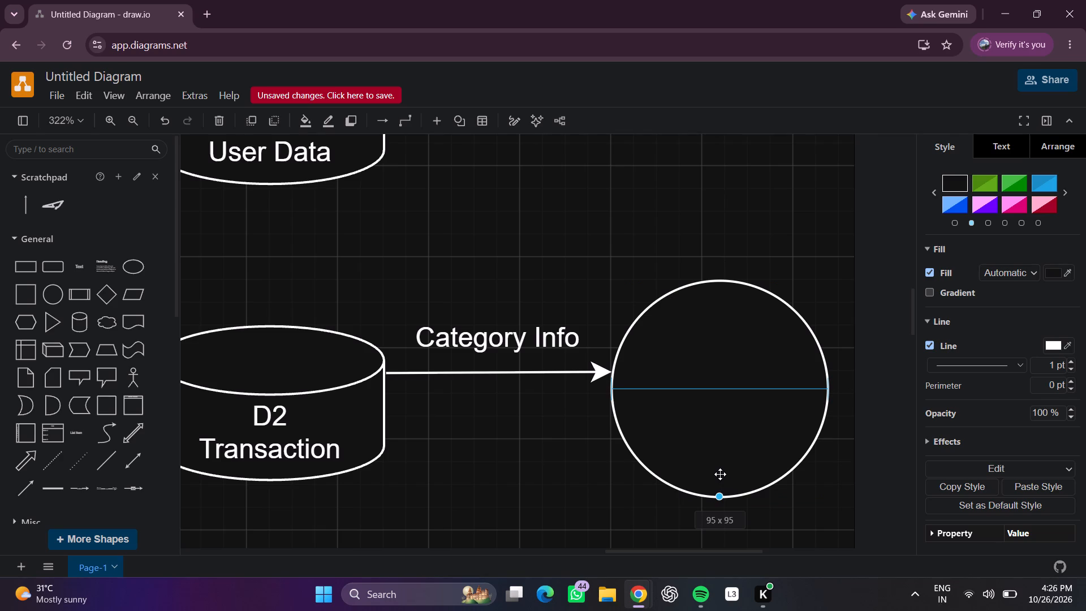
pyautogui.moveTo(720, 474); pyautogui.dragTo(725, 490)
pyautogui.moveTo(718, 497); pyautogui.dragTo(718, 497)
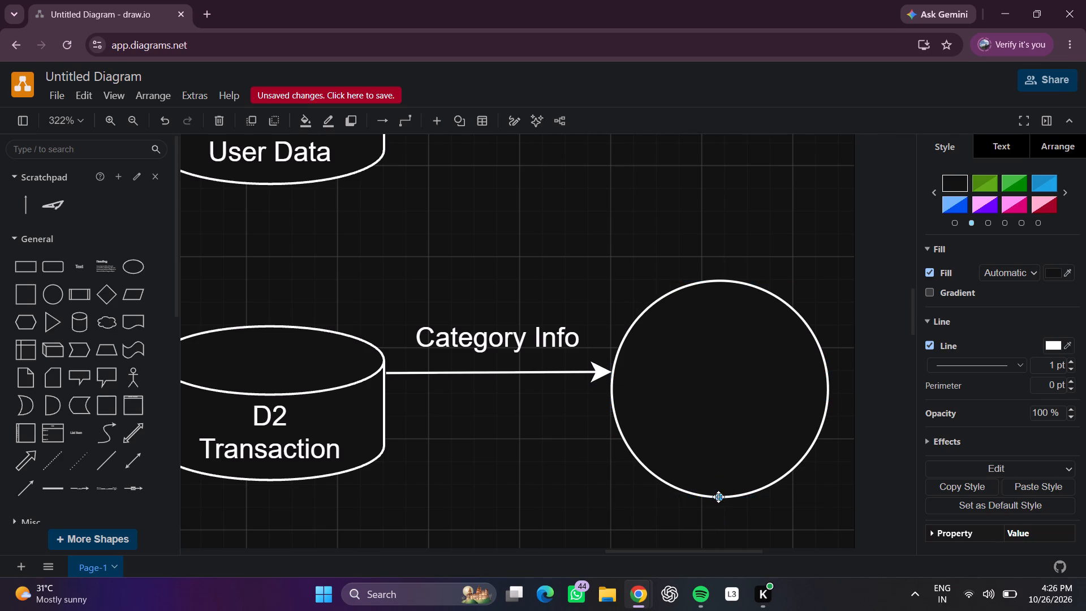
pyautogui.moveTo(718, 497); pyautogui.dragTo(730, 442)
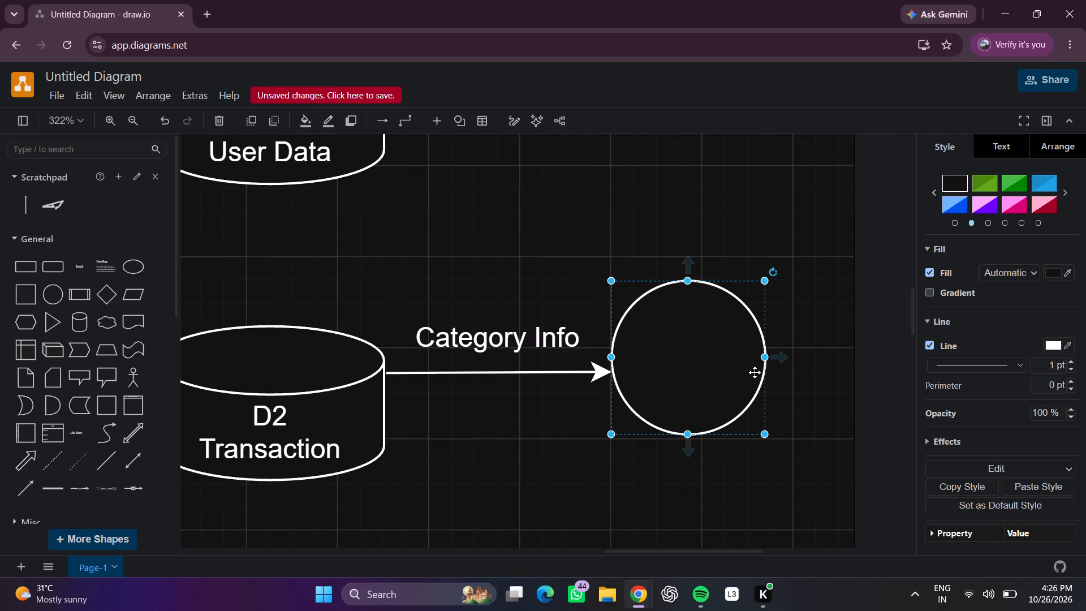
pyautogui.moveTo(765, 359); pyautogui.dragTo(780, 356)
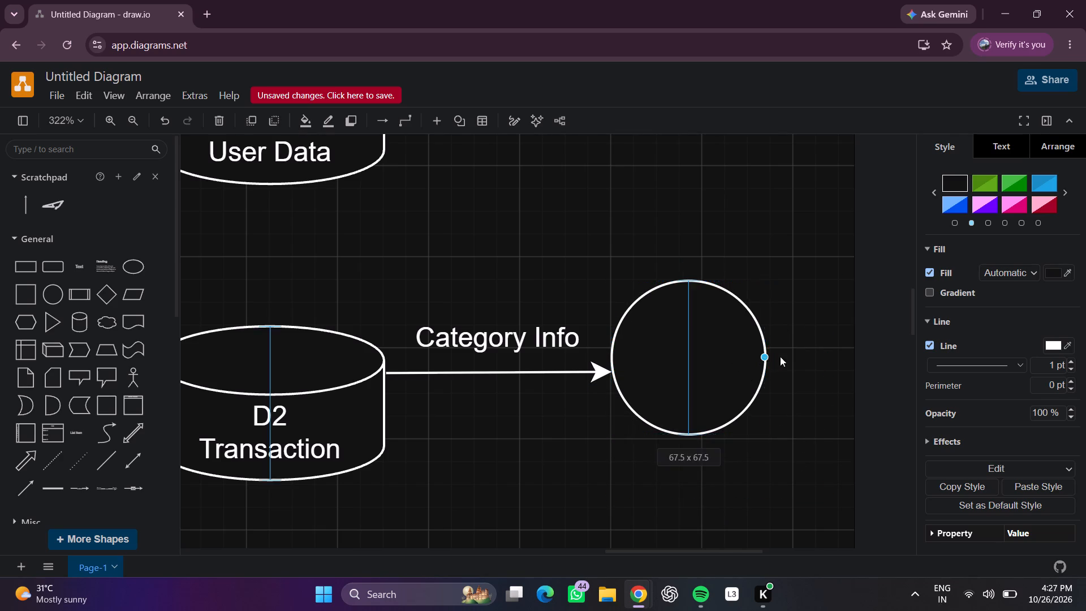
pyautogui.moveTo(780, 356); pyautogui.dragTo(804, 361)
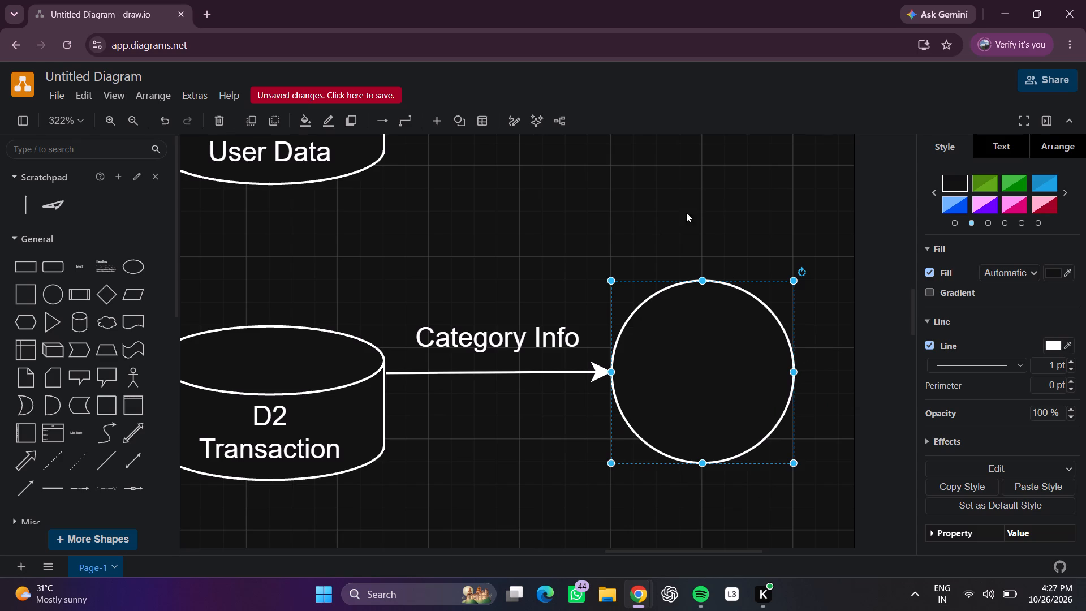
# Check the size of the 2.0 Manage Transactions circle for comparison with the new circle.
pyautogui.hscroll(3, 588, 304)
pyautogui.hscroll(5, 381, 347)
pyautogui.hscroll(-1, 684, 418)
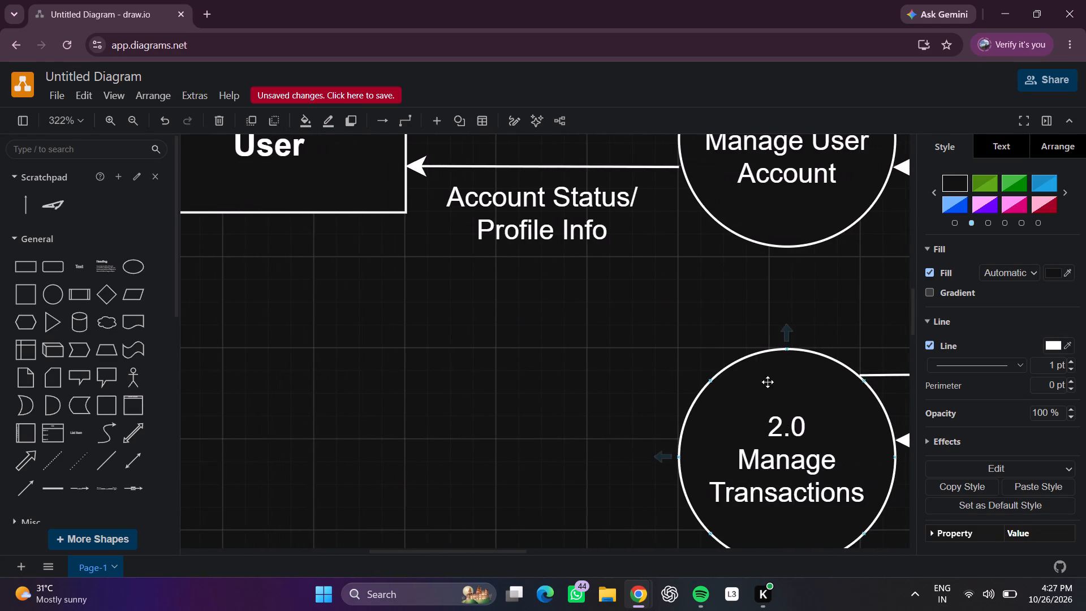
pyautogui.click(760, 372)
pyautogui.hscroll(-1, 761, 380)
pyautogui.moveTo(719, 497); pyautogui.dragTo(721, 488)
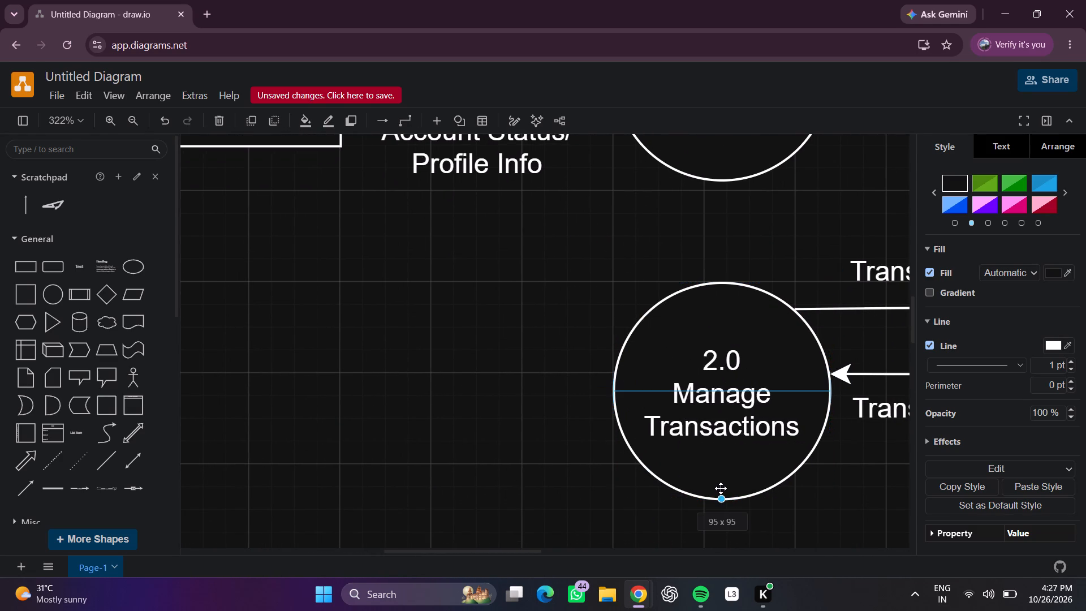
pyautogui.moveTo(721, 488); pyautogui.dragTo(722, 480)
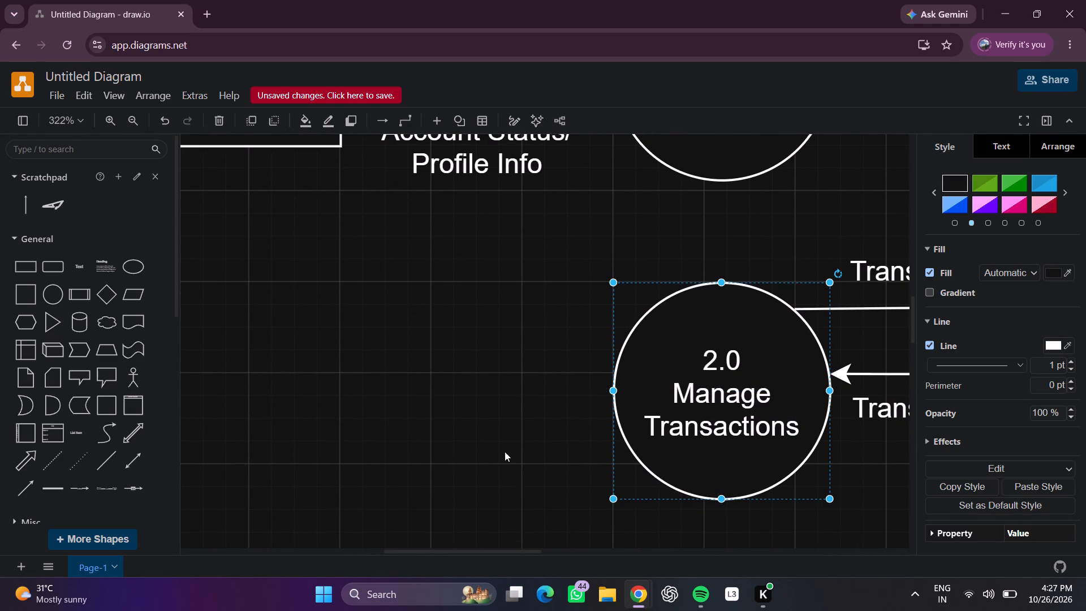
pyautogui.click(504, 451)
# Enlarge the empty circle to match process 2.0's size and move it so its top is level with the D2 cylinder's top.
pyautogui.hscroll(-6, 517, 445)
pyautogui.hscroll(-4, 816, 423)
pyautogui.scroll(1, 706, 320)
pyautogui.click(687, 336)
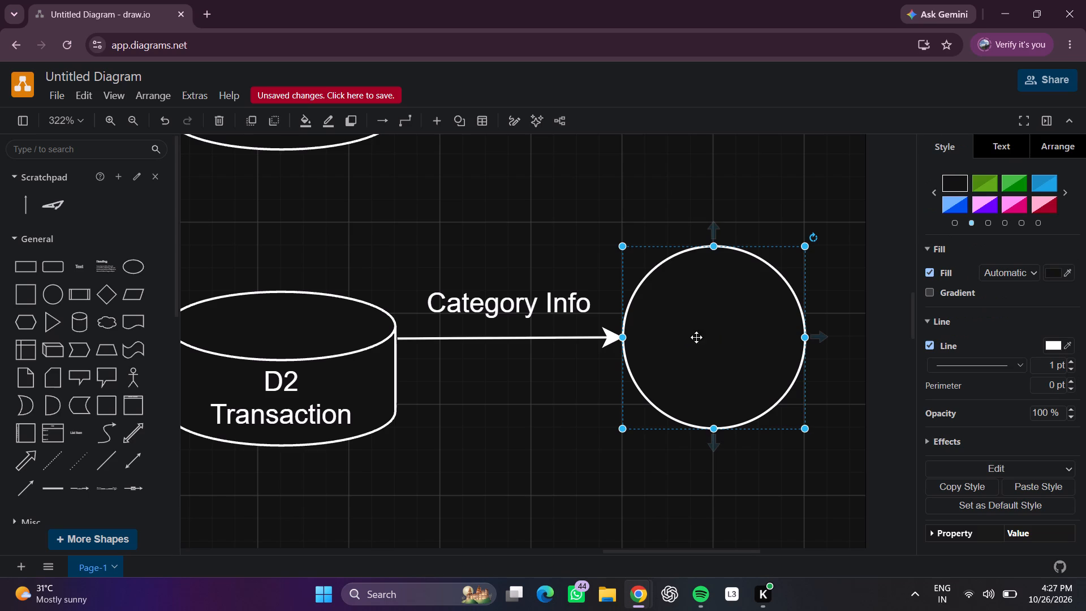
pyautogui.moveTo(803, 337); pyautogui.dragTo(817, 339)
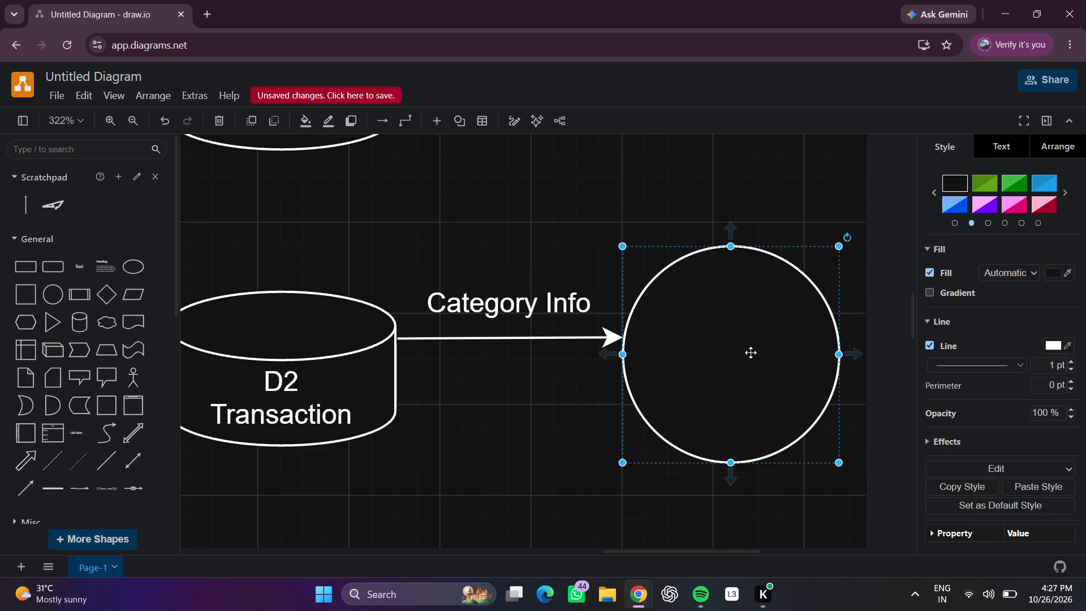
pyautogui.moveTo(721, 341); pyautogui.dragTo(722, 359)
pyautogui.click(699, 243)
# Label the empty circle "3.0 Manage Categories", with each word and the number on its own line.
pyautogui.hscroll(-1, 735, 278)
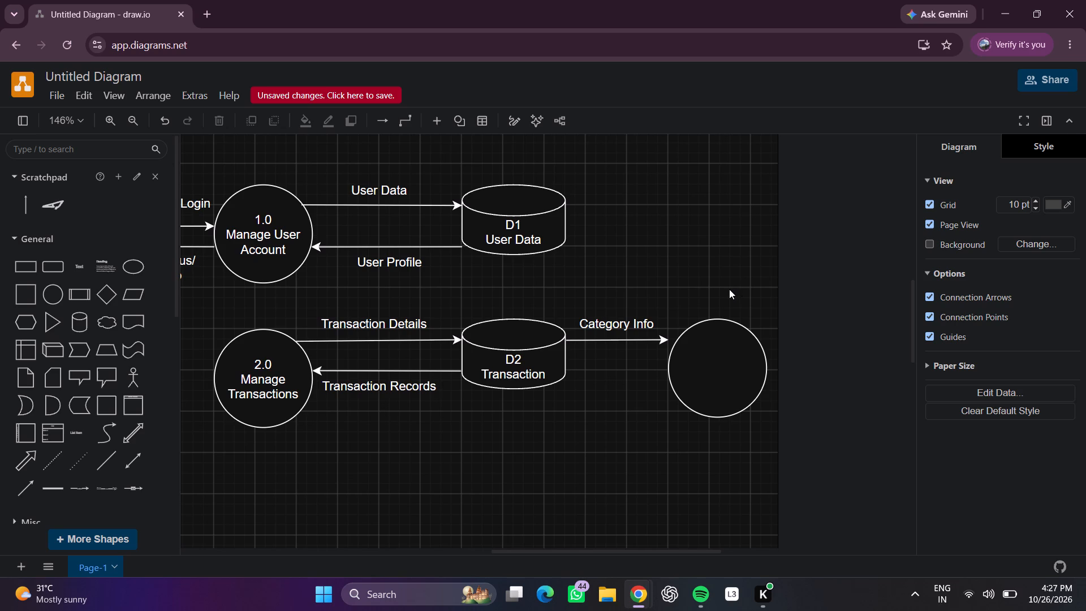
pyautogui.doubleClick(703, 348)
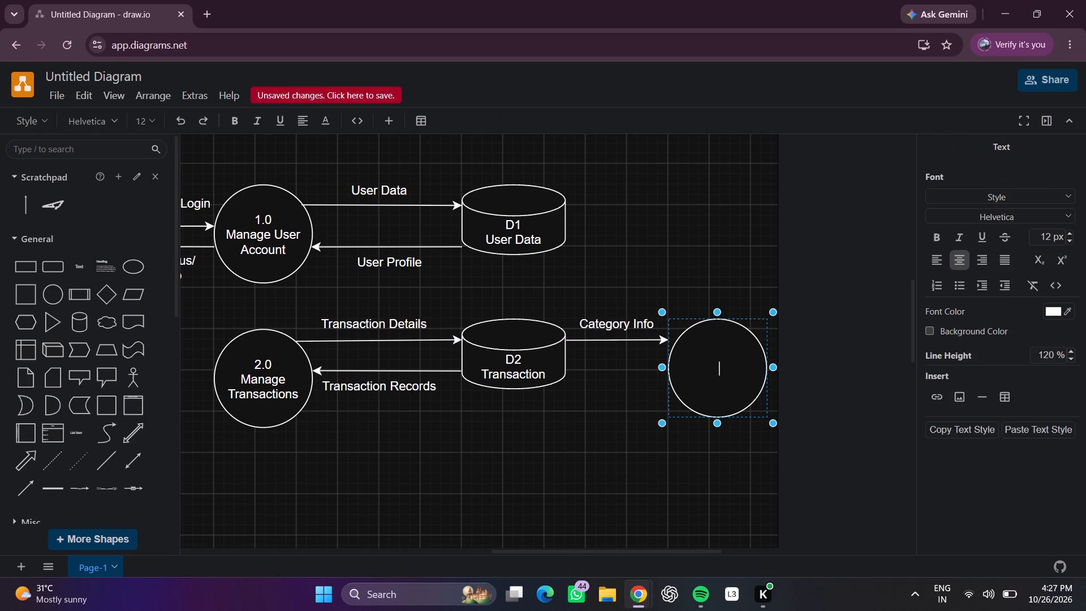
pyautogui.write('3.0')
pyautogui.press('space')
pyautogui.press('Tab')
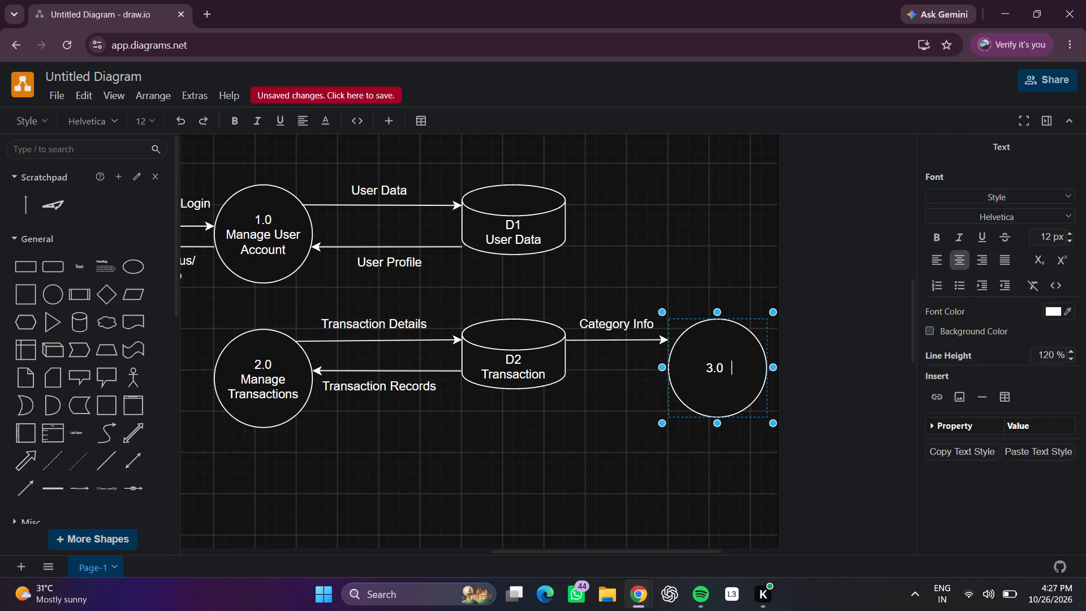
pyautogui.press('BackSpace')
pyautogui.press('BackSpace')
pyautogui.press('Return')
pyautogui.write('ge')
pyautogui.press('Return')
pyautogui.press('BackSpace')
pyautogui.press('BackSpace')
pyautogui.press('BackSpace')
pyautogui.write('age')
pyautogui.press('Return')
pyautogui.press('e')
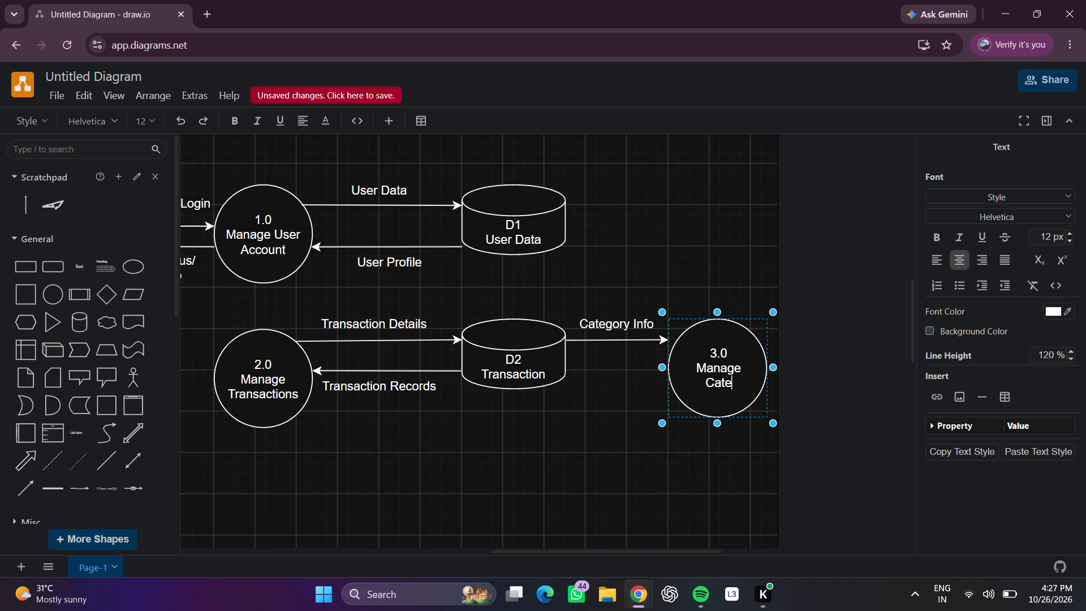
pyautogui.write('gories')
pyautogui.hscroll(-1, 703, 348)
pyautogui.click(619, 259)
pyautogui.hscroll(-1, 723, 283)
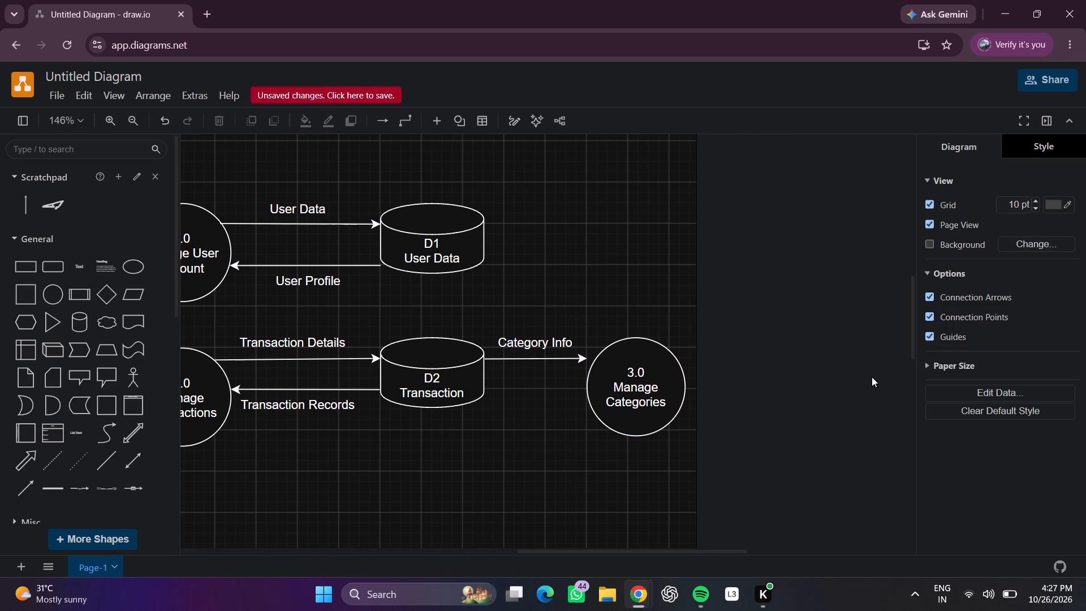
# Insert a single-headed arrow and attach its tail to the lower-right edge of the 2.0 Manage Transactions circle.
pyautogui.hscroll(1, 872, 376)
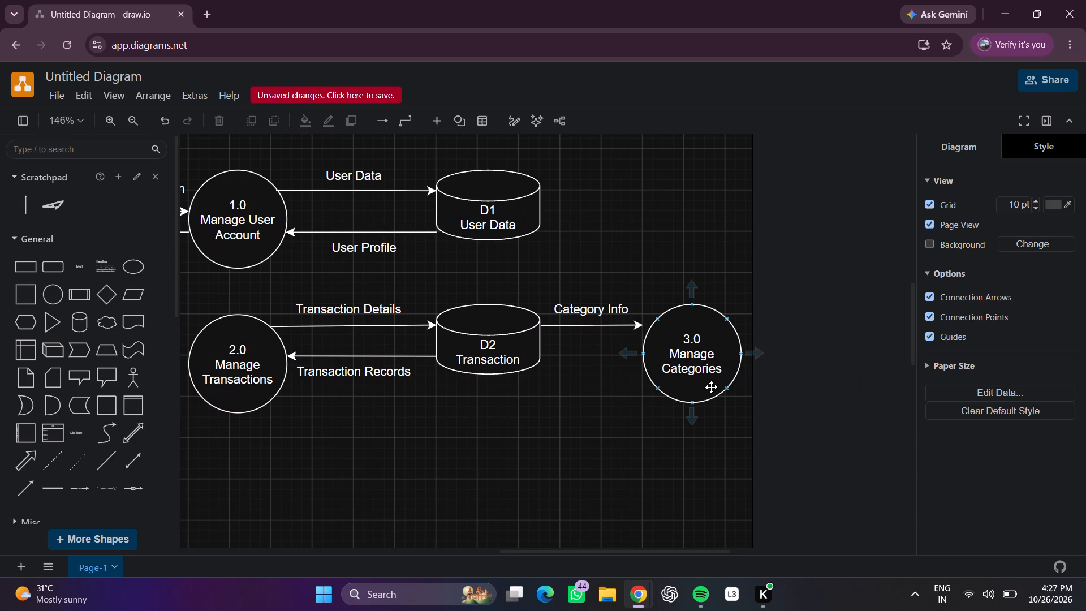
pyautogui.hscroll(1, 671, 376)
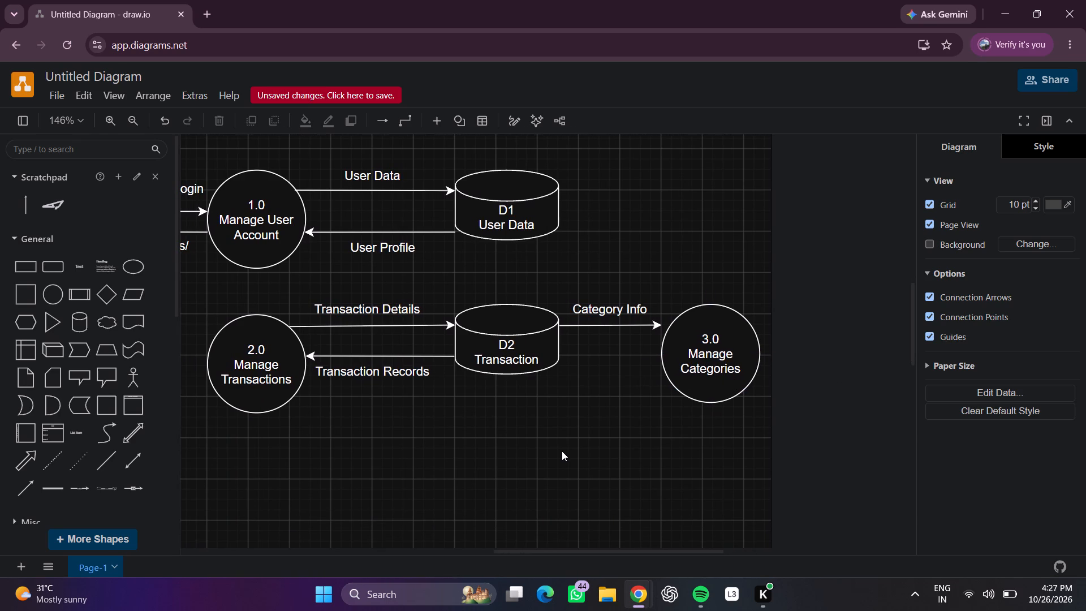
pyautogui.hscroll(1, 562, 450)
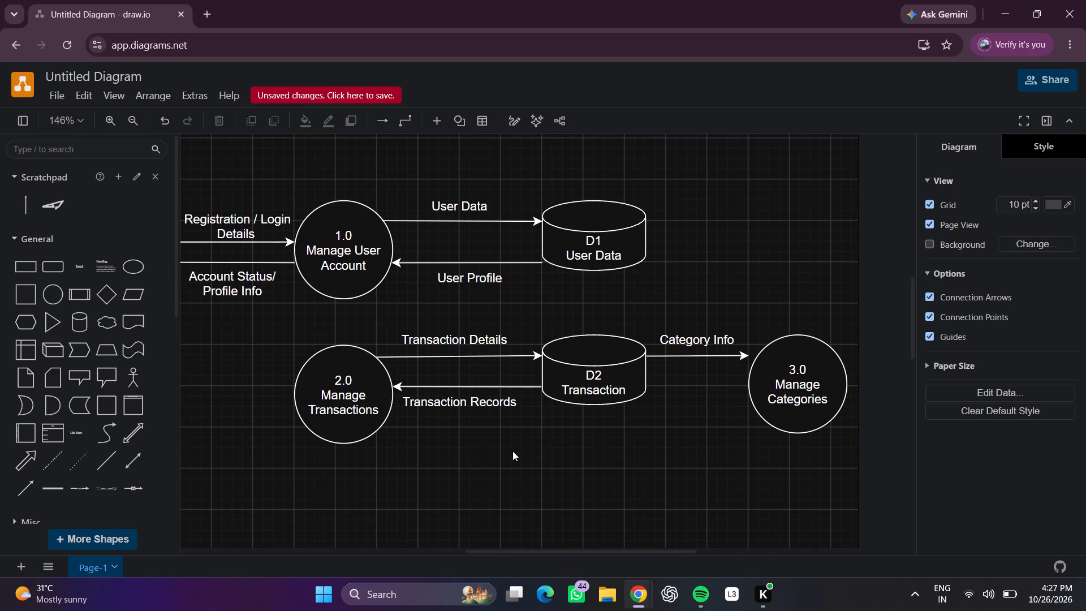
pyautogui.hscroll(-3, 512, 451)
pyautogui.hscroll(4, 512, 451)
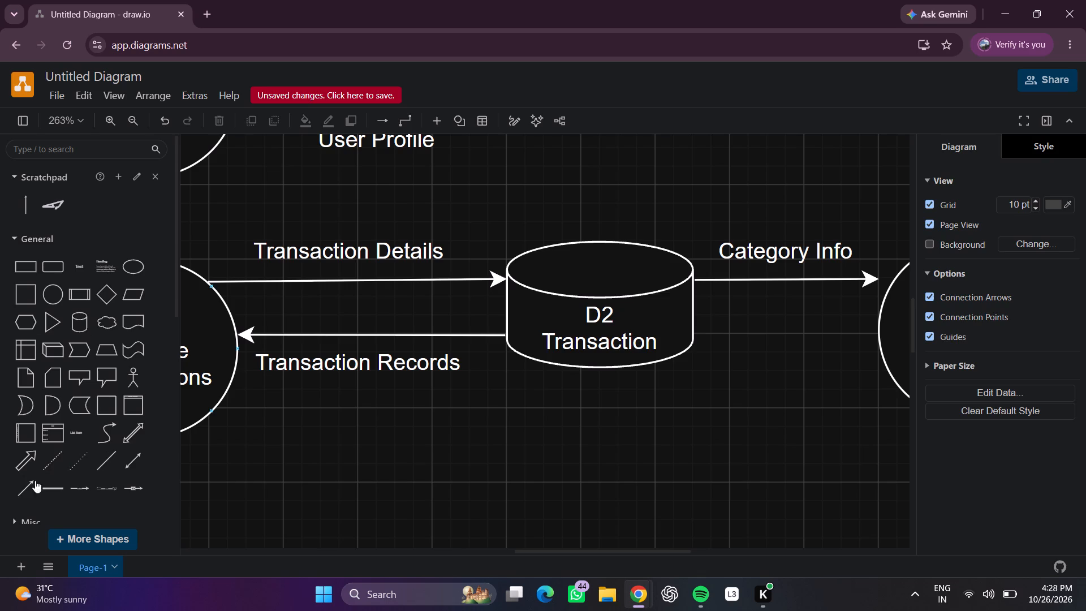
pyautogui.click(18, 493)
pyautogui.moveTo(501, 389); pyautogui.dragTo(206, 411)
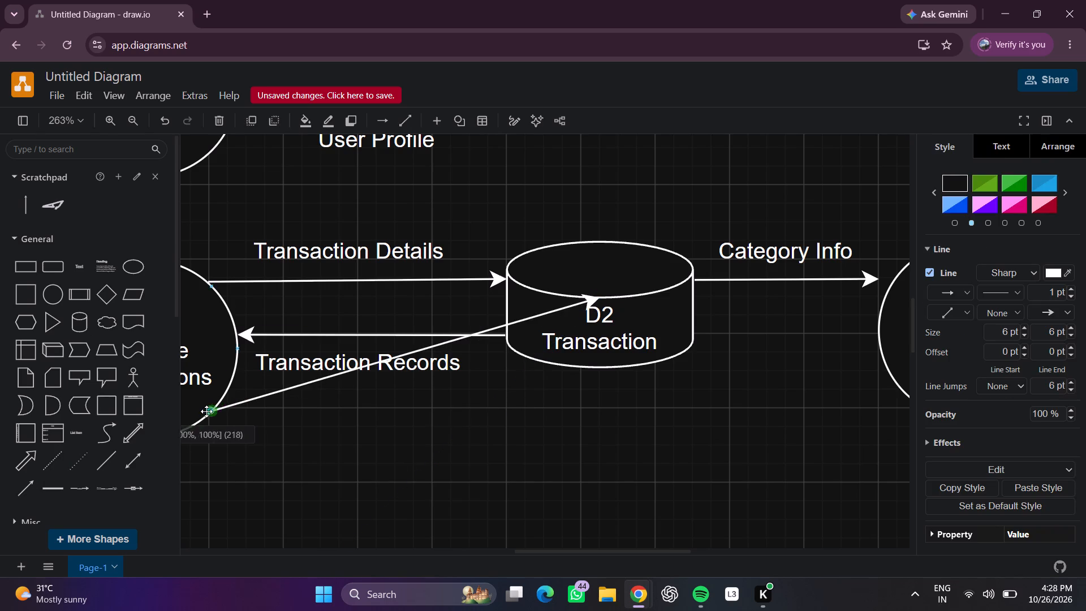
pyautogui.moveTo(206, 411); pyautogui.dragTo(222, 406)
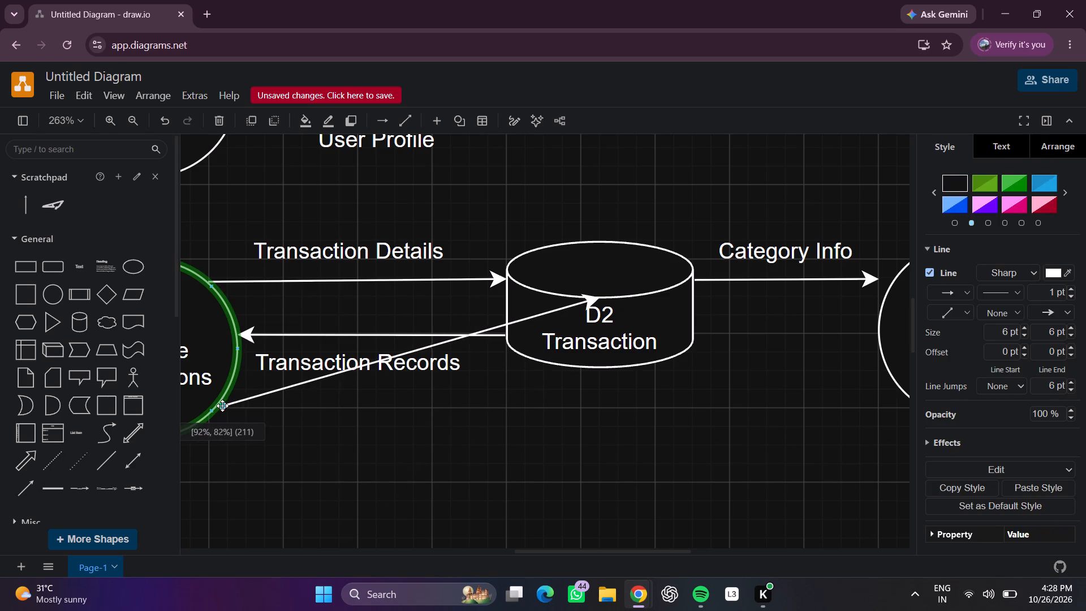
pyautogui.moveTo(222, 406); pyautogui.dragTo(218, 407)
pyautogui.click(286, 431)
# Extend the new arrow's head beneath the D2 cylinder to just below and left of the 3.0 Manage Categories circle.
pyautogui.hscroll(-1, 448, 423)
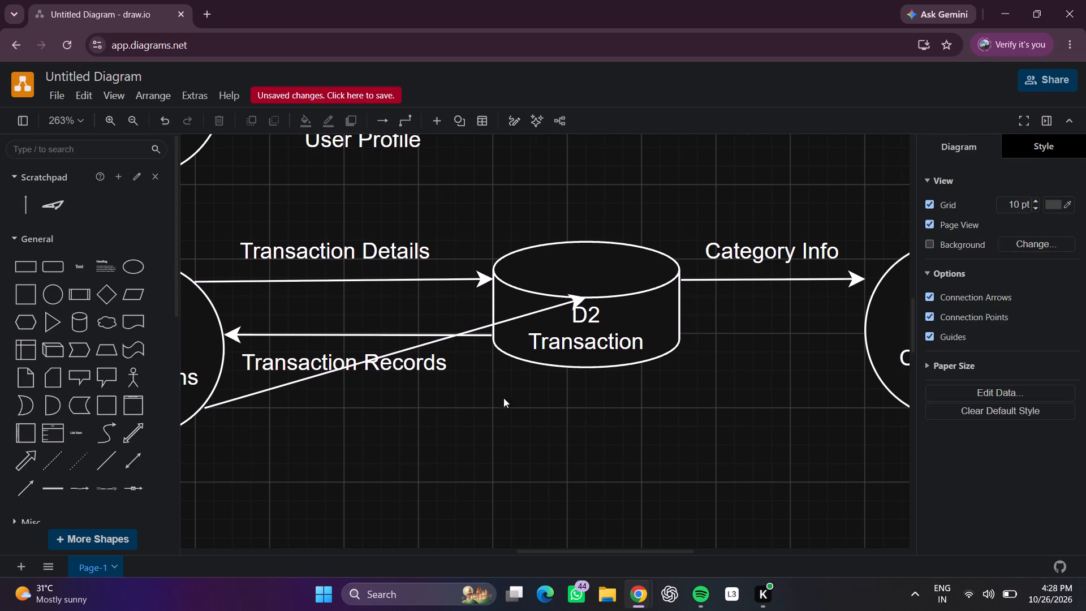
pyautogui.hscroll(-1, 503, 398)
pyautogui.moveTo(535, 300); pyautogui.dragTo(602, 358)
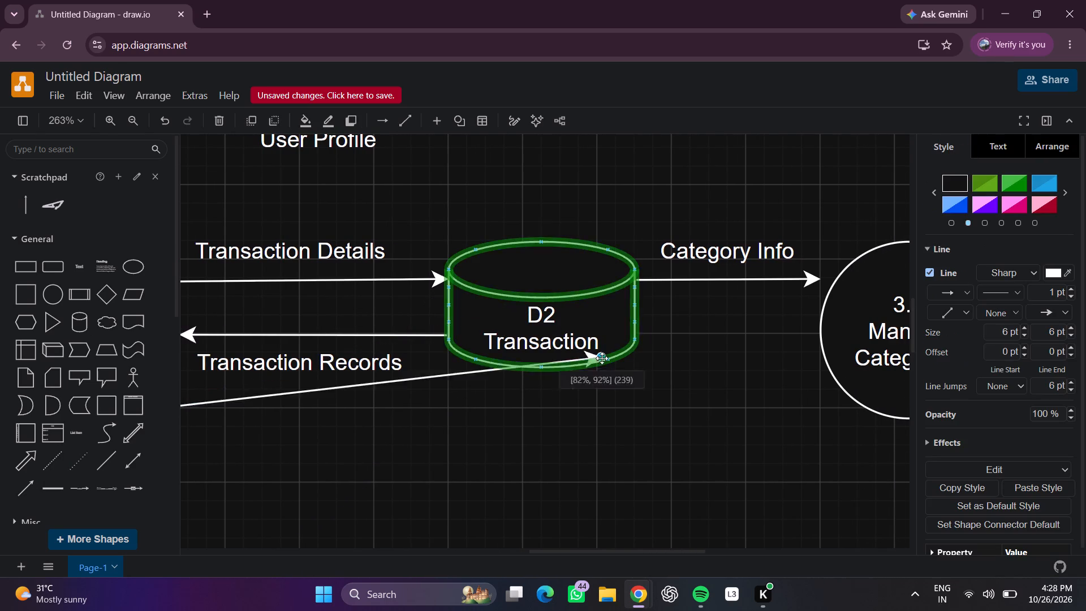
pyautogui.moveTo(602, 358); pyautogui.dragTo(812, 413)
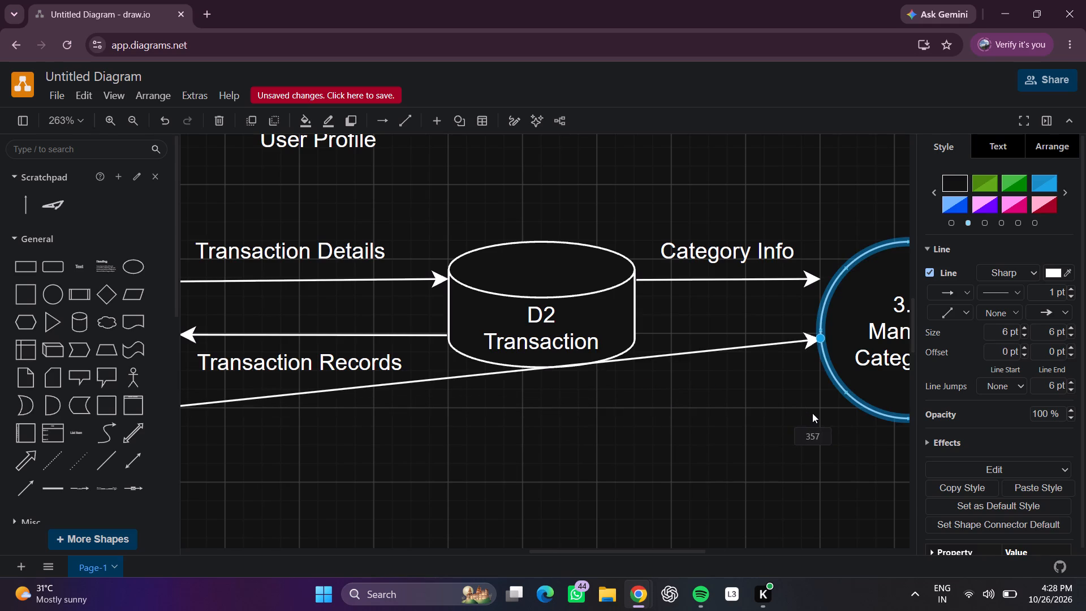
pyautogui.moveTo(812, 413); pyautogui.dragTo(815, 428)
pyautogui.click(800, 494)
# Fine-tune the new arrow's tail so it meets the lower-right edge of the 2.0 Manage Transactions circle.
pyautogui.hscroll(4, 763, 489)
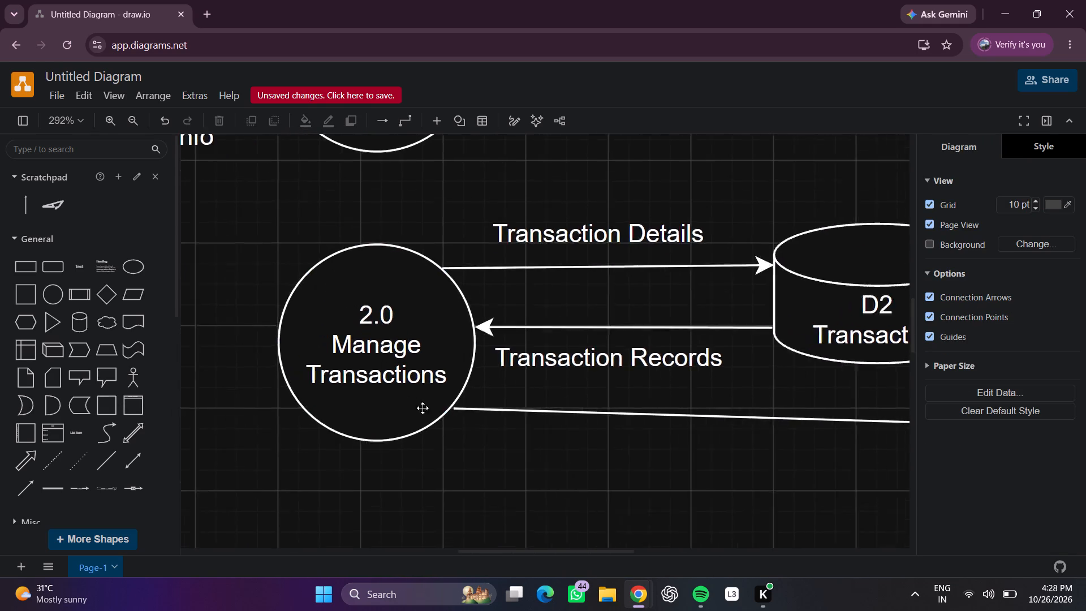
pyautogui.hscroll(-1, 478, 414)
pyautogui.moveTo(456, 390); pyautogui.dragTo(456, 389)
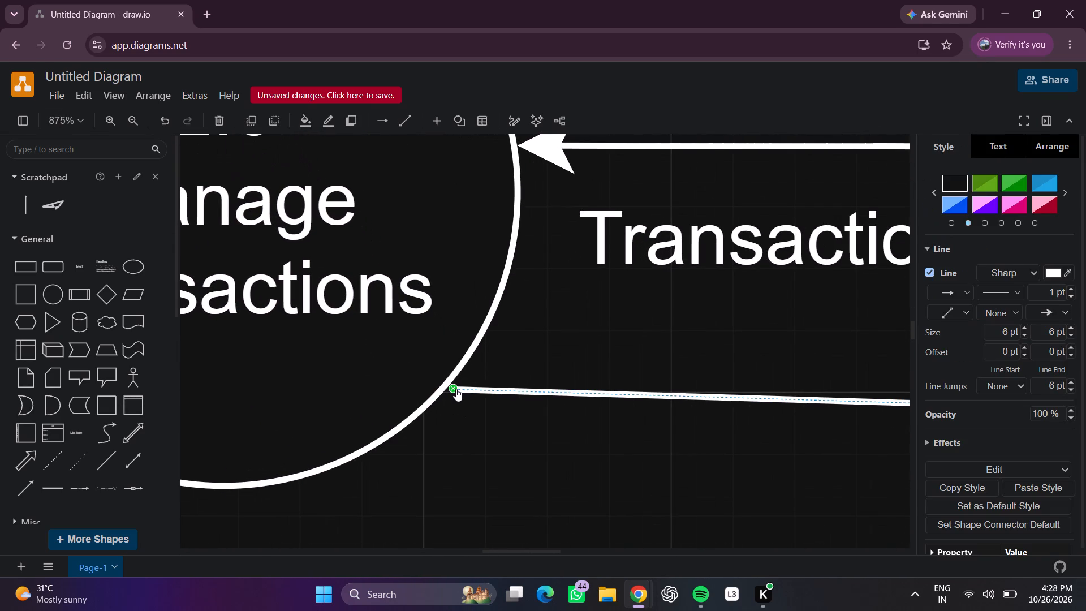
pyautogui.moveTo(456, 389); pyautogui.dragTo(446, 390)
pyautogui.click(543, 446)
# Raise the arrow's head level with its tail and extend the line toward the 3.0 circle's left side.
pyautogui.hscroll(-7, 520, 434)
pyautogui.hscroll(-5, 644, 446)
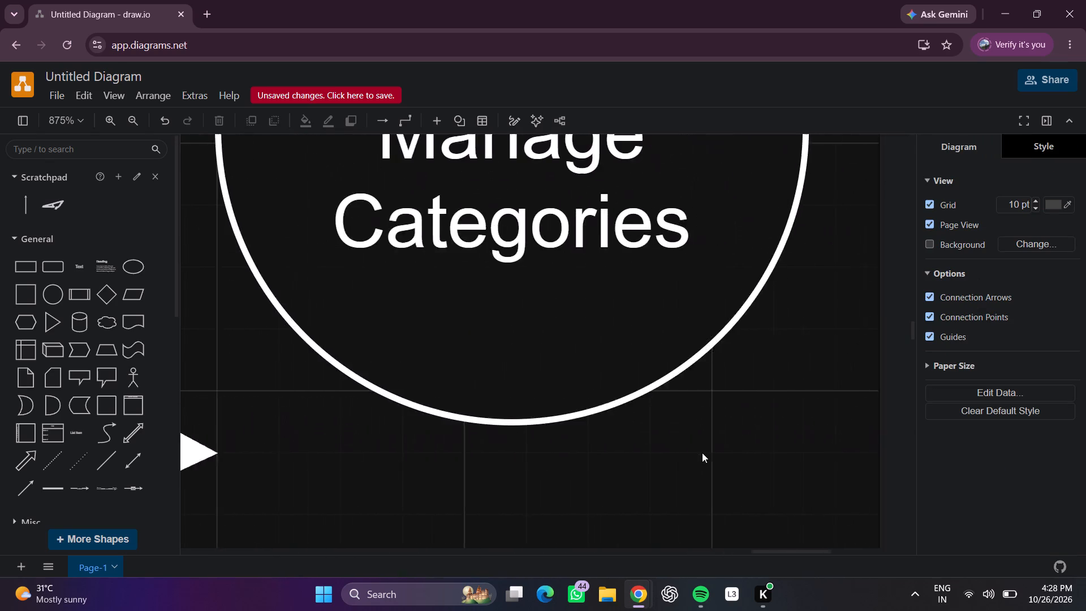
pyautogui.moveTo(345, 452); pyautogui.dragTo(342, 408)
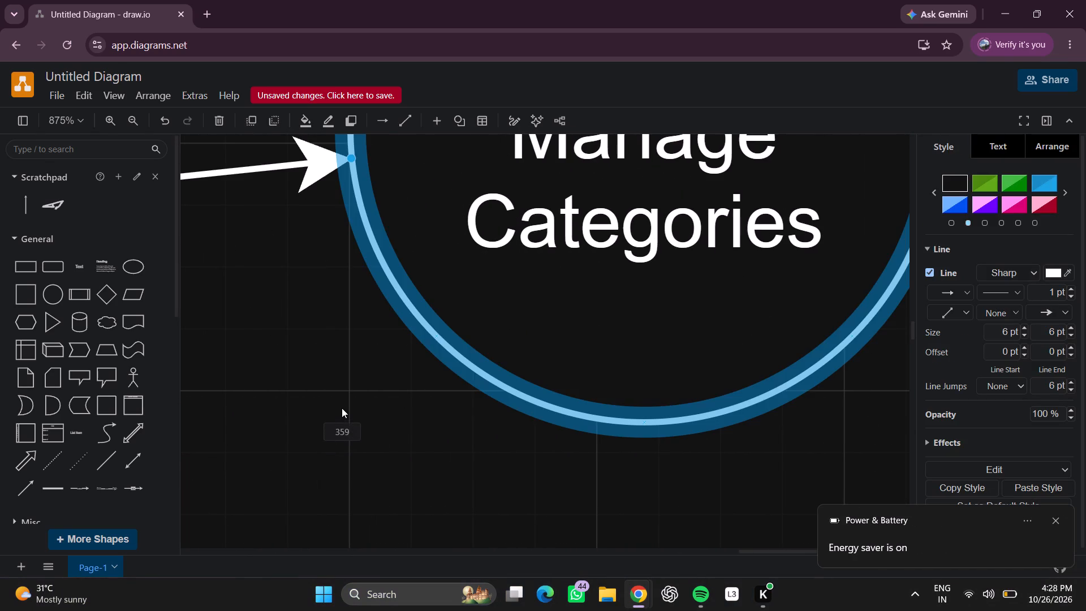
pyautogui.moveTo(342, 408); pyautogui.dragTo(296, 418)
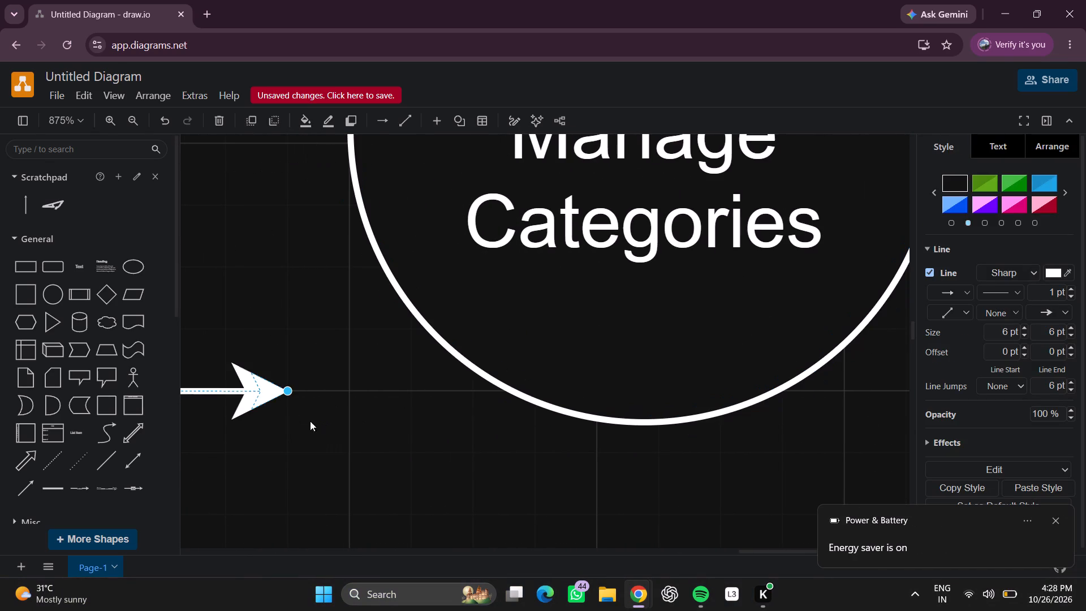
pyautogui.click(336, 428)
pyautogui.hscroll(1, 313, 423)
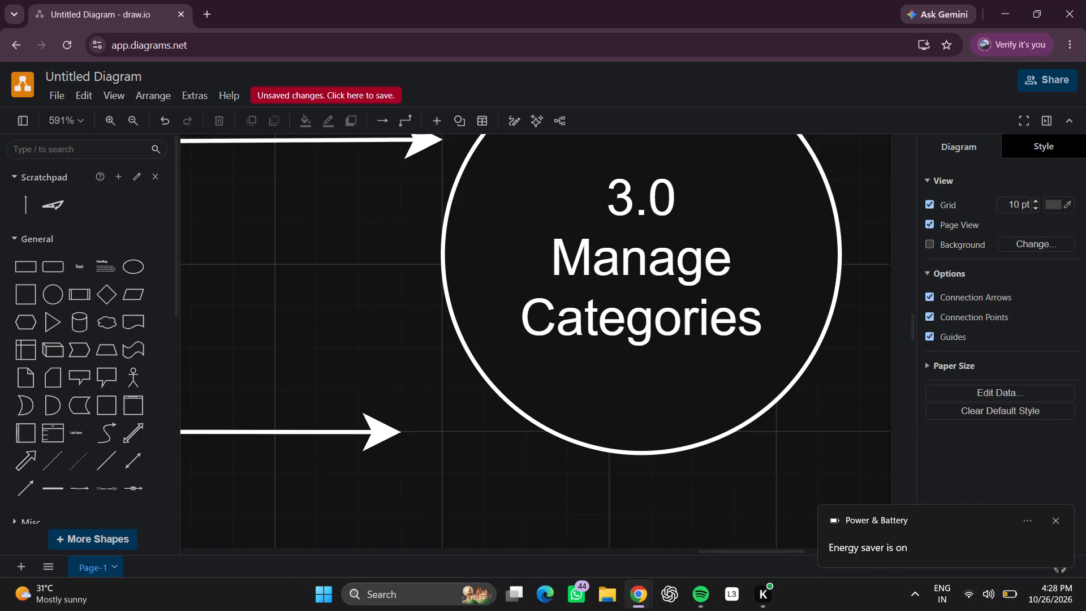
pyautogui.moveTo(383, 433); pyautogui.dragTo(412, 434)
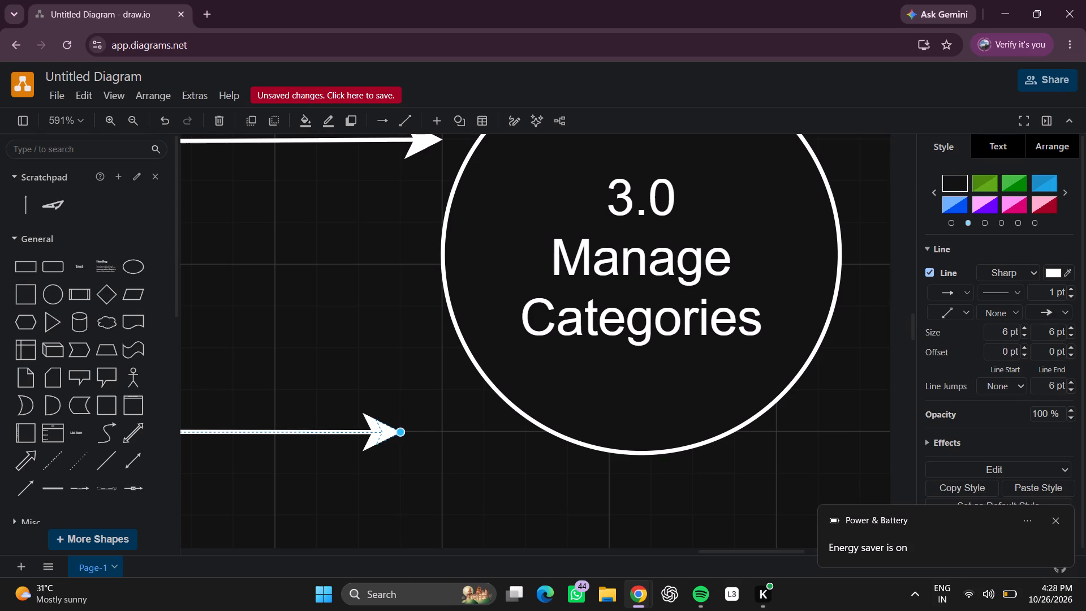
pyautogui.moveTo(402, 432); pyautogui.dragTo(425, 431)
pyautogui.click(464, 449)
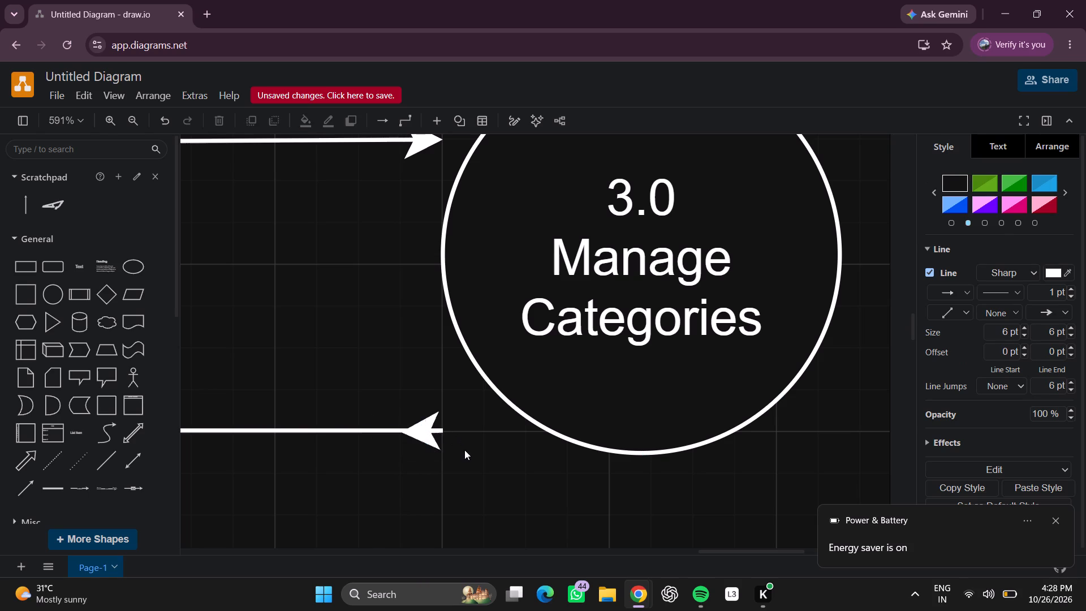
# Route the arrow horizontally to below the 3.0 circle's left side, bend it diagonally upward, and attach its head to the circle's lower-left edge.
pyautogui.moveTo(428, 432); pyautogui.dragTo(467, 467)
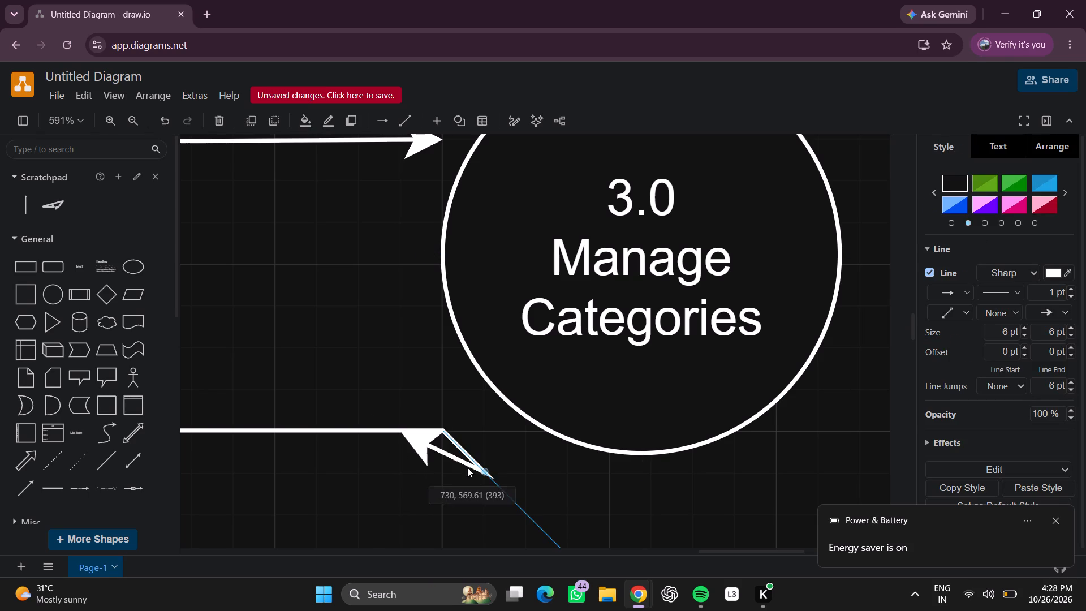
pyautogui.moveTo(467, 467); pyautogui.dragTo(419, 494)
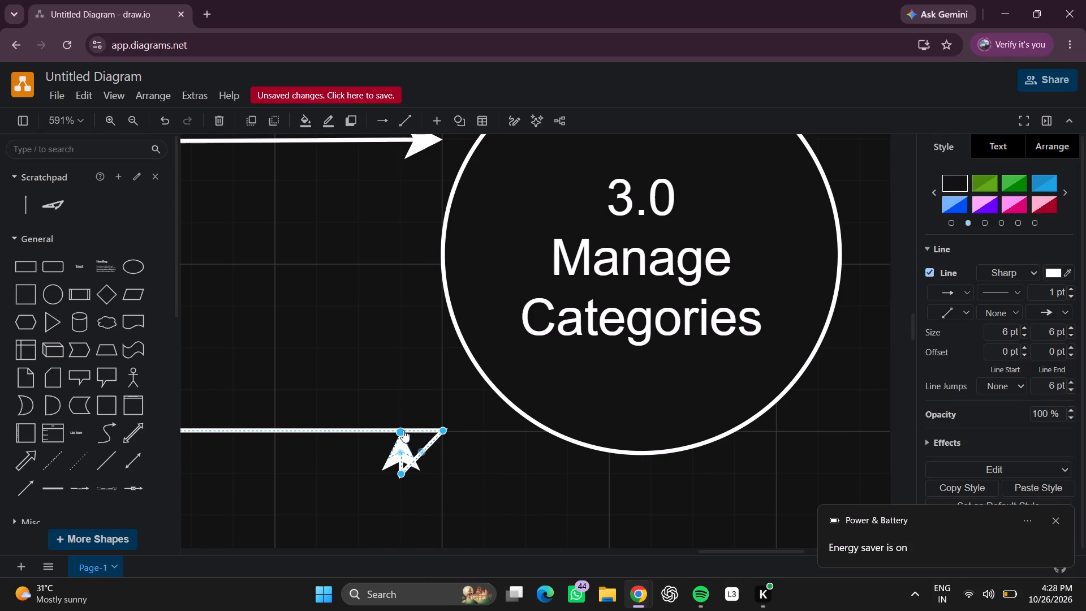
pyautogui.moveTo(403, 429); pyautogui.dragTo(492, 476)
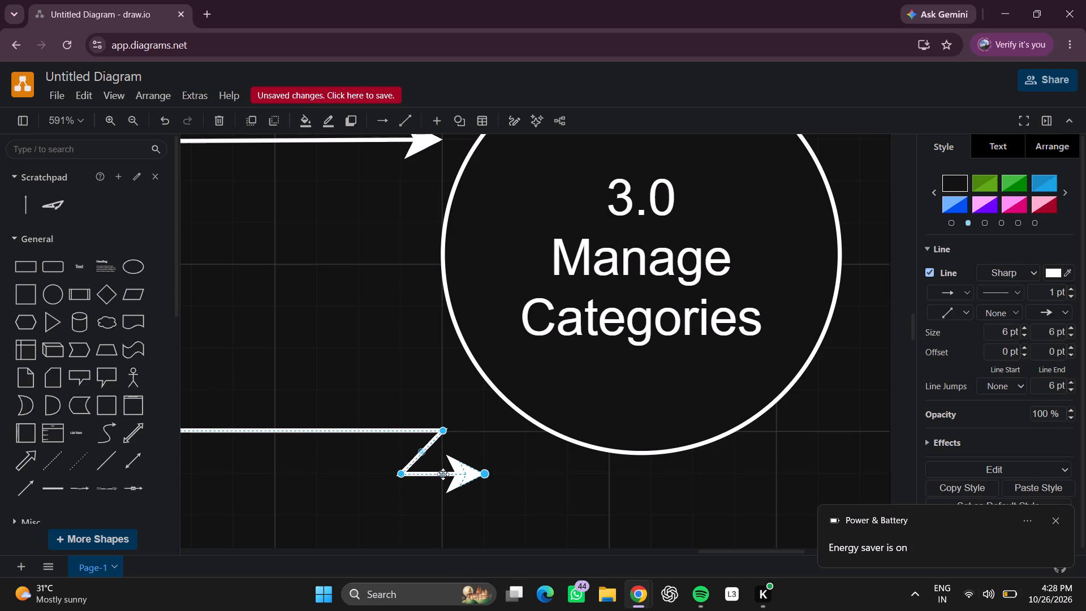
pyautogui.moveTo(442, 433); pyautogui.dragTo(409, 432)
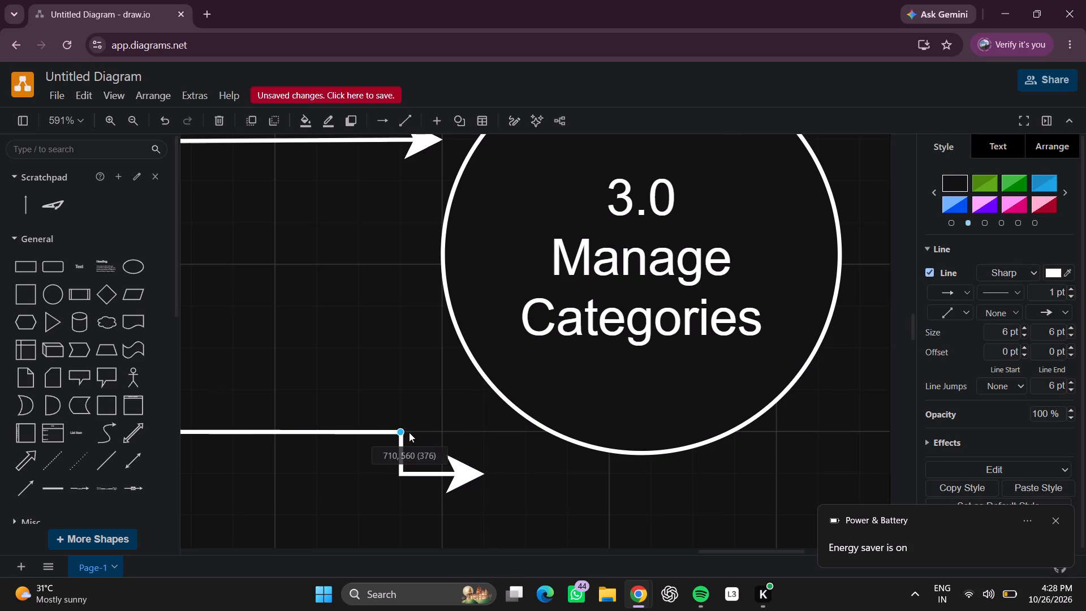
pyautogui.moveTo(409, 432); pyautogui.dragTo(402, 432)
pyautogui.moveTo(406, 472); pyautogui.dragTo(423, 446)
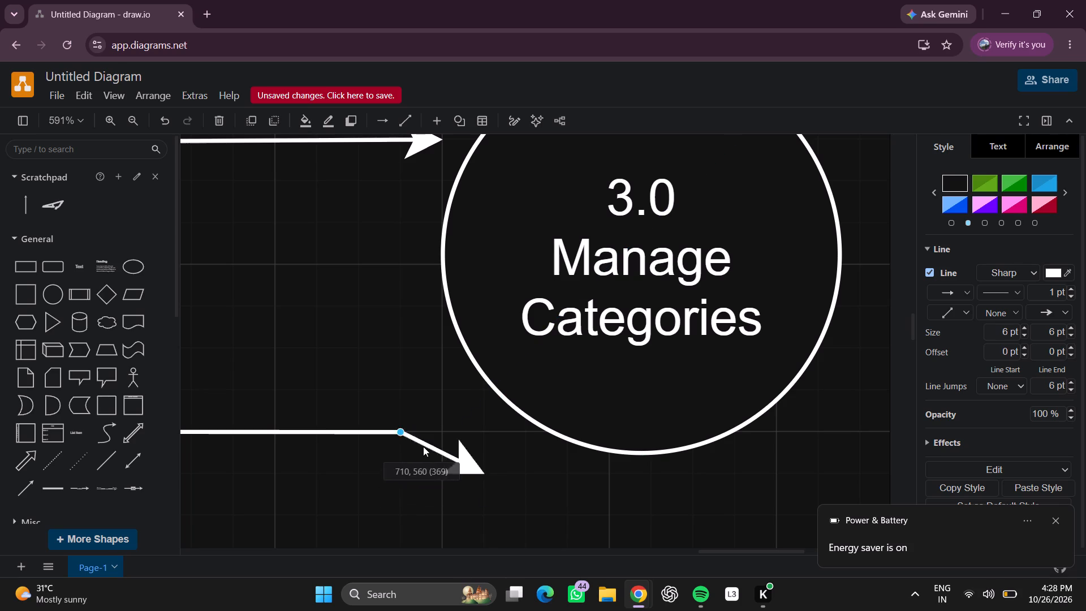
pyautogui.moveTo(423, 446); pyautogui.dragTo(428, 441)
pyautogui.moveTo(484, 471); pyautogui.dragTo(485, 424)
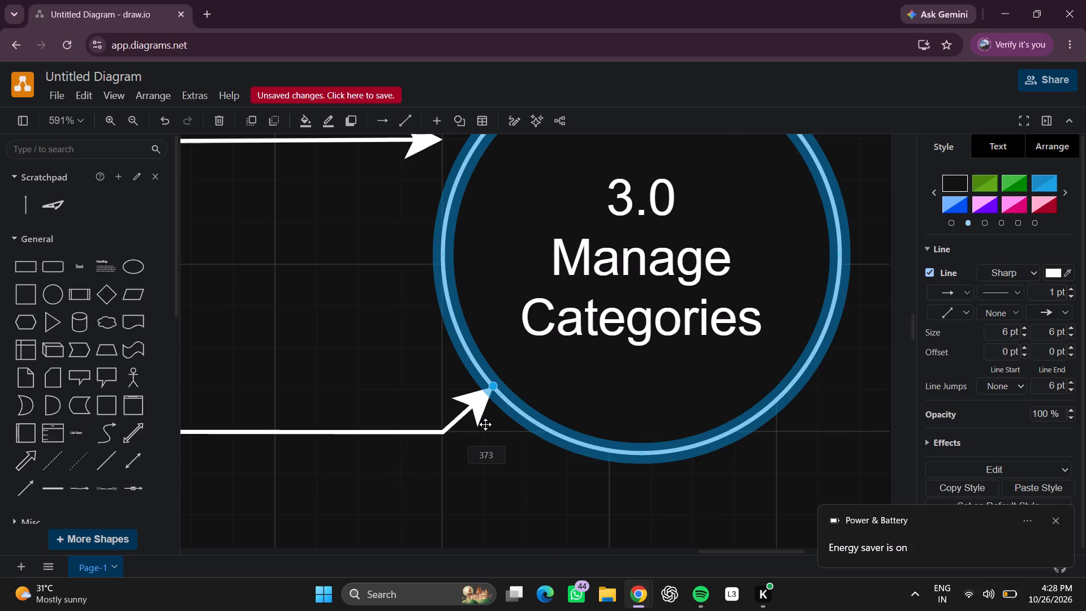
pyautogui.moveTo(485, 424); pyautogui.dragTo(485, 425)
pyautogui.click(519, 491)
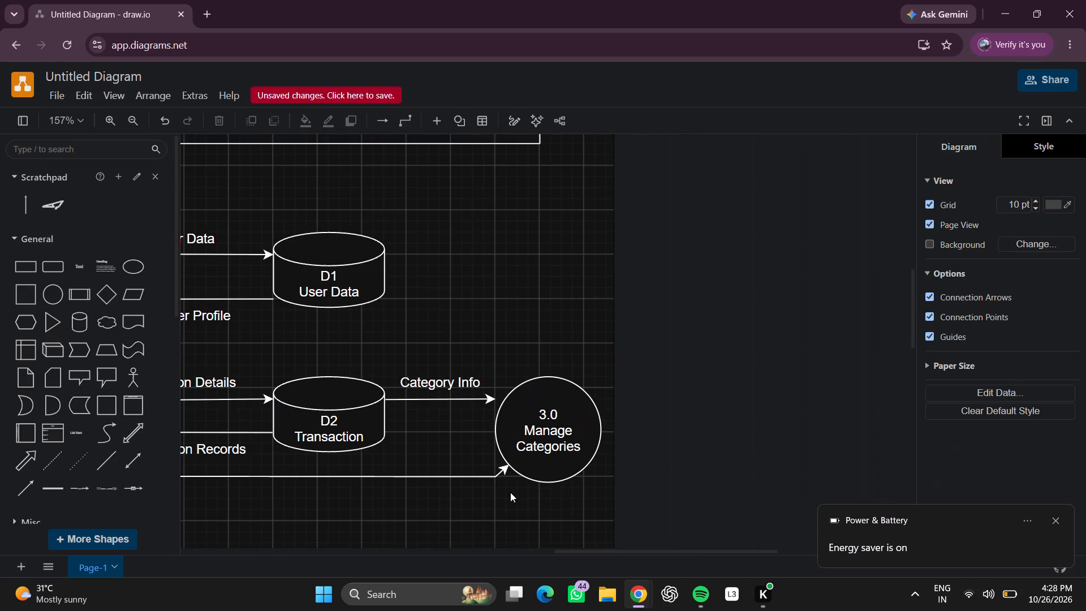
# Review the overall layout of the Context Diagram and the second data flow diagram, dismissing the battery notification.
pyautogui.hscroll(1, 702, 466)
pyautogui.click(1055, 521)
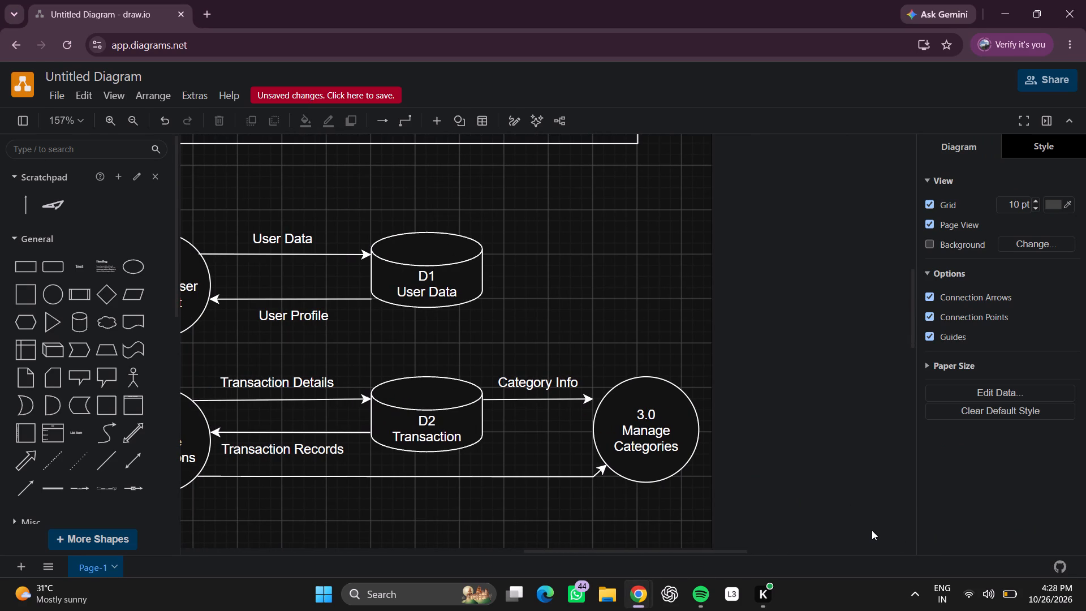
pyautogui.scroll(-1, 686, 494)
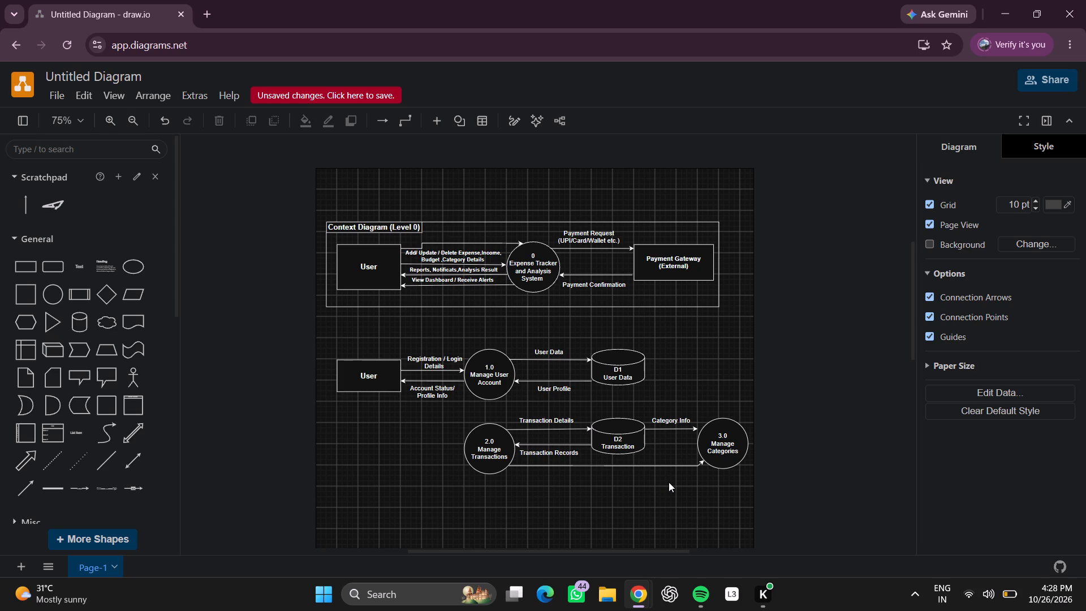
pyautogui.hscroll(-1, 669, 482)
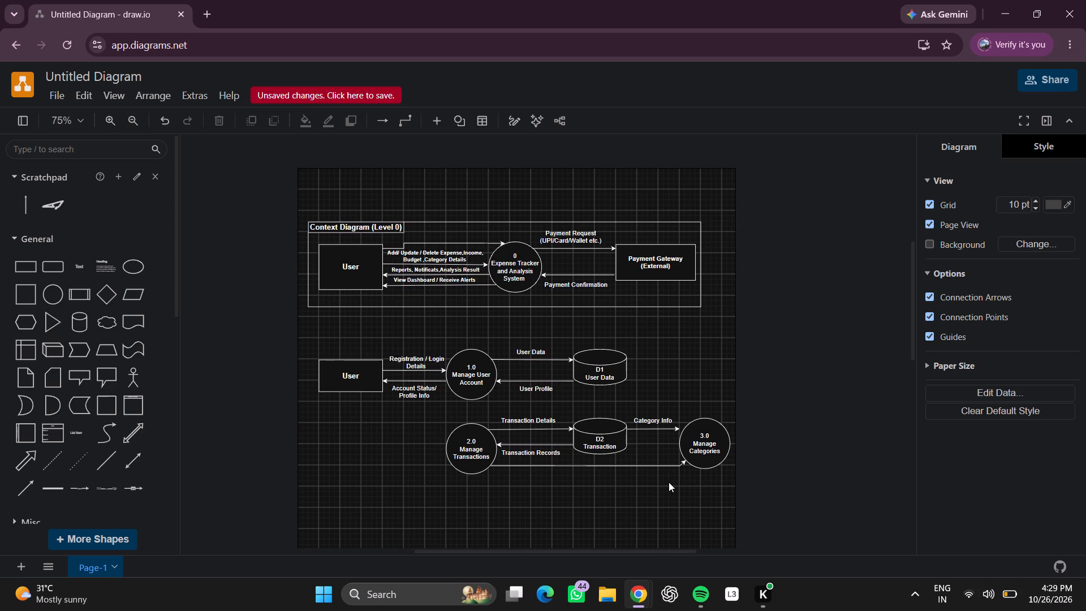
pyautogui.hscroll(-3, 668, 488)
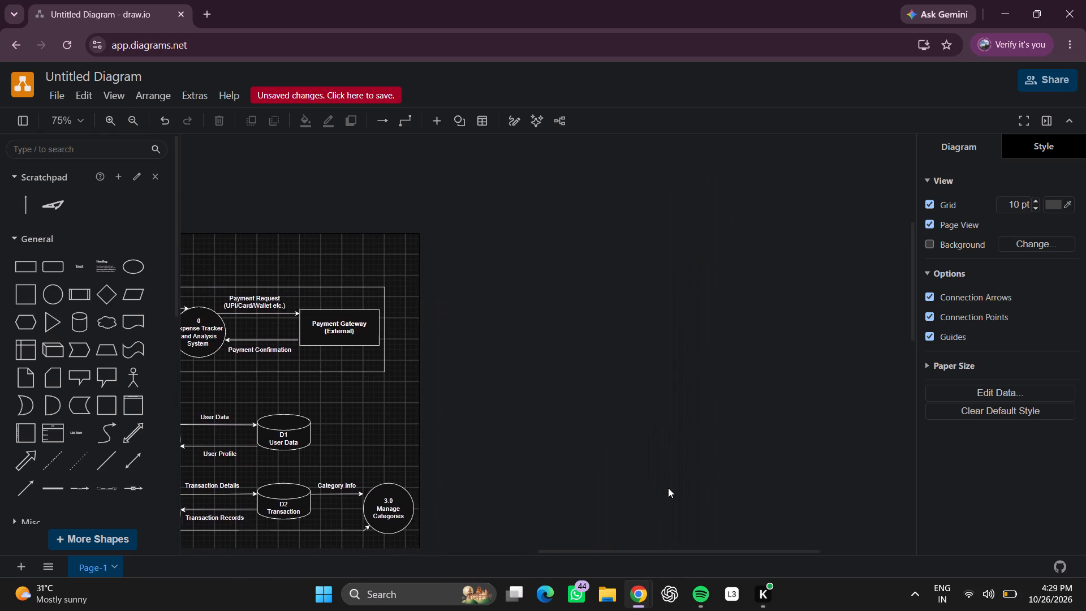
# Add a double-headed arrow beside the 3.0 Manage Categories circle and attach one arrowhead, via a bend point, to the circle's upper-right edge.
pyautogui.hscroll(3, 668, 488)
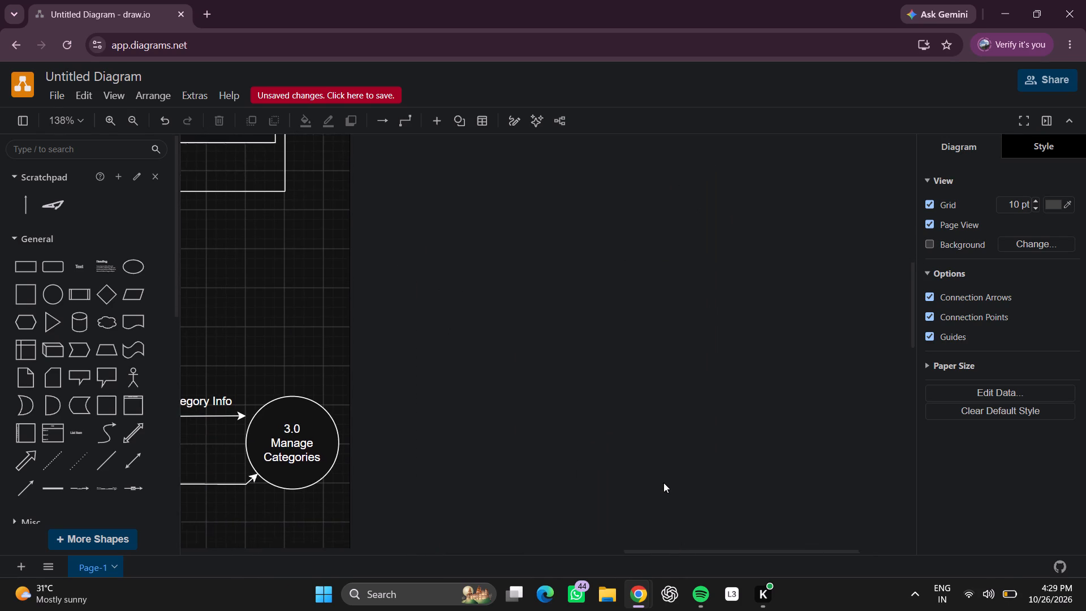
pyautogui.hscroll(1, 663, 483)
pyautogui.hscroll(-1, 123, 455)
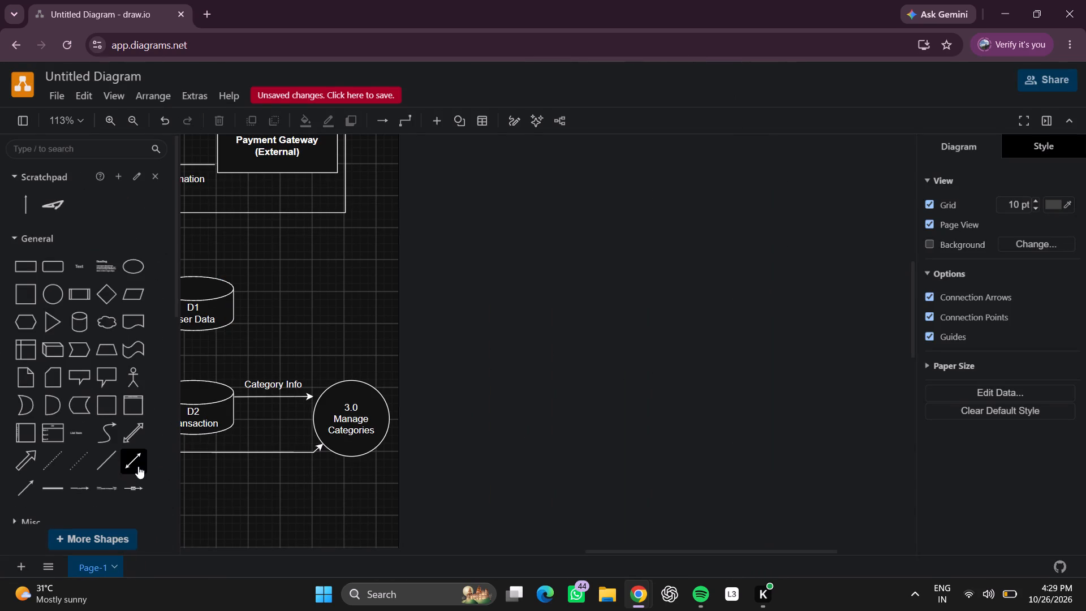
pyautogui.click(137, 461)
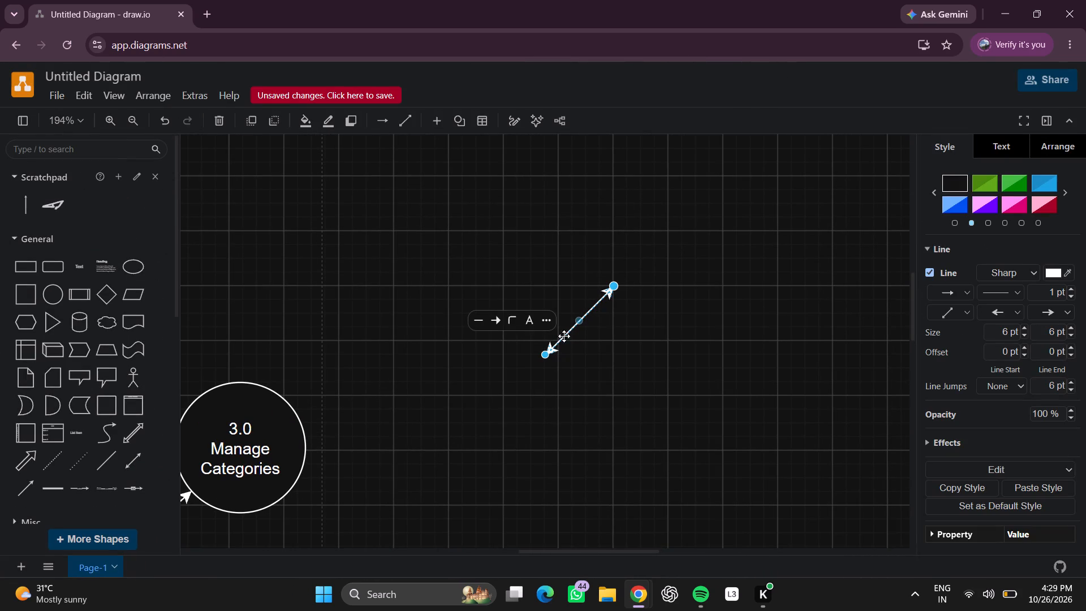
pyautogui.moveTo(583, 320); pyautogui.dragTo(305, 412)
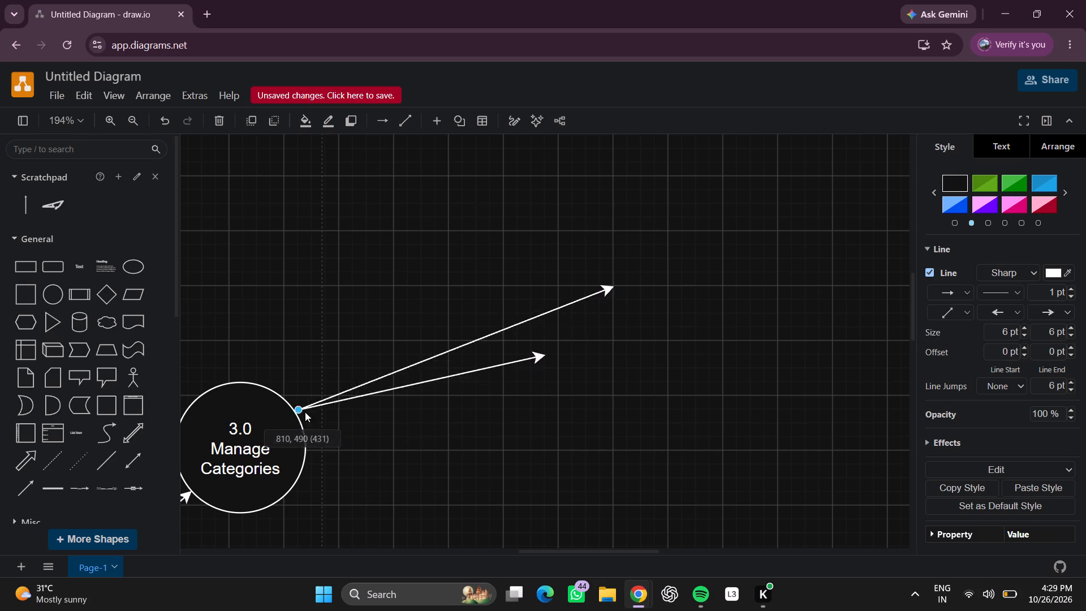
pyautogui.moveTo(305, 412); pyautogui.dragTo(363, 391)
pyautogui.moveTo(541, 352); pyautogui.dragTo(308, 428)
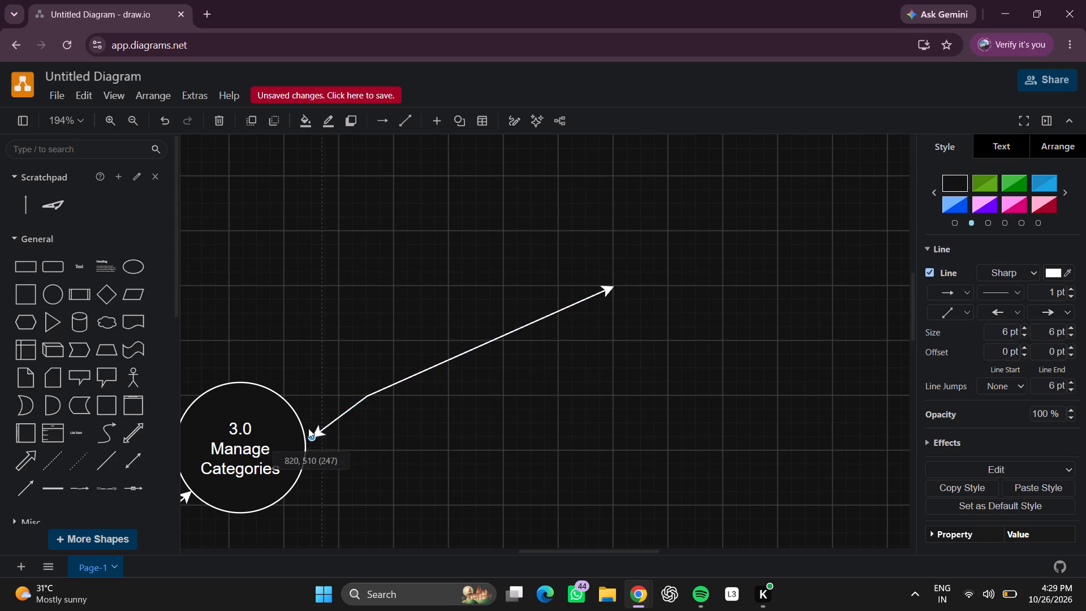
pyautogui.moveTo(308, 428); pyautogui.dragTo(285, 394)
pyautogui.click(432, 426)
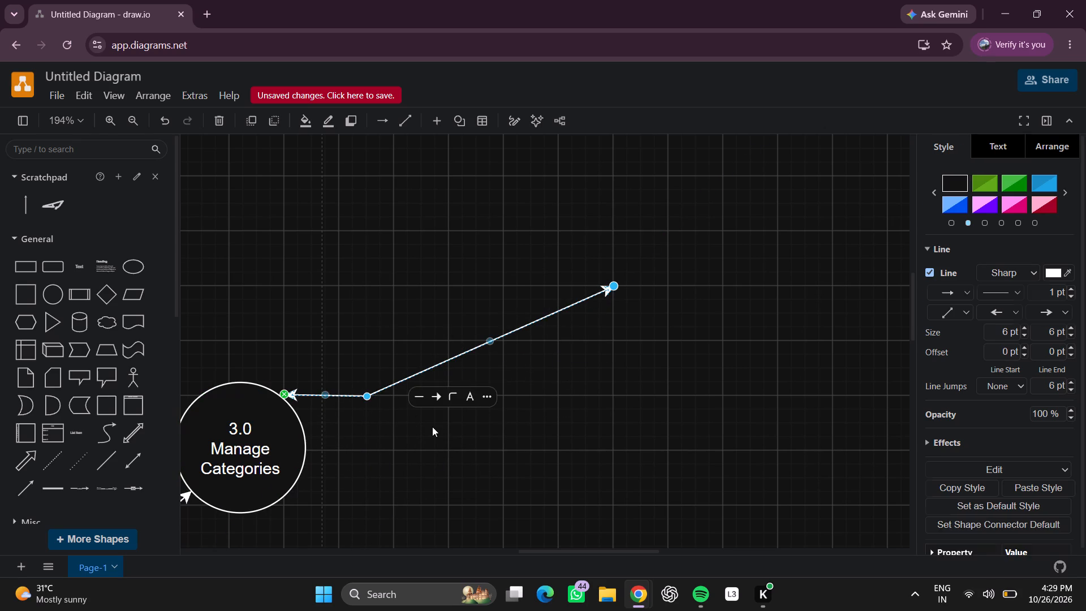
pyautogui.hscroll(2, 334, 418)
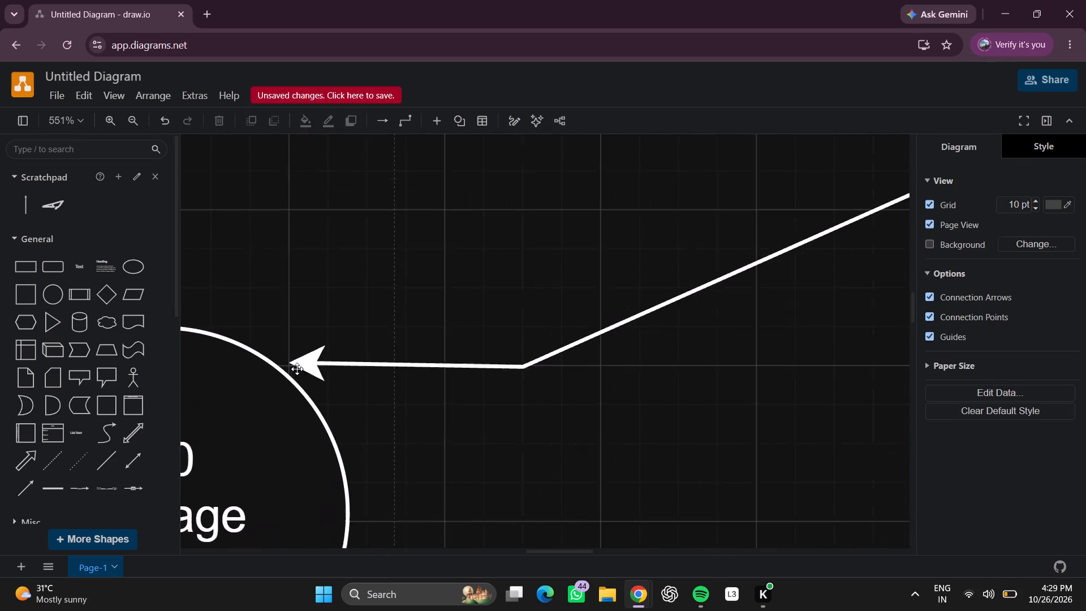
pyautogui.click(296, 363)
pyautogui.moveTo(288, 361); pyautogui.dragTo(278, 363)
pyautogui.click(458, 439)
# Lower the arrow's free end level with its bend point and shorten it slightly, making the double-headed line horizontal.
pyautogui.hscroll(-3, 489, 427)
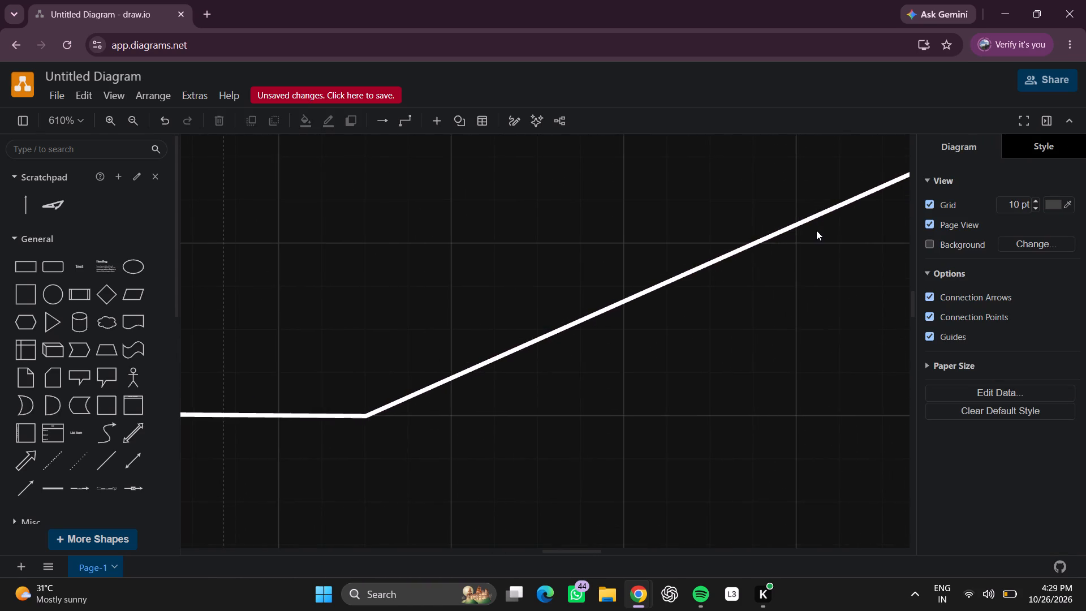
pyautogui.hscroll(-2, 867, 218)
pyautogui.click(881, 235)
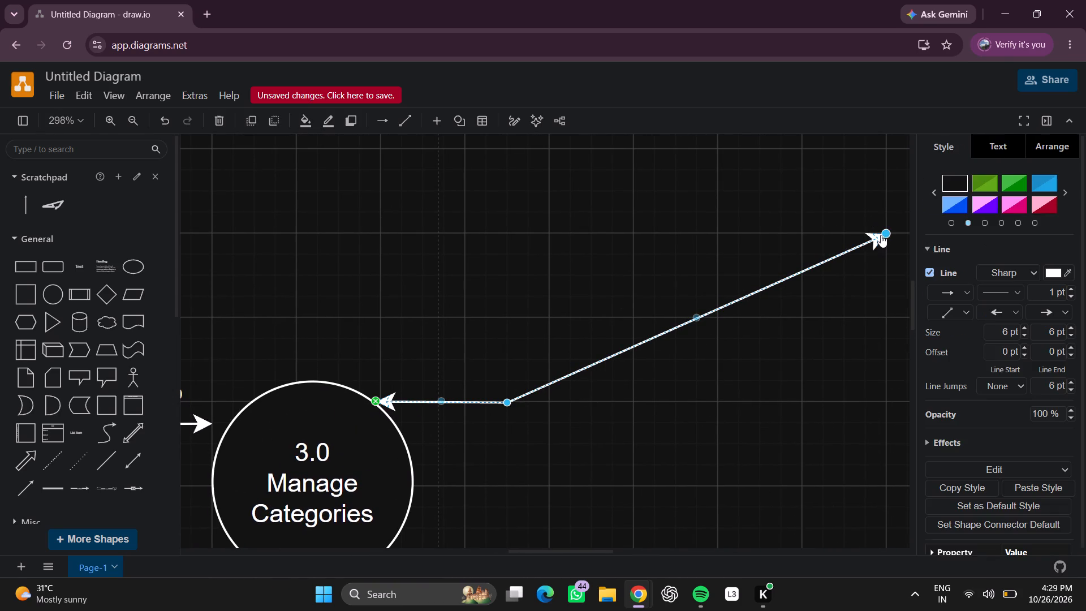
pyautogui.moveTo(884, 231); pyautogui.dragTo(877, 398)
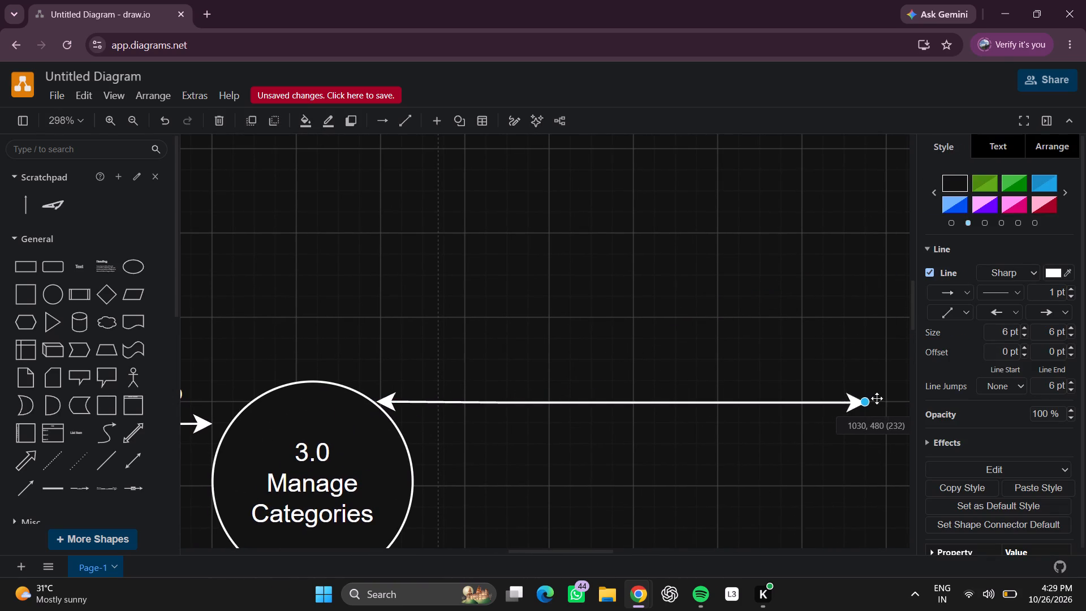
pyautogui.moveTo(877, 398); pyautogui.dragTo(798, 403)
pyautogui.click(805, 443)
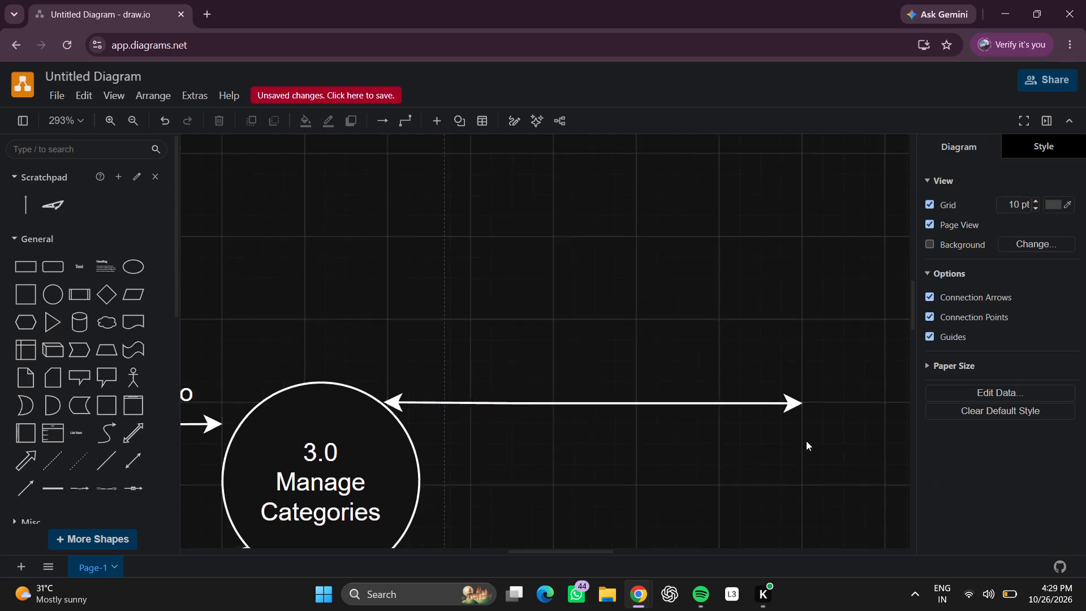
# Add a blank cylinder and place it against the free end of the double-headed arrow from the 3.0 circle.
pyautogui.hscroll(-1, 805, 441)
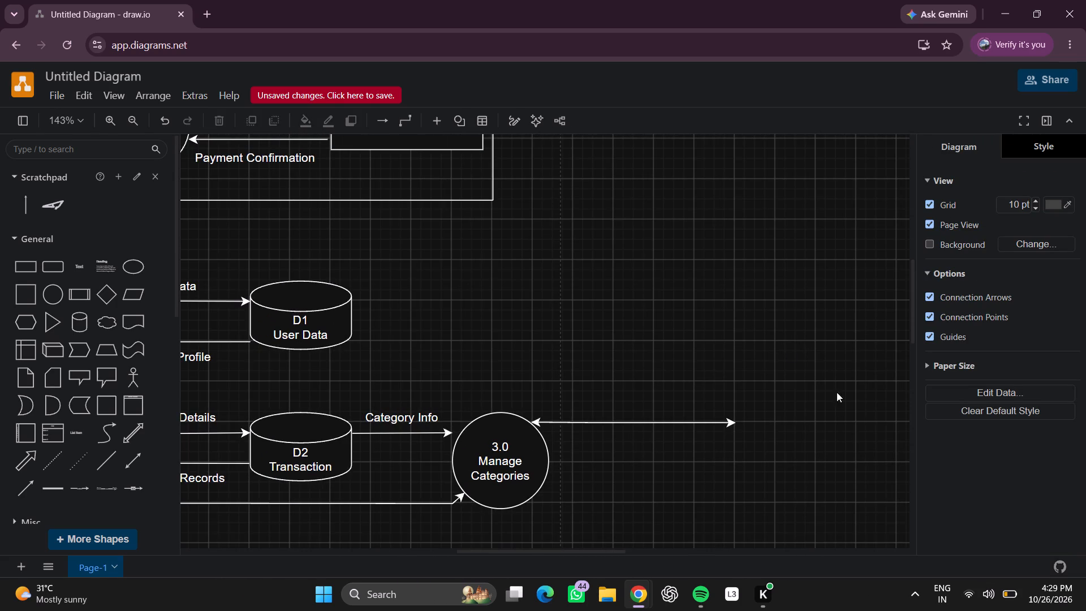
pyautogui.click(83, 321)
pyautogui.hscroll(-2, 284, 308)
pyautogui.moveTo(415, 354); pyautogui.dragTo(1045, 365)
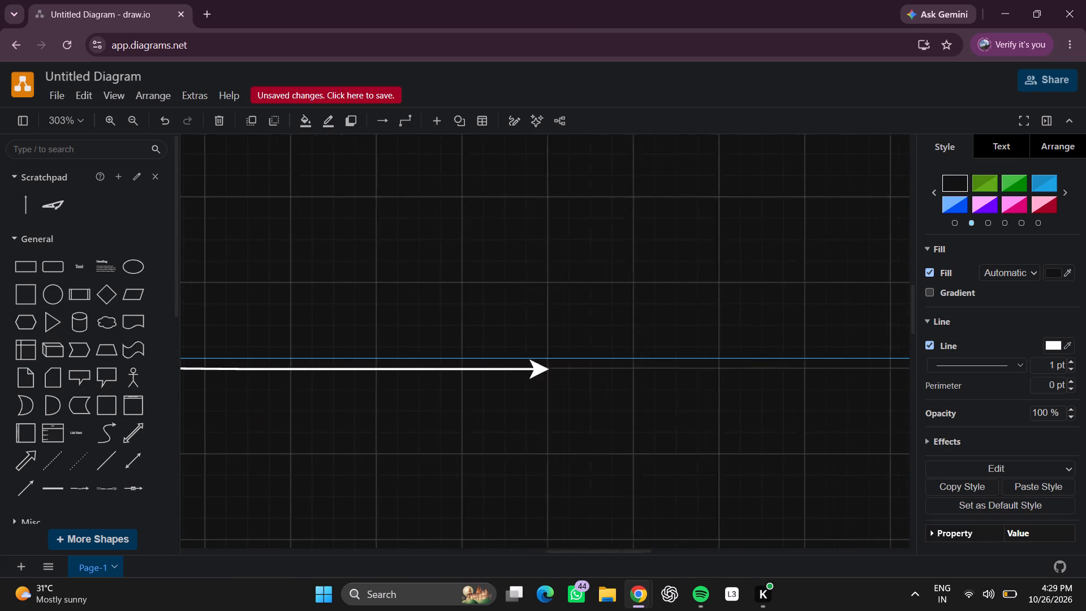
pyautogui.moveTo(1045, 365); pyautogui.dragTo(310, 369)
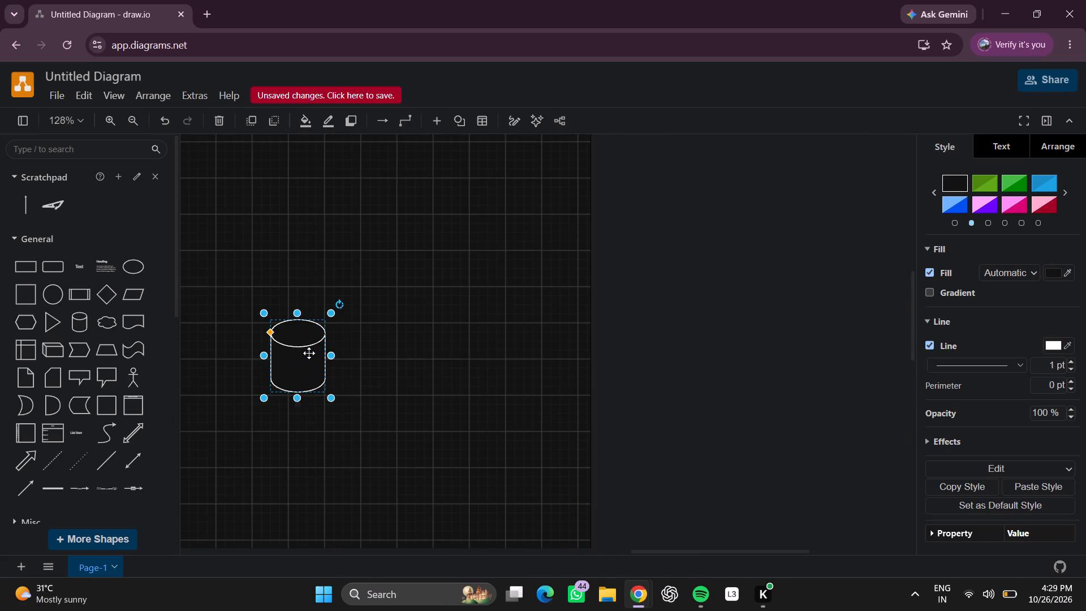
pyautogui.hscroll(5, 310, 351)
pyautogui.moveTo(559, 363); pyautogui.dragTo(350, 391)
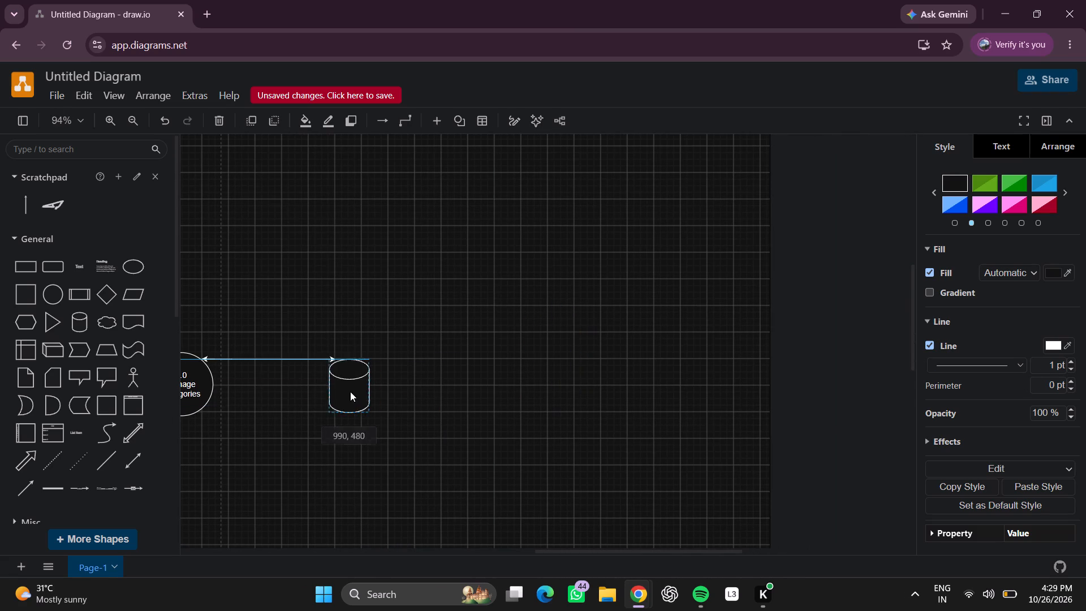
pyautogui.moveTo(350, 391); pyautogui.dragTo(360, 380)
pyautogui.click(474, 377)
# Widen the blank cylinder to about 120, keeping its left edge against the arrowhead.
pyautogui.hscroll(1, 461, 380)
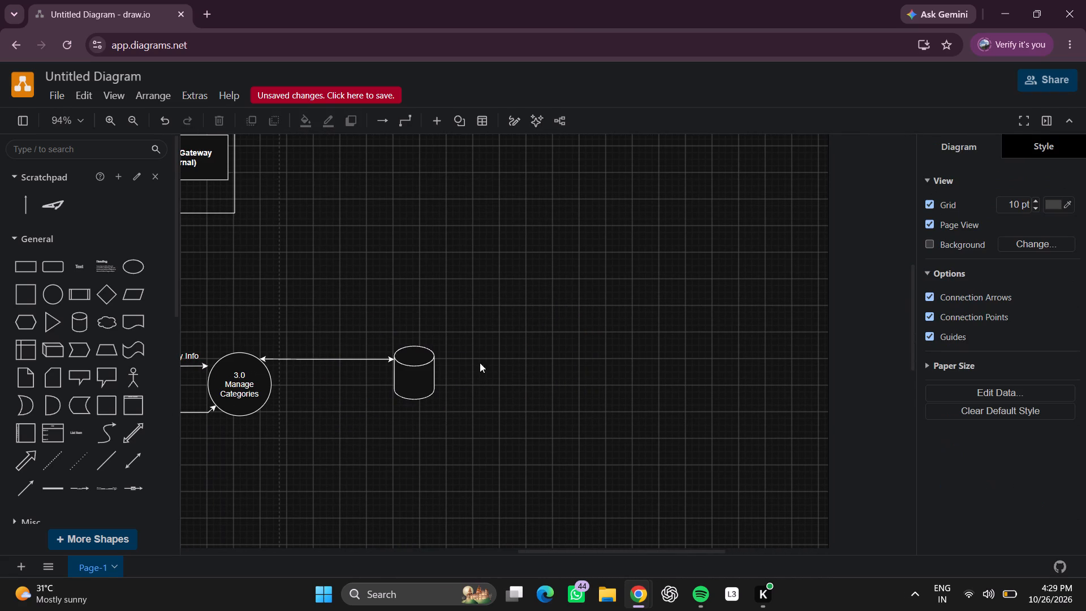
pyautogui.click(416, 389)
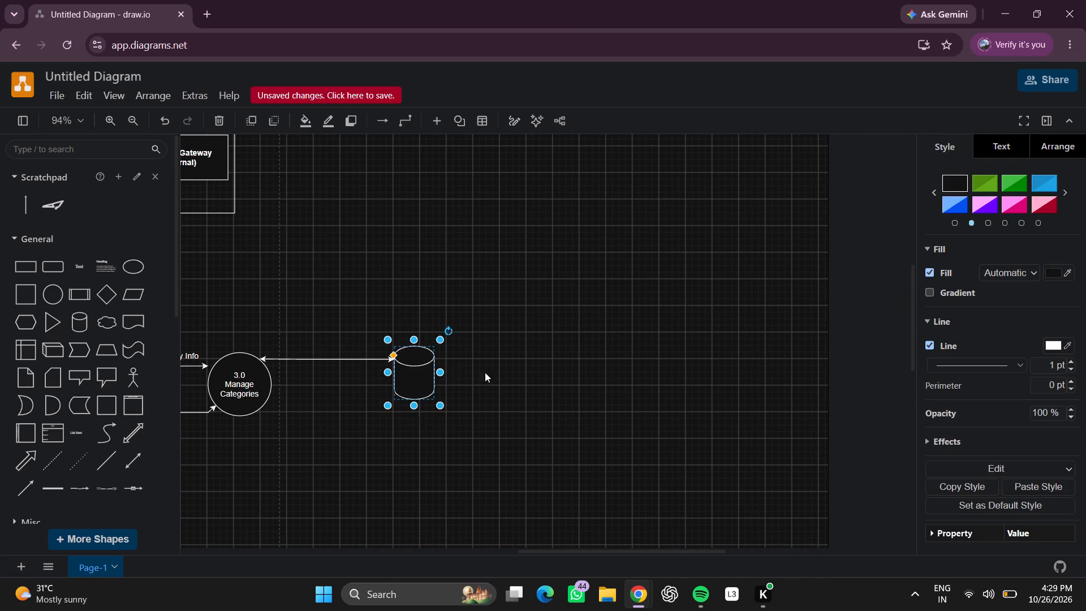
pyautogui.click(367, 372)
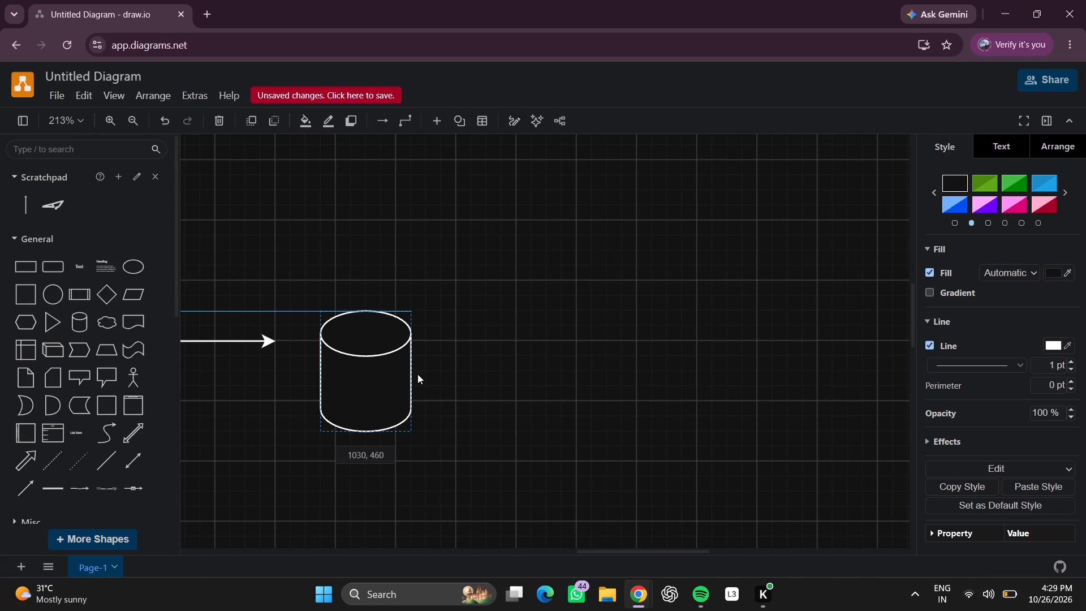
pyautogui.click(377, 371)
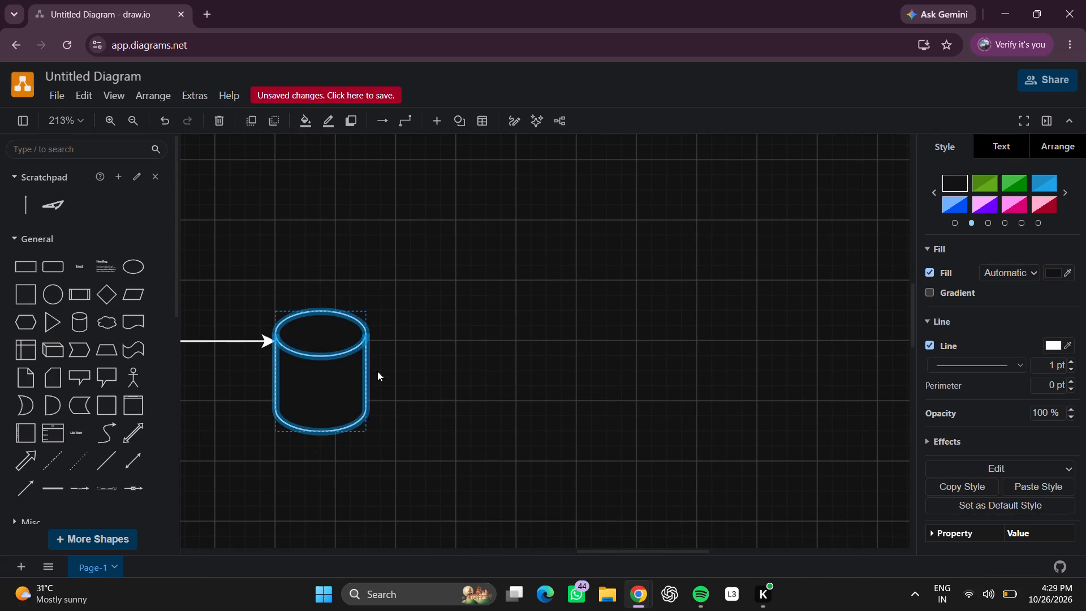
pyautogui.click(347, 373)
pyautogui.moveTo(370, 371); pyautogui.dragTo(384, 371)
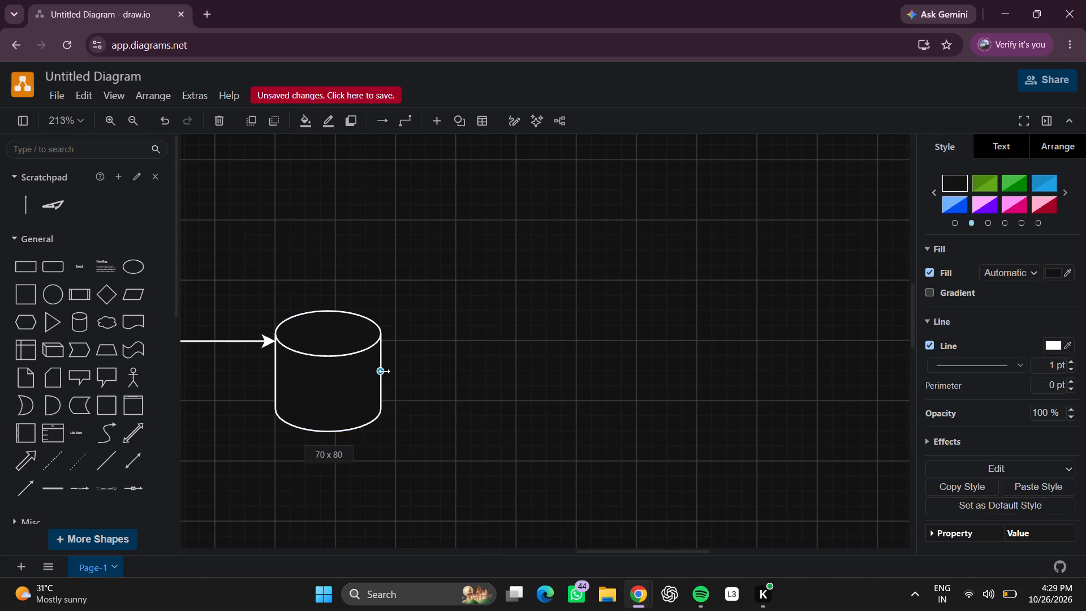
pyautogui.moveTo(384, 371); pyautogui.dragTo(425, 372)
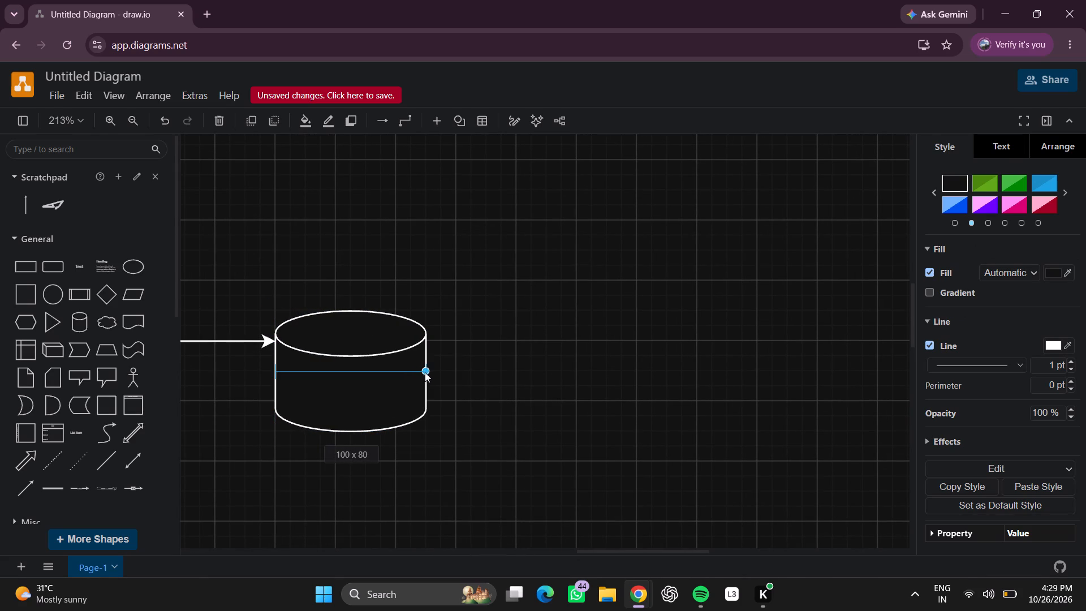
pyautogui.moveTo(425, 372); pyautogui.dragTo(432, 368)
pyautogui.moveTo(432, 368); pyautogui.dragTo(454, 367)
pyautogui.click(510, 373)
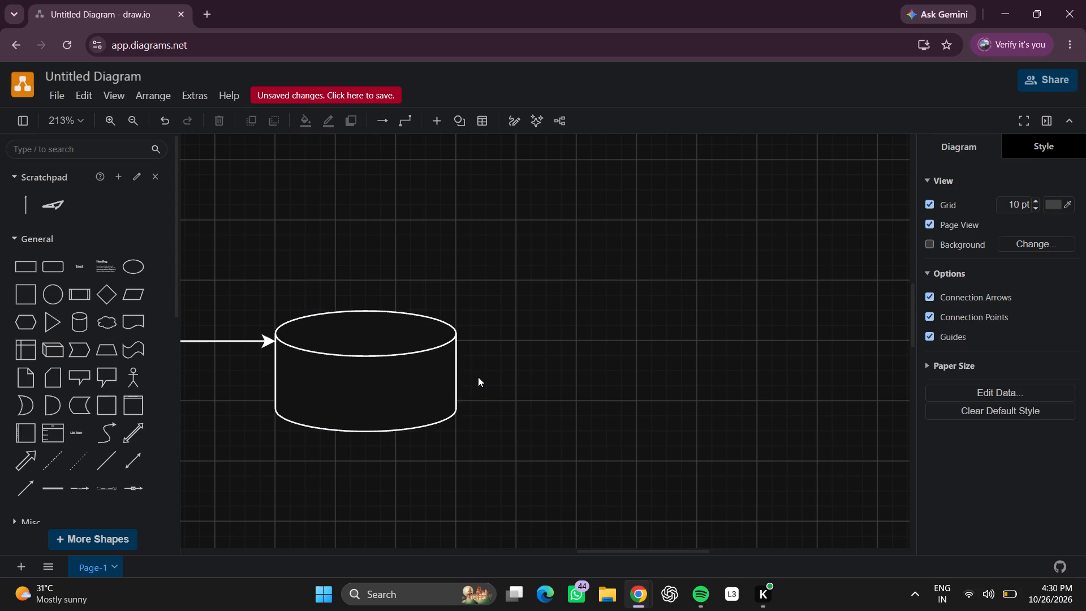
# Check the size and placement of the D2 Transaction cylinder as a reference for the blank cylinder.
pyautogui.hscroll(2, 488, 361)
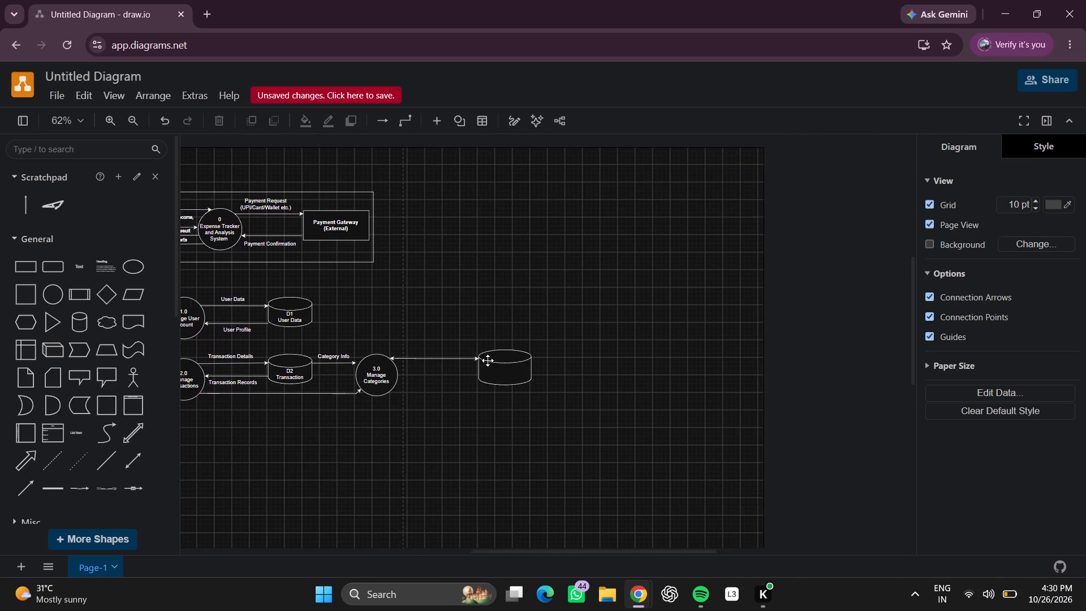
pyautogui.hscroll(2, 488, 360)
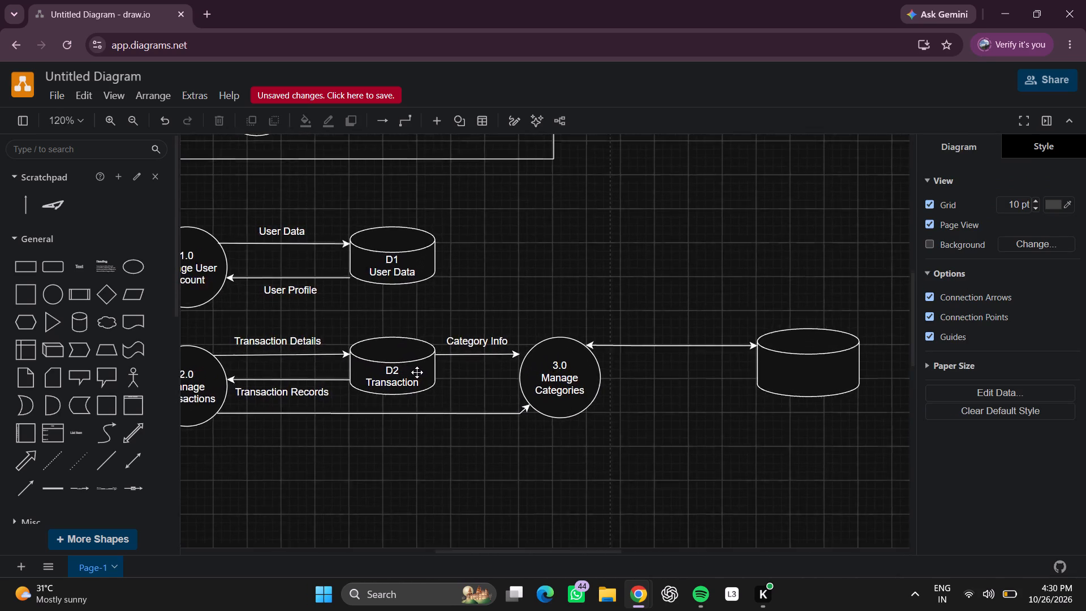
pyautogui.click(417, 372)
pyautogui.click(444, 364)
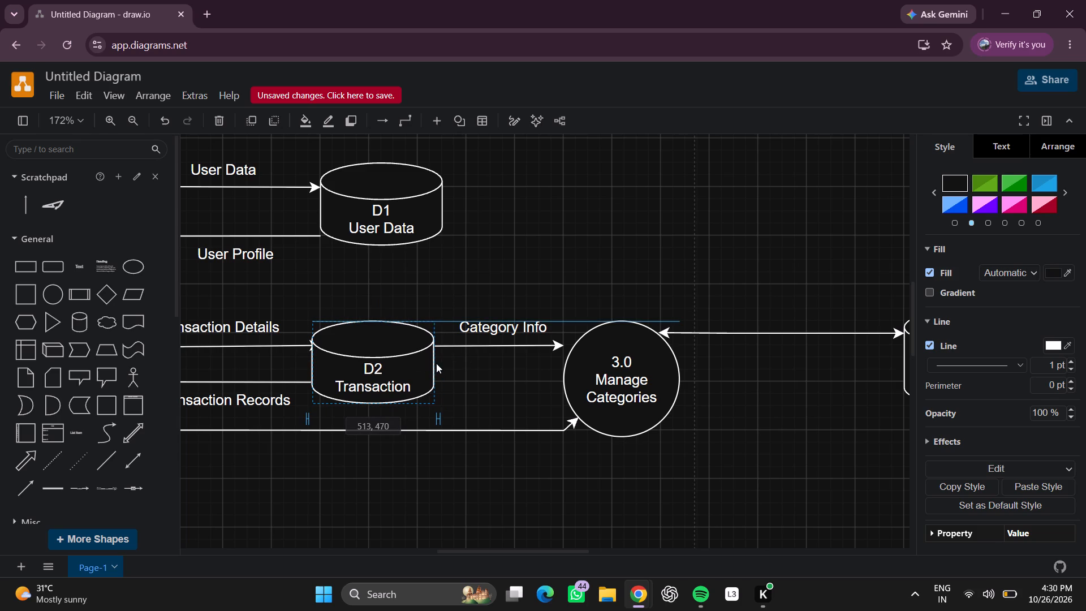
pyautogui.click(450, 361)
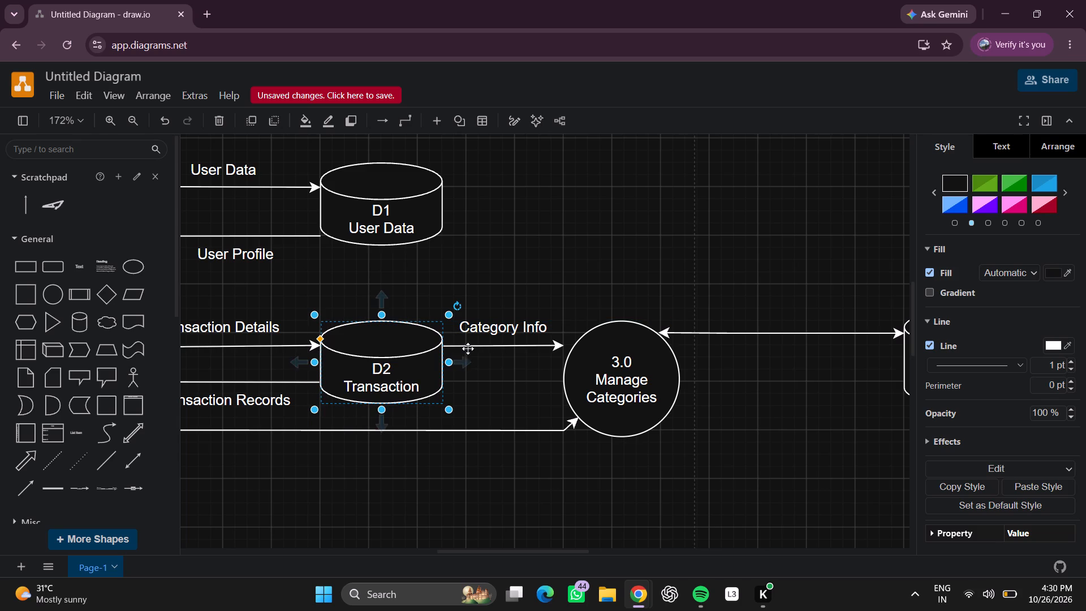
pyautogui.click(596, 259)
# Resize the blank cylinder to 100 x 67.5 by narrowing its width and lowering its height.
pyautogui.hscroll(-1, 643, 274)
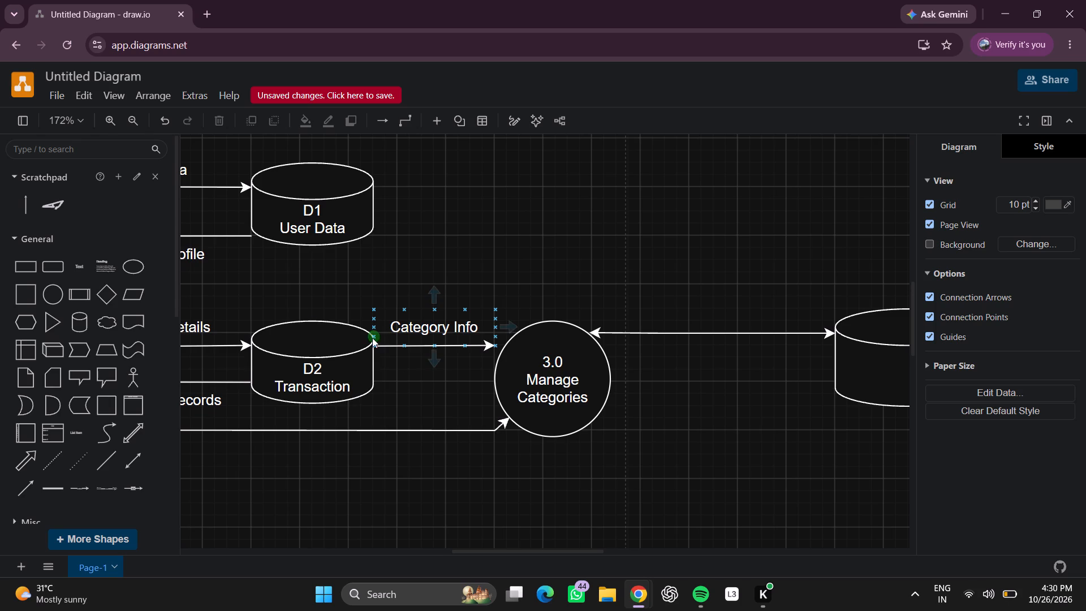
pyautogui.hscroll(-3, 613, 226)
pyautogui.click(783, 371)
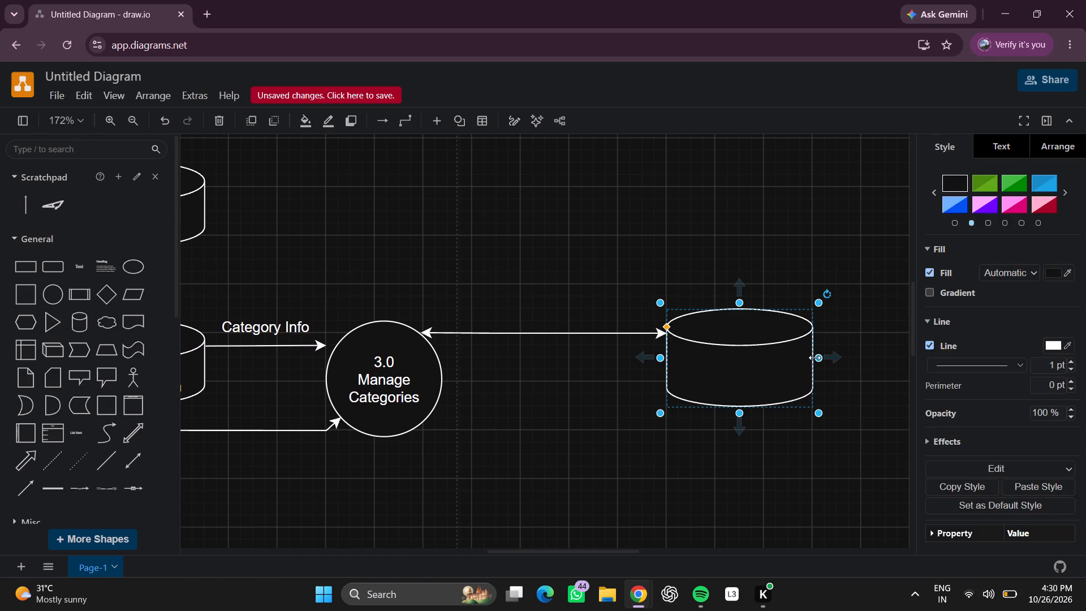
pyautogui.click(815, 358)
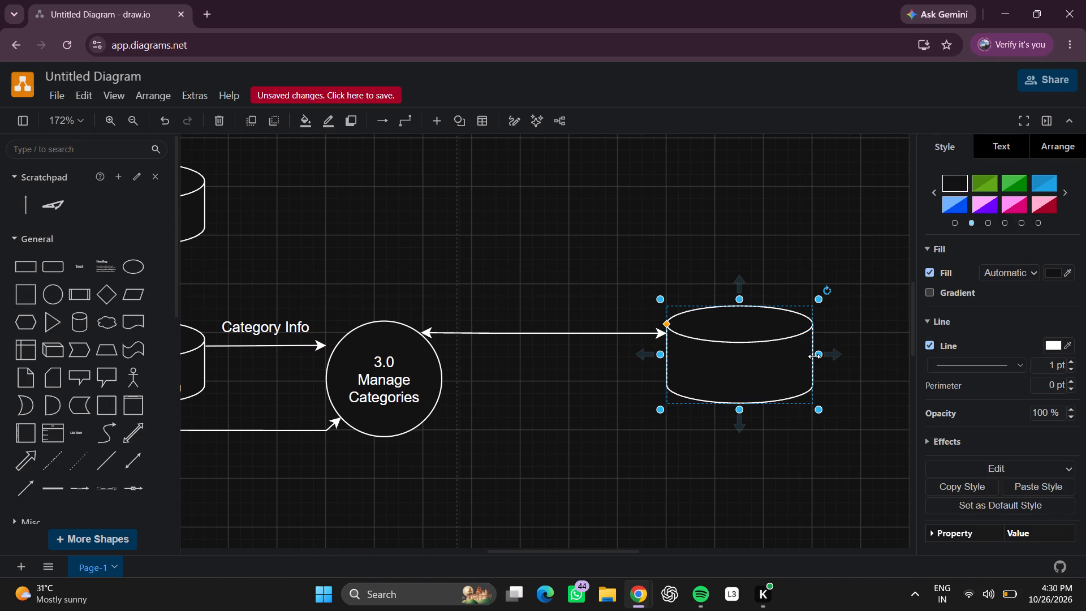
pyautogui.moveTo(820, 351); pyautogui.dragTo(801, 353)
pyautogui.click(817, 337)
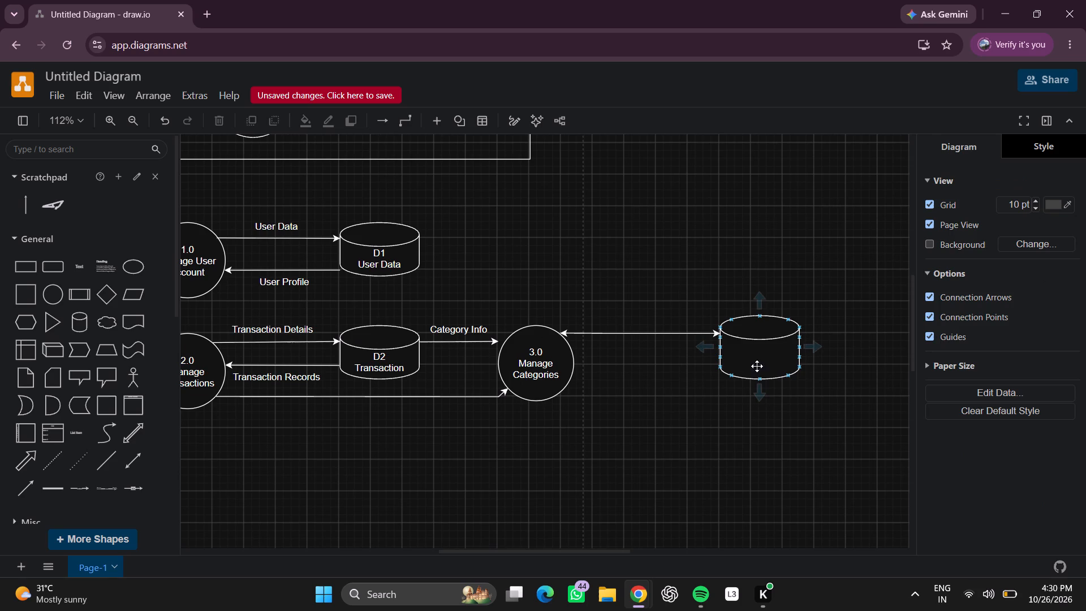
pyautogui.click(766, 364)
pyautogui.moveTo(761, 383); pyautogui.dragTo(761, 377)
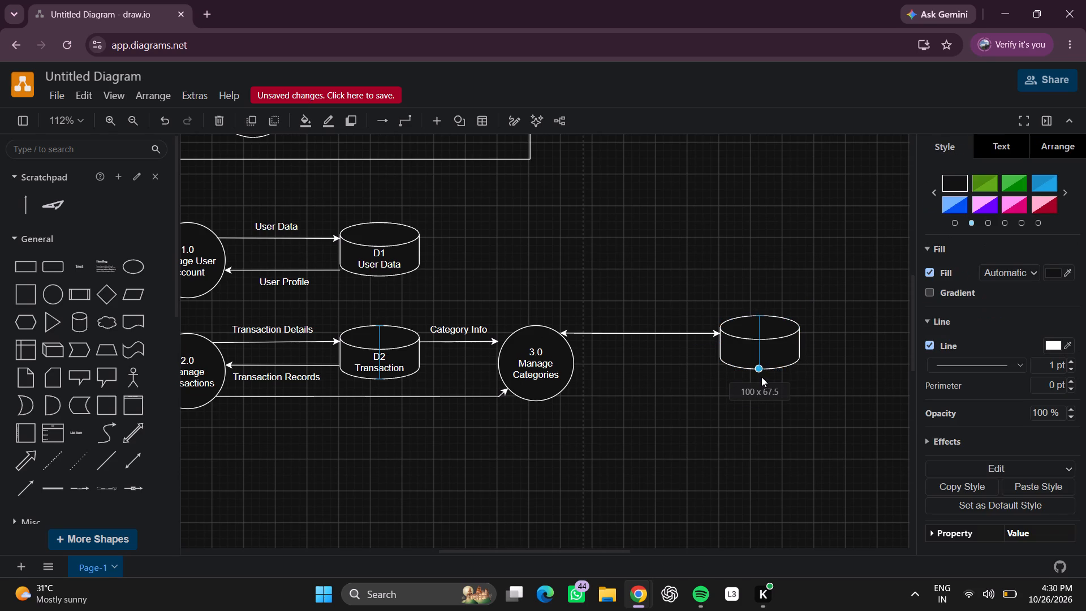
pyautogui.moveTo(761, 377); pyautogui.dragTo(762, 376)
pyautogui.click(834, 376)
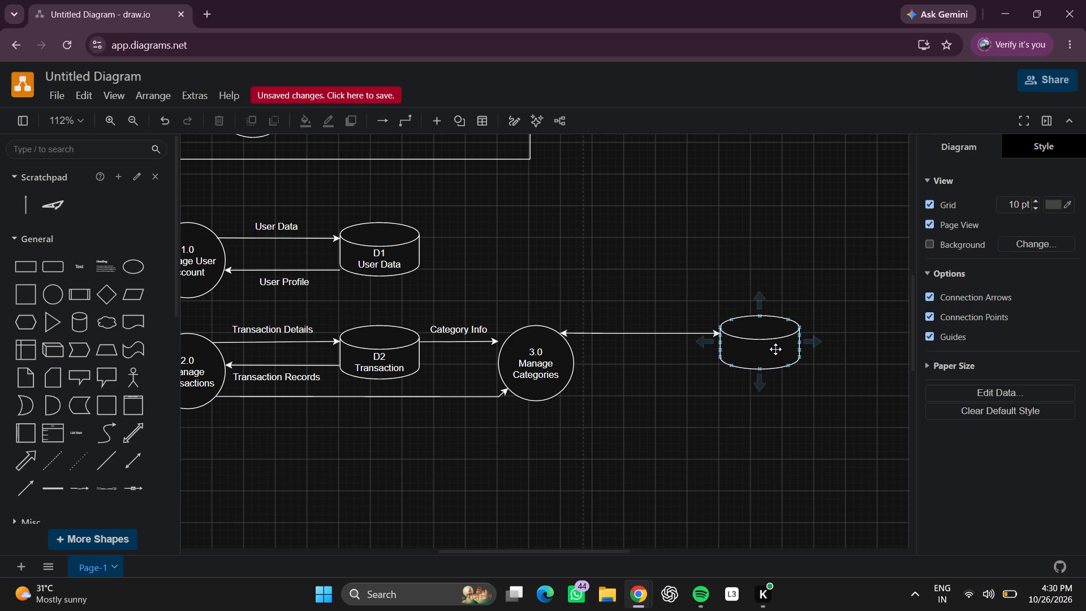
# Nudge the blank cylinder to position 1000, 460, keeping its left edge against the double-headed arrow.
pyautogui.moveTo(742, 332); pyautogui.dragTo(742, 341)
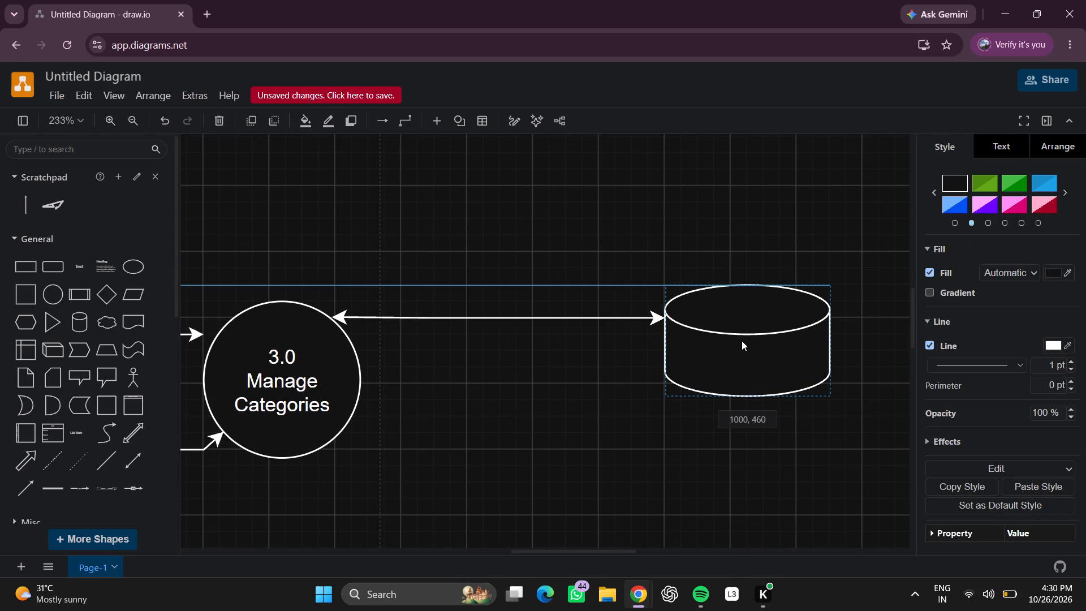
pyautogui.moveTo(742, 341); pyautogui.dragTo(741, 343)
pyautogui.click(859, 315)
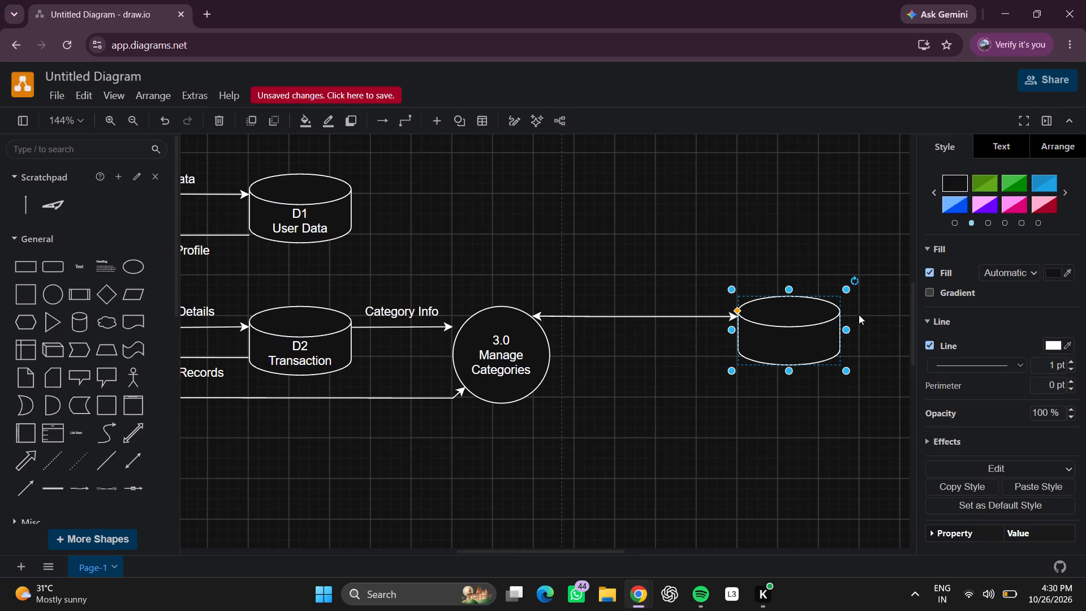
# Label the blank cylinder beyond process 3.0 "D3" with "Category Data" on a second line.
pyautogui.doubleClick(790, 339)
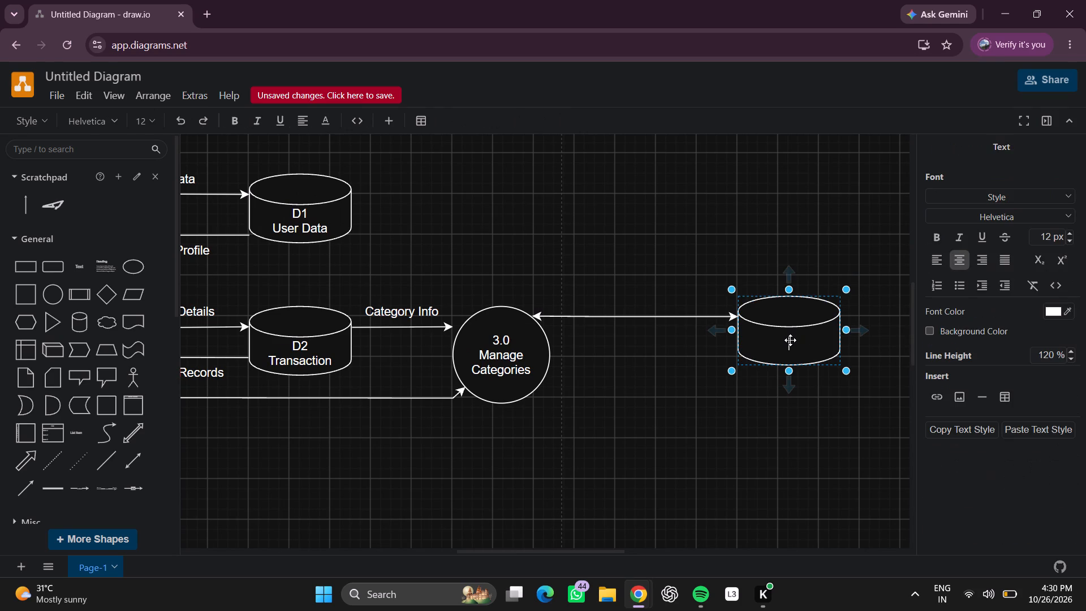
pyautogui.press('d')
pyautogui.press('3')
pyautogui.press('Return')
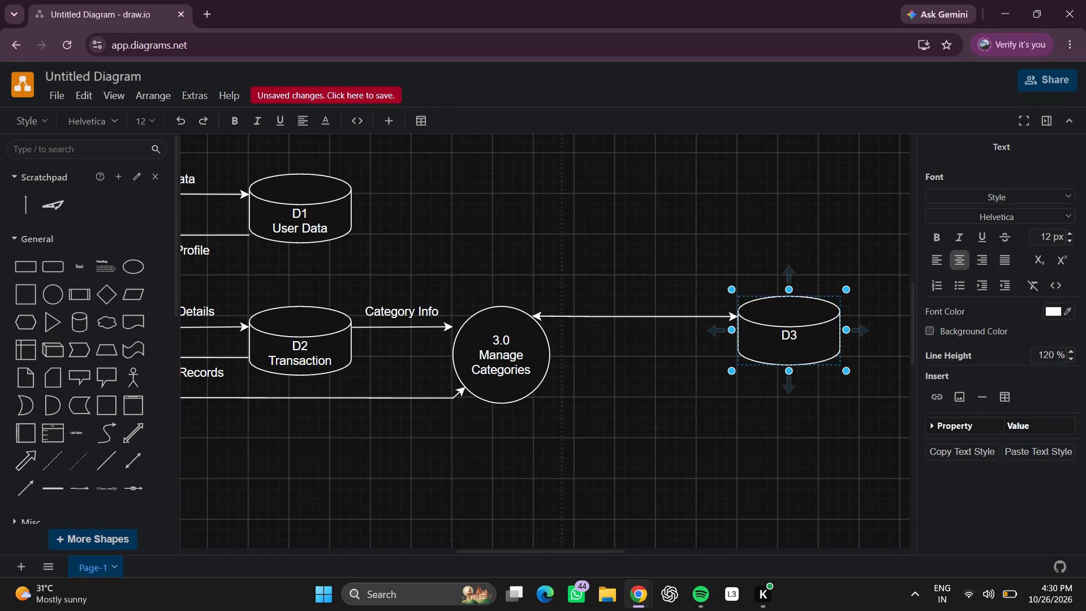
pyautogui.write('ate')
pyautogui.write('gor')
pyautogui.write('y')
pyautogui.press('space')
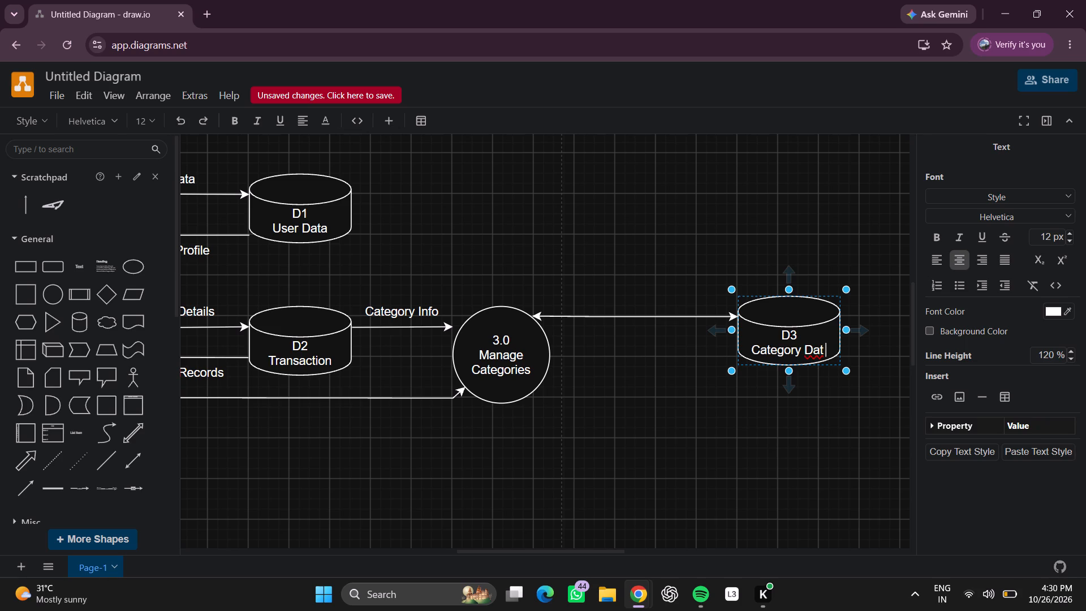
pyautogui.press('BackSpace')
pyautogui.press('a')
pyautogui.click(725, 229)
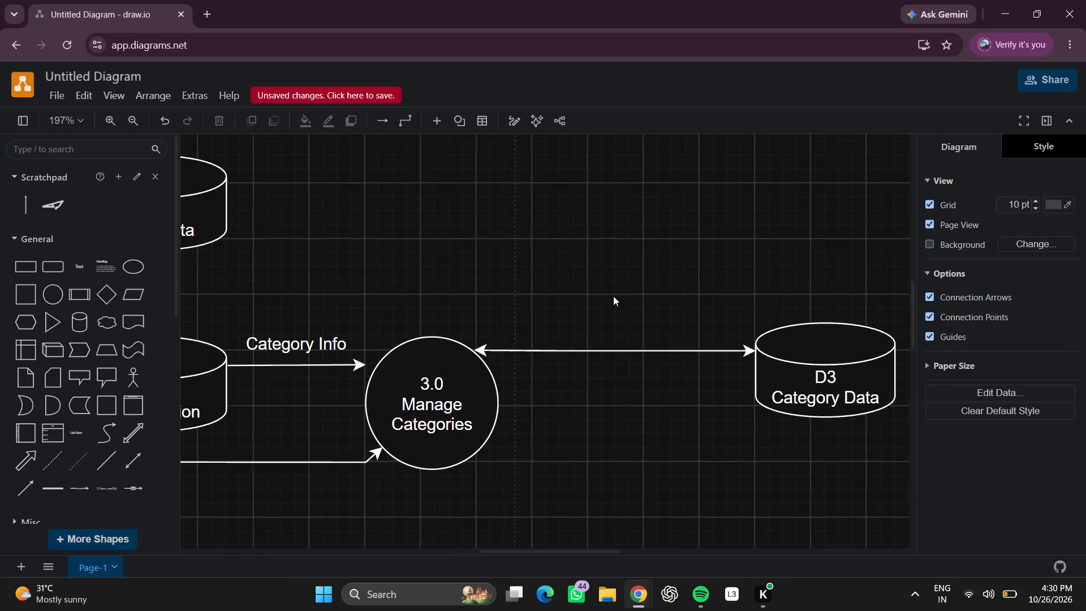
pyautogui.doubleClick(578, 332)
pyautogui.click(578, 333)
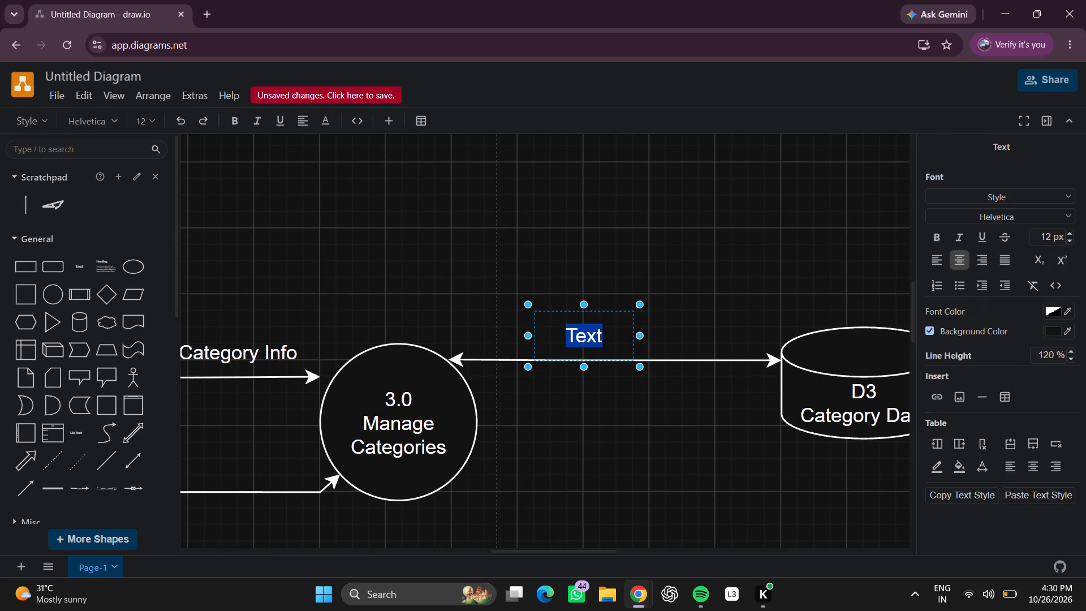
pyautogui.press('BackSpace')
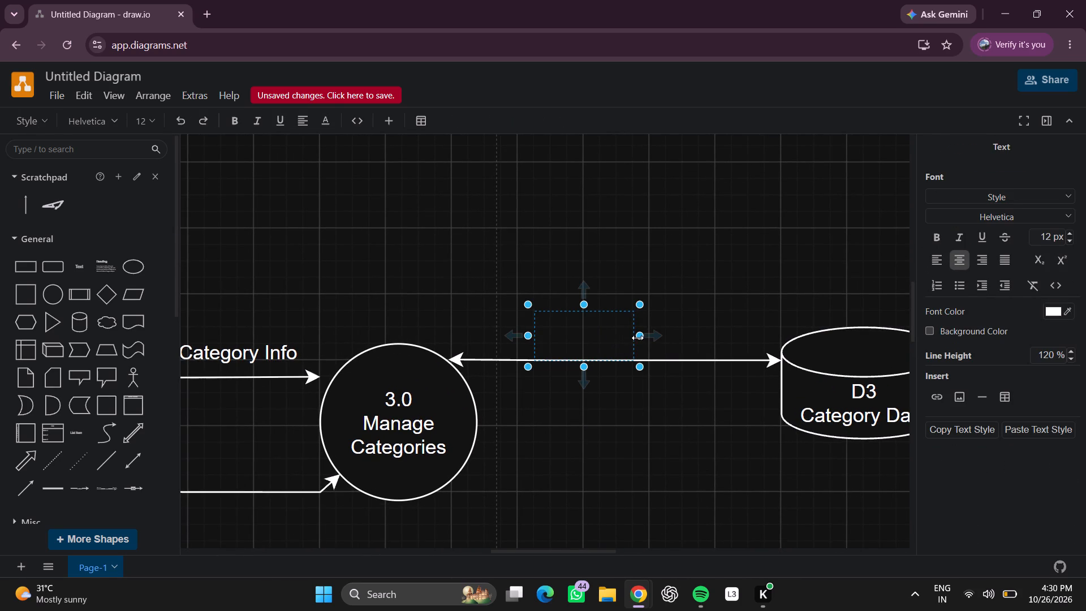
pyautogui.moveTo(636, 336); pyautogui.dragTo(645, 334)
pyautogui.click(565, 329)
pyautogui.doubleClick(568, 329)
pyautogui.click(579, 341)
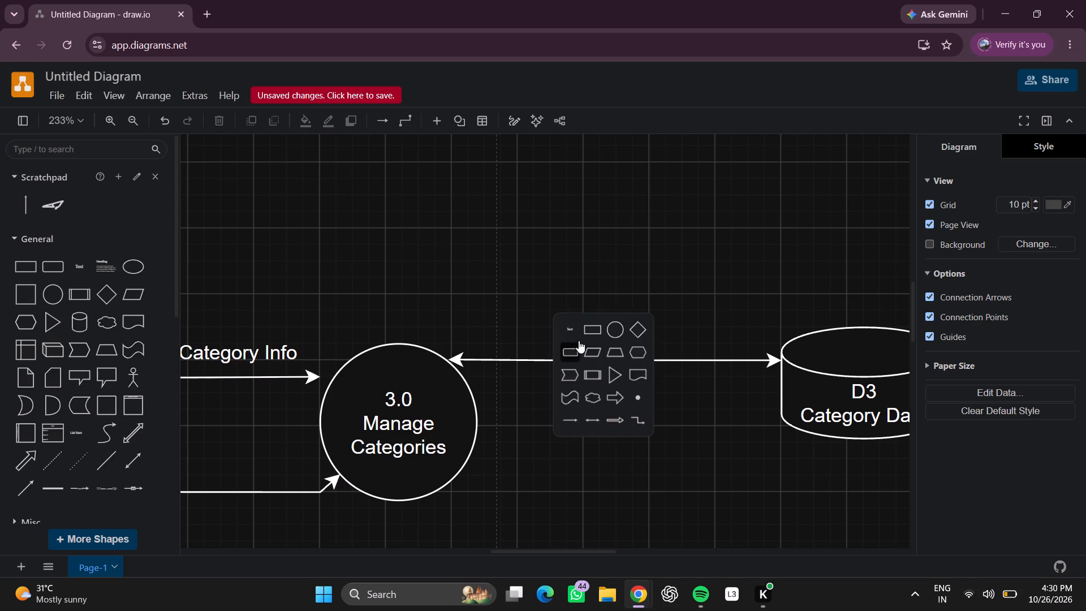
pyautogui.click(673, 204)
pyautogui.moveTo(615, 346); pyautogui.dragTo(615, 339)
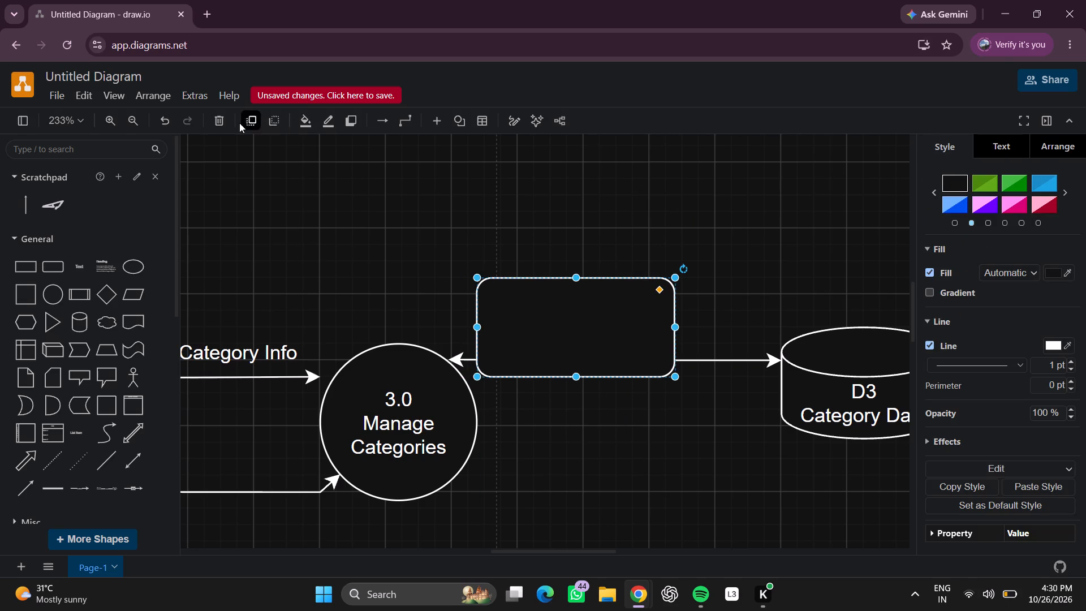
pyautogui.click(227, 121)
# Insert a text box just above the double-headed arrow between 3.0 and D3, widened to span most of the arrow.
pyautogui.click(579, 326)
pyautogui.click(572, 331)
pyautogui.doubleClick(554, 336)
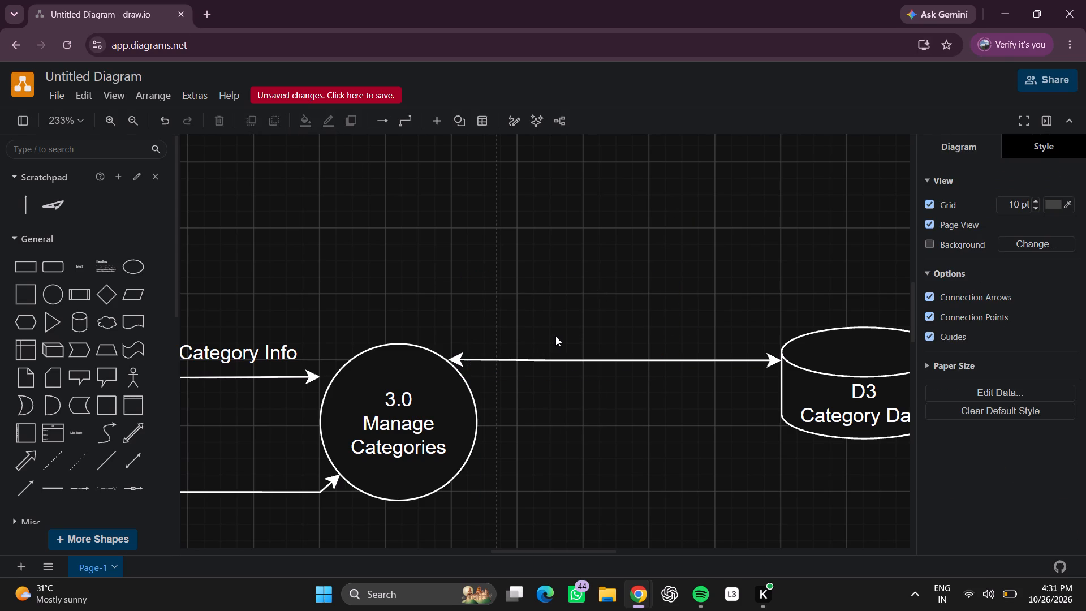
pyautogui.click(553, 335)
pyautogui.click(553, 334)
pyautogui.click(551, 334)
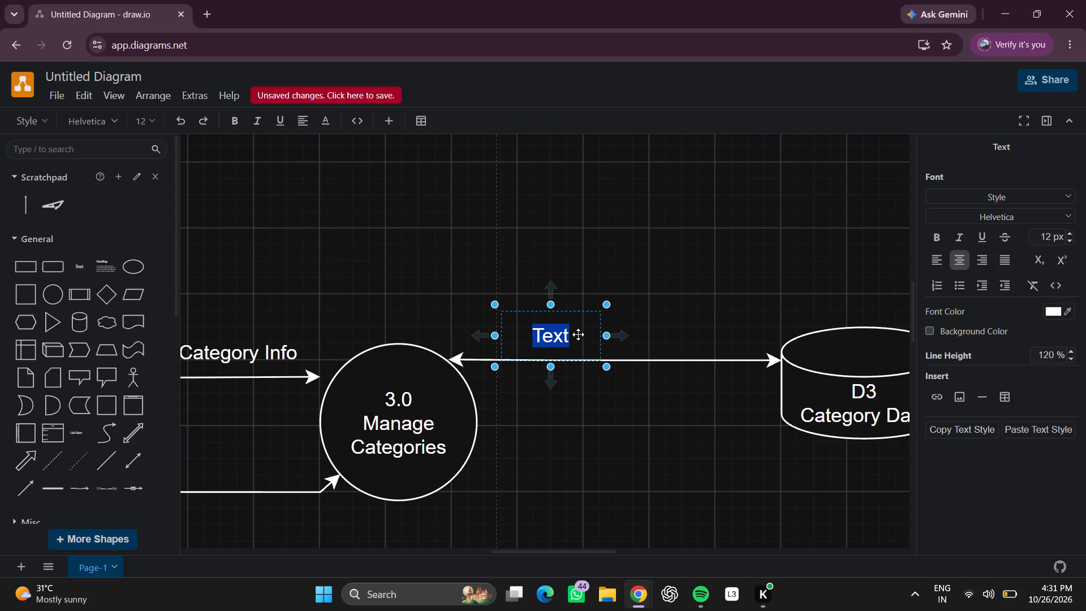
pyautogui.click(588, 334)
pyautogui.moveTo(600, 333); pyautogui.dragTo(668, 335)
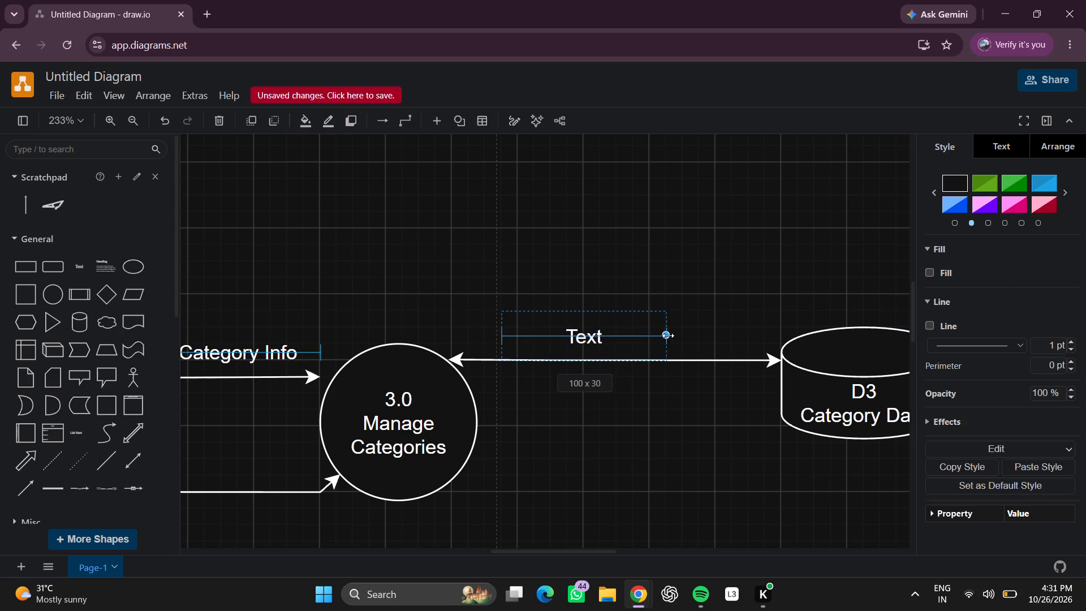
pyautogui.moveTo(668, 335); pyautogui.dragTo(731, 341)
# Replace the placeholder text above the double-headed arrow with "Category Details".
pyautogui.doubleClick(633, 349)
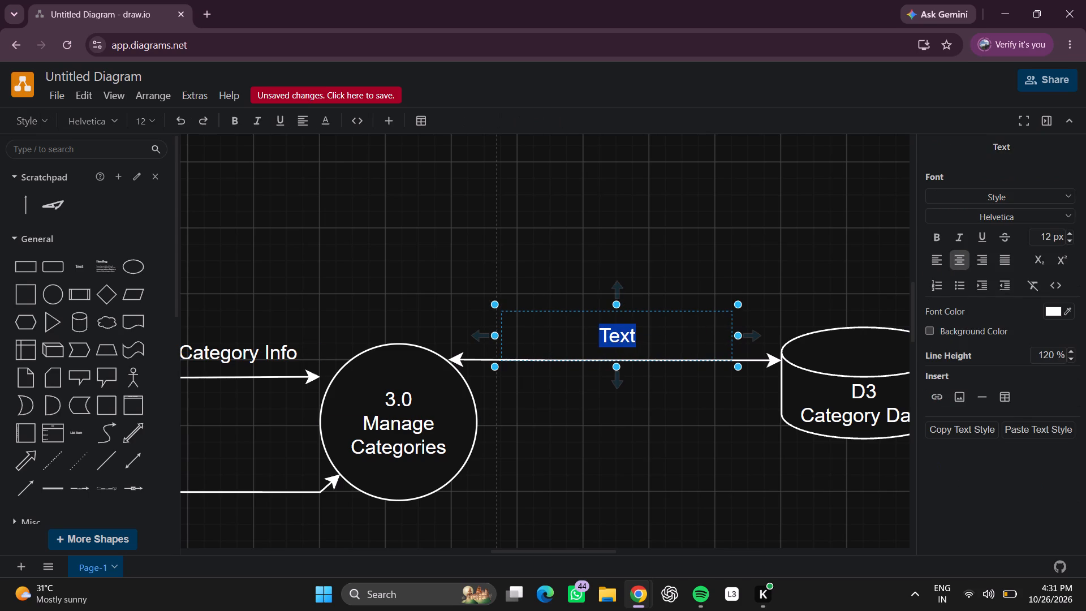
pyautogui.press('BackSpace')
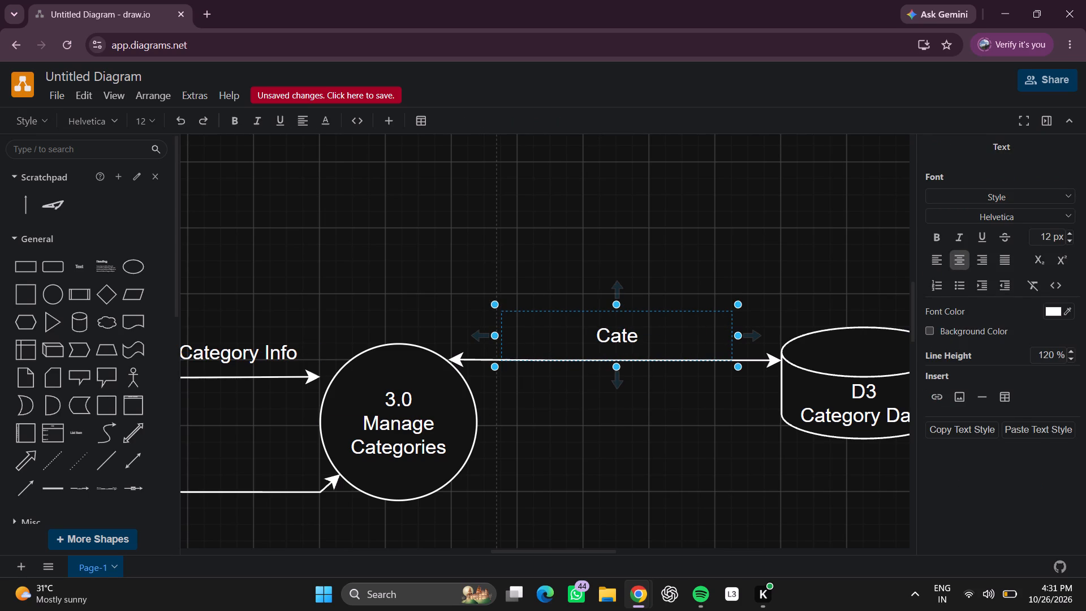
pyautogui.write('gory')
pyautogui.press('space')
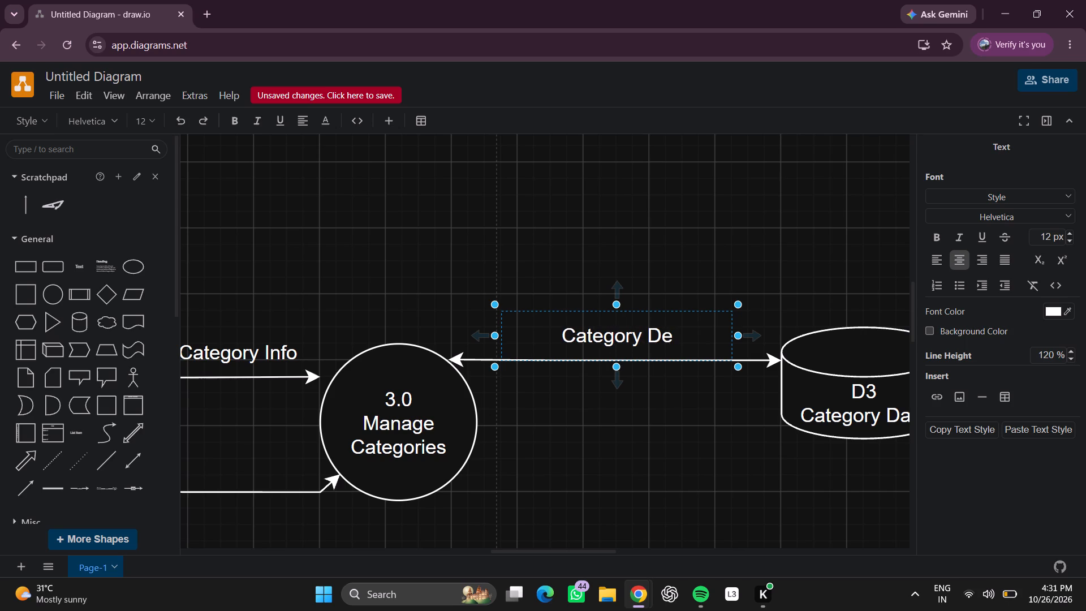
pyautogui.write('ta')
pyautogui.write('ils')
pyautogui.scroll(1, 635, 346)
pyautogui.click(660, 251)
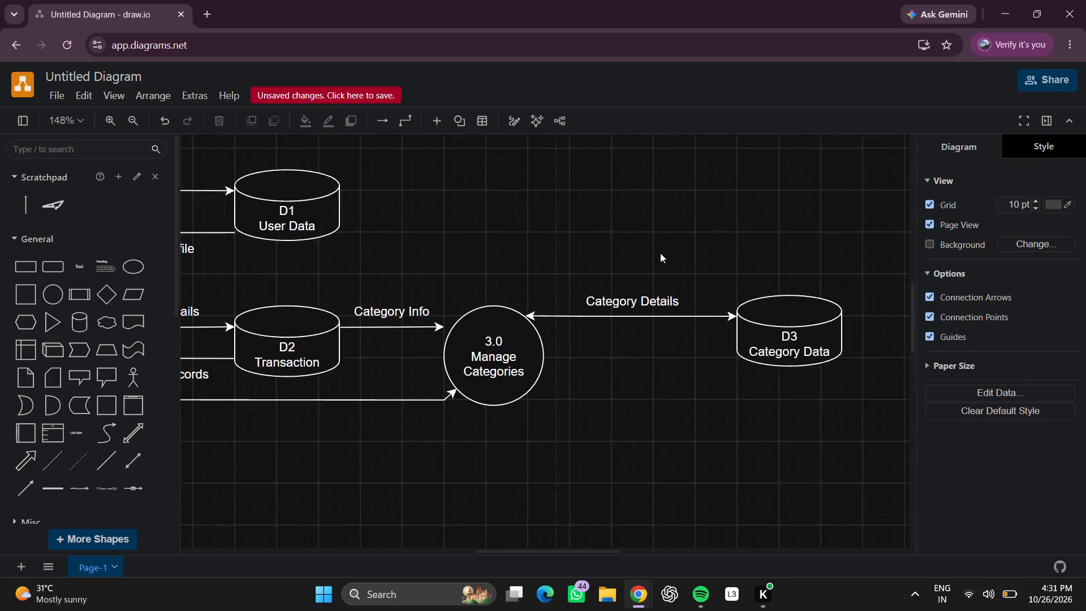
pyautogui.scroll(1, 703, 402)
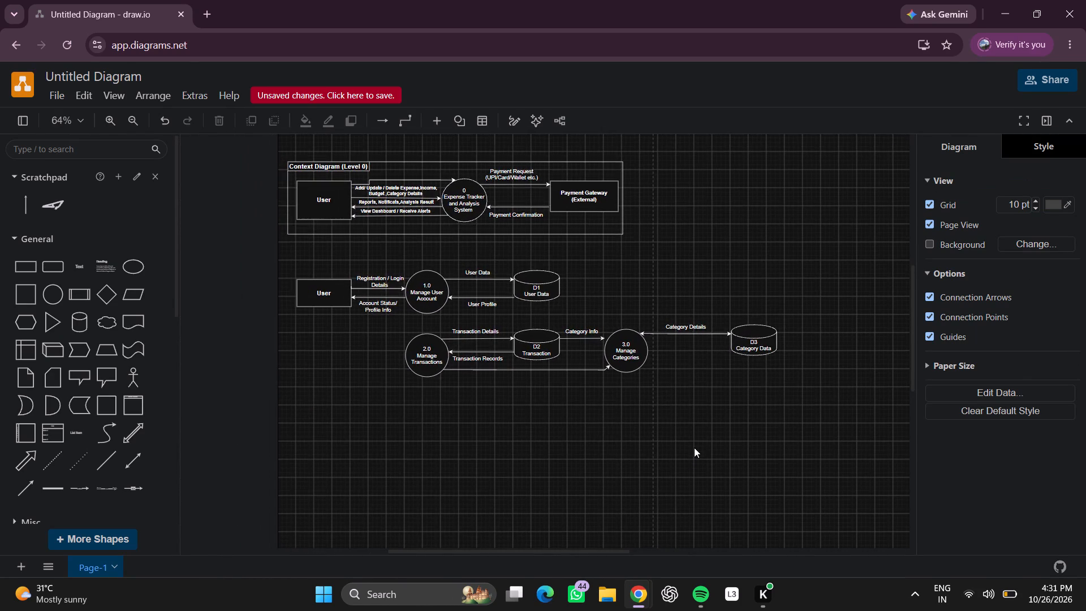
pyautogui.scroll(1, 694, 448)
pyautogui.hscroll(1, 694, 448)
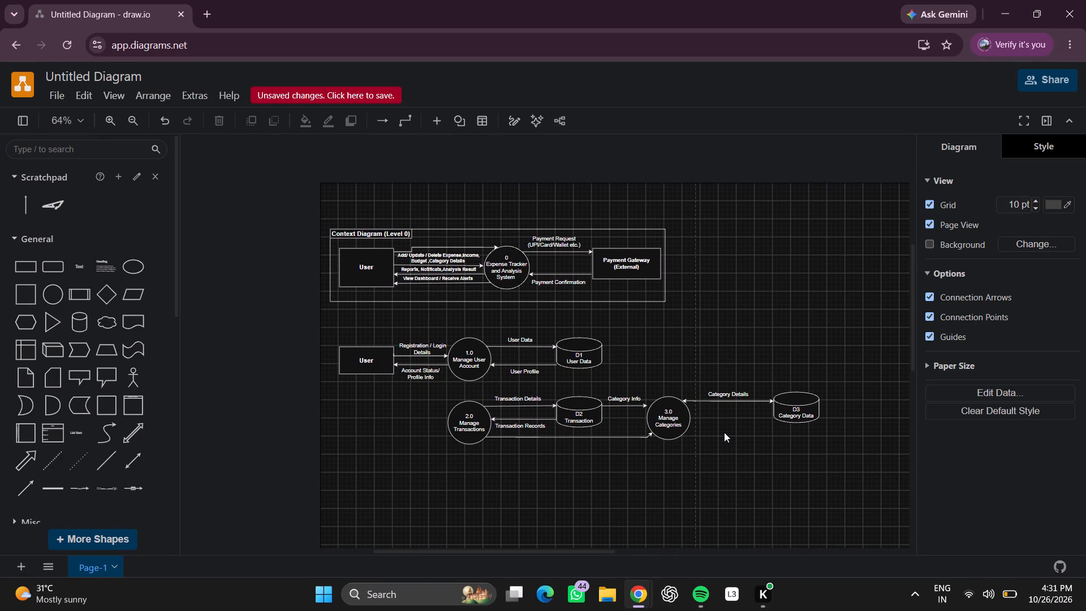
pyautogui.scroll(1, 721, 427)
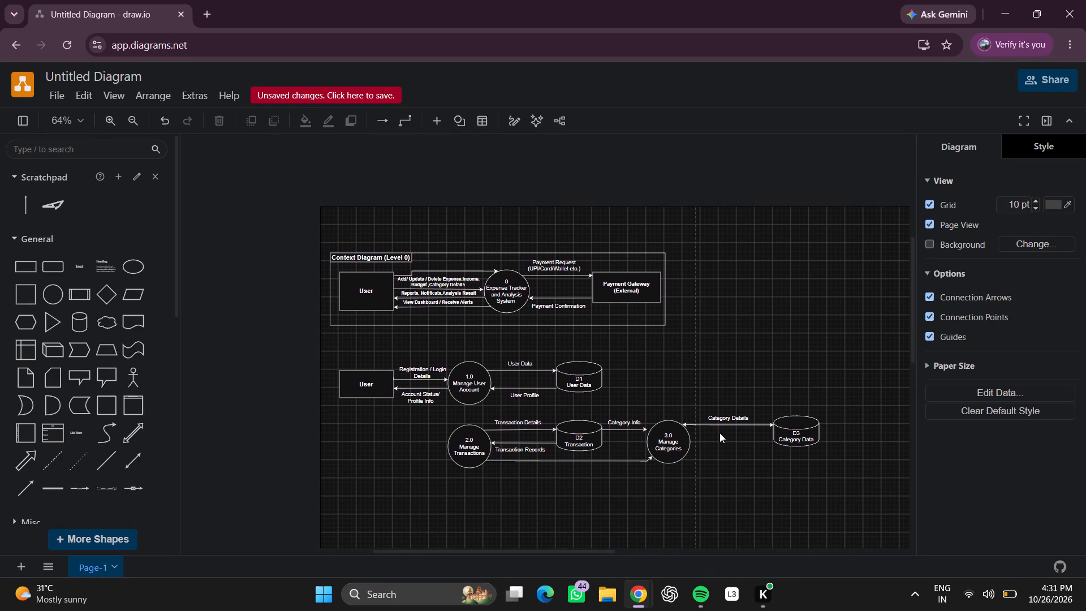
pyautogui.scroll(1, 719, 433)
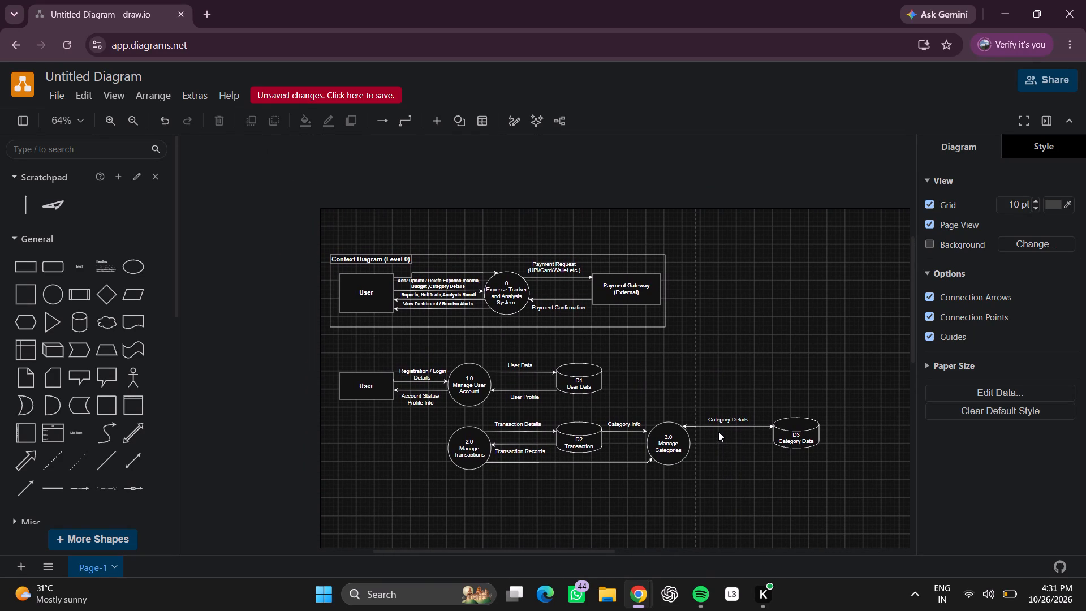
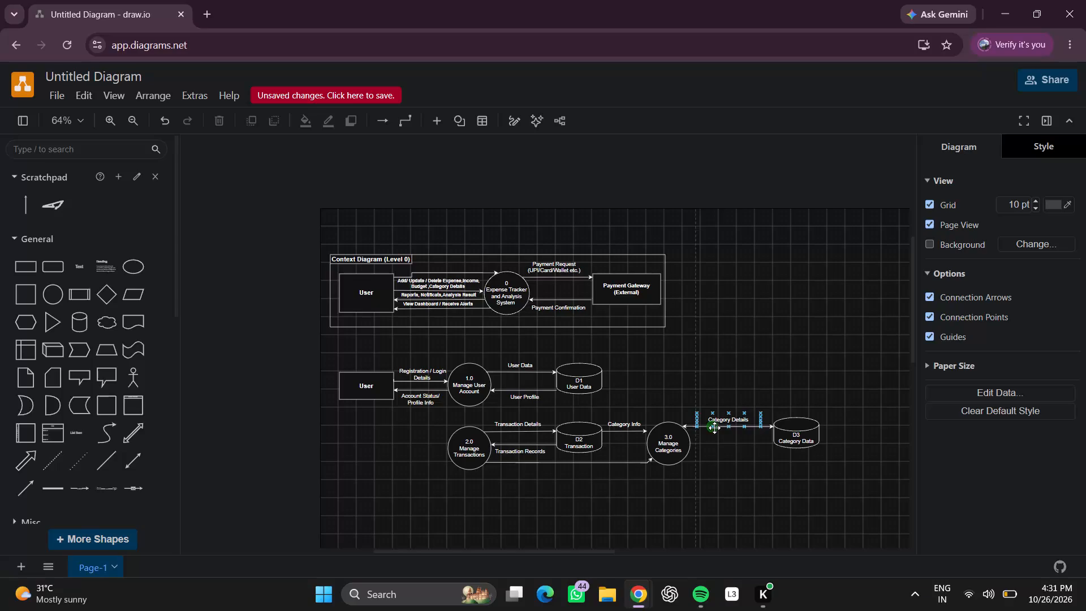
# Add a straight horizontal arrow below the 3.0 Manage Categories circle, ending to the right of it.
pyautogui.scroll(-2, 1019, 296)
pyautogui.scroll(-2, 783, 350)
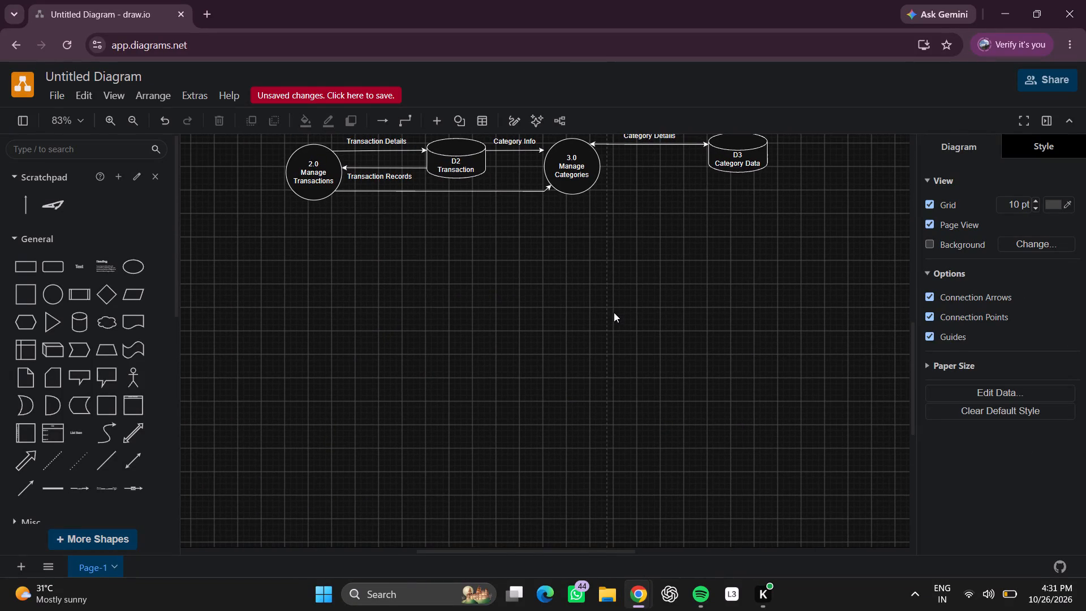
pyautogui.hscroll(1, 614, 312)
pyautogui.scroll(1, 546, 239)
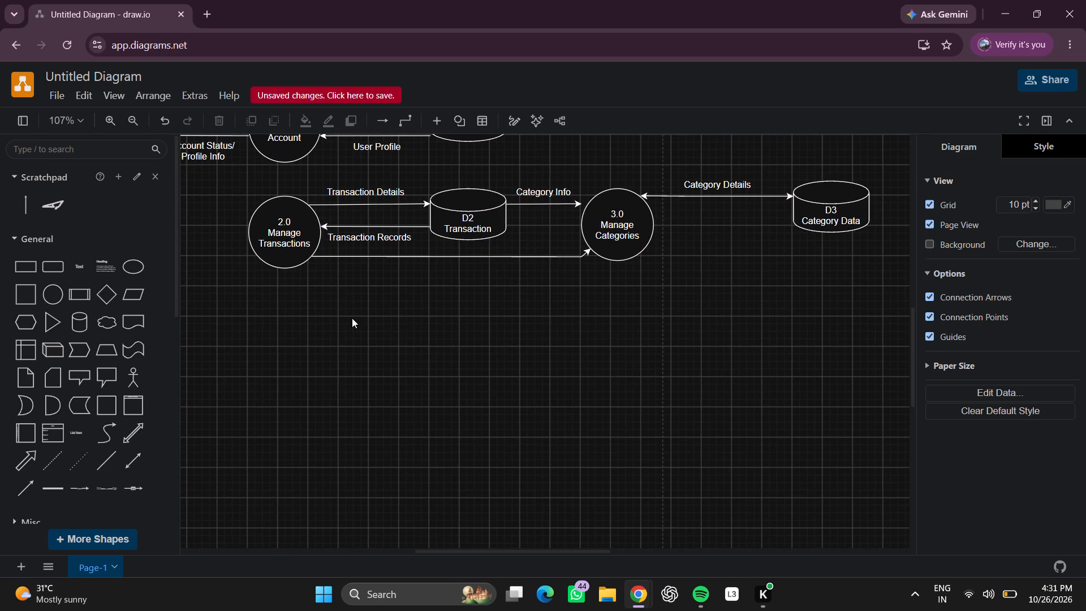
pyautogui.click(25, 494)
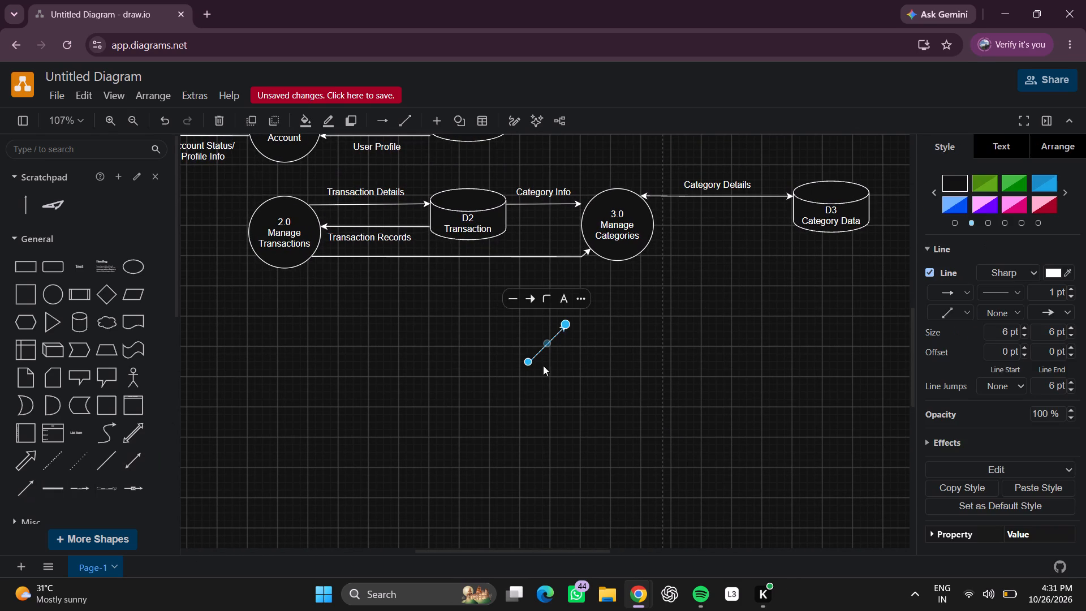
pyautogui.moveTo(566, 324); pyautogui.dragTo(640, 342)
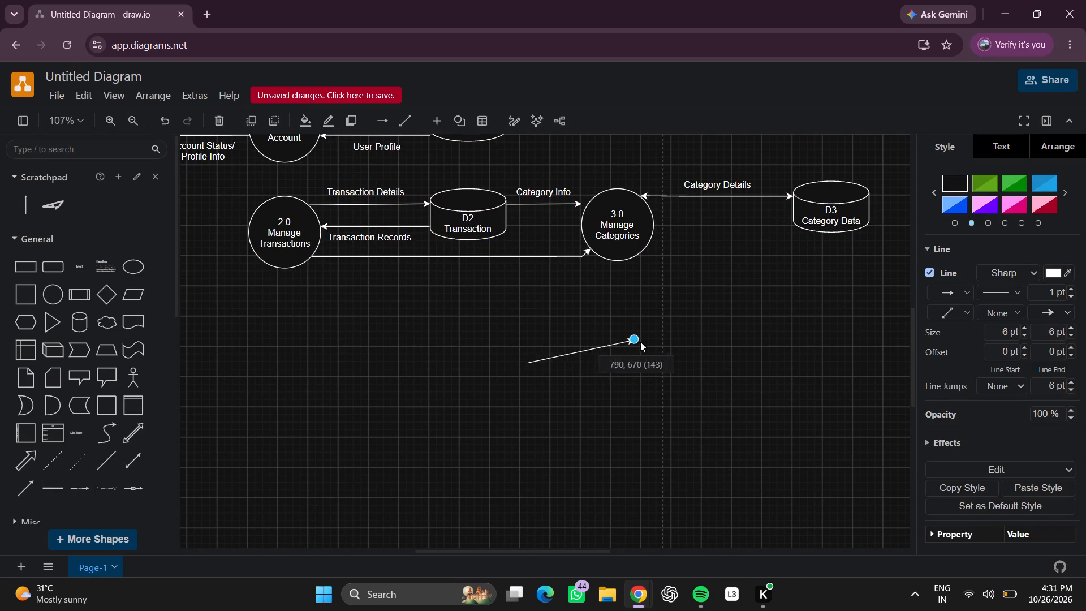
pyautogui.moveTo(640, 342); pyautogui.dragTo(661, 347)
pyautogui.click(632, 403)
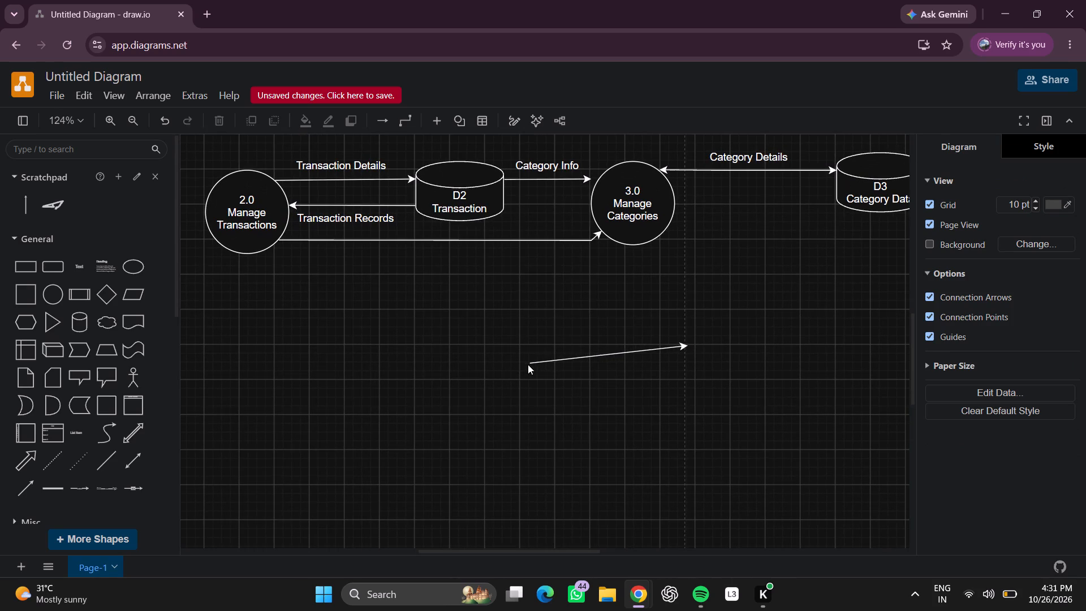
pyautogui.click(529, 362)
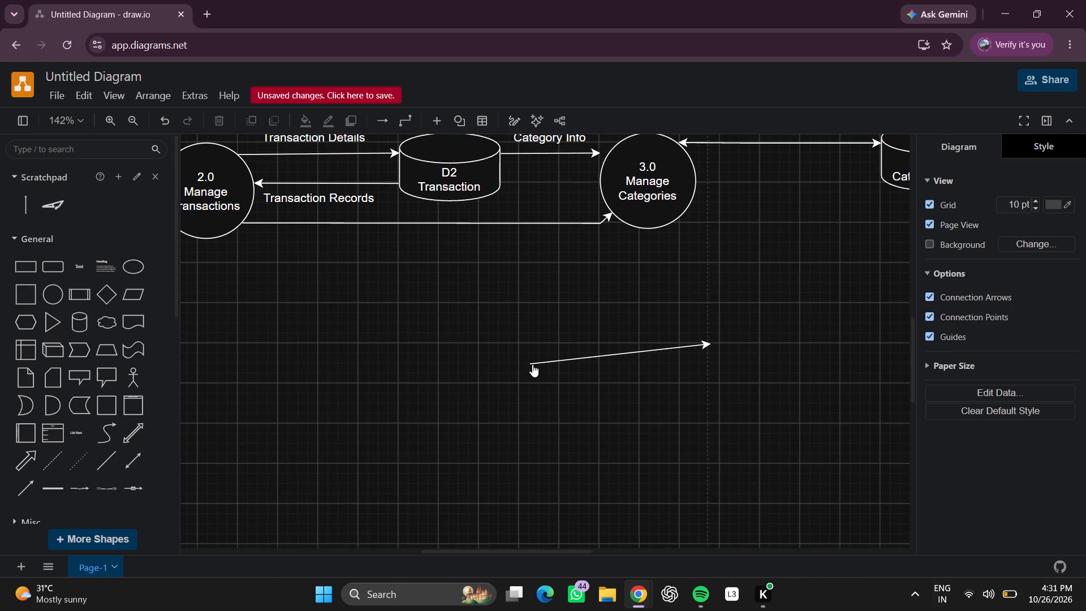
pyautogui.moveTo(532, 362); pyautogui.dragTo(523, 341)
pyautogui.click(583, 385)
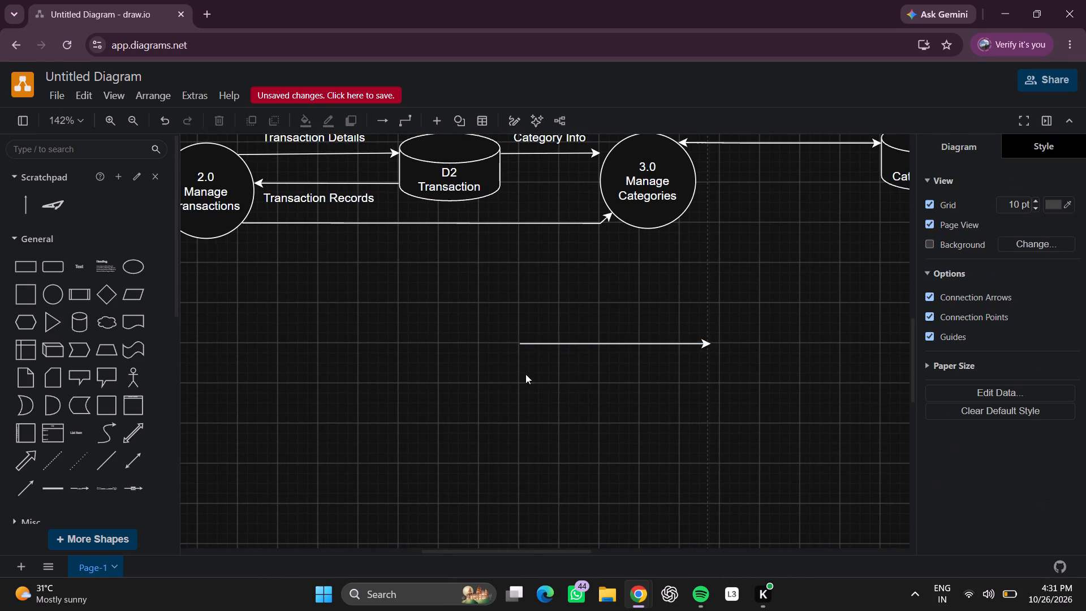
# Add a plain vertical line joining the 2.0-to-3.0 connector to the start of the new horizontal arrow.
pyautogui.click(112, 458)
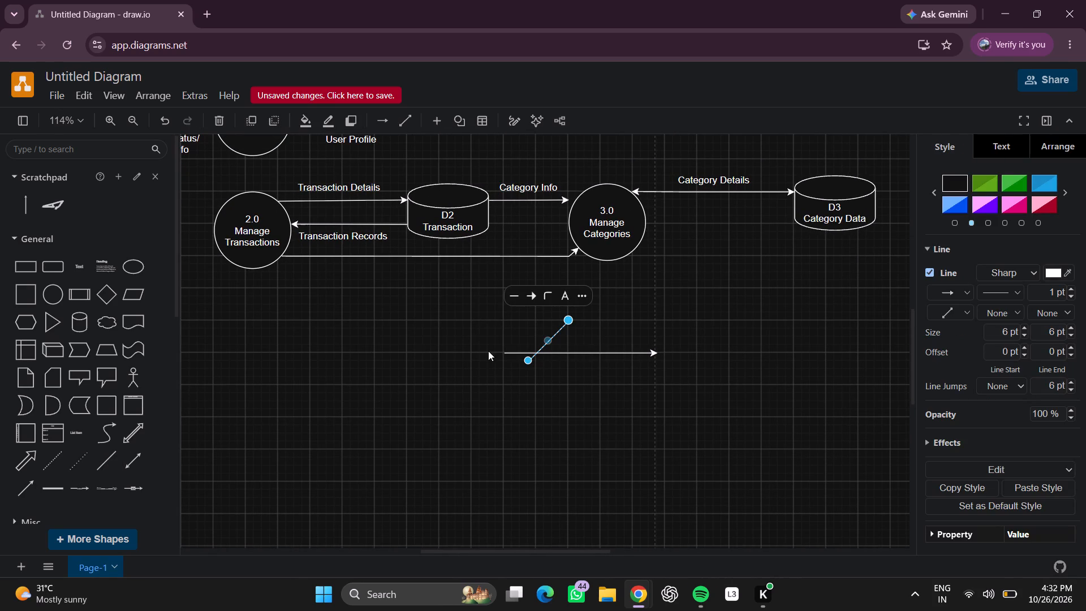
pyautogui.moveTo(571, 319); pyautogui.dragTo(502, 257)
pyautogui.click(522, 285)
pyautogui.moveTo(521, 366); pyautogui.dragTo(521, 365)
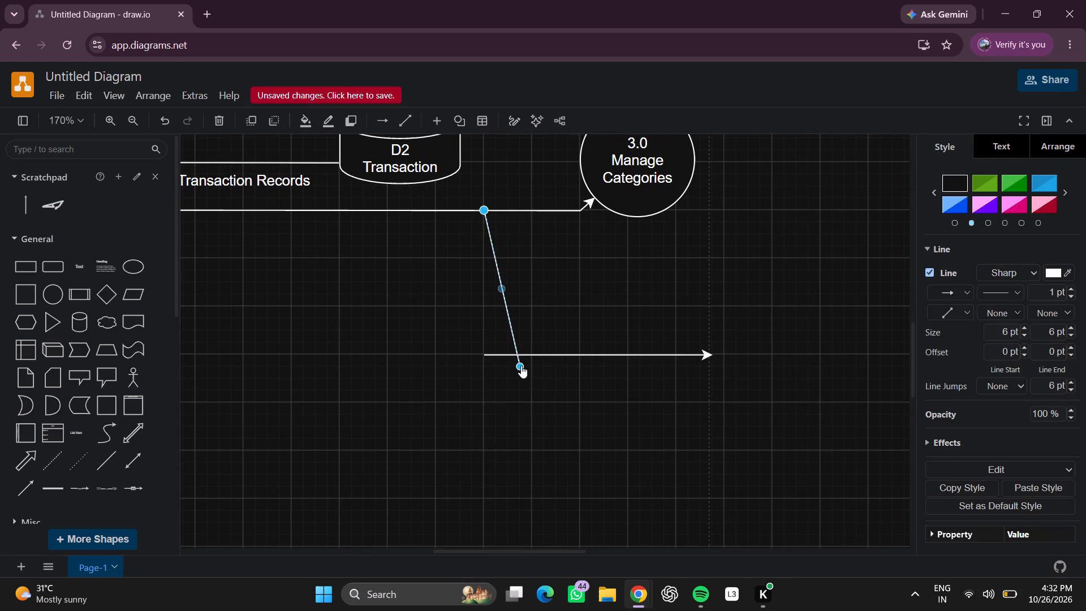
pyautogui.moveTo(521, 365); pyautogui.dragTo(481, 354)
pyautogui.click(557, 388)
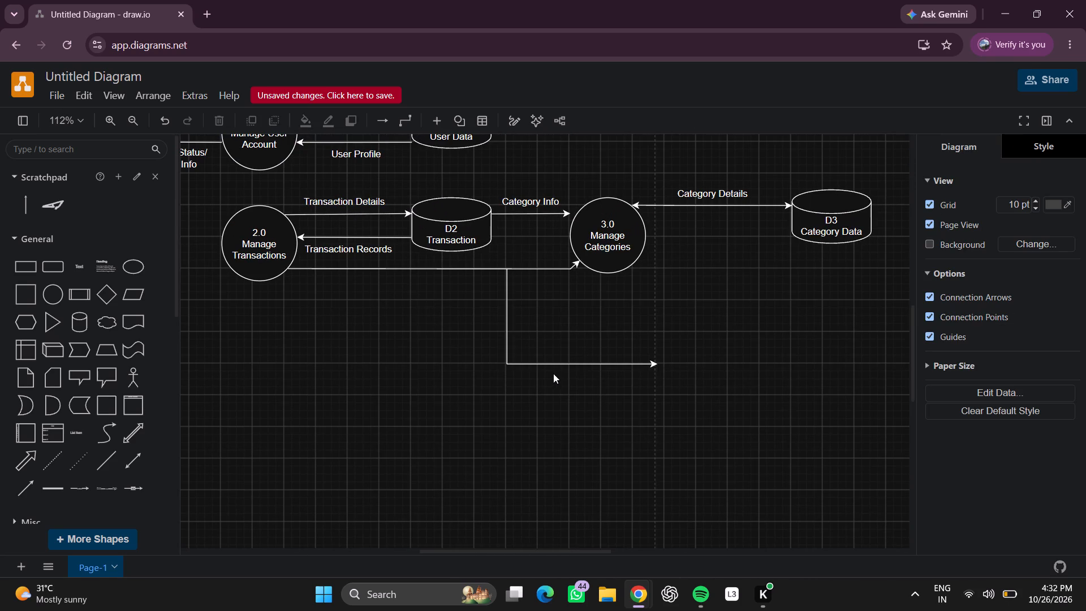
# Add a circle sized 95 x 95 and place it at the tip of the new horizontal arrow.
pyautogui.hscroll(-1, 649, 359)
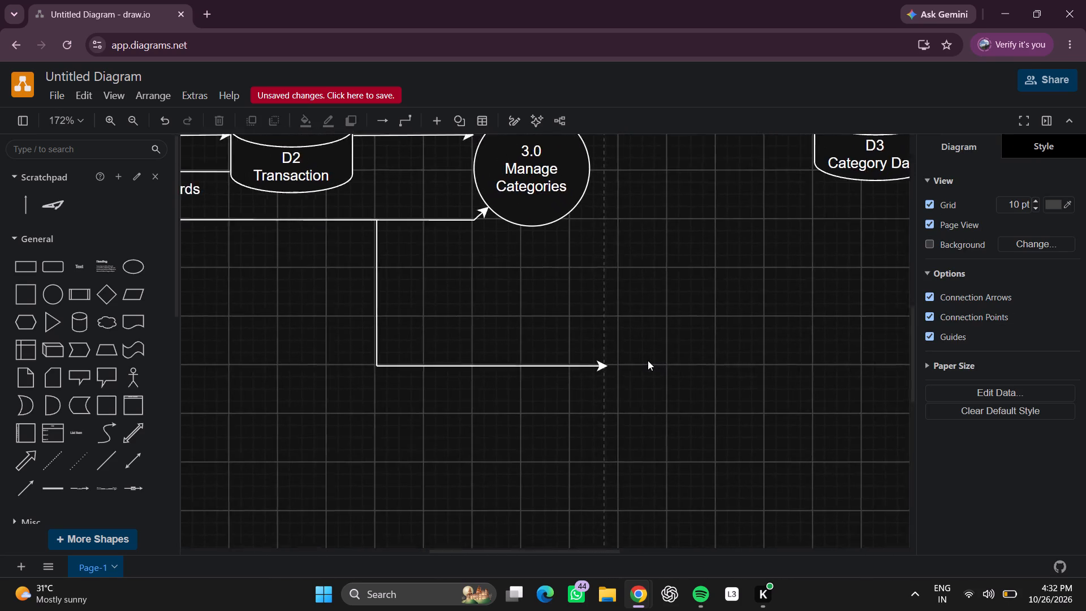
pyautogui.scroll(1, 655, 353)
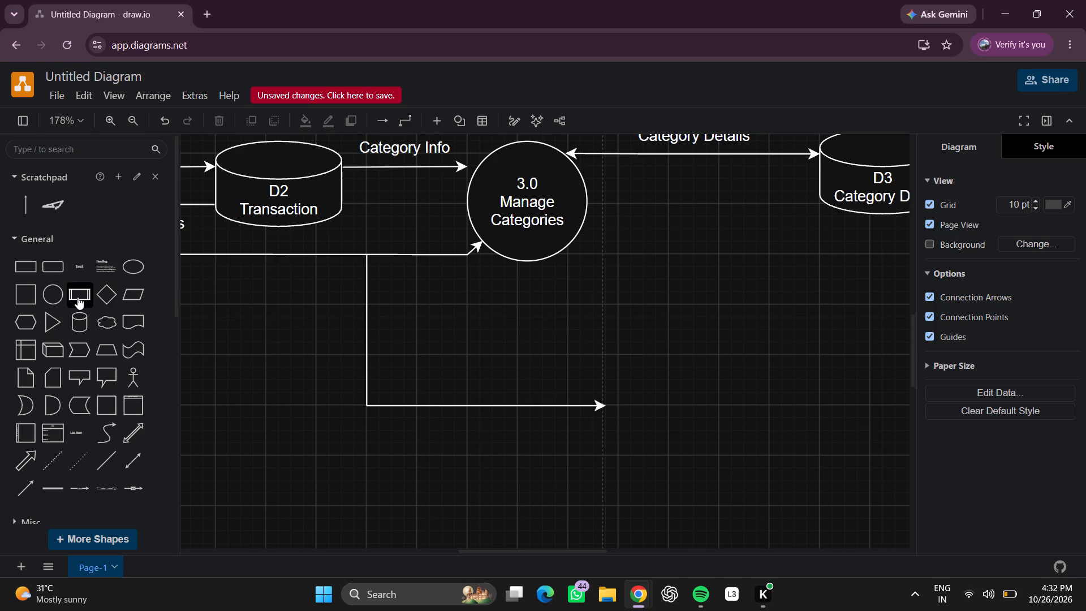
pyautogui.click(50, 298)
pyautogui.moveTo(552, 338); pyautogui.dragTo(668, 368)
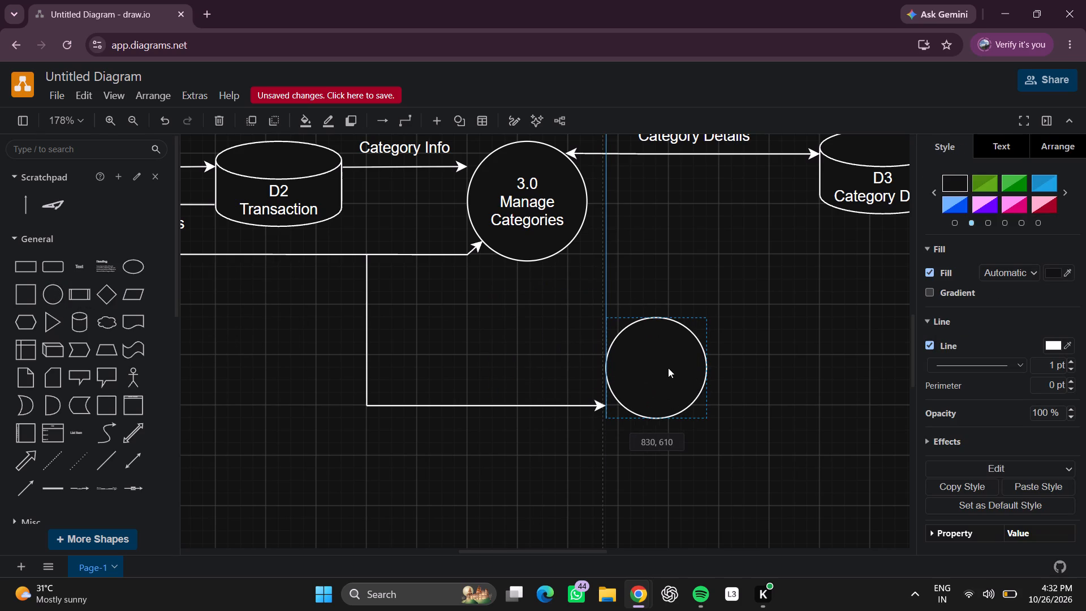
pyautogui.moveTo(668, 368); pyautogui.dragTo(669, 389)
pyautogui.moveTo(704, 389); pyautogui.dragTo(718, 389)
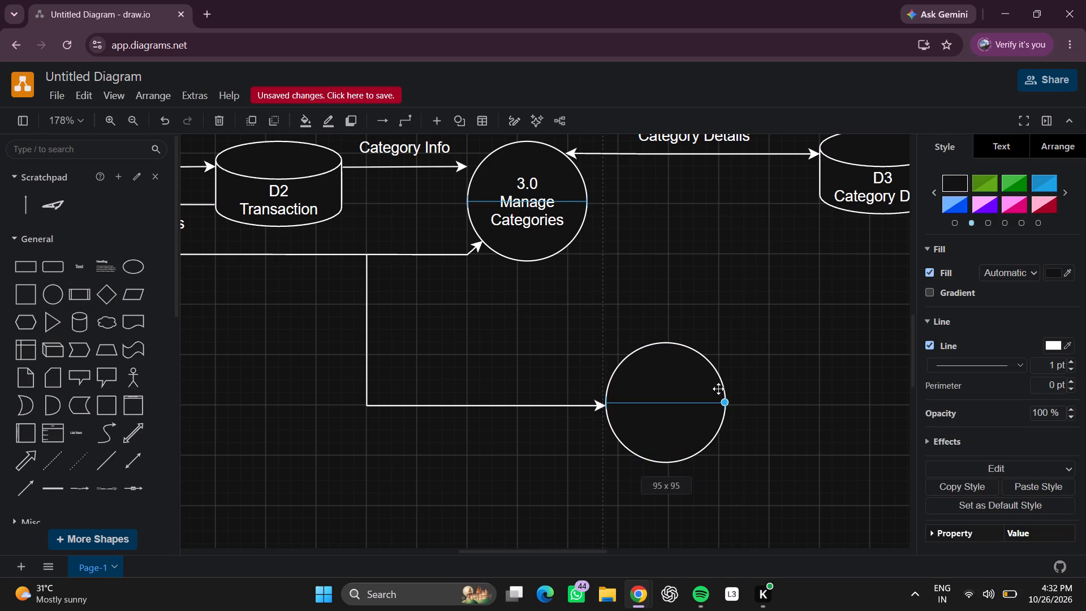
pyautogui.moveTo(718, 389); pyautogui.dragTo(717, 389)
pyautogui.moveTo(669, 395); pyautogui.dragTo(667, 395)
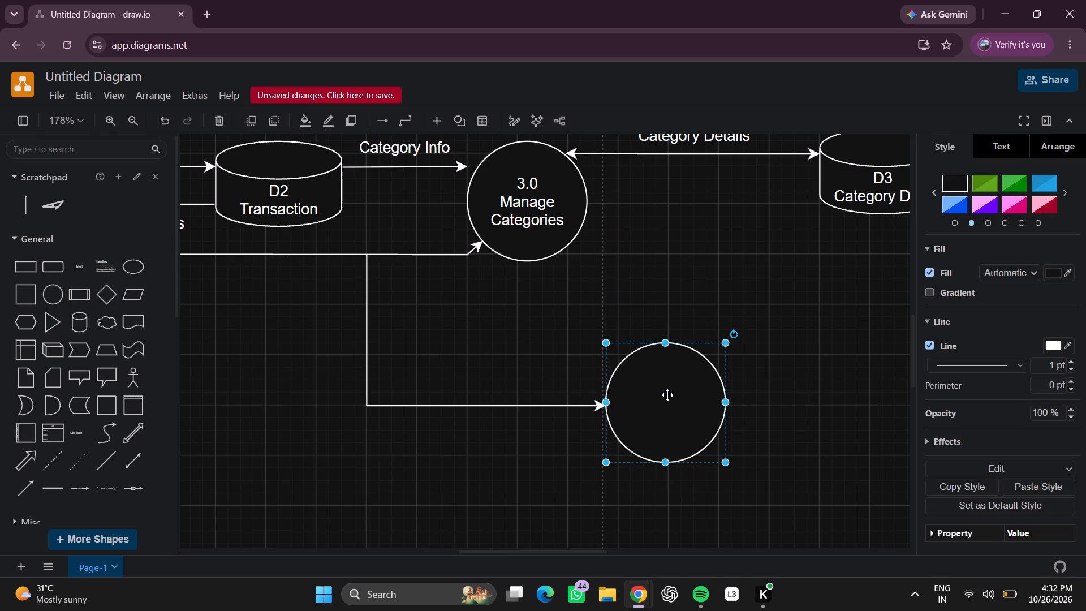
pyautogui.moveTo(667, 395); pyautogui.dragTo(674, 398)
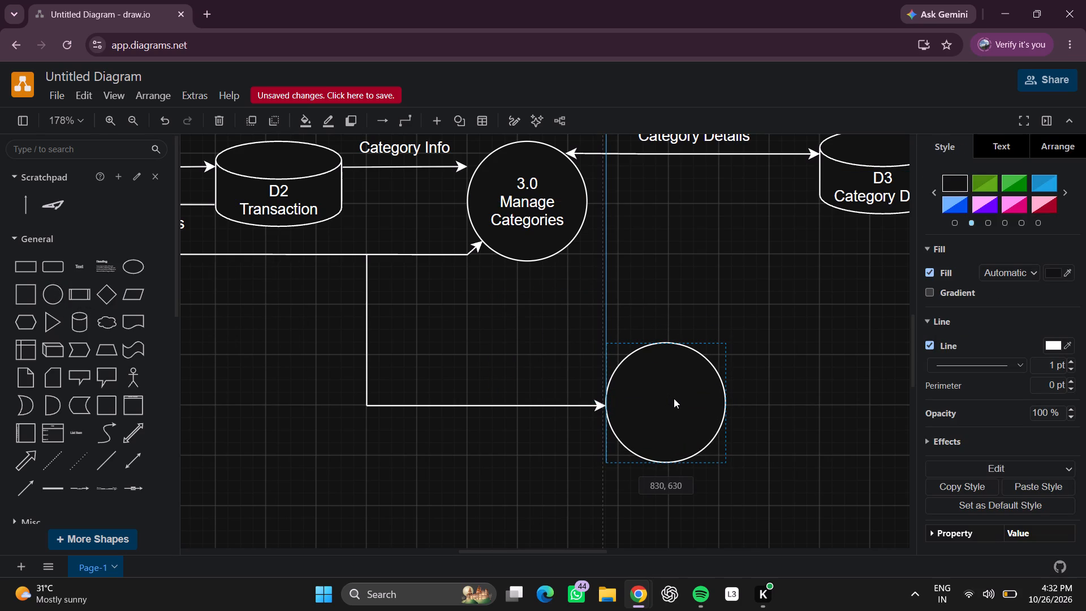
pyautogui.moveTo(674, 398); pyautogui.dragTo(673, 406)
pyautogui.click(743, 390)
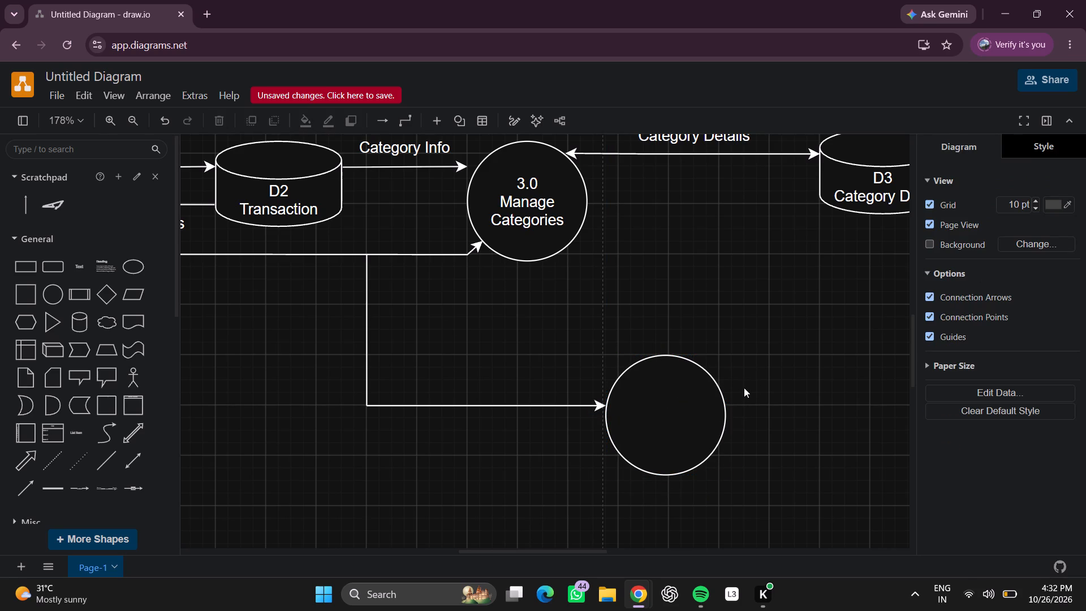
# Label the new circle "5.0" with "Analyze Data" on the line below.
pyautogui.doubleClick(662, 391)
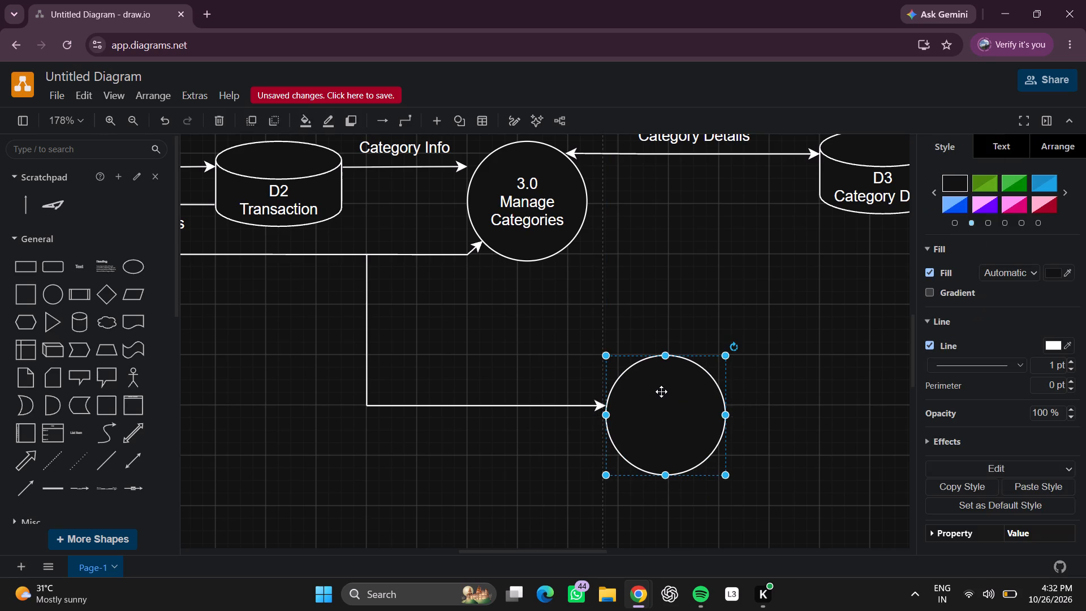
pyautogui.press('5')
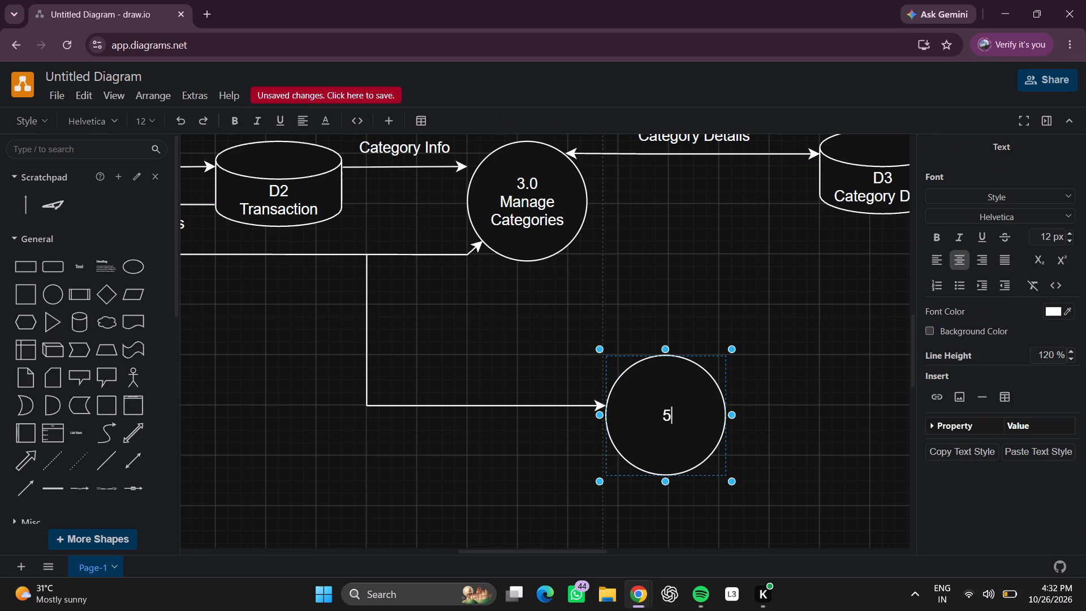
pyautogui.press('.')
pyautogui.press('0')
pyautogui.press('Return')
pyautogui.press('l')
pyautogui.press('y')
pyautogui.write('ze')
pyautogui.press('space')
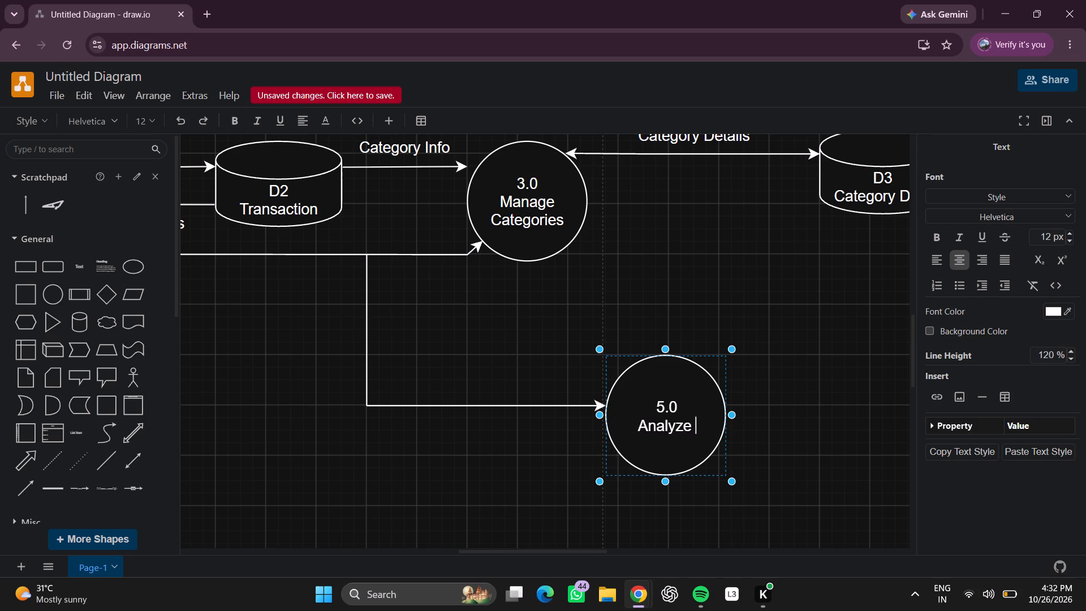
pyautogui.press('d')
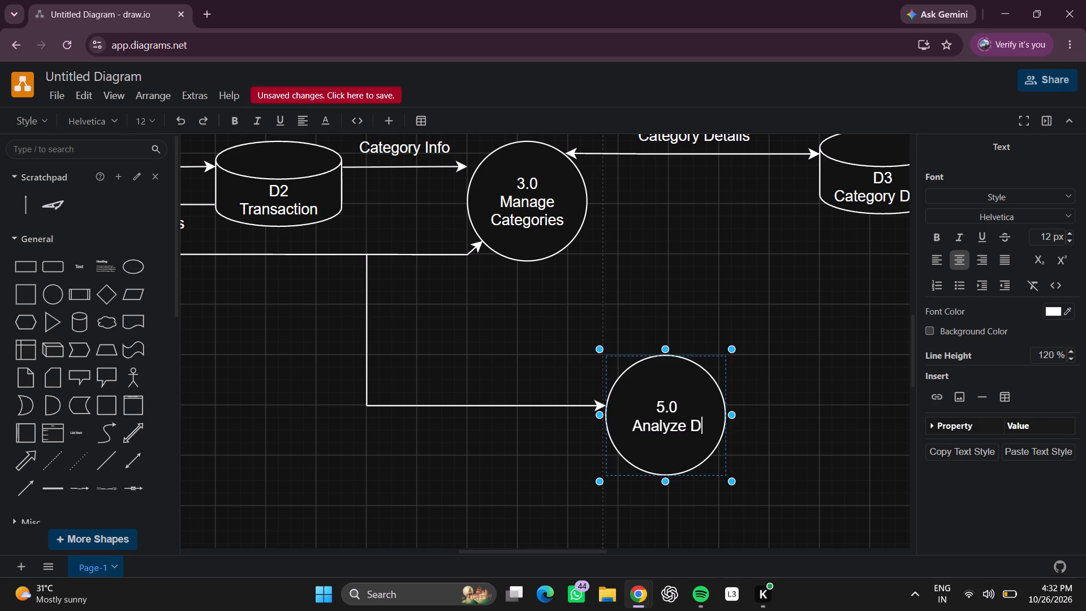
pyautogui.write('at')
pyautogui.press('a')
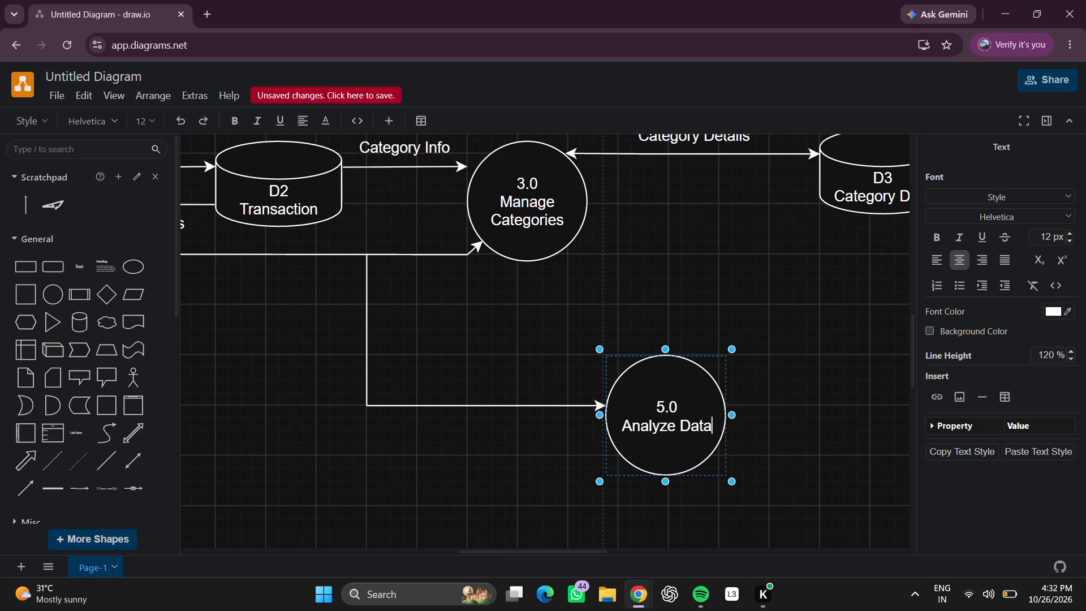
pyautogui.hscroll(-1, 661, 391)
pyautogui.click(794, 356)
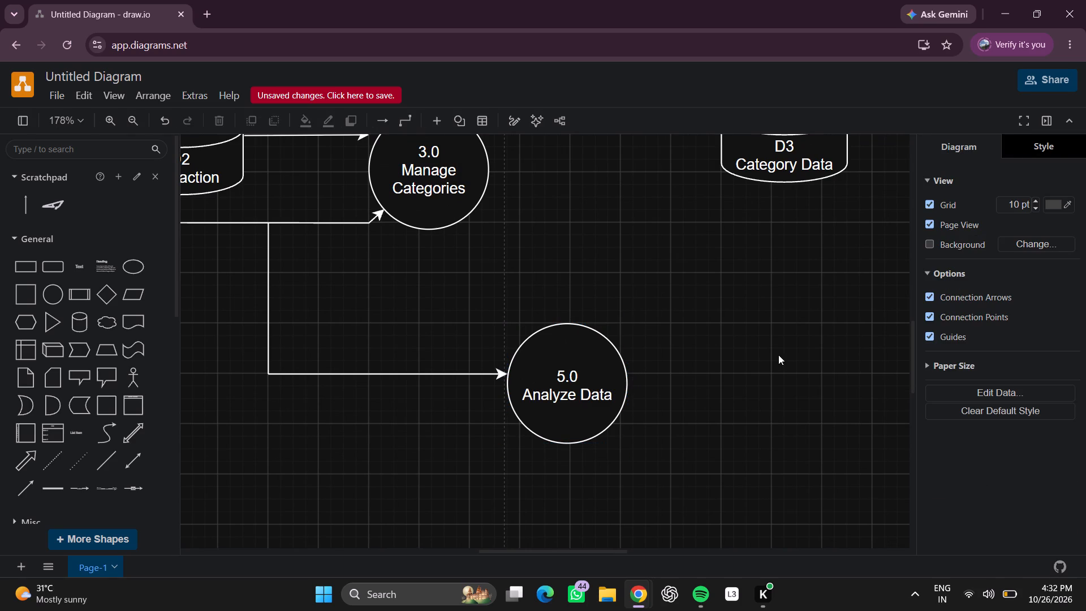
# Shift the vertical branch line off the 2.0-to-3.0 connector so it runs straight down beneath the D2 Transaction data store.
pyautogui.hscroll(-1, 747, 377)
pyautogui.scroll(1, 748, 378)
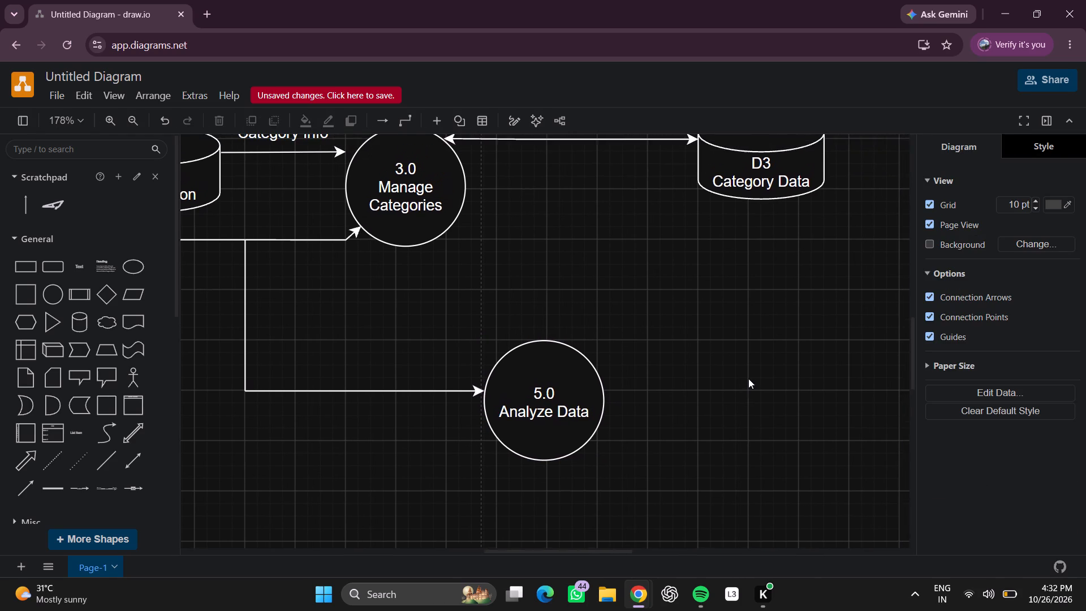
pyautogui.scroll(1, 748, 378)
pyautogui.hscroll(1, 688, 367)
pyautogui.scroll(1, 671, 354)
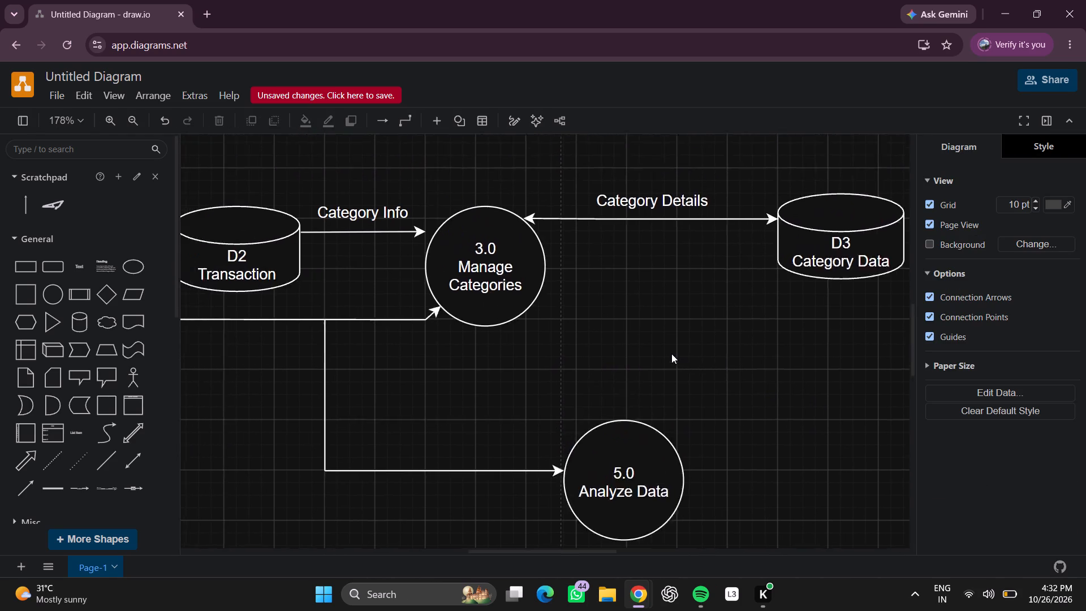
pyautogui.hscroll(2, 684, 348)
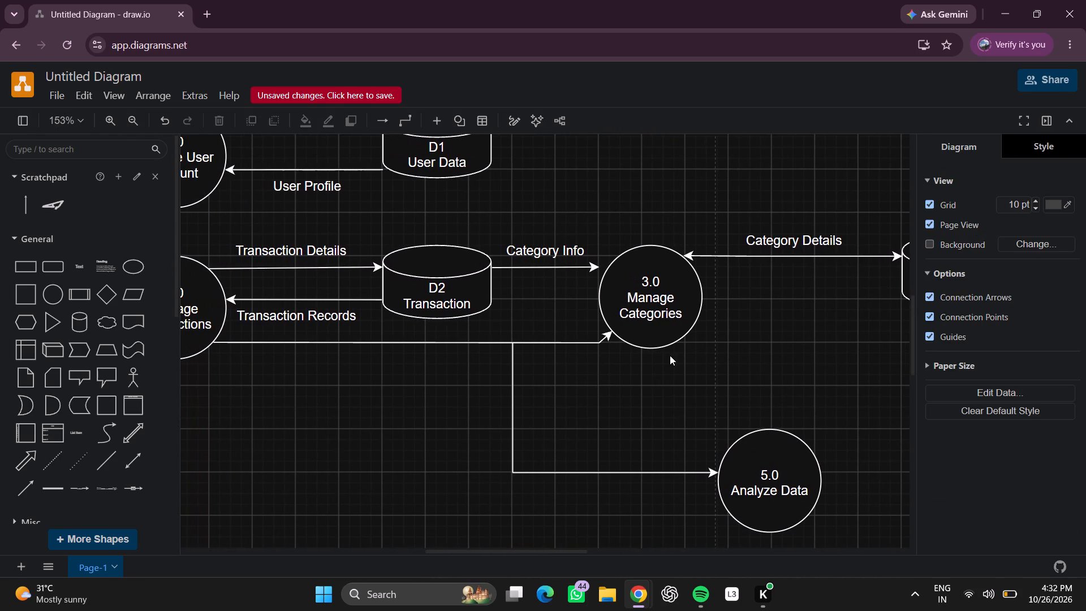
pyautogui.click(513, 400)
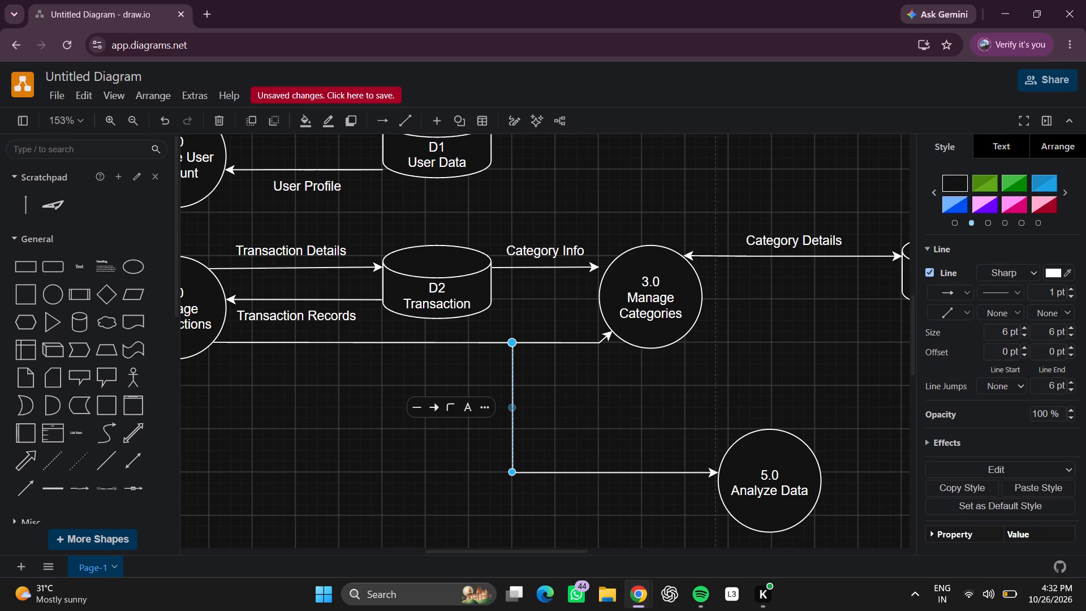
pyautogui.moveTo(513, 407); pyautogui.dragTo(427, 410)
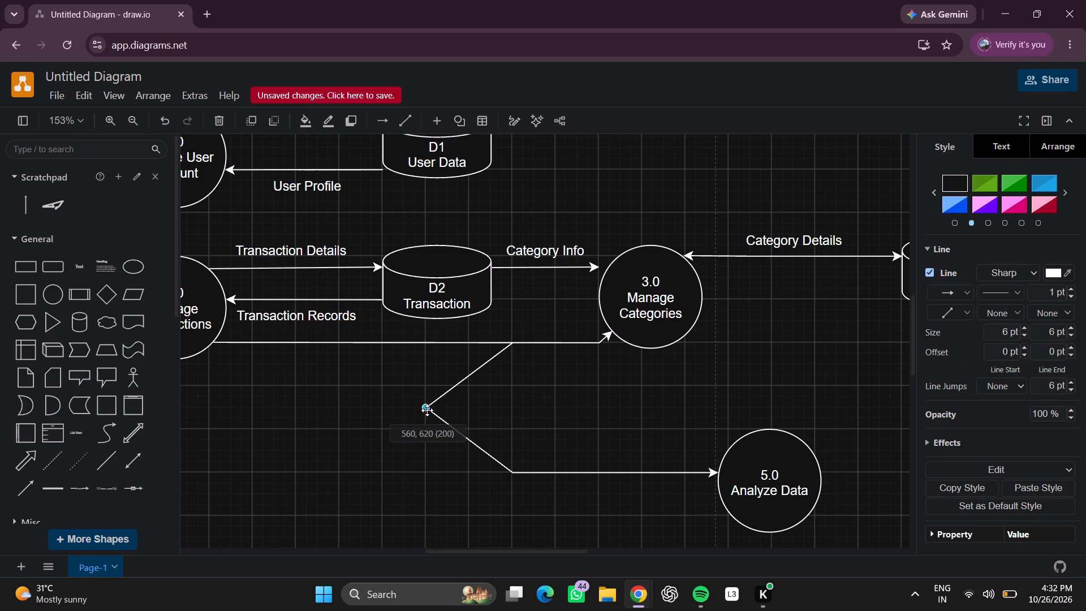
pyautogui.moveTo(427, 410); pyautogui.dragTo(428, 410)
pyautogui.click(532, 409)
pyautogui.click(510, 339)
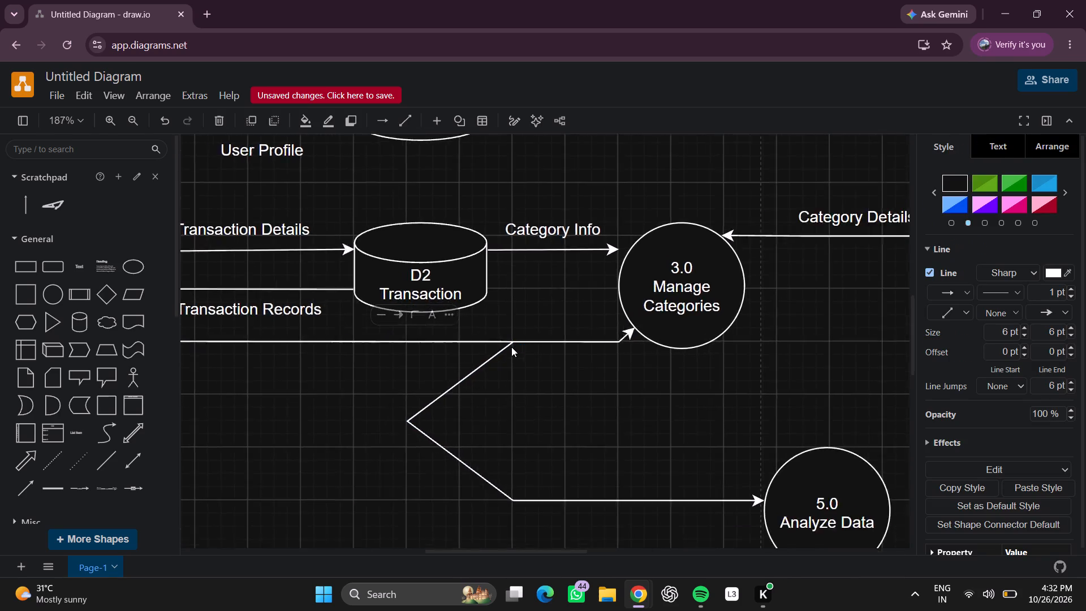
pyautogui.moveTo(512, 342); pyautogui.dragTo(383, 341)
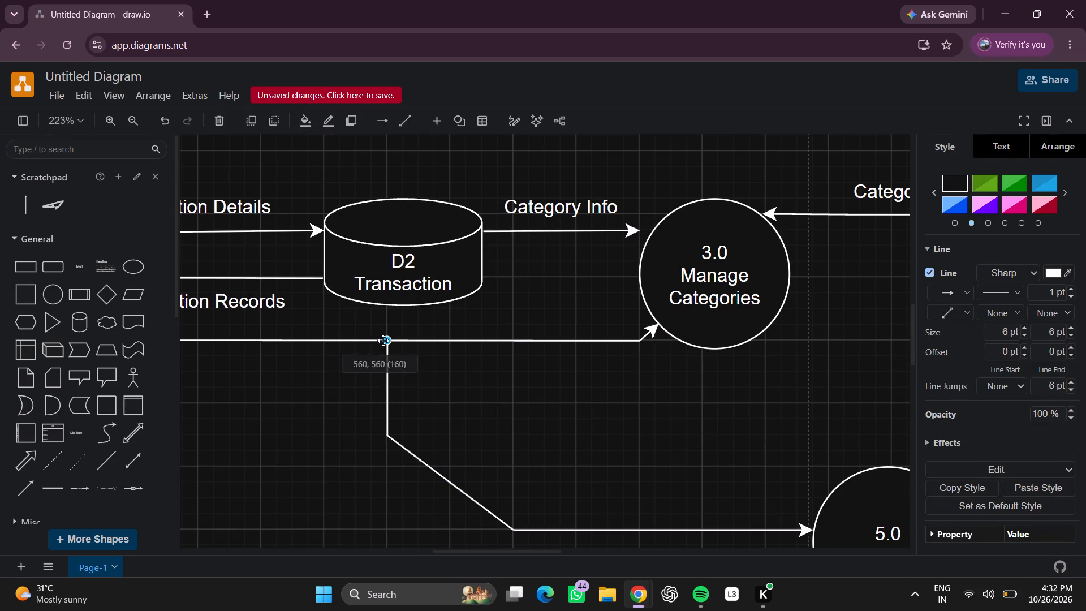
pyautogui.moveTo(383, 341); pyautogui.dragTo(386, 341)
pyautogui.click(511, 368)
pyautogui.scroll(-2, 511, 368)
pyautogui.click(514, 407)
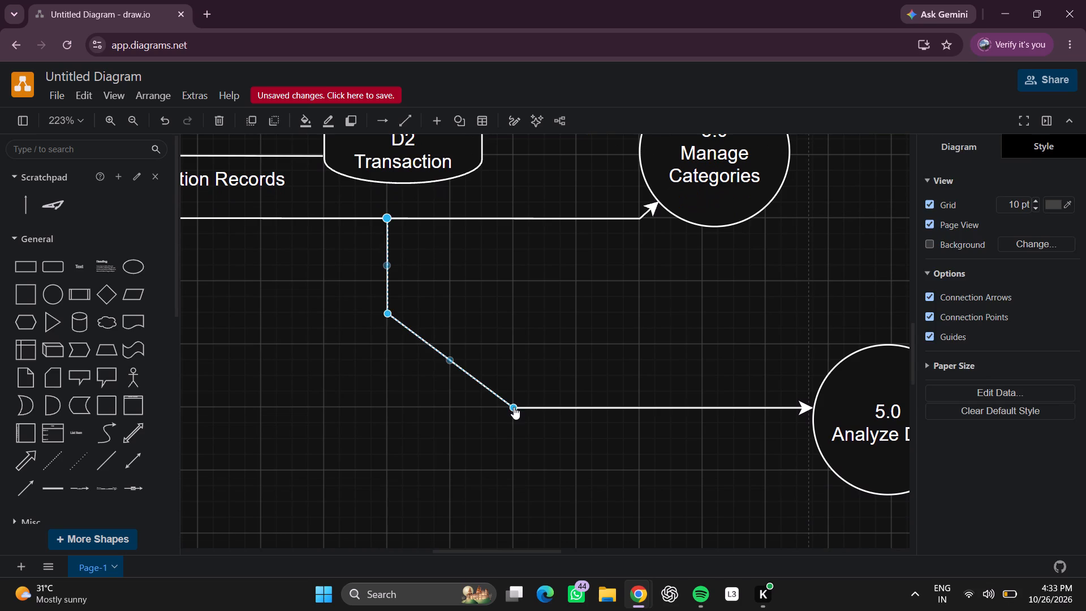
pyautogui.moveTo(514, 407); pyautogui.dragTo(392, 410)
pyautogui.click(438, 424)
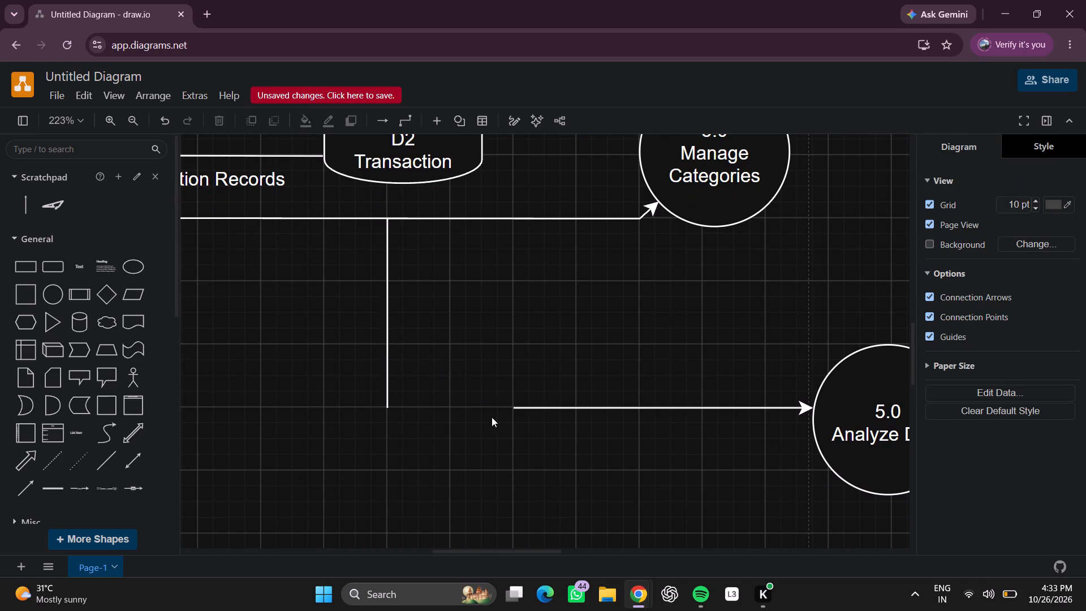
# Extend the start of the horizontal arrow into 5.0 Analyze Data back to the lower end of the vertical line.
pyautogui.click(513, 407)
pyautogui.click(516, 408)
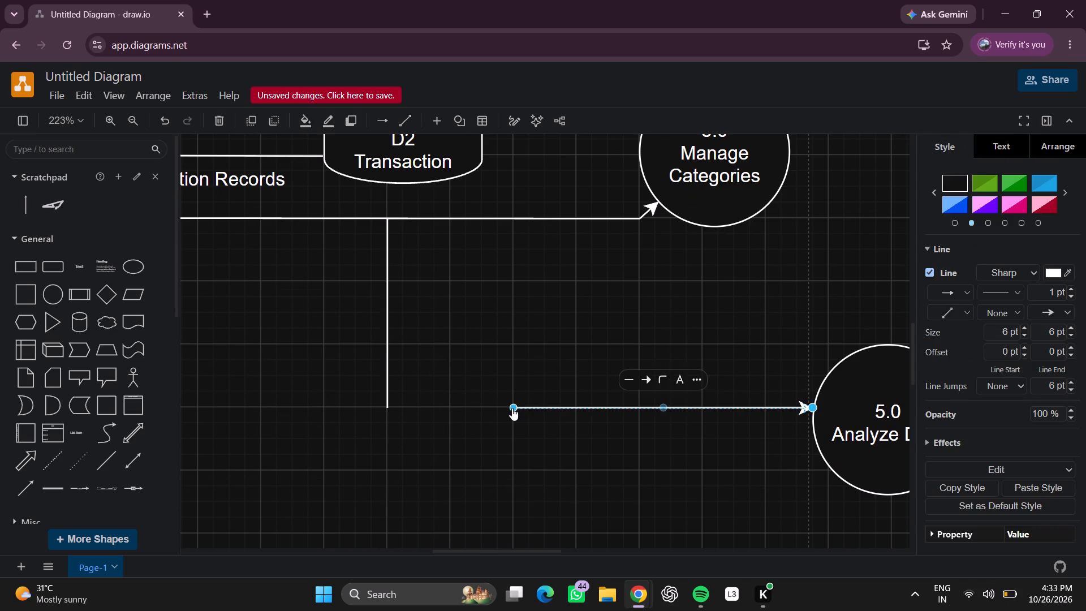
pyautogui.moveTo(510, 408); pyautogui.dragTo(387, 406)
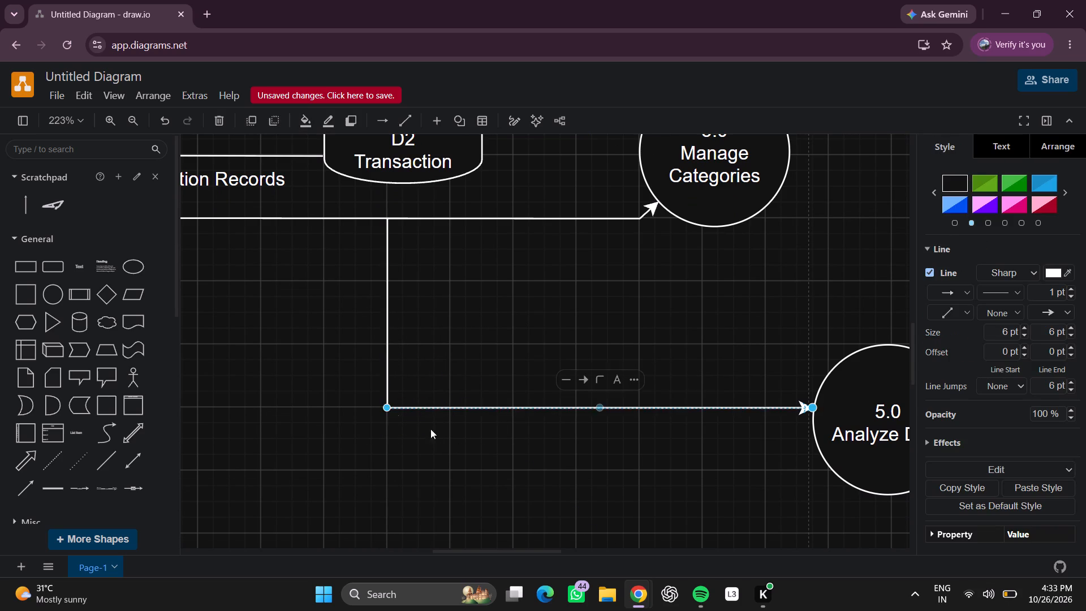
pyautogui.click(466, 447)
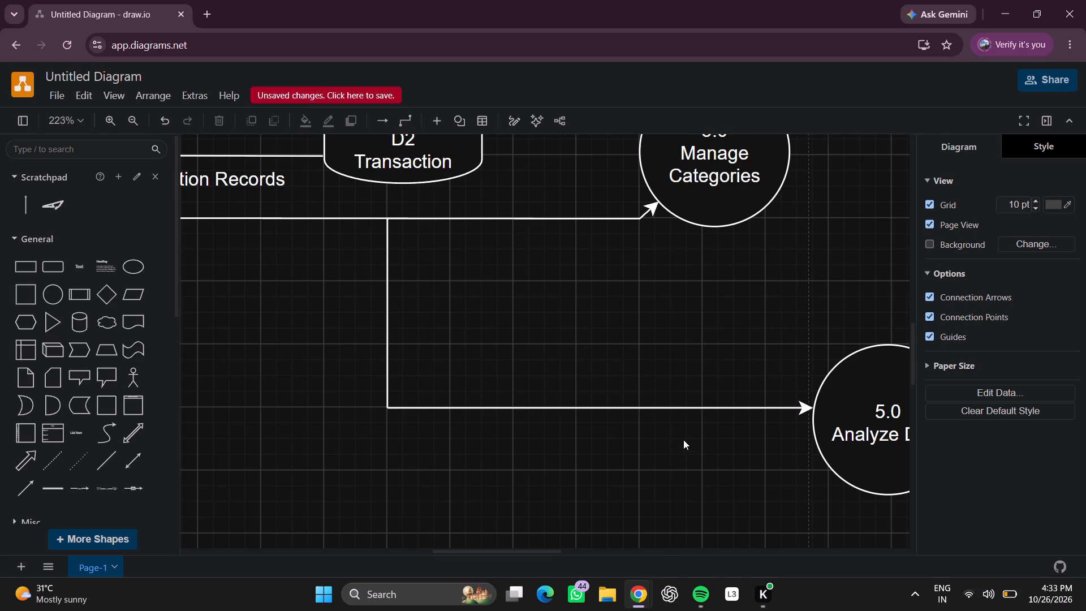
# Add a text box just above the horizontal arrow to 5.0 and widen it to span most of the arrow.
pyautogui.tripleClick(406, 321)
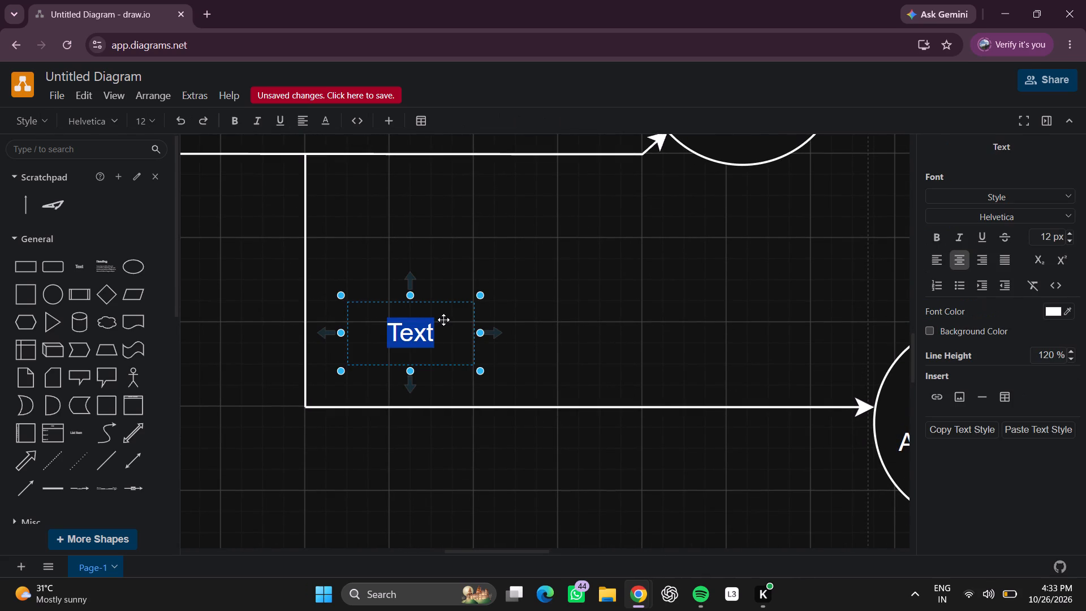
pyautogui.click(463, 328)
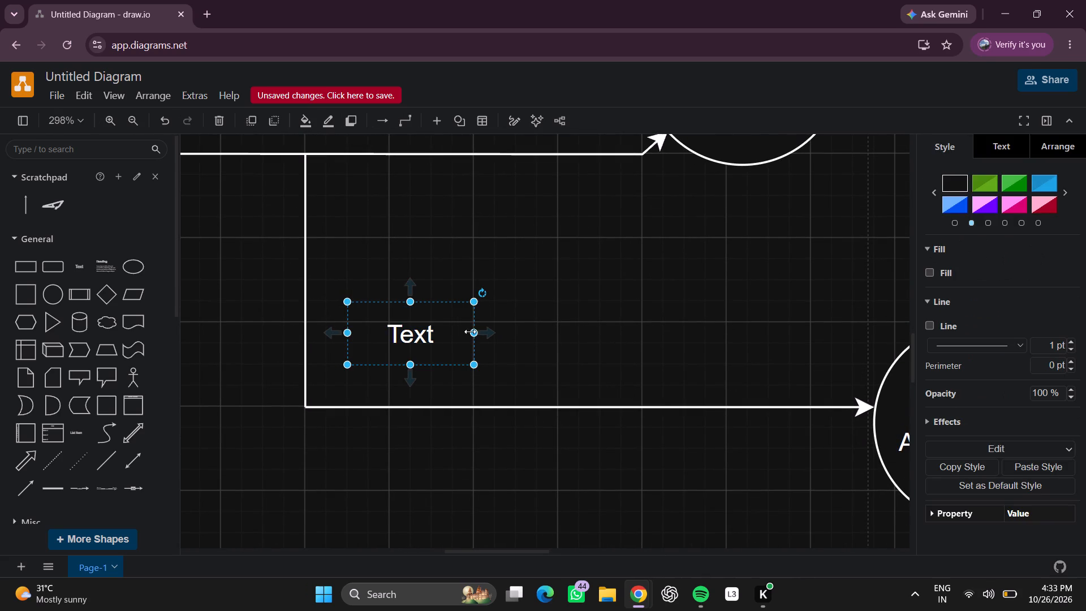
pyautogui.click(477, 334)
pyautogui.click(445, 333)
pyautogui.moveTo(471, 333); pyautogui.dragTo(472, 333)
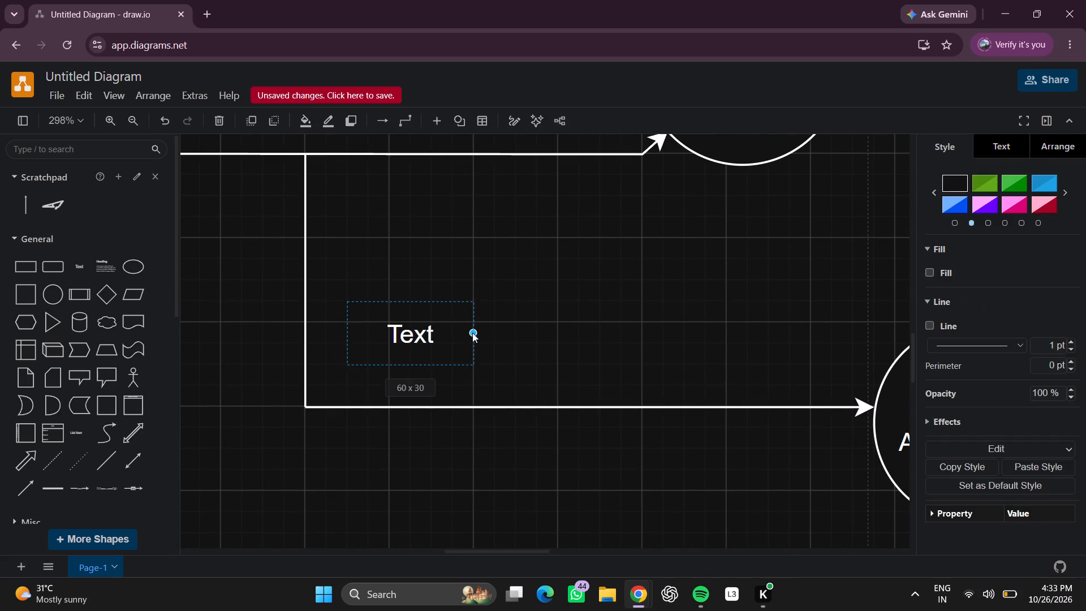
pyautogui.moveTo(472, 333); pyautogui.dragTo(798, 358)
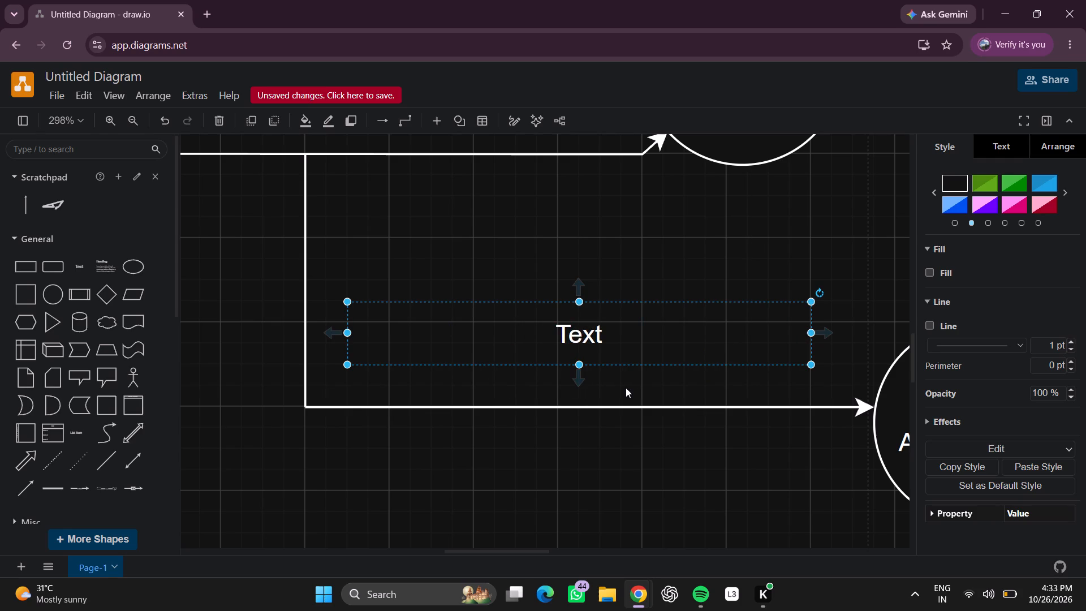
# Replace the placeholder text above the arrow with "Filtered Data".
pyautogui.doubleClick(593, 334)
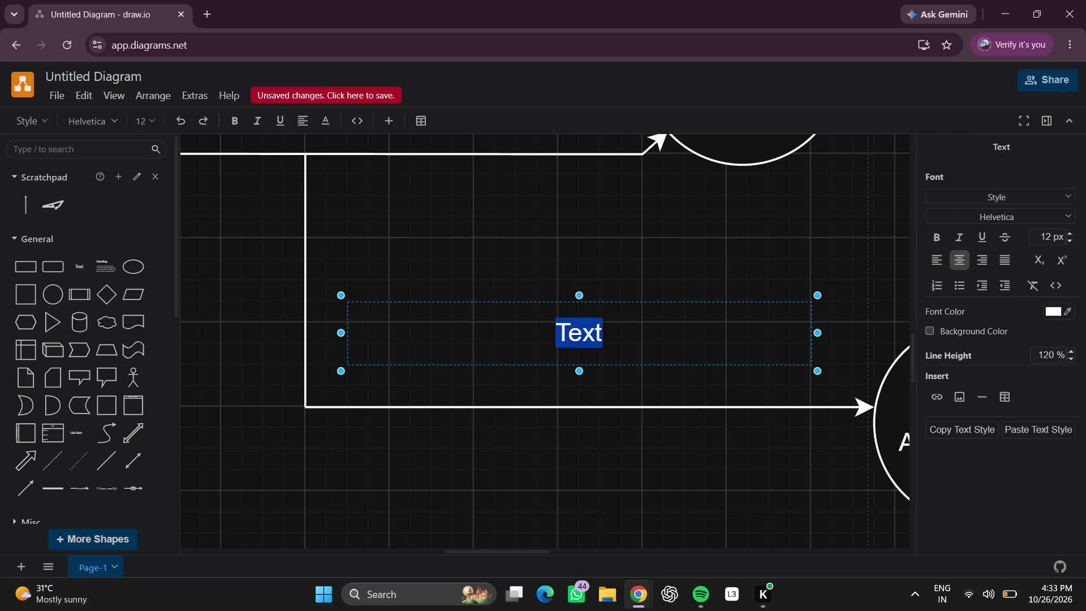
pyautogui.press('BackSpace')
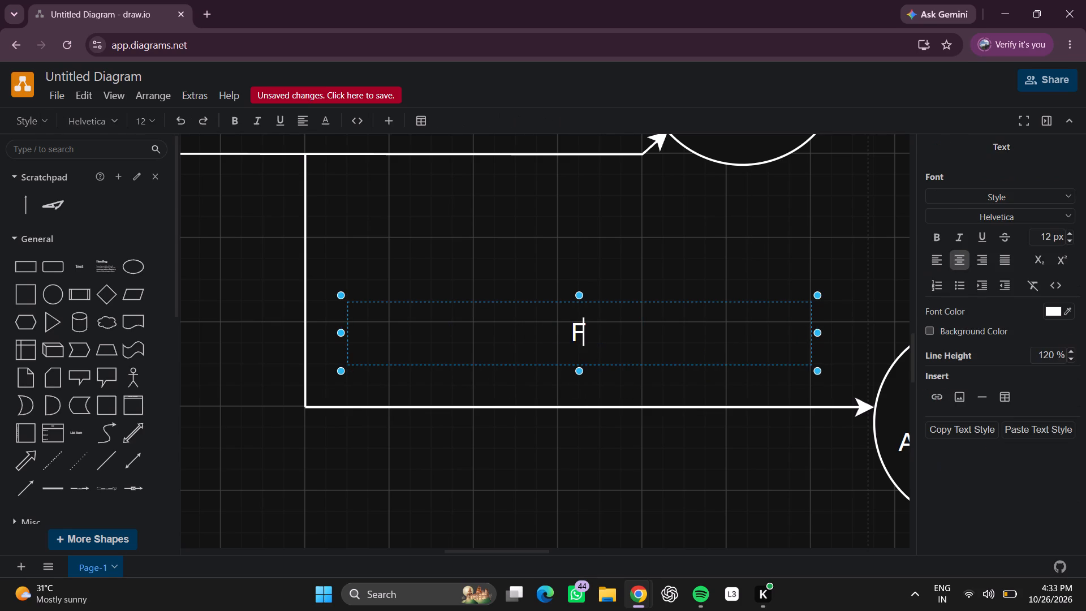
pyautogui.write('il')
pyautogui.write('ter')
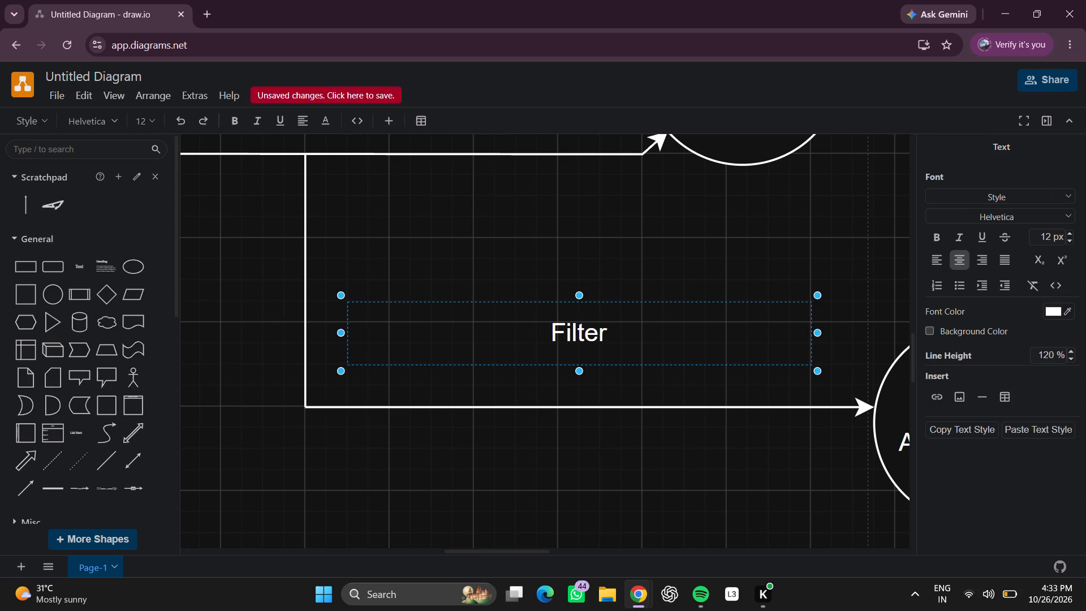
pyautogui.write('ed')
pyautogui.press('space')
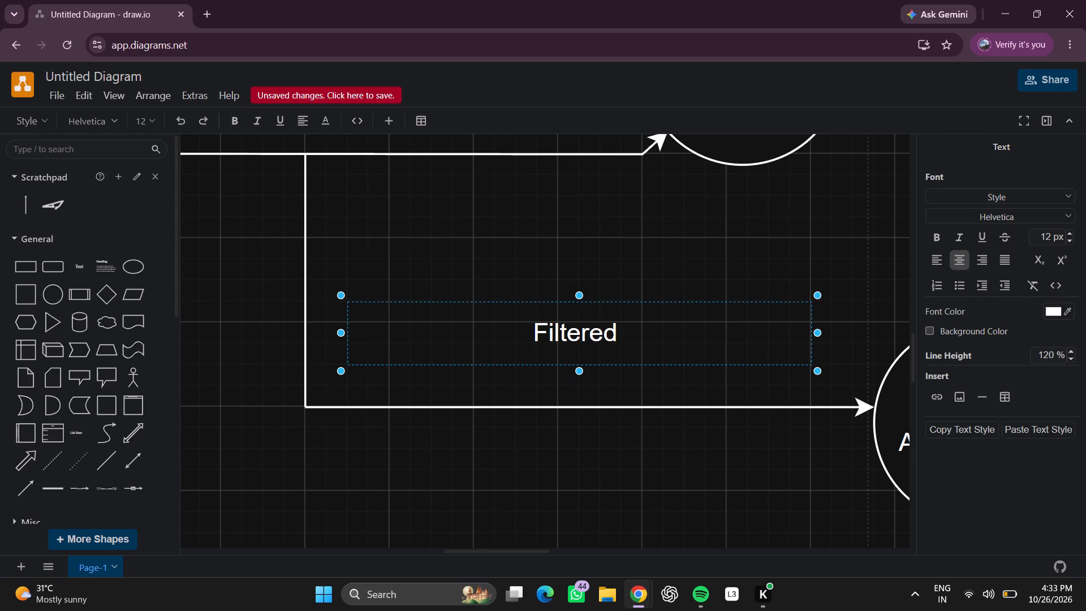
pyautogui.press('BackSpace')
pyautogui.press('BackSpace')
pyautogui.press('BackSpace')
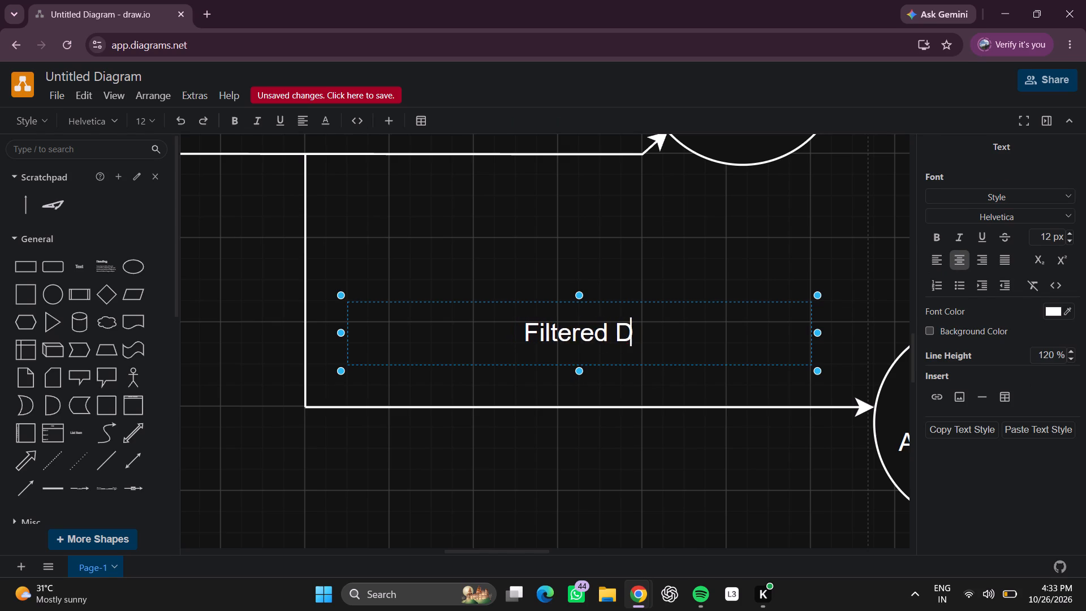
pyautogui.write('at')
pyautogui.press('space')
pyautogui.press('BackSpace')
pyautogui.press('a')
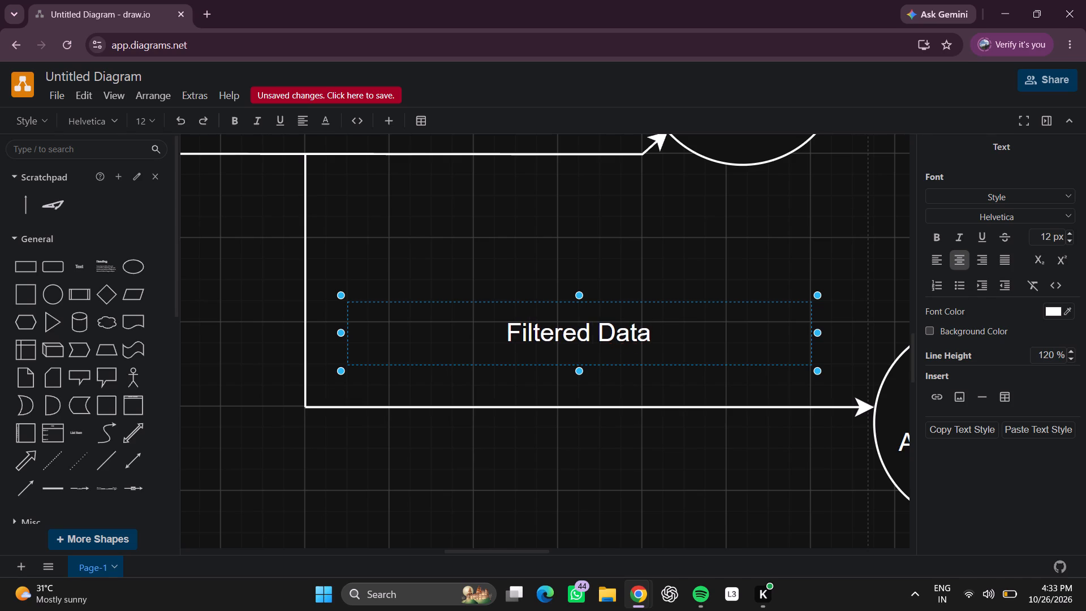
# Add a second line reading "(Expense/Income + Category + Date" beneath "Filtered Data" in the label.
pyautogui.press('Return')
pyautogui.press('9')
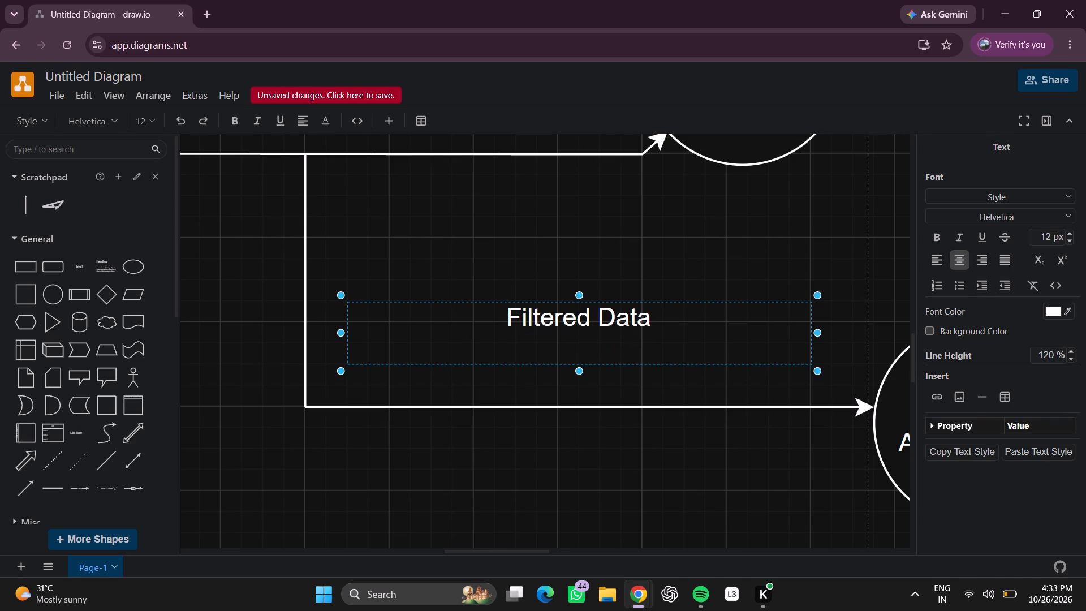
pyautogui.press('9')
pyautogui.press('BackSpace')
pyautogui.hotkey('shift', '(')
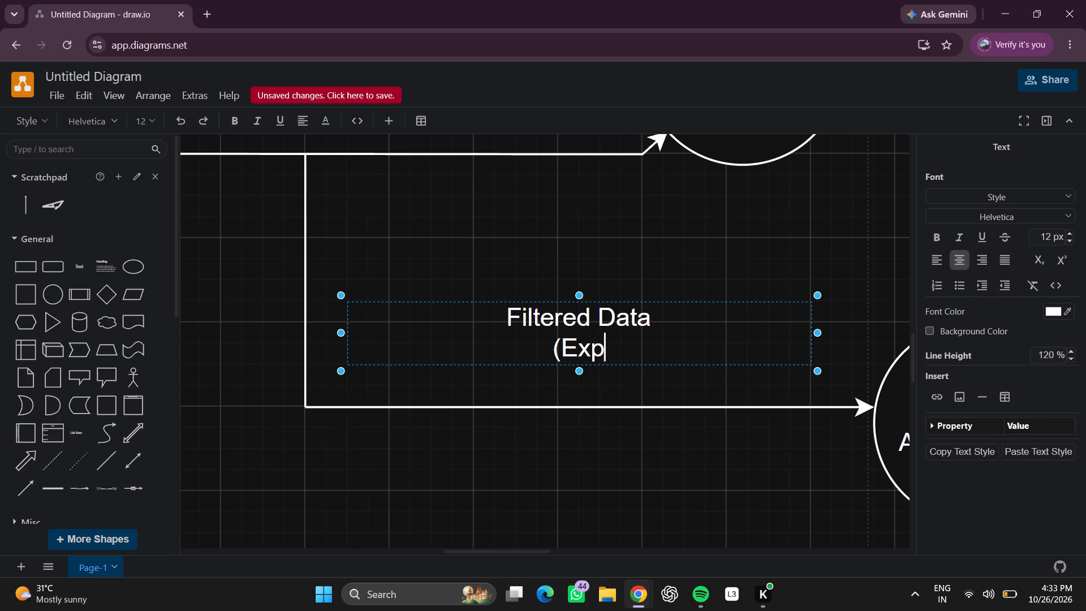
pyautogui.write('se')
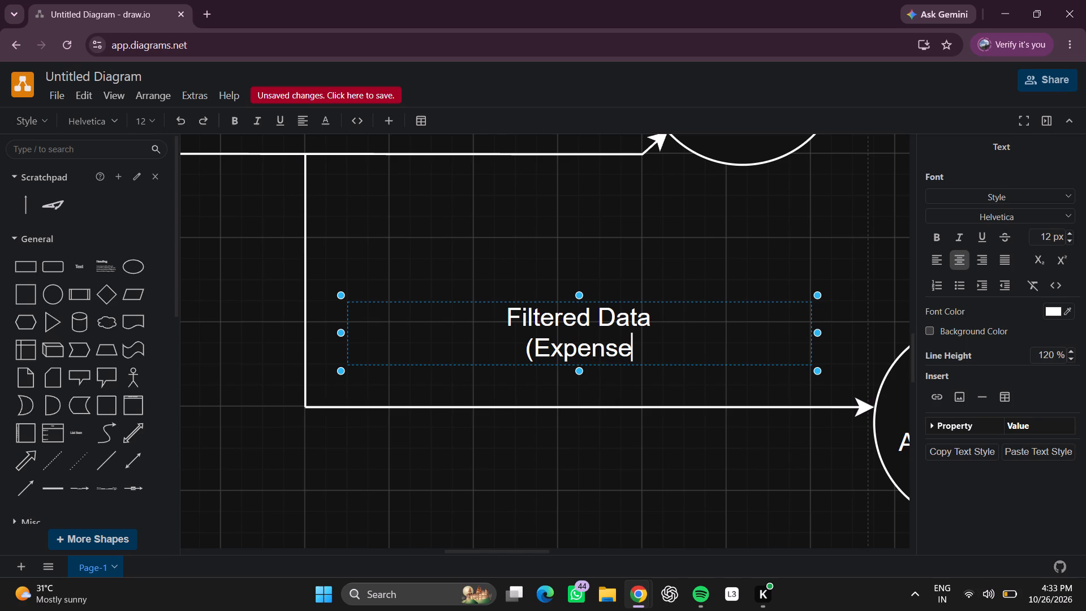
pyautogui.write('?')
pyautogui.press('space')
pyautogui.press('BackSpace')
pyautogui.press('BackSpace')
pyautogui.press('/')
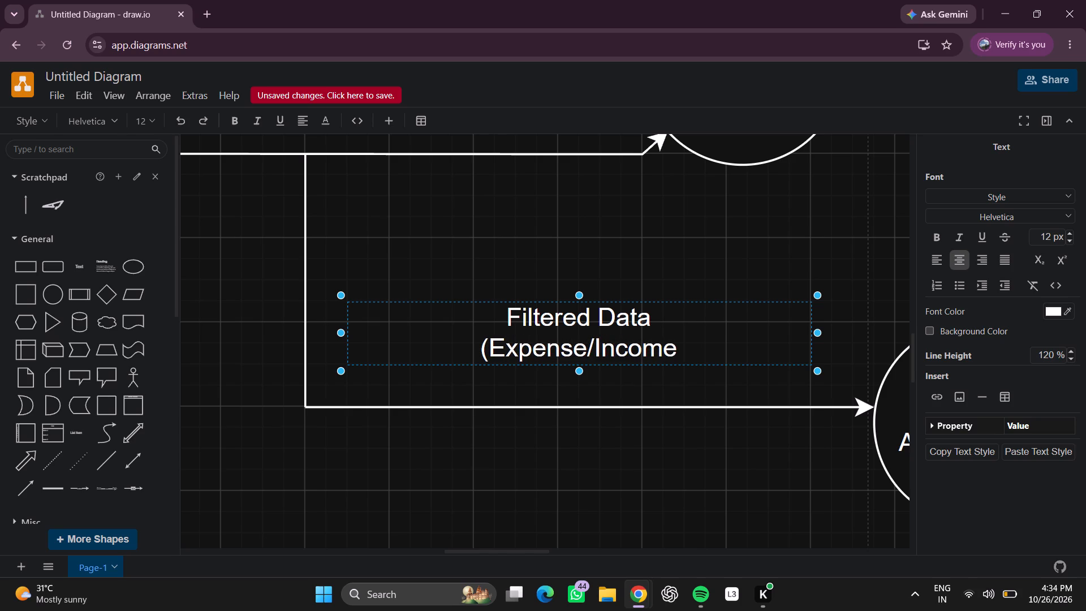
pyautogui.press('space')
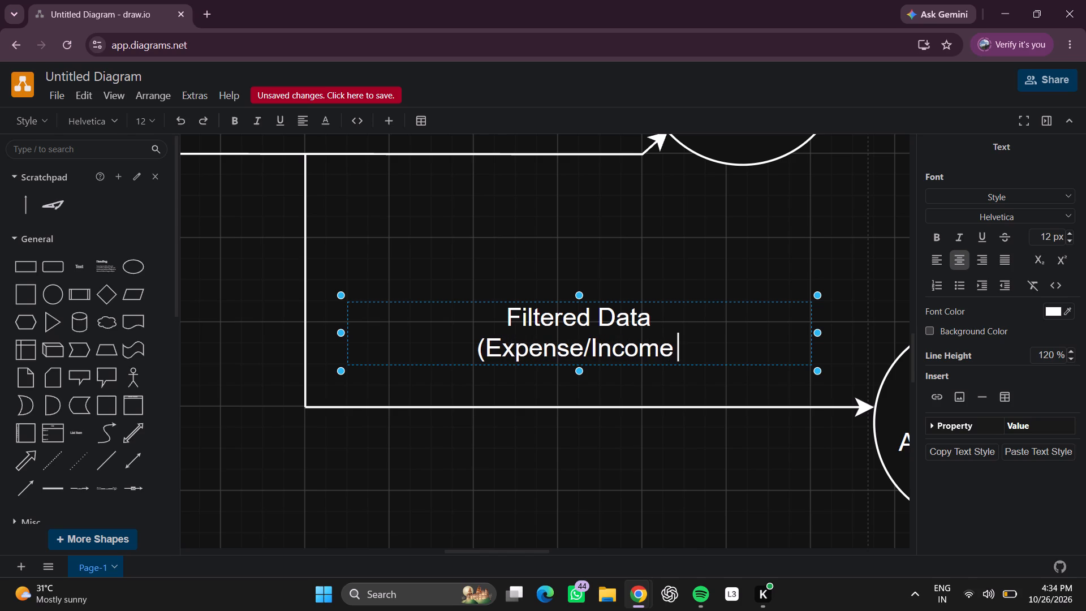
pyautogui.press('=')
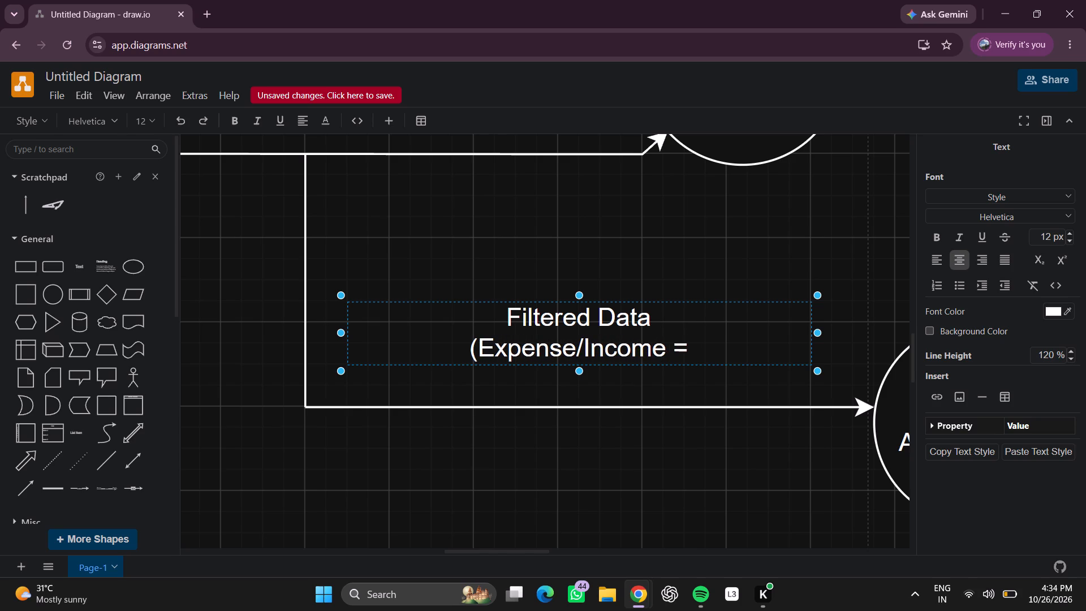
pyautogui.press('BackSpace')
pyautogui.hotkey('shift', '+')
pyautogui.press('space')
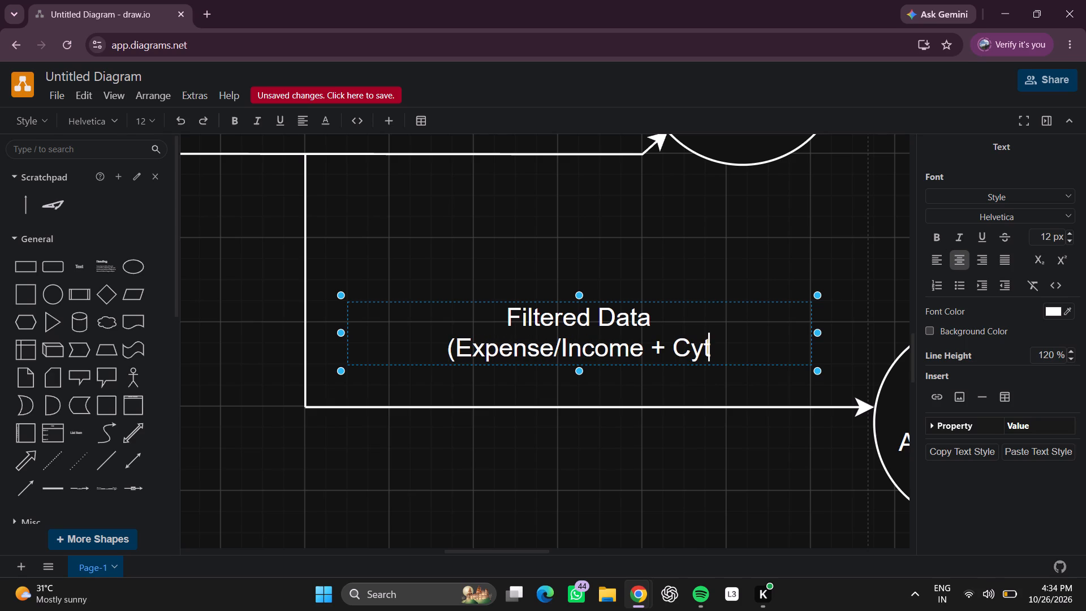
pyautogui.press('BackSpace')
pyautogui.press('BackSpace')
pyautogui.press('a')
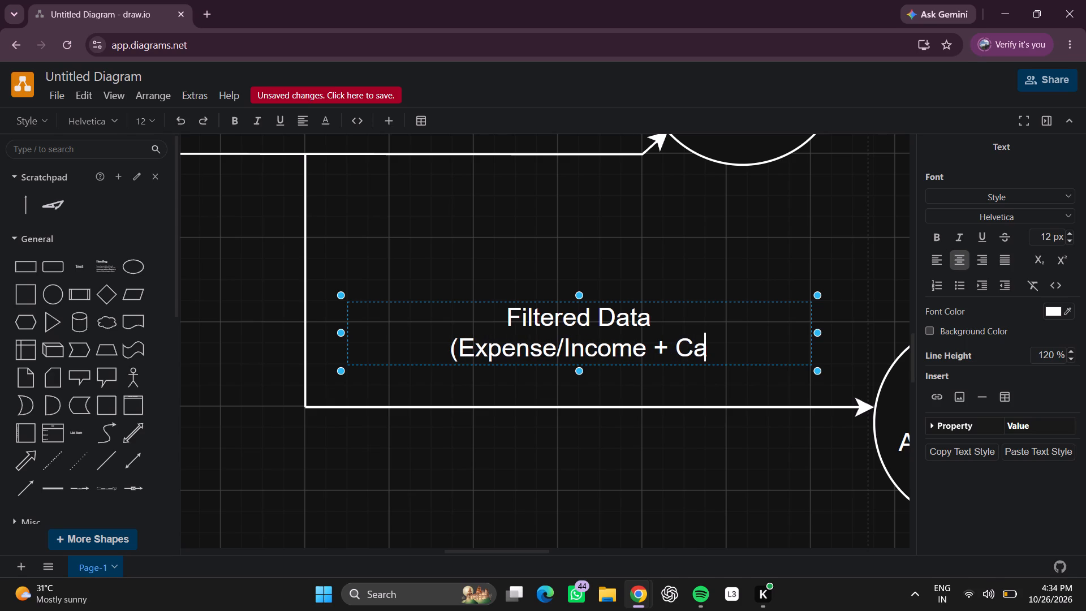
pyautogui.write('te')
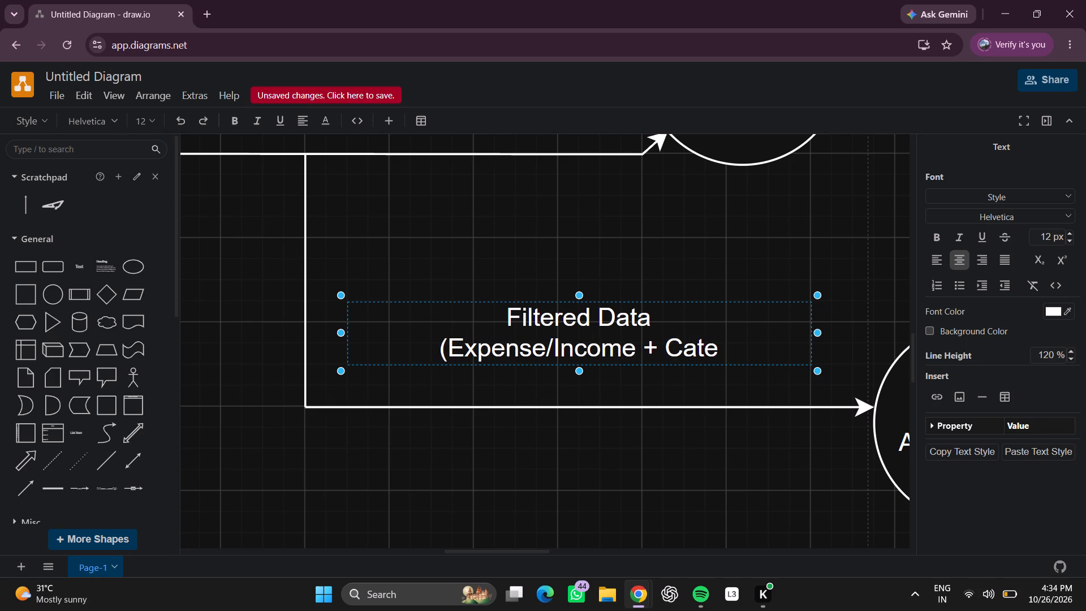
pyautogui.write('gory')
pyautogui.press('space')
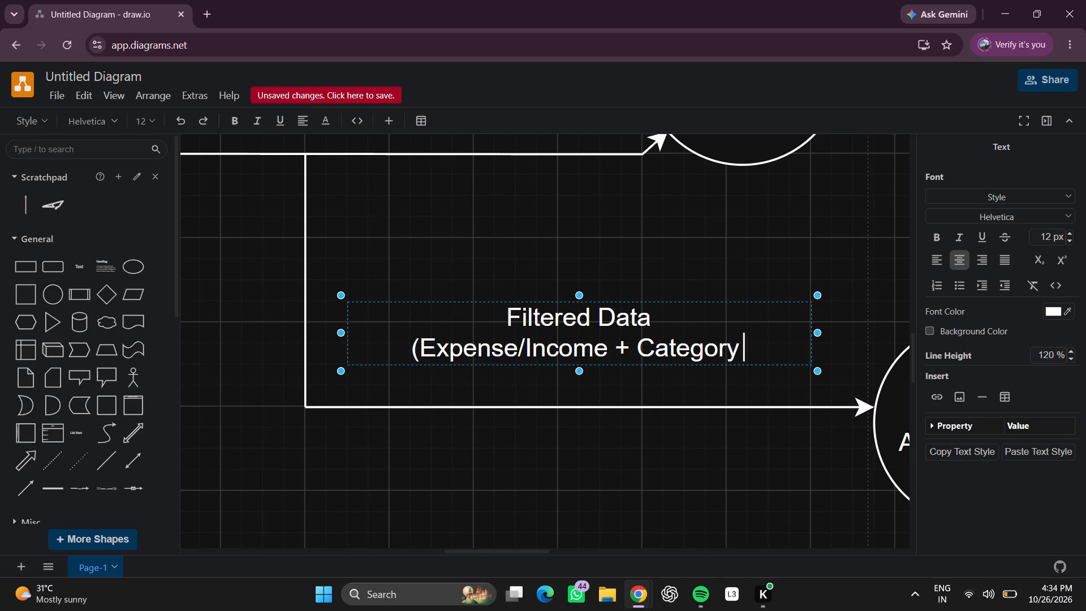
pyautogui.hotkey('shift', '+')
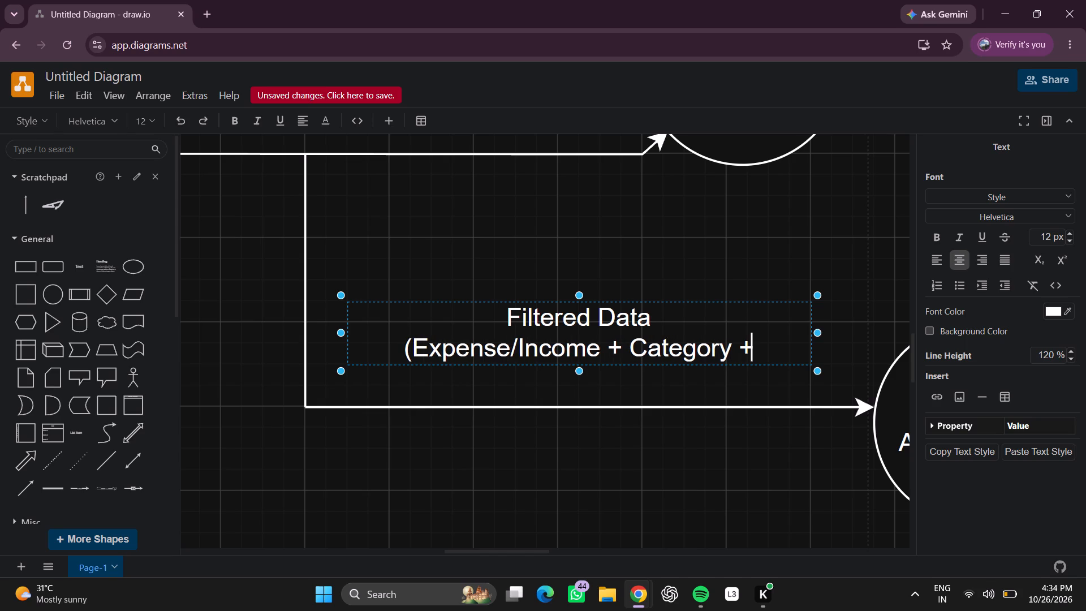
pyautogui.press('space')
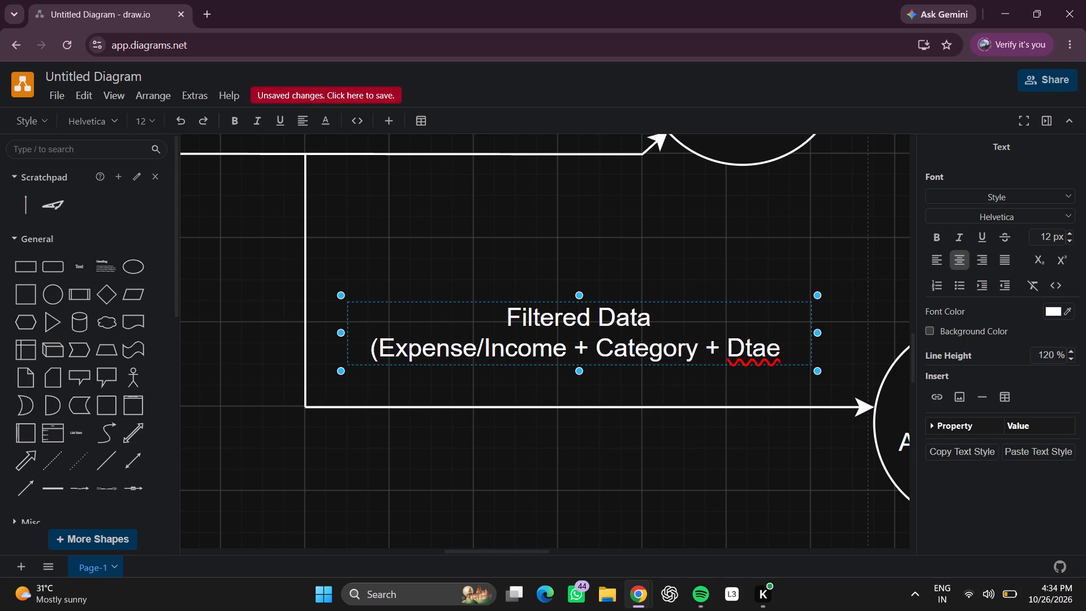
pyautogui.press('BackSpace')
pyautogui.press('BackSpace')
pyautogui.press('BackSpace')
pyautogui.press('BackSpace')
pyautogui.write('atec')
pyautogui.press('BackSpace')
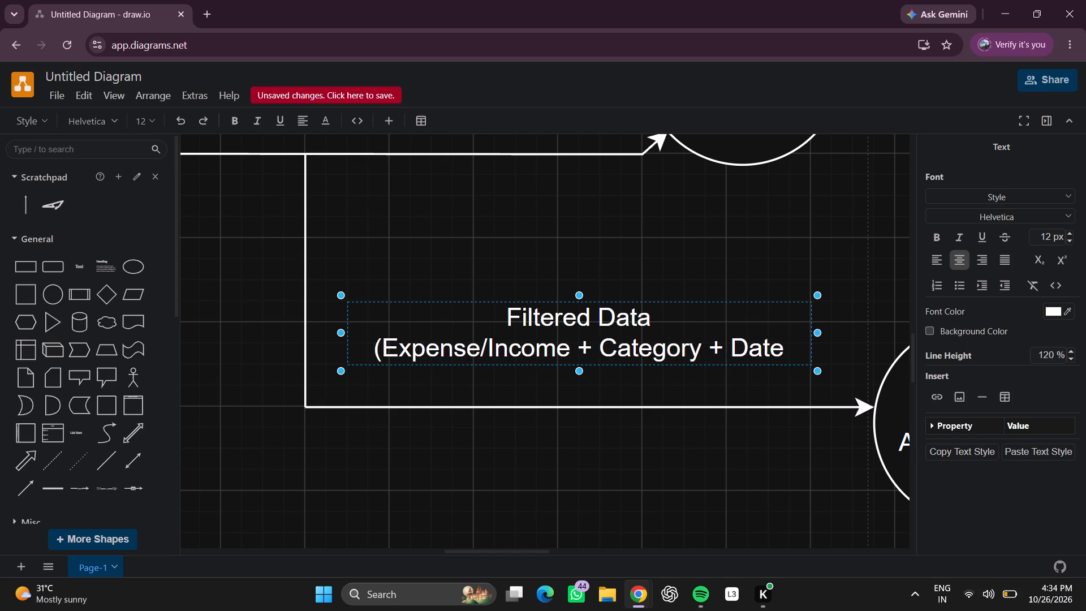
pyautogui.click(599, 229)
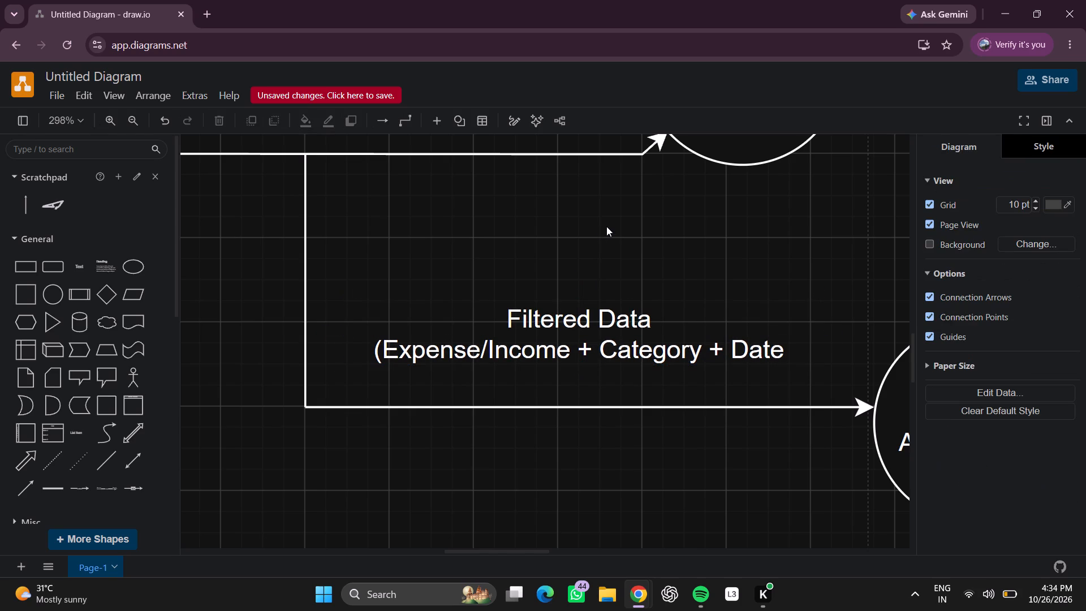
# Lower the Filtered Data label so it sits closely above the horizontal arrow into 5.0 Analyze Data.
pyautogui.moveTo(593, 324); pyautogui.dragTo(594, 351)
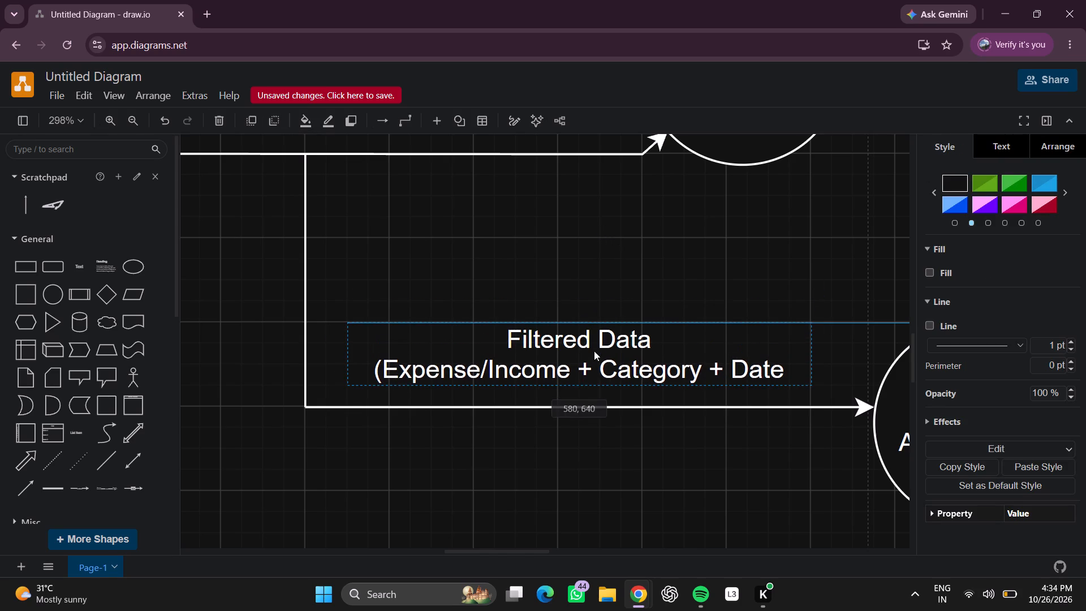
pyautogui.moveTo(594, 351); pyautogui.dragTo(596, 360)
pyautogui.click(605, 241)
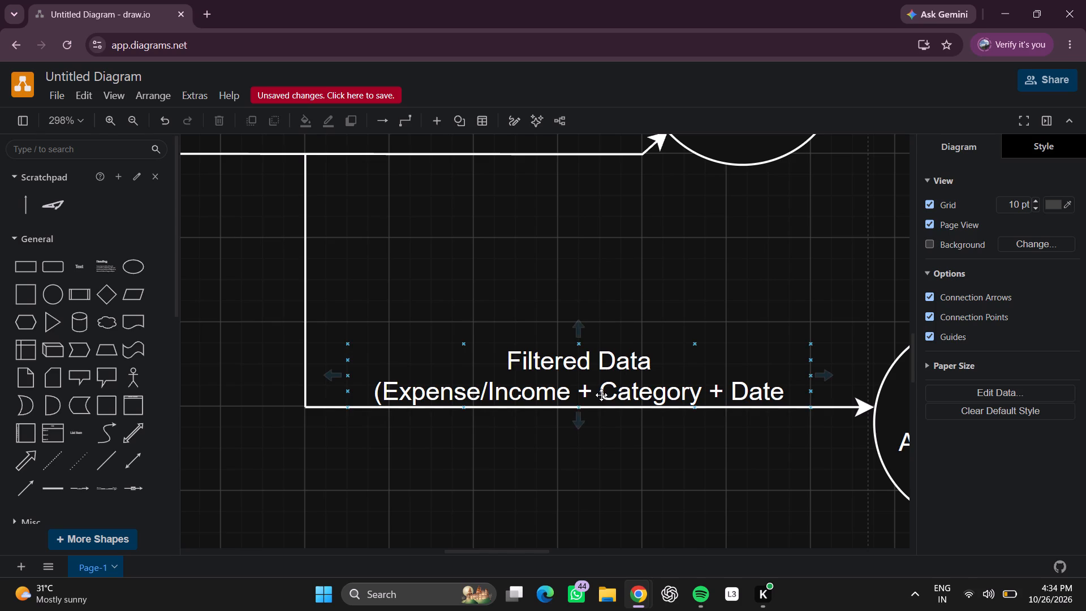
pyautogui.moveTo(598, 383); pyautogui.dragTo(600, 369)
pyautogui.click(656, 481)
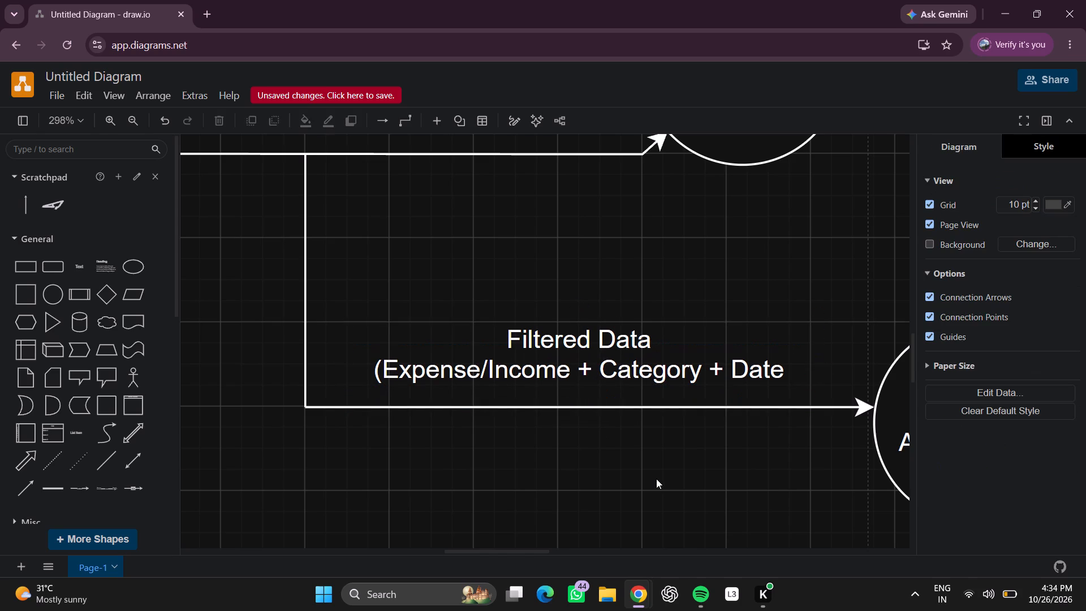
# Insert a straight arrow and attach its start to the right edge of the 5.0 Analyze Data circle.
pyautogui.hscroll(-2, 657, 479)
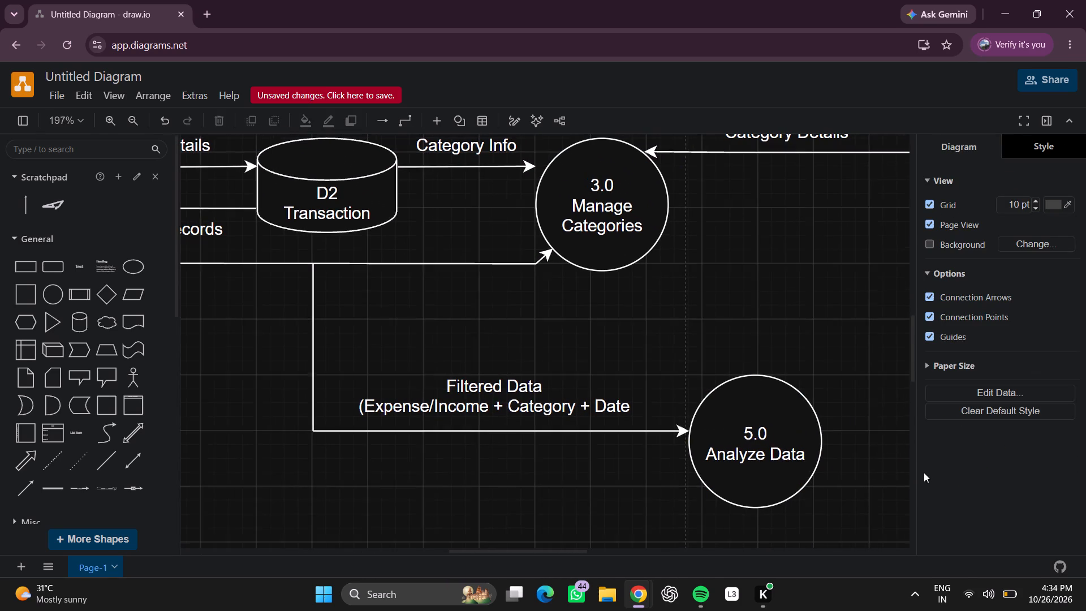
pyautogui.hscroll(-7, 928, 470)
pyautogui.hscroll(1, 794, 449)
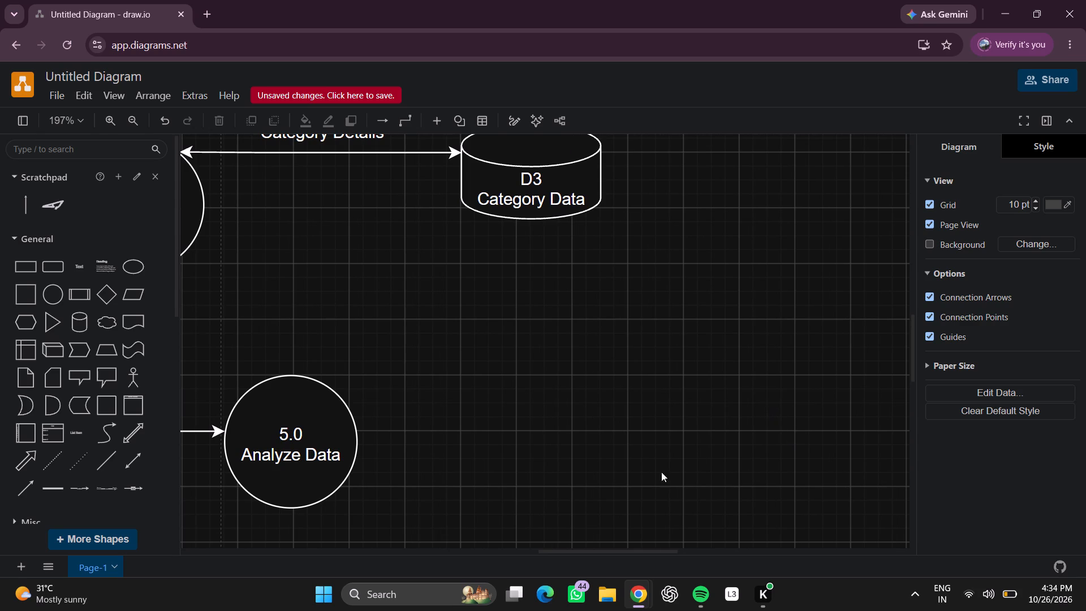
pyautogui.click(24, 491)
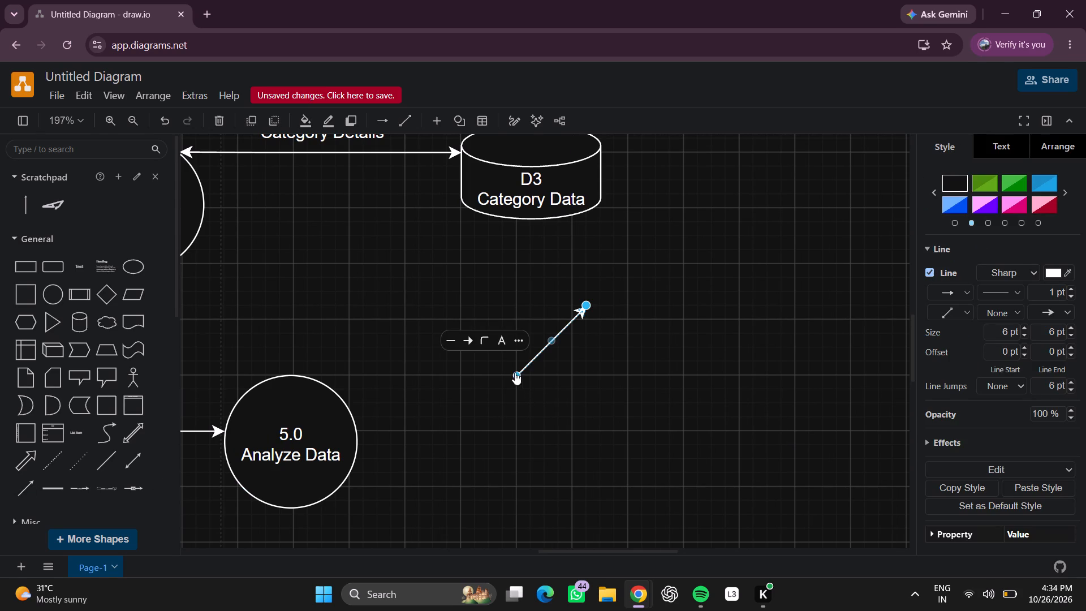
pyautogui.moveTo(515, 372); pyautogui.dragTo(360, 428)
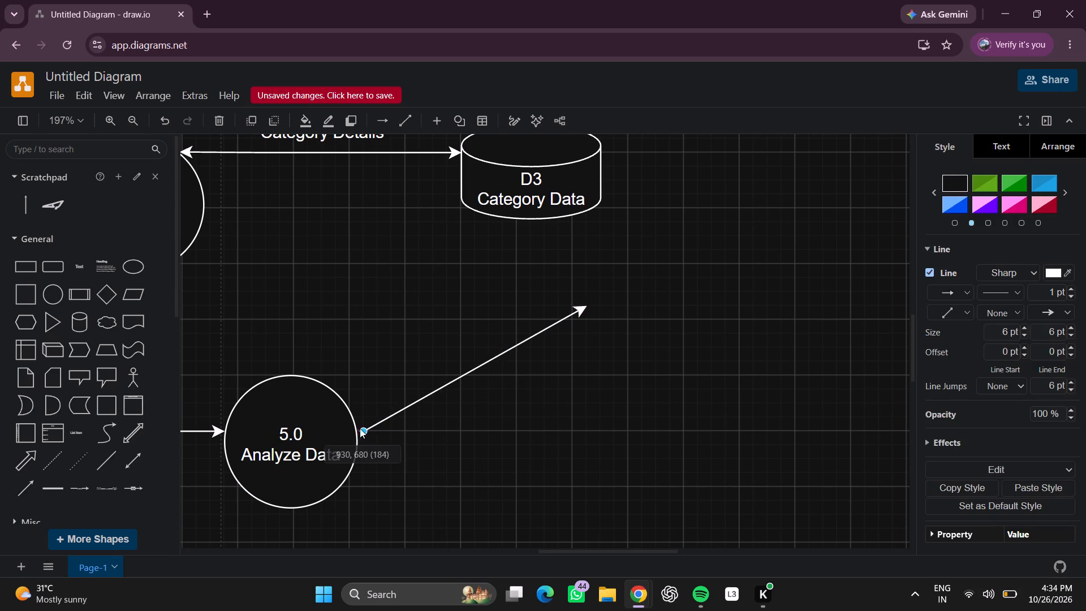
pyautogui.moveTo(360, 428); pyautogui.dragTo(355, 428)
pyautogui.click(420, 457)
pyautogui.scroll(1, 502, 338)
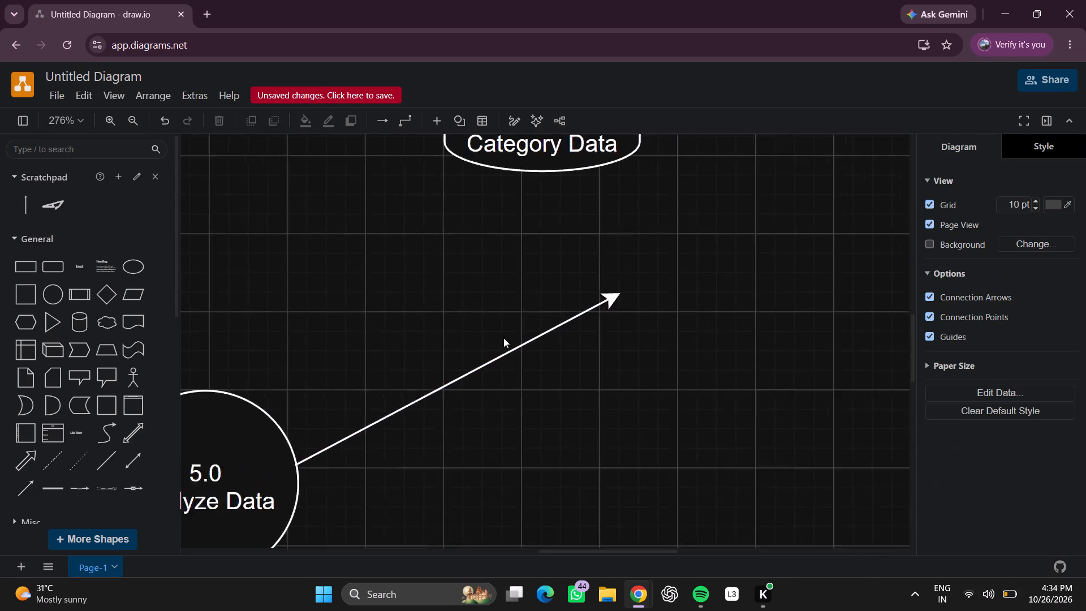
pyautogui.hscroll(3, 505, 342)
pyautogui.scroll(-1, 483, 481)
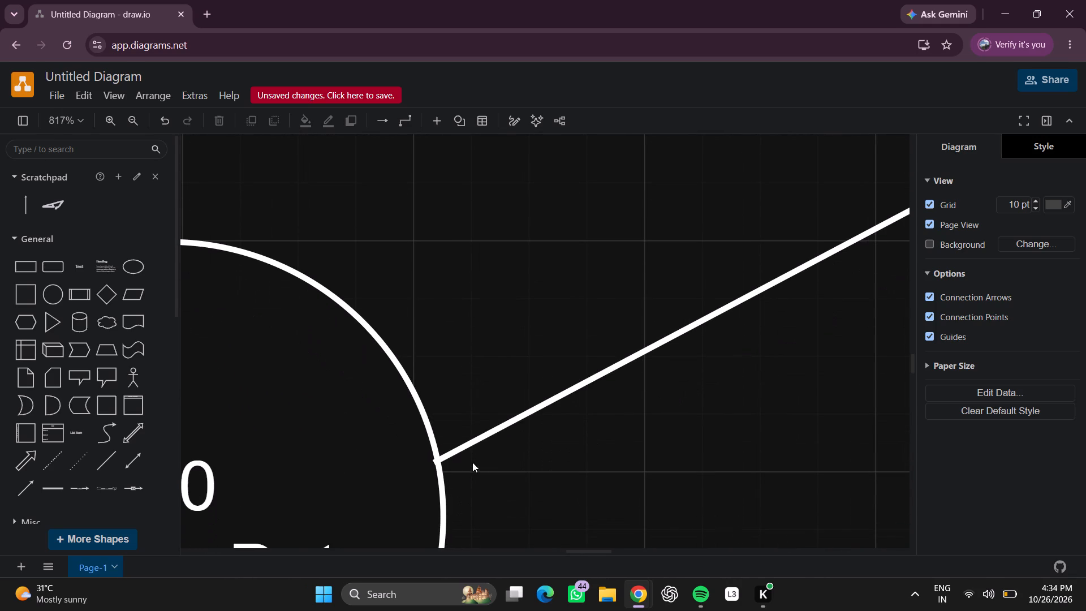
pyautogui.moveTo(439, 462); pyautogui.dragTo(439, 472)
pyautogui.click(559, 490)
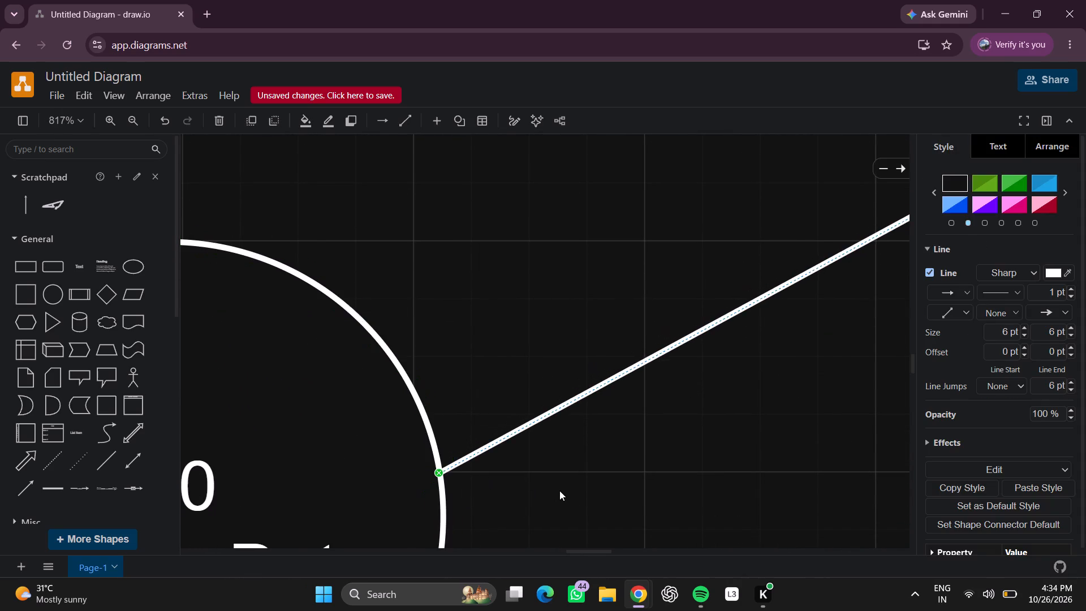
# Bring the arrowhead down so the outgoing arrow from 5.0 Analyze Data runs horizontally to the right.
pyautogui.hscroll(-2, 799, 357)
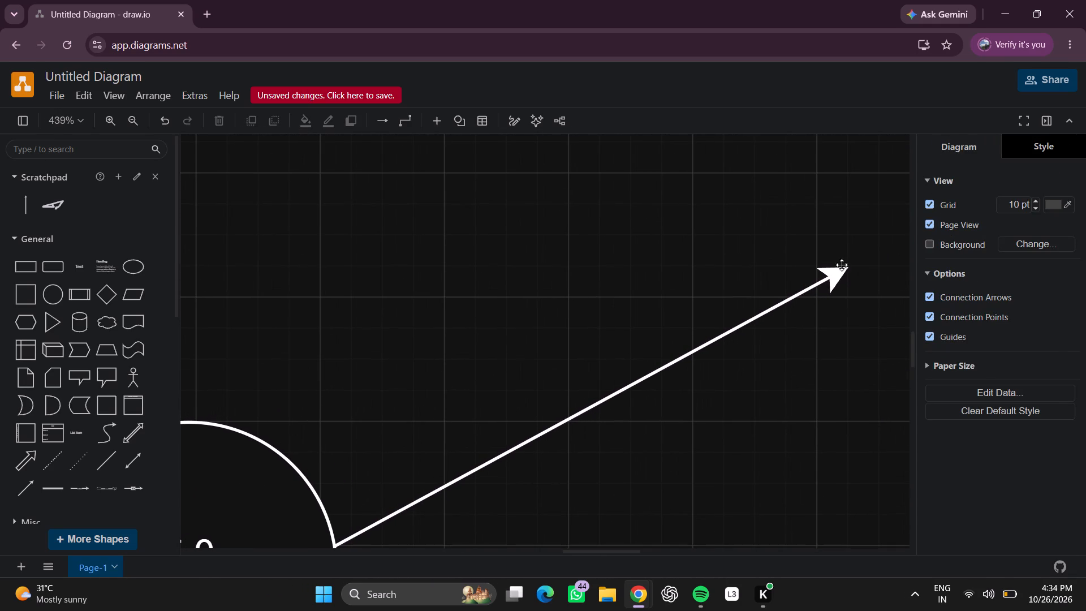
pyautogui.click(842, 268)
pyautogui.moveTo(848, 268); pyautogui.dragTo(803, 437)
pyautogui.scroll(-1, 801, 395)
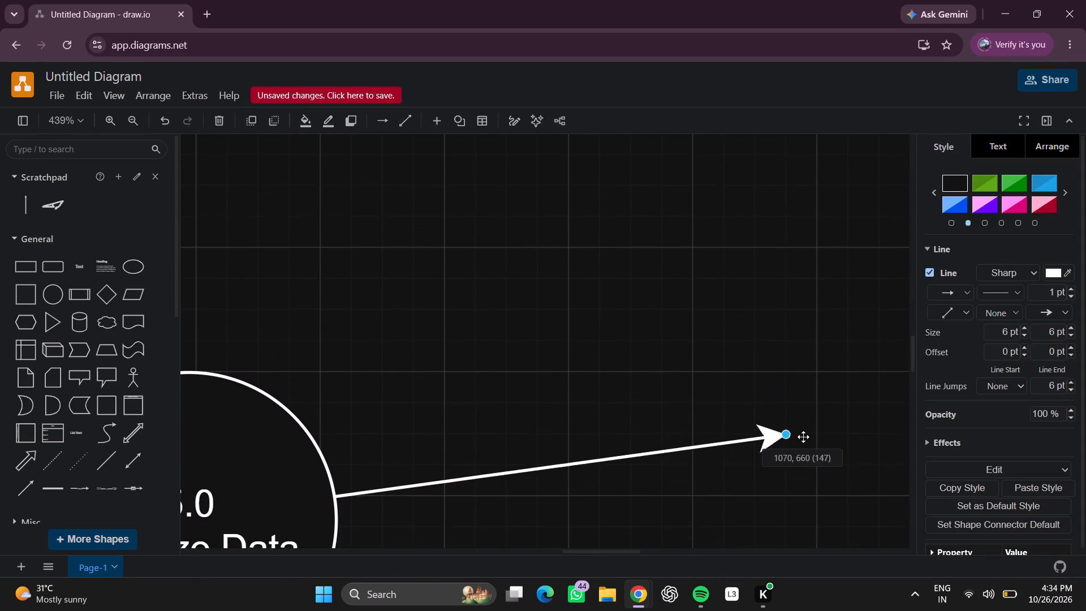
pyautogui.scroll(-1, 803, 437)
pyautogui.moveTo(803, 437); pyautogui.dragTo(809, 480)
pyautogui.click(746, 384)
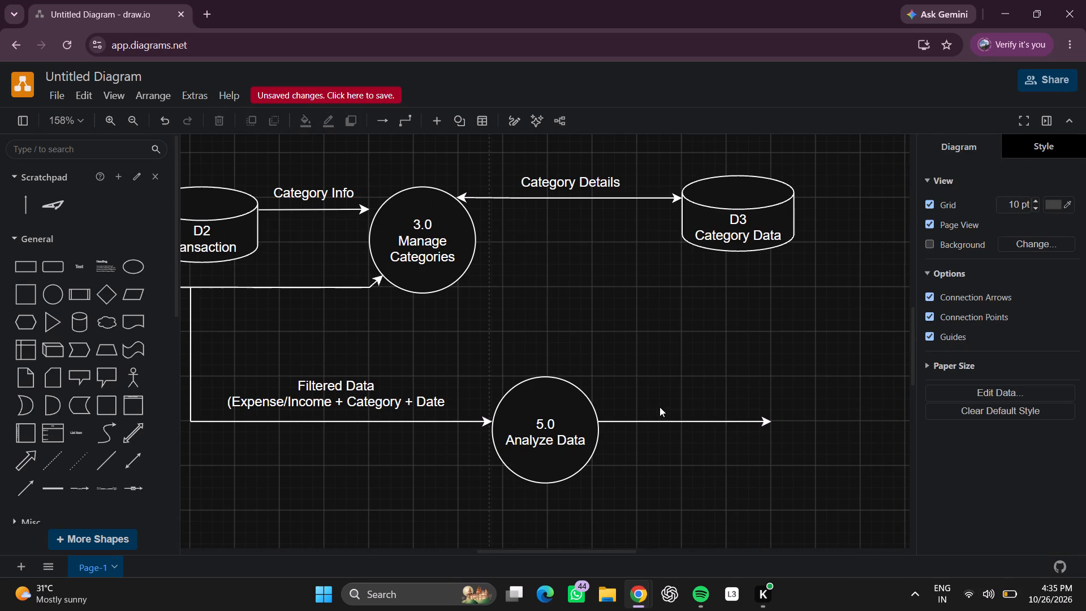
# Shorten the horizontal arrow leaving 5.0 Analyze Data by pulling its head back toward the circle.
pyautogui.doubleClick(760, 417)
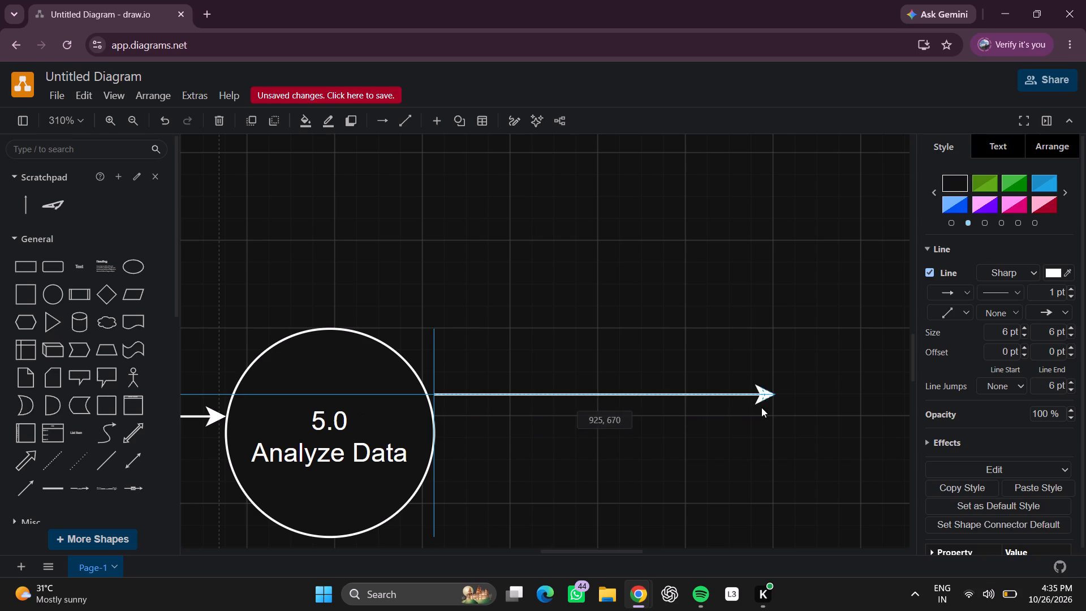
pyautogui.moveTo(774, 415); pyautogui.dragTo(707, 418)
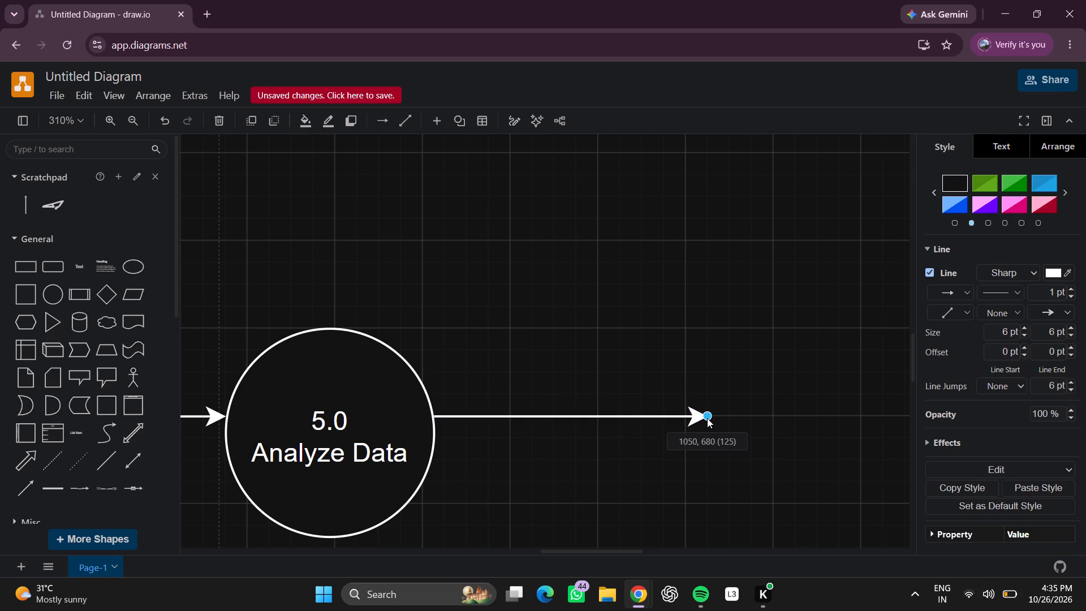
pyautogui.moveTo(707, 418); pyautogui.dragTo(690, 418)
pyautogui.click(504, 386)
# Add a text box just above the outgoing arrow of 5.0 and widen it to span nearly the whole arrow.
pyautogui.doubleClick(494, 389)
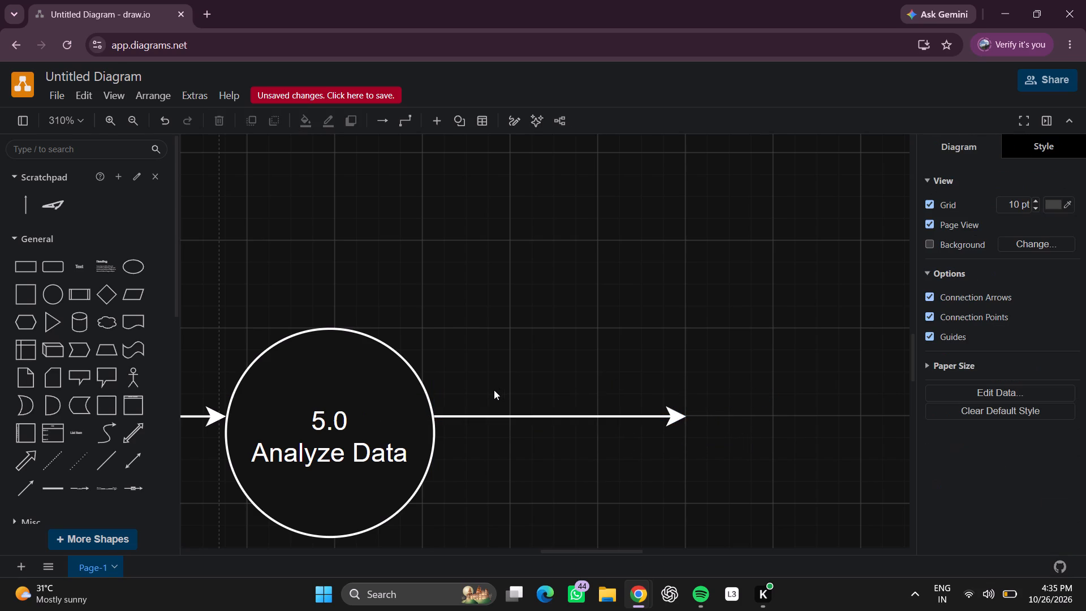
pyautogui.click(495, 390)
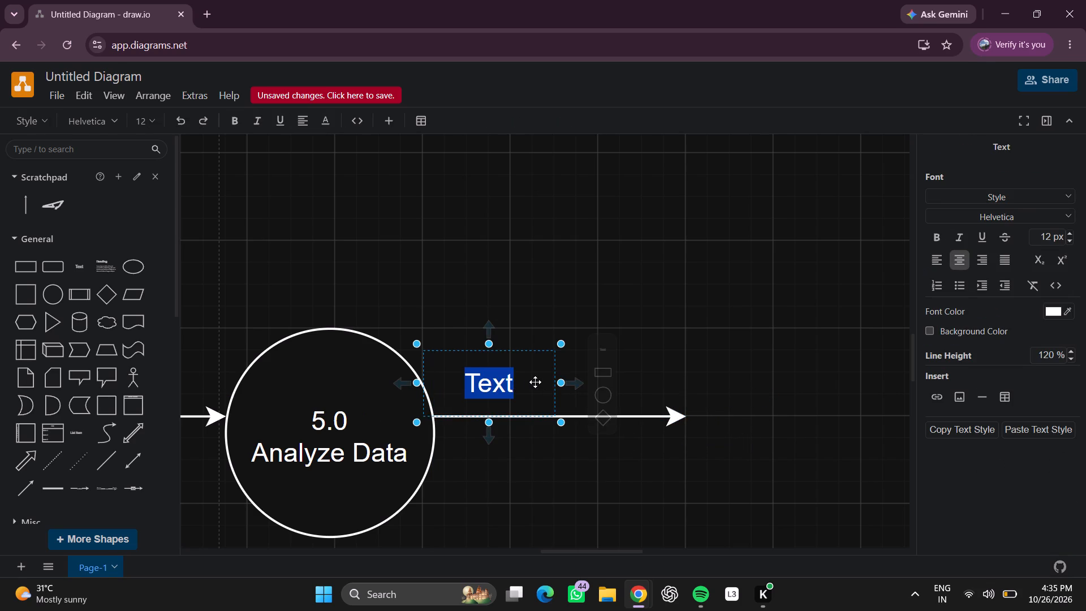
pyautogui.click(532, 383)
pyautogui.moveTo(555, 383); pyautogui.dragTo(615, 383)
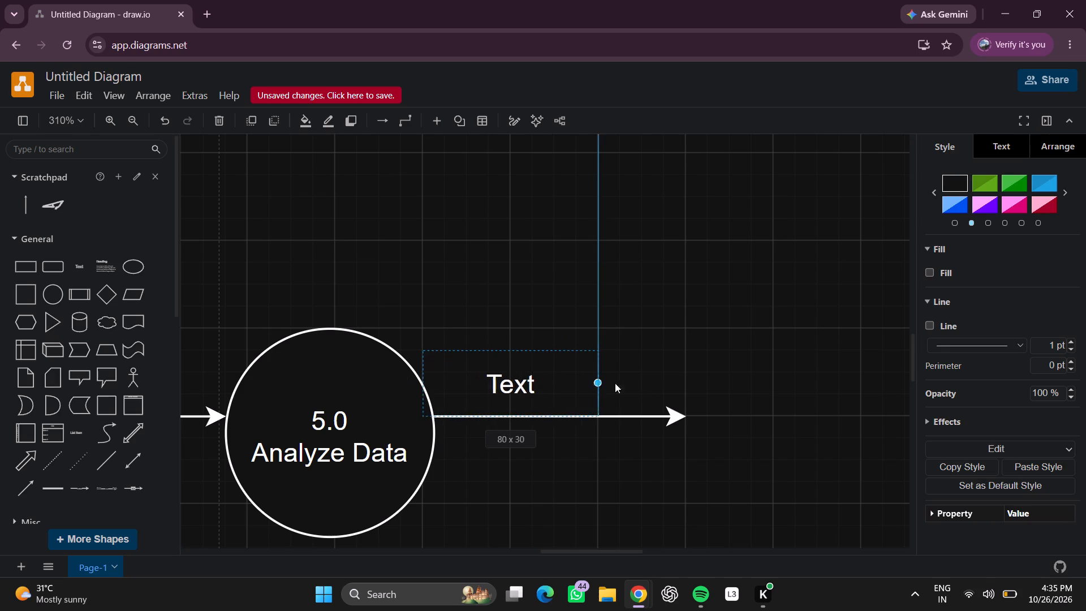
pyautogui.moveTo(615, 383); pyautogui.dragTo(665, 387)
# Replace the placeholder text above the outgoing arrow of 5.0 with "Analysis Data" and nudge the label slightly along the arrow.
pyautogui.doubleClick(572, 394)
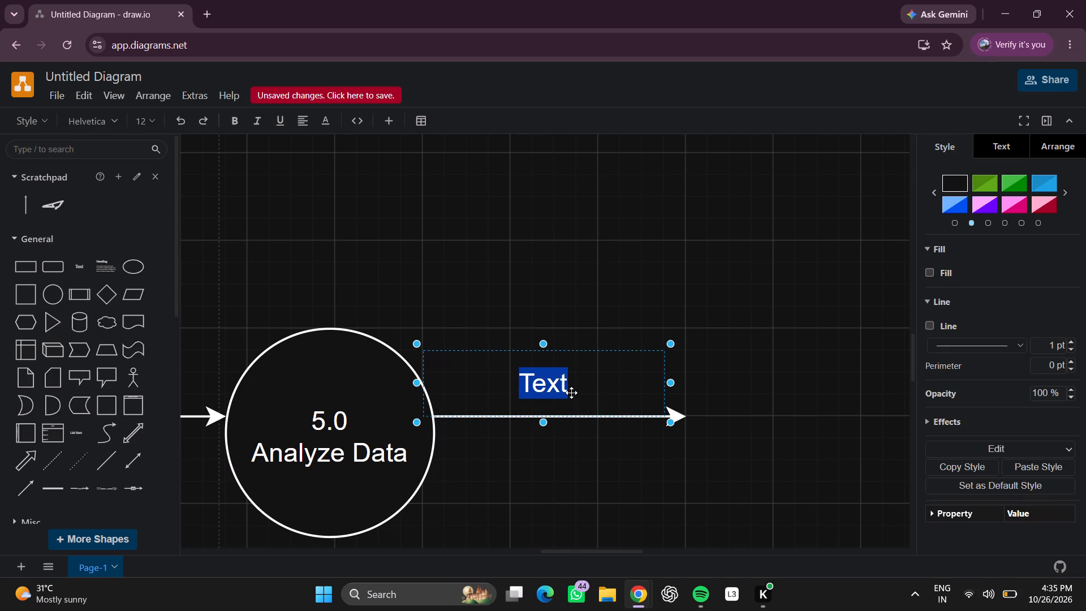
pyautogui.press('BackSpace')
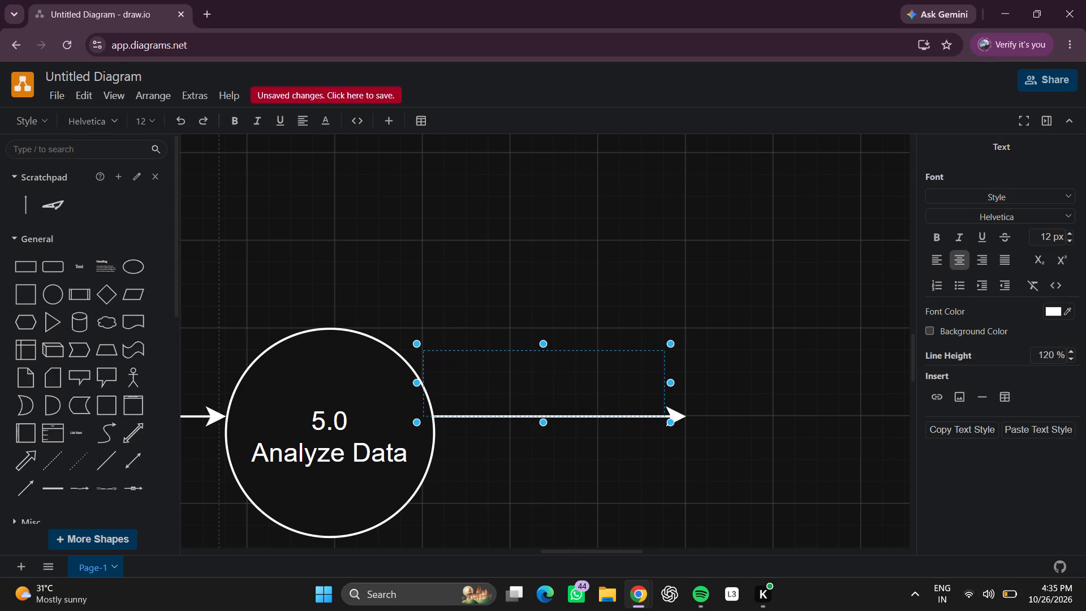
pyautogui.press('a')
pyautogui.write('na')
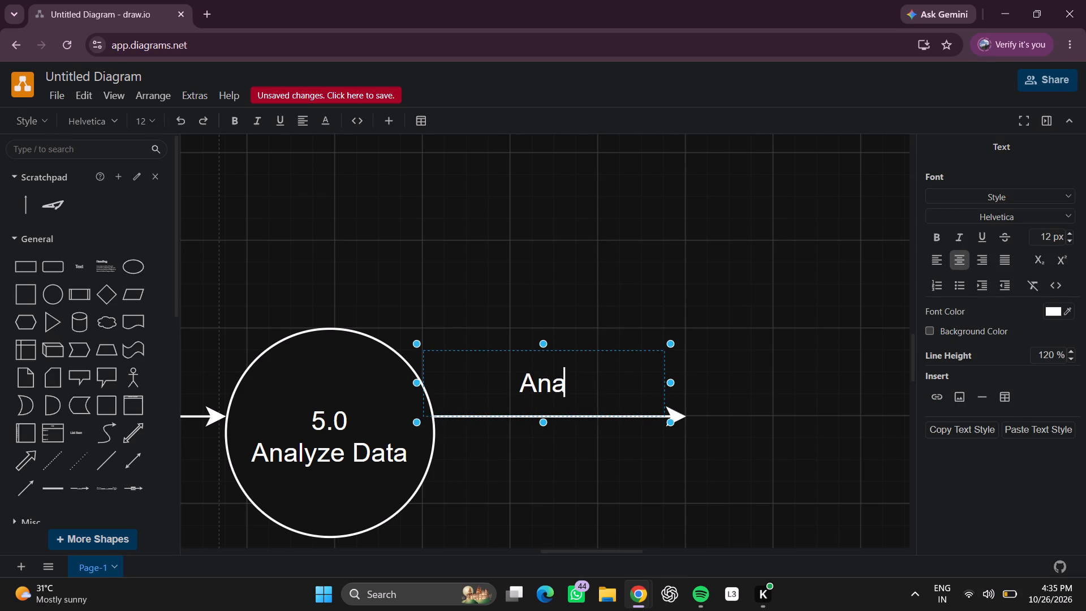
pyautogui.write('lysis')
pyautogui.press('space')
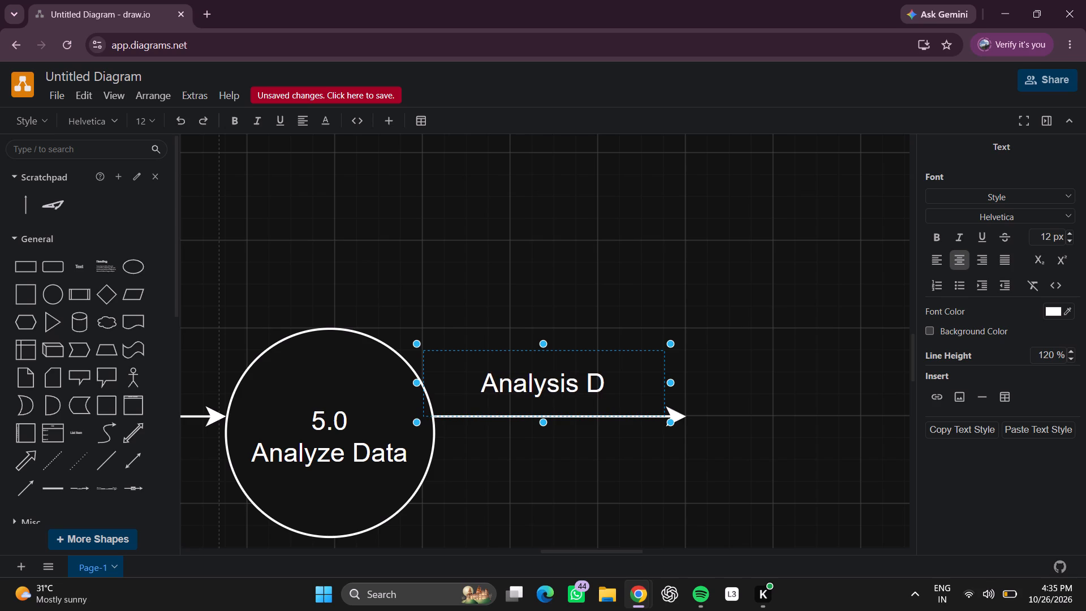
pyautogui.write('at')
pyautogui.press('space')
pyautogui.press('BackSpace')
pyautogui.write('a')
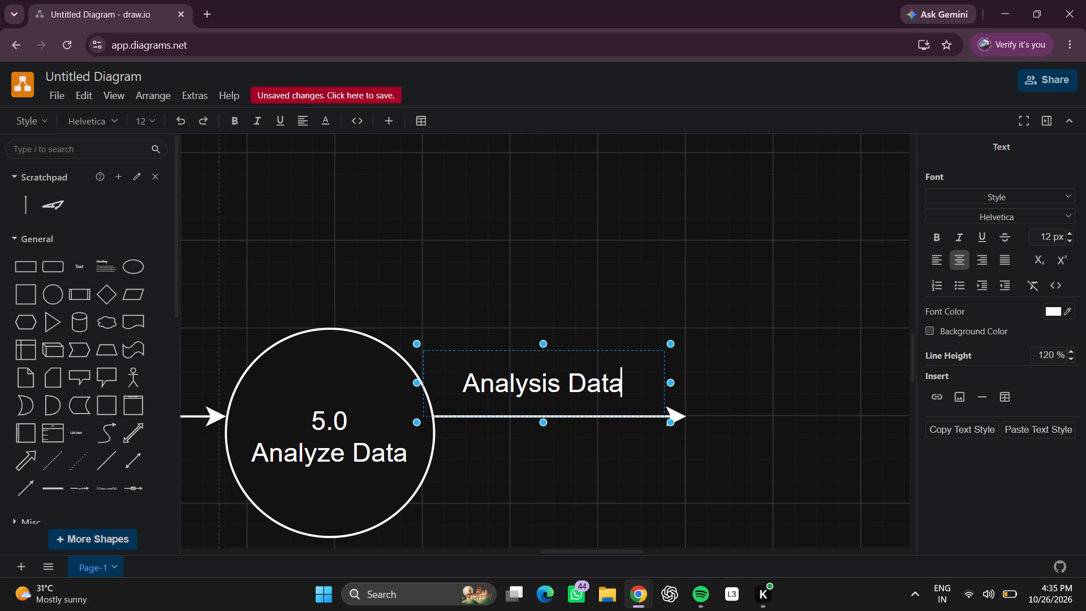
pyautogui.press('space')
pyautogui.click(779, 304)
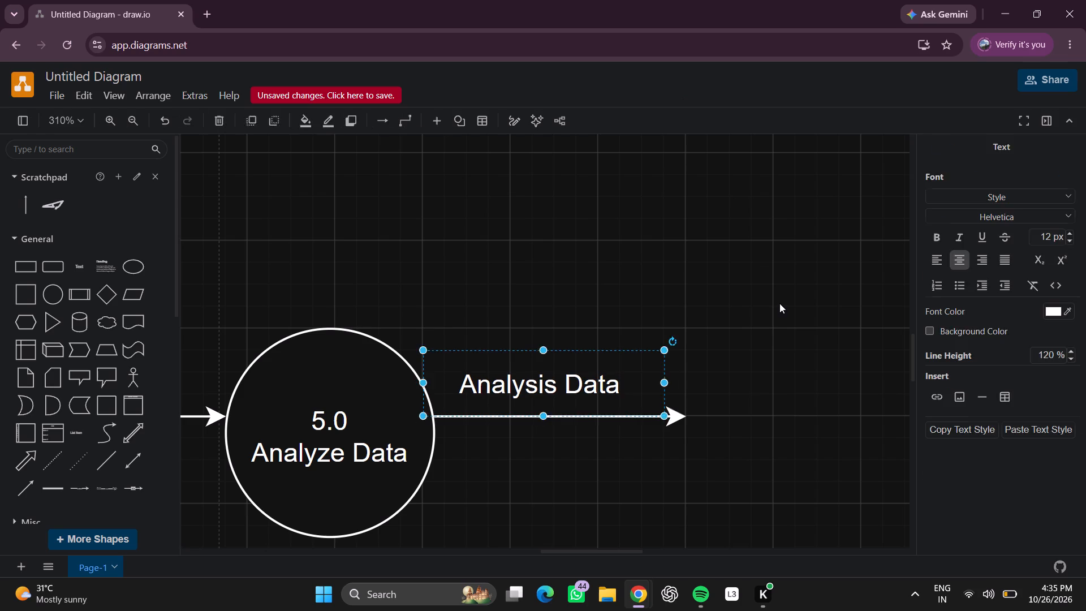
pyautogui.moveTo(536, 386); pyautogui.dragTo(541, 387)
pyautogui.click(738, 312)
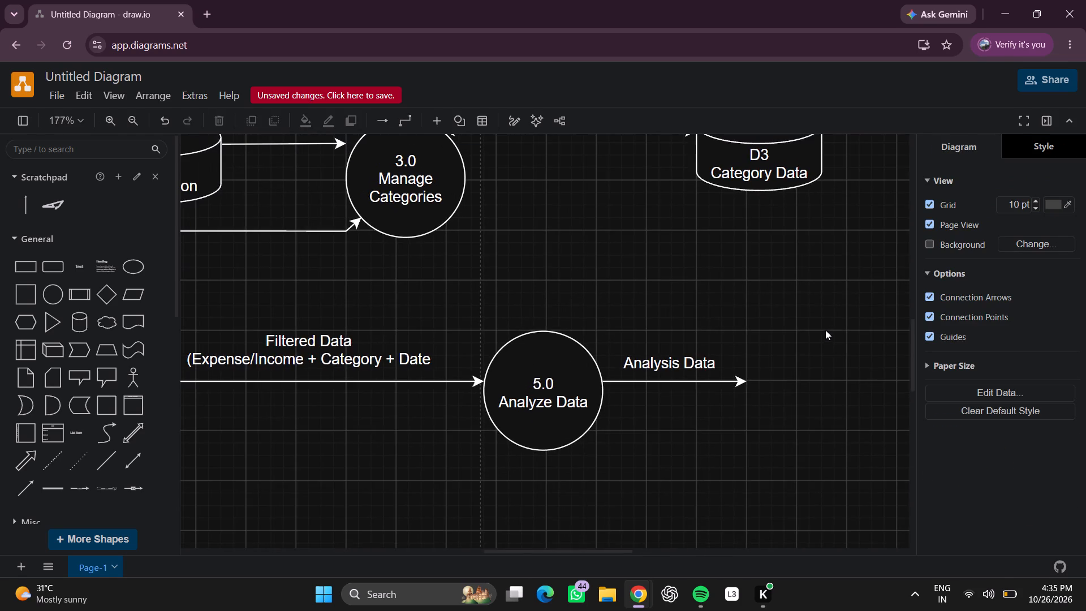
# Add a circle and place it so its left edge meets the head of the Analysis Data arrow.
pyautogui.hscroll(-1, 825, 330)
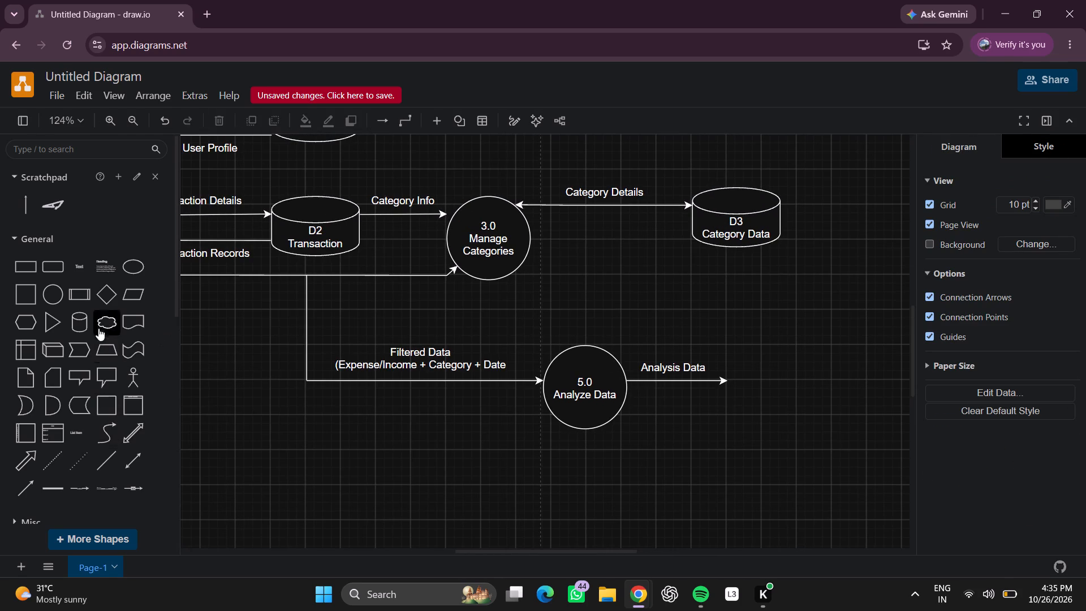
pyautogui.click(60, 294)
pyautogui.moveTo(529, 344); pyautogui.dragTo(772, 353)
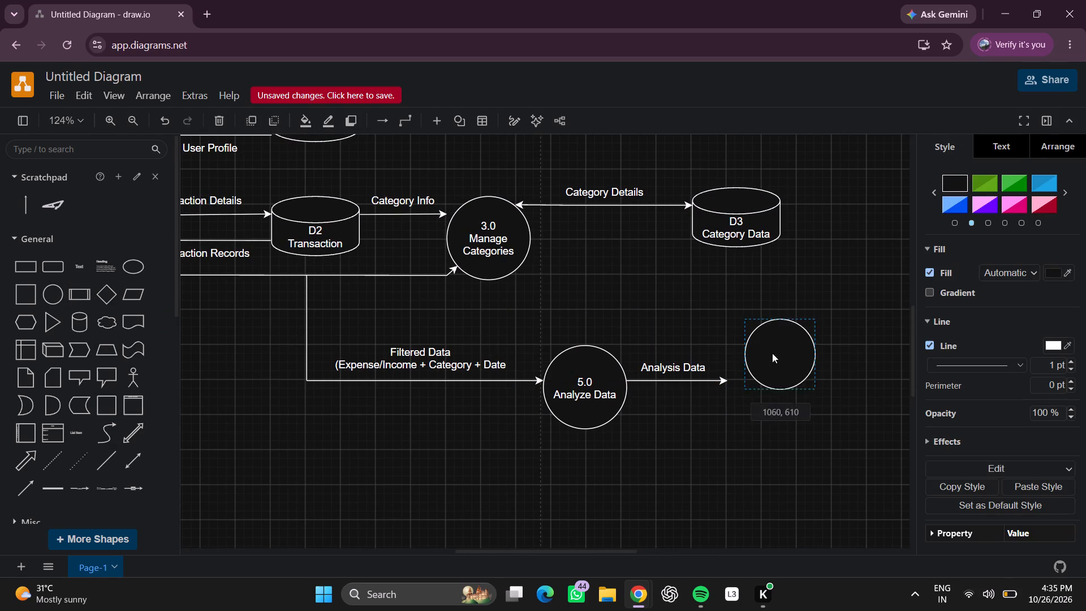
pyautogui.moveTo(772, 353); pyautogui.dragTo(752, 384)
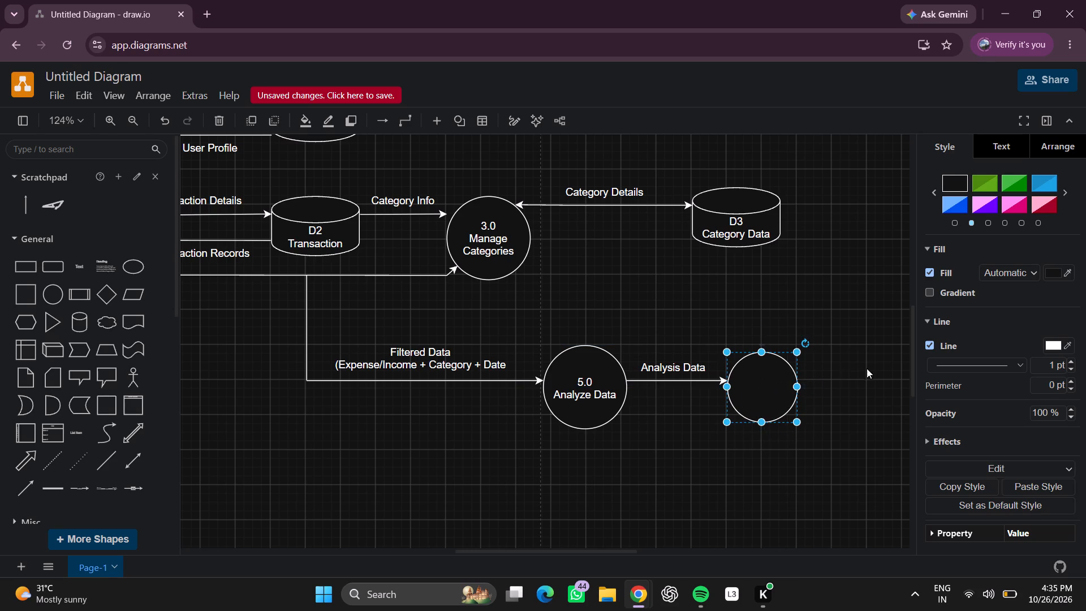
pyautogui.click(867, 368)
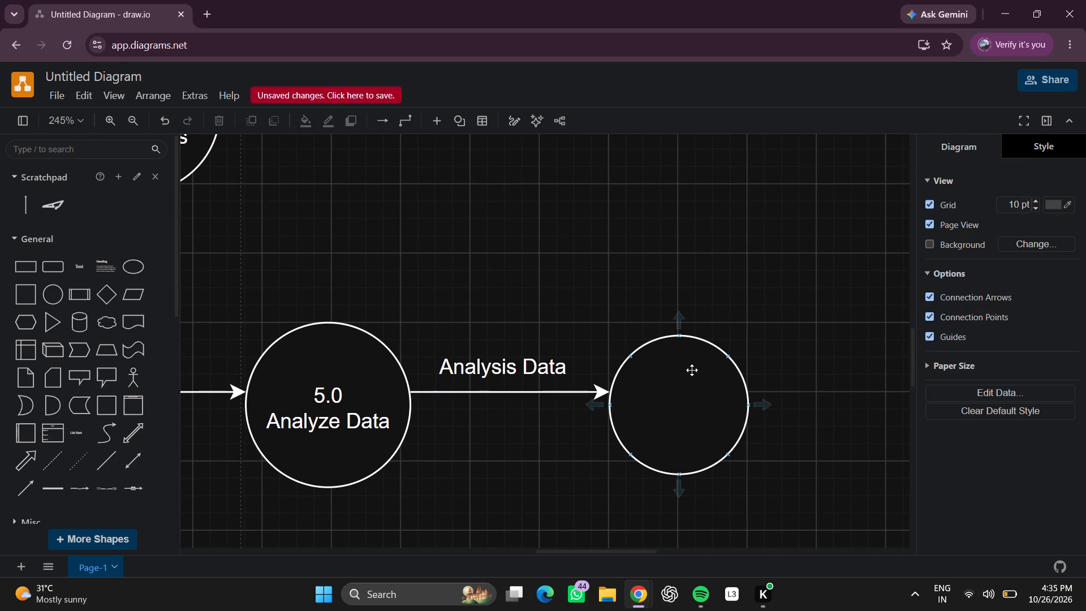
# Enlarge the new empty circle upward and to the right to match the size of the 5.0 Analyze Data circle.
pyautogui.click(675, 349)
pyautogui.moveTo(679, 337); pyautogui.dragTo(679, 328)
pyautogui.moveTo(760, 394); pyautogui.dragTo(770, 394)
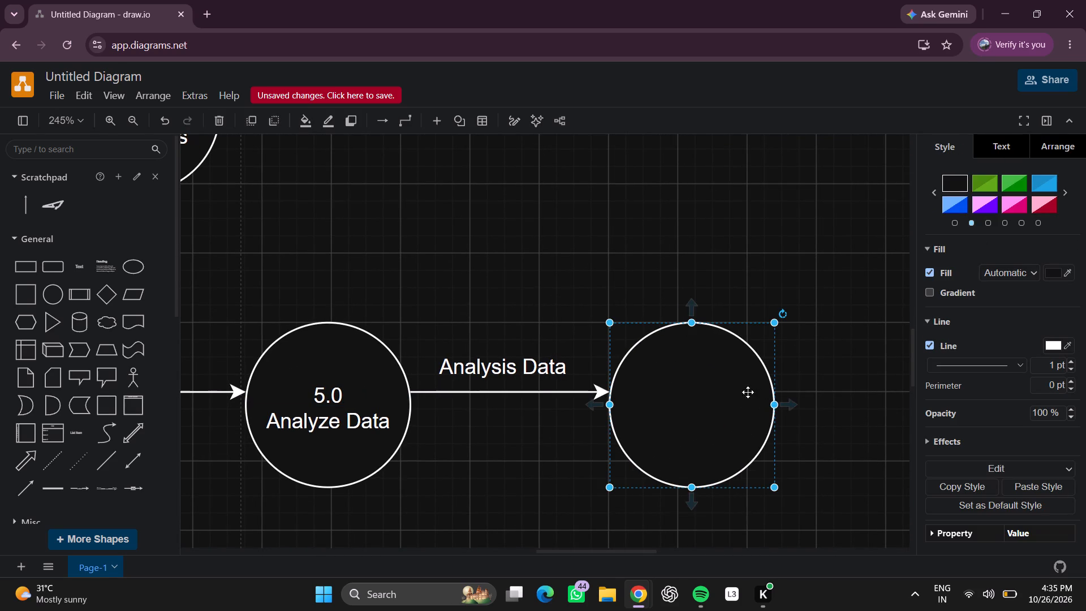
pyautogui.click(700, 404)
pyautogui.click(823, 394)
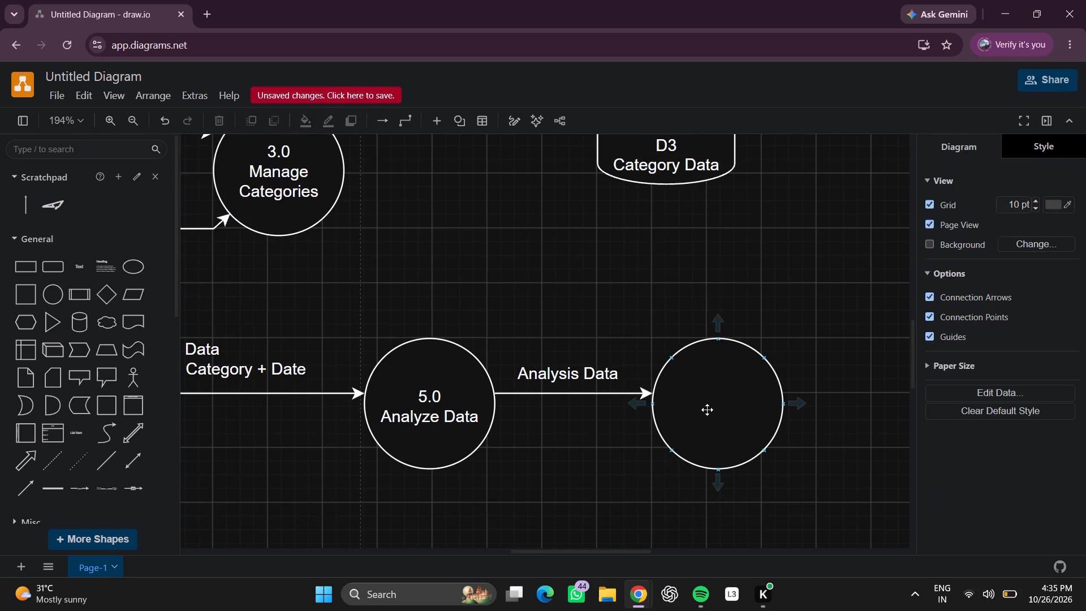
# Label the empty circle "6.0 Generate Reports" over three lines.
pyautogui.doubleClick(707, 398)
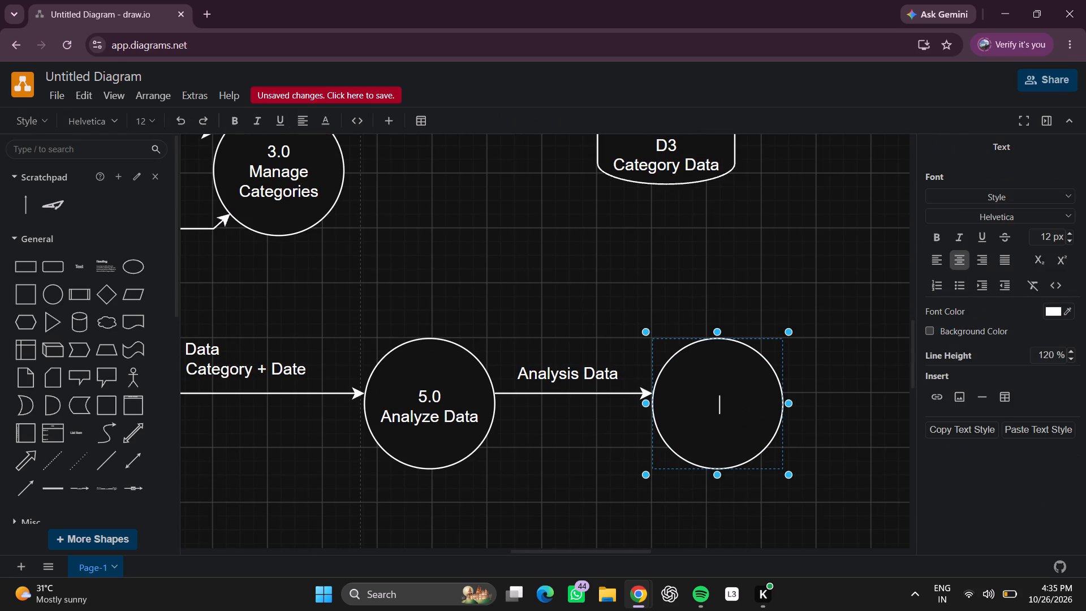
pyautogui.write('6.0')
pyautogui.press('Return')
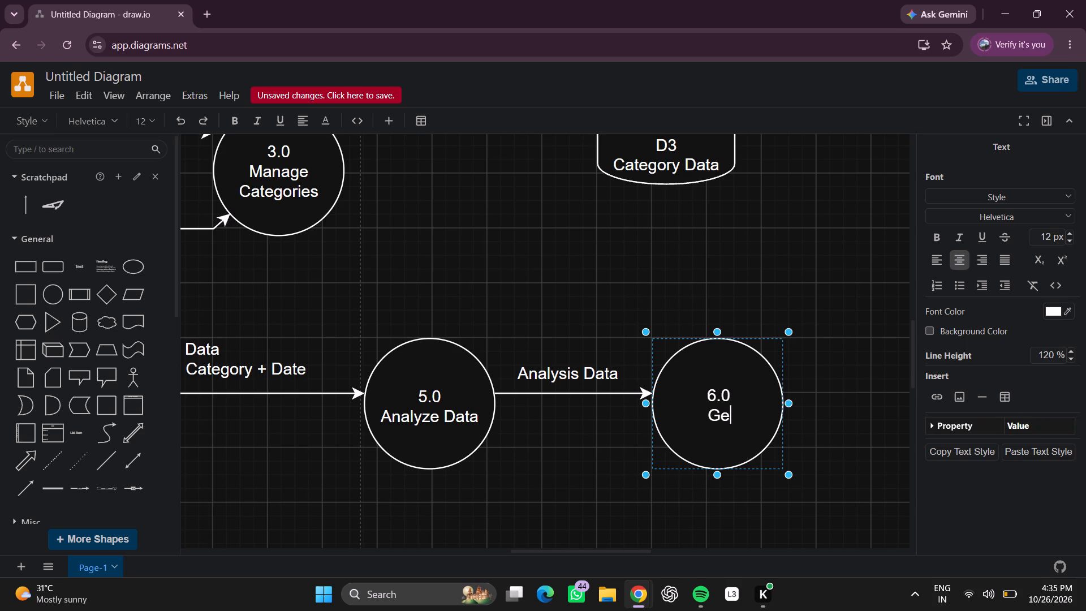
pyautogui.write('na')
pyautogui.press('BackSpace')
pyautogui.write('erate')
pyautogui.press('space')
pyautogui.press('Return')
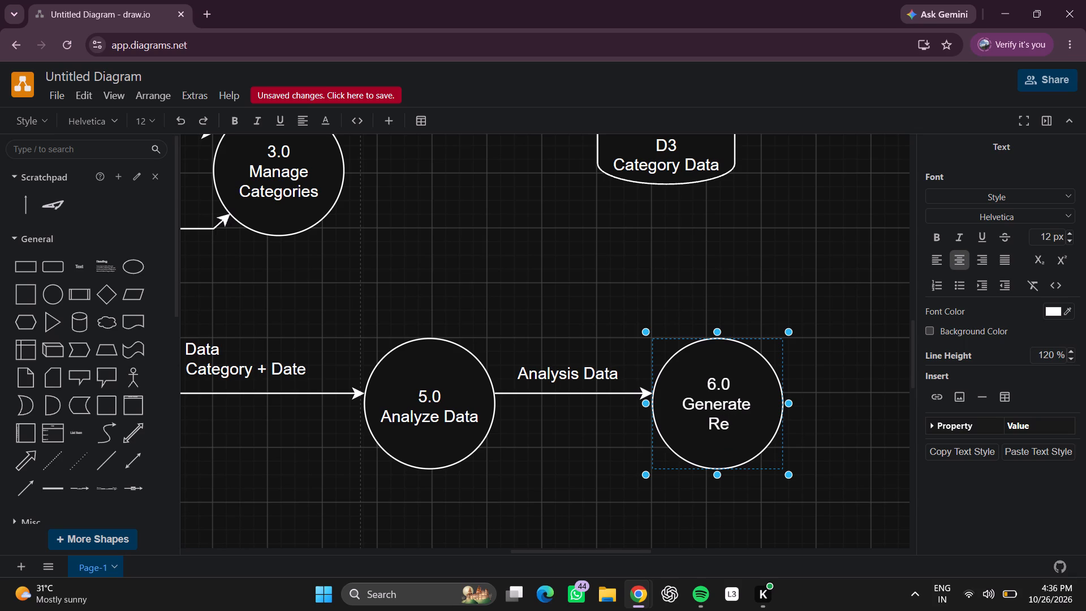
pyautogui.write('po')
pyautogui.write('rts')
pyautogui.press('space')
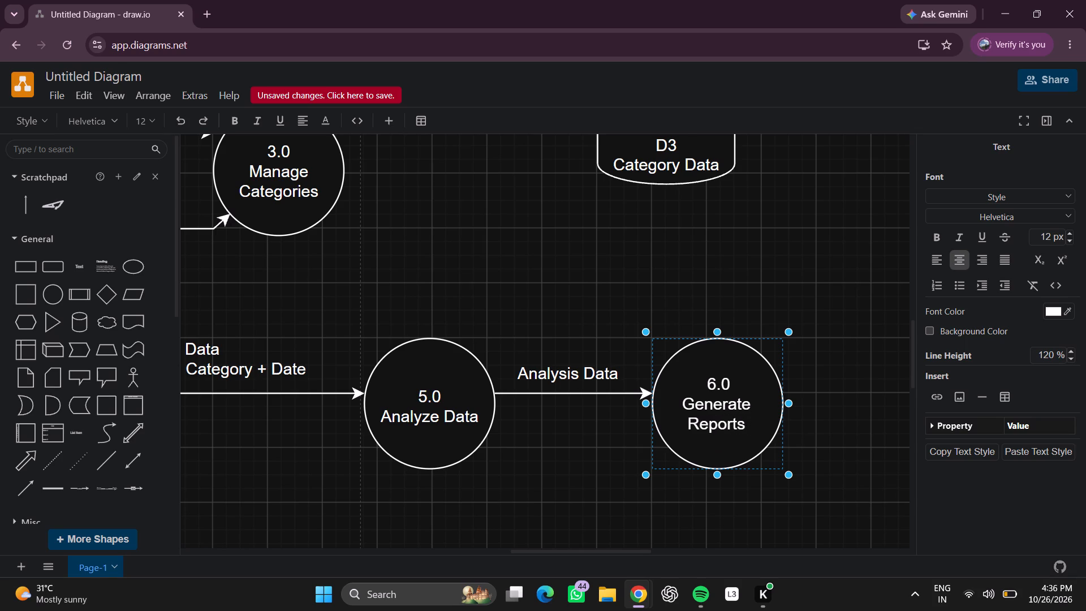
pyautogui.hscroll(-1, 850, 394)
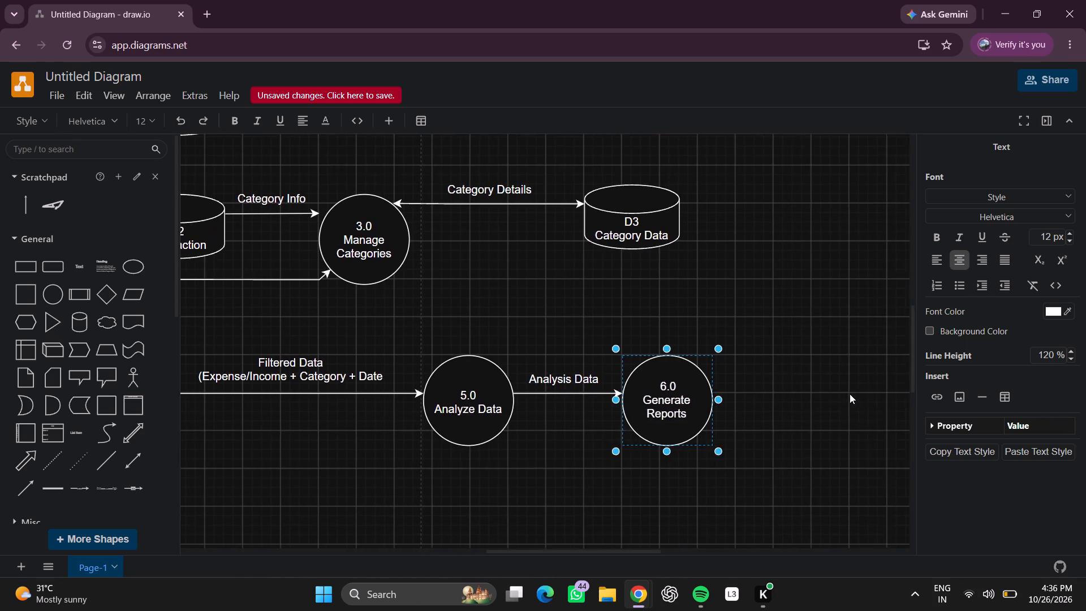
pyautogui.hscroll(-1, 850, 394)
pyautogui.click(796, 411)
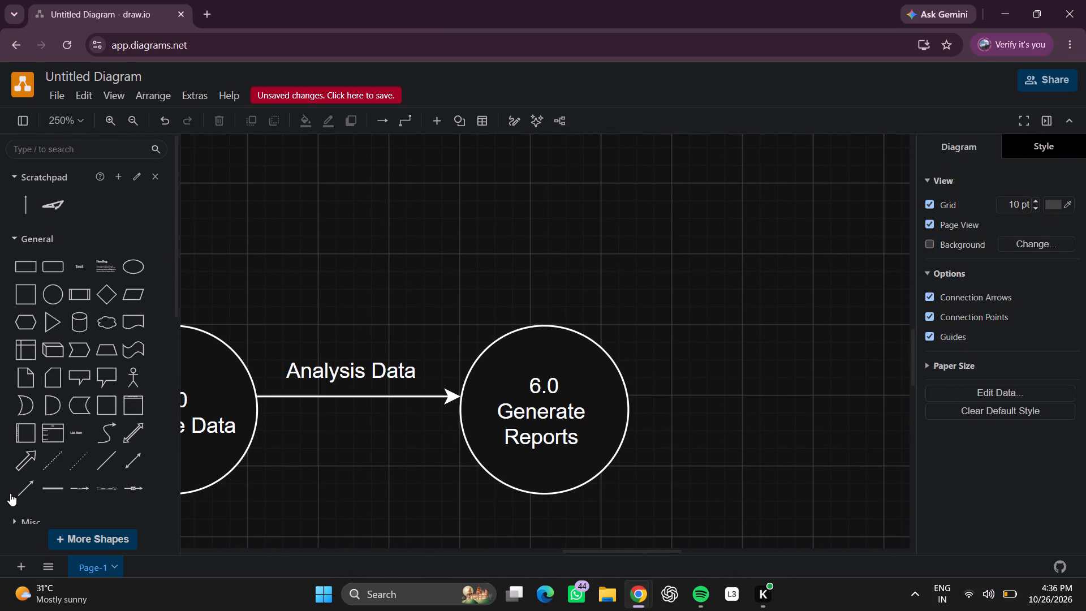
# Add a straight arrow starting on the right edge of 6.0 Generate Reports and running roughly horizontally to the right.
pyautogui.click(16, 489)
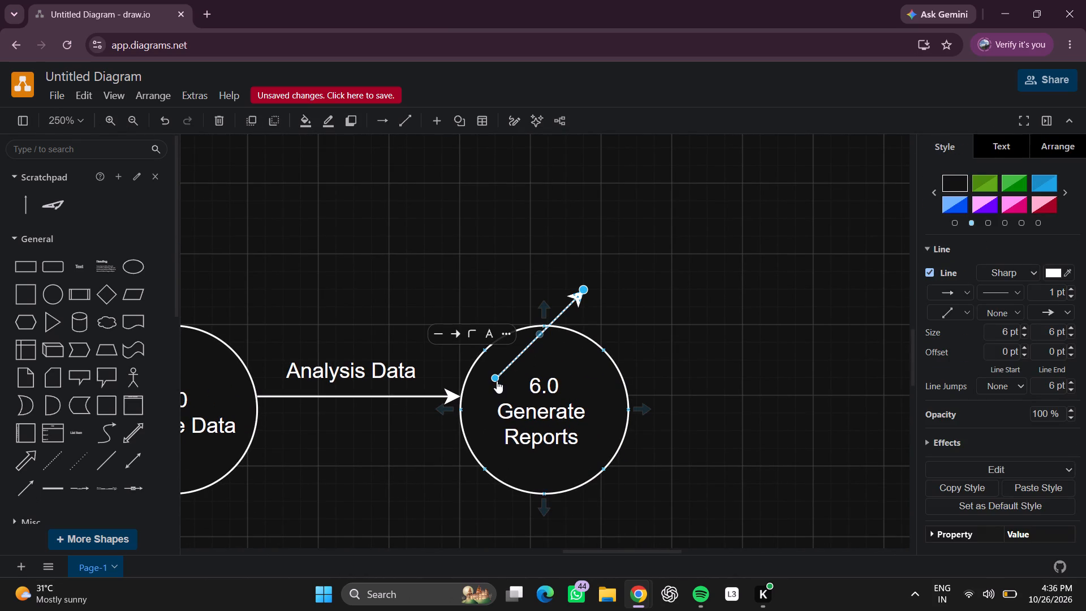
pyautogui.moveTo(497, 378); pyautogui.dragTo(625, 386)
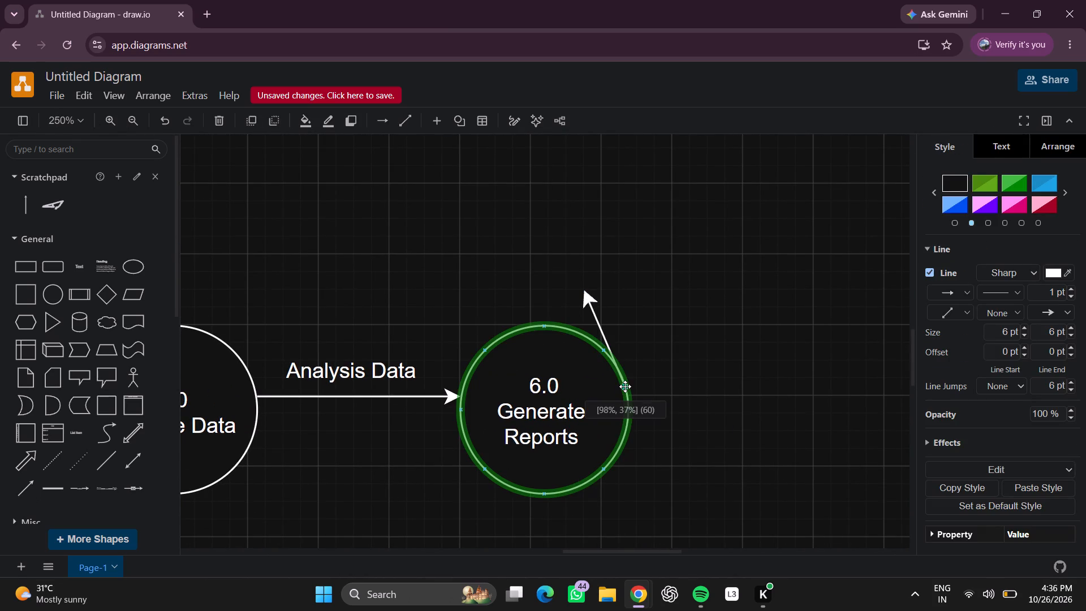
pyautogui.moveTo(625, 386); pyautogui.dragTo(627, 394)
pyautogui.click(701, 364)
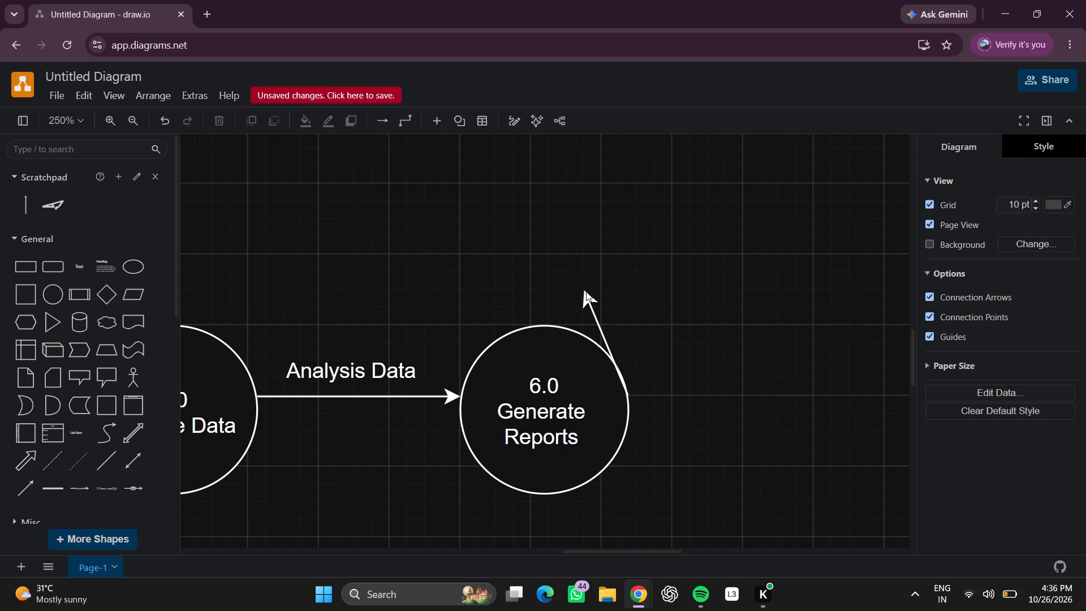
pyautogui.click(585, 292)
pyautogui.moveTo(584, 289); pyautogui.dragTo(738, 389)
pyautogui.click(820, 363)
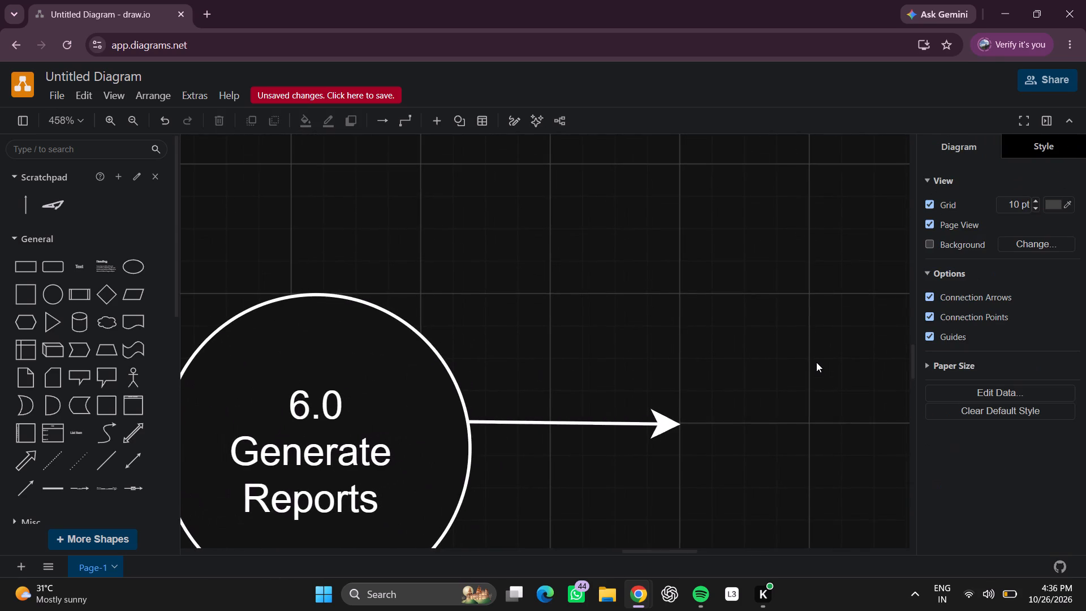
# Add a text box on the outgoing arrow of 6.0 Generate Reports and shift it right, clear of the circle's text.
pyautogui.hscroll(-1, 815, 363)
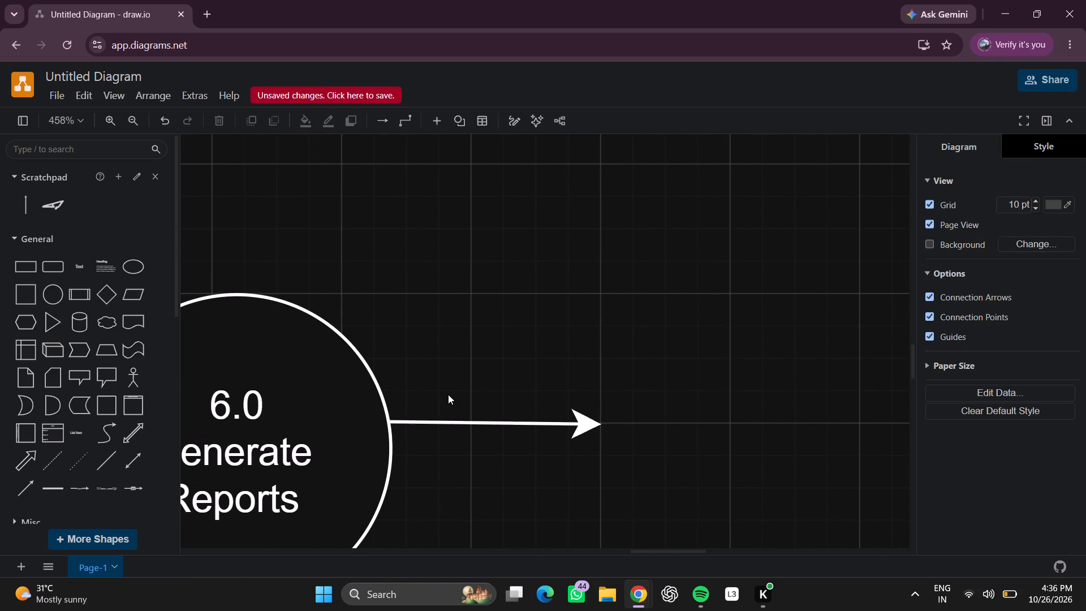
pyautogui.doubleClick(447, 394)
pyautogui.doubleClick(437, 397)
pyautogui.click(438, 398)
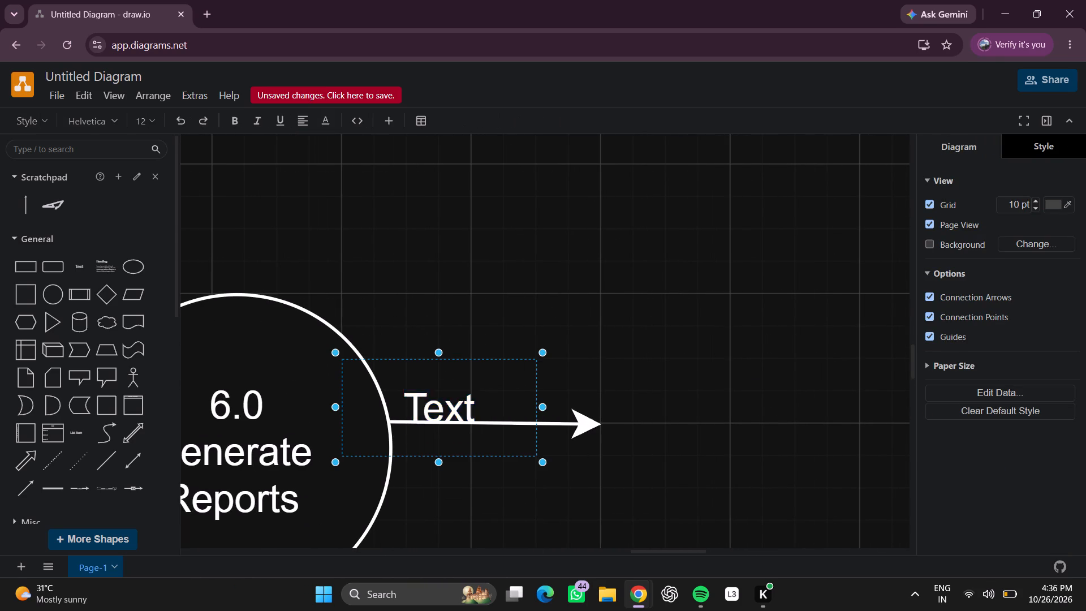
pyautogui.moveTo(420, 408); pyautogui.dragTo(455, 385)
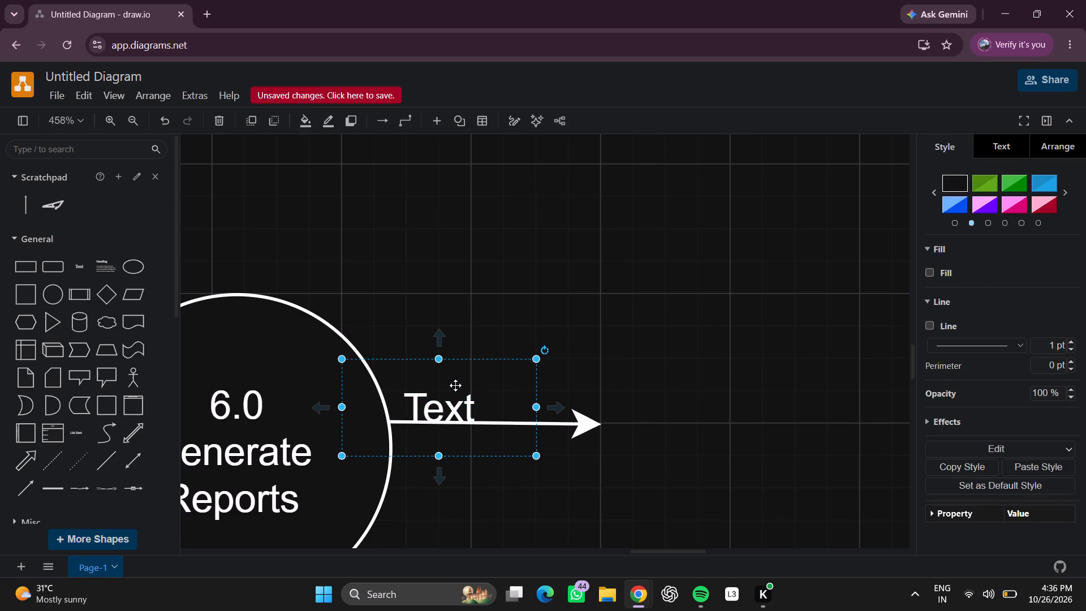
pyautogui.moveTo(455, 385); pyautogui.dragTo(449, 391)
pyautogui.moveTo(433, 406); pyautogui.dragTo(457, 393)
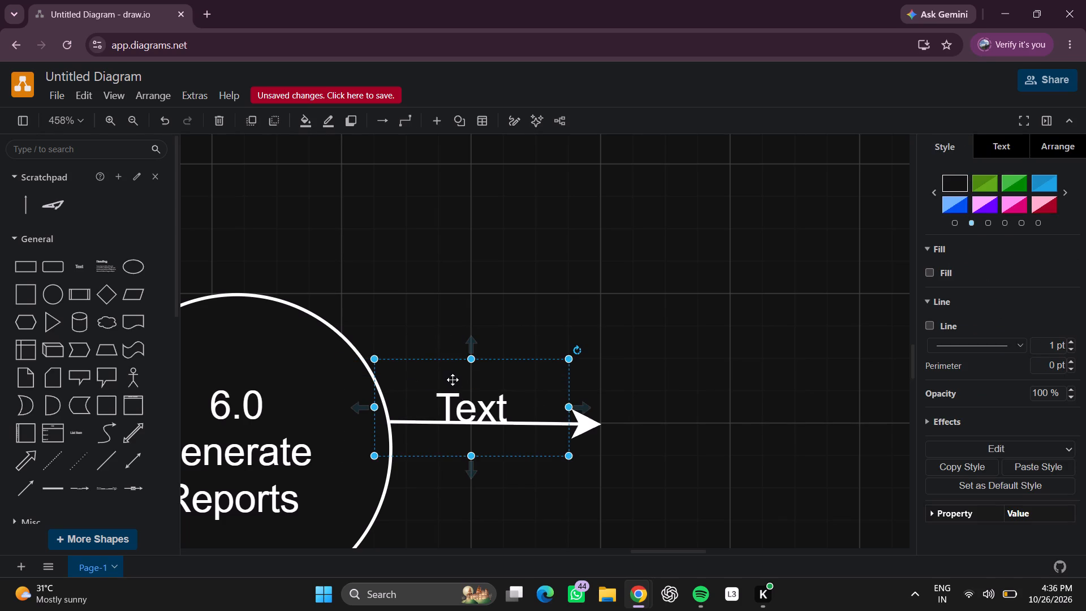
# Change the new text box to "Reports" and raise it just above the outgoing arrow of 6.0.
pyautogui.click(453, 380)
pyautogui.tripleClick(458, 395)
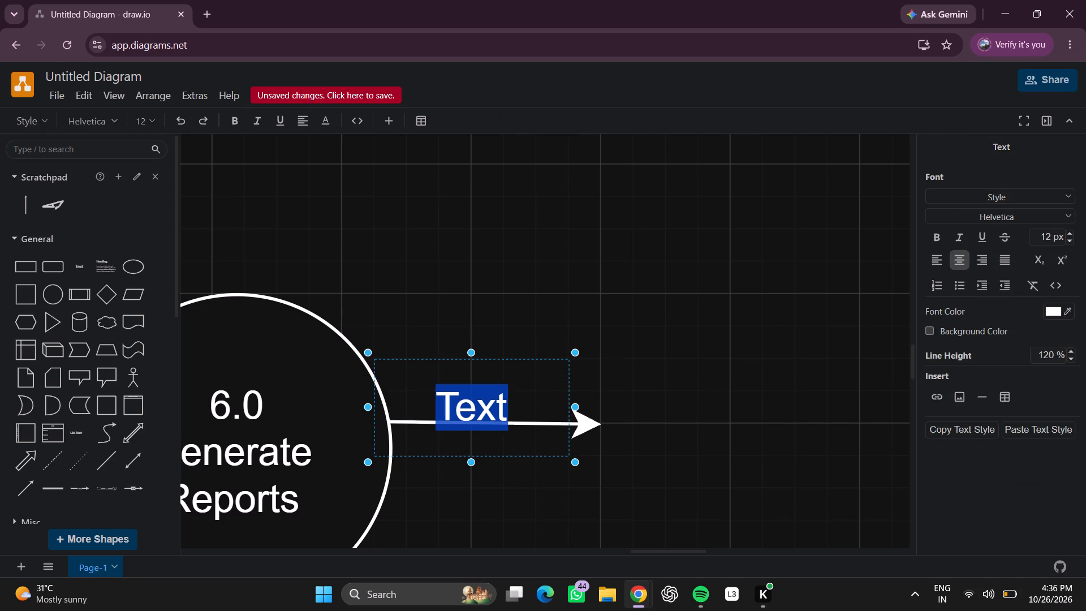
pyautogui.press('BackSpace')
pyautogui.write('ports')
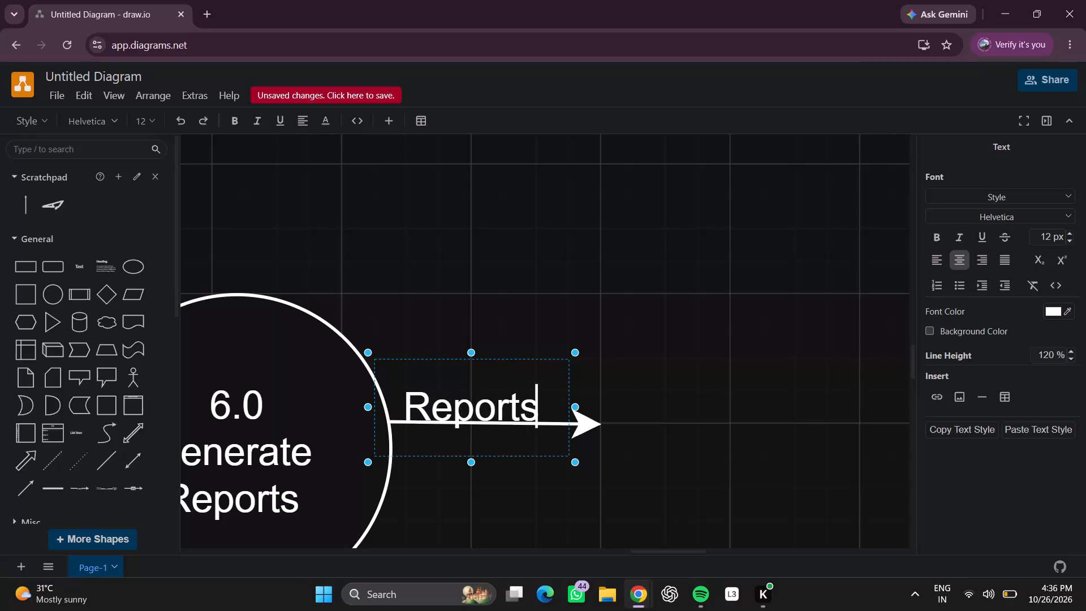
pyautogui.press('space')
pyautogui.scroll(2, 458, 395)
pyautogui.click(586, 231)
pyautogui.moveTo(470, 414); pyautogui.dragTo(493, 387)
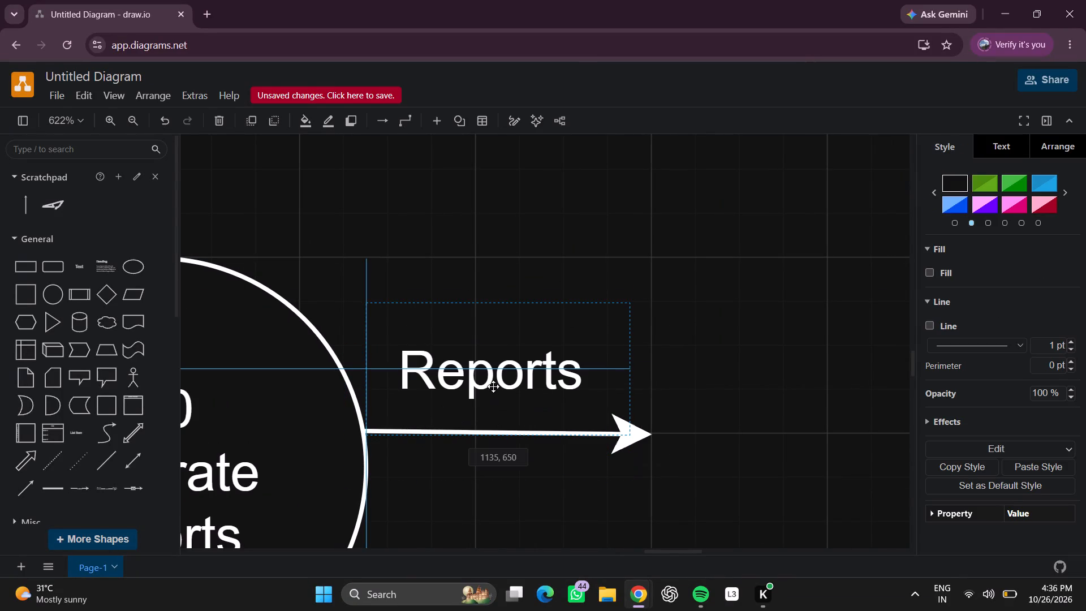
pyautogui.click(838, 340)
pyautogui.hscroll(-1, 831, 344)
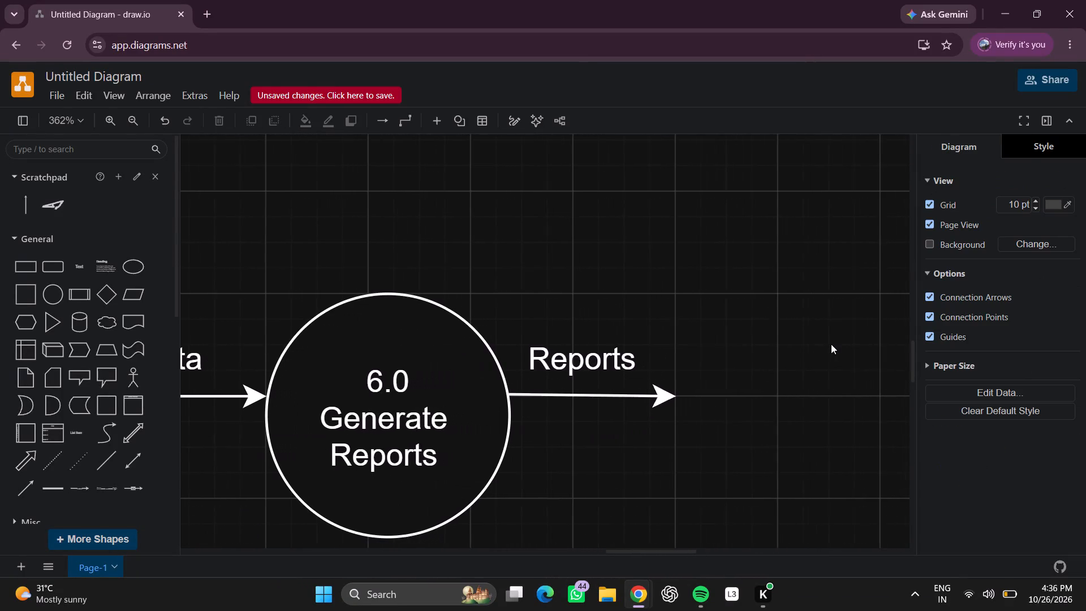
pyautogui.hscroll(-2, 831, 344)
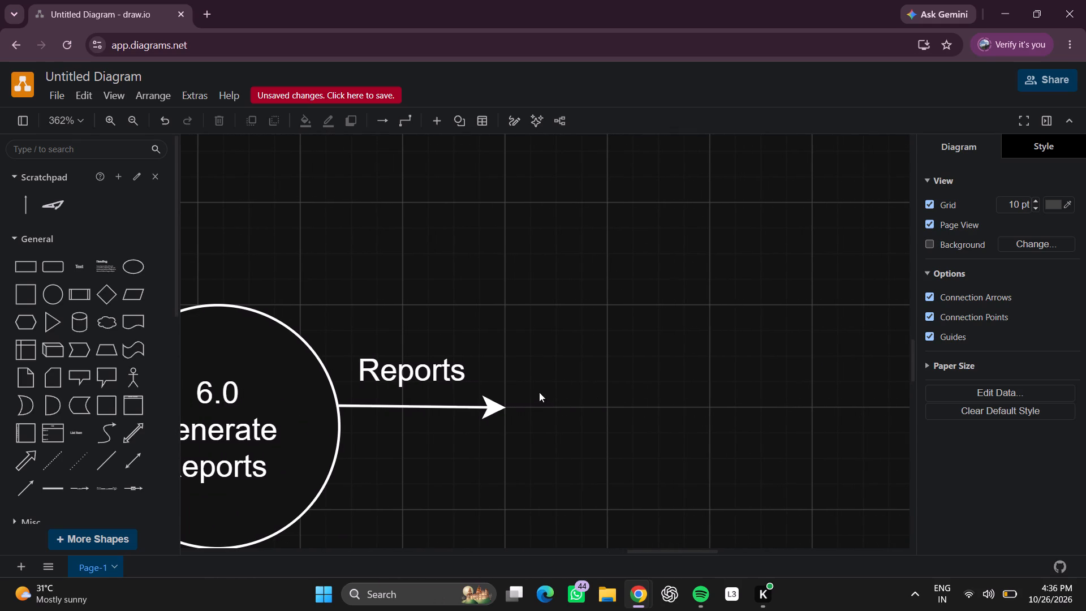
# Add a rectangle at the tip of the Reports arrow, its left edge touching the arrowhead and centred vertically with 6.0 Generate Reports.
pyautogui.click(25, 266)
pyautogui.moveTo(573, 328); pyautogui.dragTo(572, 327)
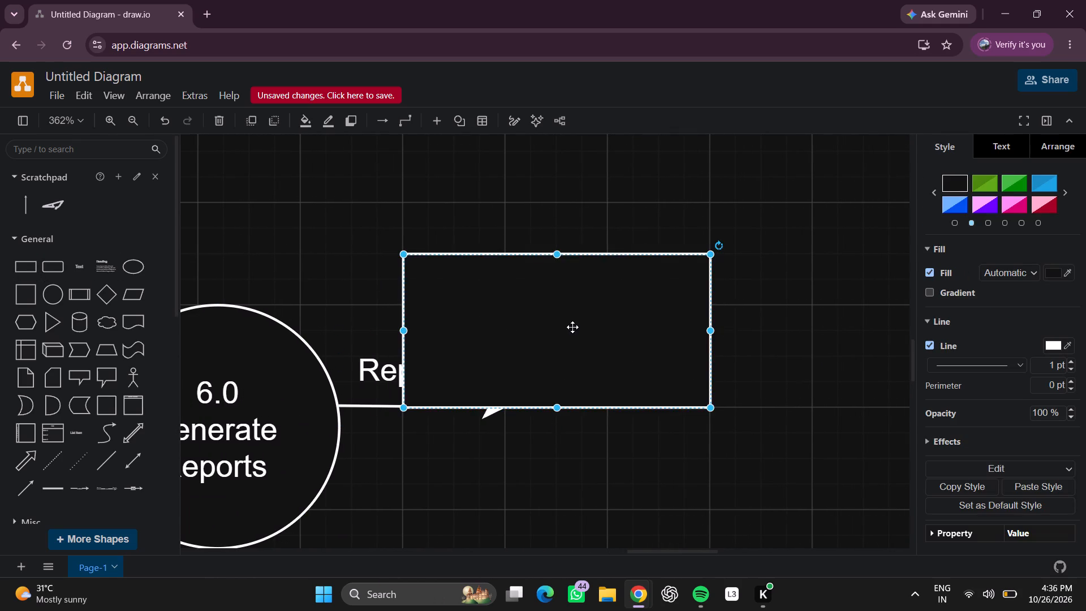
pyautogui.moveTo(572, 327); pyautogui.dragTo(678, 449)
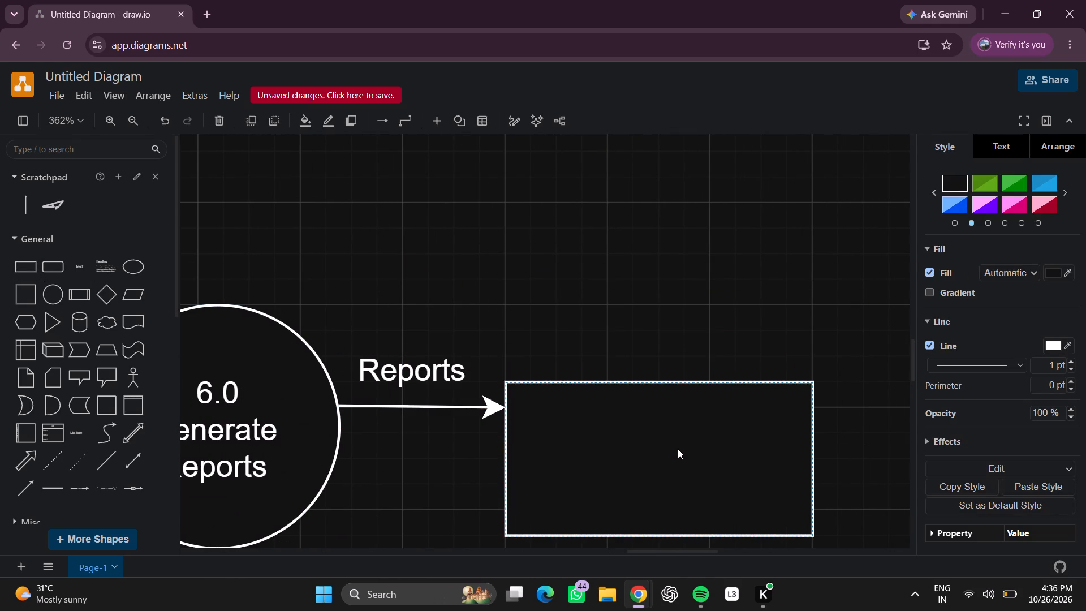
pyautogui.moveTo(678, 449); pyautogui.dragTo(678, 445)
pyautogui.click(747, 282)
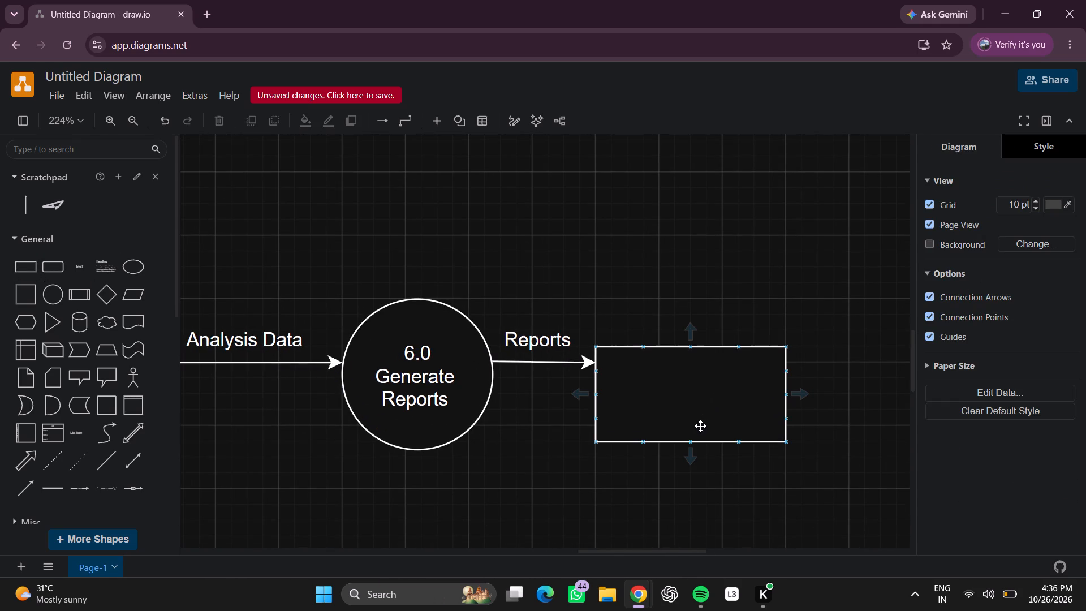
pyautogui.moveTo(699, 389); pyautogui.dragTo(705, 366)
# Label the new rectangle "User".
pyautogui.doubleClick(673, 377)
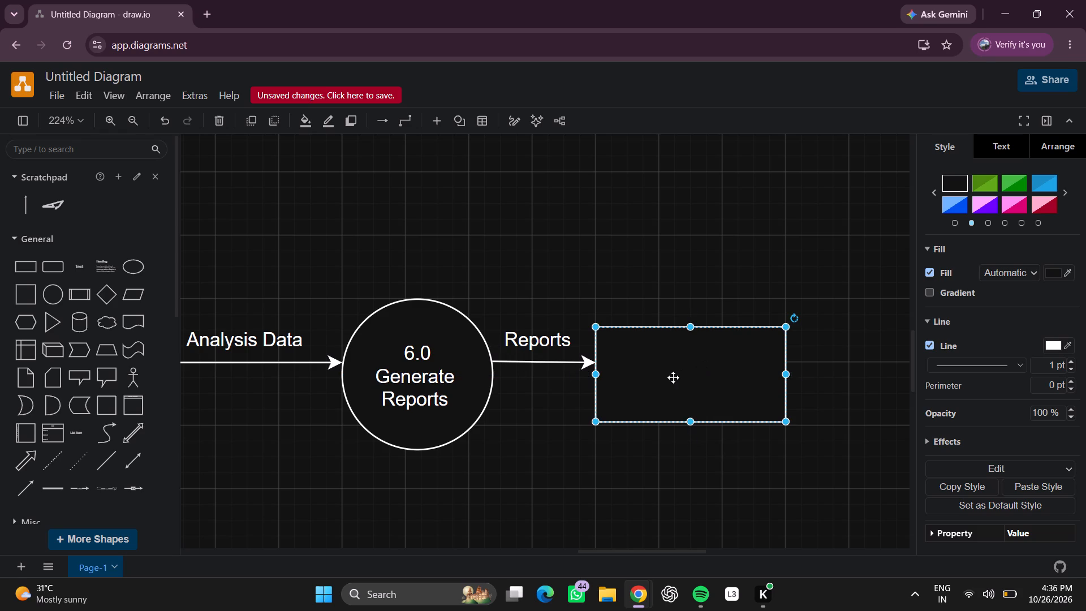
pyautogui.write('ser')
pyautogui.doubleClick(710, 375)
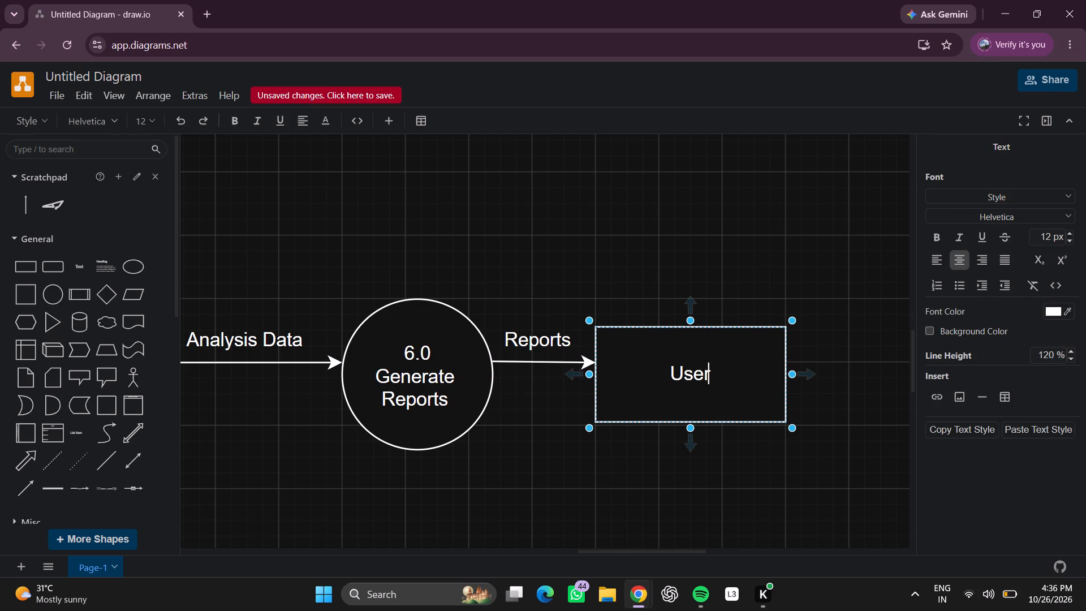
pyautogui.click(780, 157)
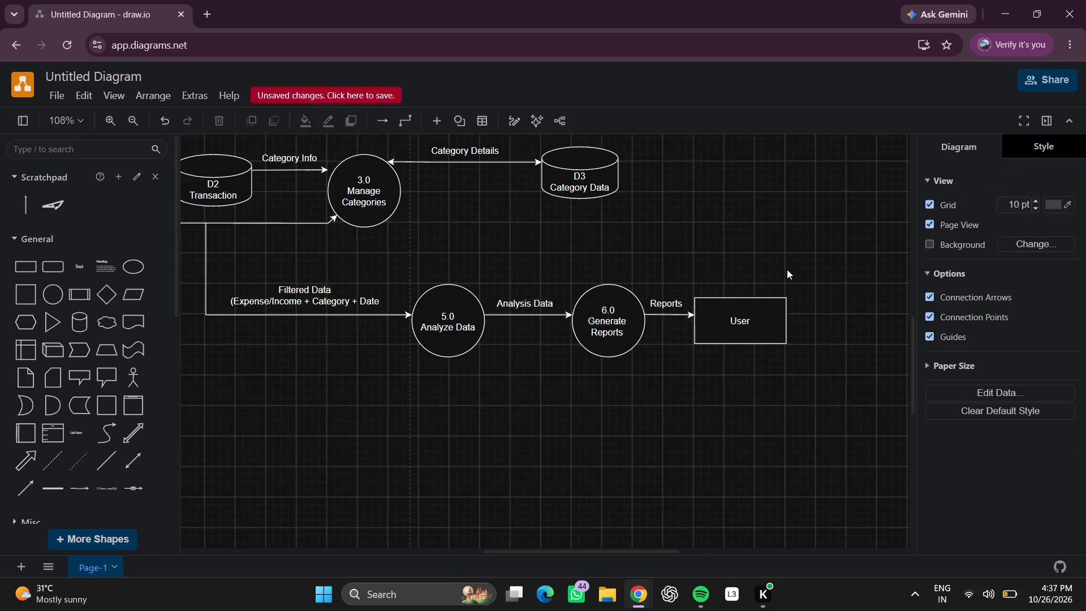
# Add a straight arrow attached to the bottom edge of 6.0 Generate Reports with its head pointing down into the empty space.
pyautogui.scroll(2, 790, 265)
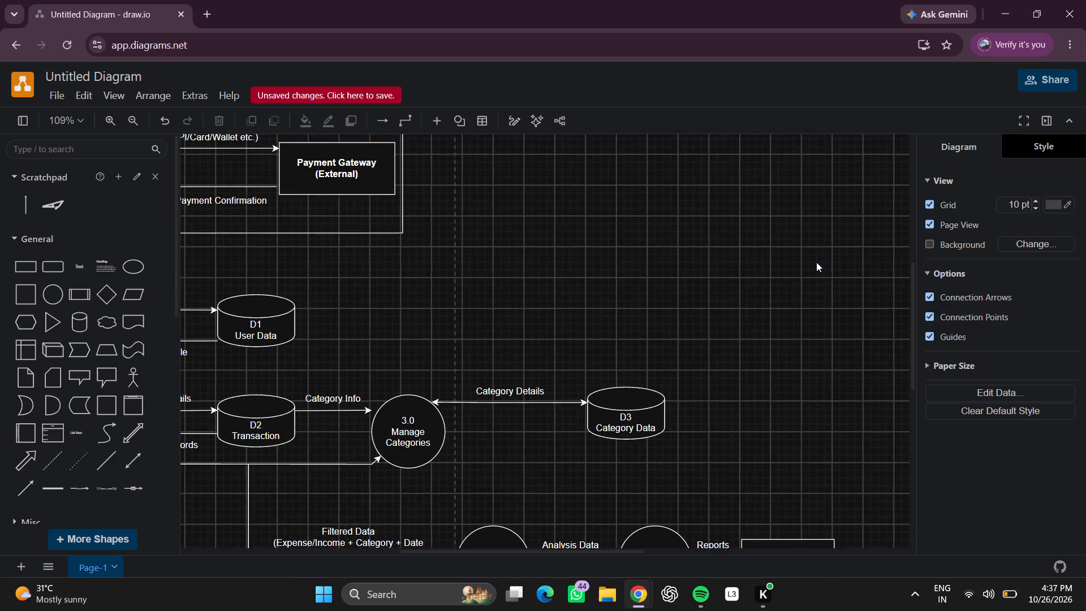
pyautogui.hscroll(2, 816, 262)
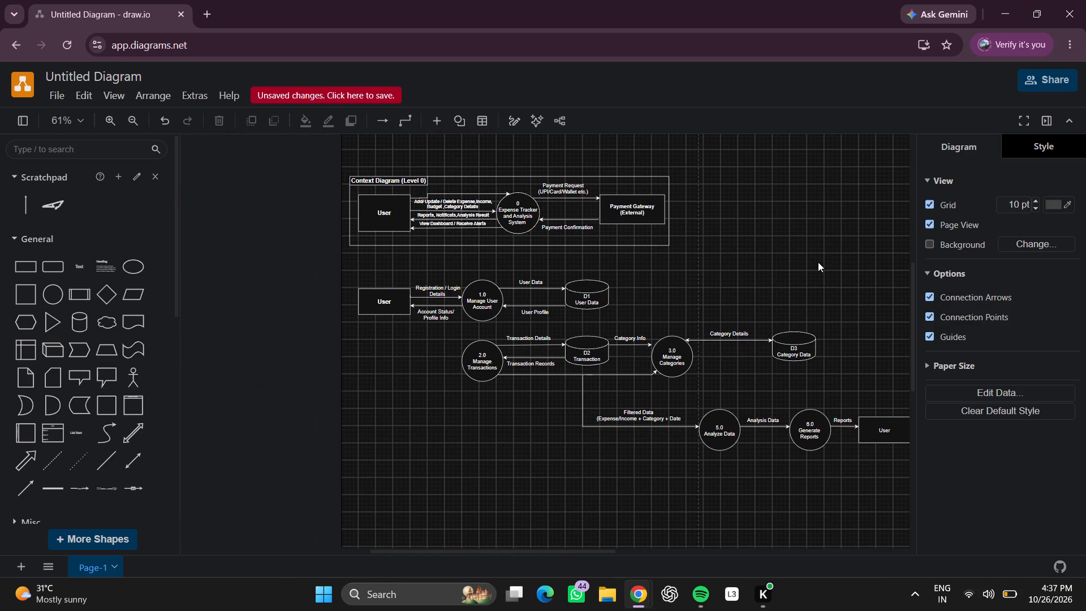
pyautogui.scroll(-1, 818, 263)
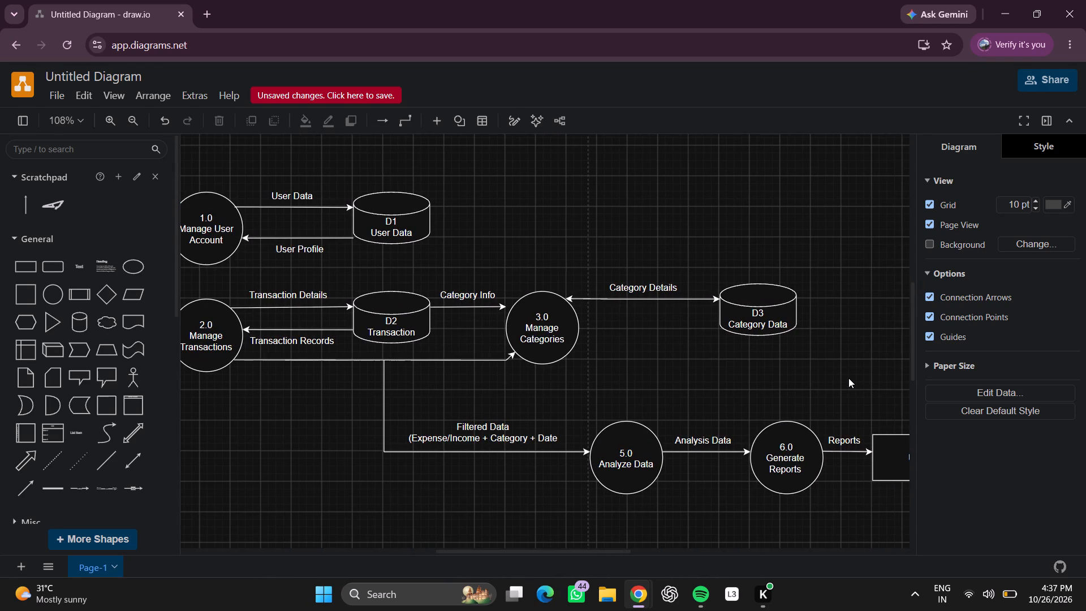
pyautogui.hscroll(-1, 848, 378)
pyautogui.hscroll(1, 423, 480)
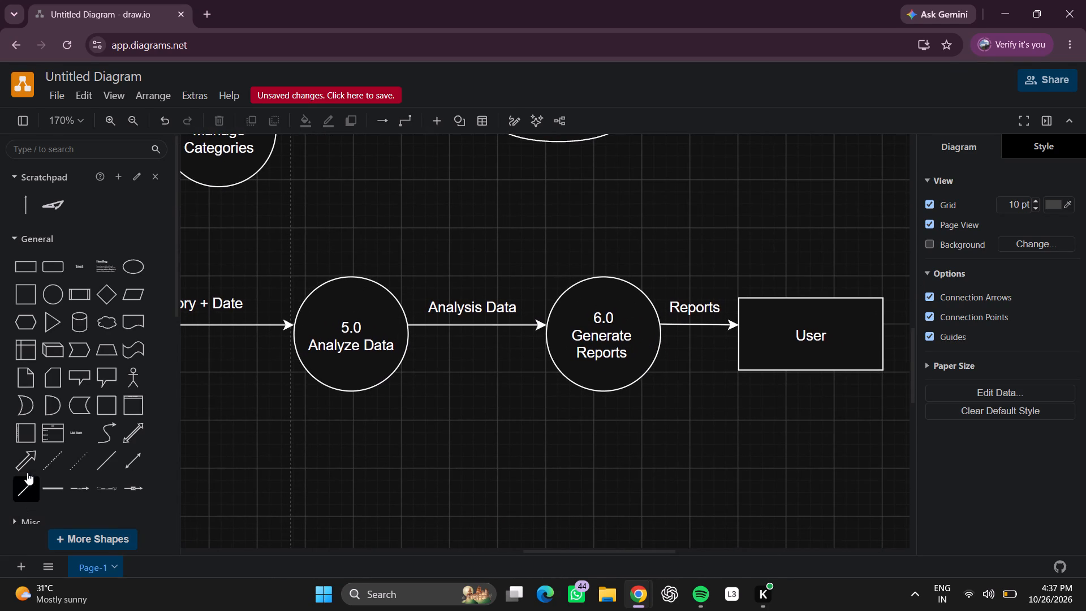
pyautogui.click(24, 489)
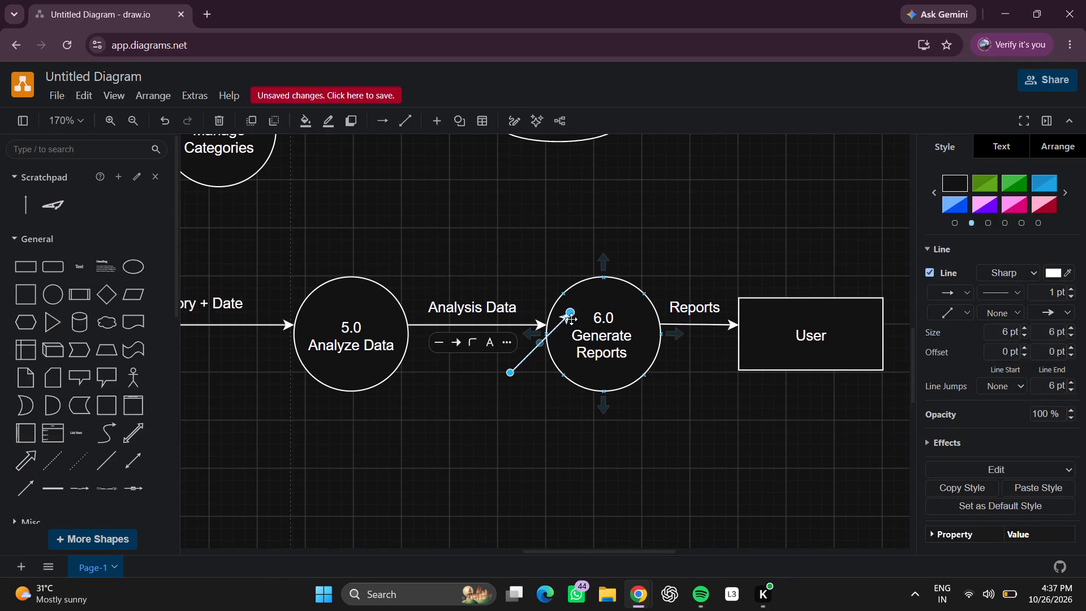
pyautogui.moveTo(572, 310); pyautogui.dragTo(579, 476)
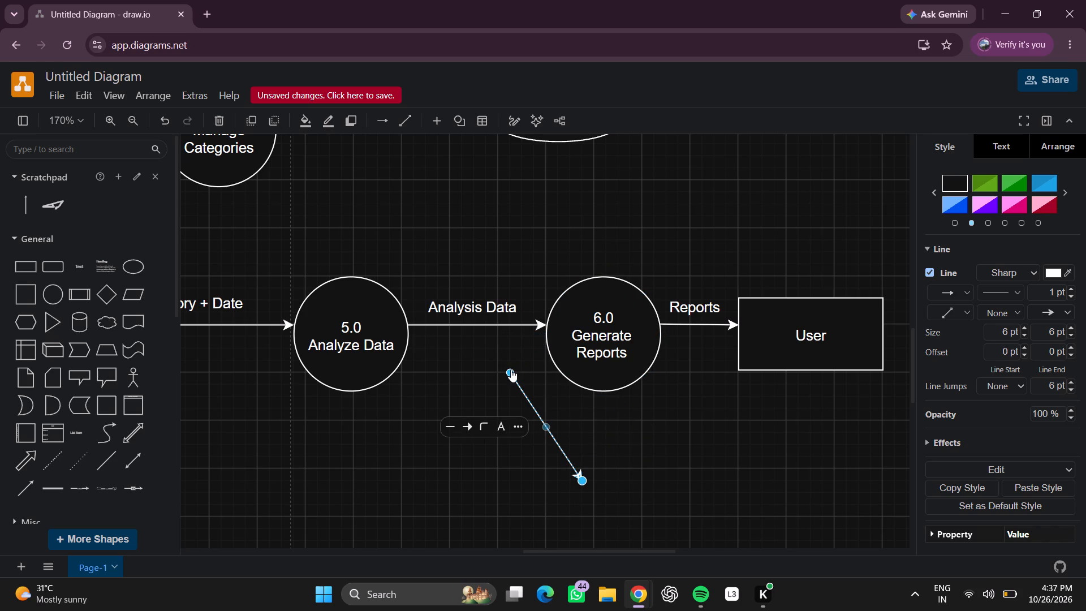
pyautogui.moveTo(511, 369); pyautogui.dragTo(597, 396)
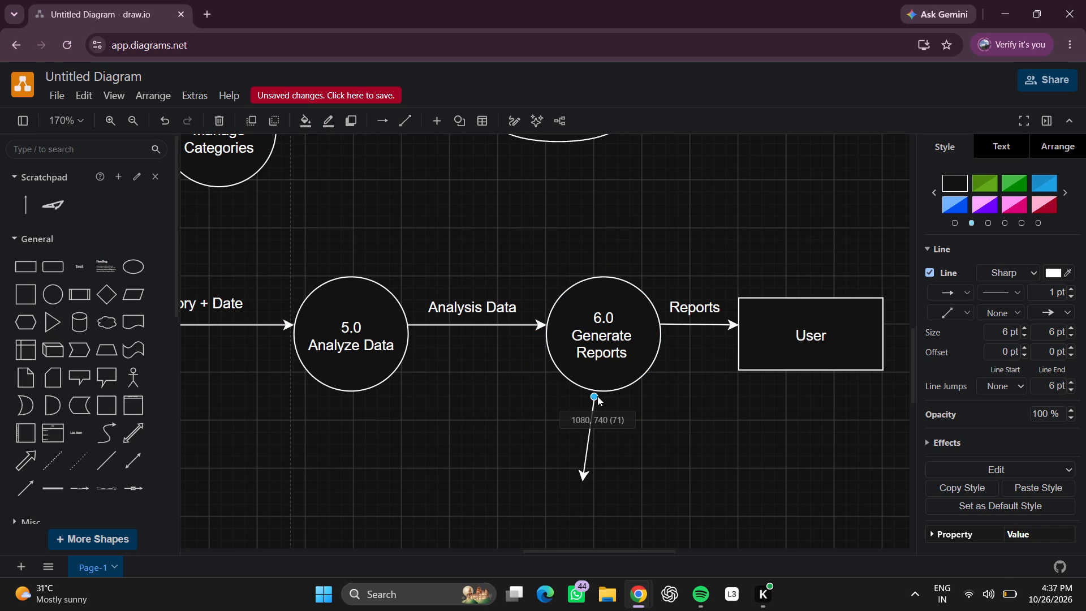
pyautogui.moveTo(597, 396); pyautogui.dragTo(595, 389)
pyautogui.click(693, 416)
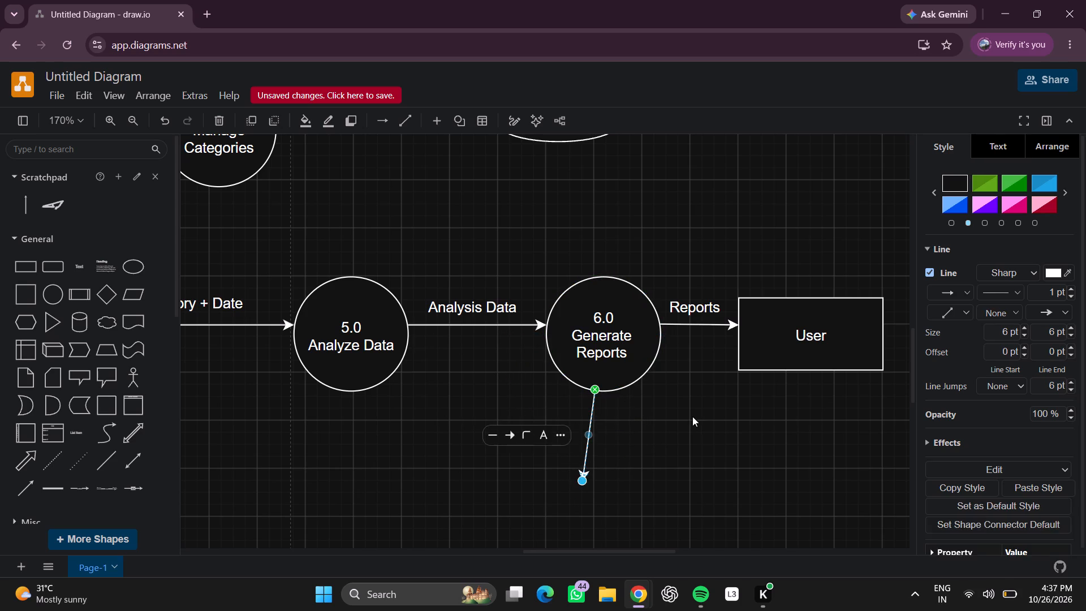
# Straighten the downward arrow of 6.0 Generate Reports so it runs vertically, ending at about 1080, 800.
pyautogui.moveTo(492, 529); pyautogui.dragTo(506, 506)
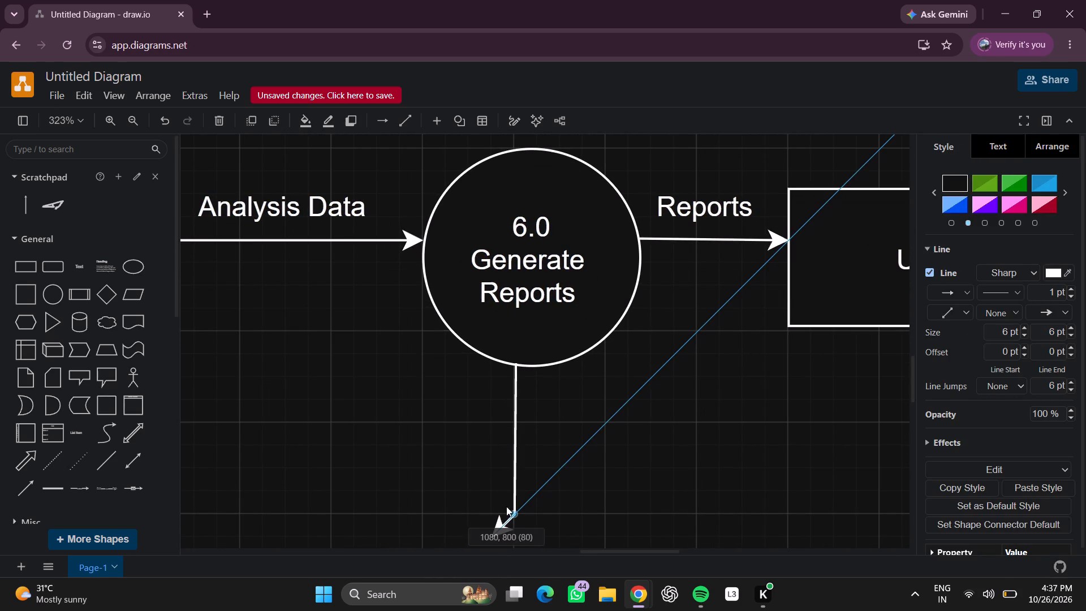
pyautogui.moveTo(506, 506); pyautogui.dragTo(494, 513)
pyautogui.moveTo(490, 514); pyautogui.dragTo(508, 491)
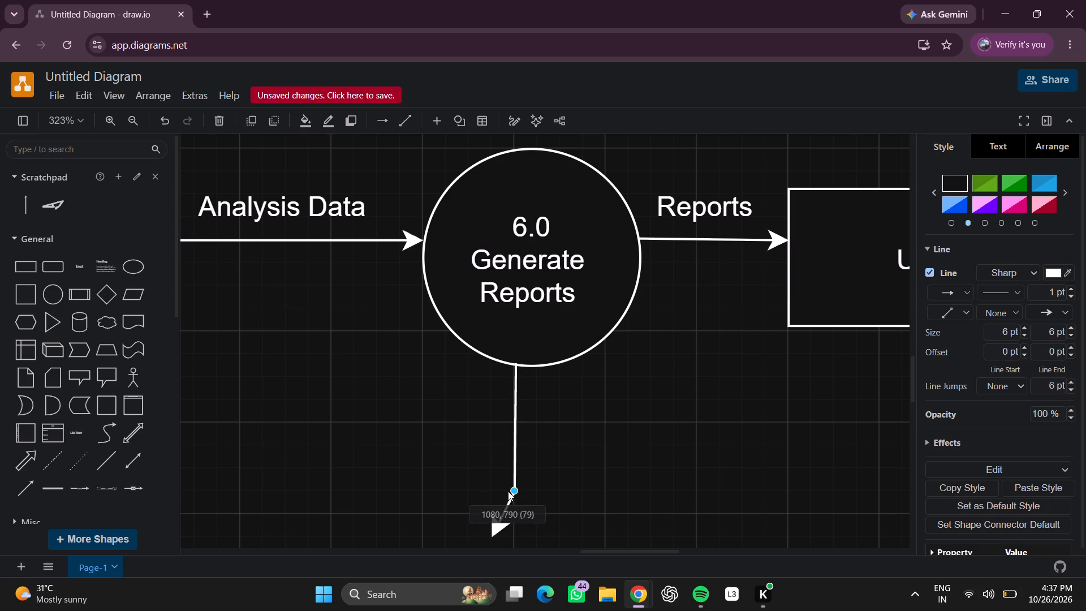
pyautogui.moveTo(508, 491); pyautogui.dragTo(508, 490)
pyautogui.moveTo(494, 533); pyautogui.dragTo(506, 521)
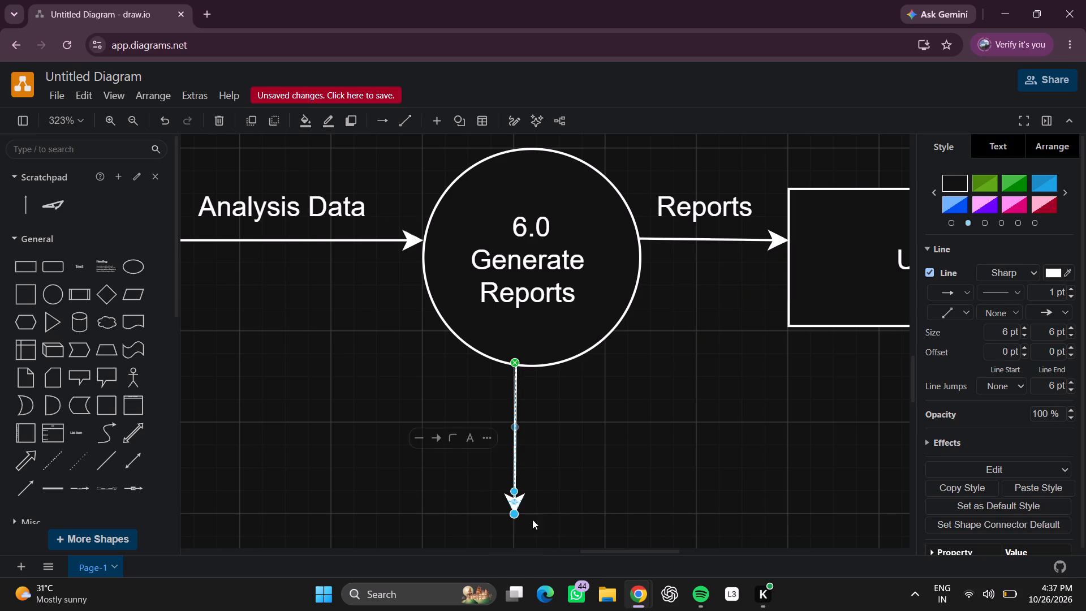
pyautogui.click(574, 513)
# Add a cylinder data store and place it directly beneath the tip of 6.0's downward arrow.
pyautogui.scroll(-1, 652, 453)
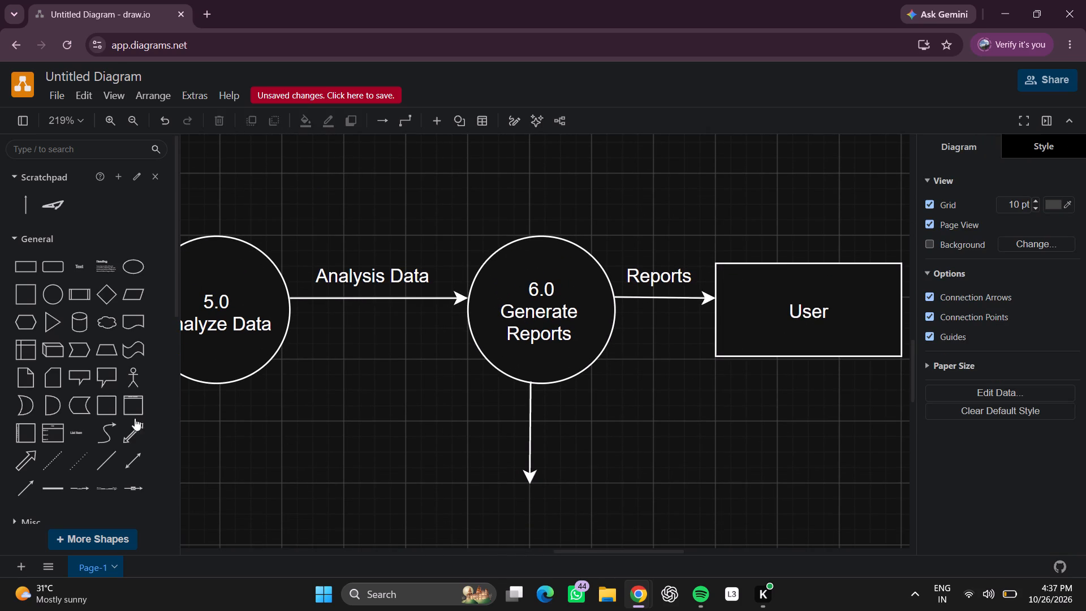
pyautogui.click(79, 312)
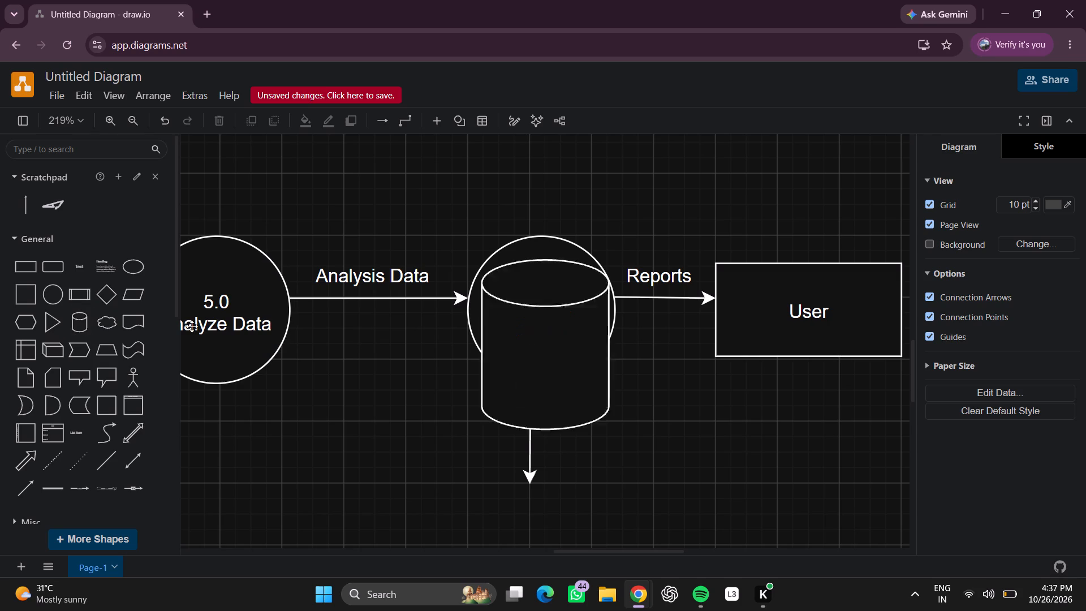
pyautogui.moveTo(540, 343); pyautogui.dragTo(594, 475)
pyautogui.scroll(-1, 561, 466)
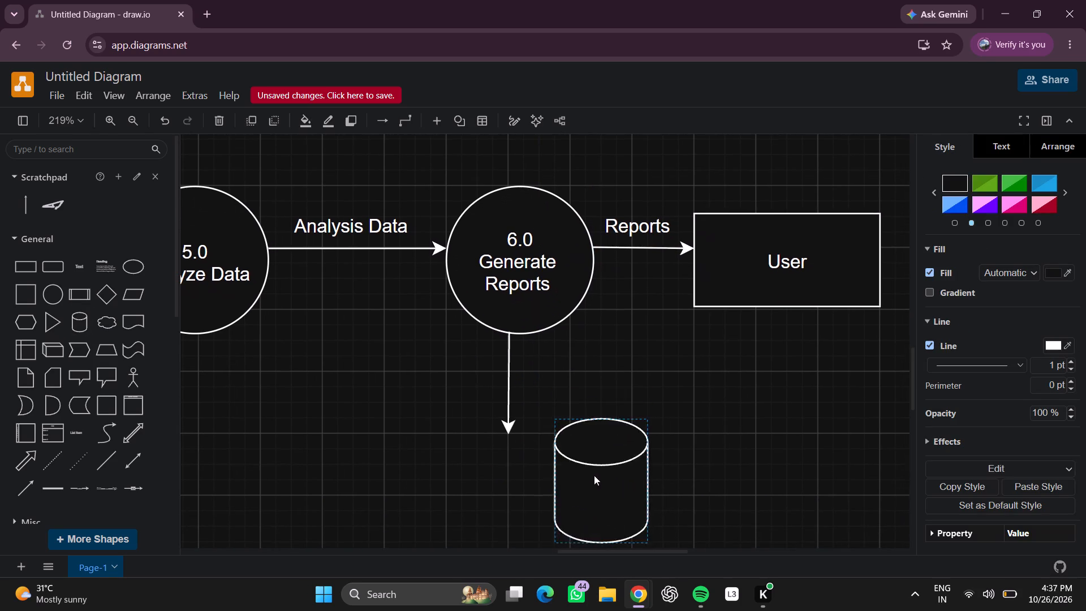
pyautogui.moveTo(594, 475); pyautogui.dragTo(504, 494)
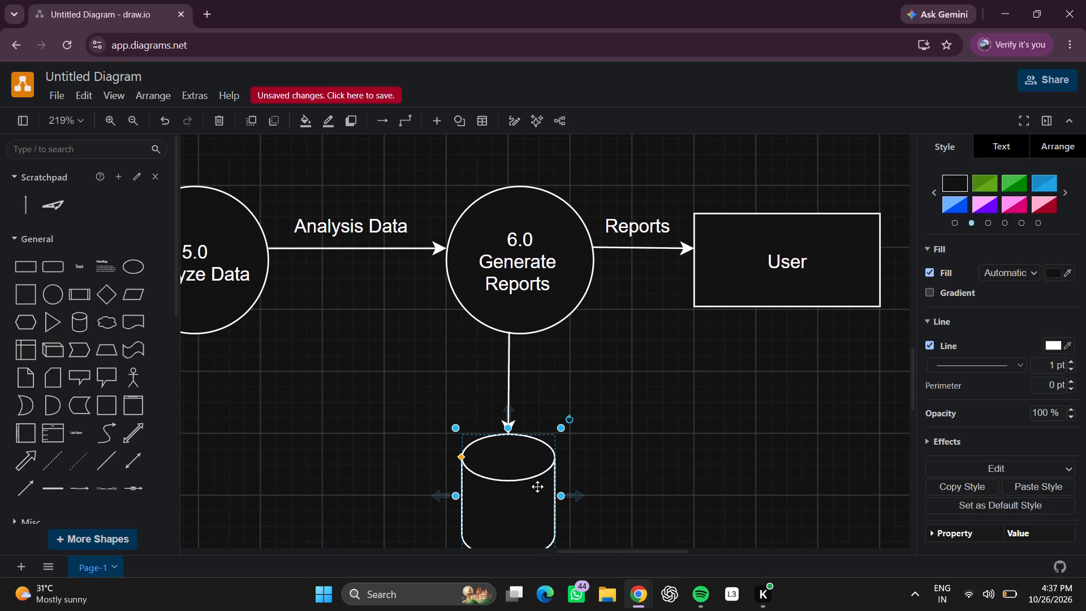
# Shift the empty cylinder slightly right and widen it leftwards until it lines up with the left edge of circle 6.0.
pyautogui.moveTo(557, 497); pyautogui.dragTo(574, 496)
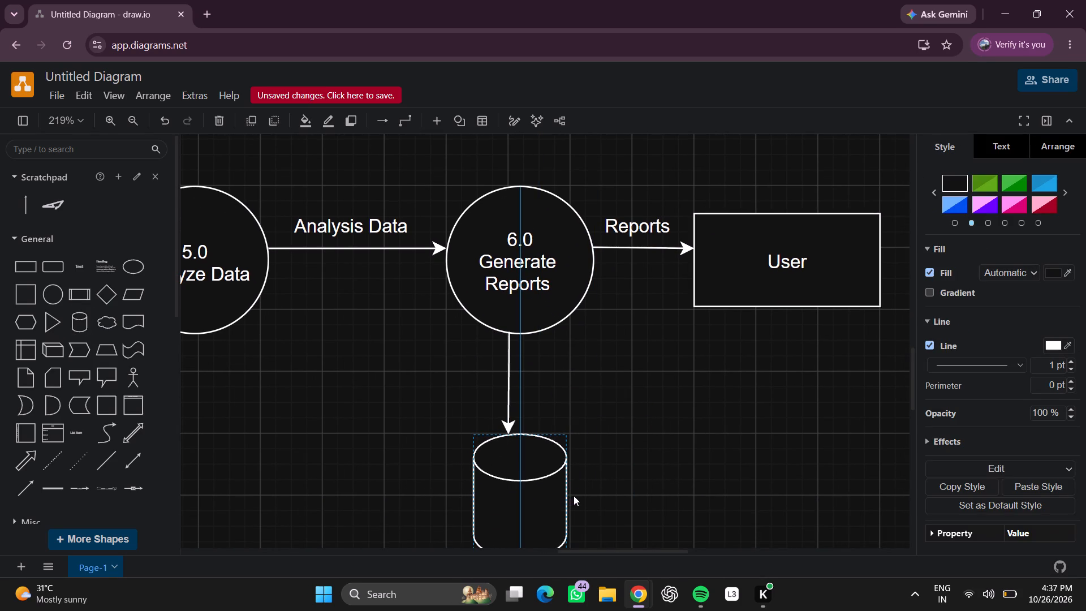
pyautogui.moveTo(574, 496); pyautogui.dragTo(576, 495)
pyautogui.moveTo(464, 497); pyautogui.dragTo(457, 496)
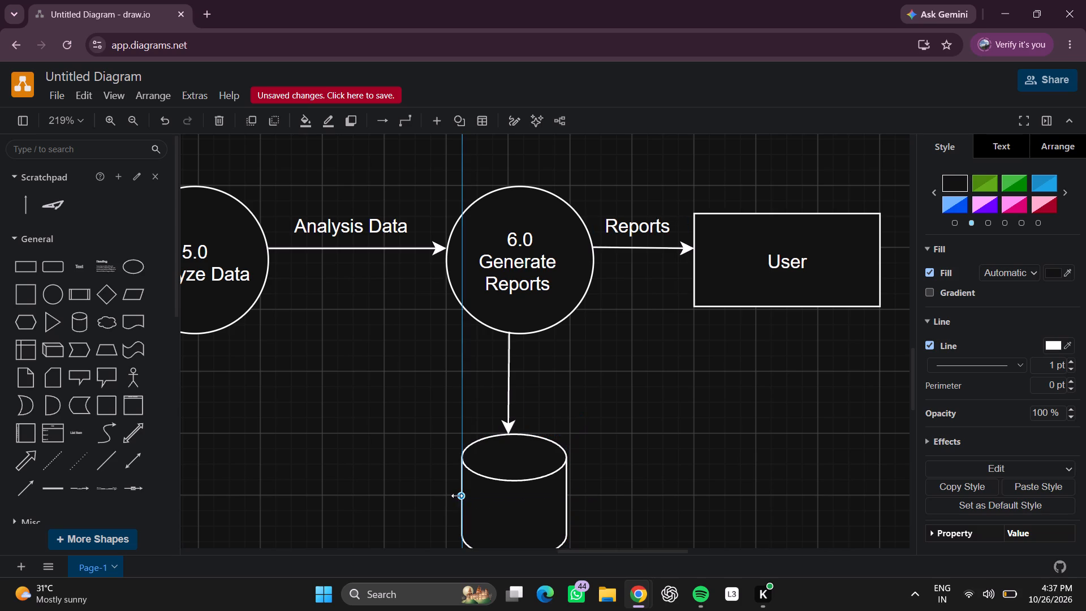
pyautogui.moveTo(457, 496); pyautogui.dragTo(443, 497)
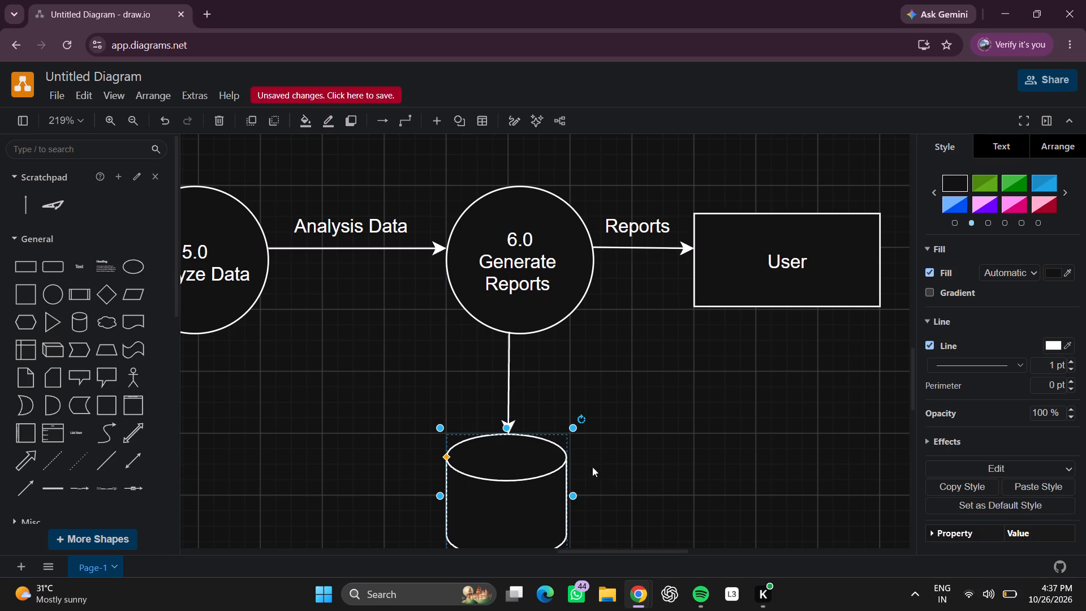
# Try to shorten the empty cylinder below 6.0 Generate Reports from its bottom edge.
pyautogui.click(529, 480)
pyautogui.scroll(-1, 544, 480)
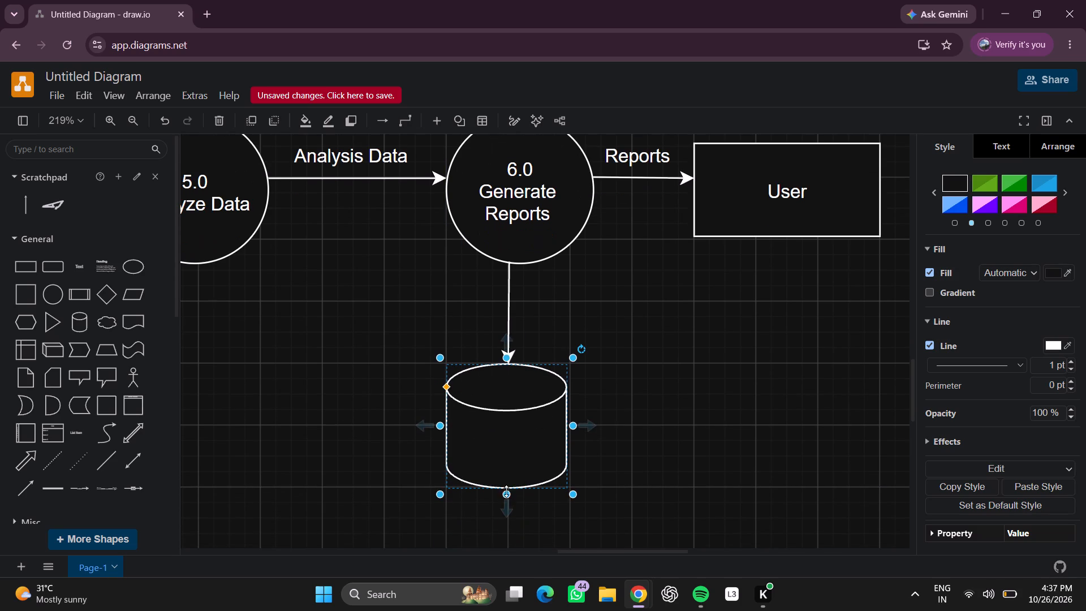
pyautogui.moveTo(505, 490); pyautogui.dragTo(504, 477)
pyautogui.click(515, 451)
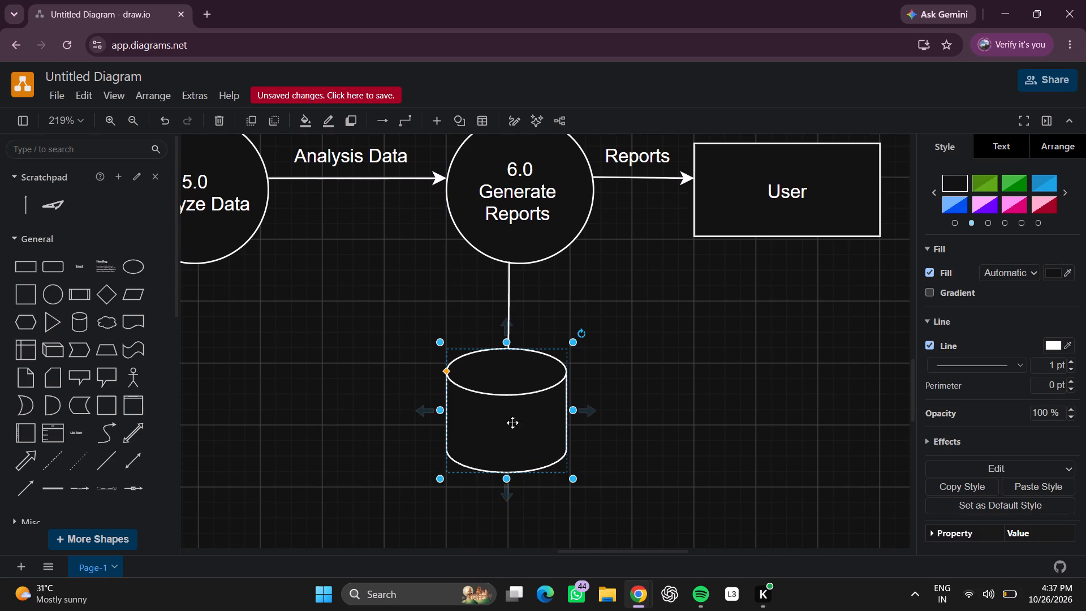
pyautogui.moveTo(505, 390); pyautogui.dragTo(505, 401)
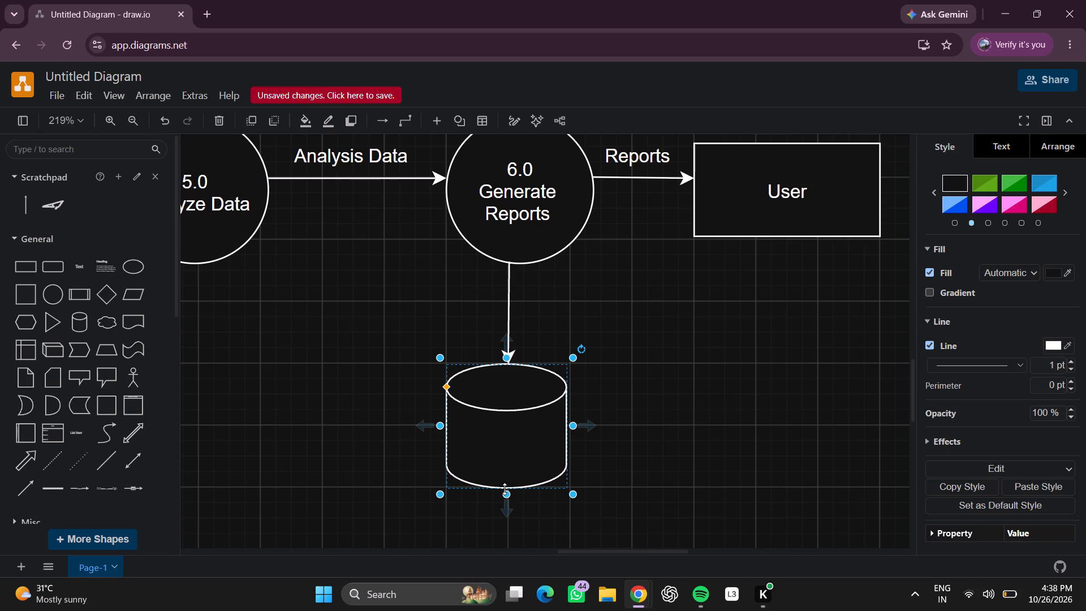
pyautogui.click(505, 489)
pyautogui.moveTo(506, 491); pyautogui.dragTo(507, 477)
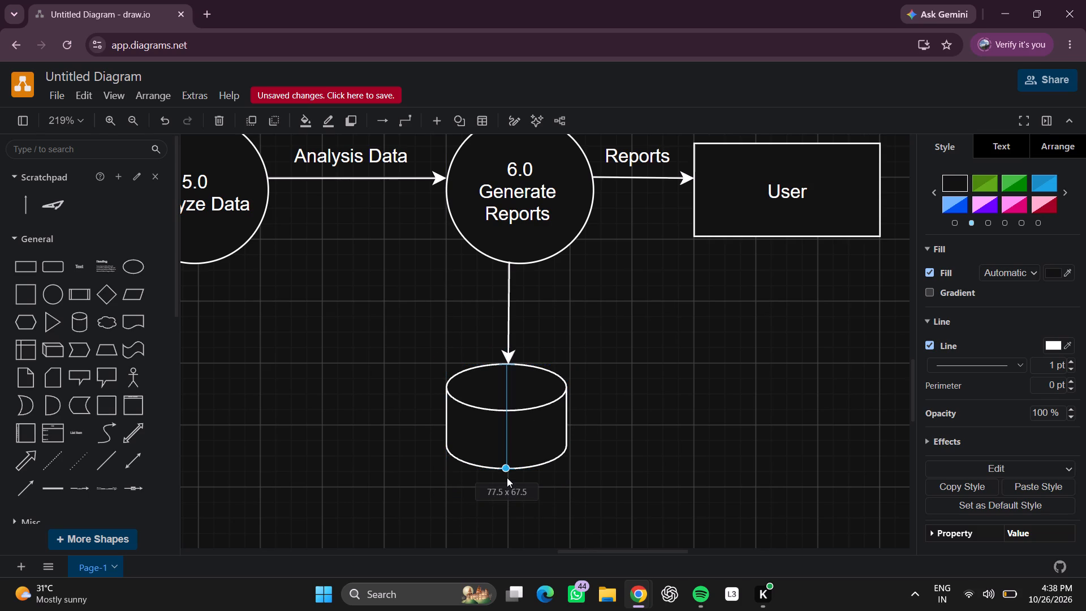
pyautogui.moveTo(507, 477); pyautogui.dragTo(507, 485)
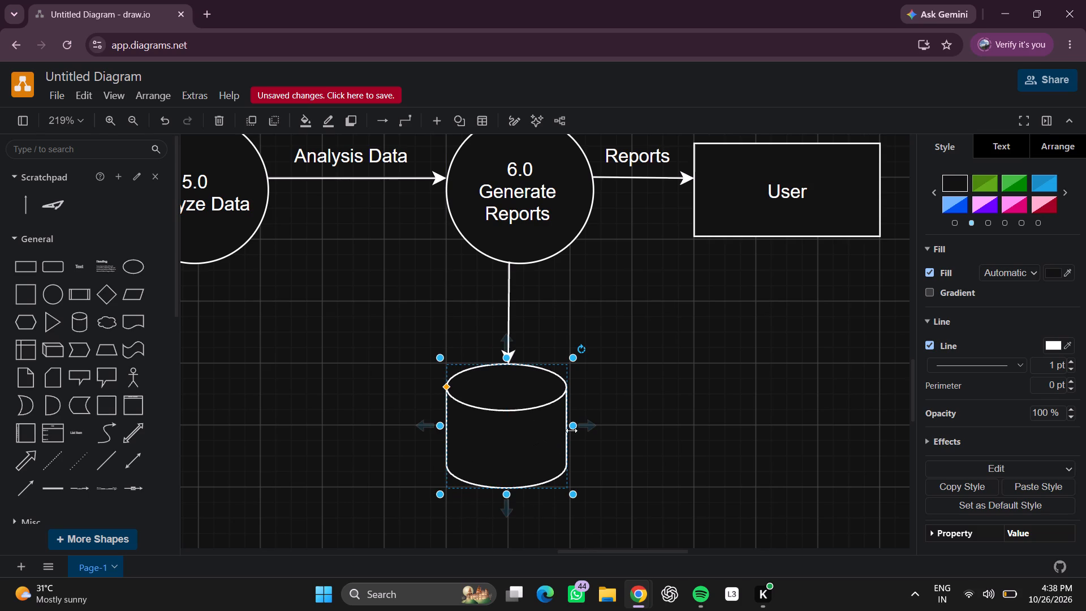
# Widen the empty cylinder slightly on its right side so it sits centred under the downward arrow.
pyautogui.click(567, 427)
pyautogui.moveTo(574, 424); pyautogui.dragTo(581, 424)
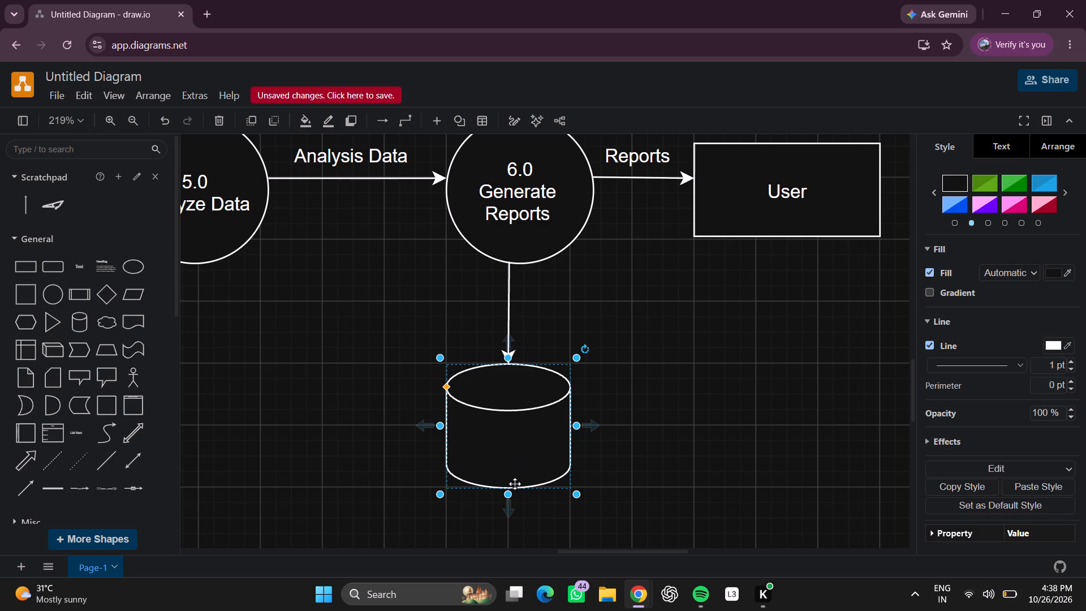
pyautogui.click(510, 488)
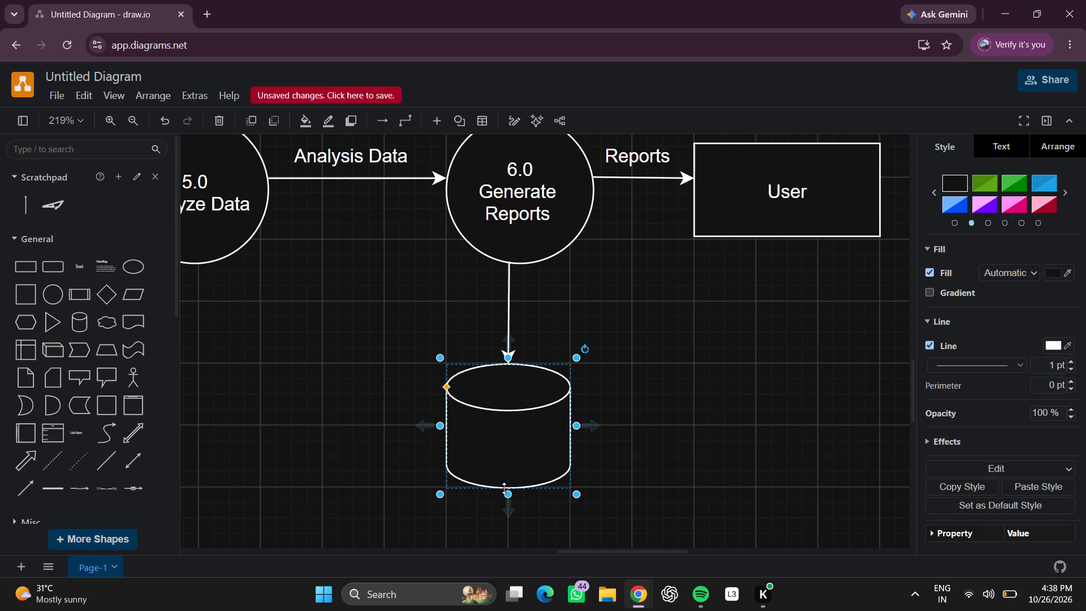
pyautogui.click(506, 490)
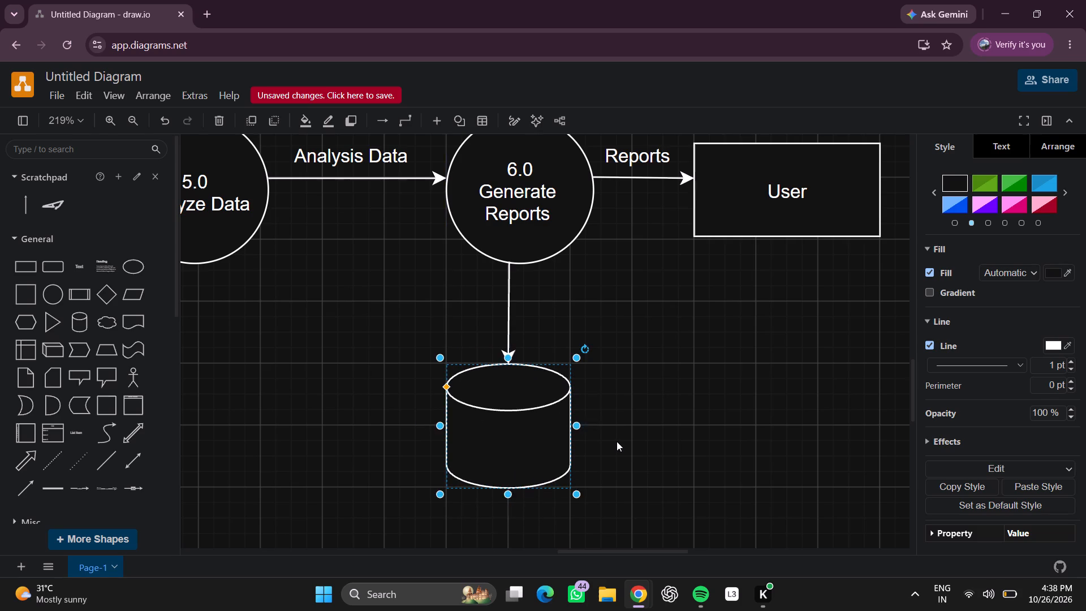
pyautogui.hscroll(2, 617, 442)
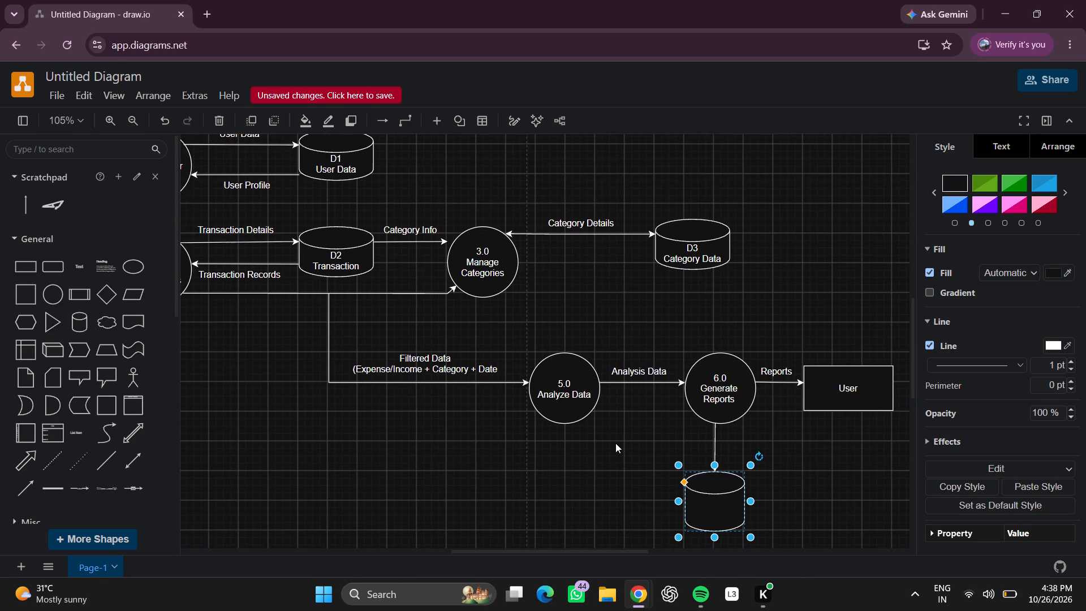
# Widen the empty cylinder below 6.0 Generate Reports on its right side to 95 wide by 80 high.
pyautogui.hscroll(-1, 637, 445)
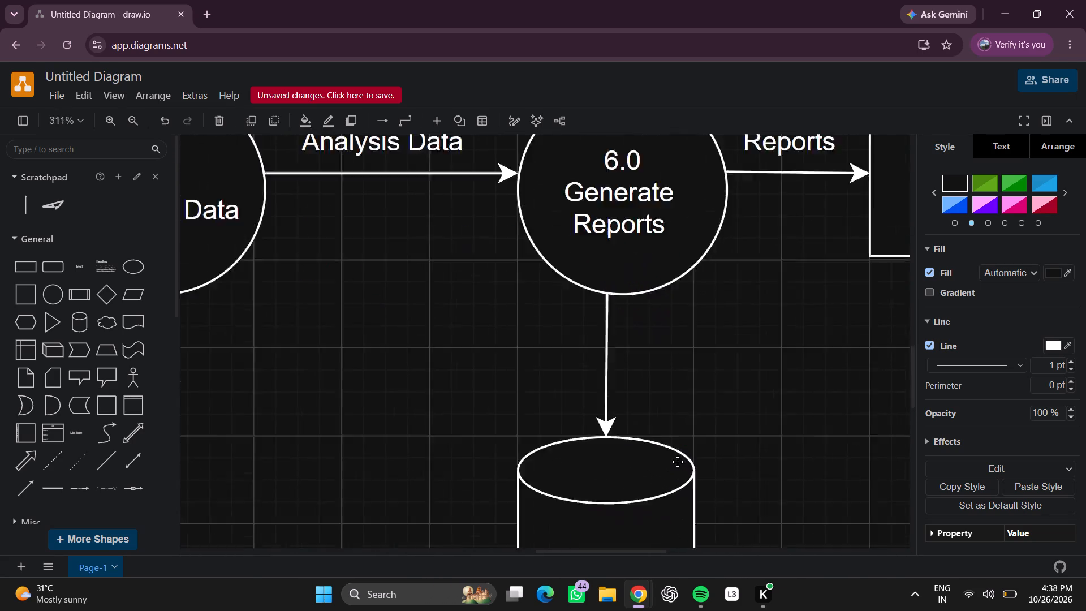
pyautogui.scroll(-2, 688, 479)
pyautogui.click(695, 397)
pyautogui.moveTo(713, 335); pyautogui.dragTo(717, 334)
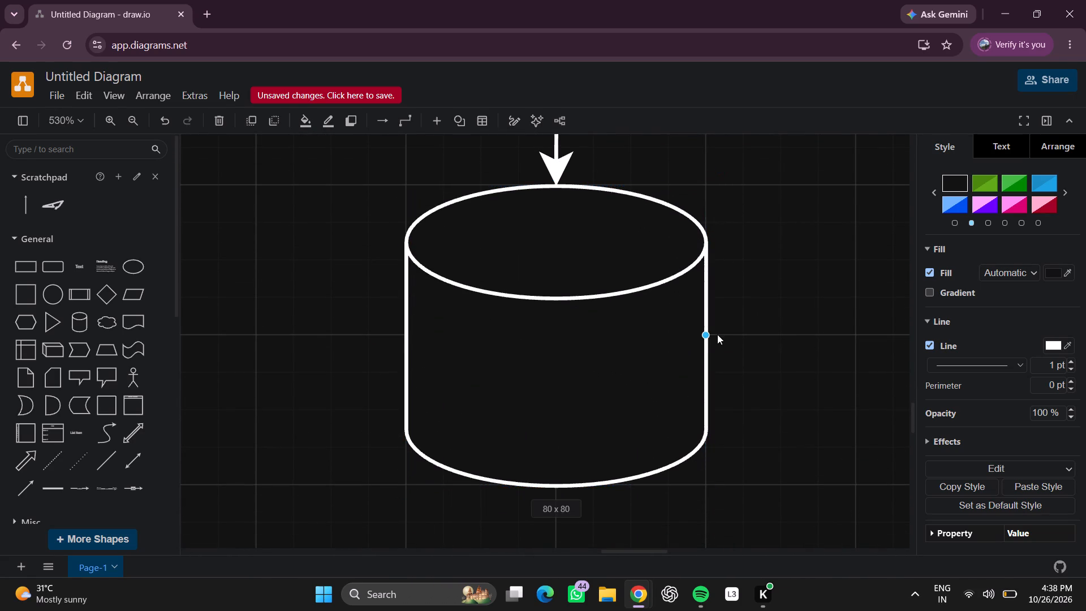
pyautogui.moveTo(717, 334); pyautogui.dragTo(745, 333)
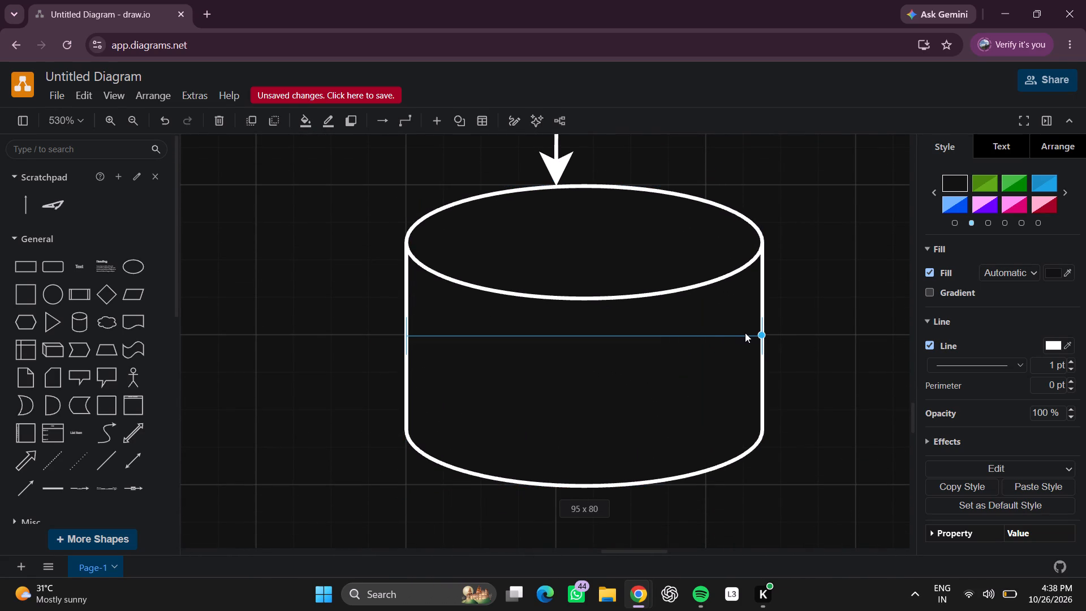
pyautogui.moveTo(745, 333); pyautogui.dragTo(769, 332)
pyautogui.moveTo(769, 332); pyautogui.dragTo(781, 333)
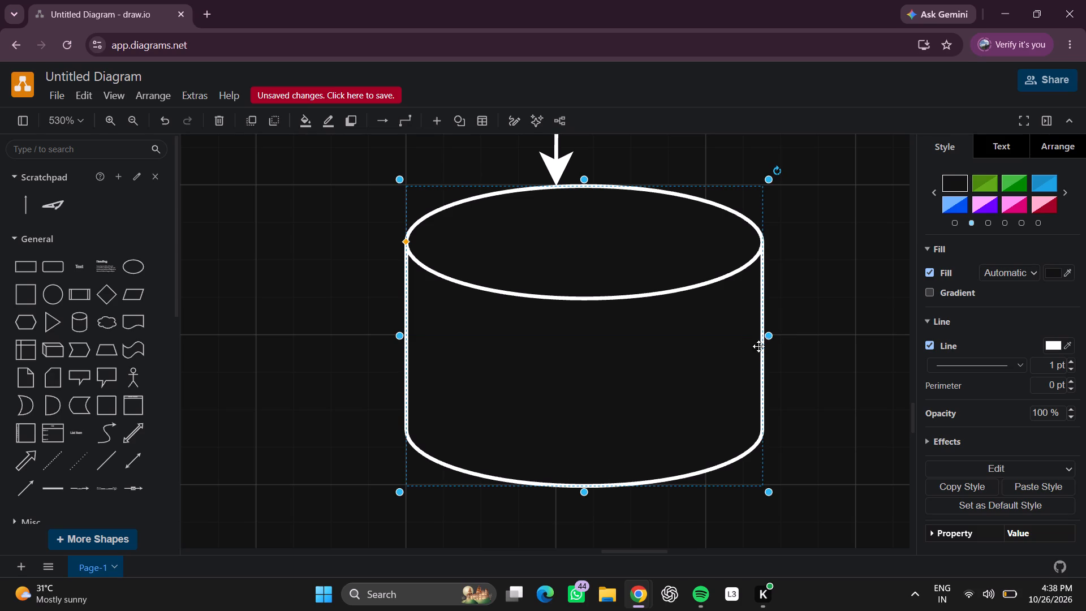
pyautogui.moveTo(766, 339); pyautogui.dragTo(781, 337)
pyautogui.moveTo(770, 338); pyautogui.dragTo(787, 335)
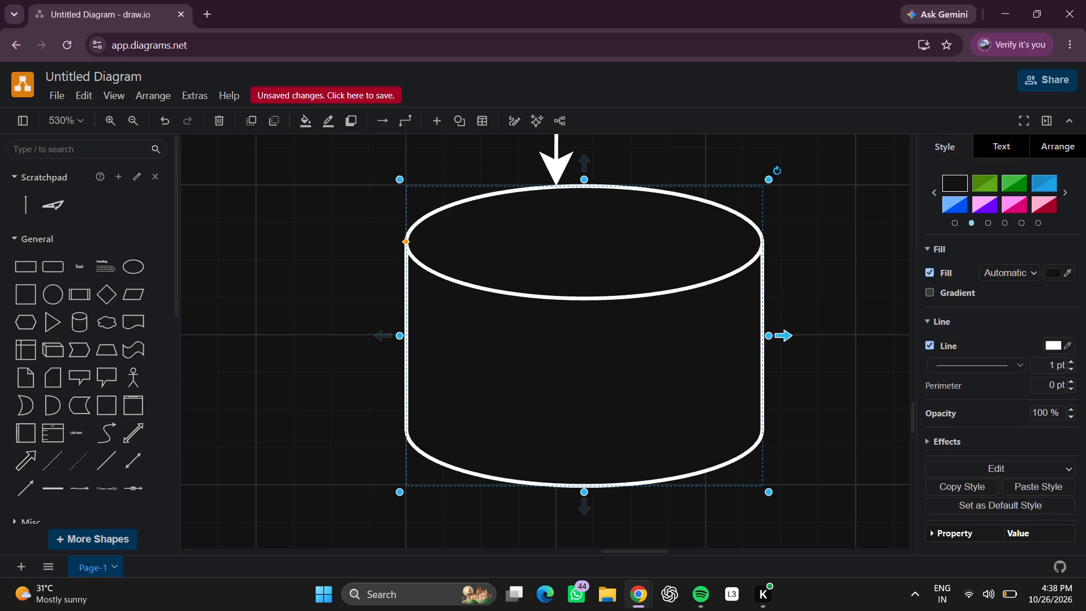
pyautogui.click(769, 334)
pyautogui.moveTo(769, 333); pyautogui.dragTo(790, 330)
pyautogui.moveTo(768, 335); pyautogui.dragTo(778, 334)
# Shorten the empty cylinder from its bottom edge to about 70 high, keeping its 95 width.
pyautogui.moveTo(584, 490); pyautogui.dragTo(584, 445)
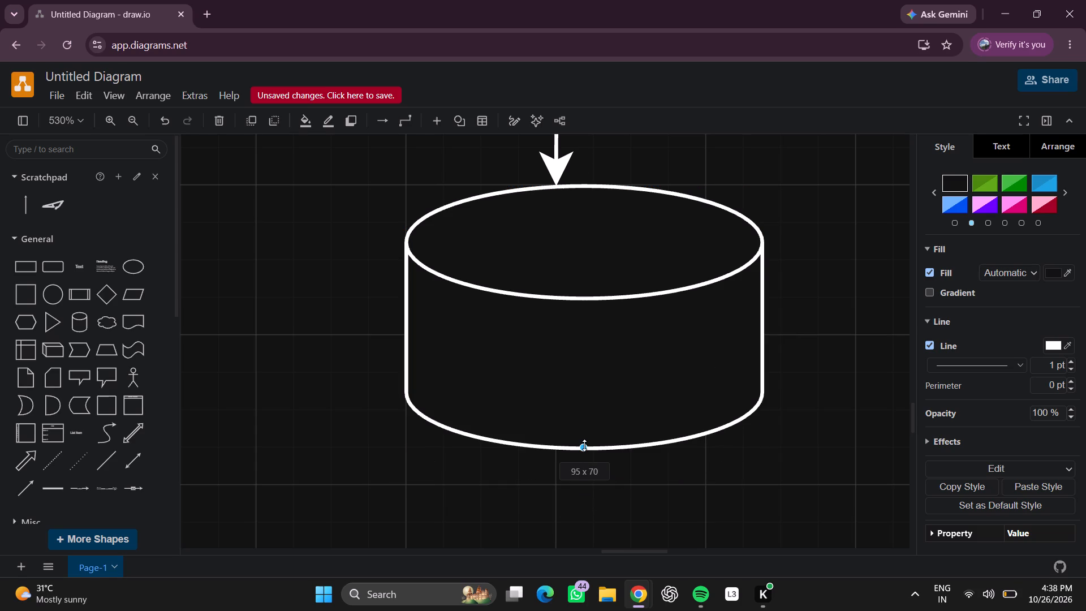
pyautogui.moveTo(584, 445); pyautogui.dragTo(584, 431)
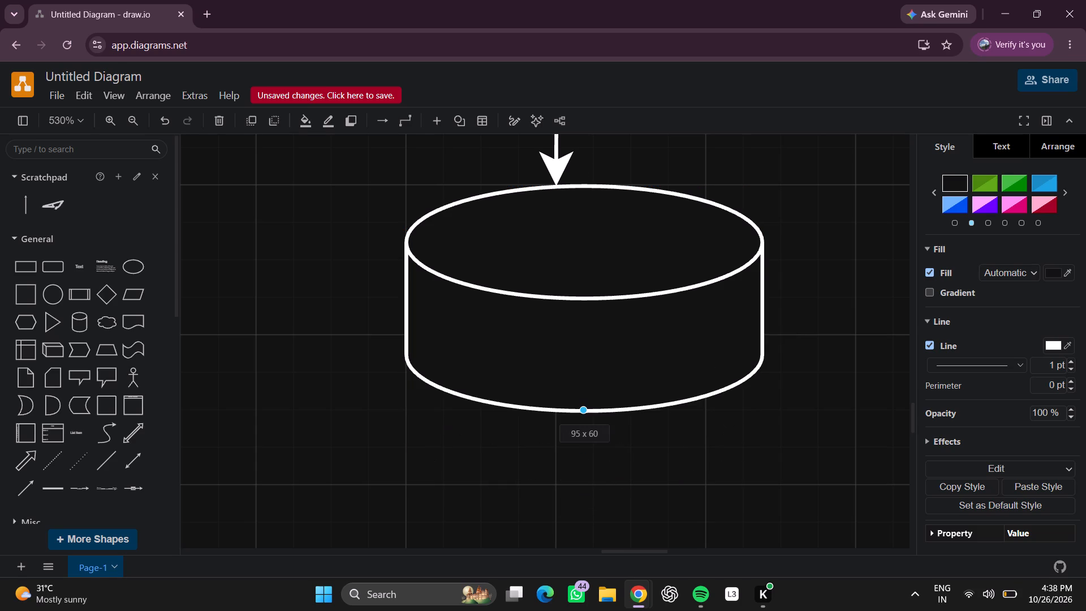
pyautogui.moveTo(584, 431); pyautogui.dragTo(586, 435)
pyautogui.click(641, 414)
# Shift the empty cylinder slightly left so it sits centred under the downward arrow's tip.
pyautogui.scroll(1, 639, 330)
pyautogui.moveTo(639, 323); pyautogui.dragTo(638, 322)
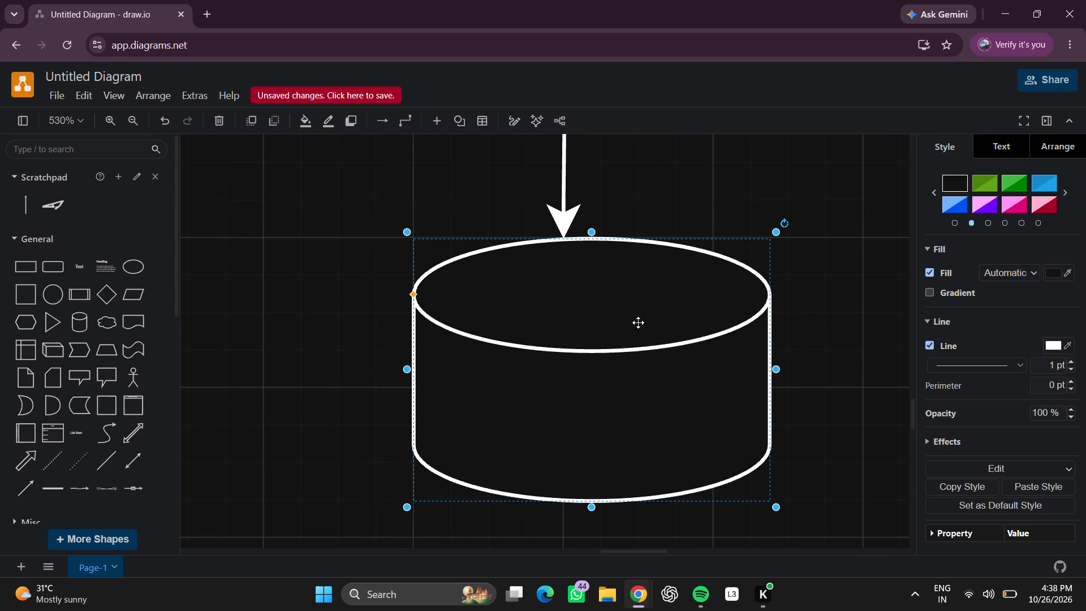
pyautogui.moveTo(638, 322); pyautogui.dragTo(609, 326)
pyautogui.click(841, 317)
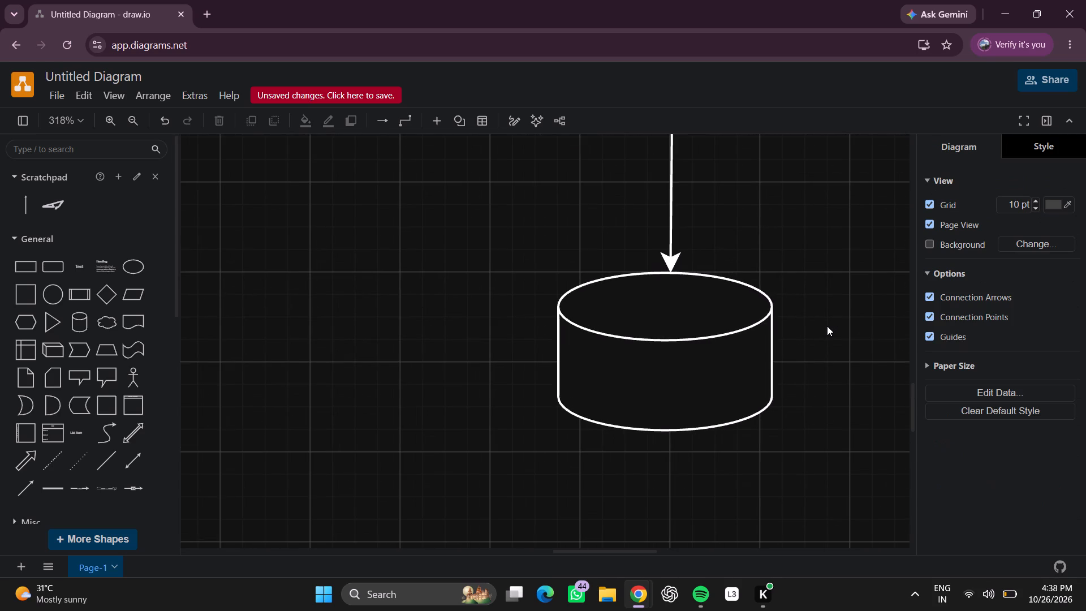
# Label the empty cylinder "D5" with "Analysis Data" on a second line.
pyautogui.scroll(1, 773, 326)
pyautogui.doubleClick(652, 393)
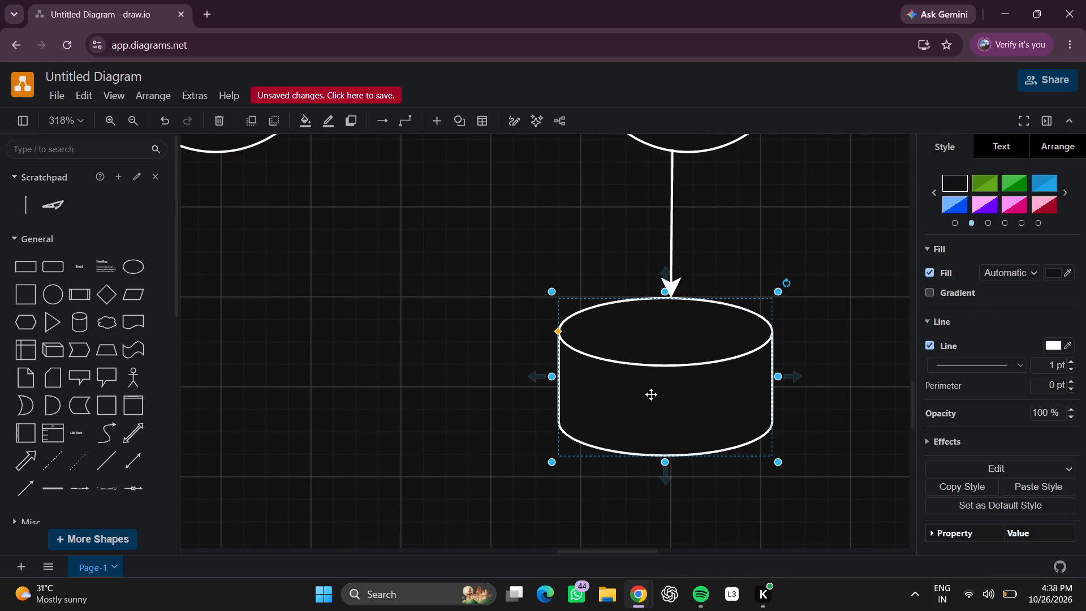
pyautogui.click(651, 394)
pyautogui.doubleClick(636, 402)
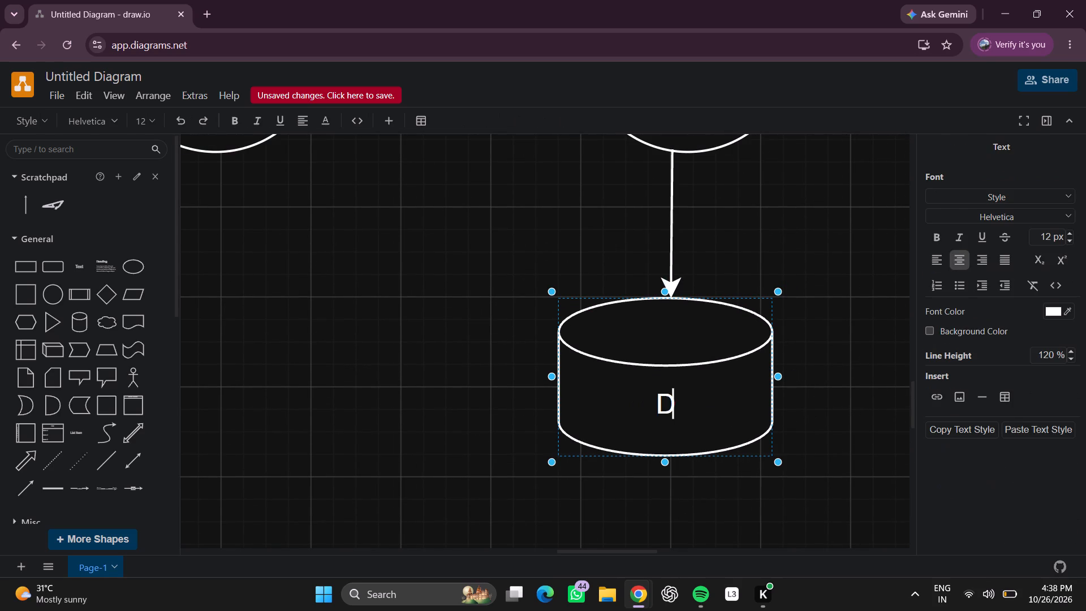
pyautogui.press('space')
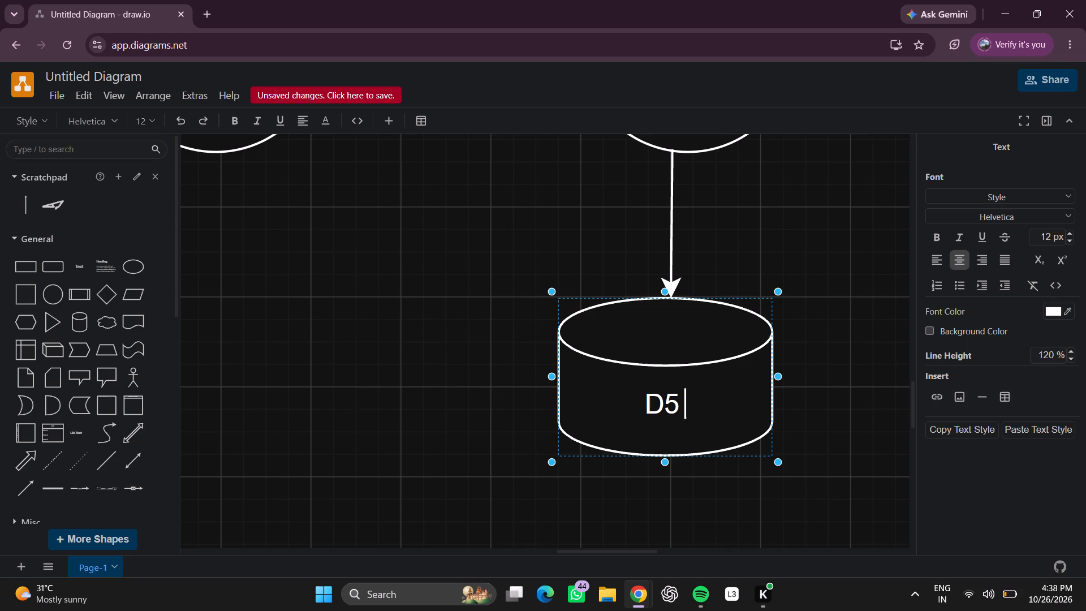
pyautogui.press('BackSpace')
pyautogui.press('Return')
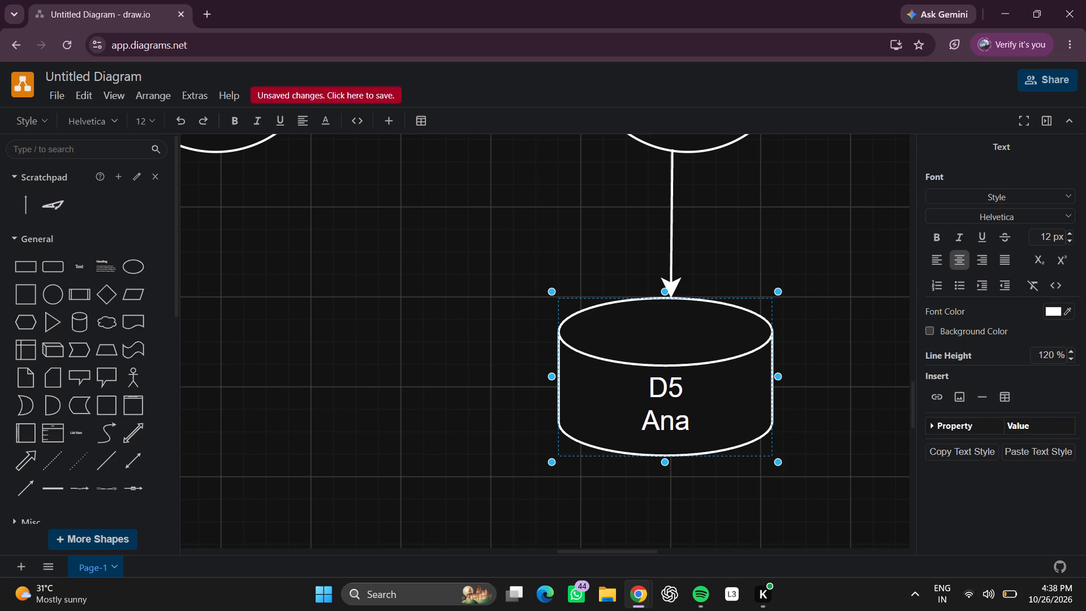
pyautogui.press('l')
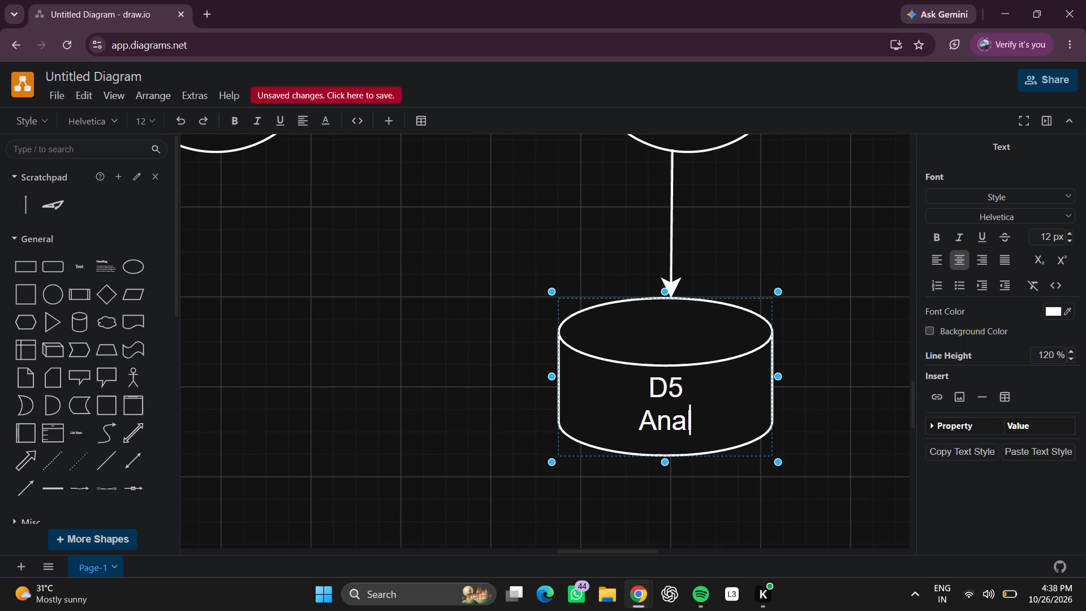
pyautogui.press('y')
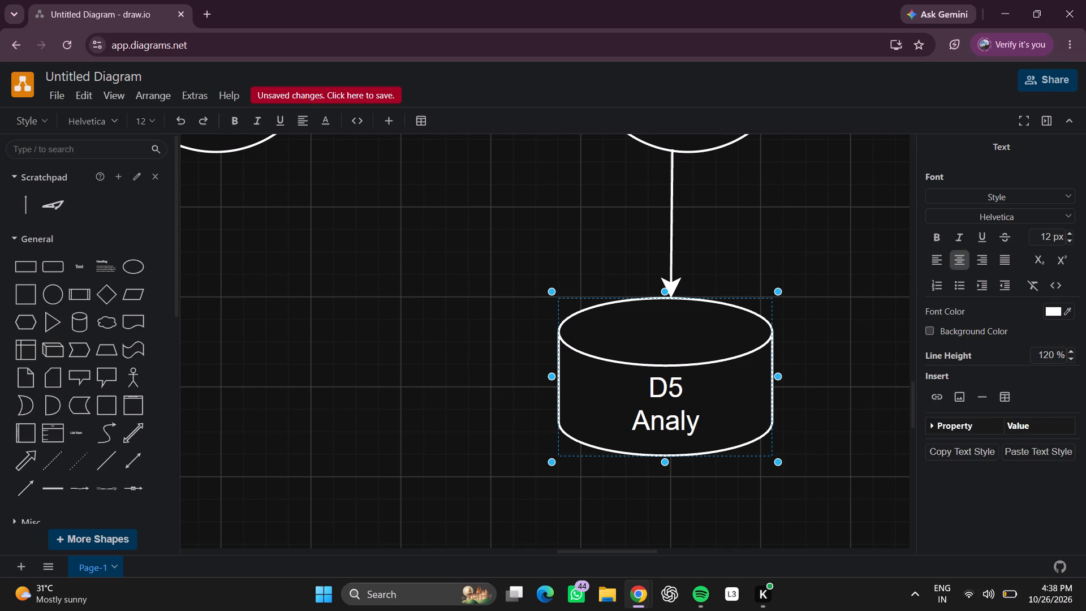
pyautogui.write('sis')
pyautogui.press('space')
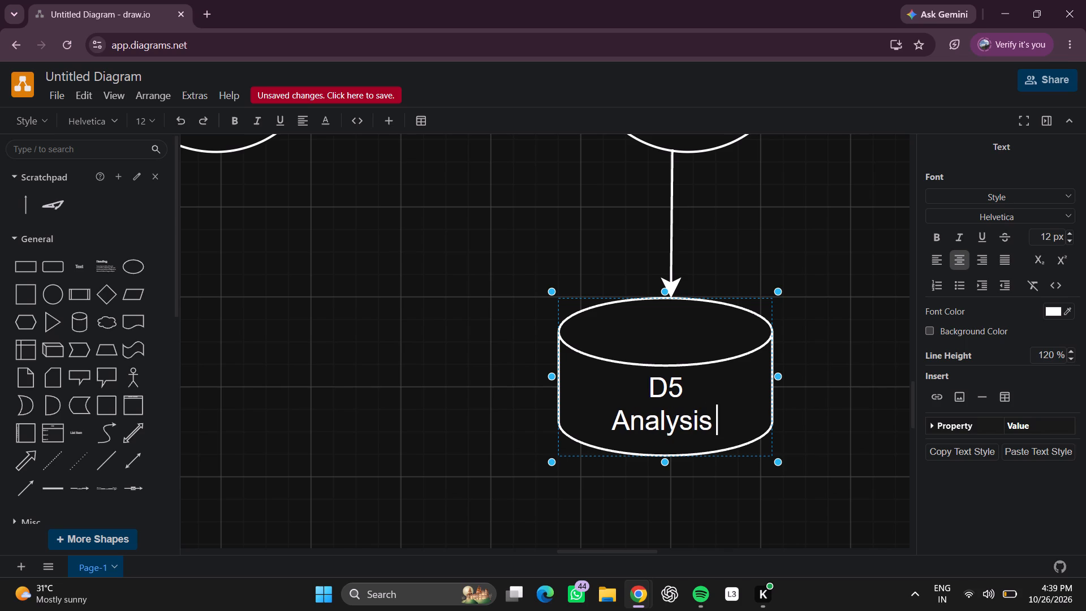
pyautogui.write('ta')
pyautogui.press('space')
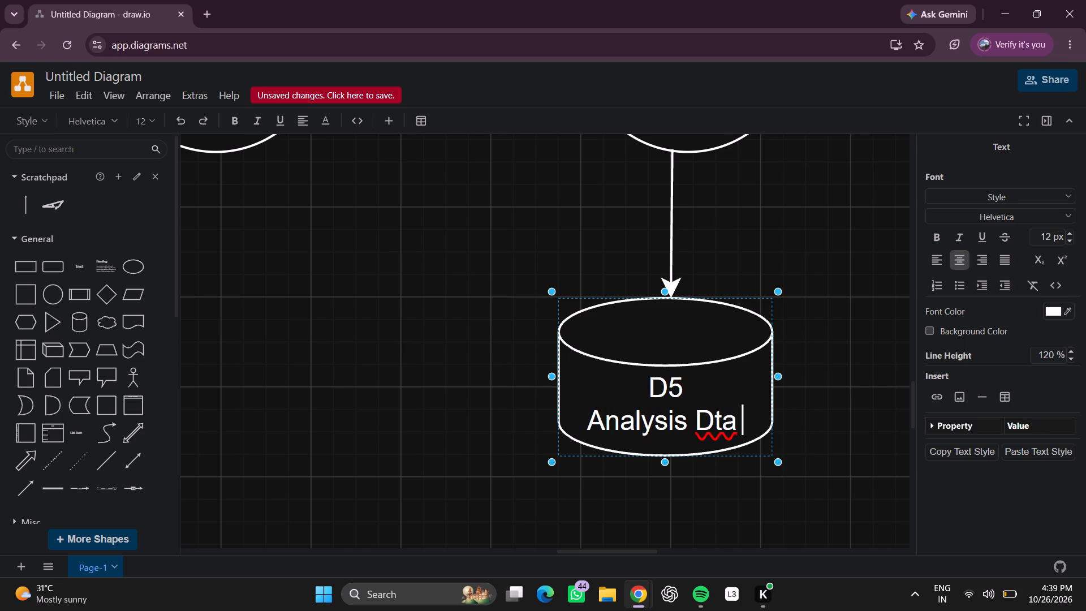
pyautogui.press('BackSpace')
pyautogui.press('BackSpace')
pyautogui.press('BackSpace')
pyautogui.write('ata')
pyautogui.press('space')
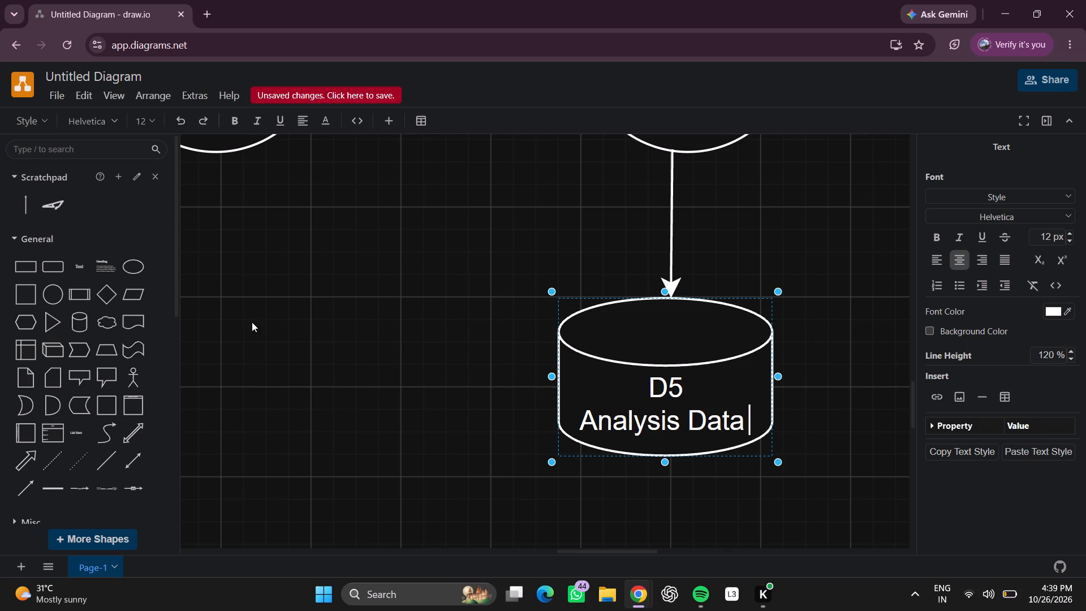
pyautogui.click(253, 322)
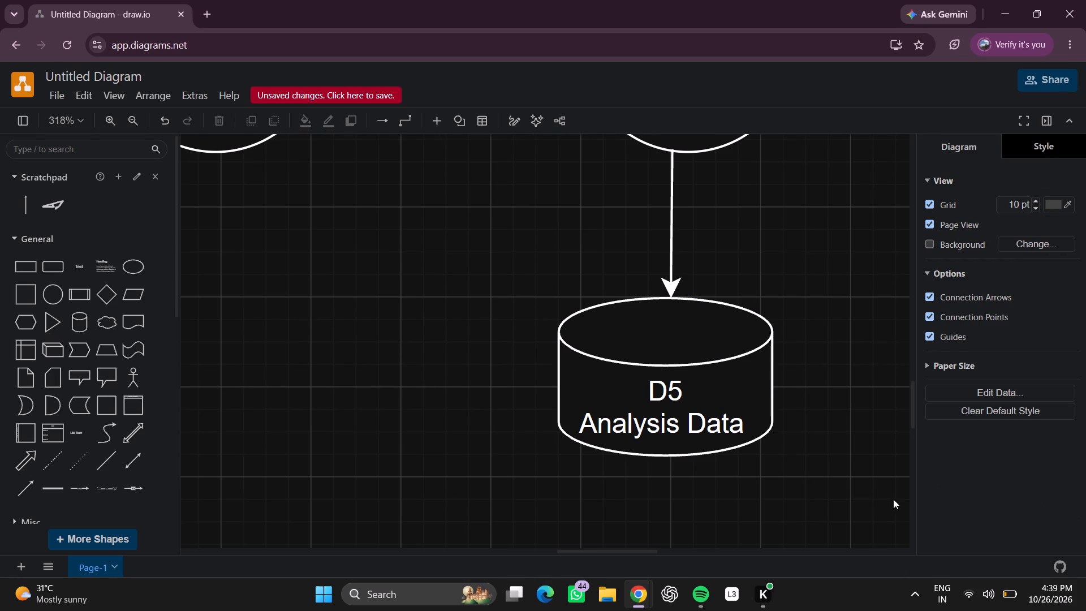
# Move the D5 Analysis Data cylinder from below 6.0 Generate Reports to directly beneath circle 5.0 Analyze Data.
pyautogui.hscroll(-4, 949, 342)
pyautogui.hscroll(-3, 870, 338)
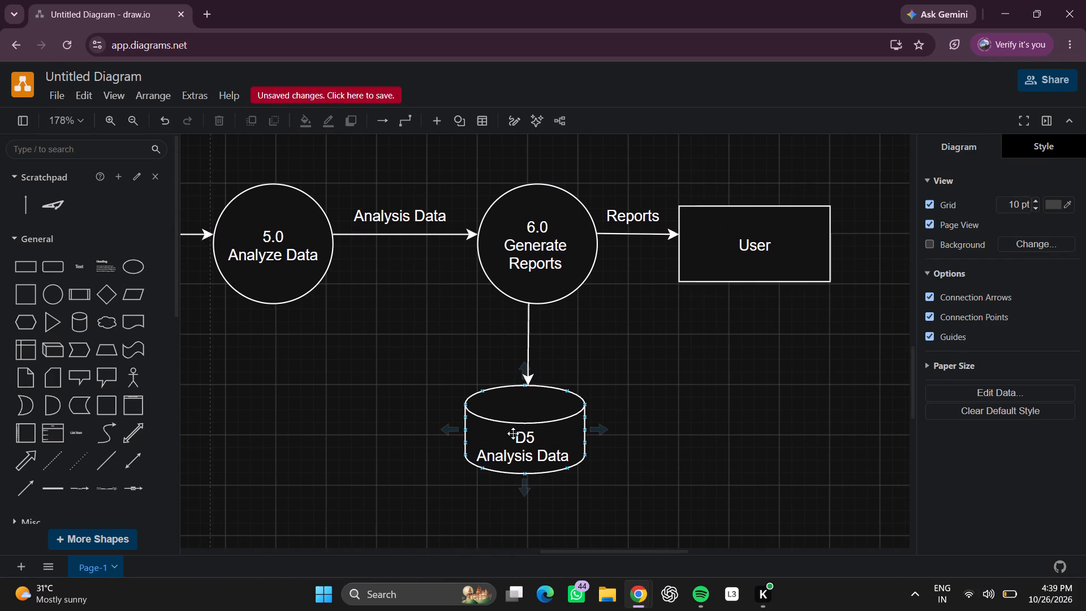
pyautogui.moveTo(540, 433); pyautogui.dragTo(327, 426)
pyautogui.hscroll(1, 540, 433)
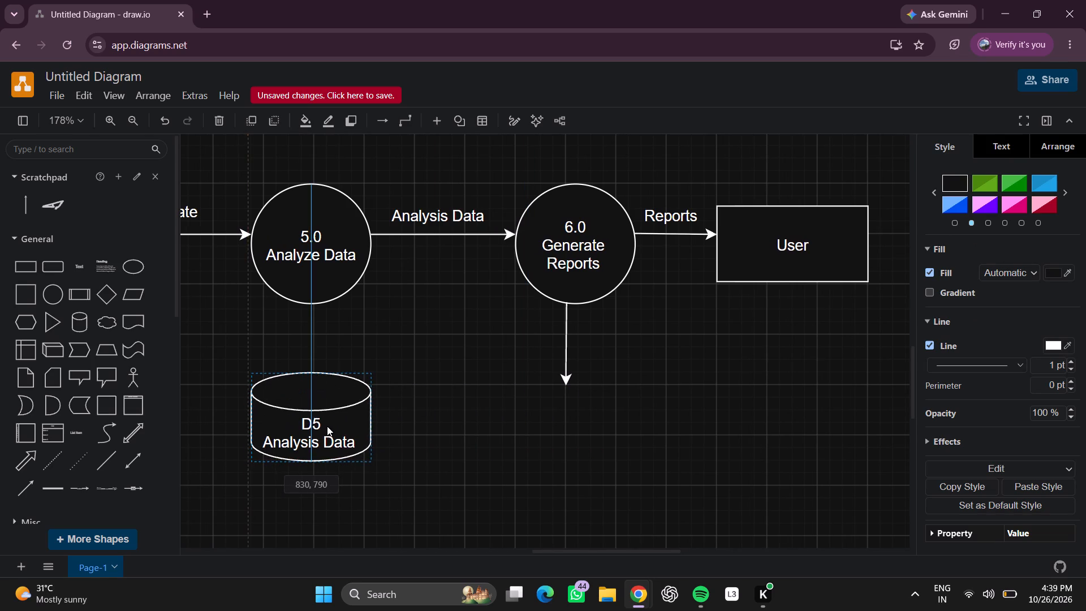
pyautogui.moveTo(327, 426); pyautogui.dragTo(327, 431)
# Move the downward arrow's middle and start point from 6.0 Generate Reports to just below circle 5.0 Analyze Data.
pyautogui.moveTo(568, 336); pyautogui.dragTo(318, 338)
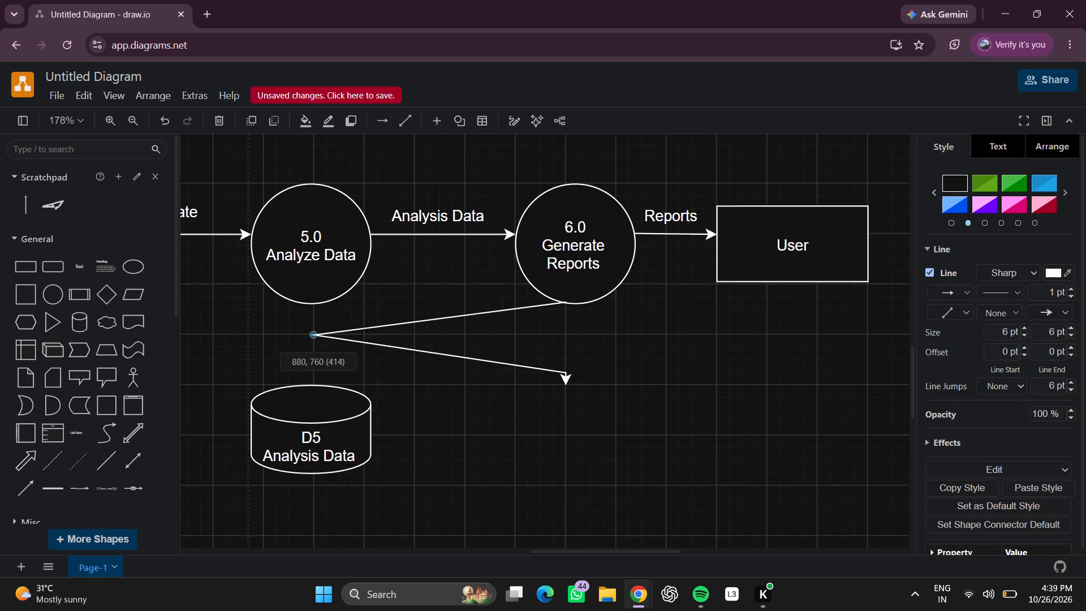
pyautogui.click(515, 351)
pyautogui.moveTo(565, 301); pyautogui.dragTo(505, 303)
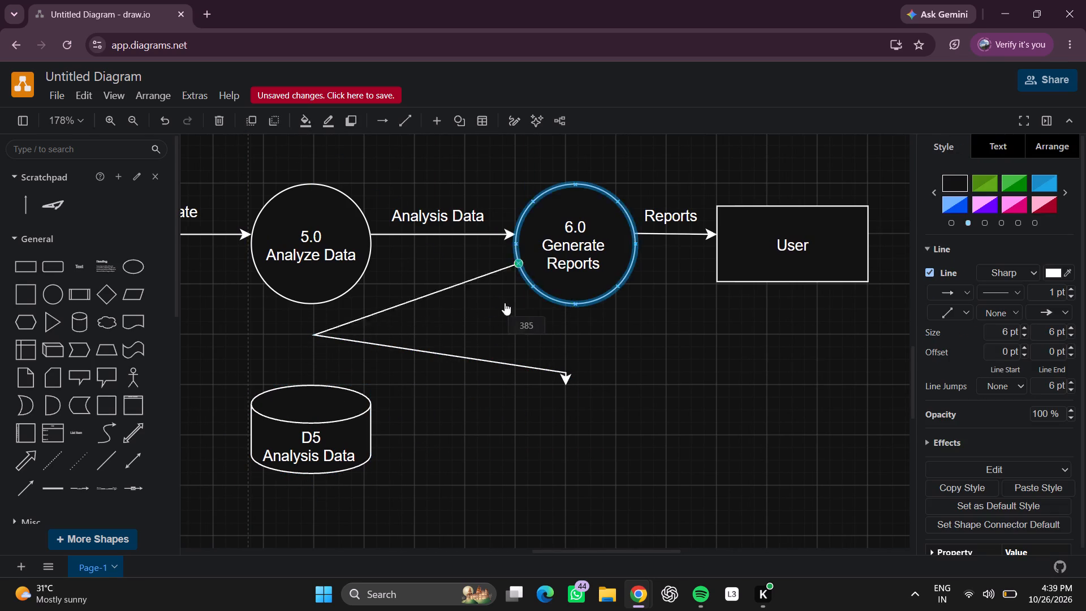
pyautogui.moveTo(505, 303); pyautogui.dragTo(315, 309)
pyautogui.click(422, 298)
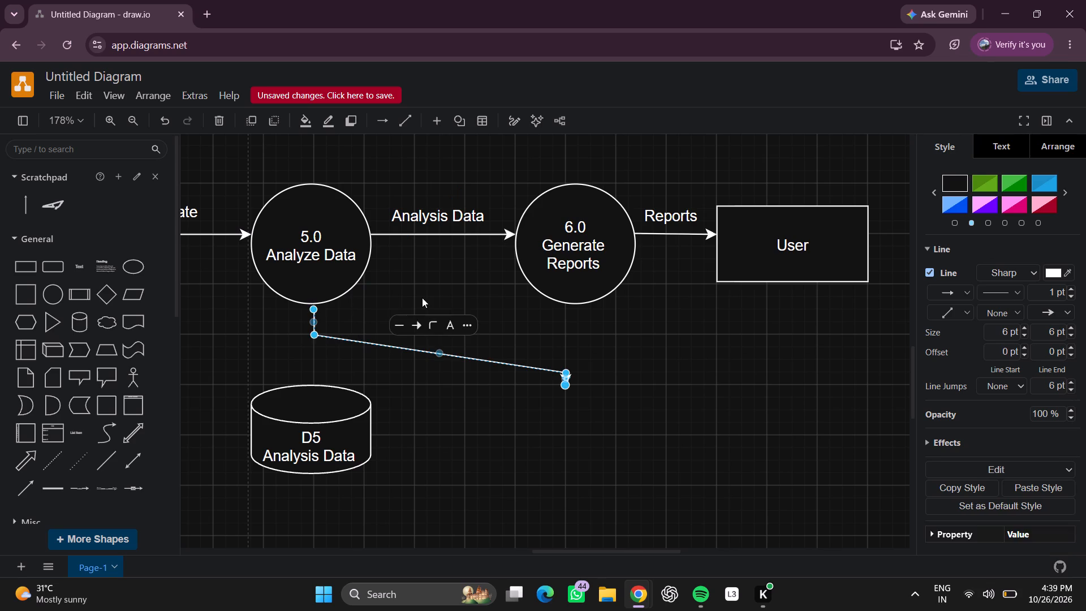
# Shift the D5 Analysis Data cylinder slightly down to leave more room below circle 5.0.
pyautogui.hscroll(1, 580, 393)
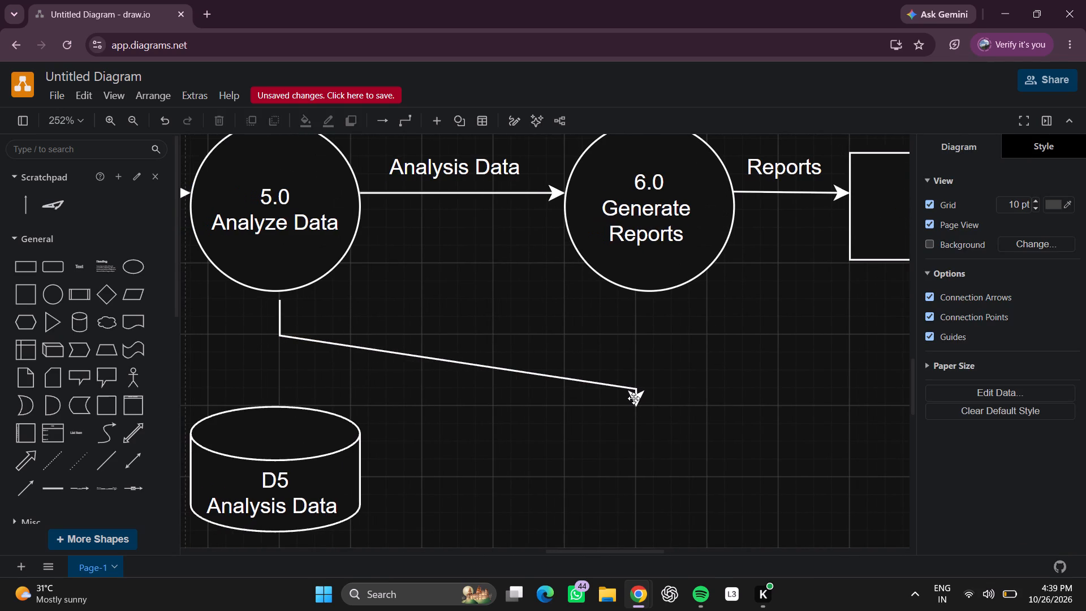
pyautogui.hscroll(1, 508, 413)
pyautogui.scroll(-1, 373, 446)
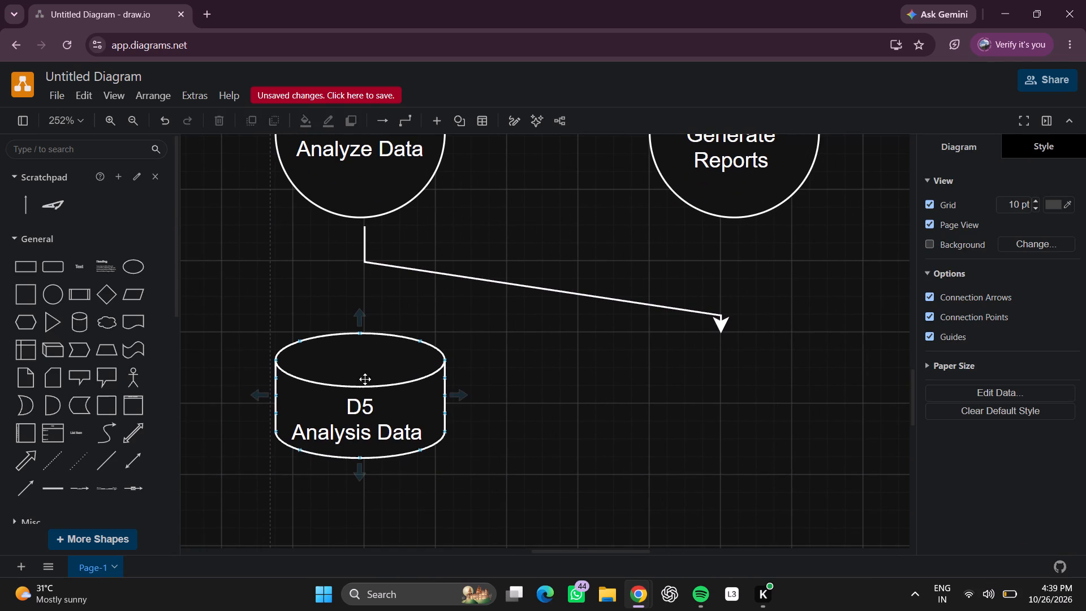
pyautogui.moveTo(365, 367); pyautogui.dragTo(364, 401)
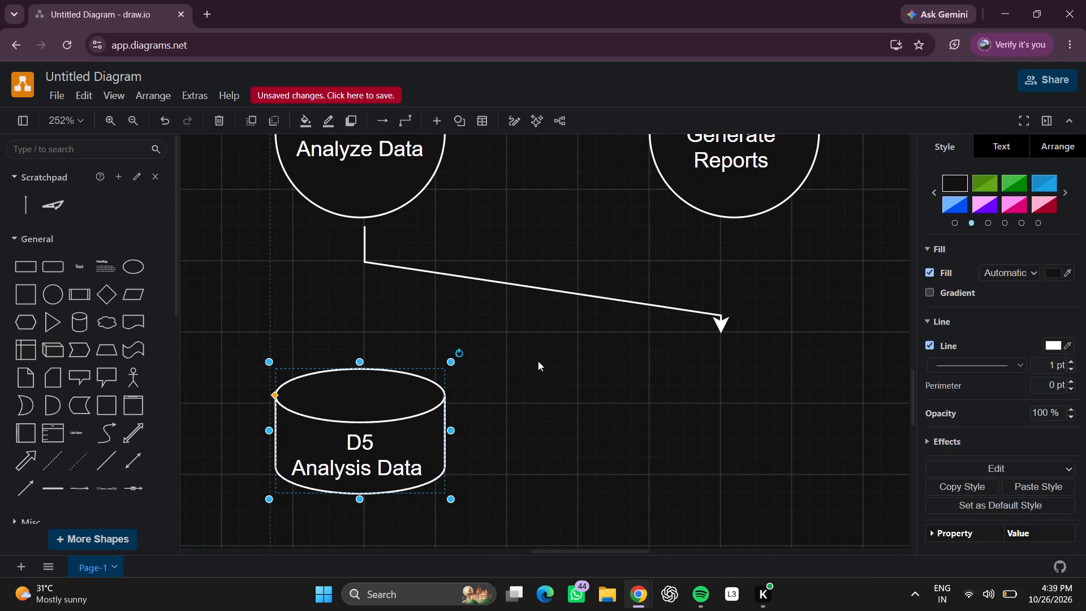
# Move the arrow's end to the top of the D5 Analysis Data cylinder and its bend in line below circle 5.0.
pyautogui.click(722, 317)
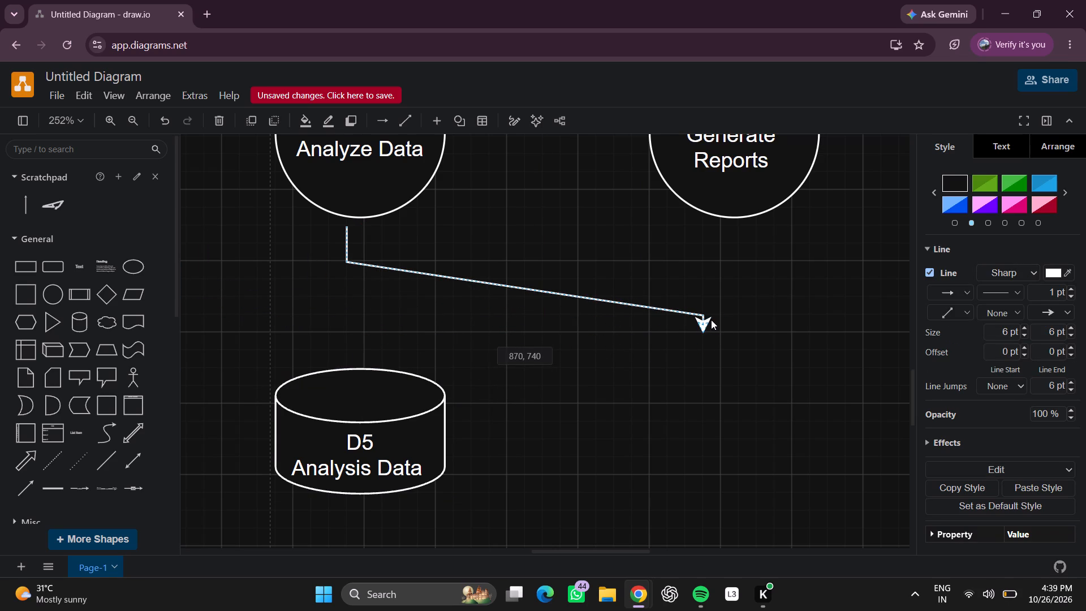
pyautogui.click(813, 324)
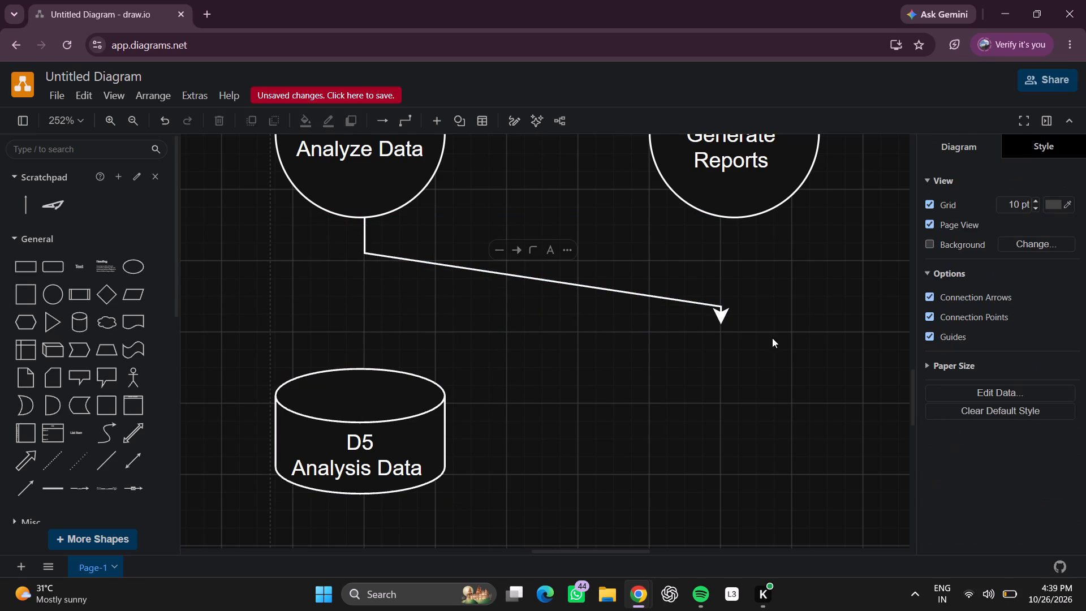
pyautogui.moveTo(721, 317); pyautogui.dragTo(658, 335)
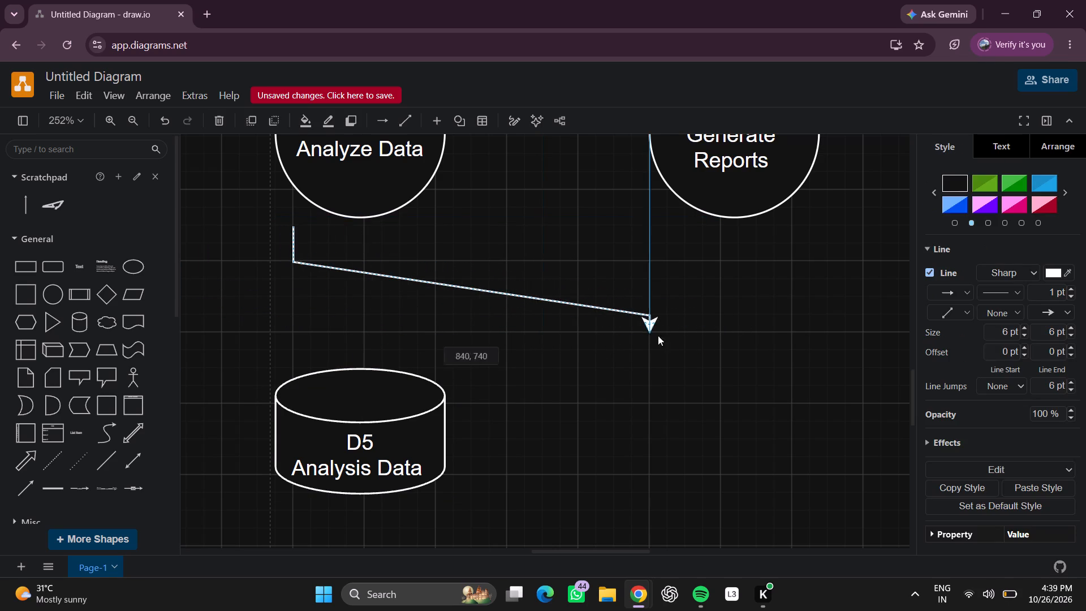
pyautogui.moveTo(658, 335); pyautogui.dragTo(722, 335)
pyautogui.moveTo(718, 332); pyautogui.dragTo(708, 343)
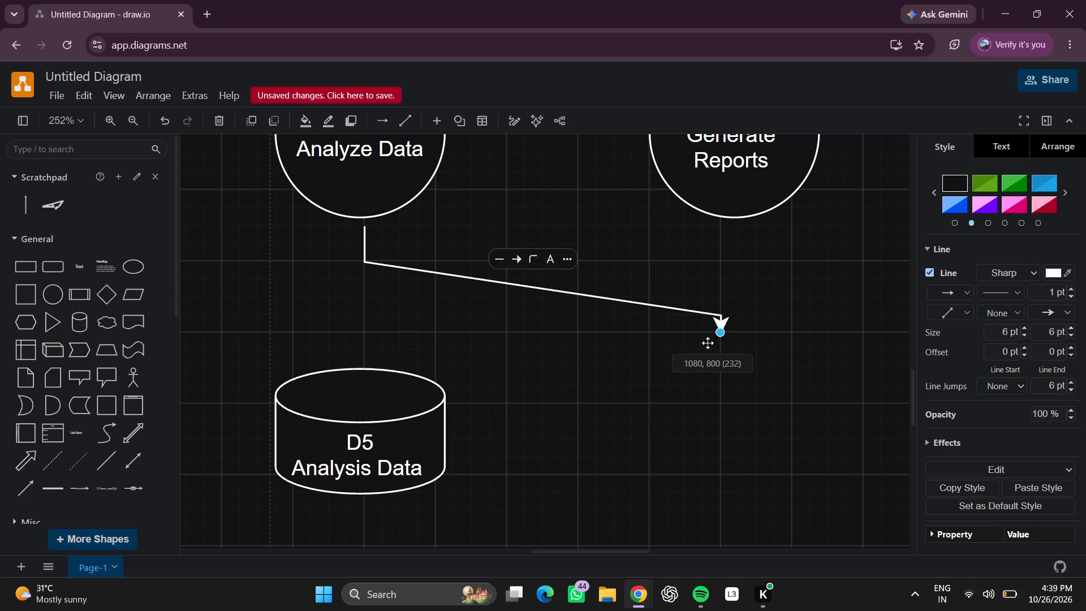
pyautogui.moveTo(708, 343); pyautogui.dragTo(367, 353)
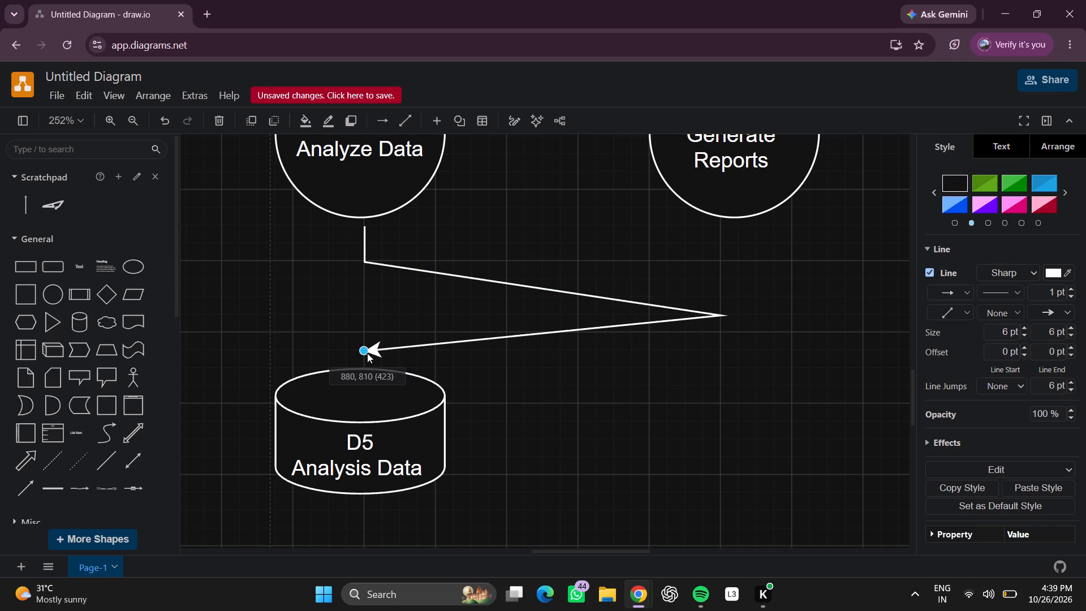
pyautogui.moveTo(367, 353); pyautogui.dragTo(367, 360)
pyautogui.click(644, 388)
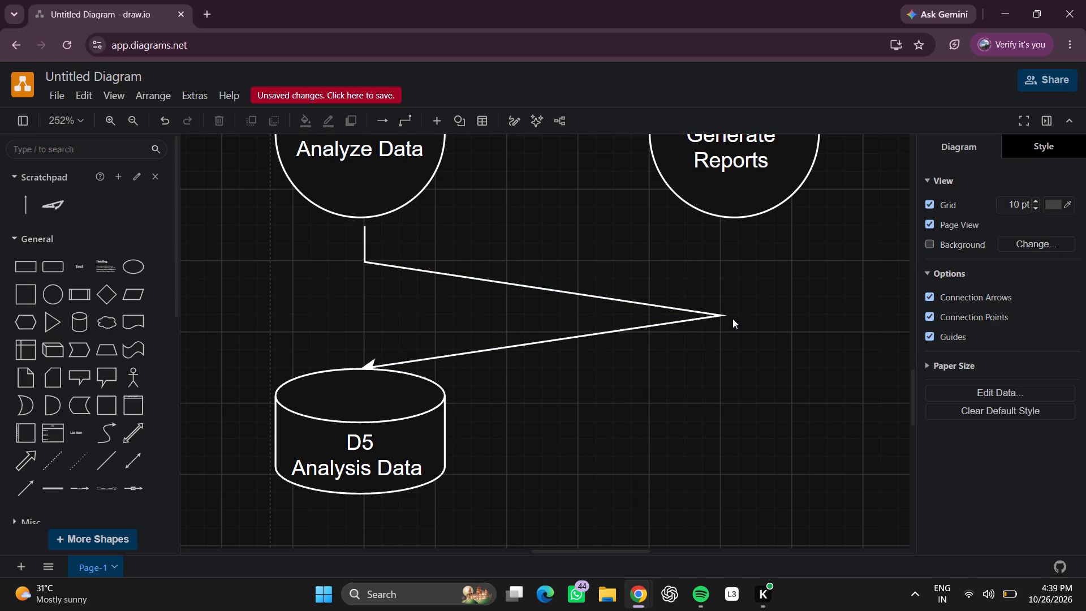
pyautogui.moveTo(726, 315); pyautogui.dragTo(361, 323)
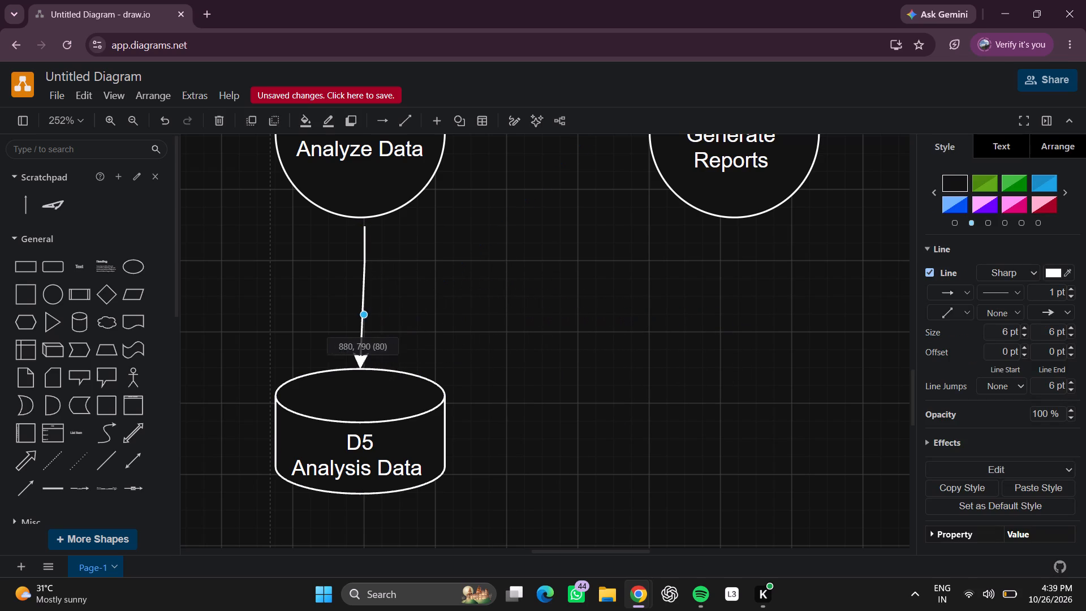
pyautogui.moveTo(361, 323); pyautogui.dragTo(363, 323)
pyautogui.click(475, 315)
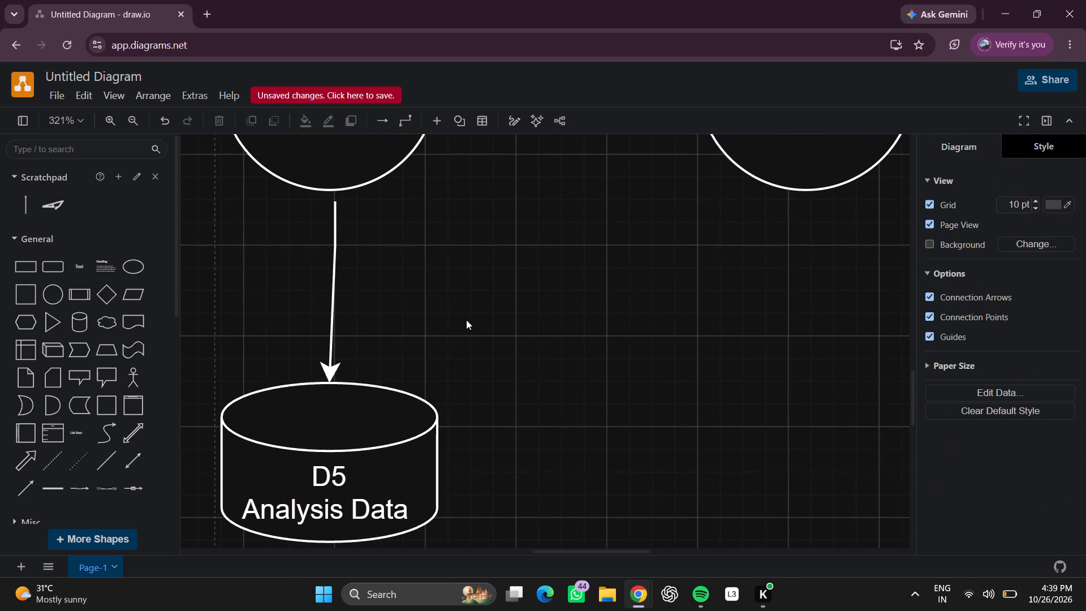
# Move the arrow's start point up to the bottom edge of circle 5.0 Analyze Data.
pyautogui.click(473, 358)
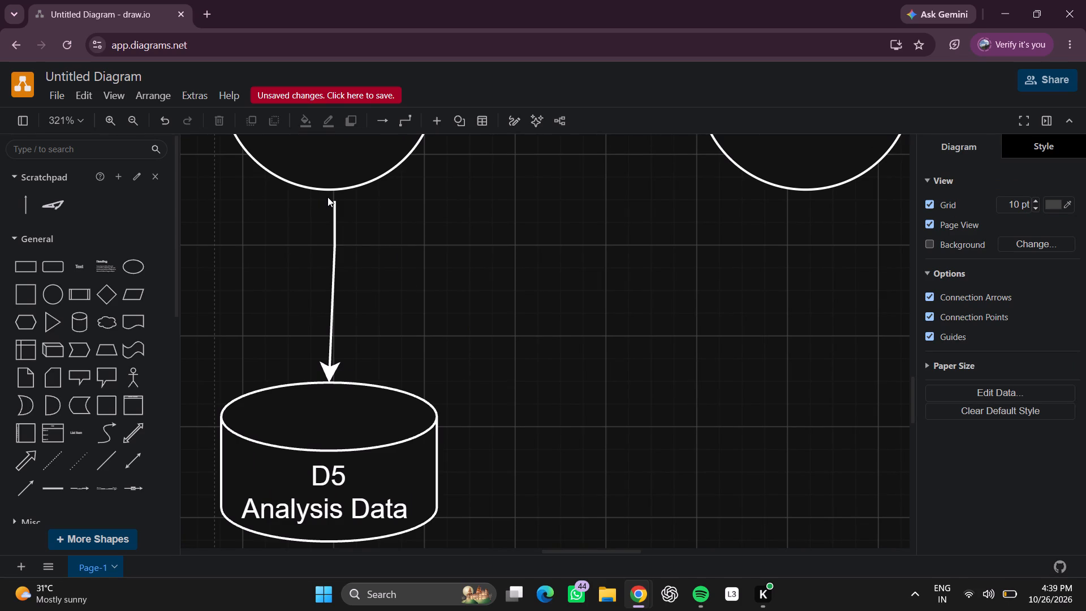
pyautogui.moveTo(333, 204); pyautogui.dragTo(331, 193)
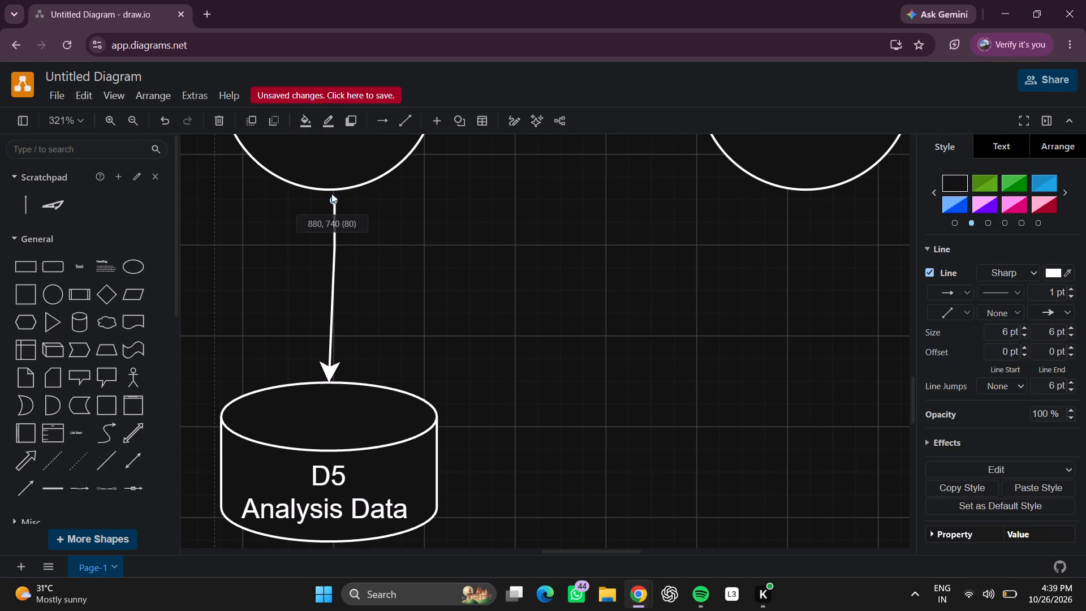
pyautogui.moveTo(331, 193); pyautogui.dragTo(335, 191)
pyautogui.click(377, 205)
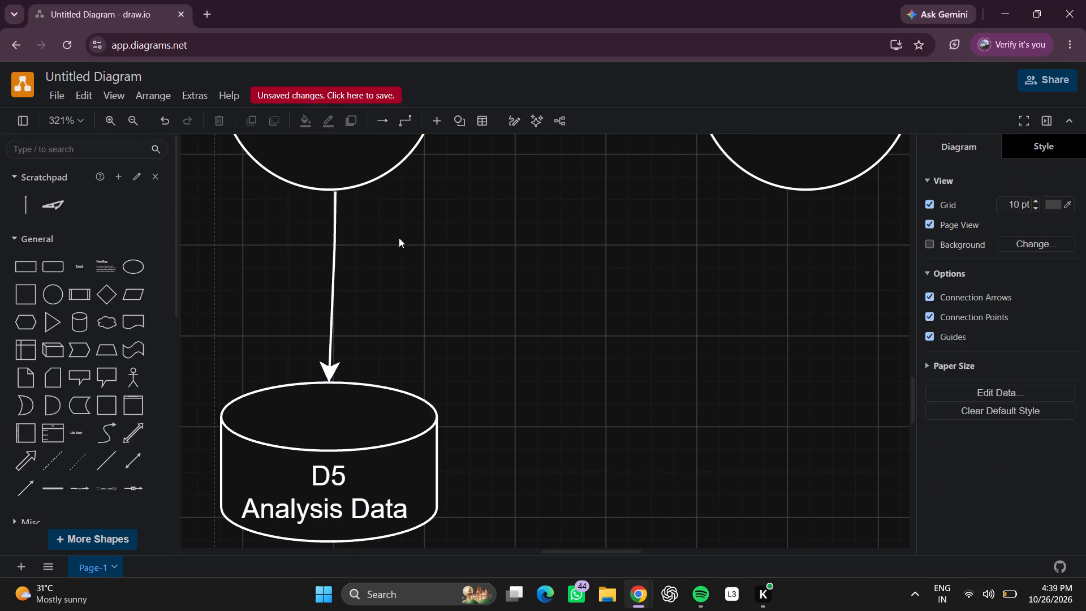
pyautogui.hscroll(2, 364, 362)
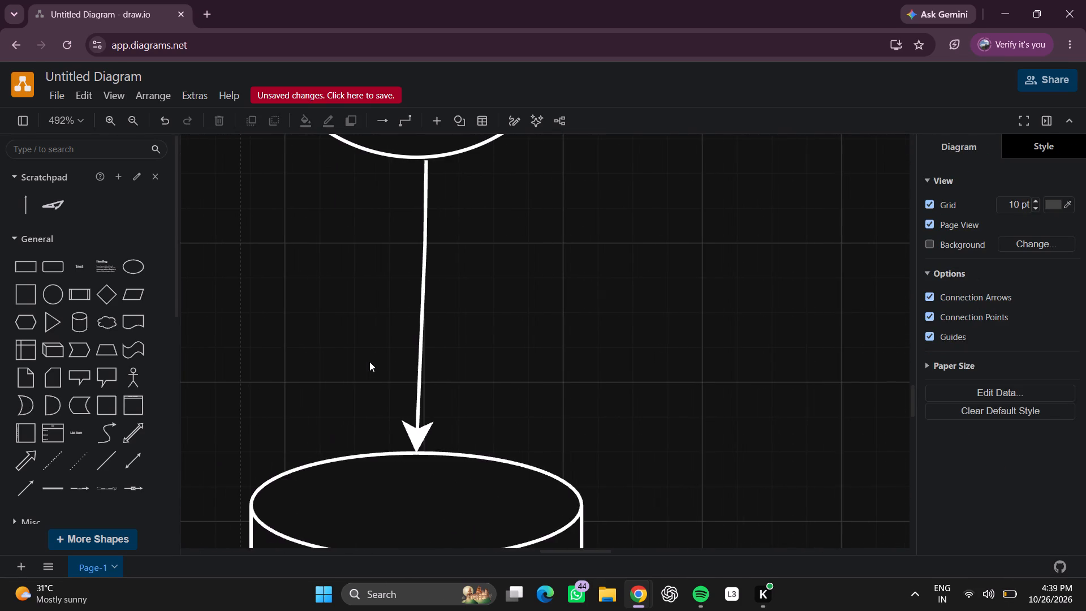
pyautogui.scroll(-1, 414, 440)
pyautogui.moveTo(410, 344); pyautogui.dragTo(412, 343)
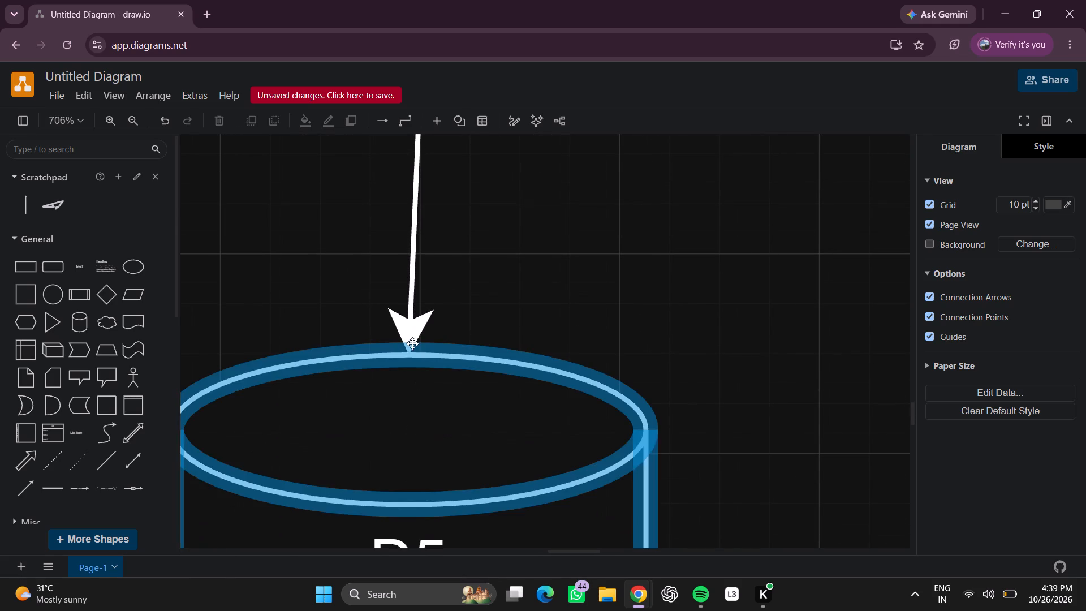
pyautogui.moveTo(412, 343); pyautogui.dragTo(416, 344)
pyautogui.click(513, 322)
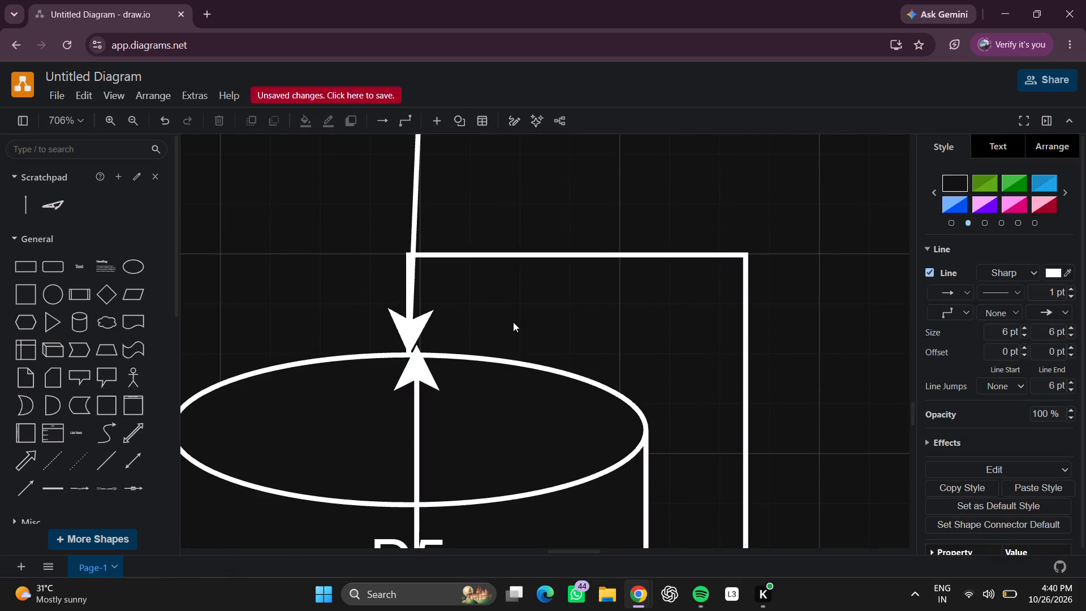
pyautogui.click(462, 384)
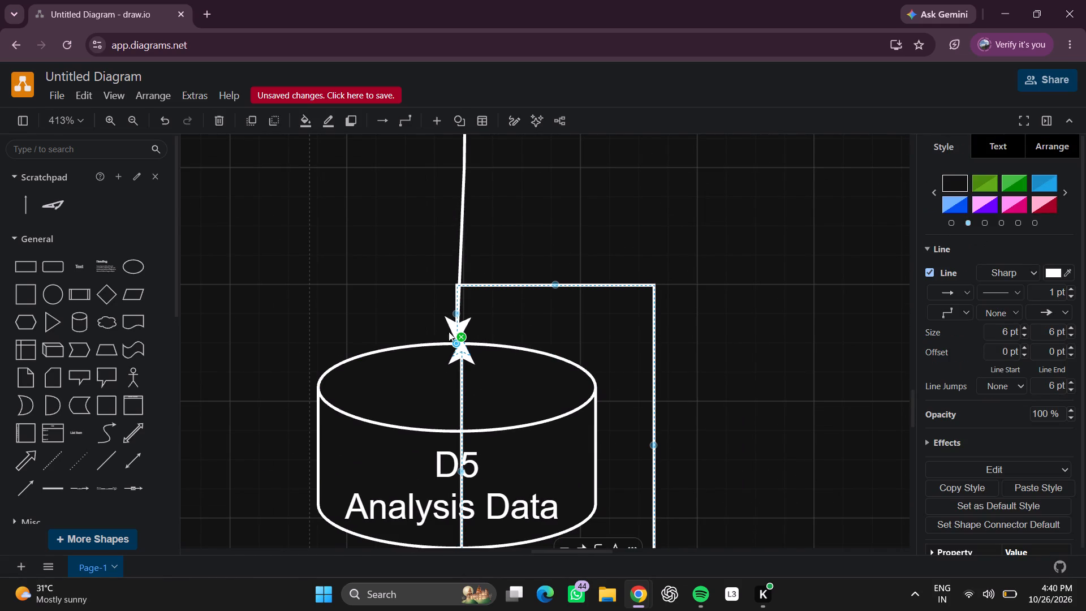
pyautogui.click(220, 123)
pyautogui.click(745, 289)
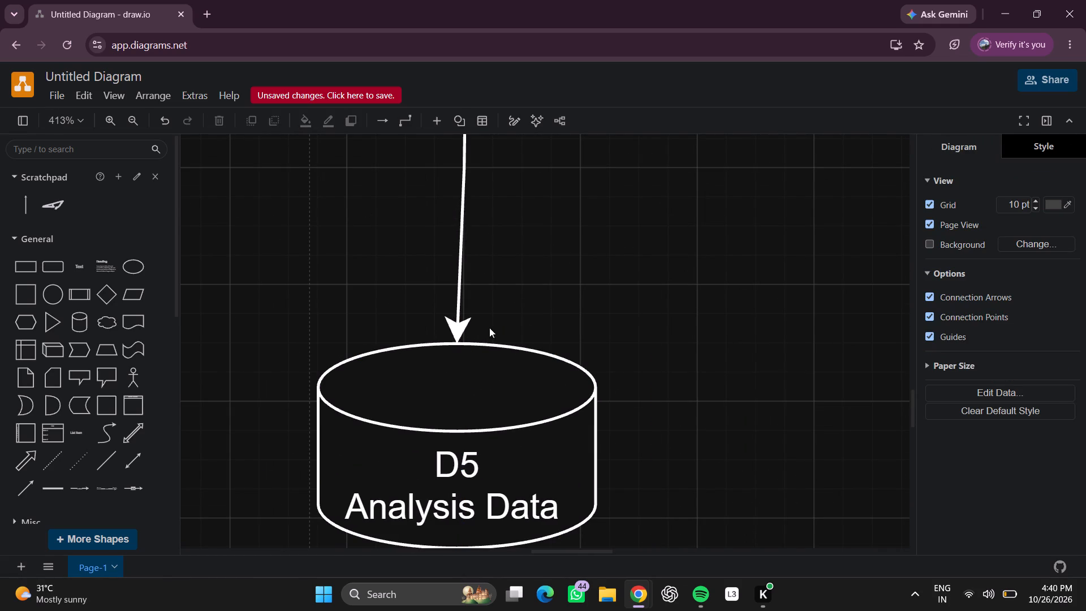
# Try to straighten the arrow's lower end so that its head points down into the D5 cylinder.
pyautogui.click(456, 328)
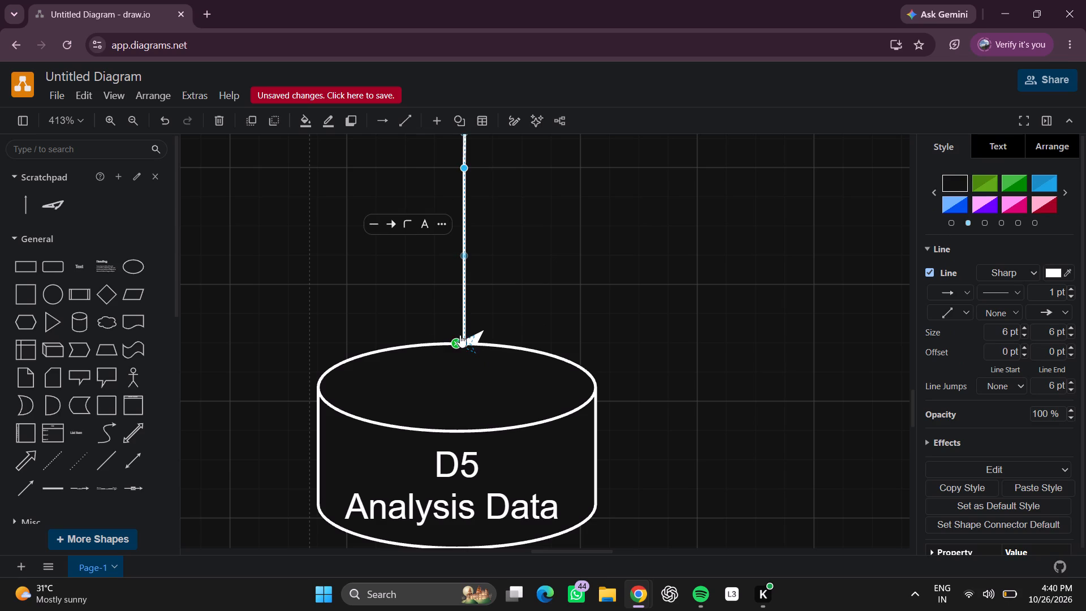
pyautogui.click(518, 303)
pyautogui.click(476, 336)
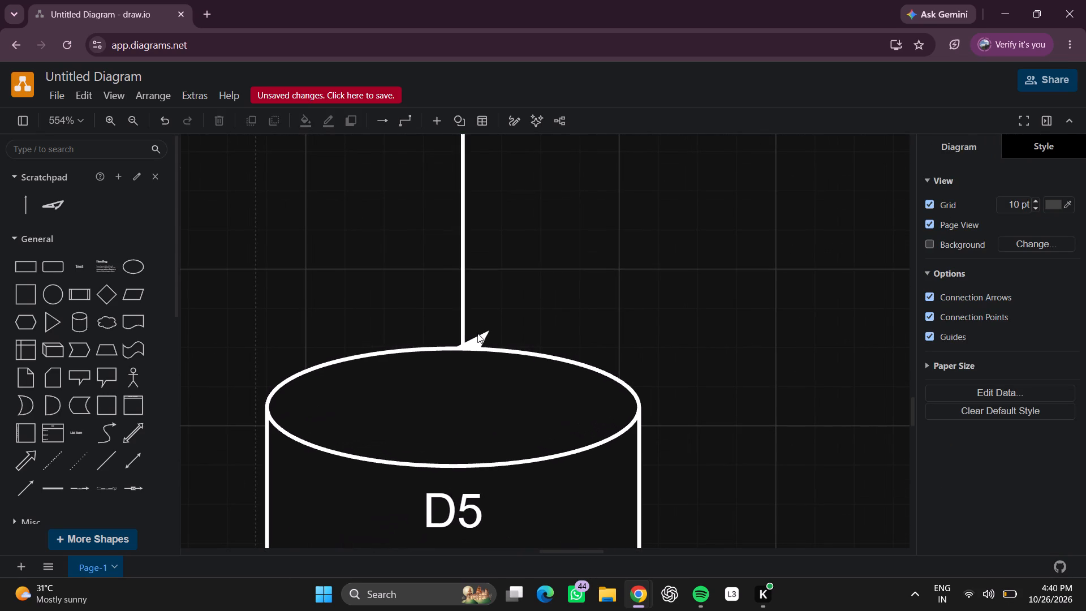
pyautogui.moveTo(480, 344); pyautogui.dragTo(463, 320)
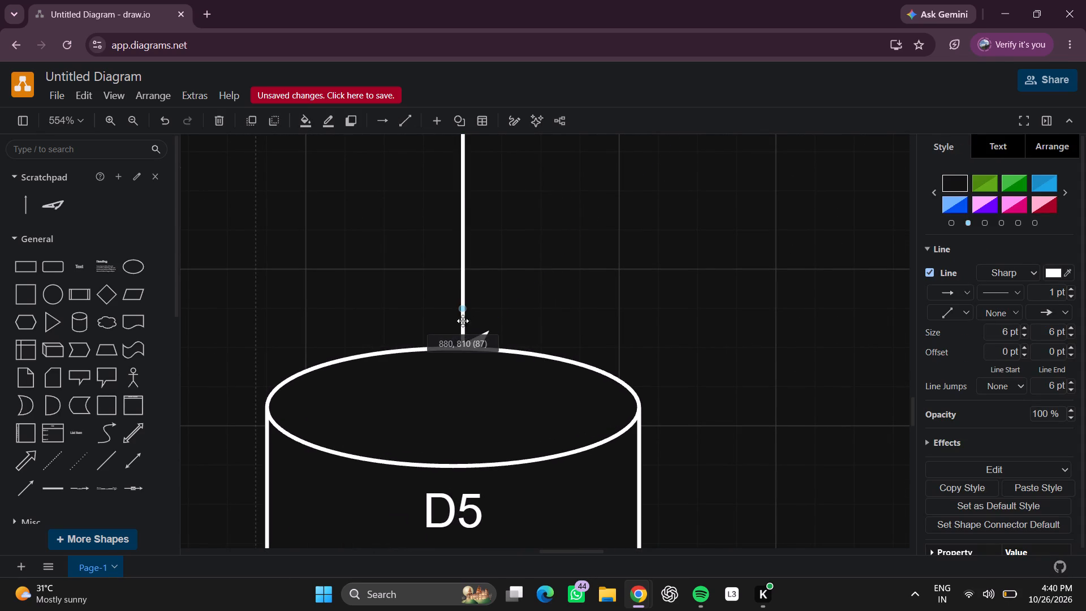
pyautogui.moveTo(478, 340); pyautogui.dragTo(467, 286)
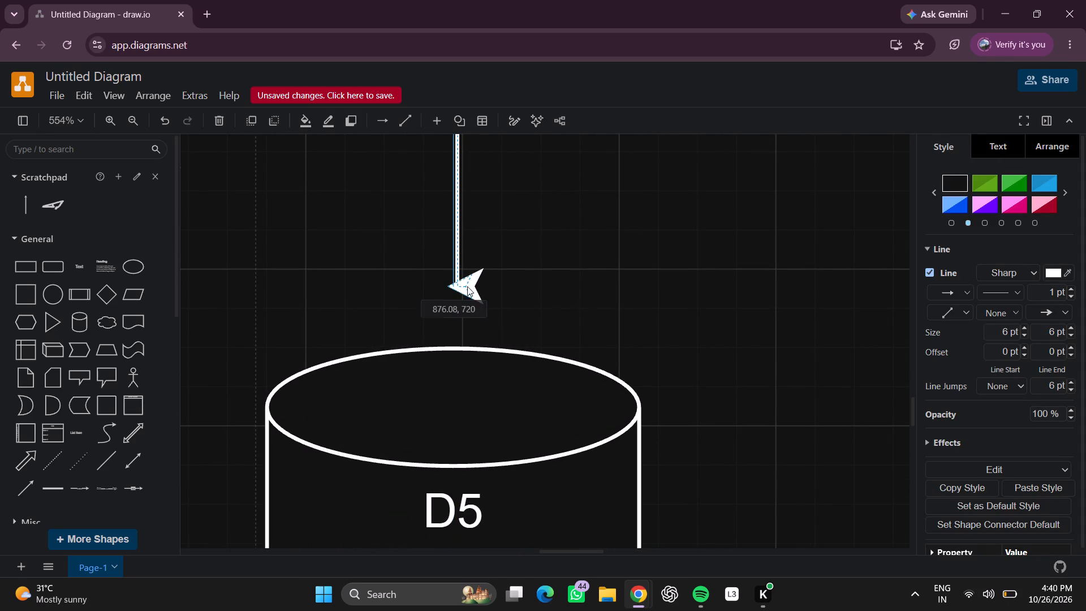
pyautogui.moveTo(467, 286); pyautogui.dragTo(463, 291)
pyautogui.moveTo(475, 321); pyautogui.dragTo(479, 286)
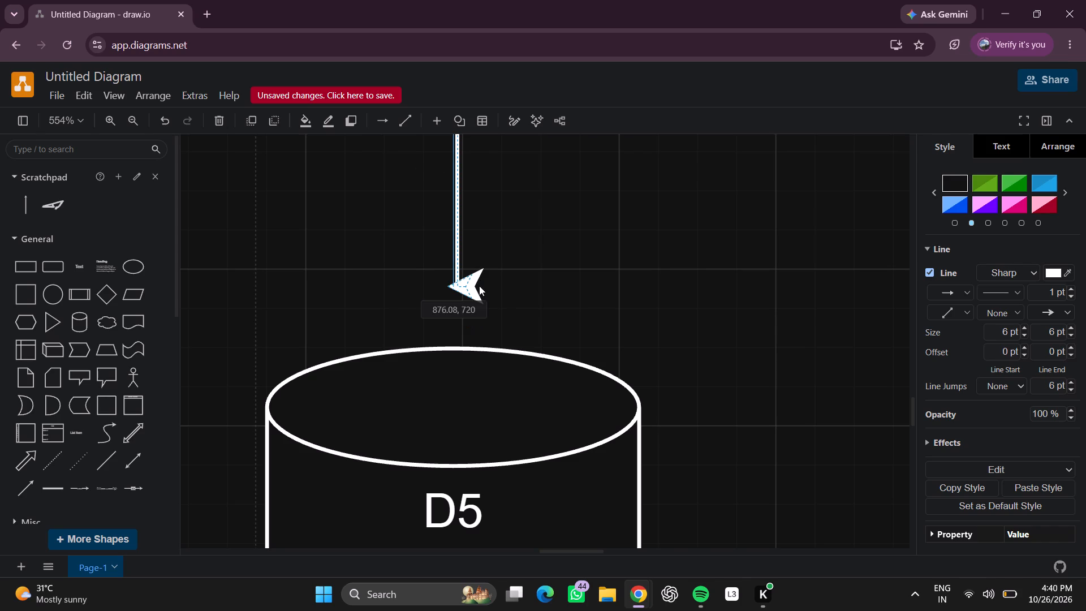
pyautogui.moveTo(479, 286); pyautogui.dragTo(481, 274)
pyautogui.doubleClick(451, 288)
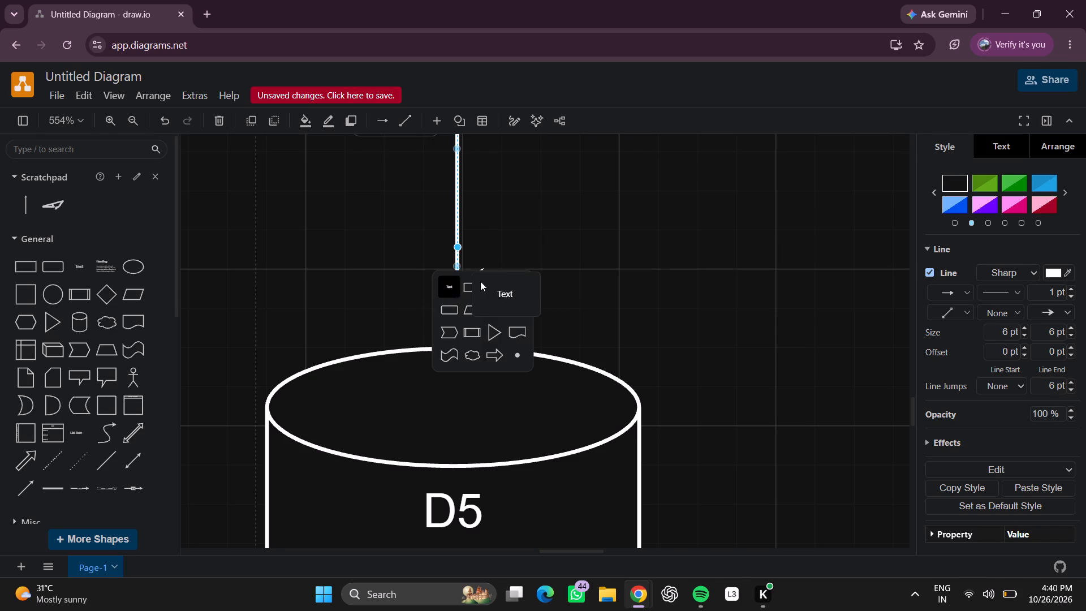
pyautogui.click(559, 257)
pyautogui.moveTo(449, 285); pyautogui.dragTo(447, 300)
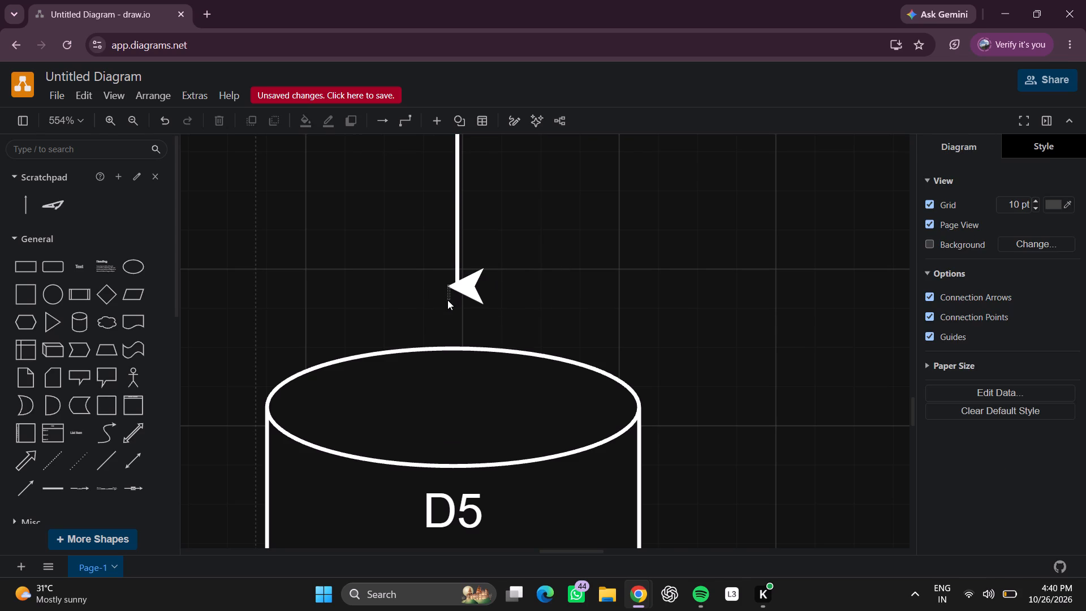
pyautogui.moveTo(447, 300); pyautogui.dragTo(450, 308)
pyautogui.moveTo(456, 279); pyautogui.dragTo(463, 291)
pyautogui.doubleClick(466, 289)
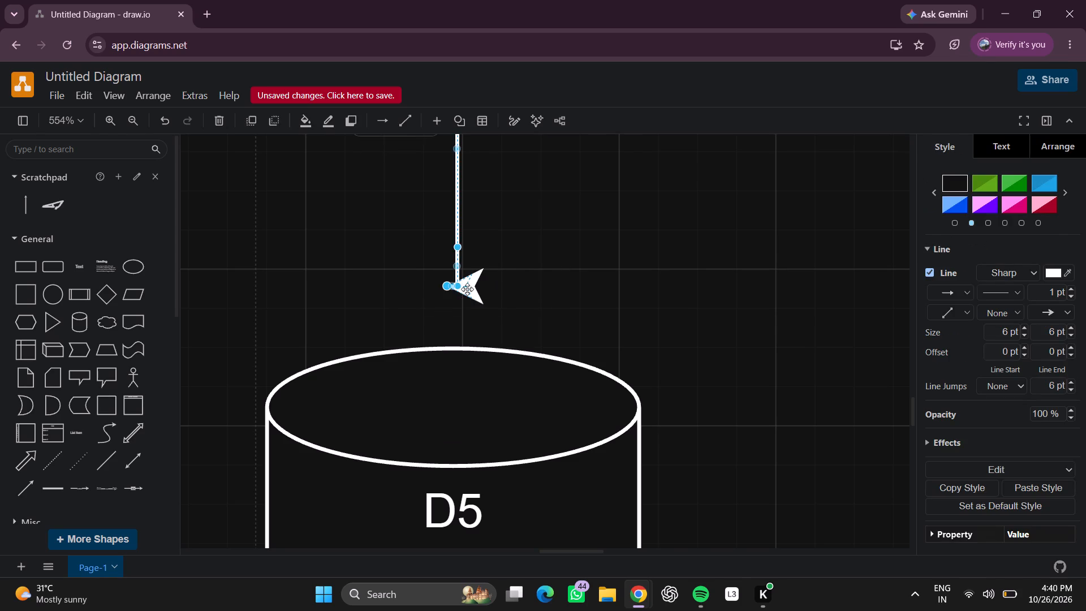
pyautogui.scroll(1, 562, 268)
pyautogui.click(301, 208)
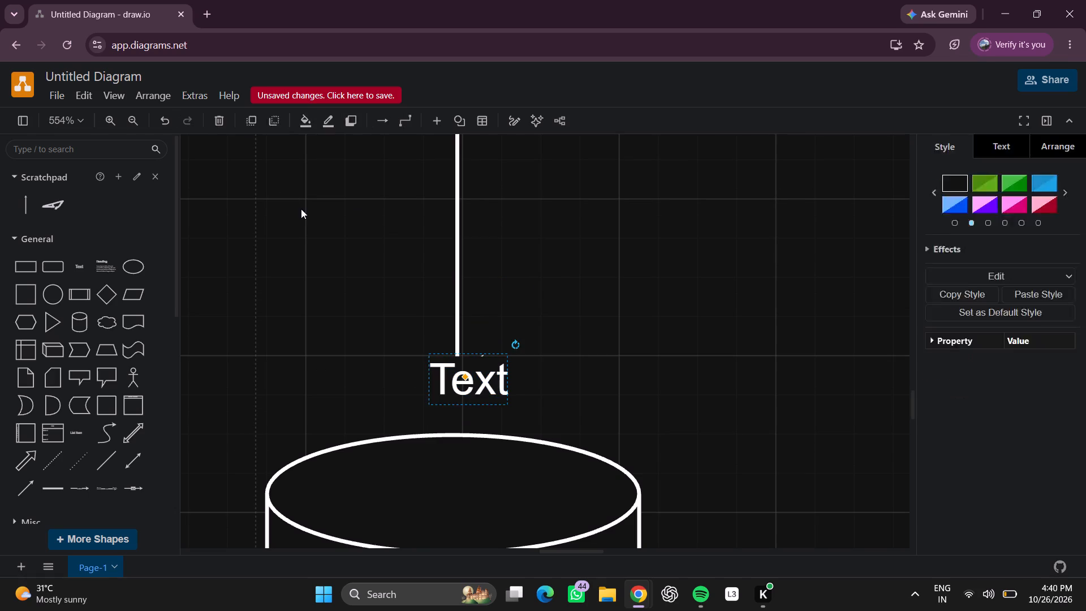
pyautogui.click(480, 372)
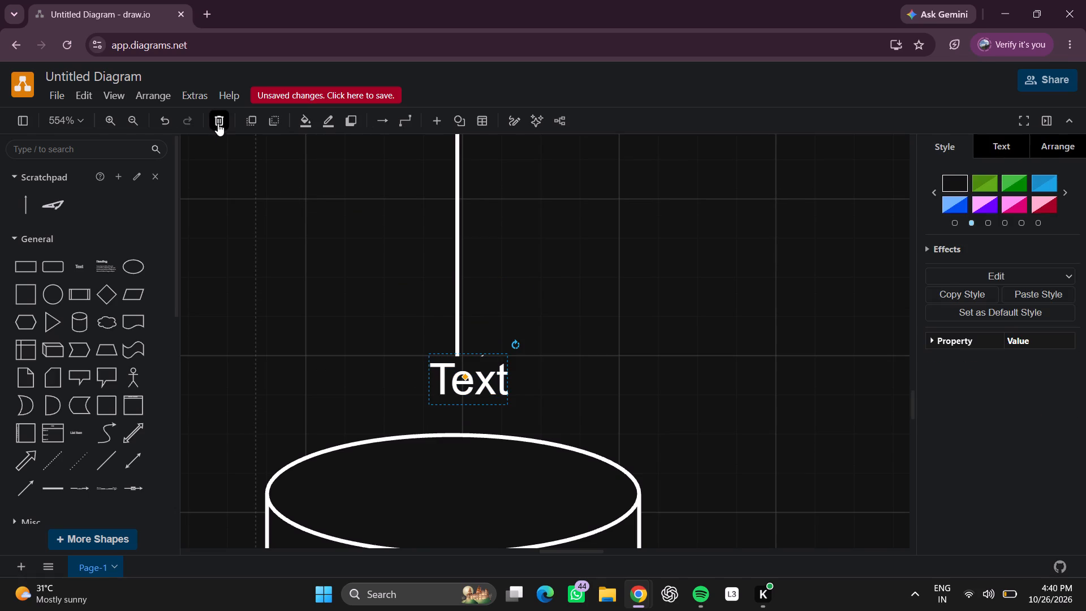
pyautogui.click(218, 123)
# Delete the misshapen arrow between circle 5.0 Analyze Data and the D5 cylinder.
pyautogui.click(458, 231)
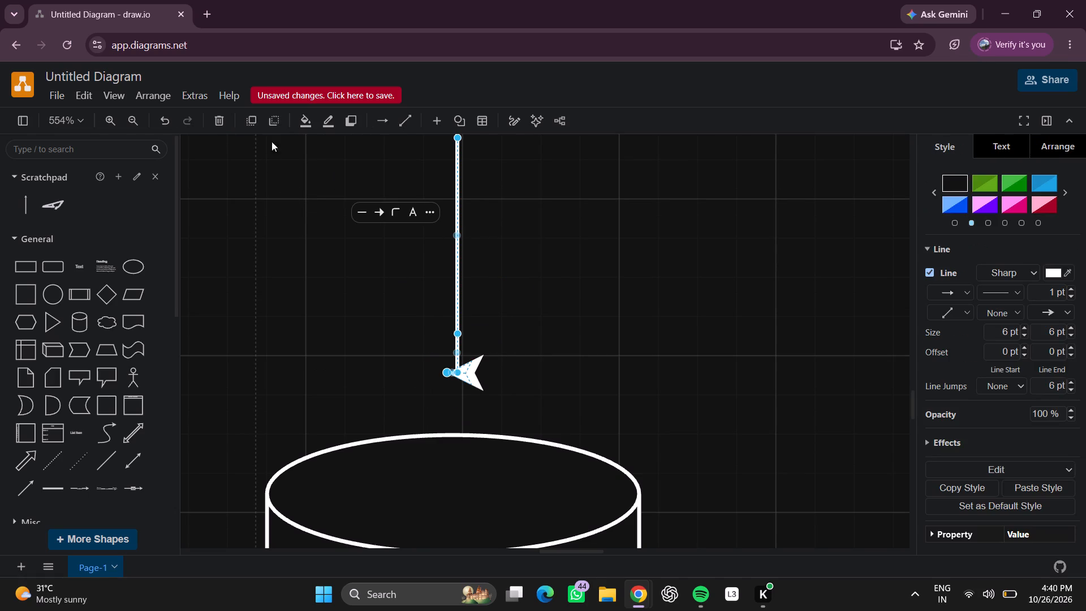
pyautogui.click(221, 123)
# Insert a new straight arrow running from the bottom of circle 5.0 Analyze Data to the top of the D5 cylinder.
pyautogui.click(32, 487)
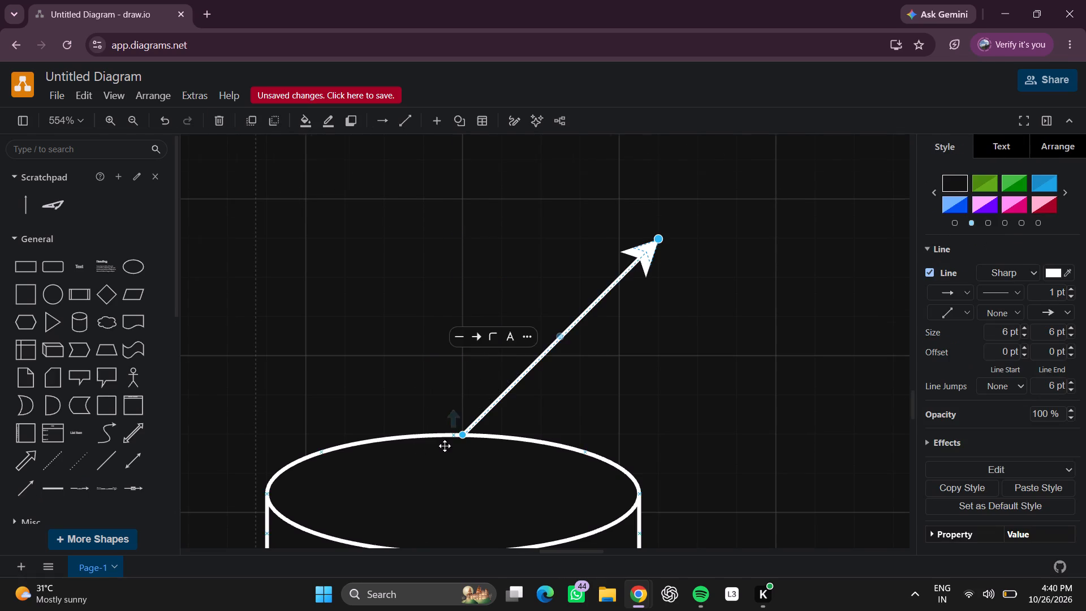
pyautogui.moveTo(485, 435); pyautogui.dragTo(474, 376)
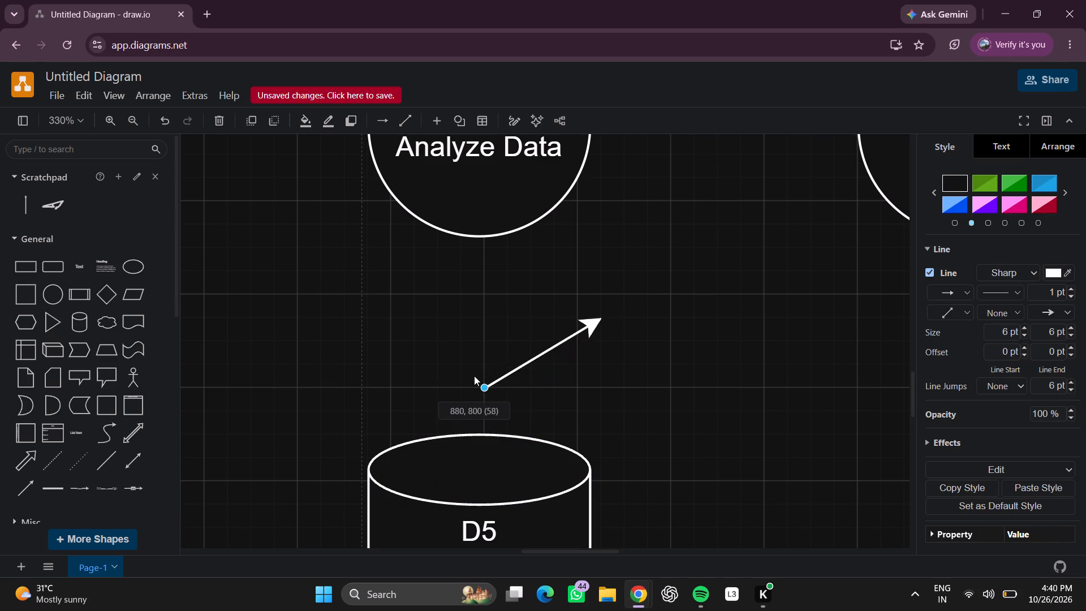
pyautogui.moveTo(474, 376); pyautogui.dragTo(479, 239)
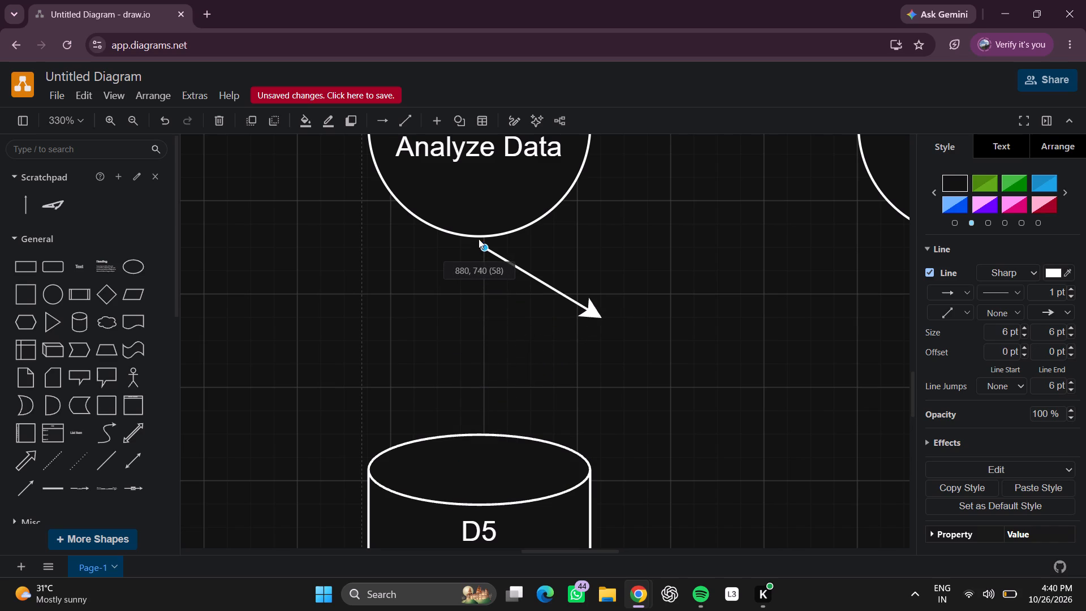
pyautogui.moveTo(479, 239); pyautogui.dragTo(486, 236)
pyautogui.click(526, 297)
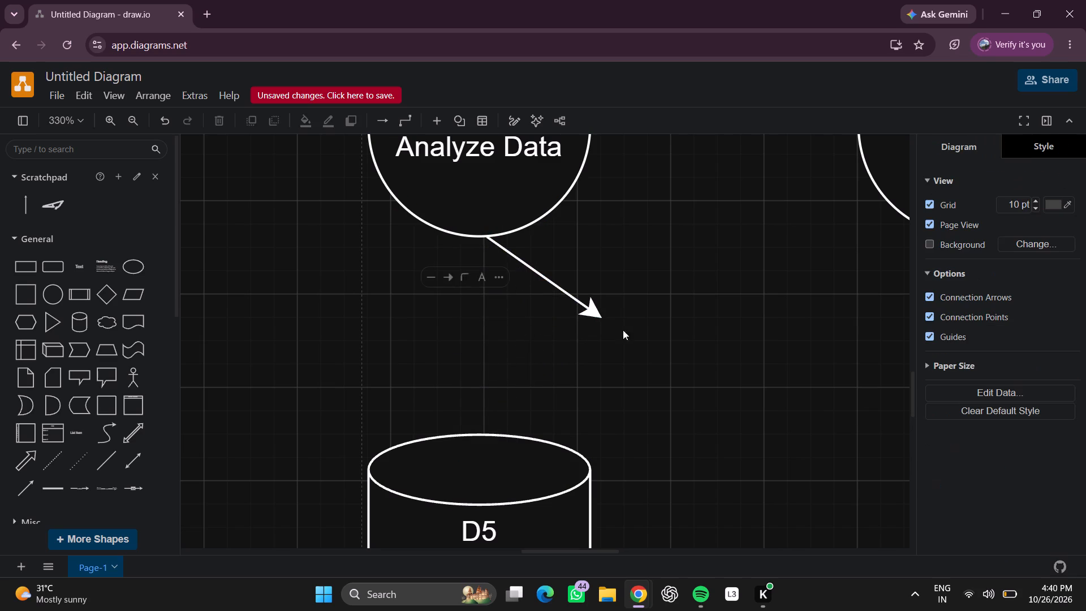
pyautogui.click(598, 315)
pyautogui.moveTo(603, 316); pyautogui.dragTo(495, 402)
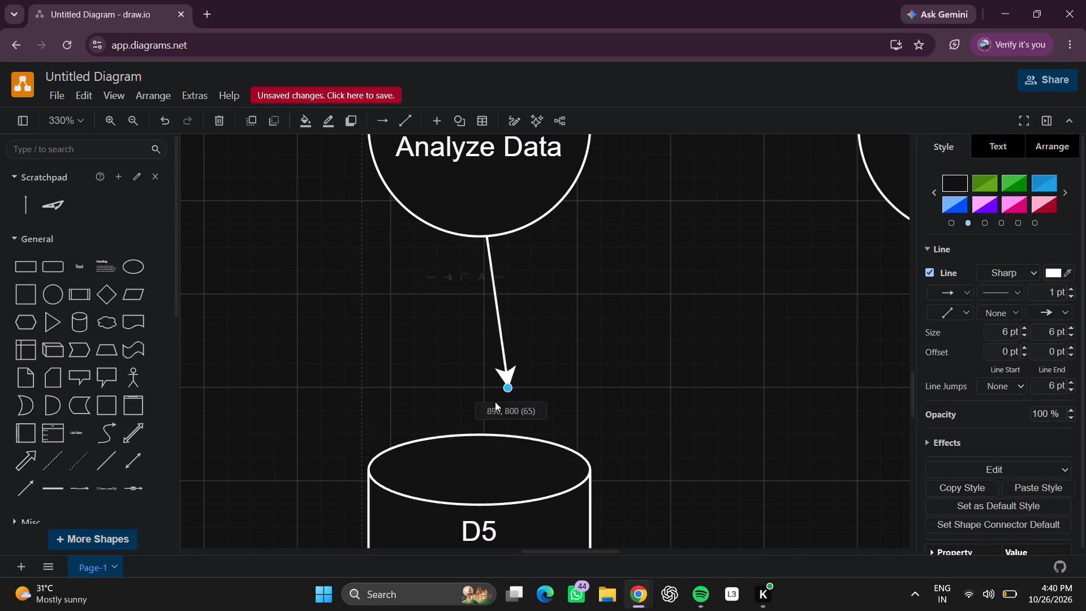
pyautogui.moveTo(495, 402); pyautogui.dragTo(489, 426)
pyautogui.click(601, 375)
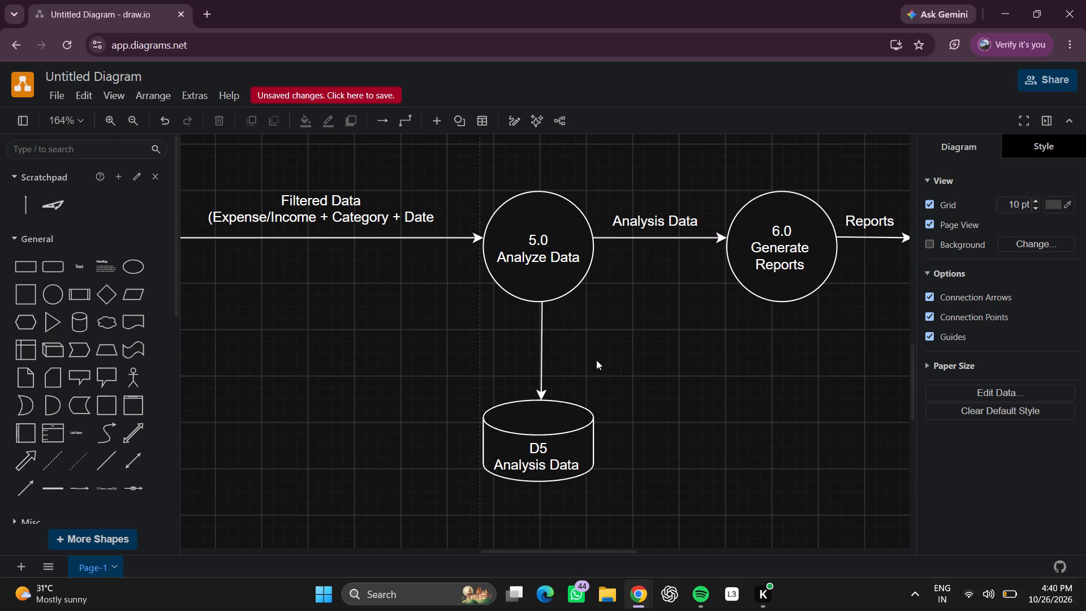
# Insert a straight arrow pointing vertically up into the bottom edge of circle 6.0 Generate Reports.
pyautogui.hscroll(-2, 597, 360)
pyautogui.hscroll(-1, 611, 407)
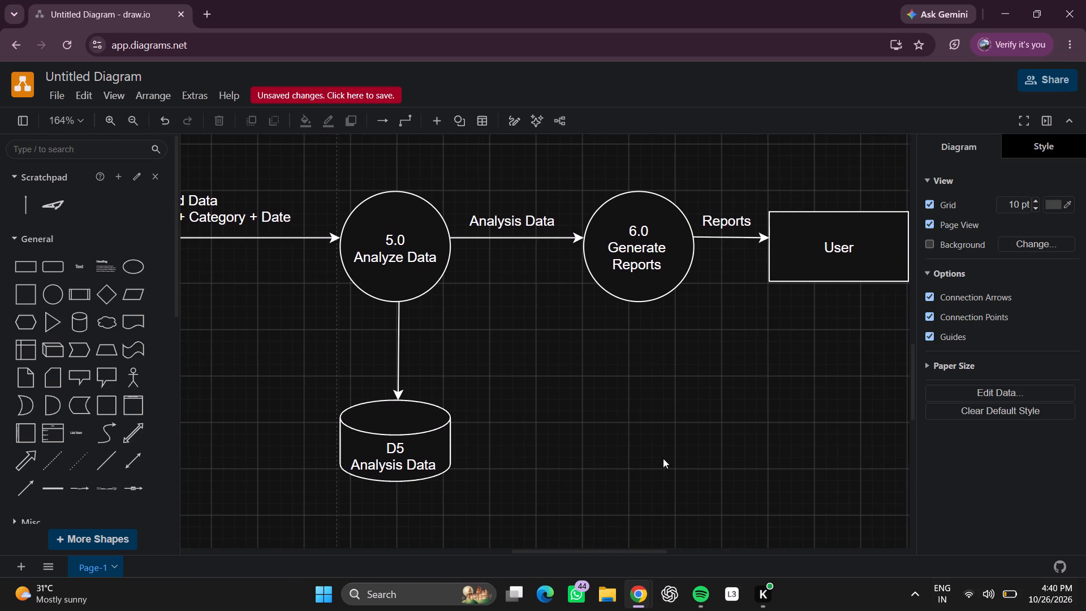
pyautogui.hscroll(-1, 663, 458)
pyautogui.click(29, 500)
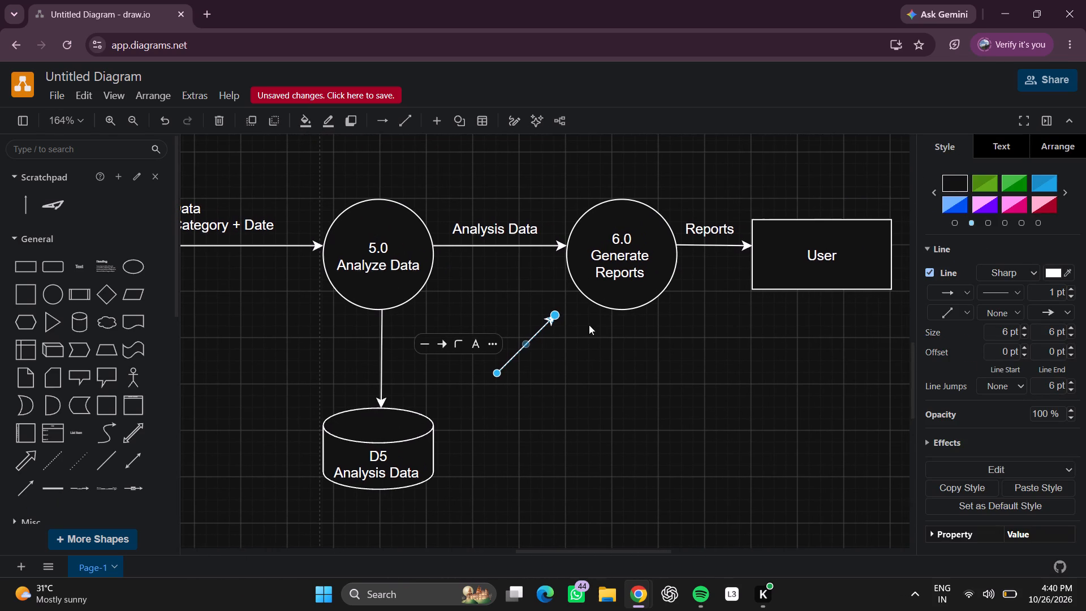
pyautogui.hscroll(-1, 557, 307)
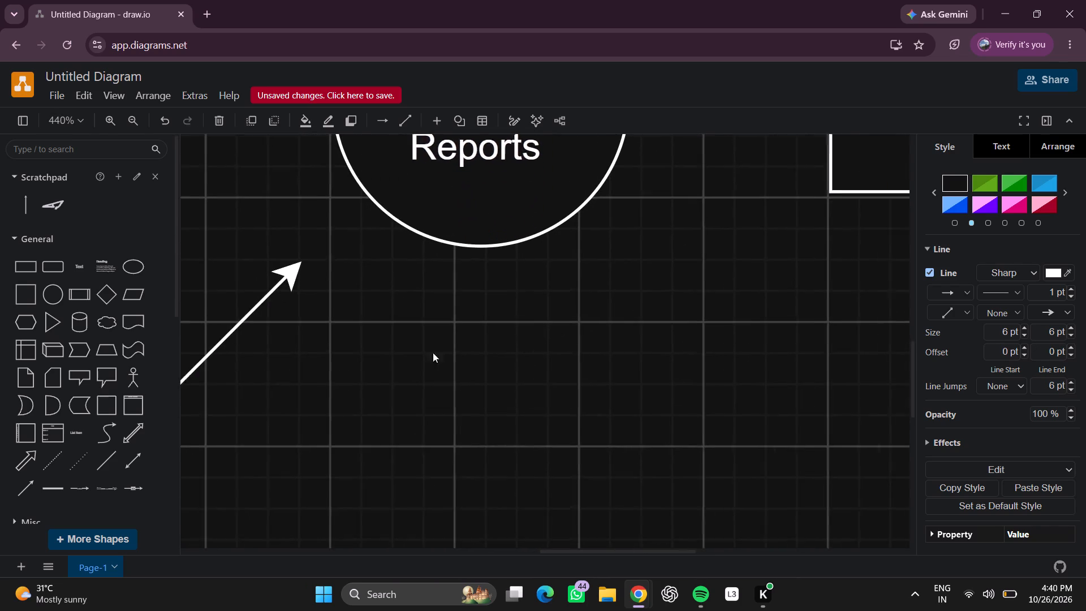
pyautogui.moveTo(295, 254); pyautogui.dragTo(458, 255)
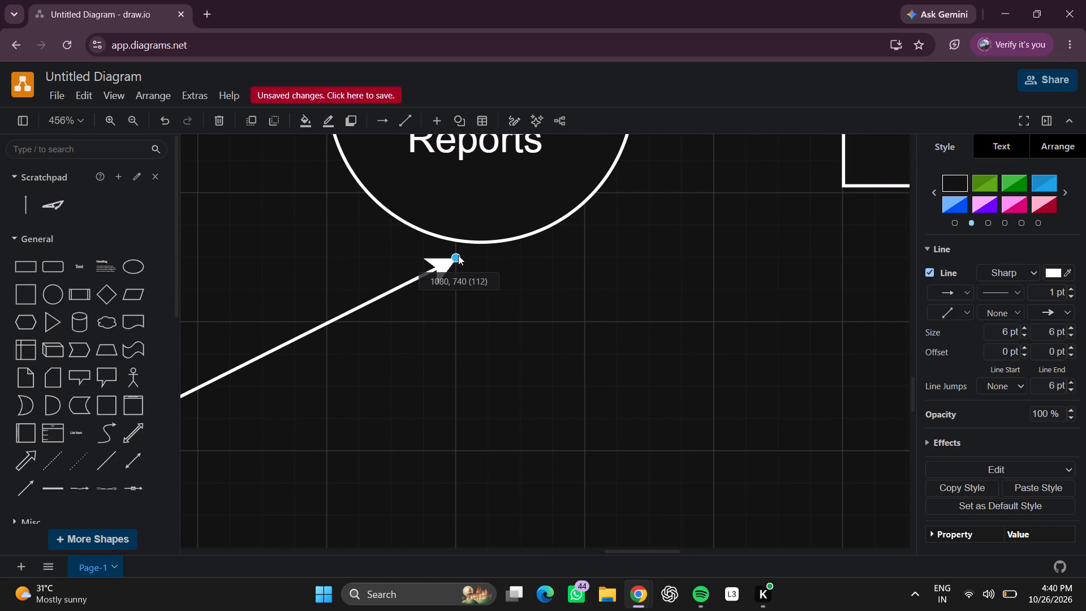
pyautogui.moveTo(458, 255); pyautogui.dragTo(455, 242)
pyautogui.click(493, 291)
pyautogui.hscroll(1, 490, 293)
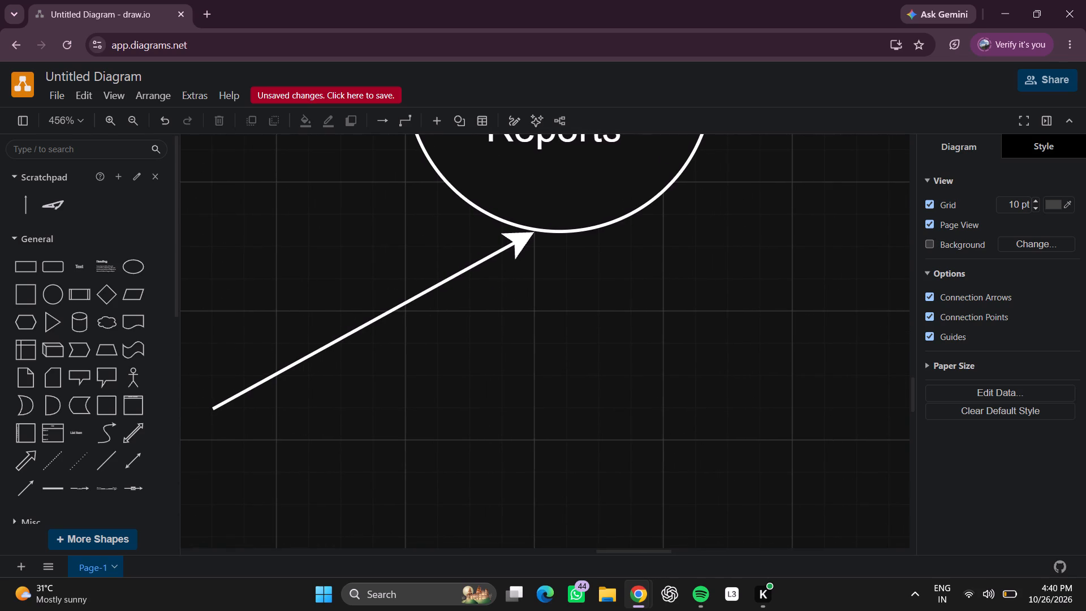
pyautogui.moveTo(210, 408); pyautogui.dragTo(438, 443)
pyautogui.moveTo(214, 405); pyautogui.dragTo(477, 446)
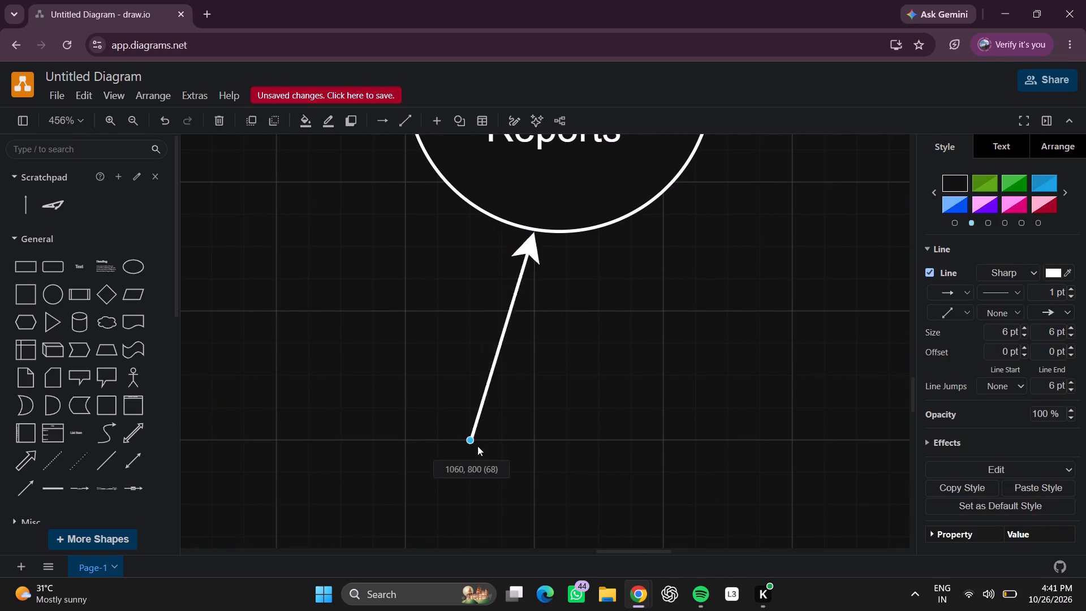
pyautogui.moveTo(477, 446); pyautogui.dragTo(528, 434)
pyautogui.click(834, 399)
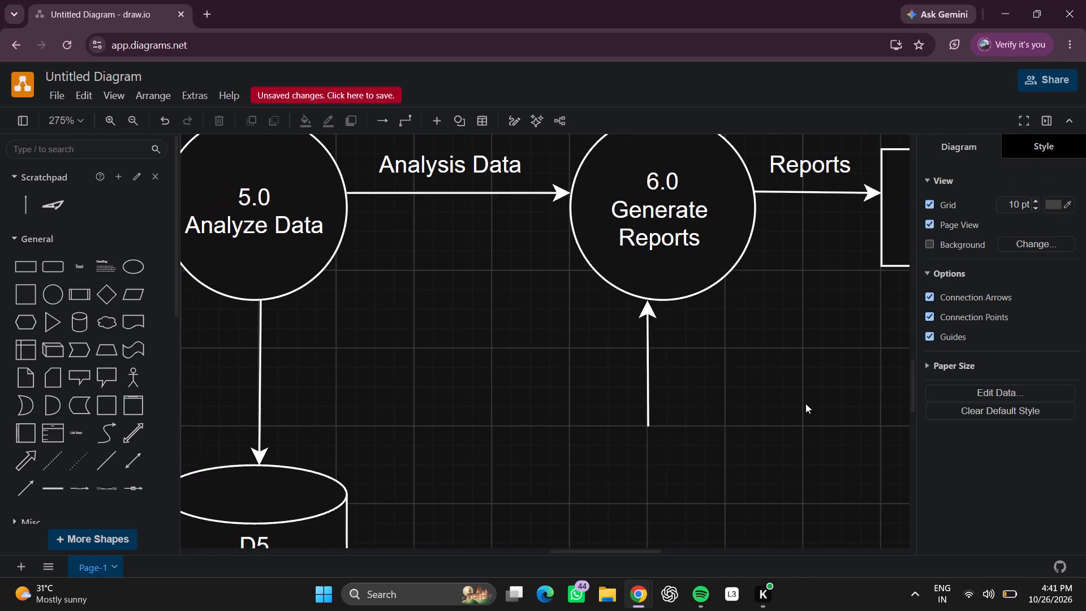
# Extend the tail of the arrow under circle 6.0 down to the level of the D5 cylinder's upper part.
pyautogui.scroll(-2, 804, 403)
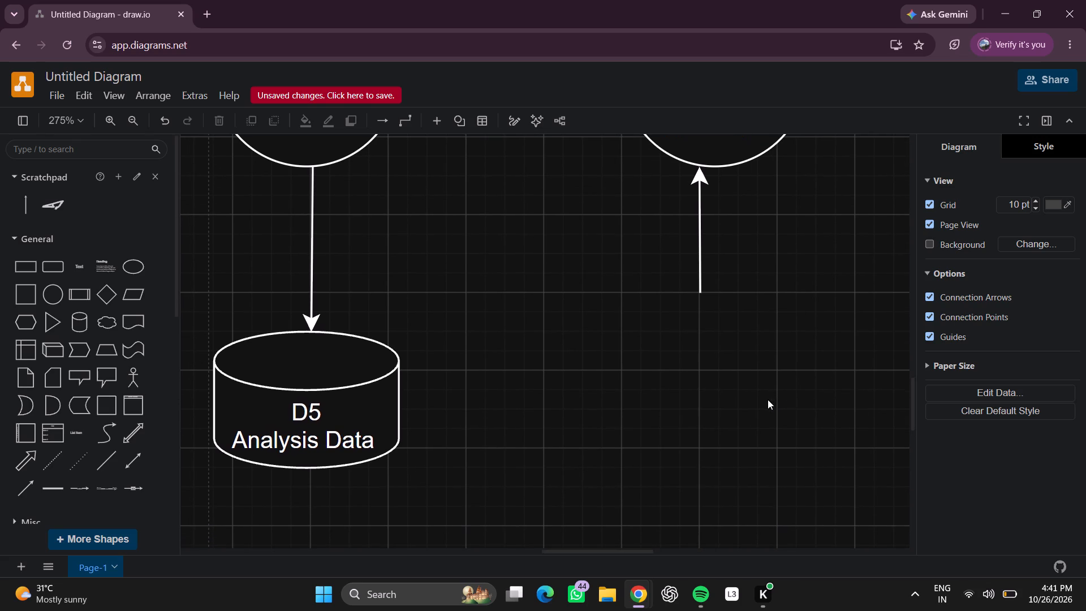
pyautogui.moveTo(699, 292); pyautogui.dragTo(699, 301)
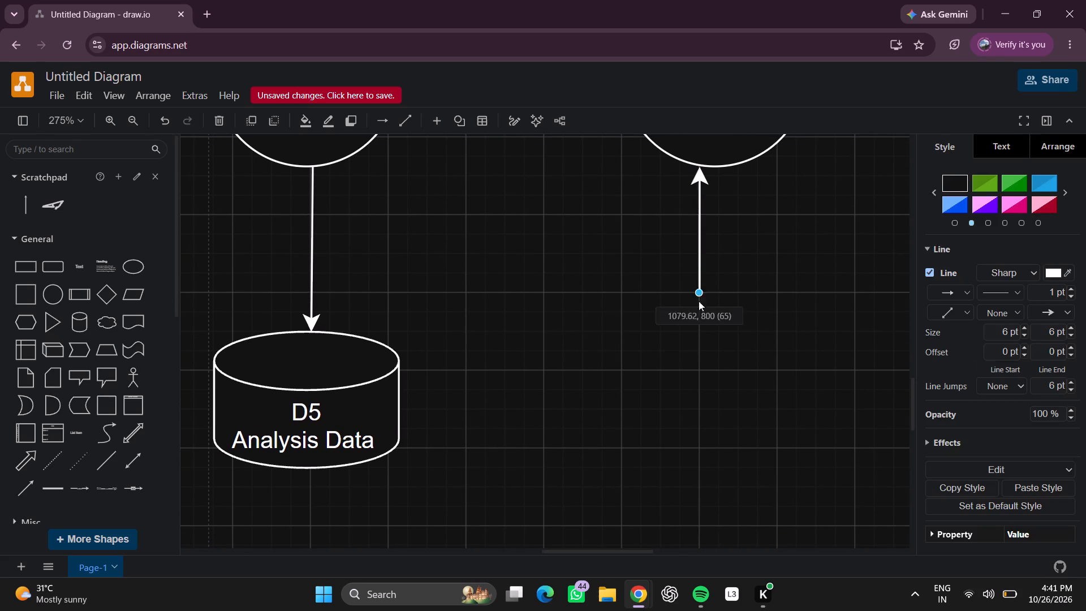
pyautogui.moveTo(699, 301); pyautogui.dragTo(700, 367)
pyautogui.click(761, 330)
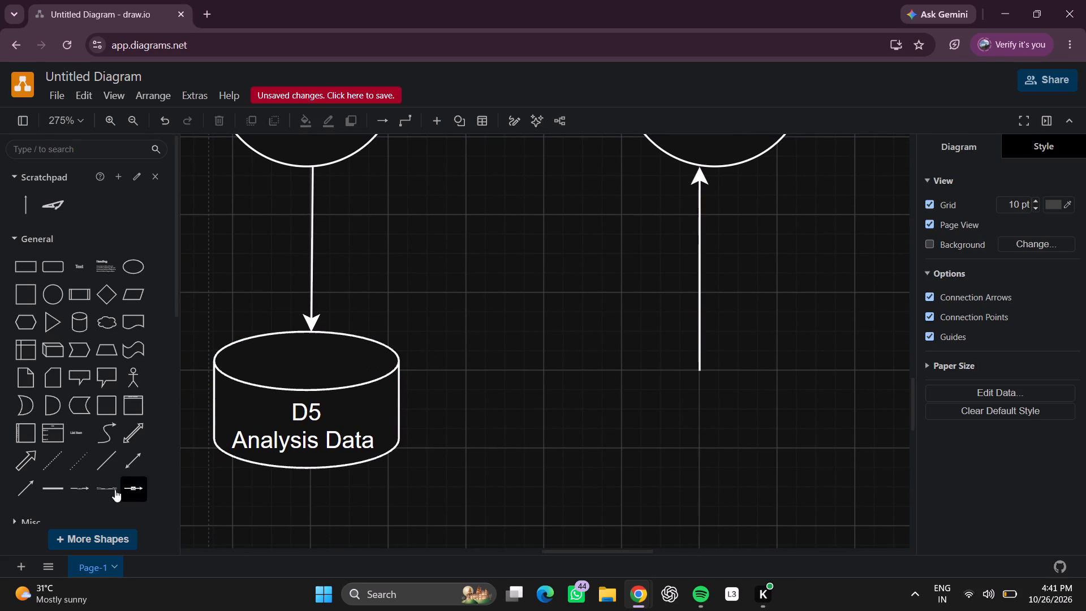
# Insert a plain horizontal line joining the right side of the D5 cylinder to the tail of the circle 6.0 arrow.
pyautogui.click(110, 461)
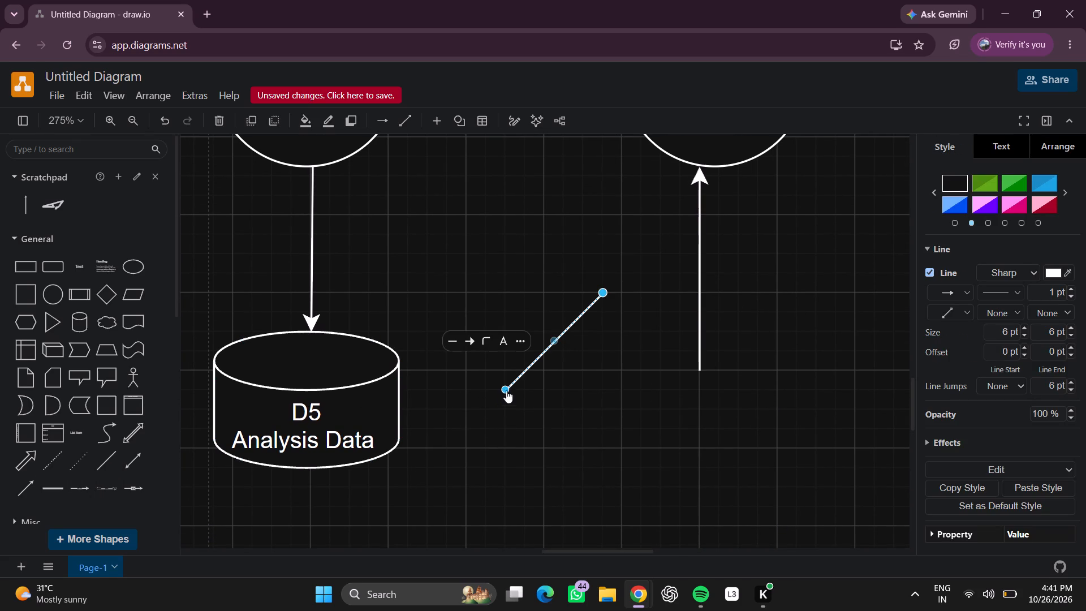
pyautogui.moveTo(505, 389); pyautogui.dragTo(399, 375)
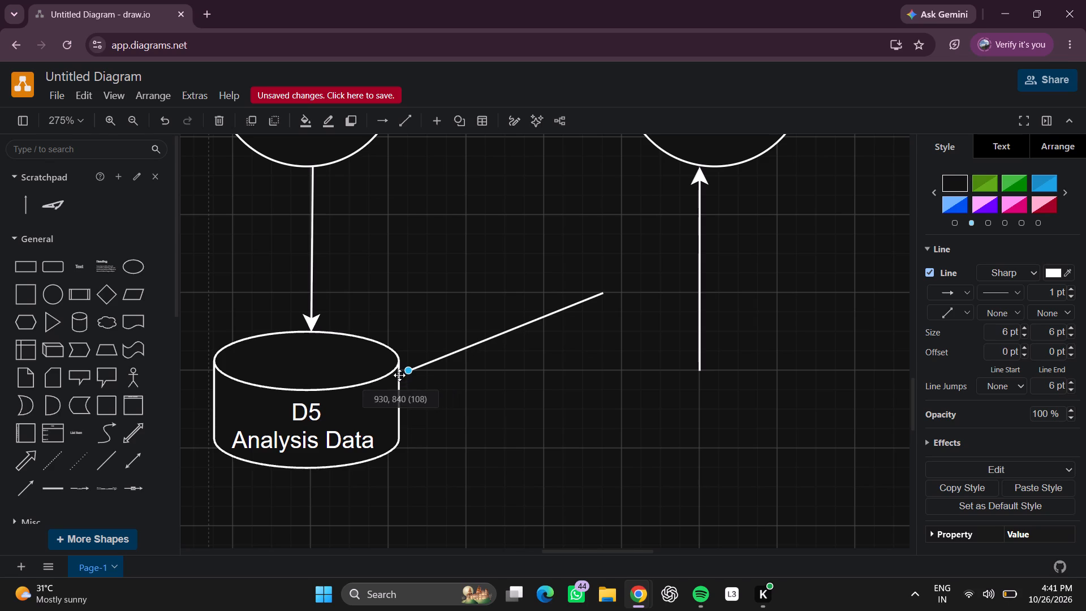
pyautogui.moveTo(399, 375); pyautogui.dragTo(398, 374)
pyautogui.click(477, 387)
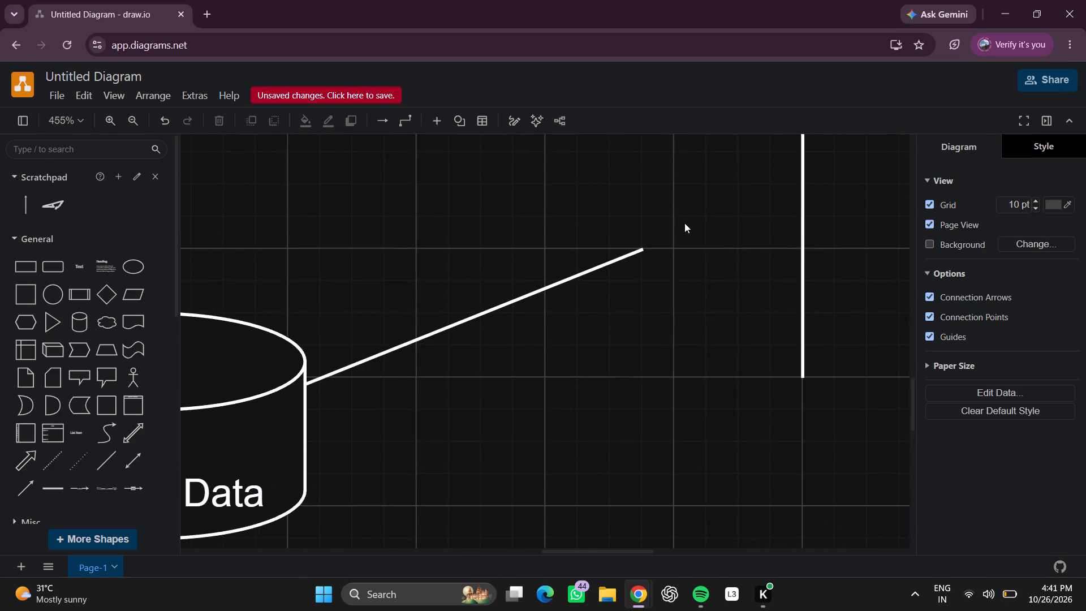
pyautogui.moveTo(641, 248); pyautogui.dragTo(796, 368)
pyautogui.click(786, 427)
pyautogui.hscroll(2, 349, 412)
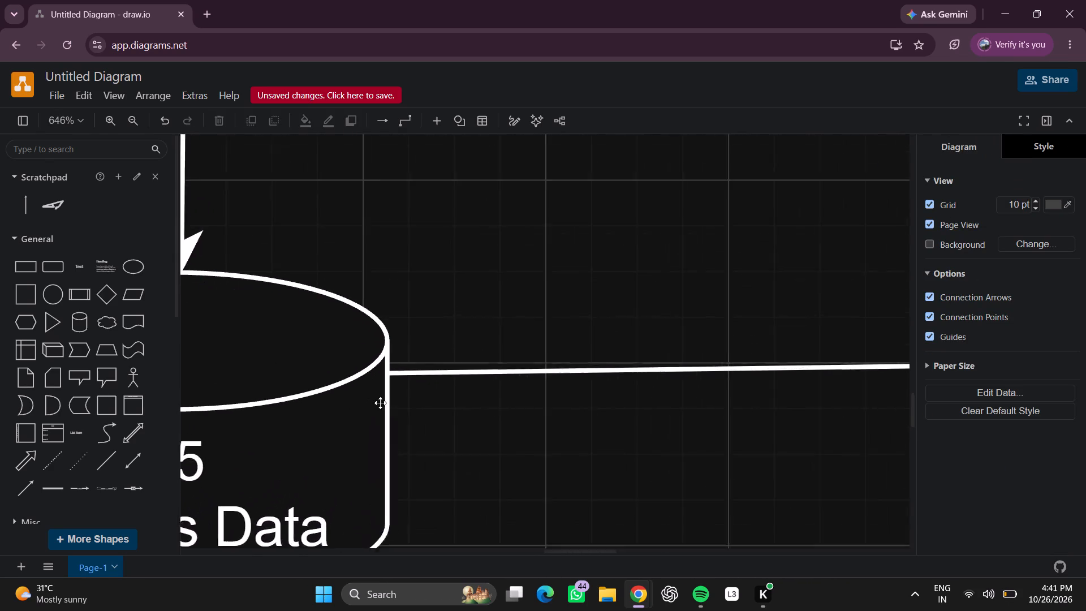
pyautogui.moveTo(388, 369); pyautogui.dragTo(388, 358)
pyautogui.click(546, 428)
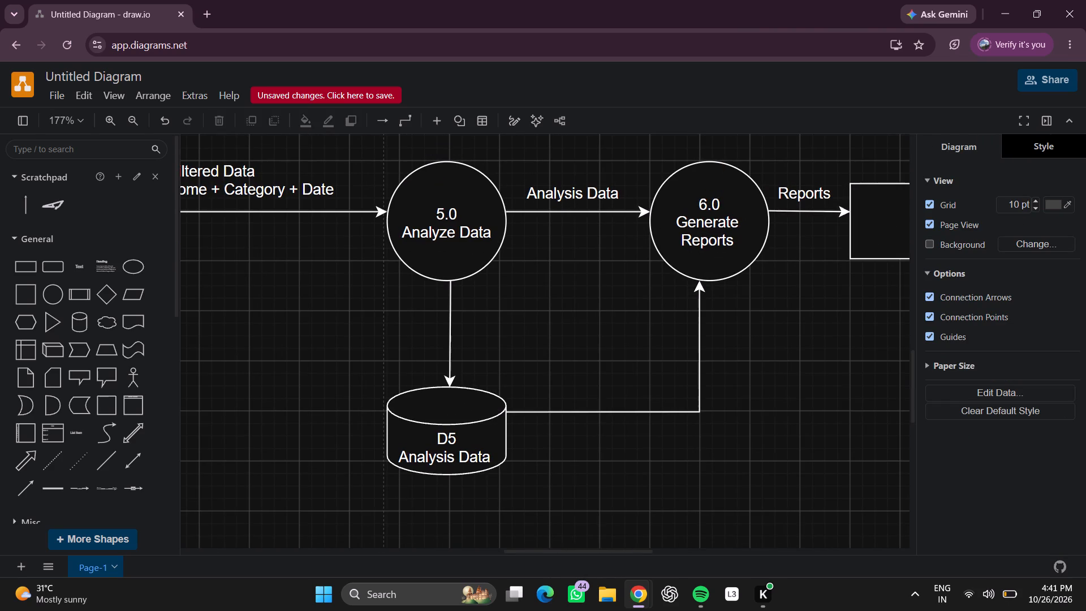
# Add a text box above the horizontal line from the D5 cylinder and widen it to nearly the line's length.
pyautogui.scroll(1, 542, 415)
pyautogui.click(552, 422)
pyautogui.tripleClick(531, 419)
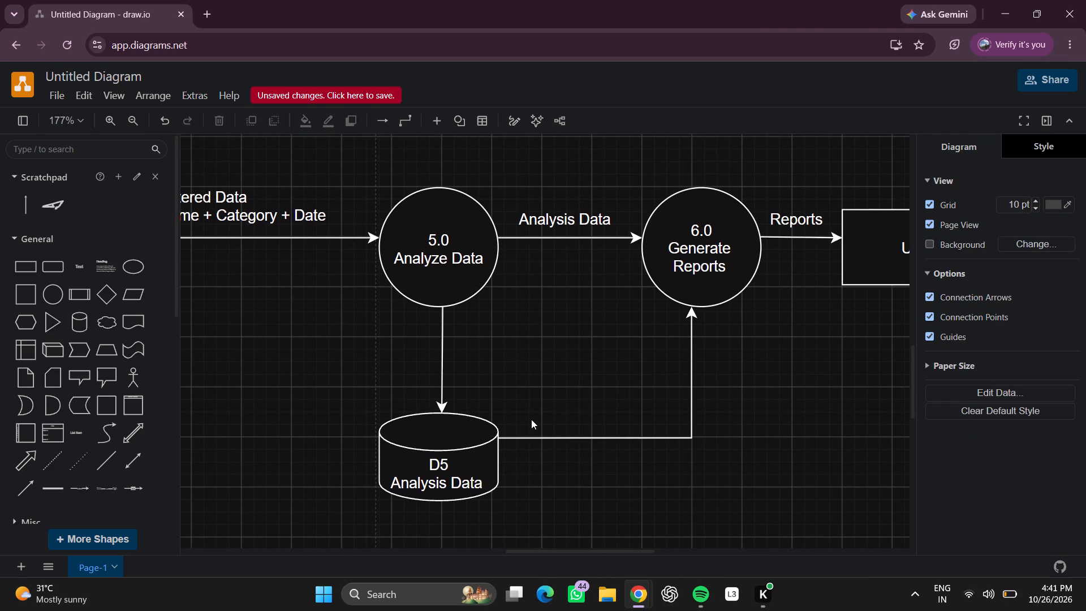
pyautogui.moveTo(571, 415); pyautogui.dragTo(572, 415)
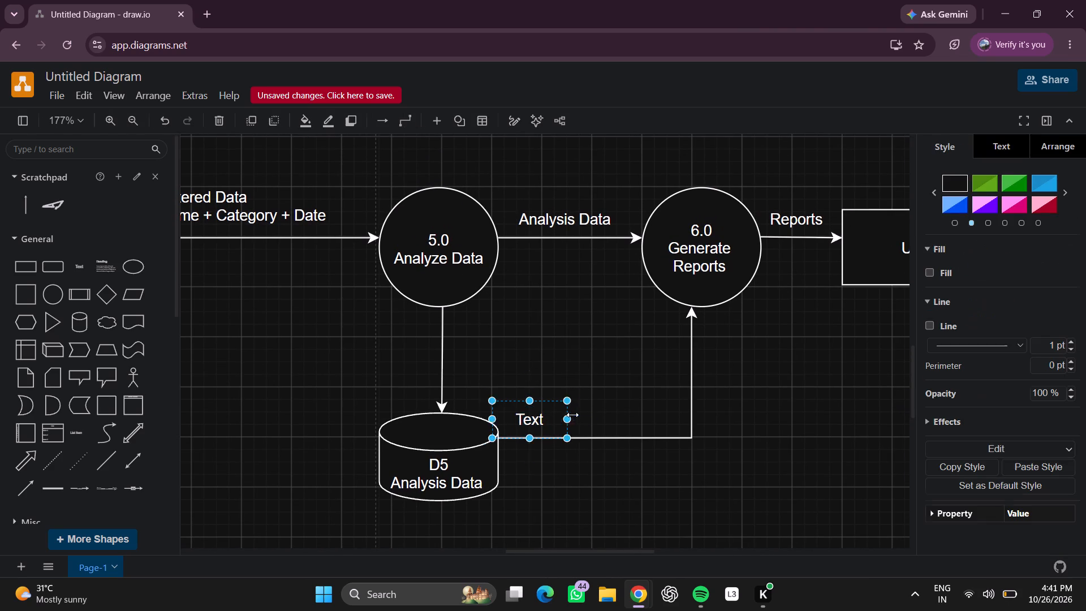
pyautogui.moveTo(572, 415); pyautogui.dragTo(647, 418)
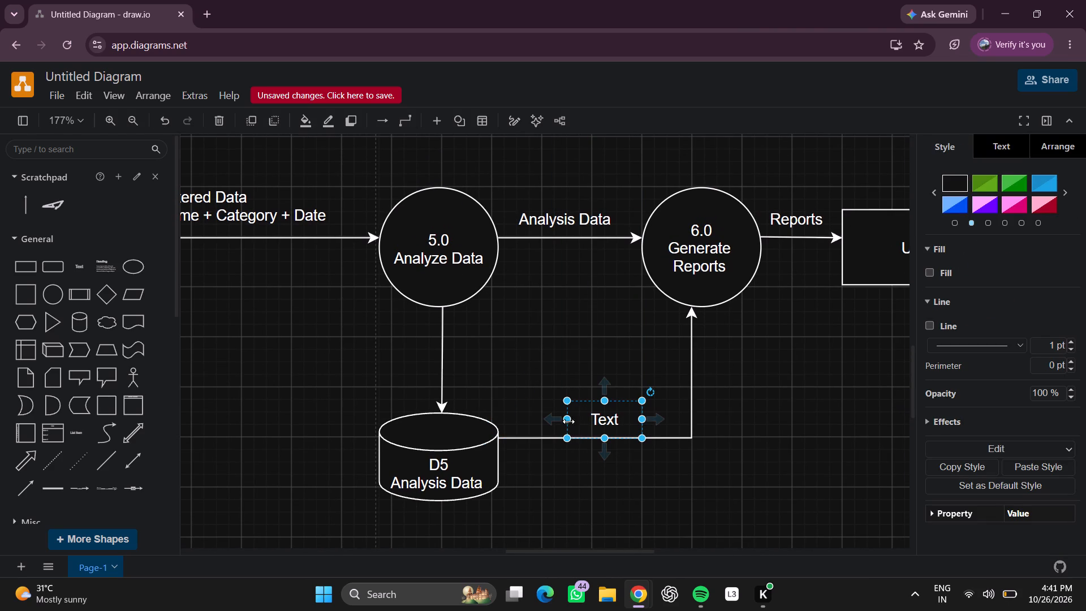
pyautogui.moveTo(567, 419); pyautogui.dragTo(502, 421)
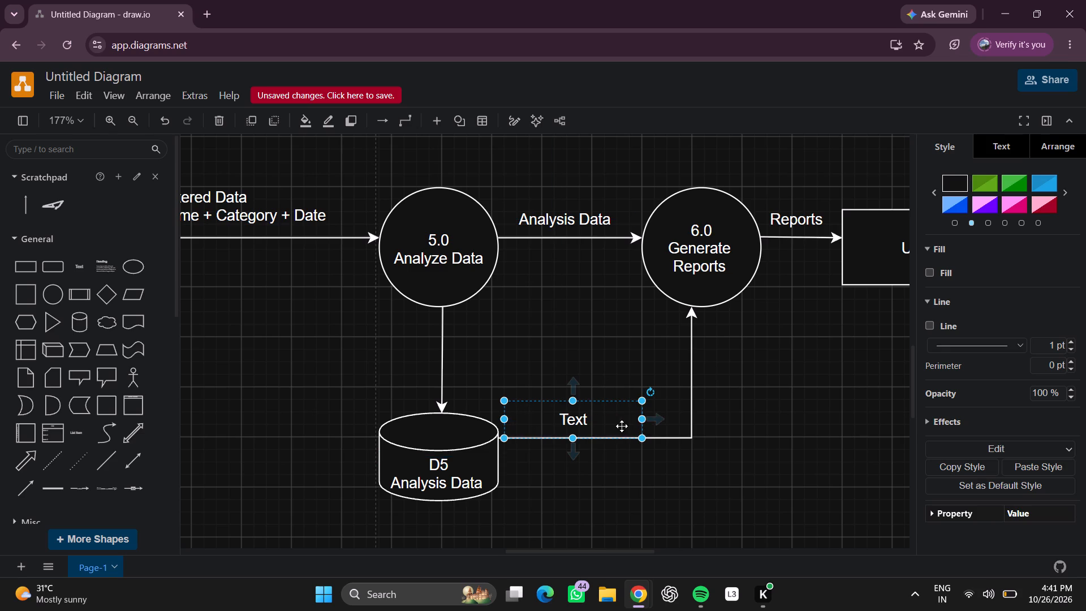
pyautogui.moveTo(640, 420); pyautogui.dragTo(673, 418)
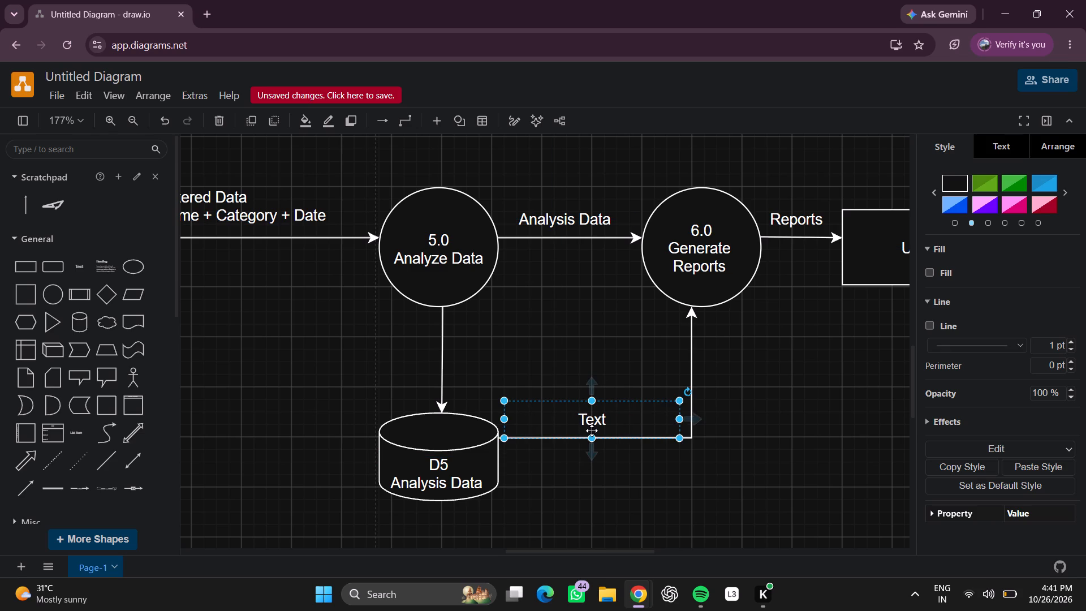
# Replace the placeholder text above the D5 connector line with "Historical Data".
pyautogui.doubleClick(592, 429)
pyautogui.press('BackSpace')
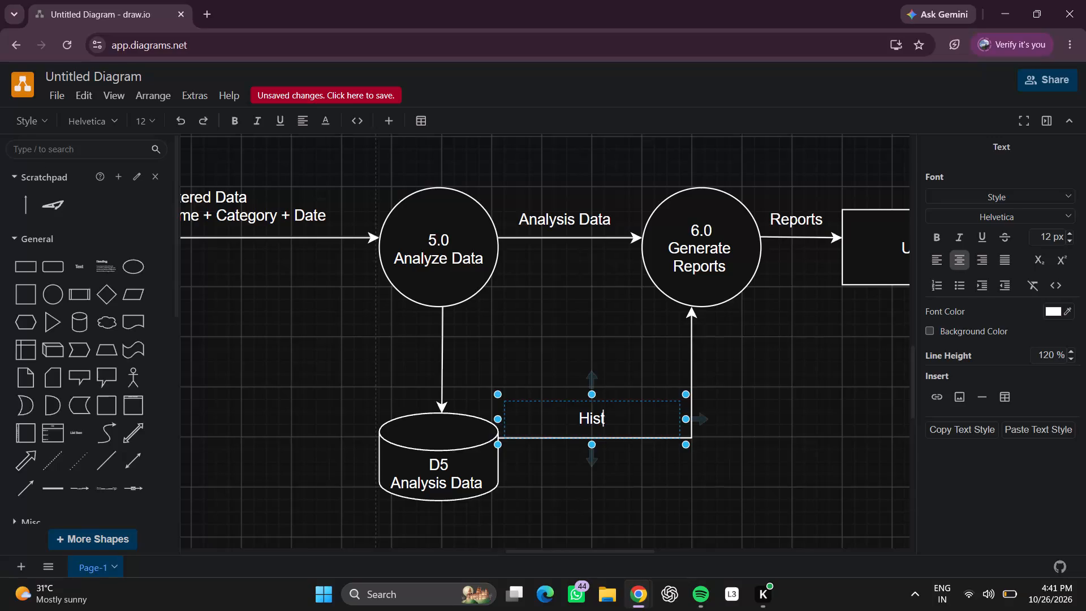
pyautogui.write('ori')
pyautogui.write('cal')
pyautogui.press('space')
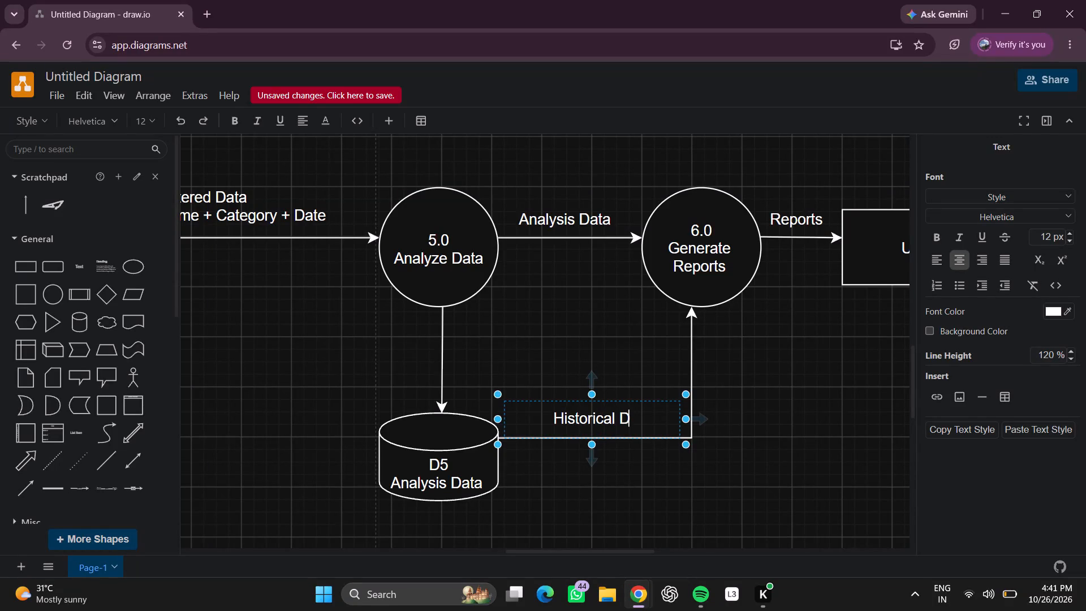
pyautogui.press('BackSpace')
pyautogui.press('BackSpace')
pyautogui.press('BackSpace')
pyautogui.write('ata')
pyautogui.press('space')
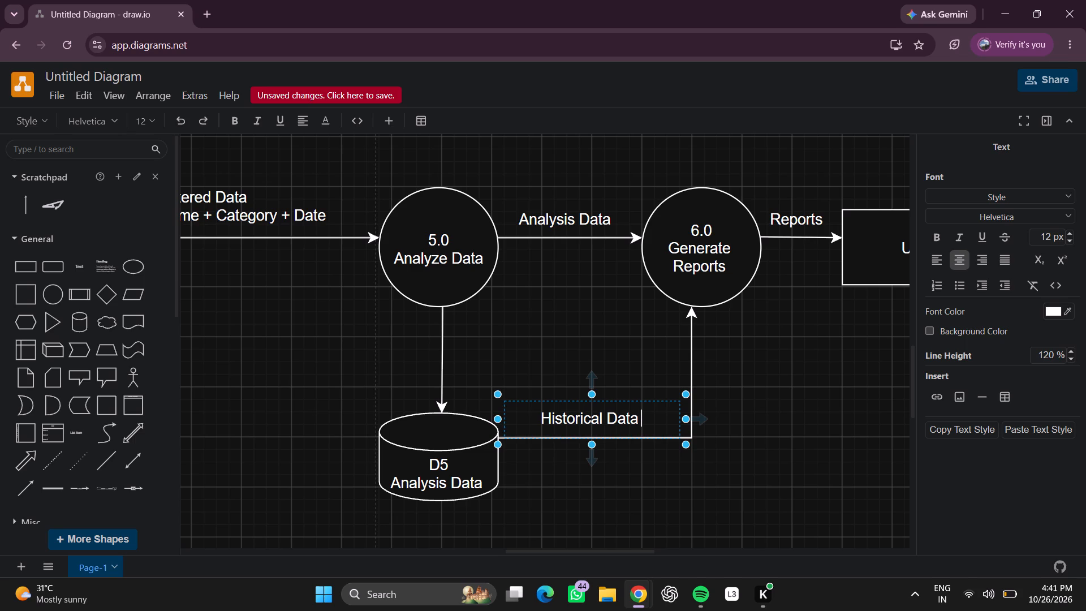
pyautogui.click(774, 450)
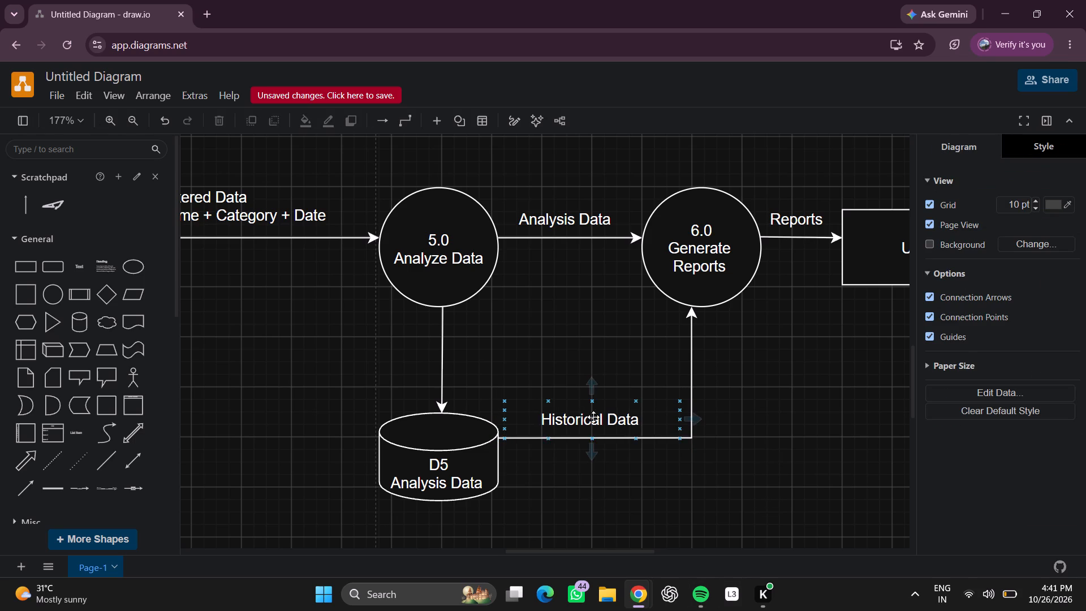
pyautogui.click(762, 438)
# Add a widened text box just left of the arrow between circle 5.0 Analyze Data and the D5 cylinder.
pyautogui.hscroll(1, 791, 425)
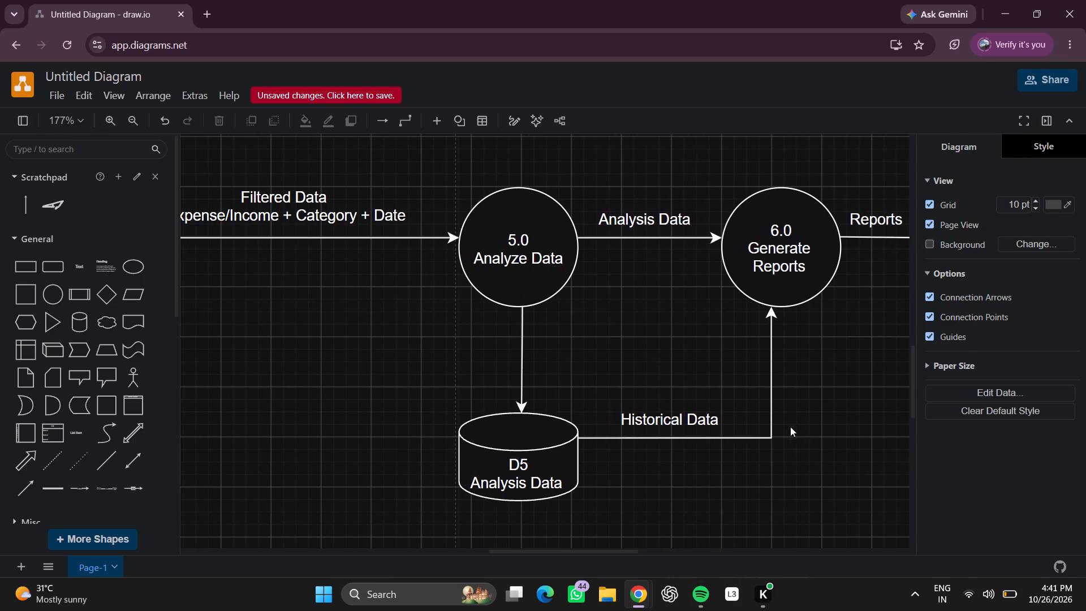
pyautogui.hscroll(1, 790, 427)
pyautogui.doubleClick(385, 413)
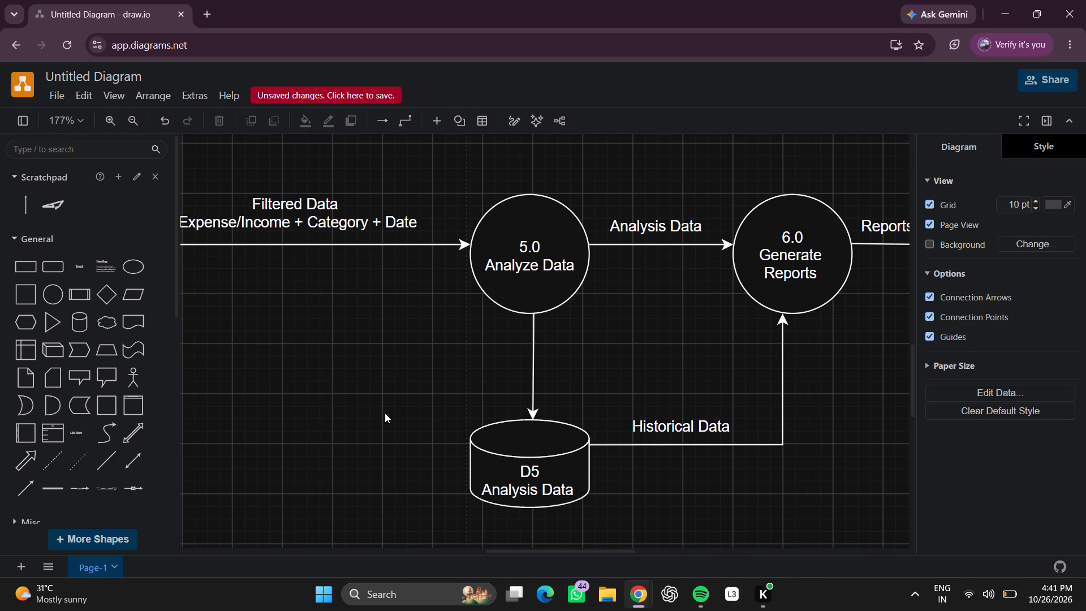
pyautogui.click(383, 413)
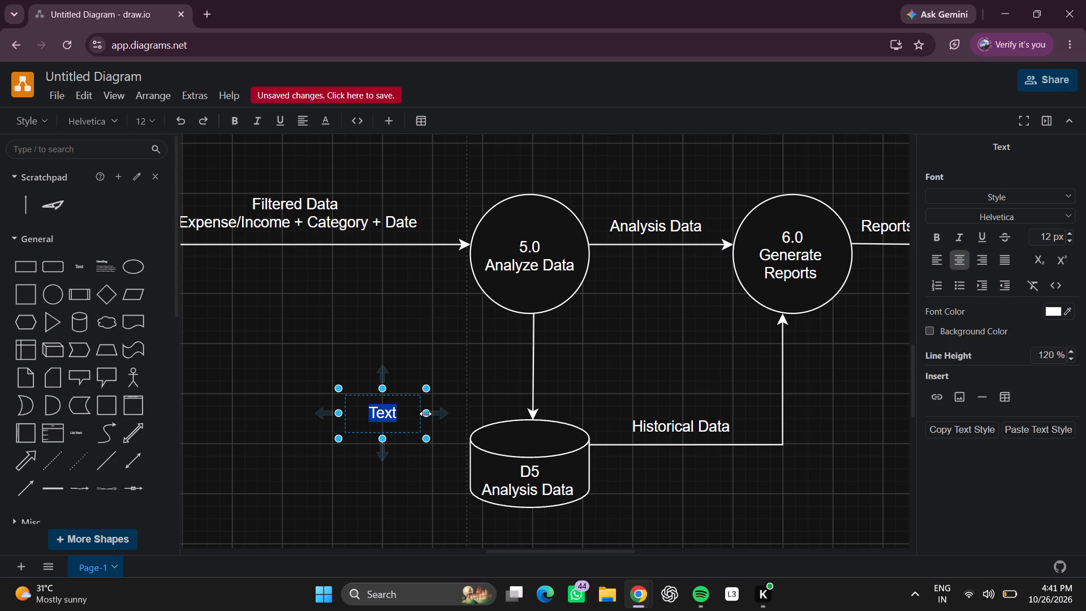
pyautogui.moveTo(425, 414); pyautogui.dragTo(490, 415)
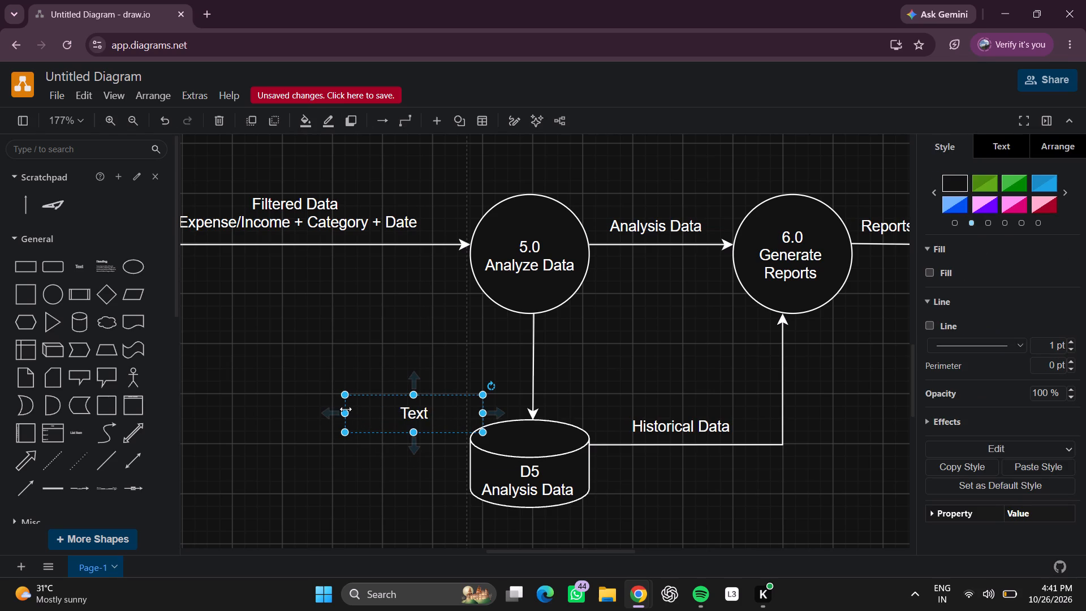
pyautogui.moveTo(345, 410); pyautogui.dragTo(295, 412)
pyautogui.moveTo(404, 418); pyautogui.dragTo(397, 418)
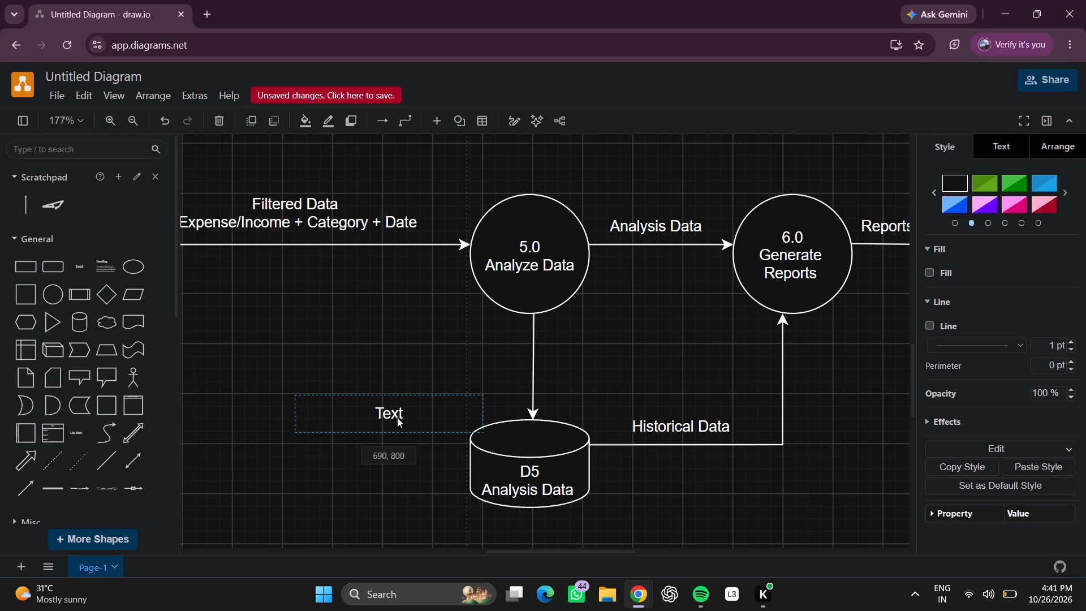
pyautogui.moveTo(397, 418); pyautogui.dragTo(390, 418)
# Replace the placeholder text beside the arrow into the D5 cylinder with "Store Analysis Data".
pyautogui.doubleClick(384, 416)
pyautogui.press('BackSpace')
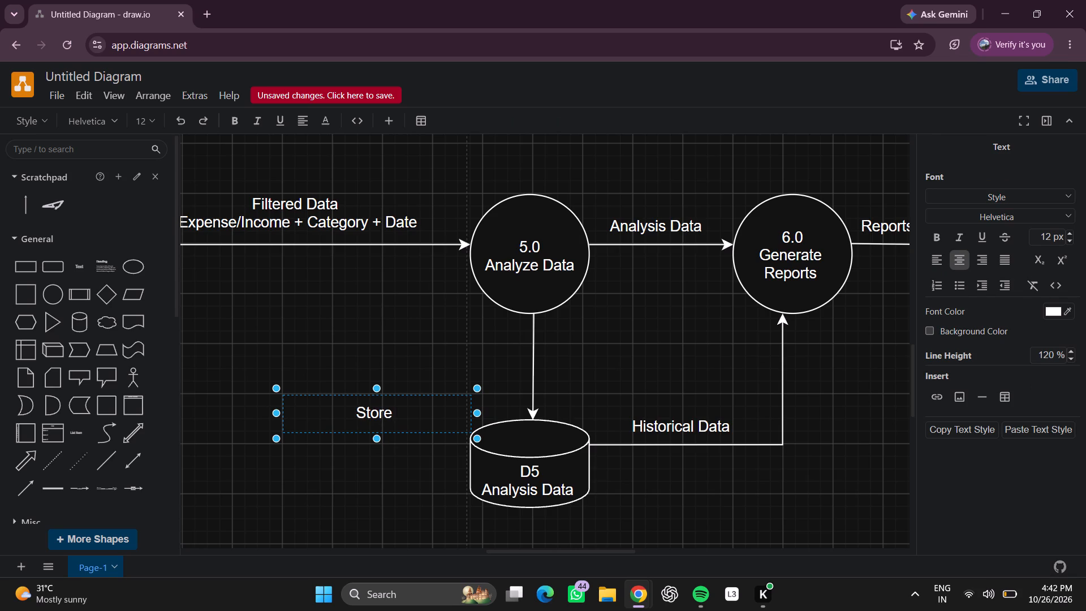
pyautogui.press('a')
pyautogui.press('l')
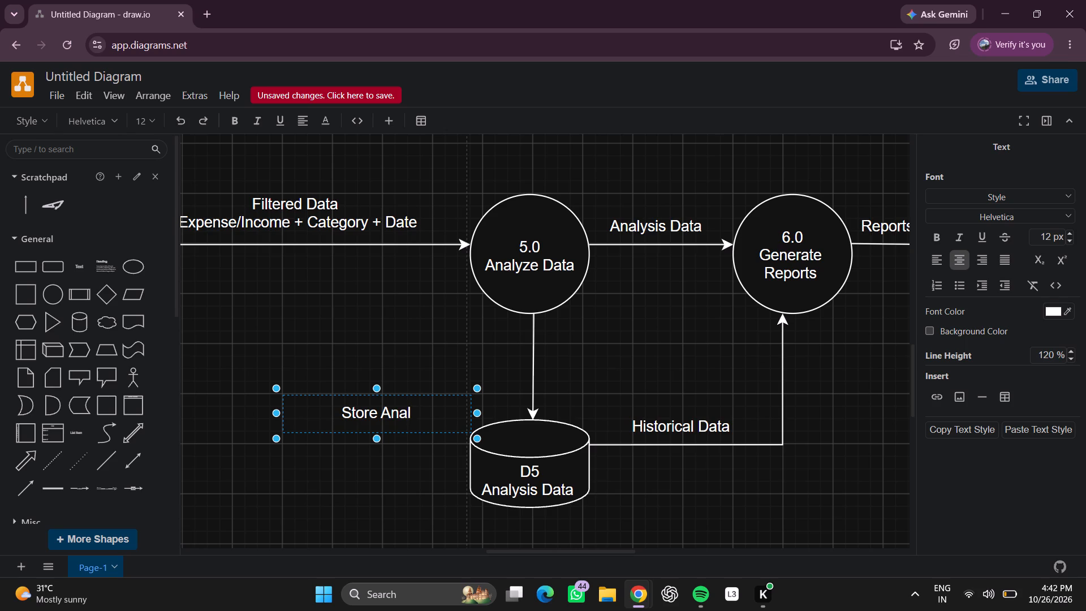
pyautogui.press('l')
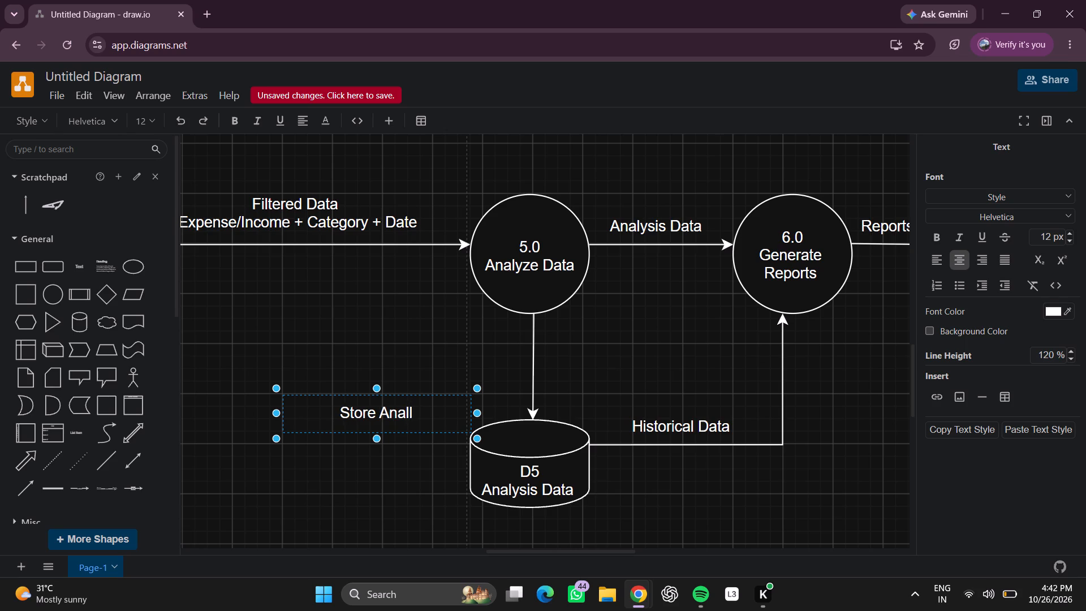
pyautogui.press('BackSpace')
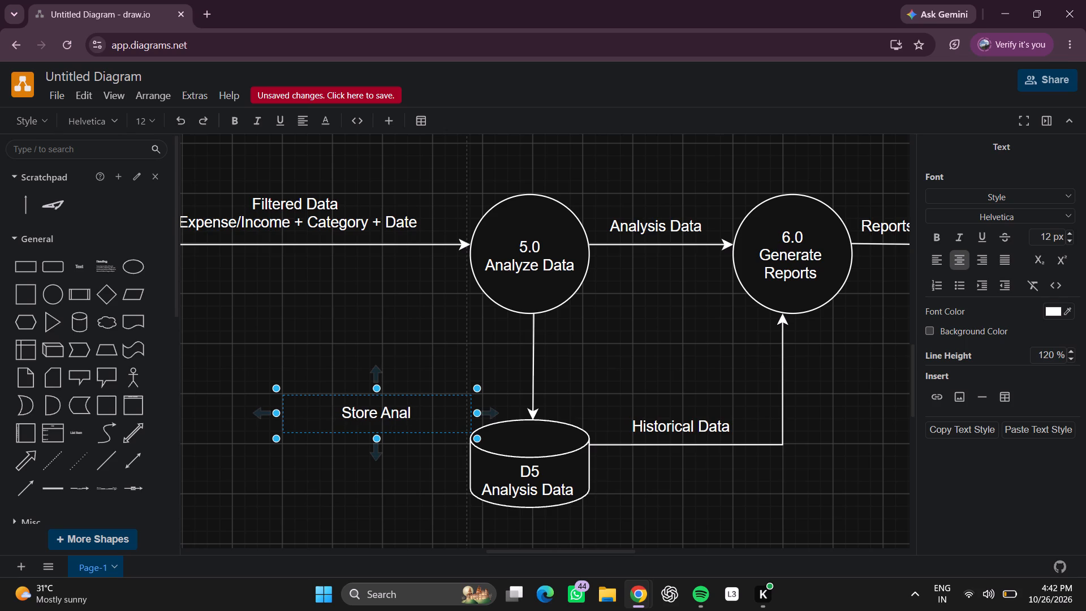
pyautogui.press('y')
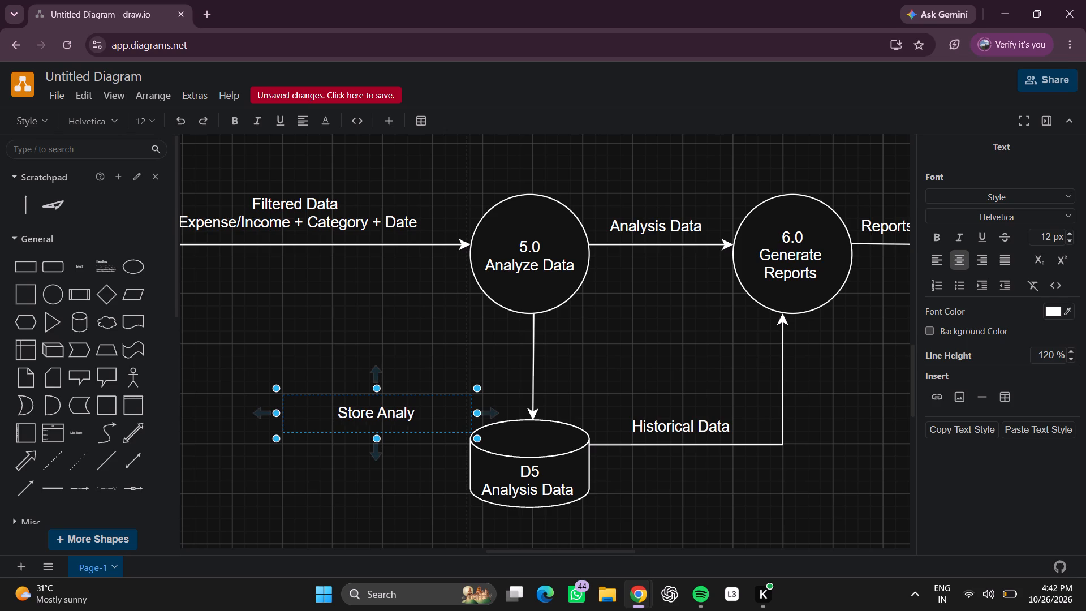
pyautogui.write('sis')
pyautogui.press('space')
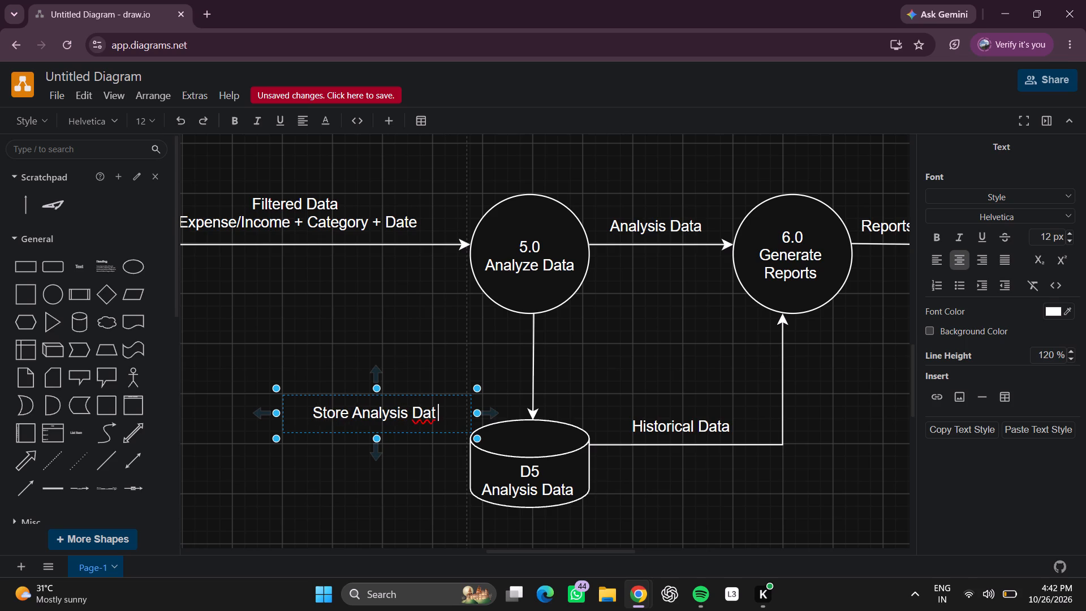
pyautogui.press('BackSpace')
pyautogui.write('a')
pyautogui.press('space')
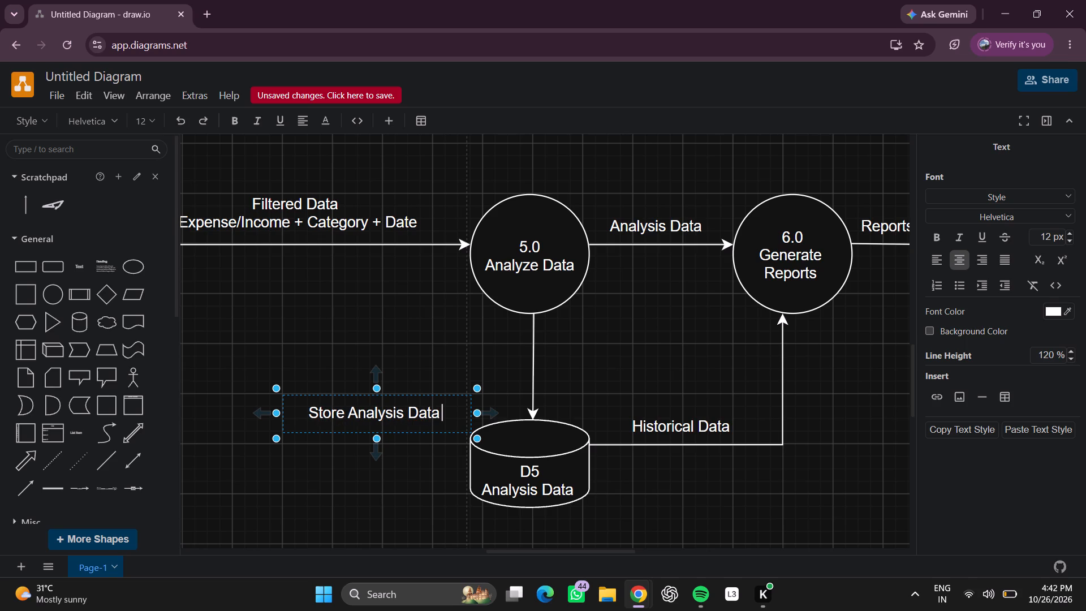
pyautogui.click(380, 308)
# Move the "Store Analysis Data" label down so it lines up horizontally with the "Historical Data" label.
pyautogui.moveTo(387, 416); pyautogui.dragTo(399, 428)
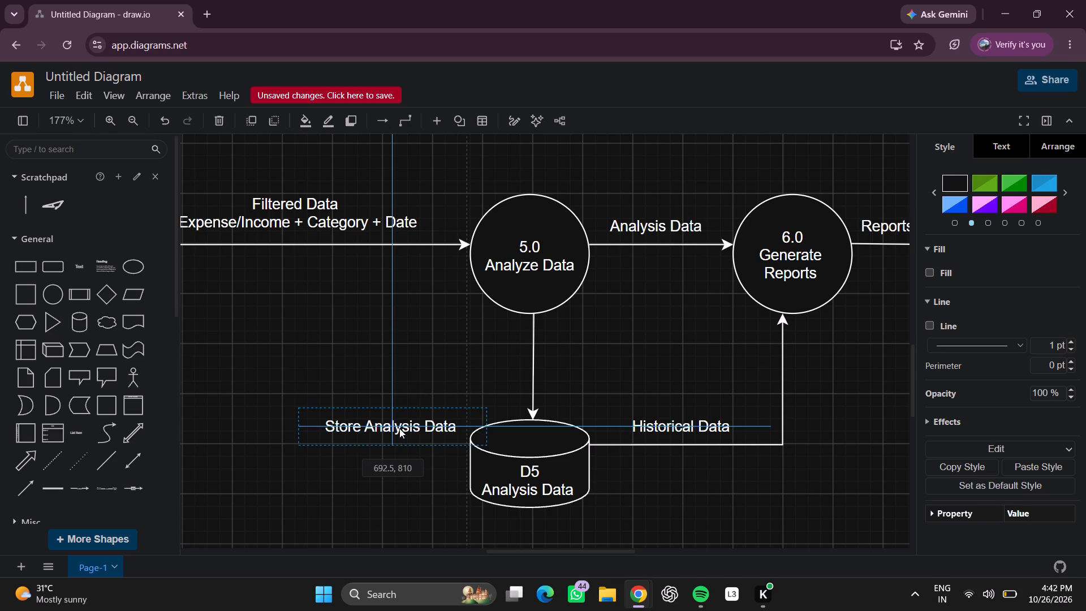
pyautogui.moveTo(399, 428); pyautogui.dragTo(395, 428)
pyautogui.click(383, 313)
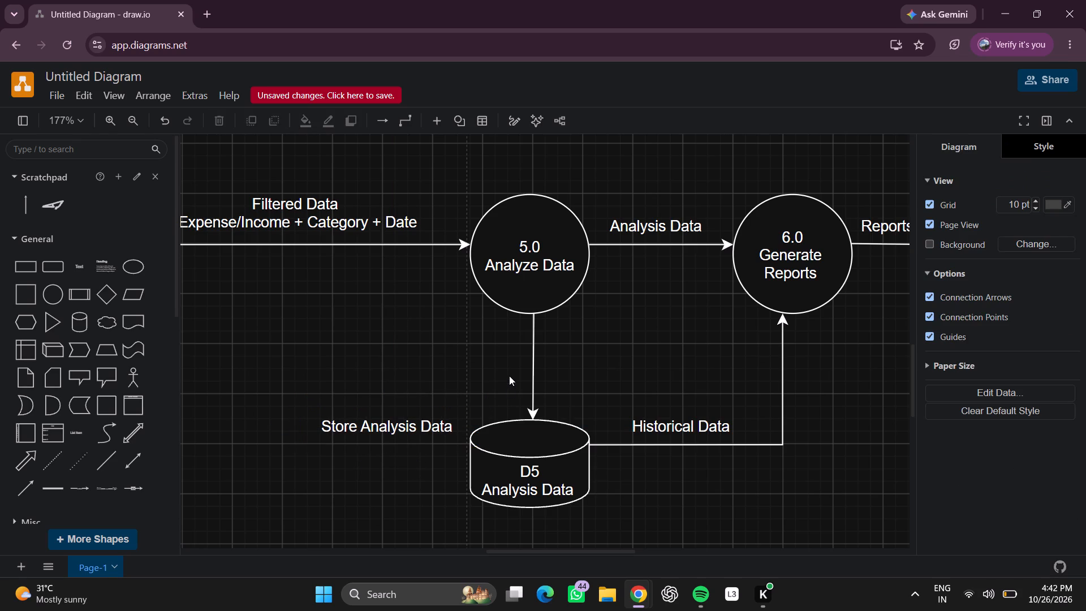
# Review the Level 1 diagram from the D5 Analysis Data store back to the User and the first processes.
pyautogui.hscroll(1, 510, 373)
pyautogui.scroll(1, 769, 496)
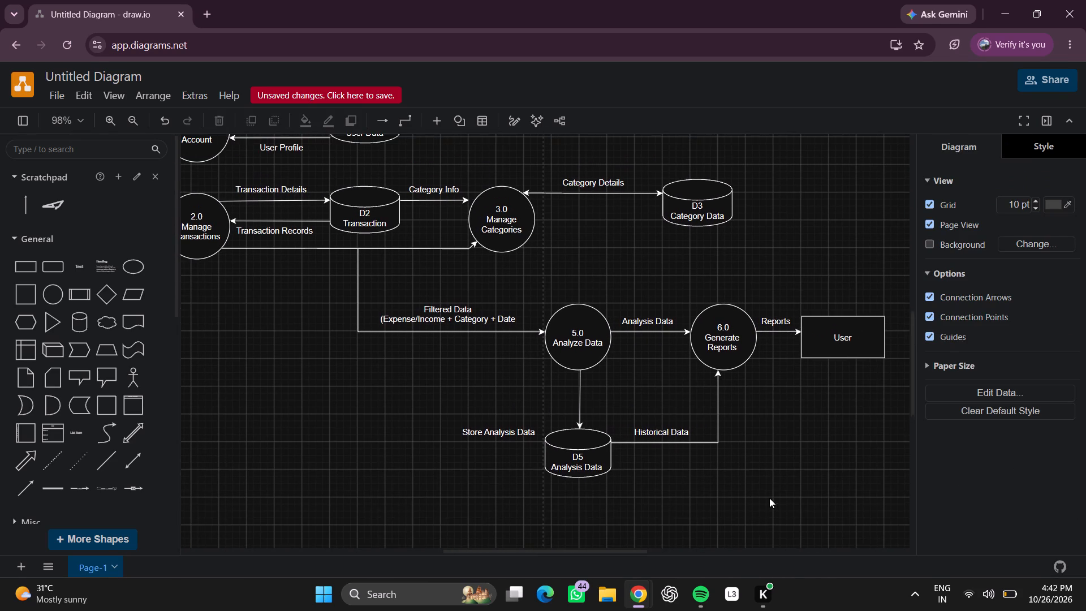
pyautogui.scroll(1, 769, 498)
pyautogui.hscroll(-1, 841, 478)
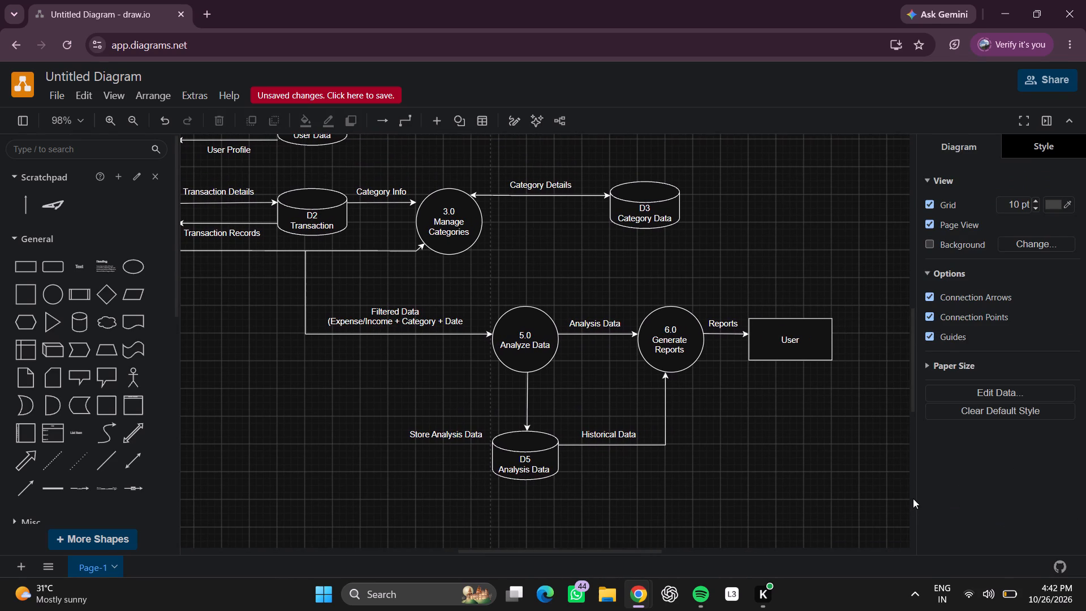
pyautogui.hscroll(1, 913, 498)
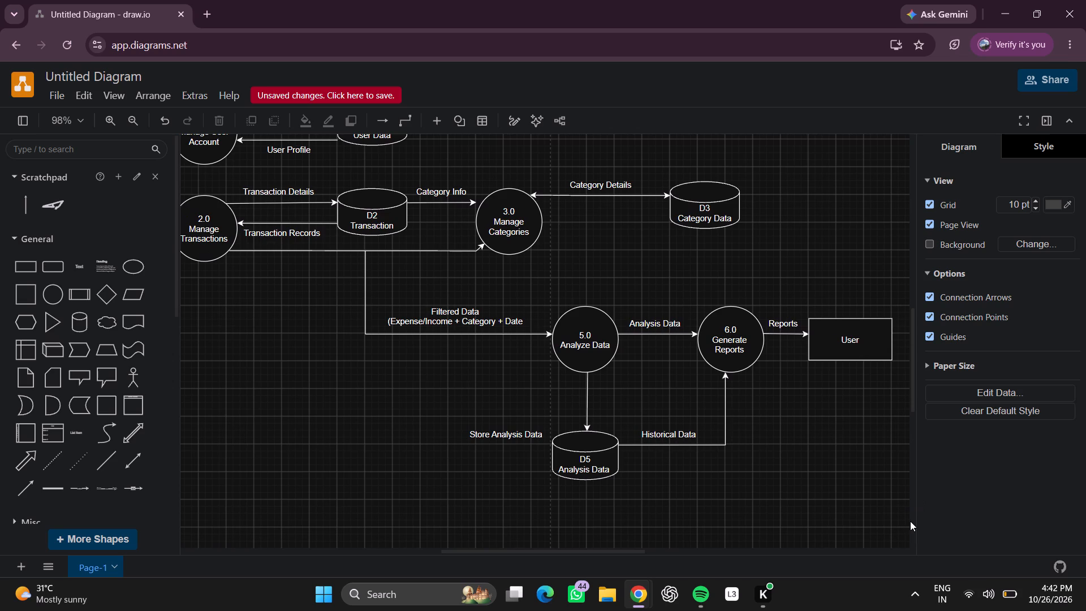
pyautogui.hscroll(1, 910, 521)
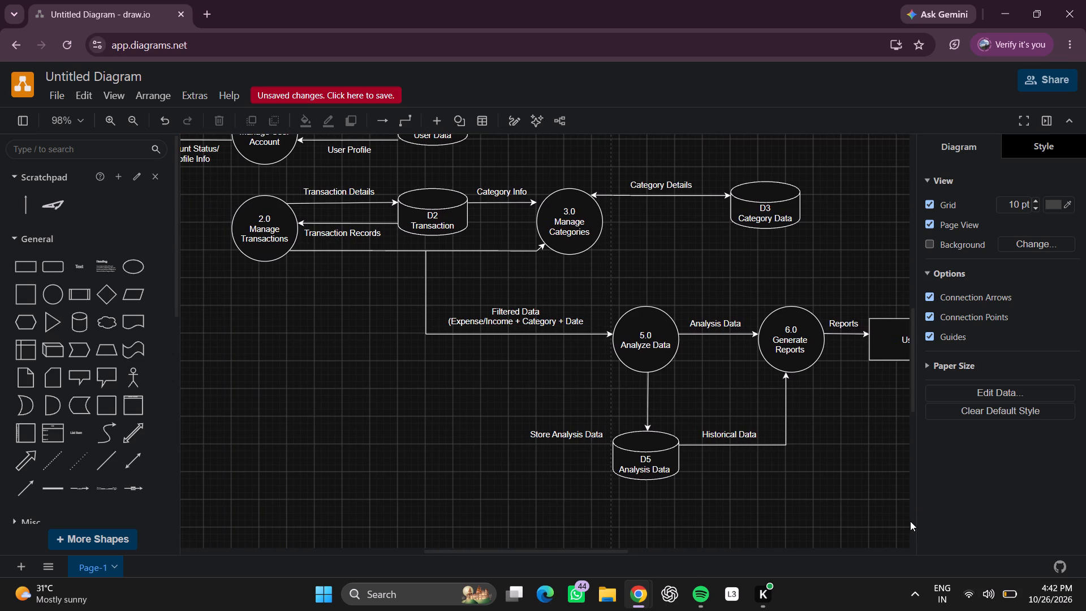
pyautogui.scroll(1, 913, 521)
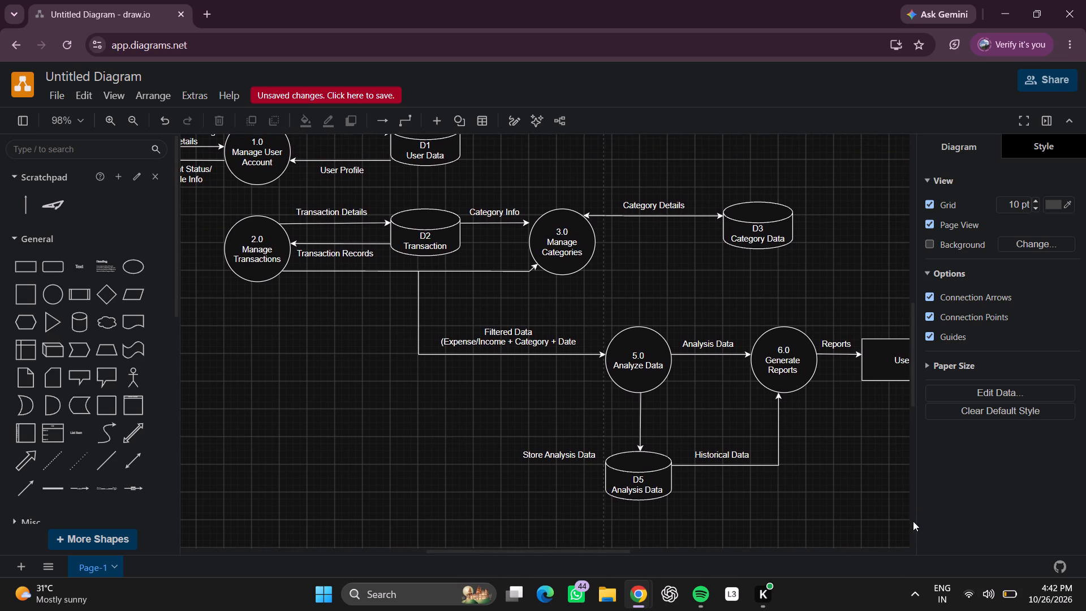
pyautogui.hscroll(2, 914, 519)
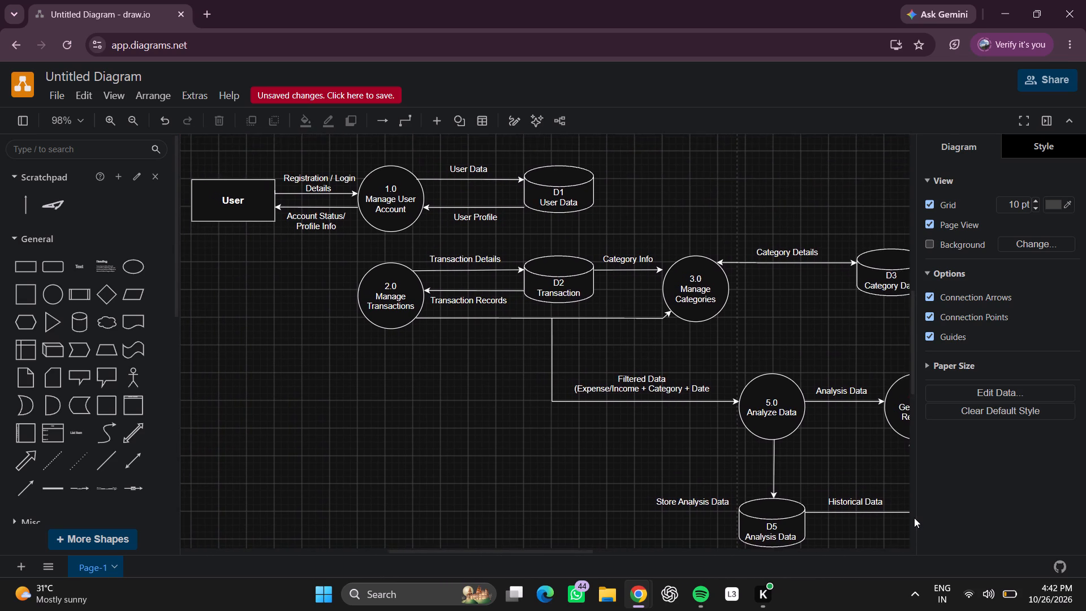
pyautogui.hscroll(2, 914, 518)
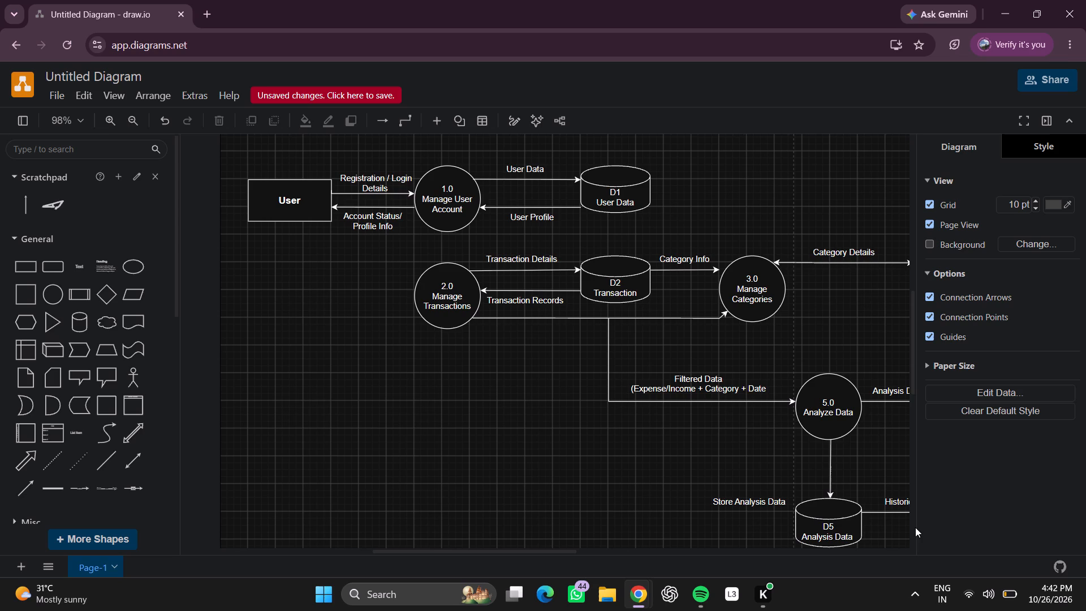
pyautogui.keyDown('ctrl'); pyautogui.scroll(2, 806, 588); pyautogui.keyUp('ctrl')
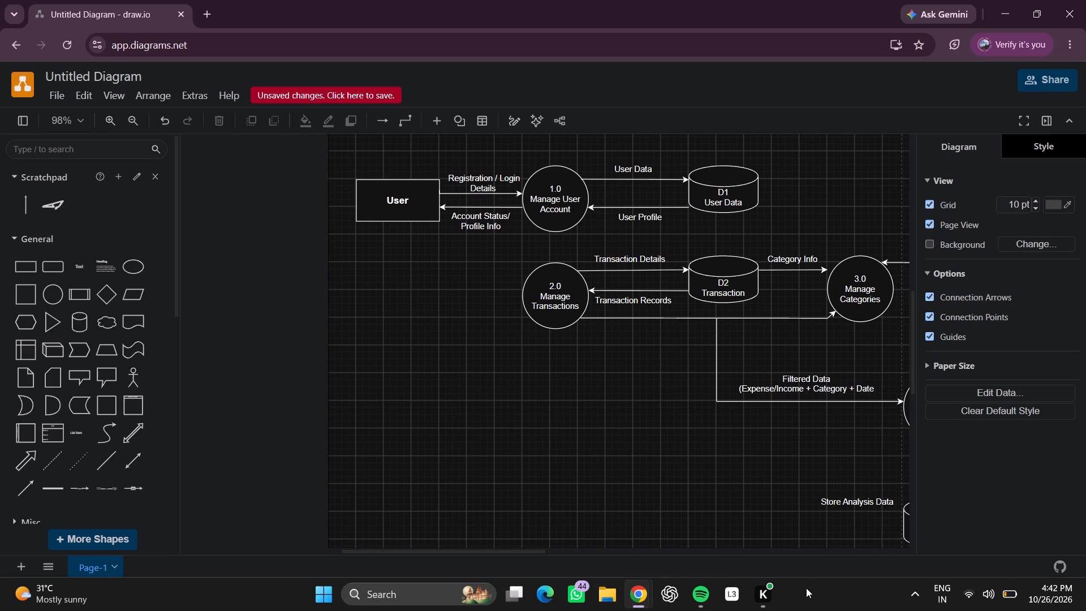
pyautogui.keyDown('ctrl'); pyautogui.scroll(2, 806, 588); pyautogui.keyUp('ctrl')
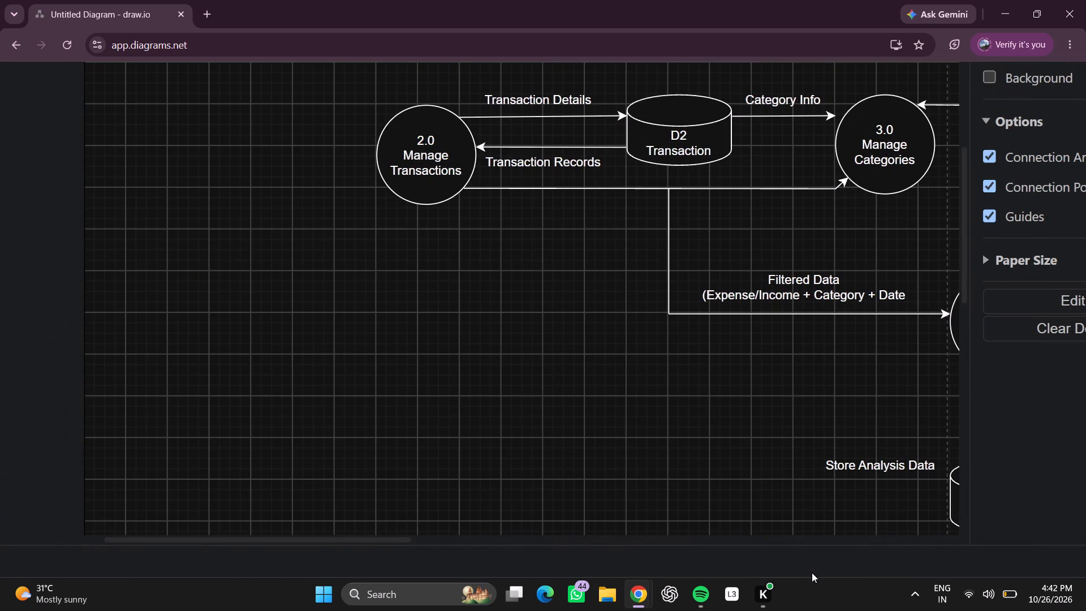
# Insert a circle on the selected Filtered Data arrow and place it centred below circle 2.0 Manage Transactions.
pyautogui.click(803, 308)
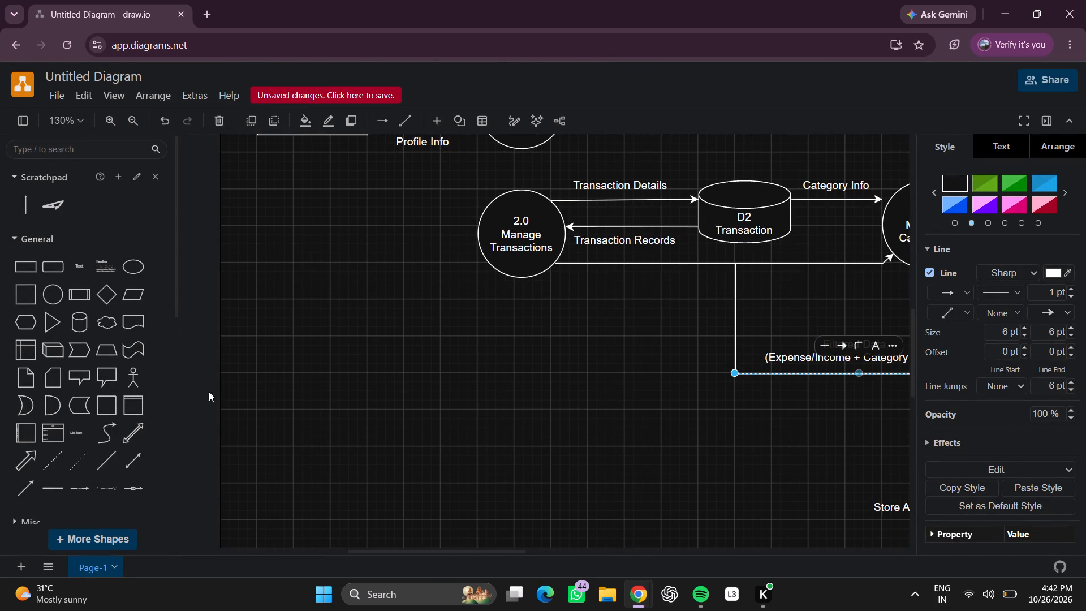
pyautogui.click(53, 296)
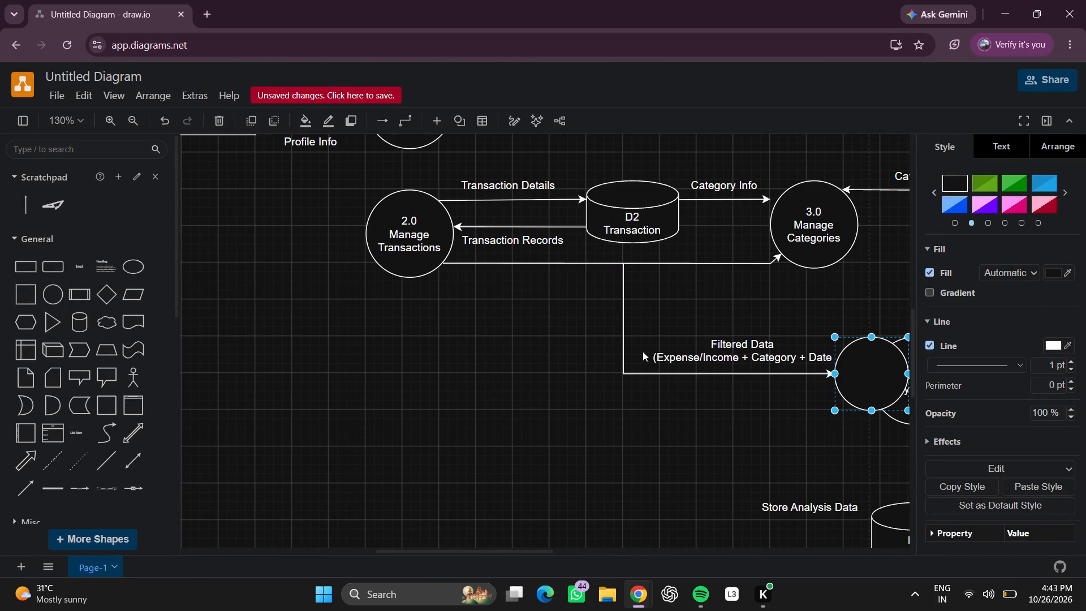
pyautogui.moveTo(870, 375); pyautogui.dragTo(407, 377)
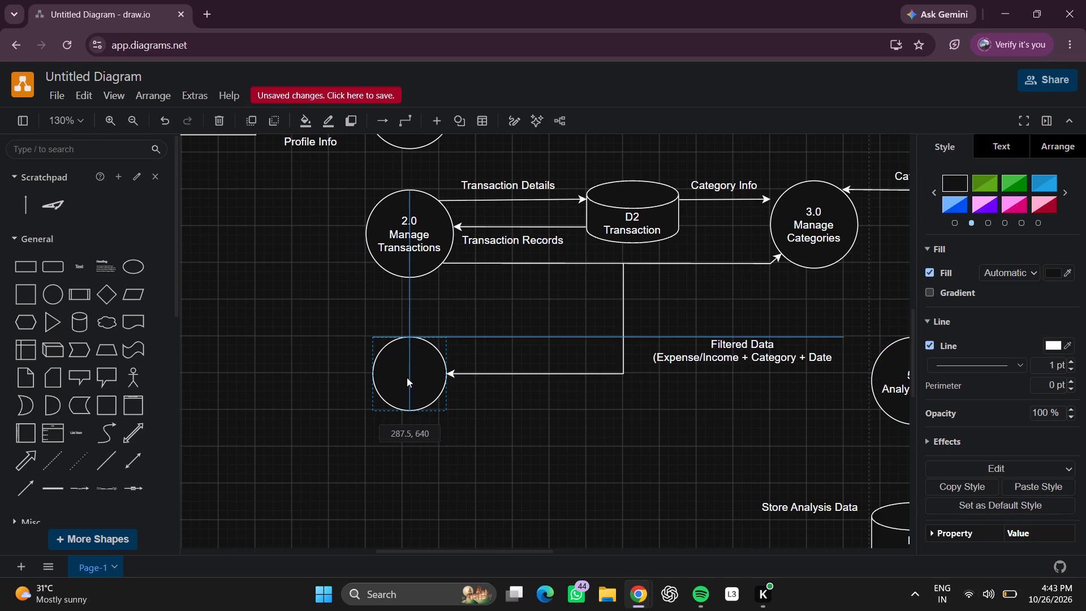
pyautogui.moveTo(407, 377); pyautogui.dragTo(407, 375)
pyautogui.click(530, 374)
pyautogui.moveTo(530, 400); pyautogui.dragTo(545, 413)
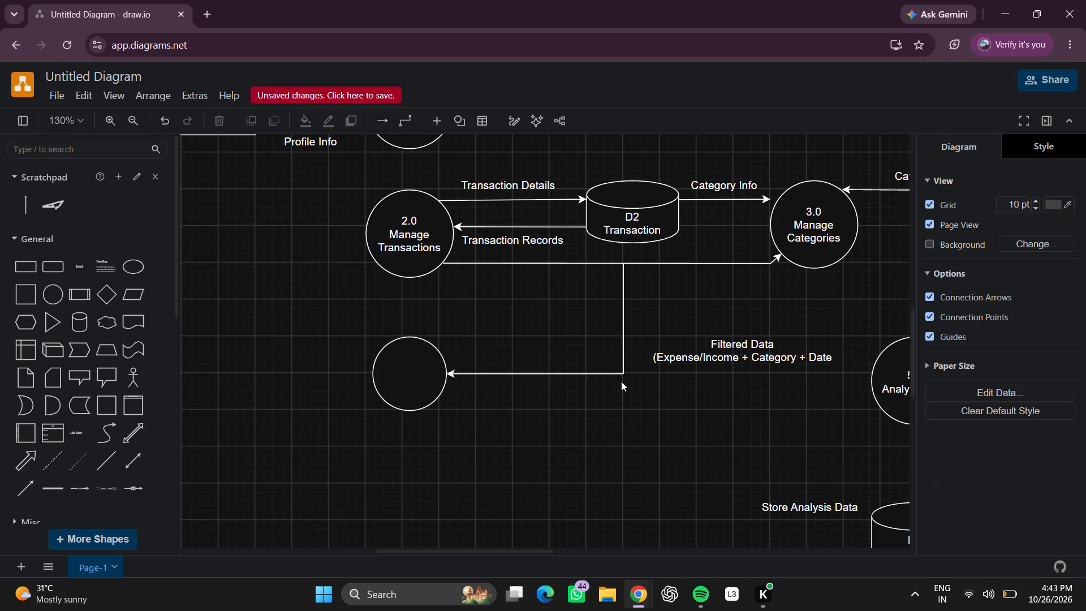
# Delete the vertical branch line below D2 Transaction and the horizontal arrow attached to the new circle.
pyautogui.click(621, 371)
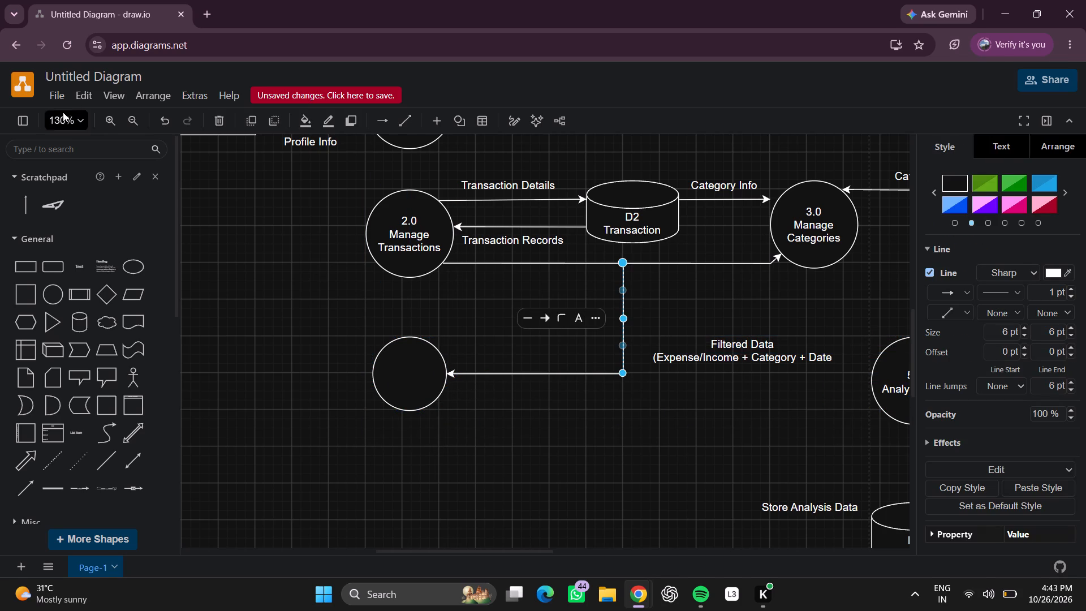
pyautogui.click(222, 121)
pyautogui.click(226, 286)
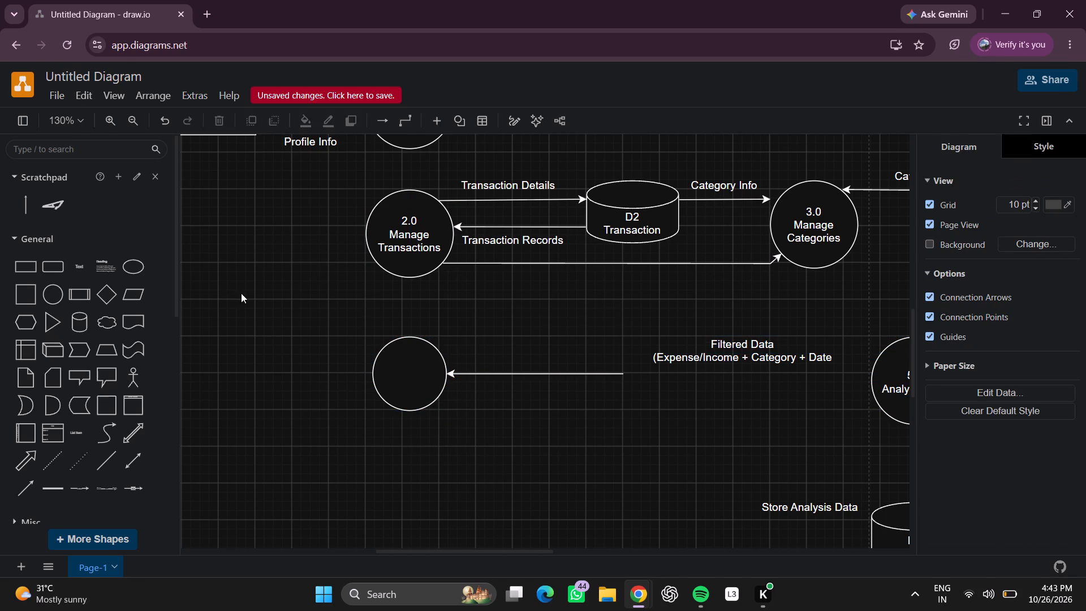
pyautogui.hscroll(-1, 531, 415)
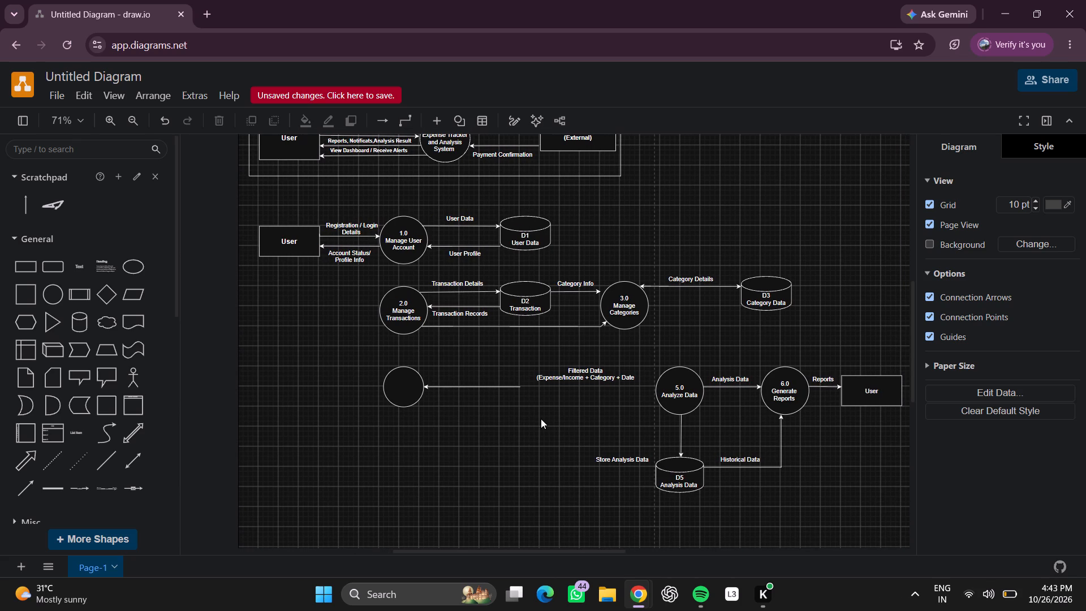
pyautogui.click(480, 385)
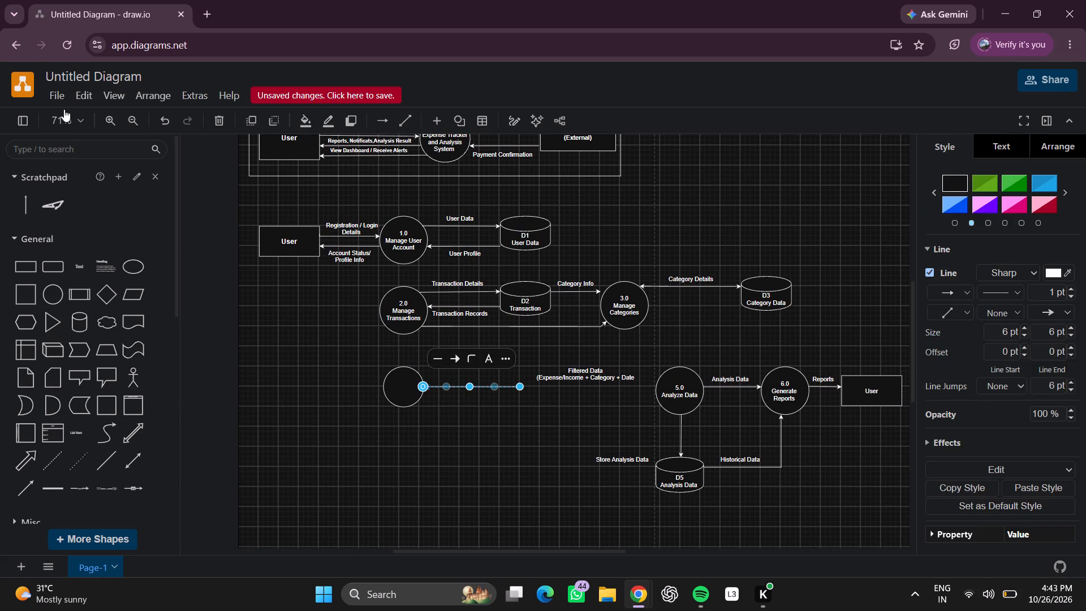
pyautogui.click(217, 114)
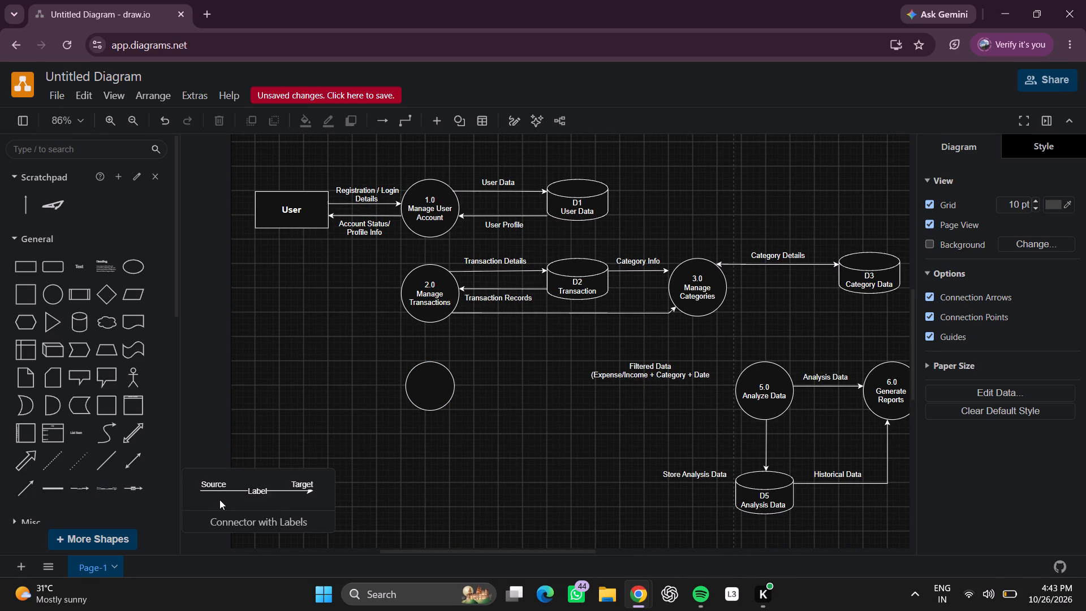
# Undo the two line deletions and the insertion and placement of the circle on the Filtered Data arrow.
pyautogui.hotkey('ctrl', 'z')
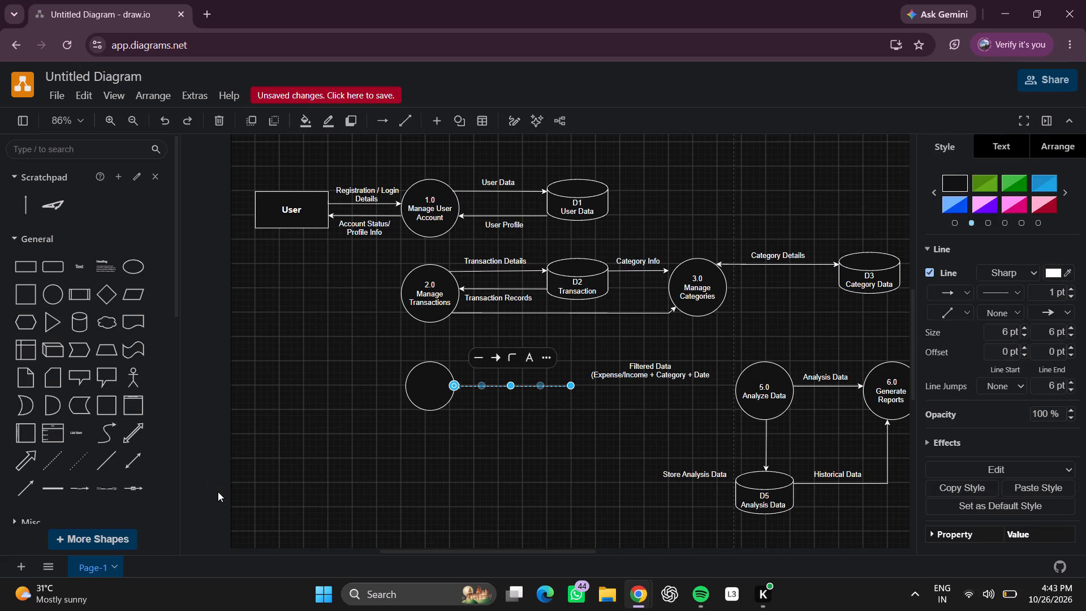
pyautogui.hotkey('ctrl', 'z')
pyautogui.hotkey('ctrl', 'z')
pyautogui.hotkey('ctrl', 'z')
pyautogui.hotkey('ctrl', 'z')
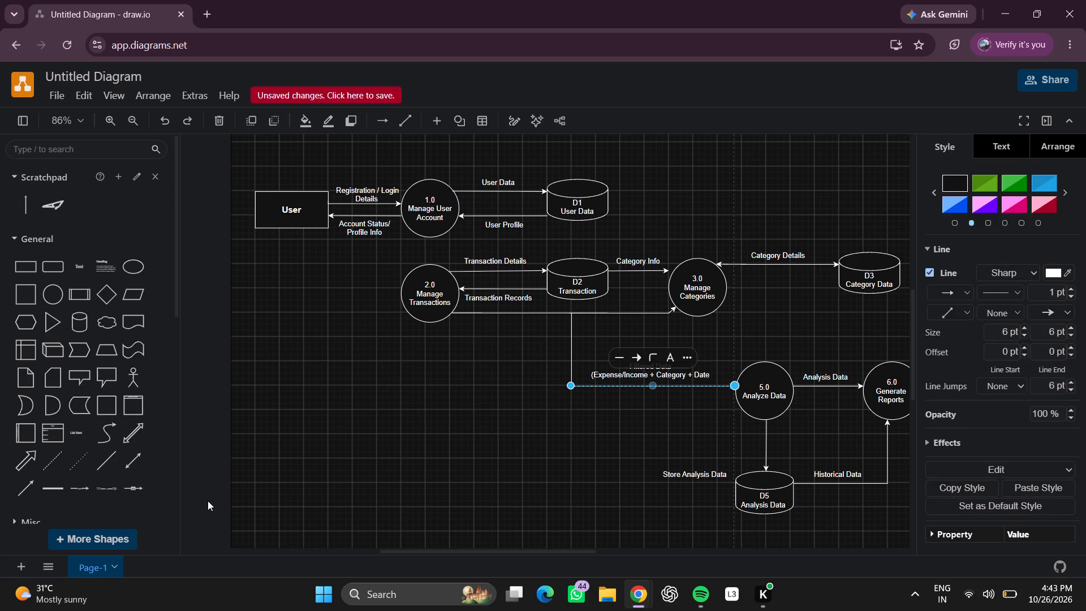
# With nothing selected, insert a separate circle below circle 2.0 Manage Transactions and resize it to 100 x 100.
pyautogui.click(334, 489)
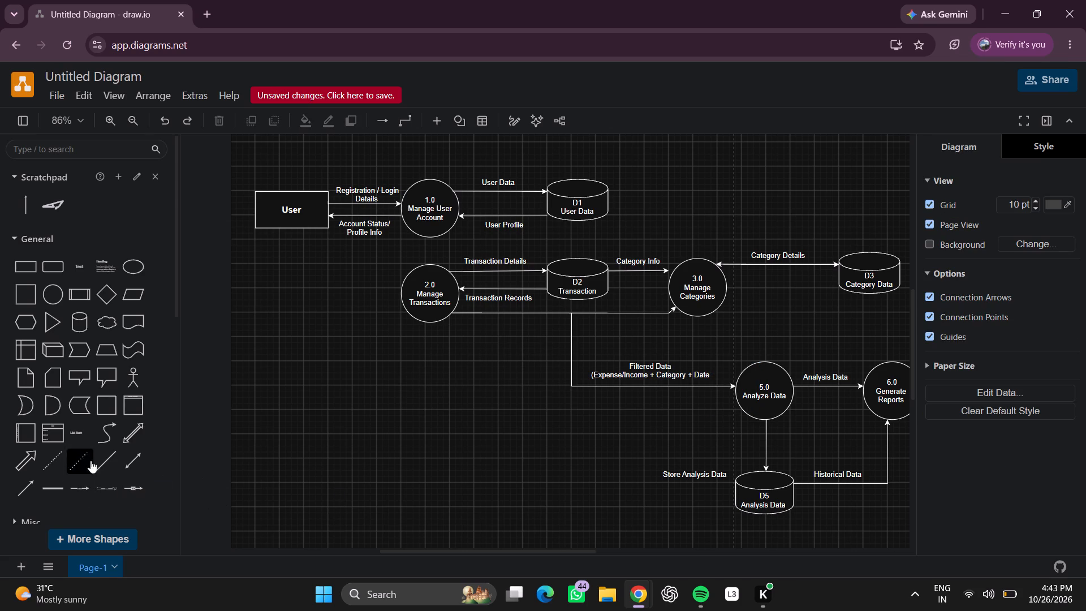
pyautogui.click(51, 290)
pyautogui.scroll(2, 440, 332)
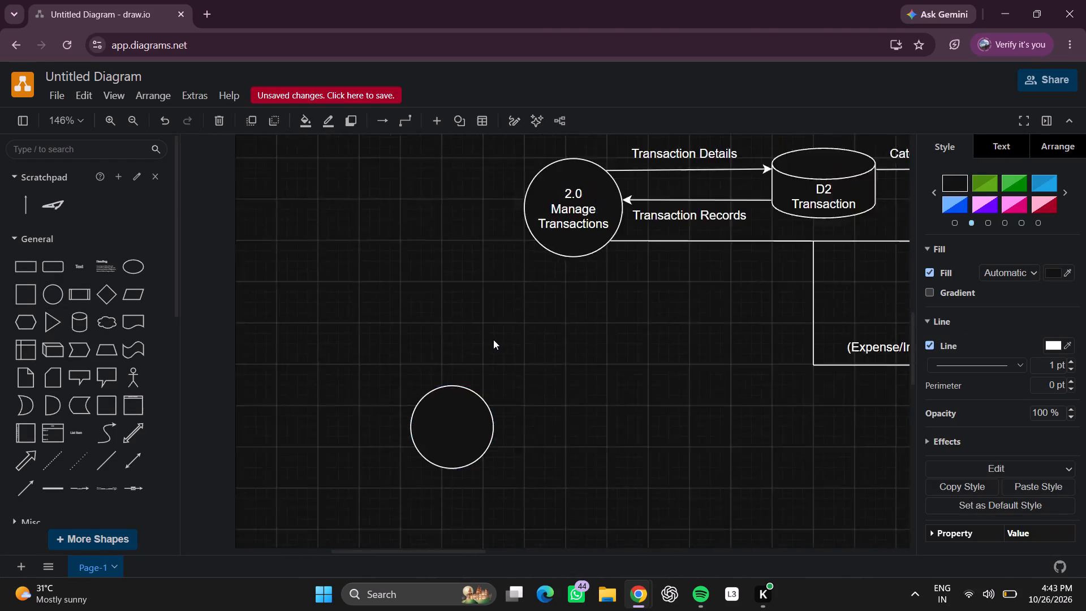
pyautogui.moveTo(468, 398); pyautogui.dragTo(556, 377)
pyautogui.moveTo(525, 378); pyautogui.dragTo(492, 384)
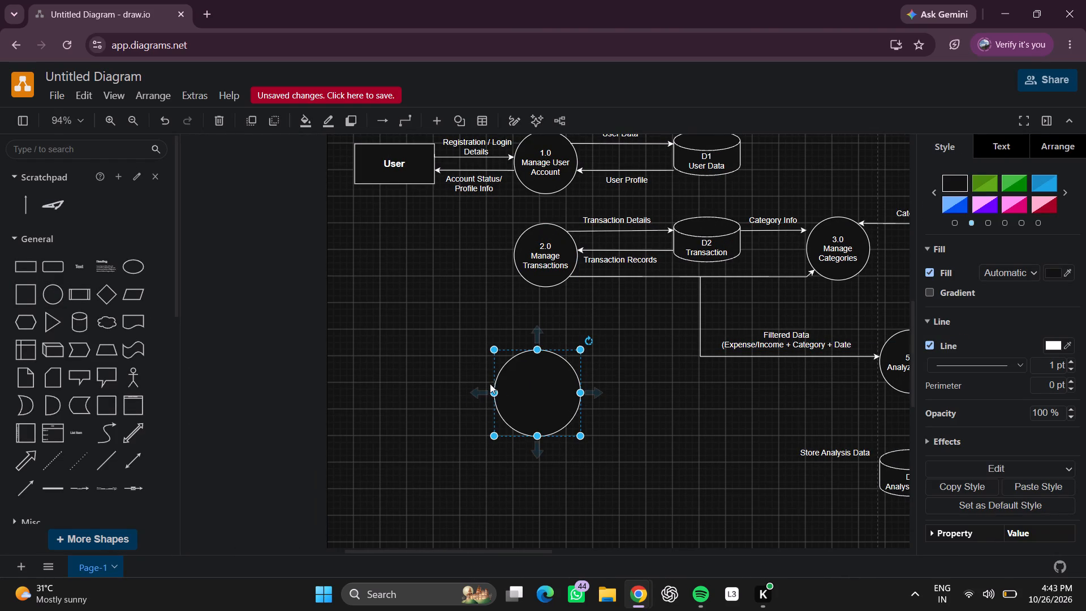
pyautogui.moveTo(490, 389); pyautogui.dragTo(512, 391)
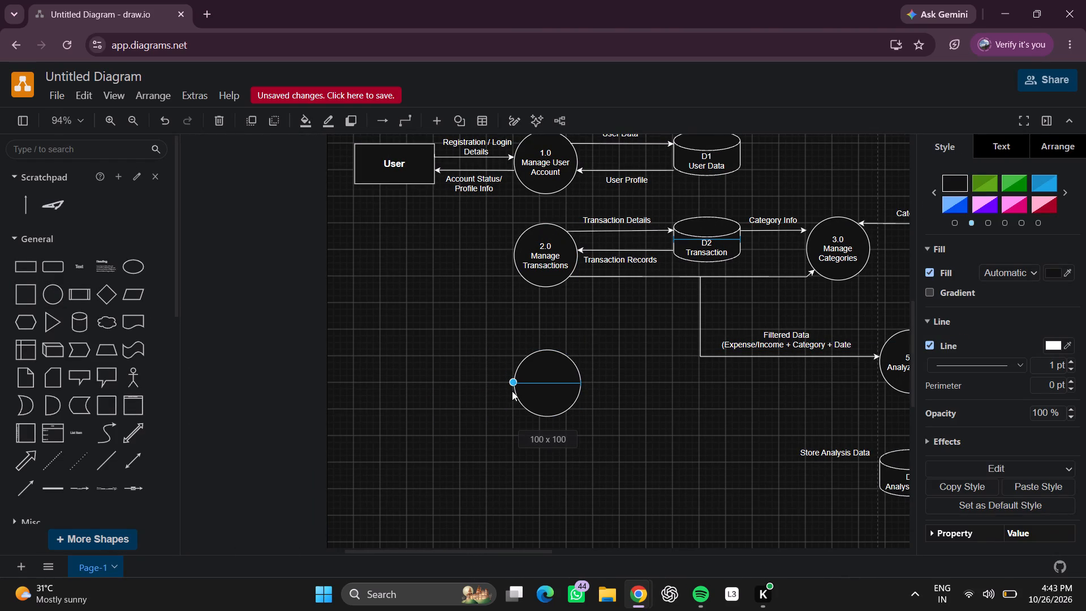
# Shrink the new circle to the same size as circle 2.0 Manage Transactions, keeping it directly below.
pyautogui.moveTo(512, 391); pyautogui.dragTo(512, 390)
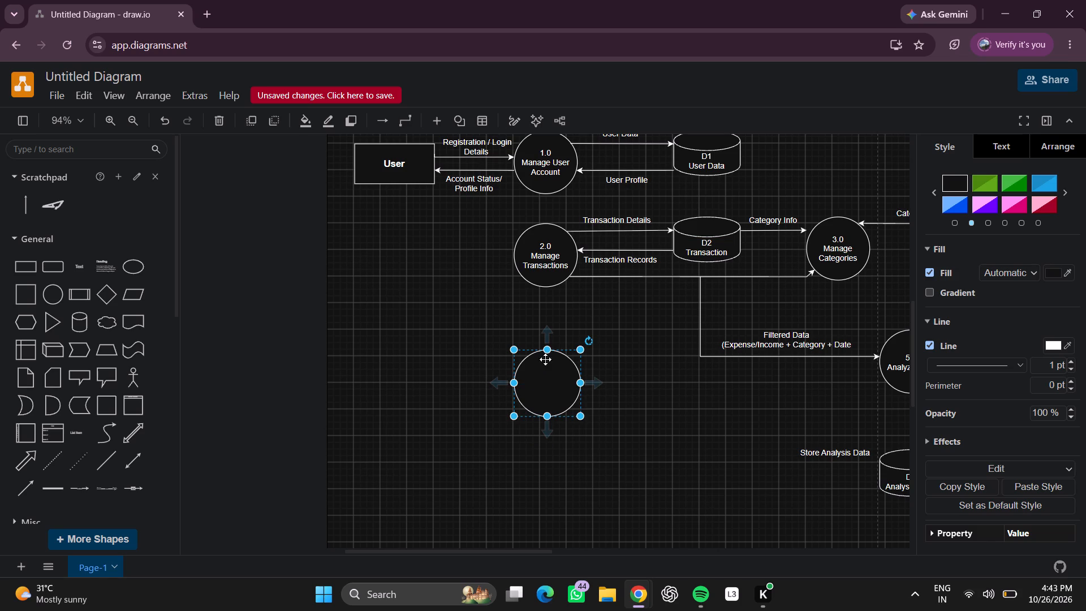
pyautogui.moveTo(579, 383); pyautogui.dragTo(571, 387)
pyautogui.click(629, 371)
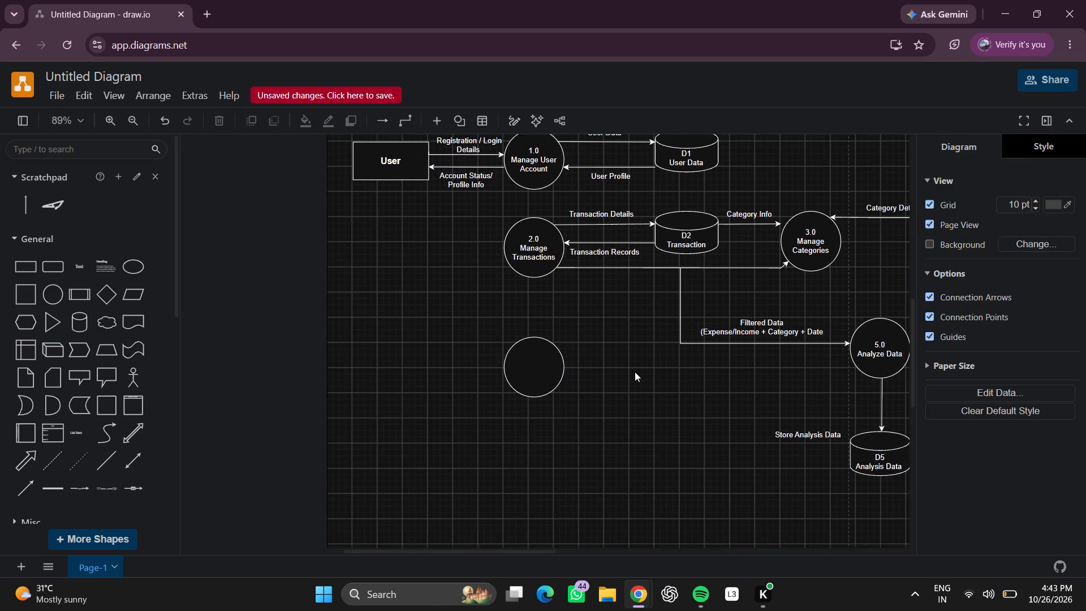
# Label the new circle "4.0 Manage Budget" on two lines, with the number above the name.
pyautogui.moveTo(432, 384); pyautogui.dragTo(432, 375)
pyautogui.click(618, 370)
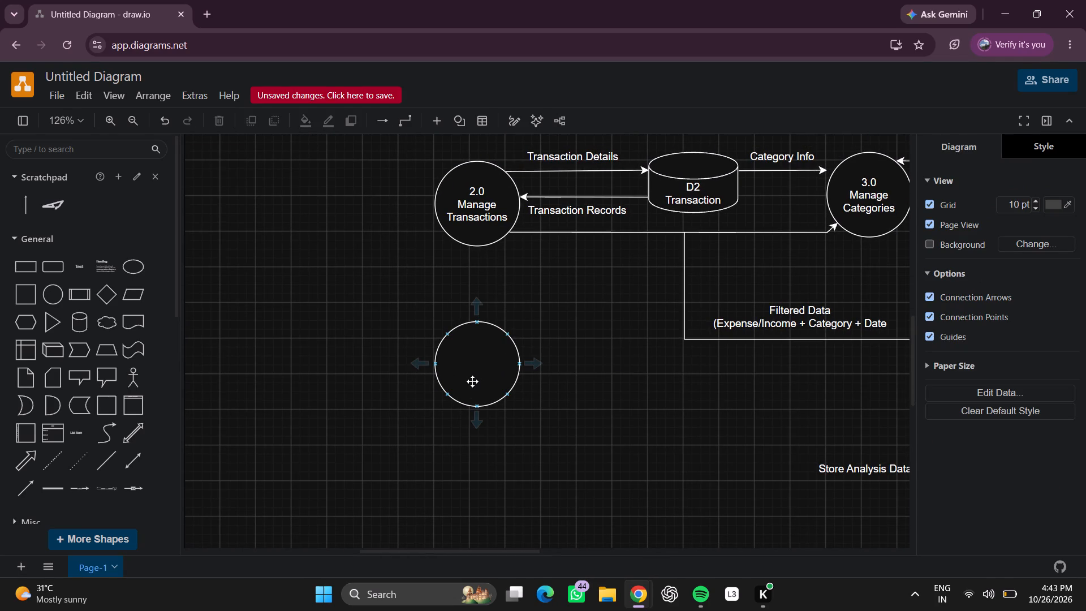
pyautogui.doubleClick(467, 377)
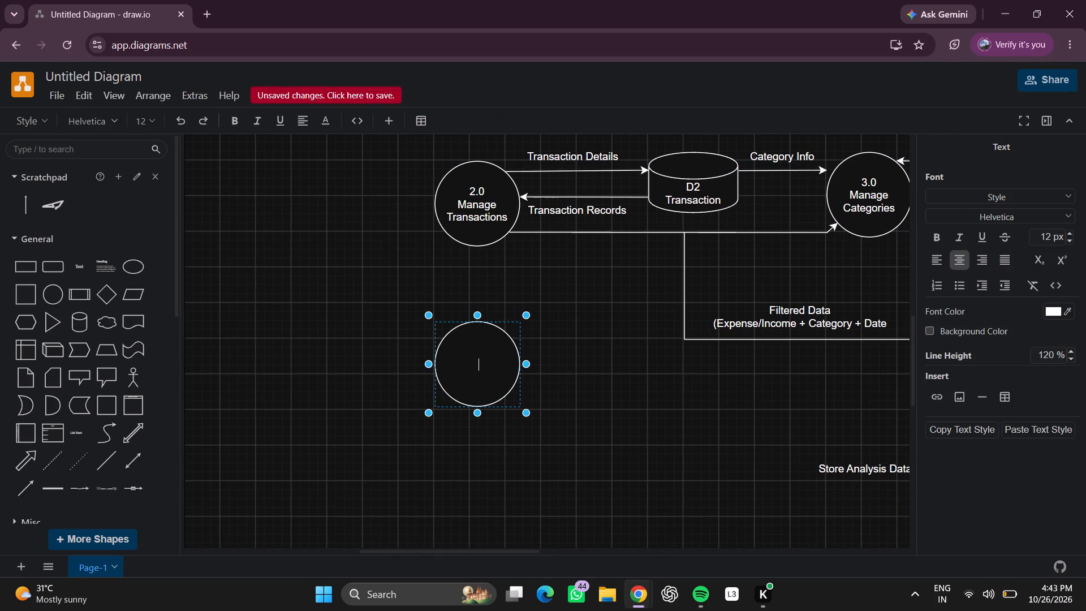
pyautogui.press('4')
pyautogui.write('.0')
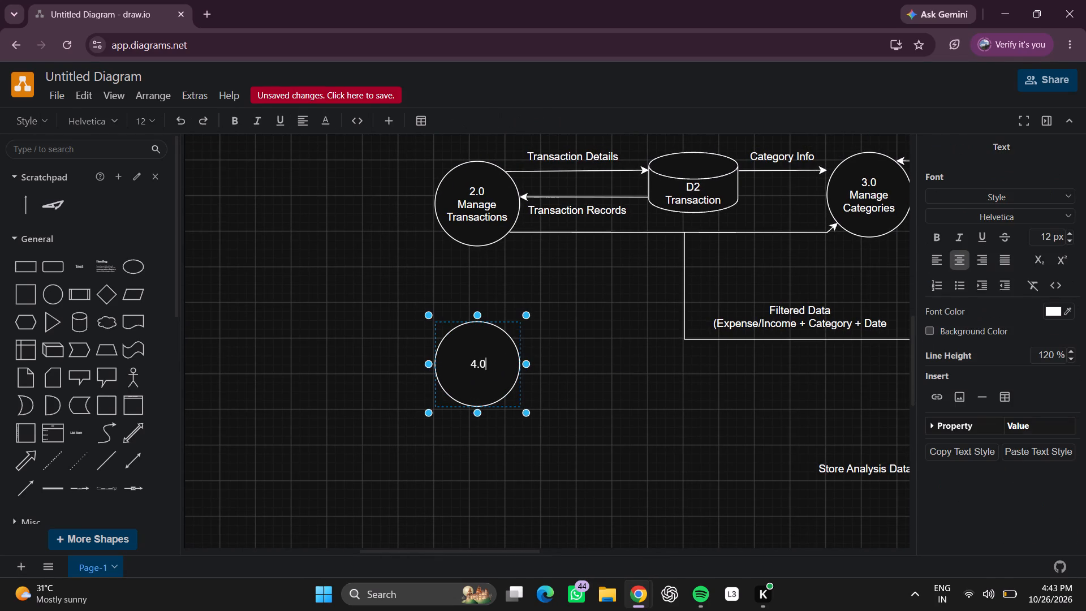
pyautogui.press('Return')
pyautogui.write('an')
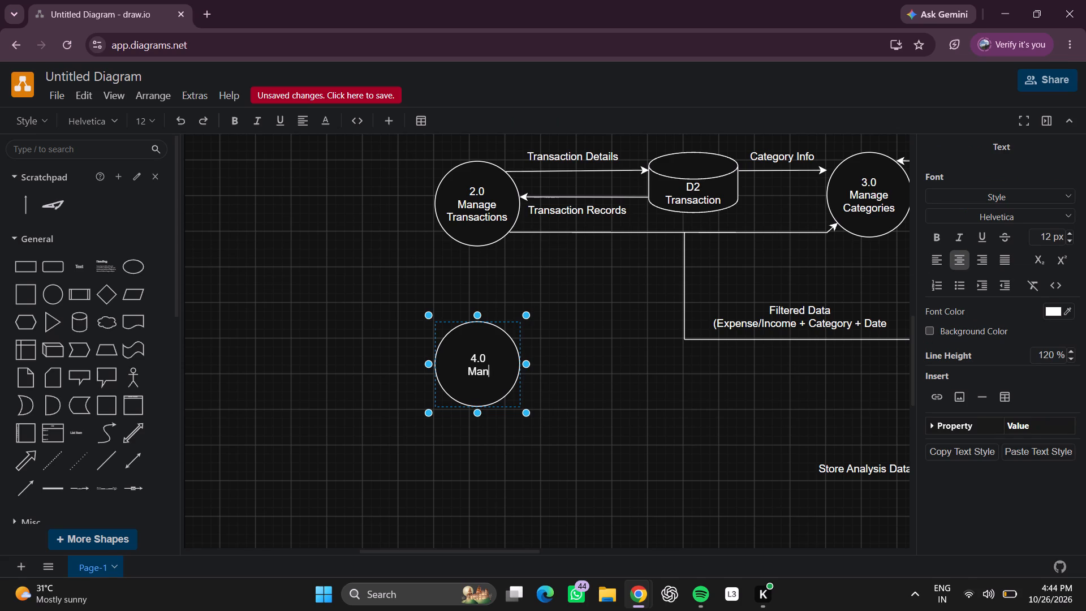
pyautogui.press('a')
pyautogui.write('gw')
pyautogui.press('BackSpace')
pyautogui.write('e')
pyautogui.press('space')
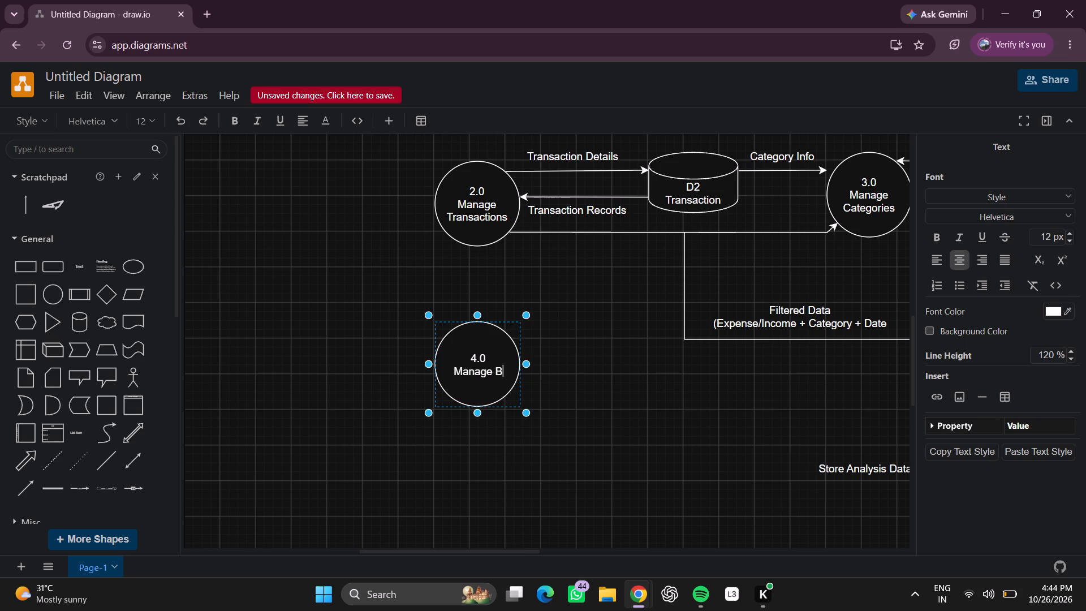
pyautogui.write('ud')
pyautogui.write('get')
pyautogui.click(632, 308)
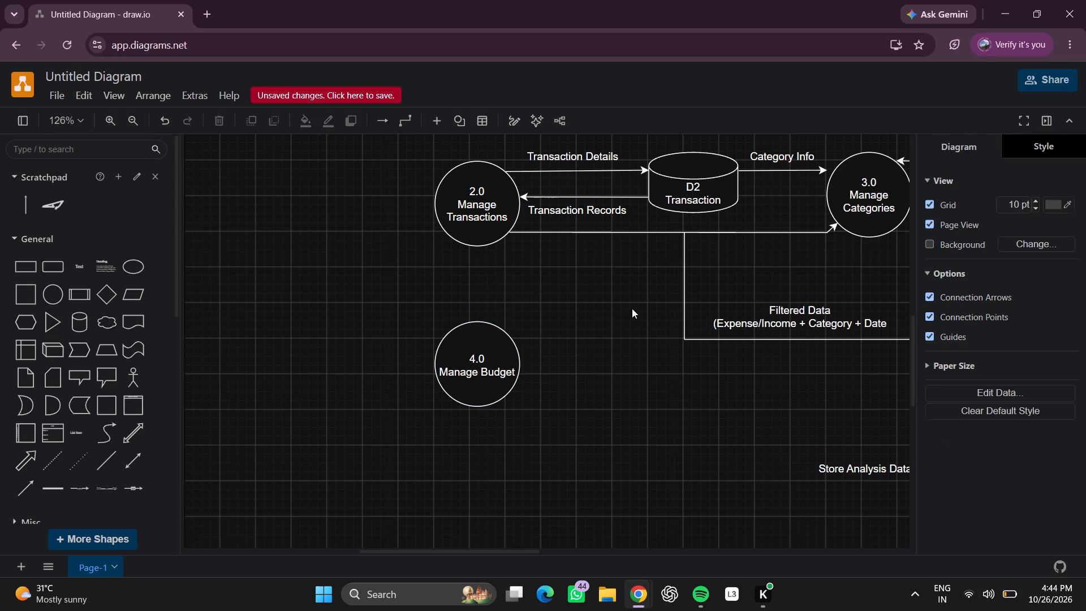
# Move circle 4.0 Manage Budget farther down, keeping it vertically aligned with circle 2.0 Manage Transactions.
pyautogui.scroll(1, 604, 302)
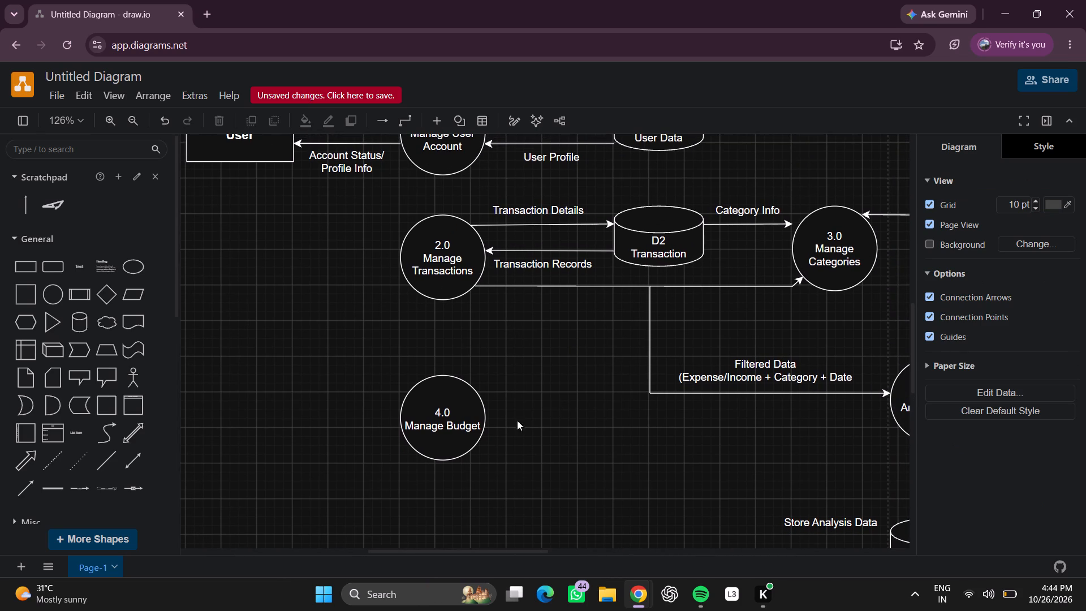
pyautogui.moveTo(438, 414); pyautogui.dragTo(442, 480)
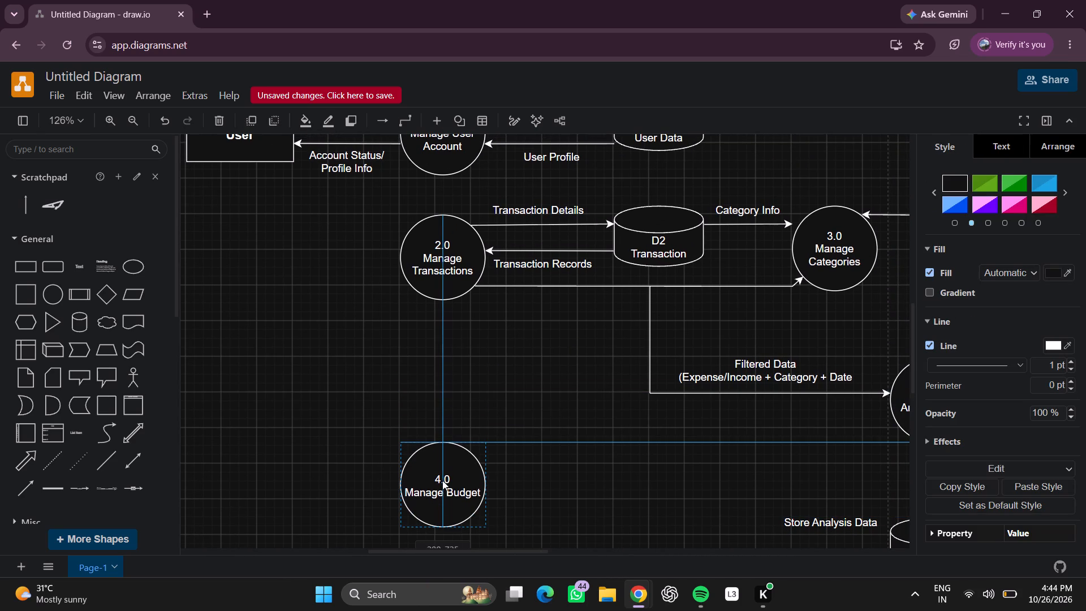
pyautogui.moveTo(442, 480); pyautogui.dragTo(438, 483)
pyautogui.click(690, 499)
# Insert a cylinder and place it between circle 4.0 Manage Budget and the Store Analysis Data label, below the Filtered Data arrow.
pyautogui.scroll(-1, 689, 496)
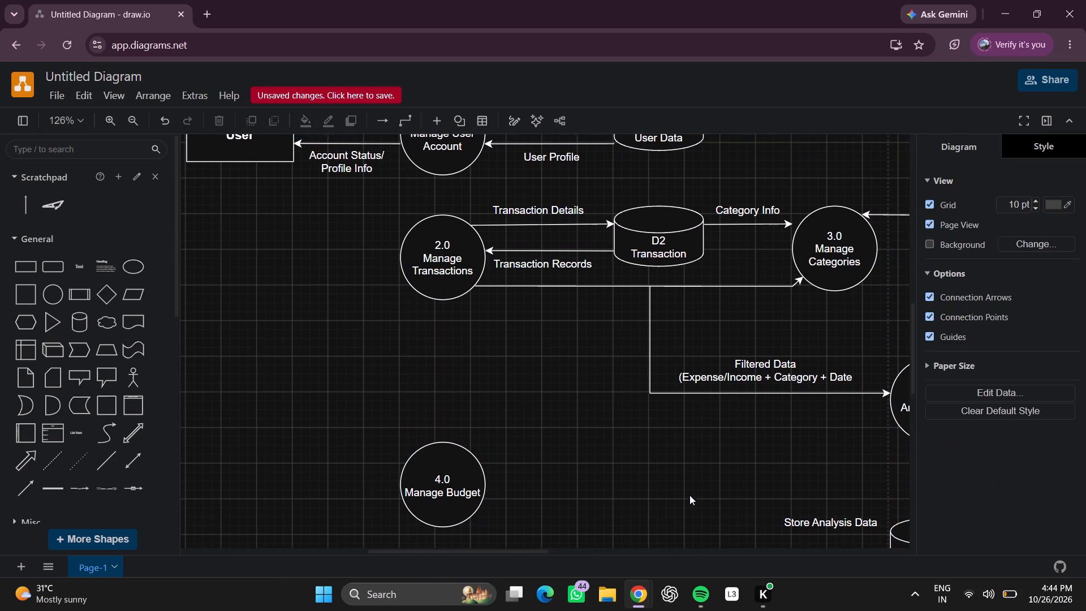
pyautogui.scroll(-1, 689, 495)
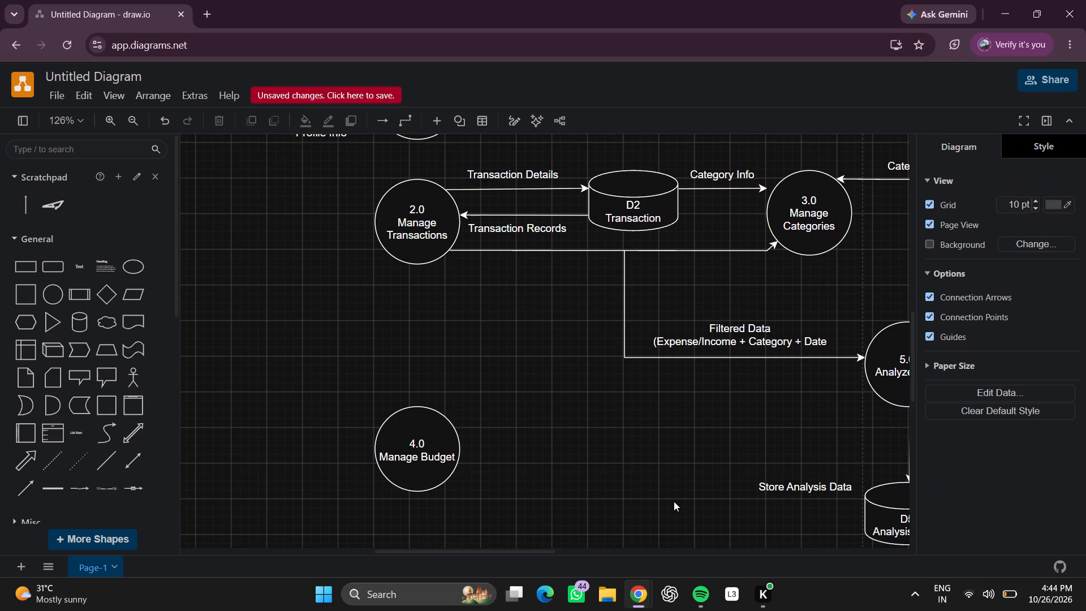
pyautogui.scroll(1, 674, 501)
pyautogui.scroll(-2, 673, 500)
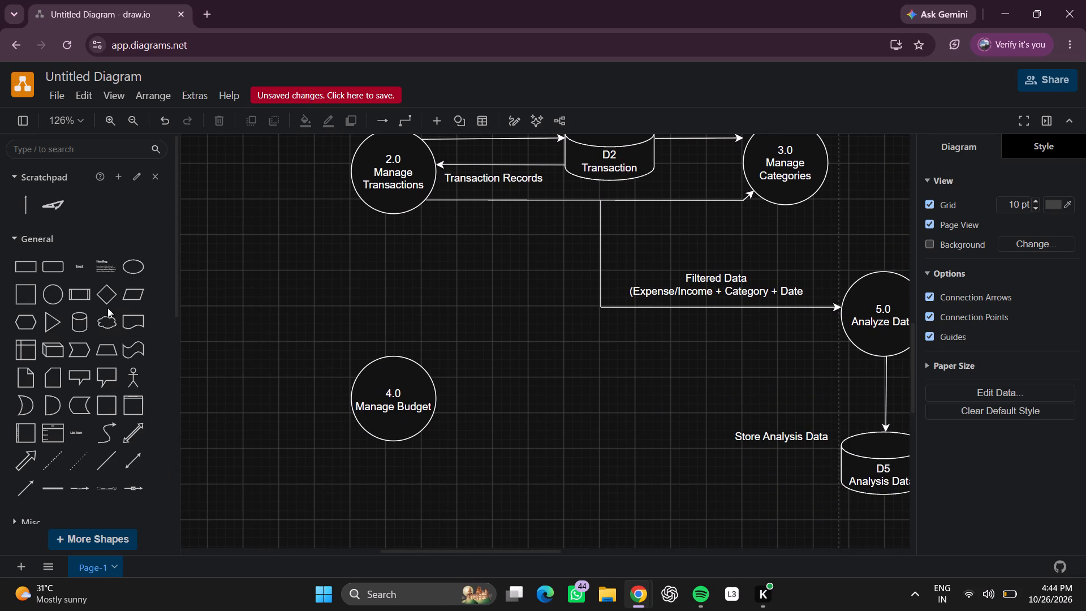
pyautogui.click(82, 314)
pyautogui.moveTo(545, 344); pyautogui.dragTo(591, 382)
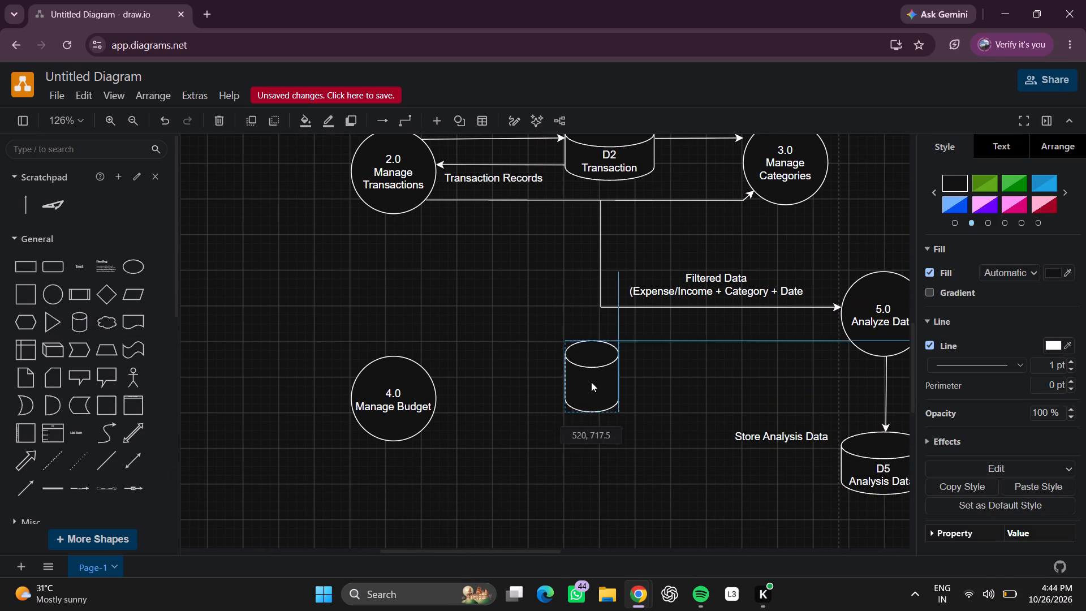
pyautogui.moveTo(591, 382); pyautogui.dragTo(589, 410)
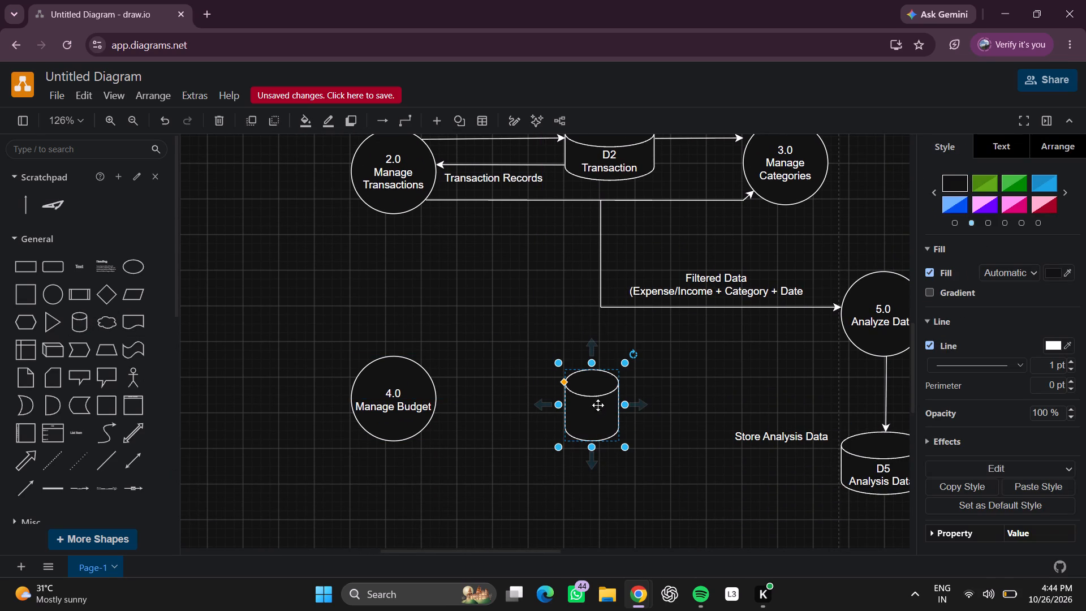
# Widen the new cylinder beside circle 4.0 Manage Budget to 110 x 80.
pyautogui.moveTo(618, 406); pyautogui.dragTo(633, 407)
pyautogui.moveTo(607, 407); pyautogui.dragTo(587, 410)
pyautogui.moveTo(624, 407); pyautogui.dragTo(624, 406)
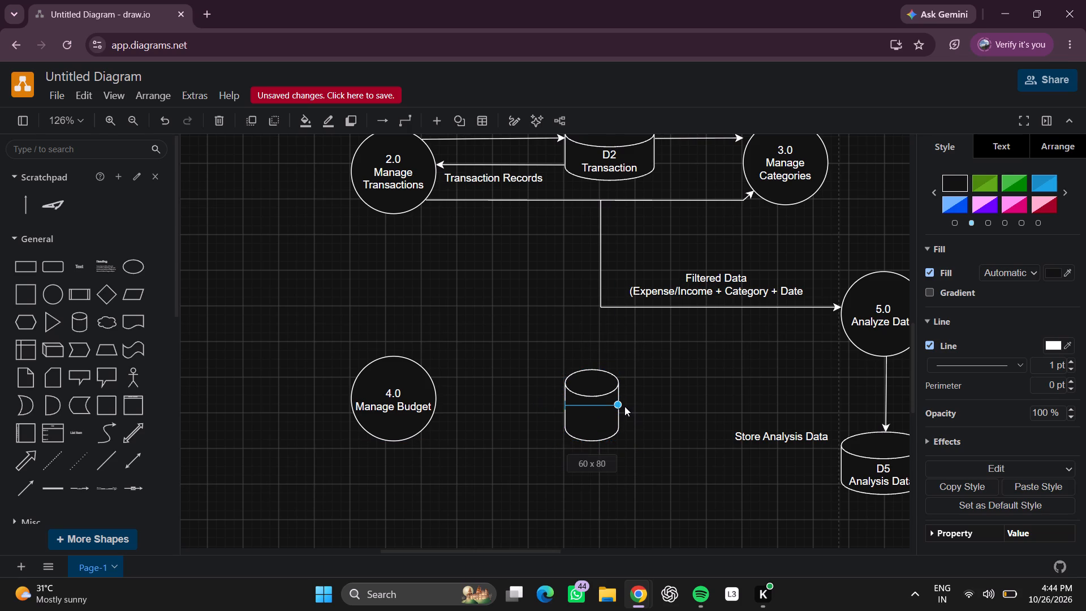
pyautogui.moveTo(624, 406); pyautogui.dragTo(659, 403)
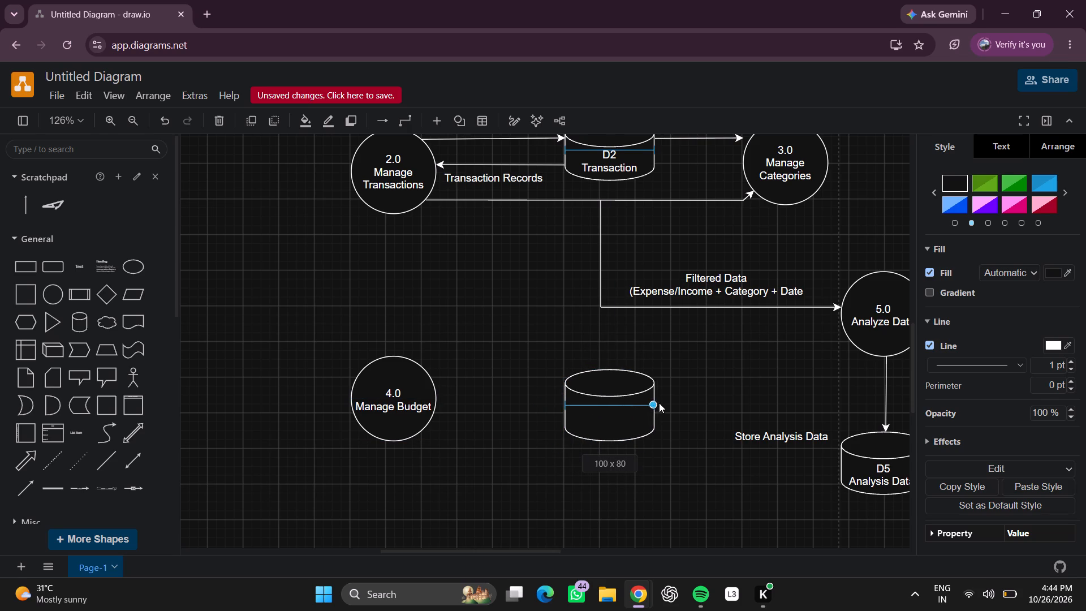
pyautogui.moveTo(659, 403); pyautogui.dragTo(673, 402)
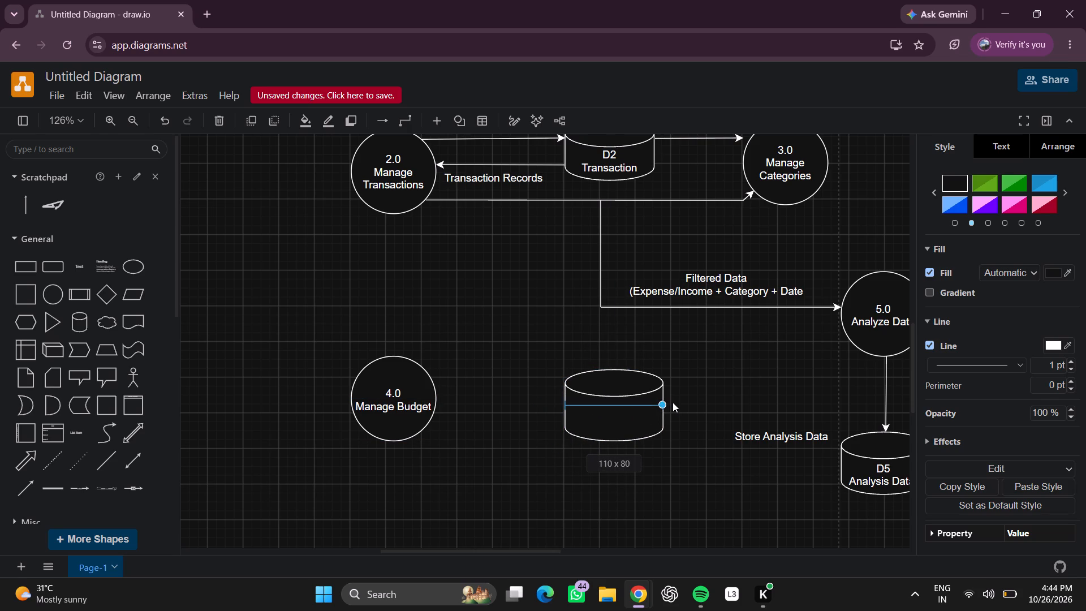
pyautogui.moveTo(673, 402); pyautogui.dragTo(671, 402)
# Adjust the vertical position of the new cylinder so it sits level with circle 4.0 Manage Budget.
pyautogui.scroll(1, 650, 404)
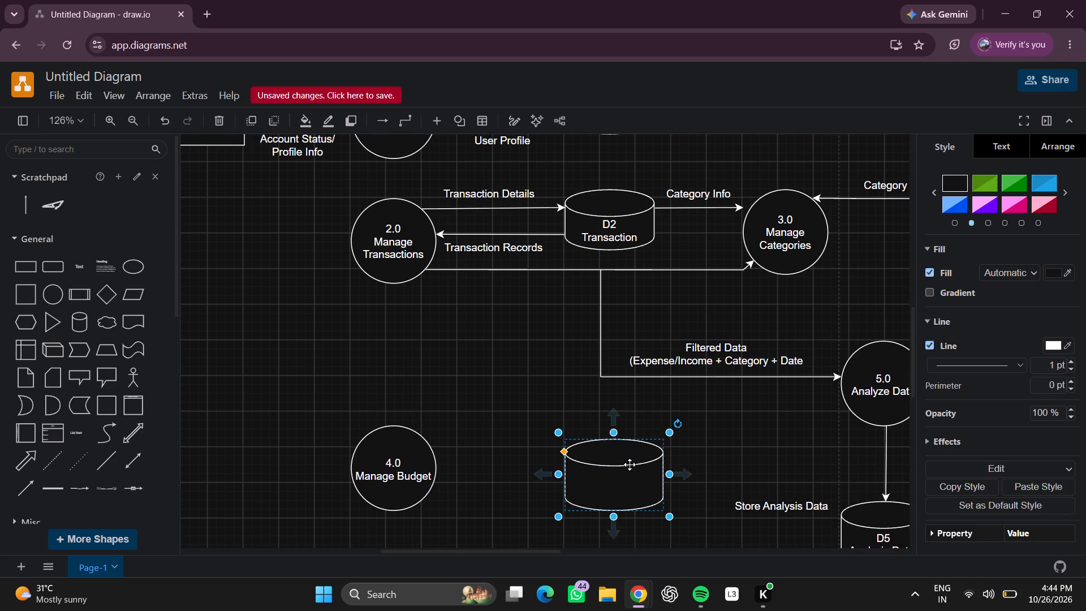
pyautogui.click(629, 476)
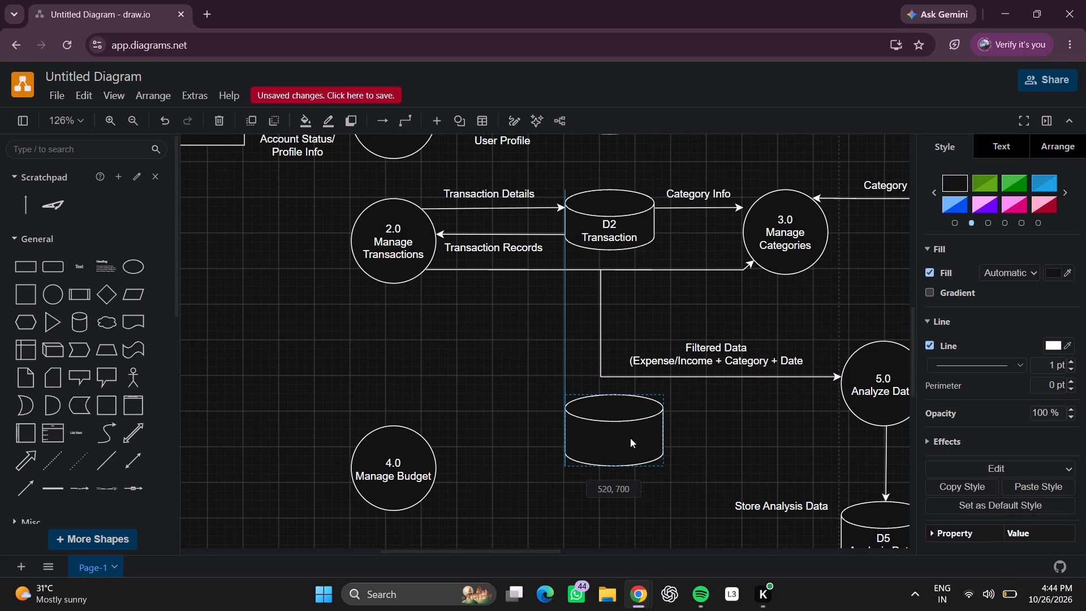
pyautogui.click(620, 480)
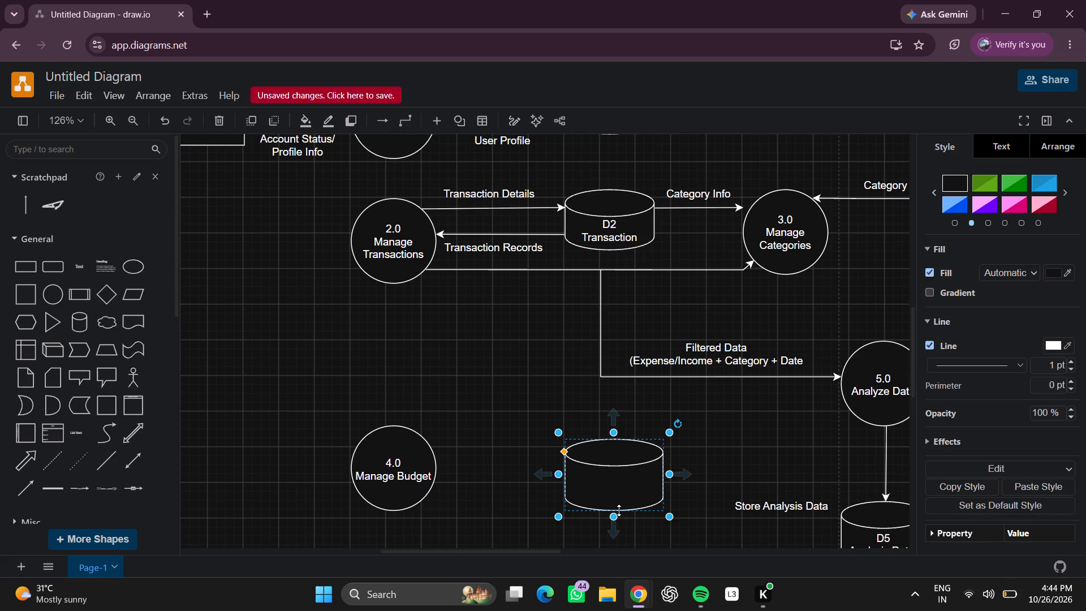
pyautogui.moveTo(614, 512); pyautogui.dragTo(617, 502)
pyautogui.moveTo(618, 471); pyautogui.dragTo(618, 482)
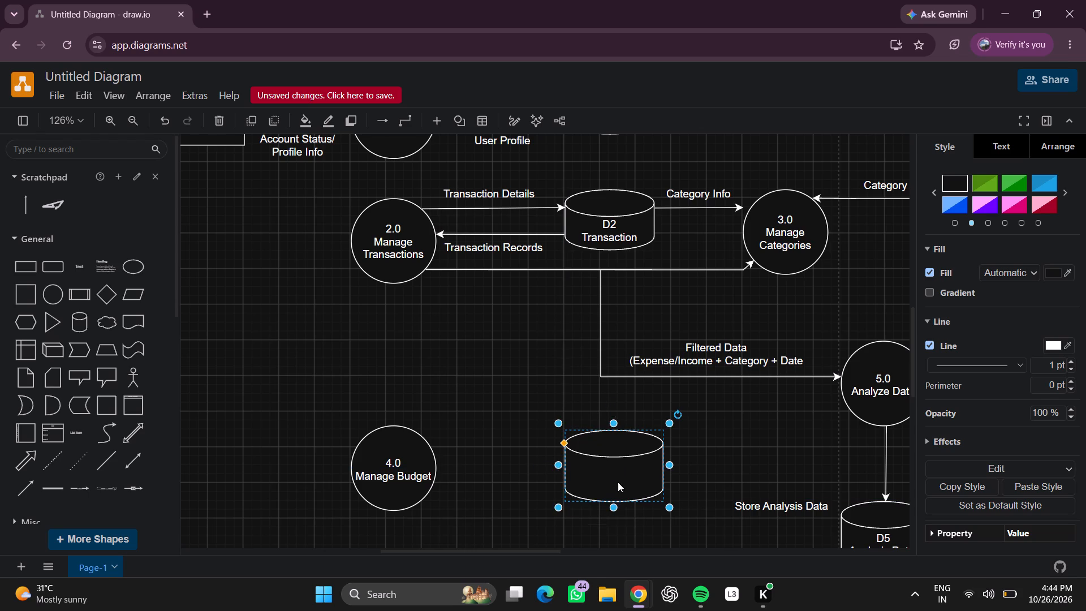
pyautogui.moveTo(618, 482); pyautogui.dragTo(617, 488)
# Shift the new cylinder slightly up and reduce its height, making it 110 x 70.
pyautogui.scroll(-4, 646, 467)
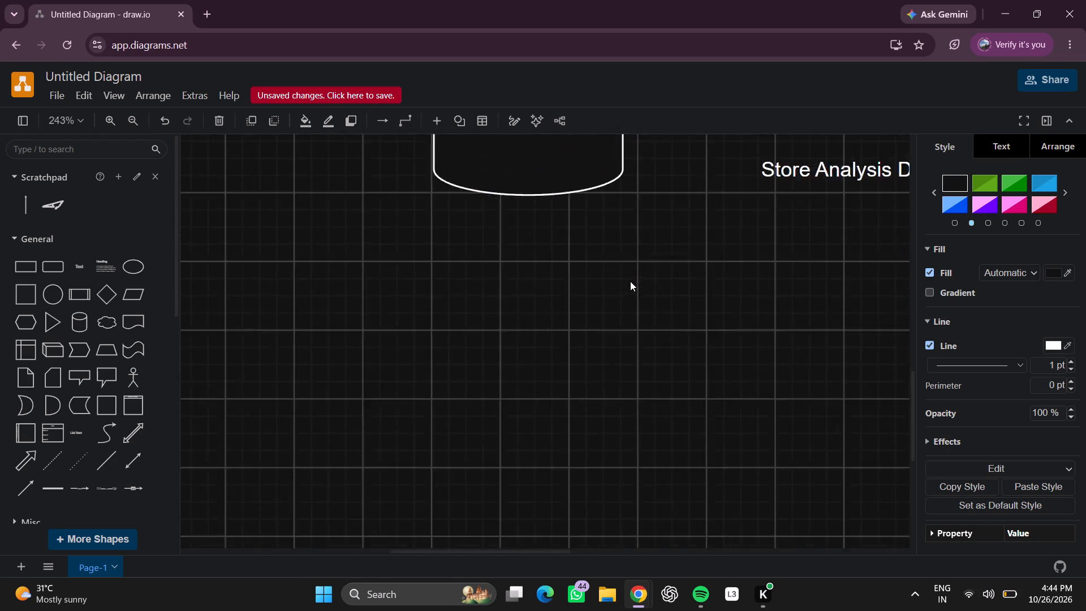
pyautogui.scroll(3, 593, 277)
pyautogui.click(509, 320)
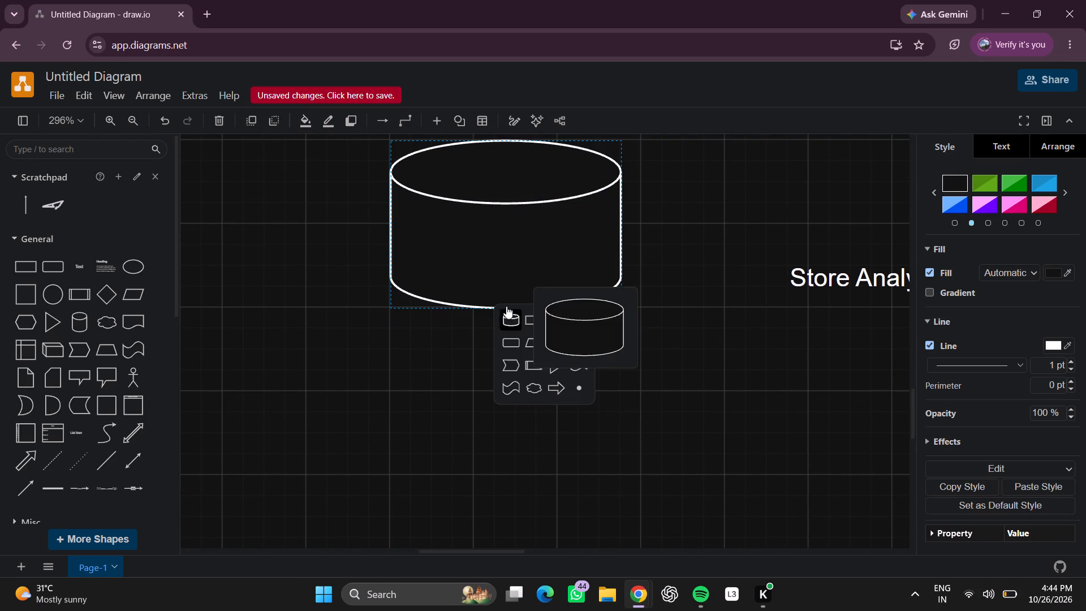
pyautogui.click(727, 358)
pyautogui.click(512, 293)
pyautogui.moveTo(507, 311); pyautogui.dragTo(507, 311)
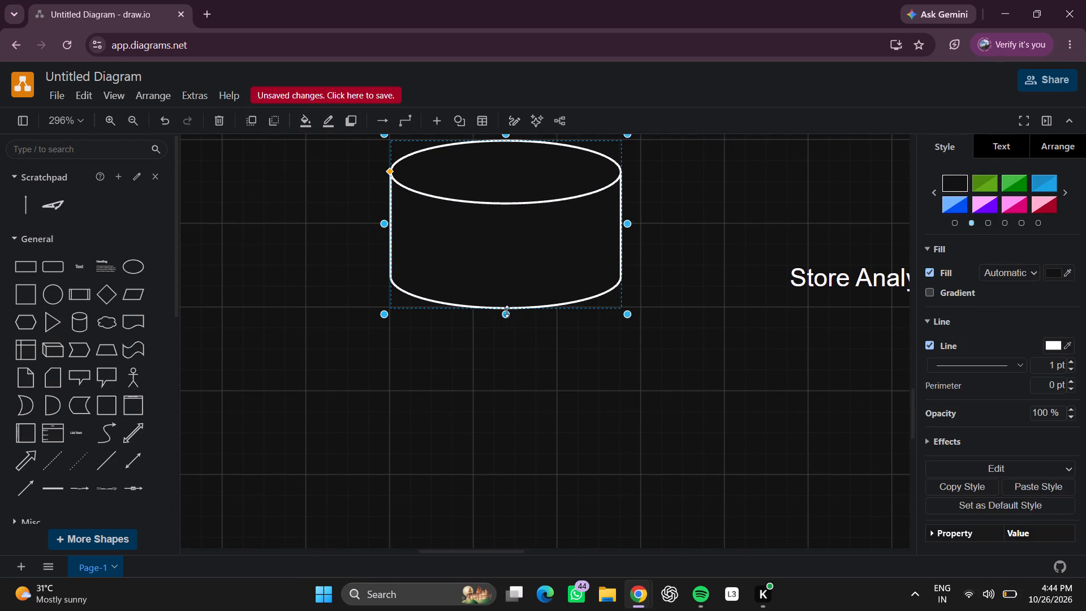
pyautogui.moveTo(507, 311); pyautogui.dragTo(503, 285)
pyautogui.moveTo(505, 296); pyautogui.dragTo(507, 285)
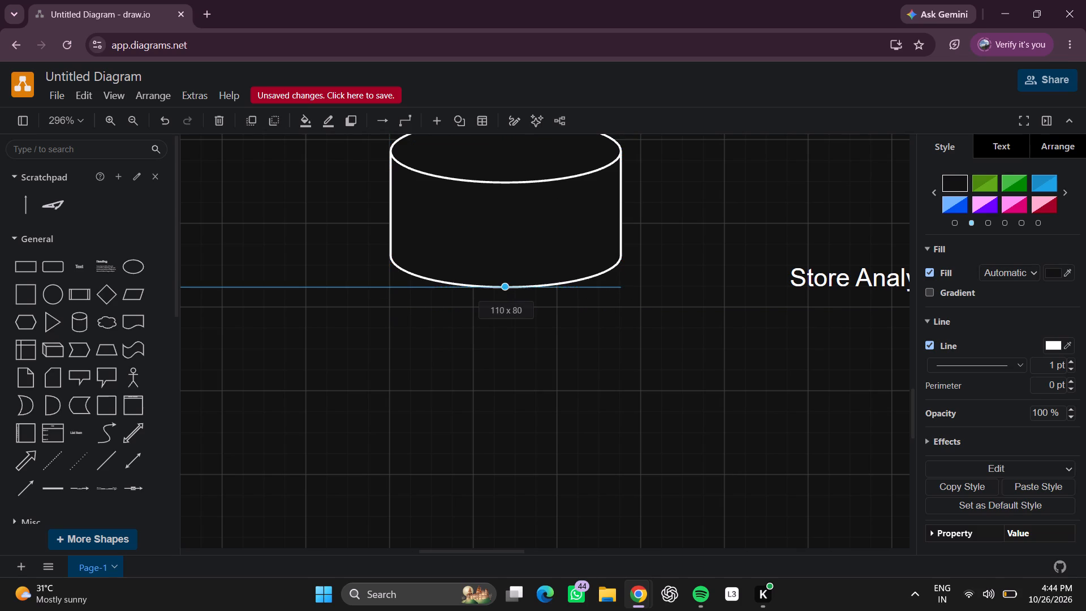
pyautogui.moveTo(507, 285); pyautogui.dragTo(507, 270)
# Narrow the empty cylinder beside circle 4.0 Manage Budget to about the circle's width.
pyautogui.scroll(1, 653, 273)
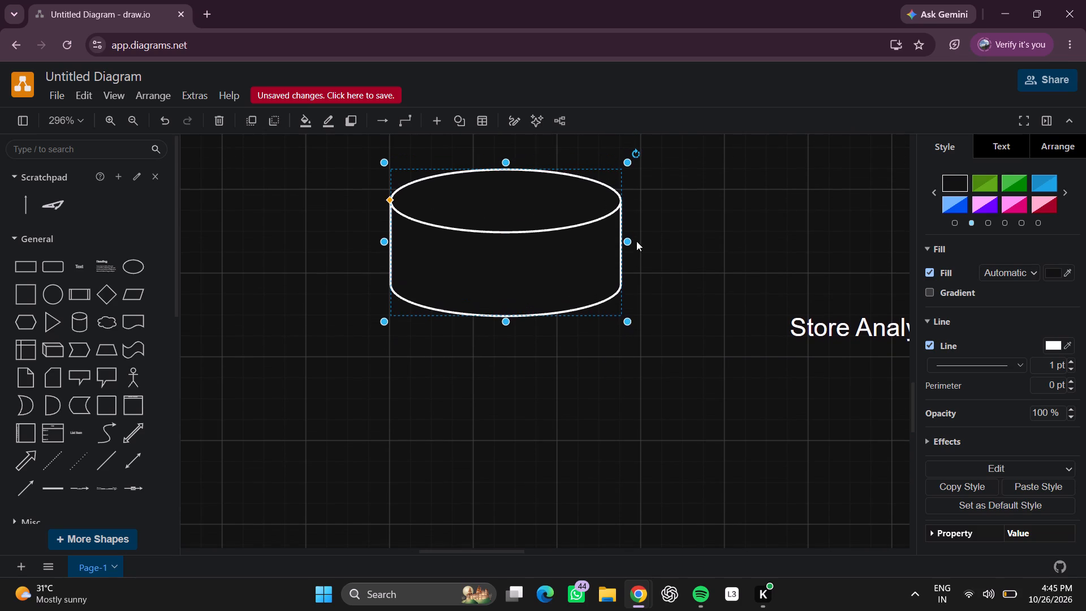
pyautogui.moveTo(624, 242); pyautogui.dragTo(616, 243)
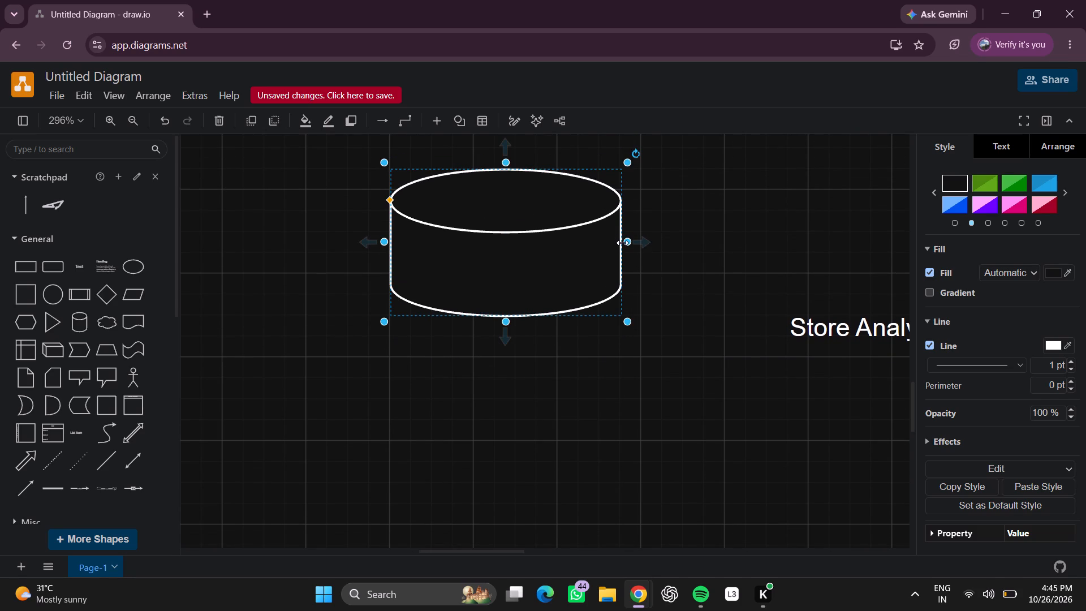
pyautogui.moveTo(627, 243); pyautogui.dragTo(617, 243)
pyautogui.click(619, 242)
pyautogui.moveTo(627, 242); pyautogui.dragTo(617, 240)
pyautogui.moveTo(626, 240); pyautogui.dragTo(621, 240)
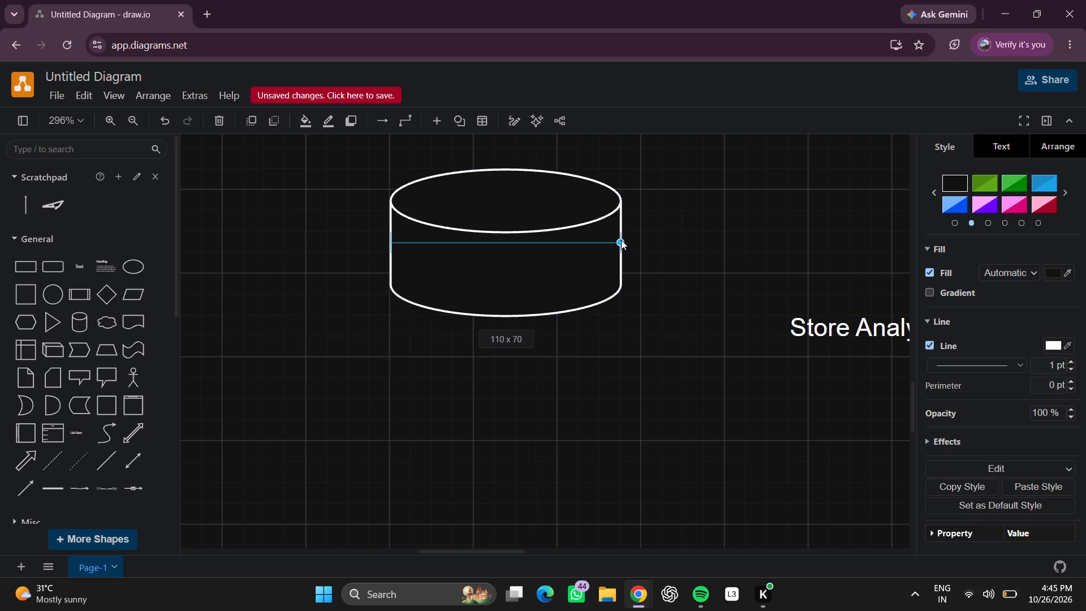
pyautogui.moveTo(621, 240); pyautogui.dragTo(617, 240)
pyautogui.moveTo(631, 242); pyautogui.dragTo(624, 242)
pyautogui.click(617, 242)
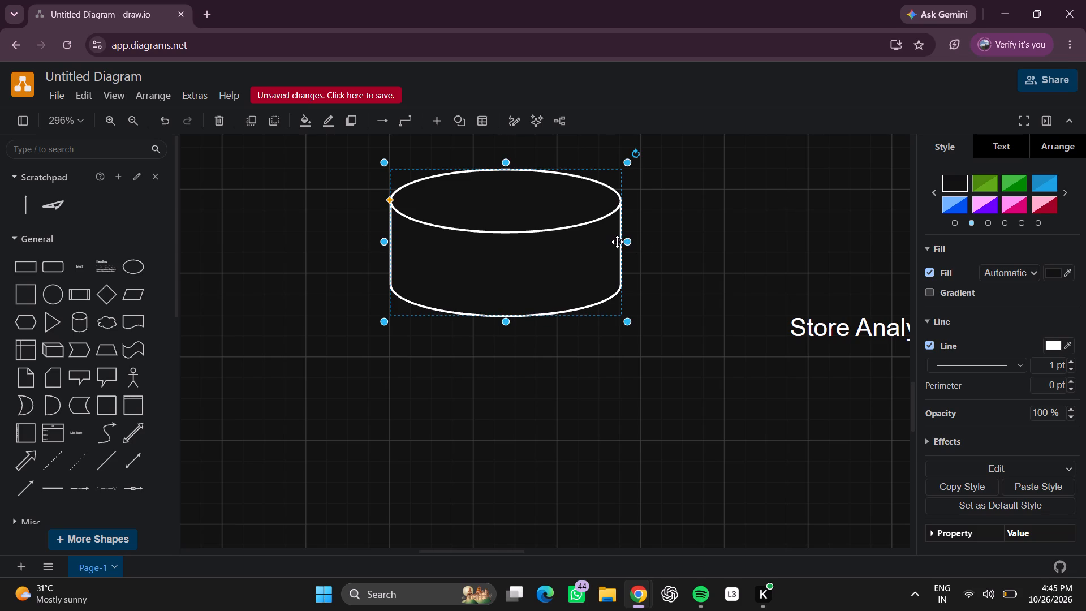
pyautogui.moveTo(622, 244); pyautogui.dragTo(615, 245)
pyautogui.moveTo(628, 239); pyautogui.dragTo(615, 239)
# Draw a directional connector from the upper part of circle 4.0 Manage Budget to the near side of the empty cylinder.
pyautogui.scroll(1, 643, 227)
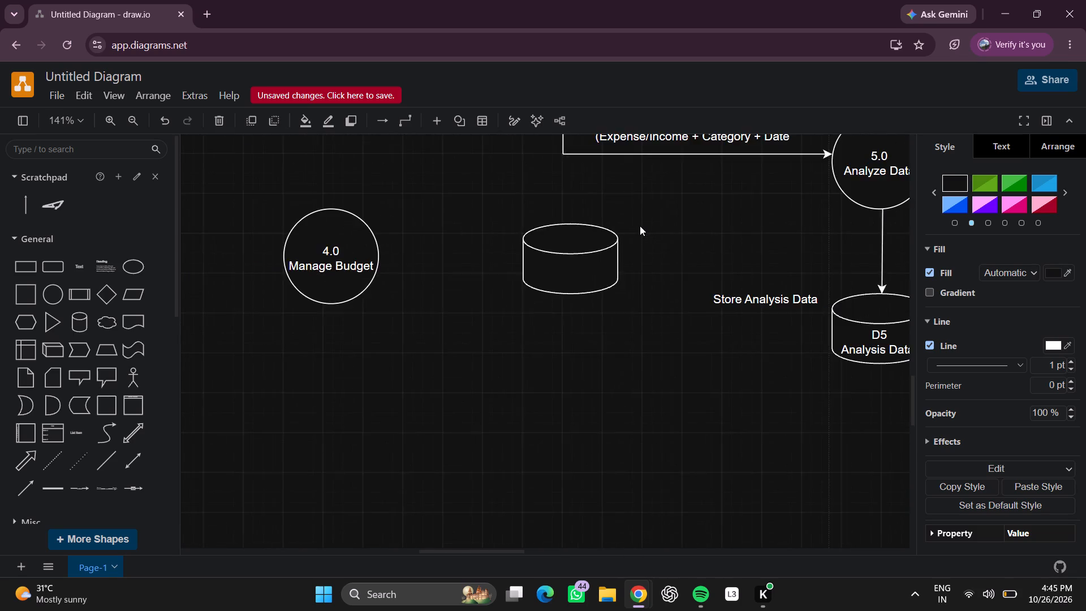
pyautogui.scroll(3, 636, 226)
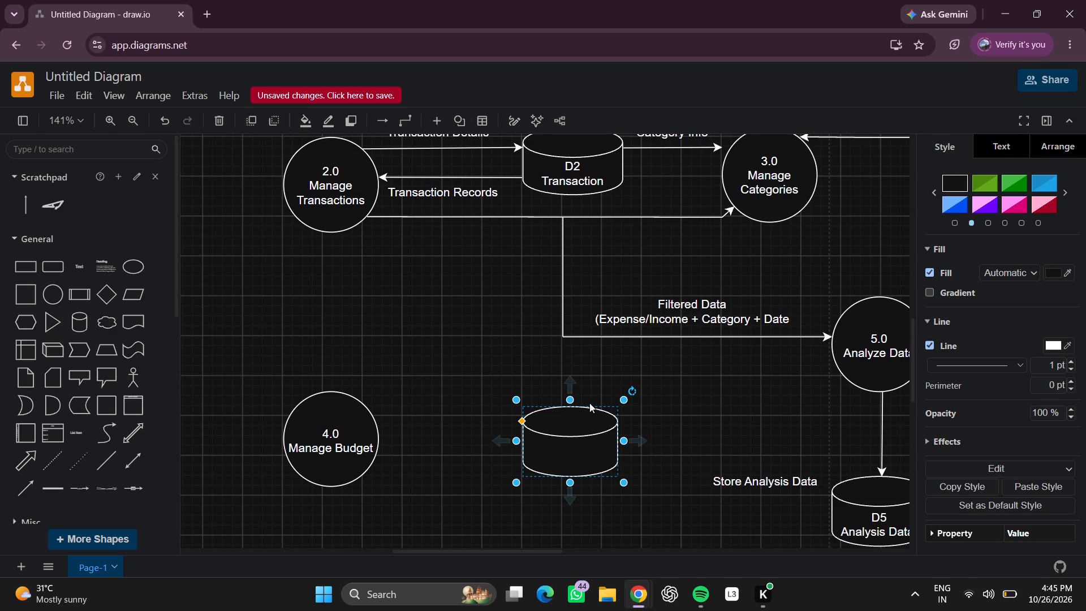
pyautogui.hscroll(2, 643, 445)
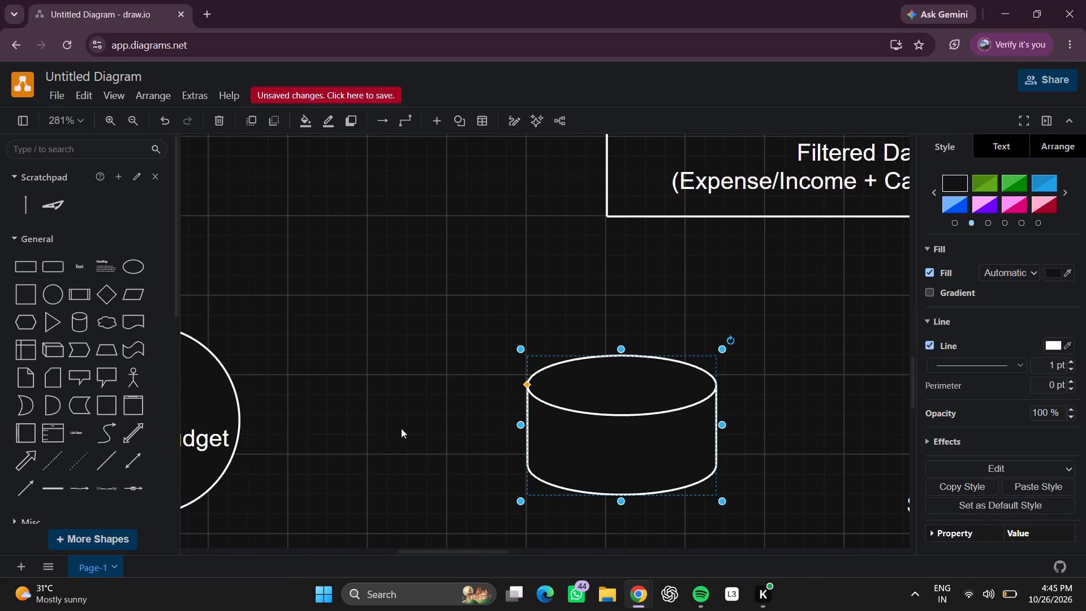
pyautogui.hscroll(1, 271, 436)
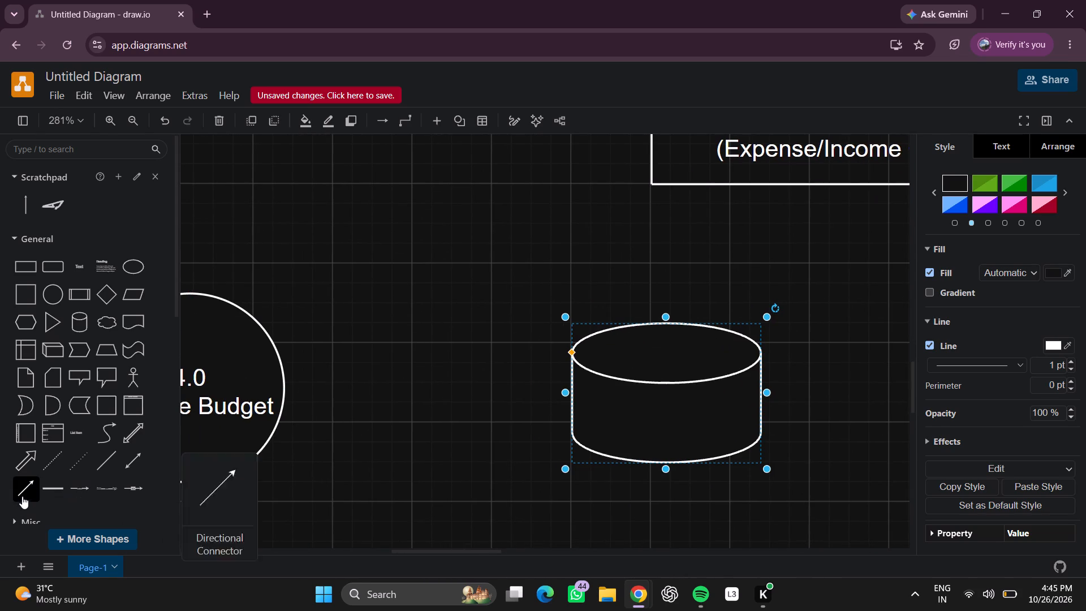
pyautogui.click(22, 496)
pyautogui.moveTo(493, 383); pyautogui.dragTo(493, 382)
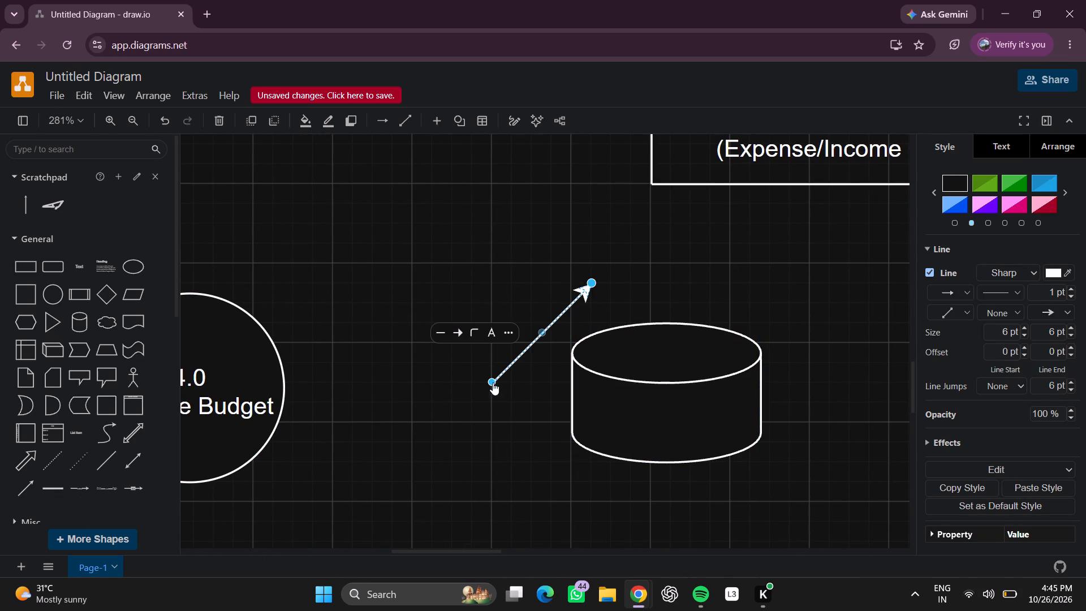
pyautogui.moveTo(493, 382); pyautogui.dragTo(281, 364)
pyautogui.click(331, 382)
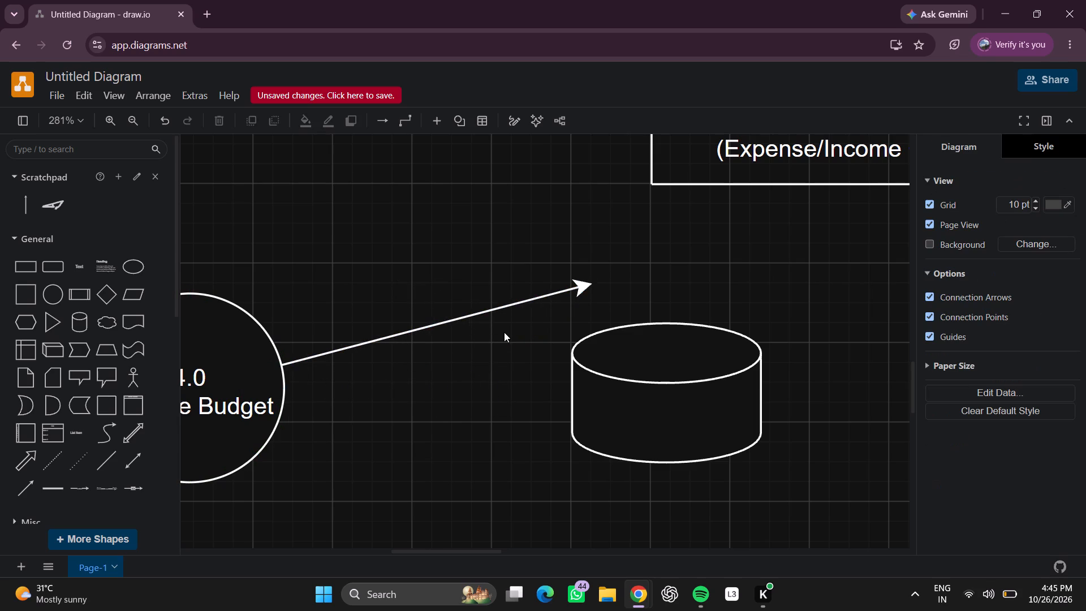
pyautogui.click(611, 268)
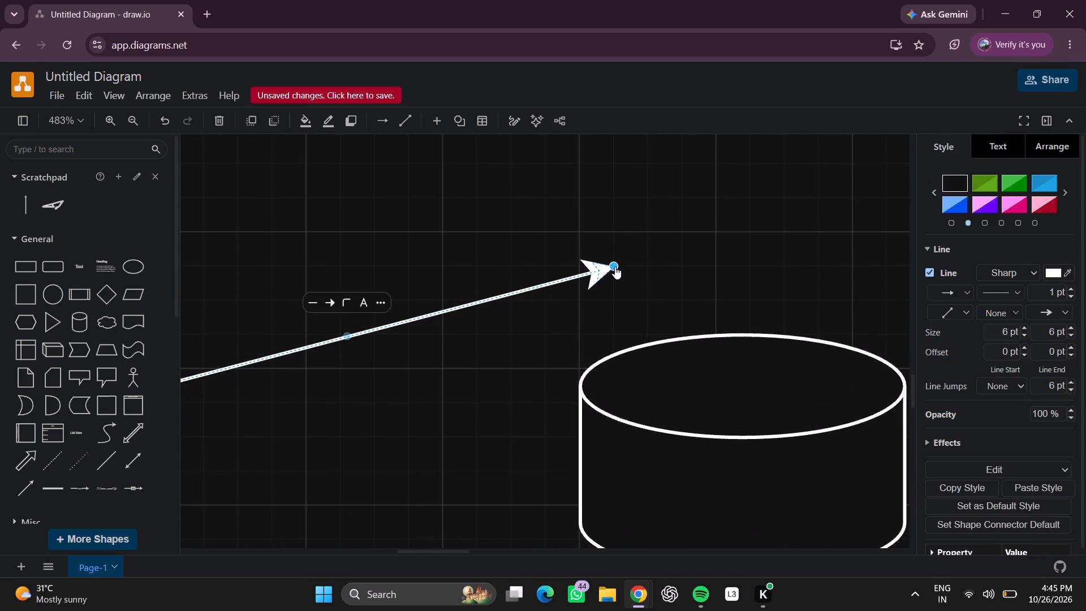
pyautogui.moveTo(615, 266); pyautogui.dragTo(572, 412)
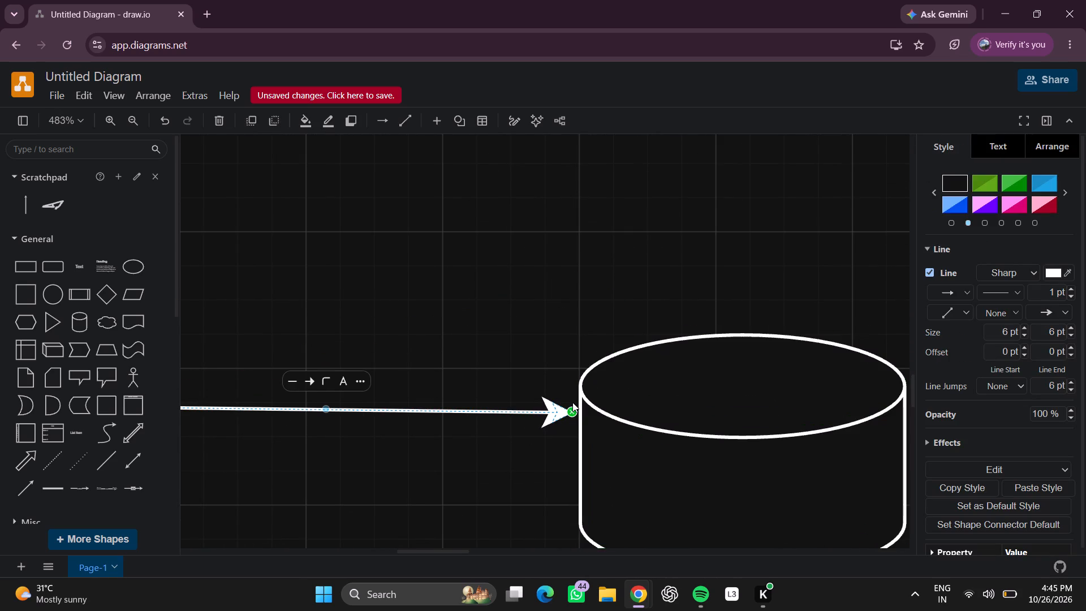
pyautogui.moveTo(574, 410); pyautogui.dragTo(576, 405)
pyautogui.click(549, 260)
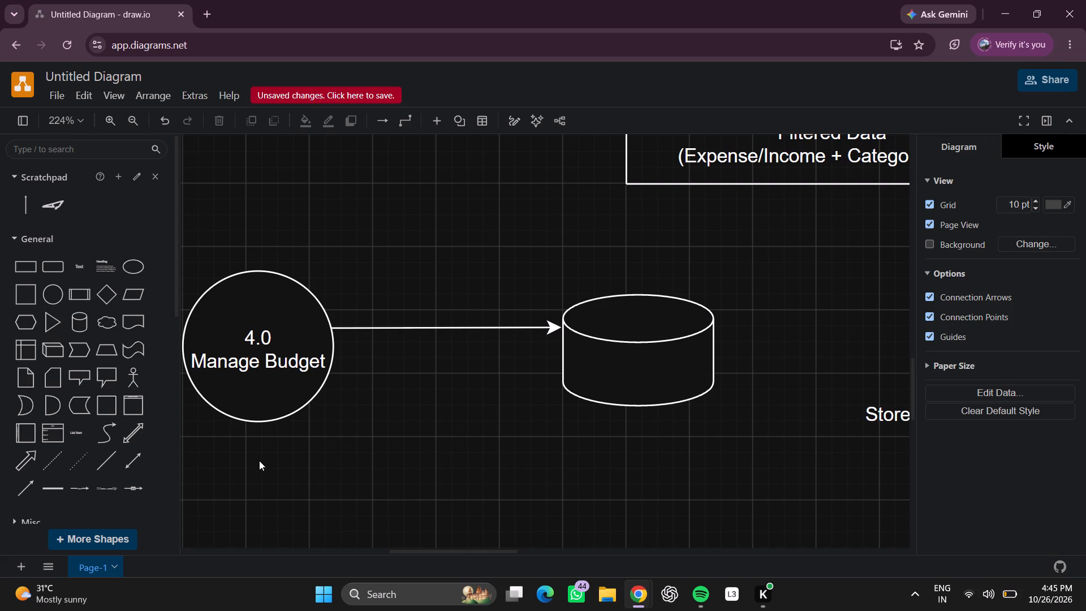
# Add a return arrow below the first one, from the cylinder's lower side back to circle 4.0 Manage Budget.
pyautogui.click(29, 488)
pyautogui.moveTo(497, 371); pyautogui.dragTo(557, 376)
pyautogui.moveTo(580, 294); pyautogui.dragTo(566, 299)
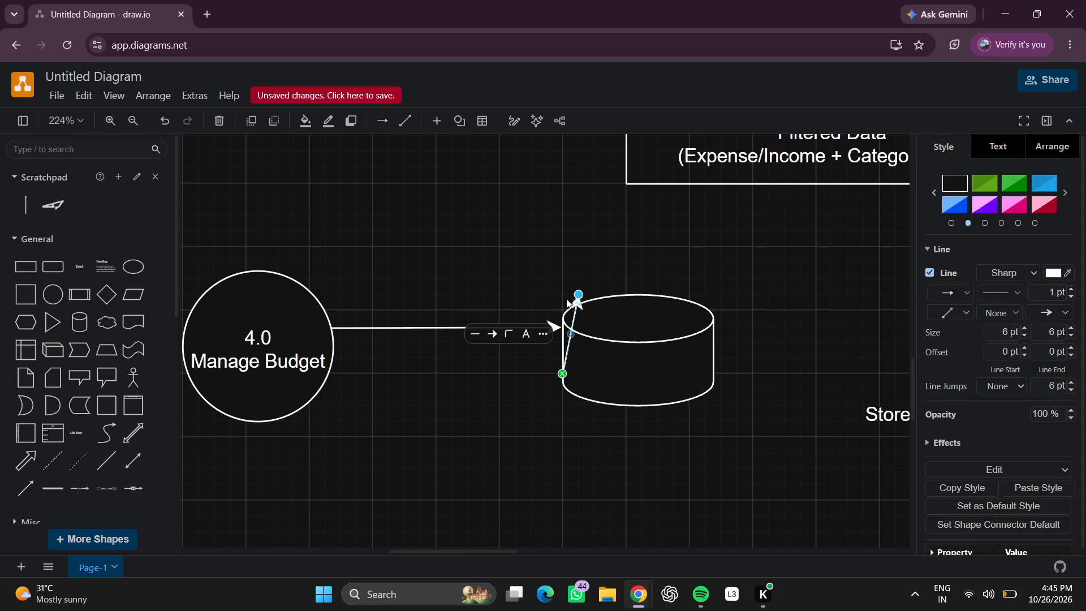
pyautogui.moveTo(566, 299); pyautogui.dragTo(336, 369)
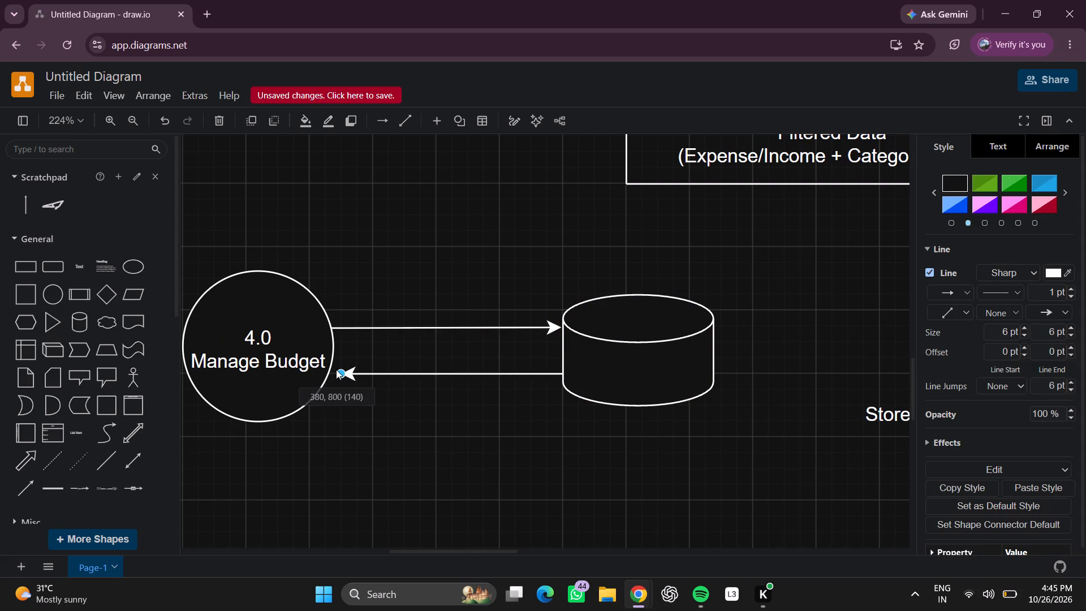
pyautogui.moveTo(336, 369); pyautogui.dragTo(327, 372)
pyautogui.click(368, 402)
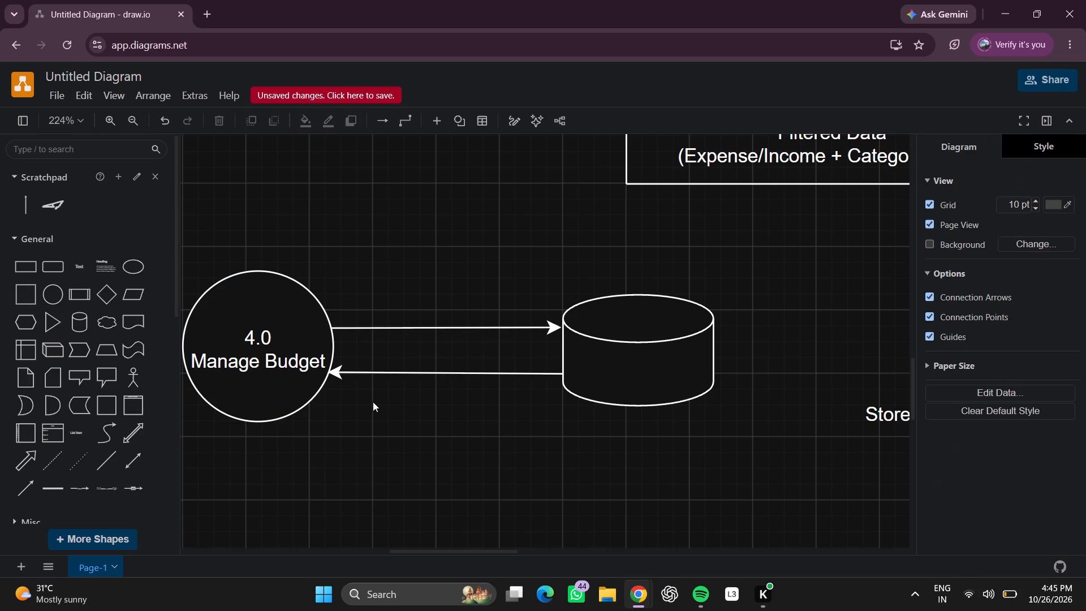
# Add the text label Budget Details centred above the arrow from circle 4.0 Manage Budget to the cylinder.
pyautogui.scroll(1, 411, 309)
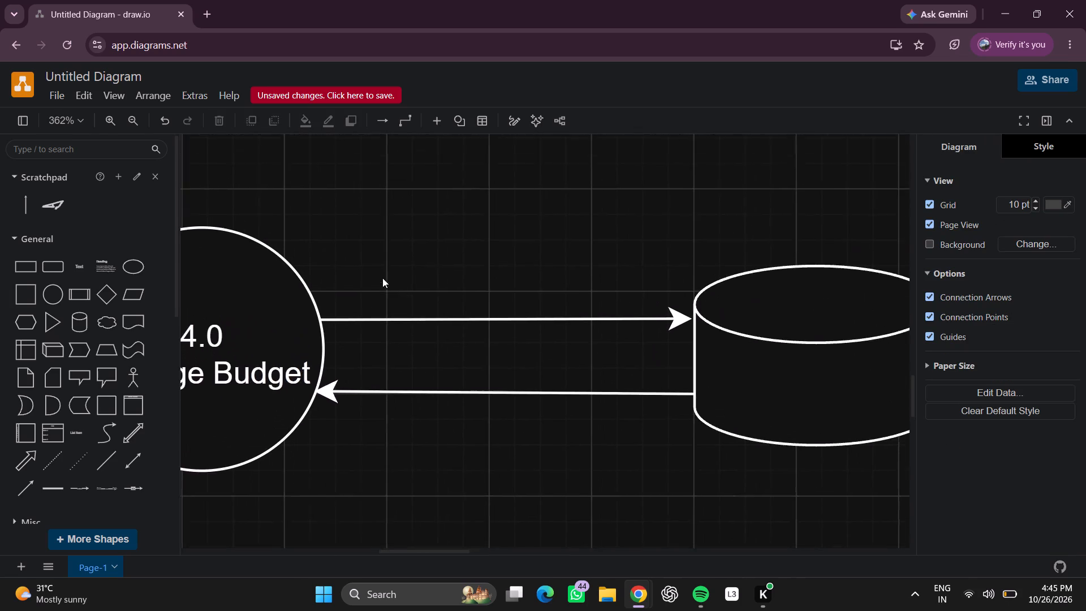
pyautogui.scroll(1, 382, 278)
pyautogui.tripleClick(392, 299)
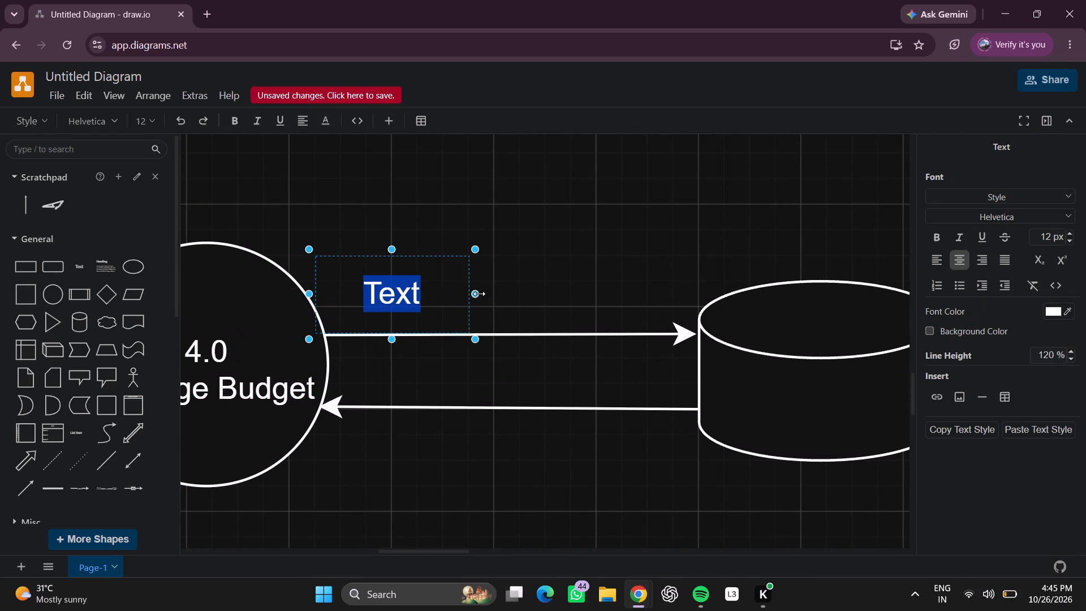
pyautogui.moveTo(472, 293); pyautogui.dragTo(704, 295)
pyautogui.doubleClick(516, 315)
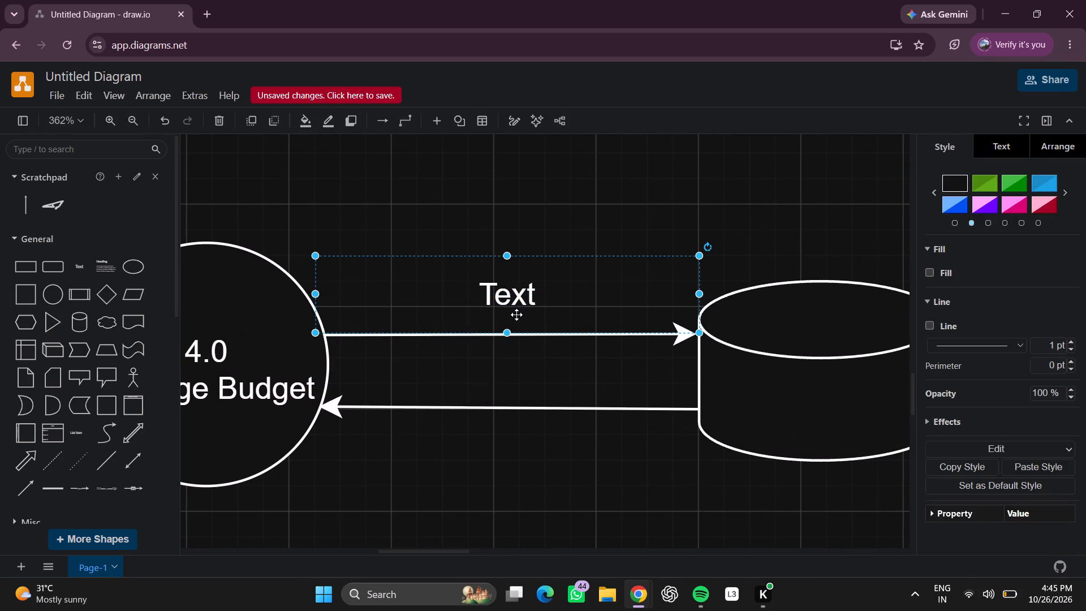
pyautogui.press('BackSpace')
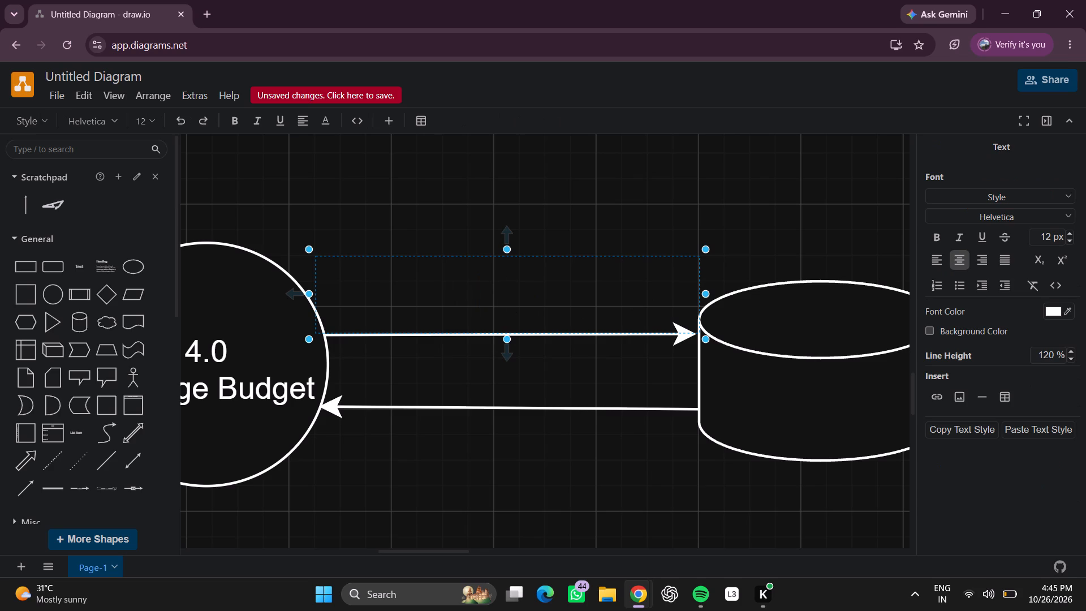
pyautogui.write('ud')
pyautogui.write('get')
pyautogui.press('space')
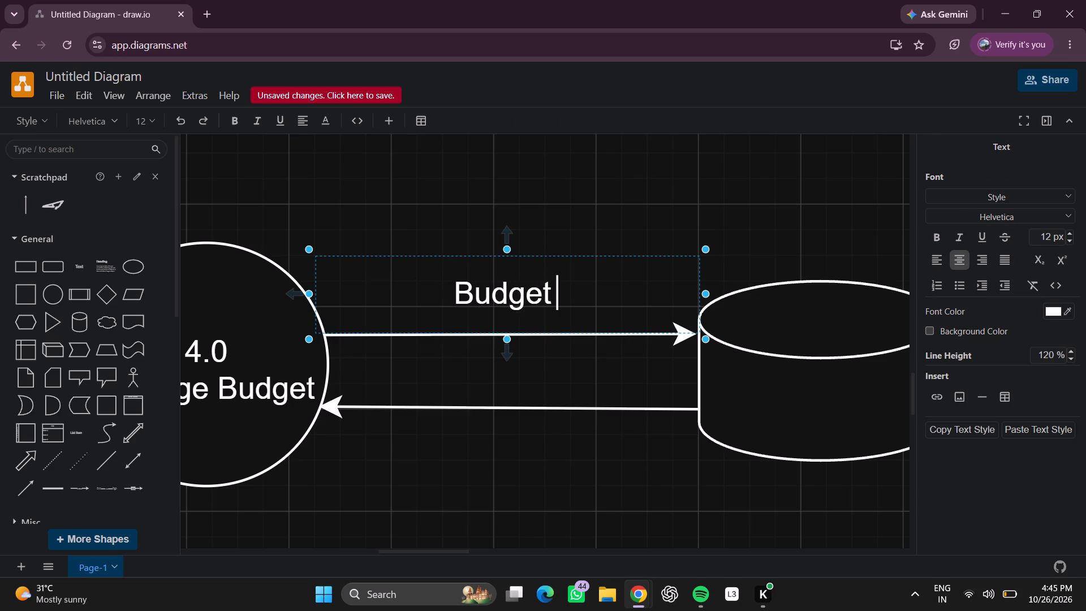
pyautogui.write('et')
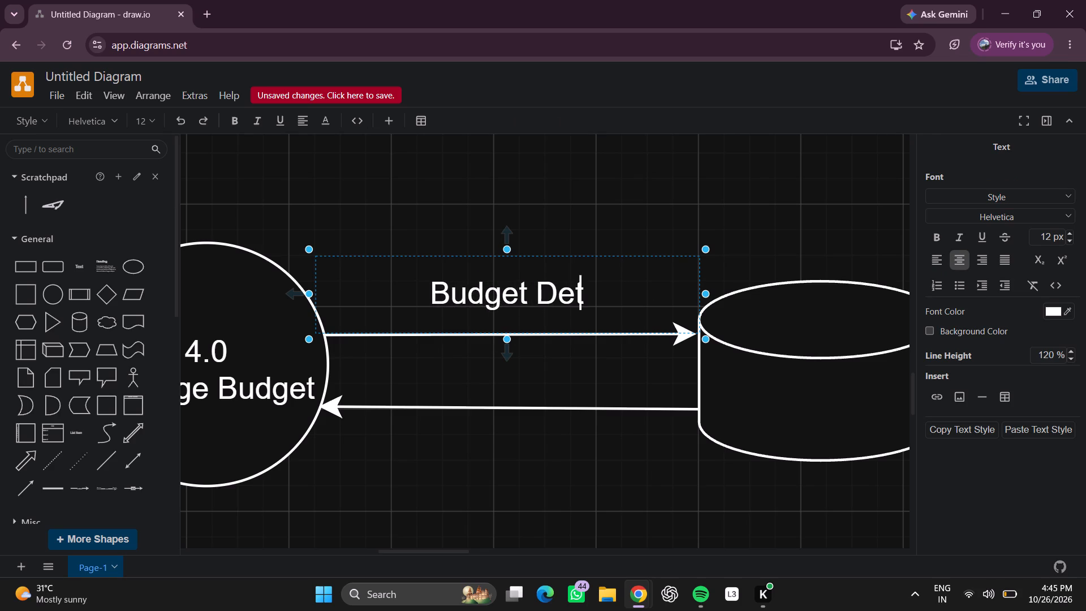
pyautogui.write('ails')
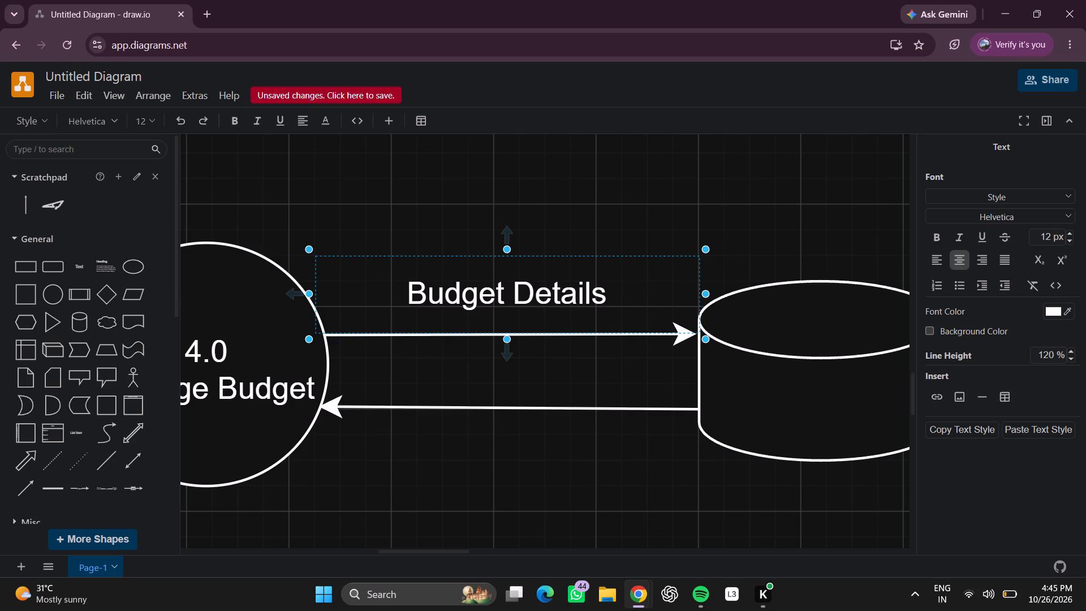
pyautogui.press('space')
pyautogui.click(838, 163)
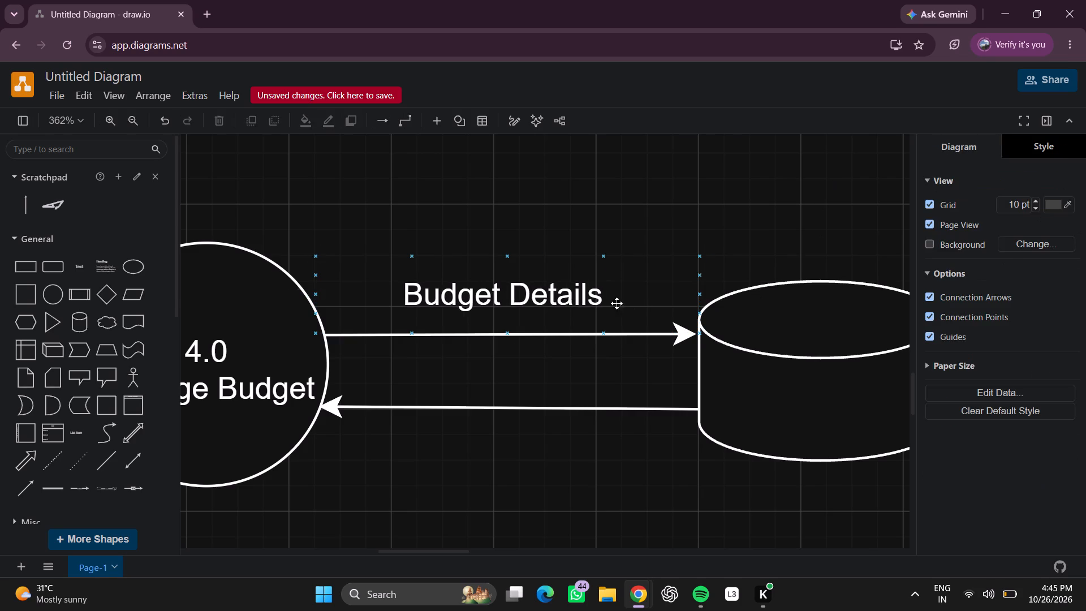
pyautogui.moveTo(499, 289); pyautogui.dragTo(512, 292)
pyautogui.click(566, 140)
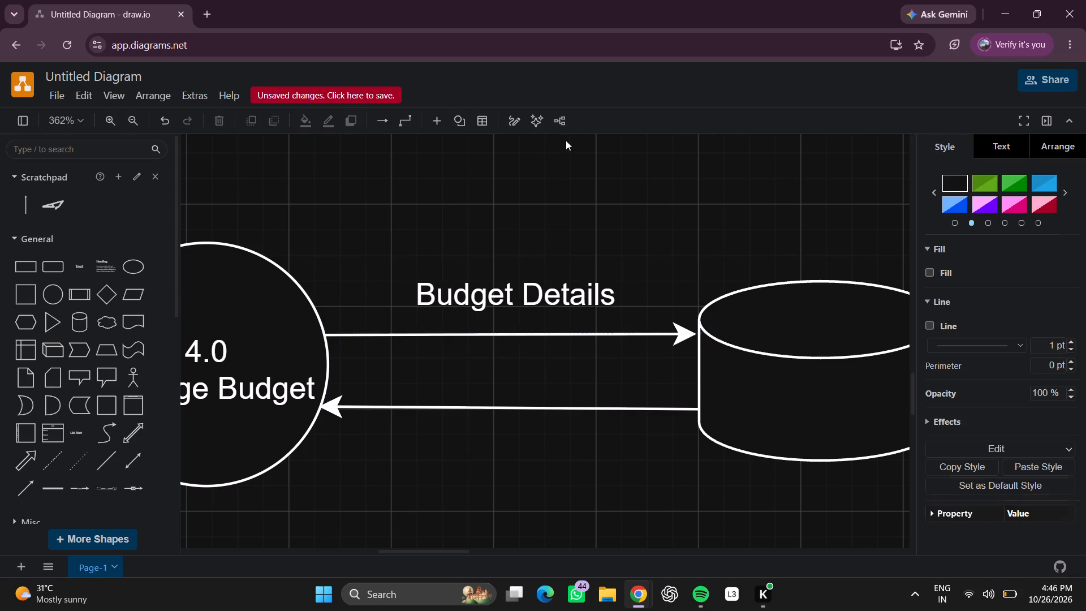
# Insert a text label below the return arrow between the cylinder and circle 4.0, and widen it to 95 x 30.
pyautogui.scroll(-1, 679, 341)
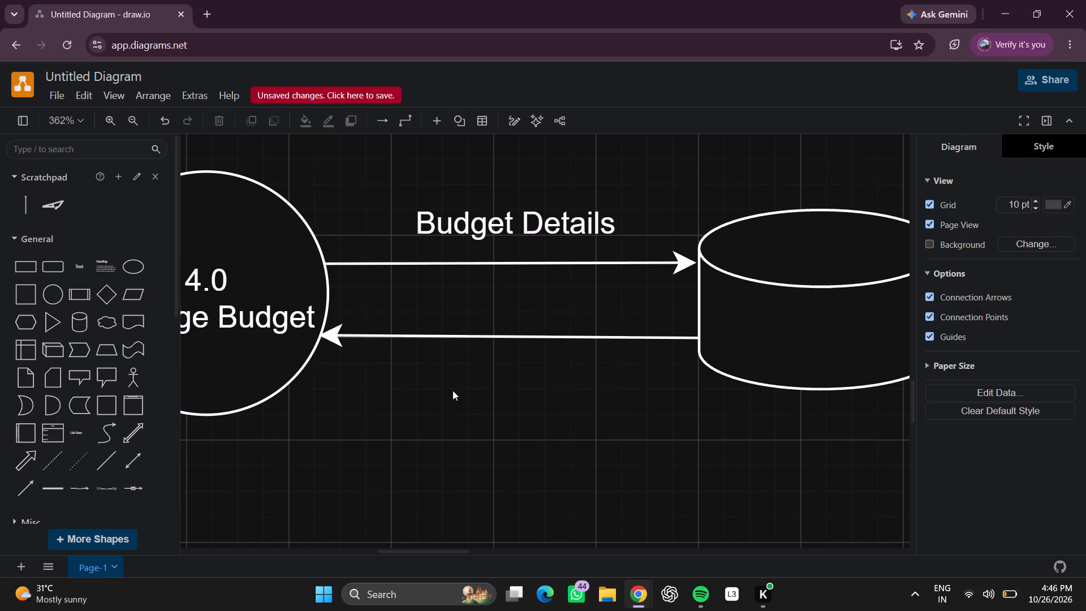
pyautogui.tripleClick(445, 395)
pyautogui.moveTo(520, 402); pyautogui.dragTo(553, 403)
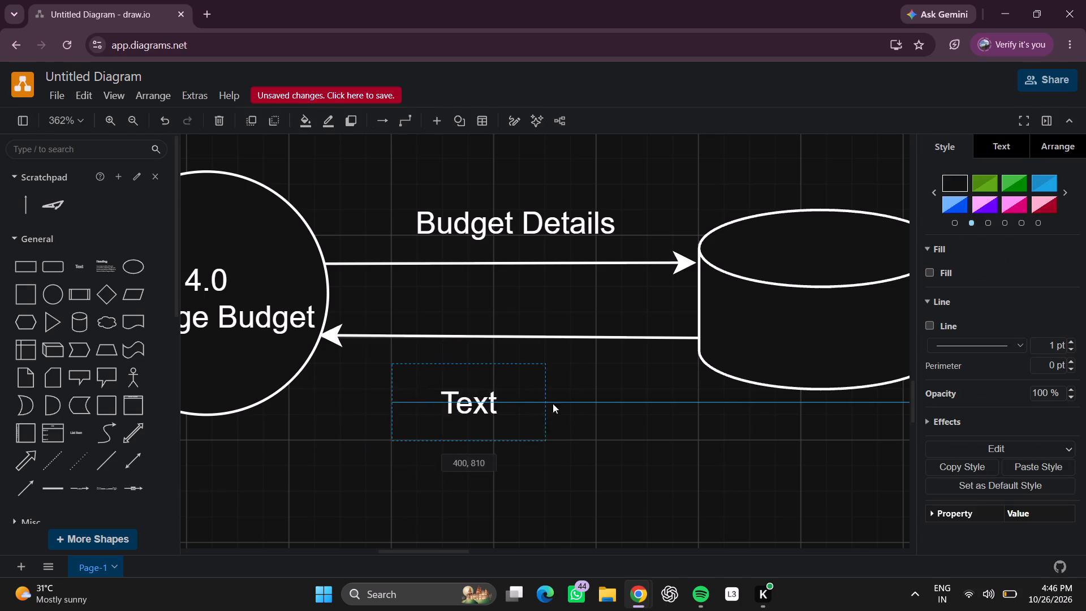
pyautogui.moveTo(553, 403); pyautogui.dragTo(579, 402)
pyautogui.moveTo(583, 403); pyautogui.dragTo(661, 405)
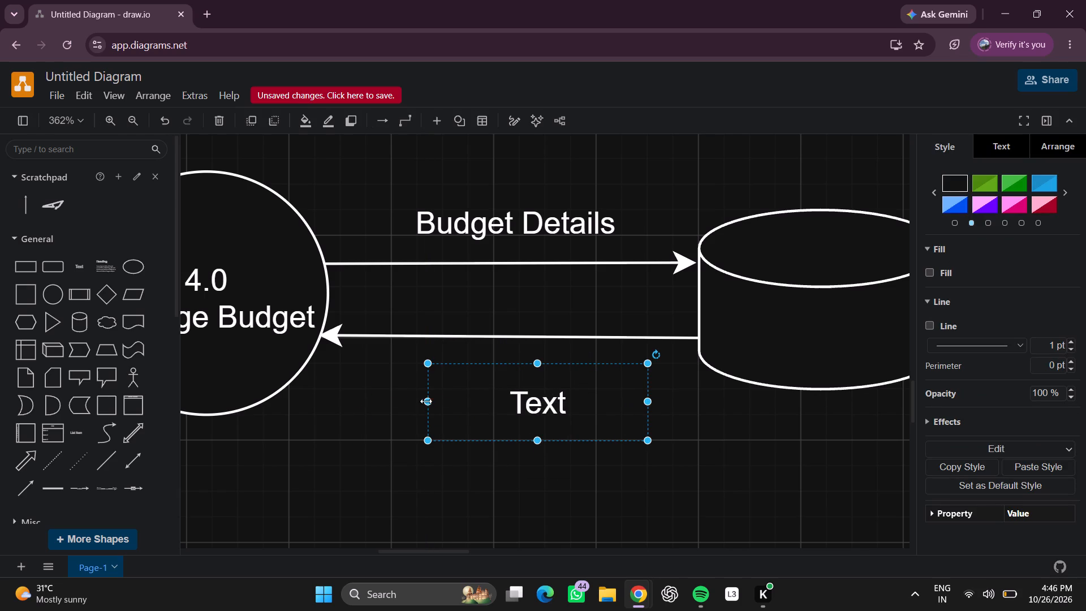
pyautogui.moveTo(427, 403); pyautogui.dragTo(387, 406)
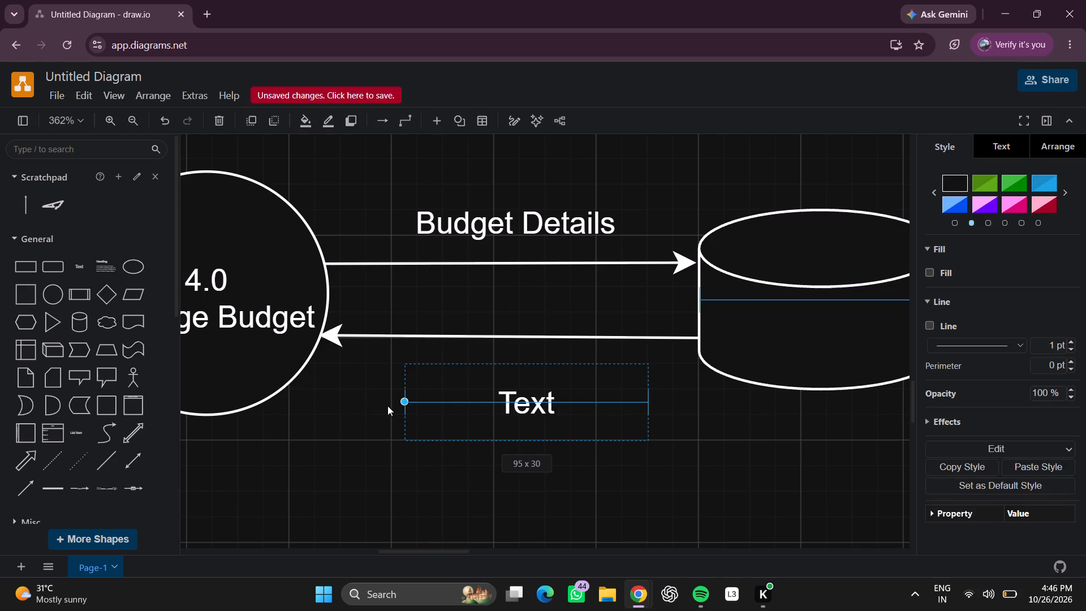
pyautogui.moveTo(387, 406); pyautogui.dragTo(385, 404)
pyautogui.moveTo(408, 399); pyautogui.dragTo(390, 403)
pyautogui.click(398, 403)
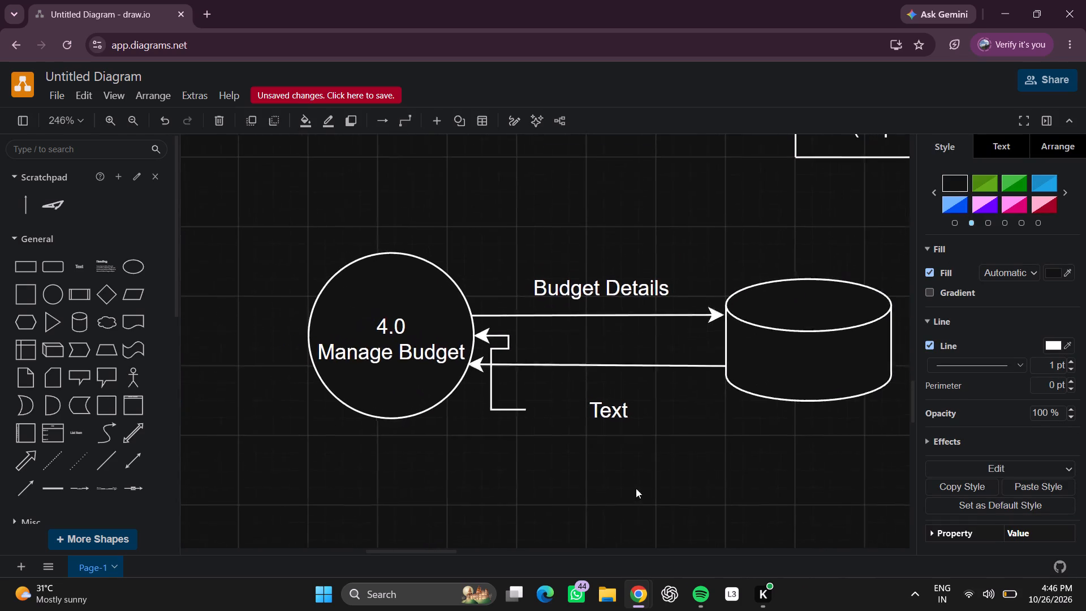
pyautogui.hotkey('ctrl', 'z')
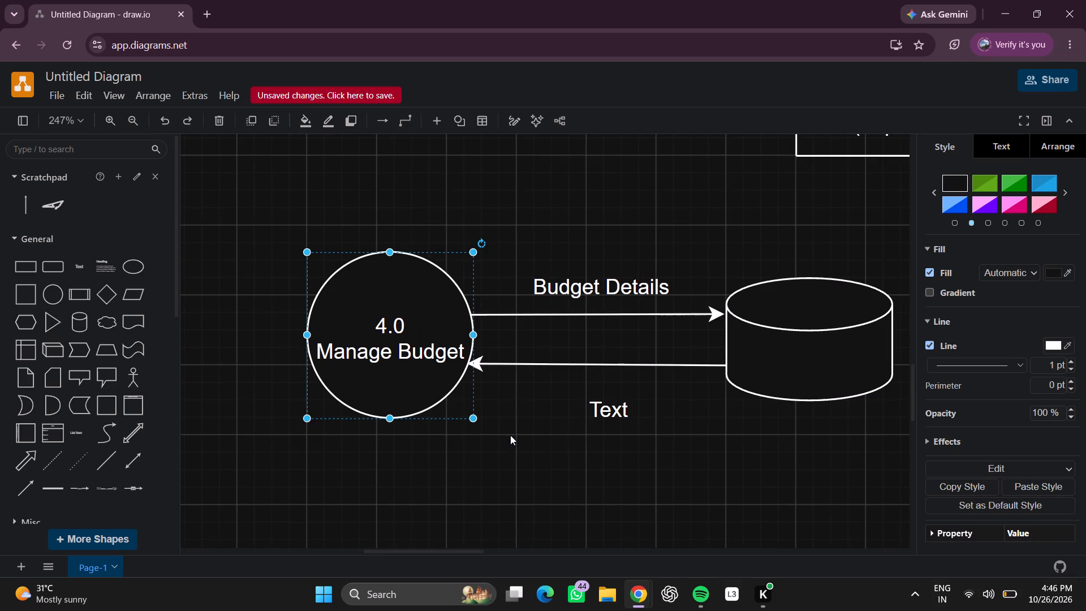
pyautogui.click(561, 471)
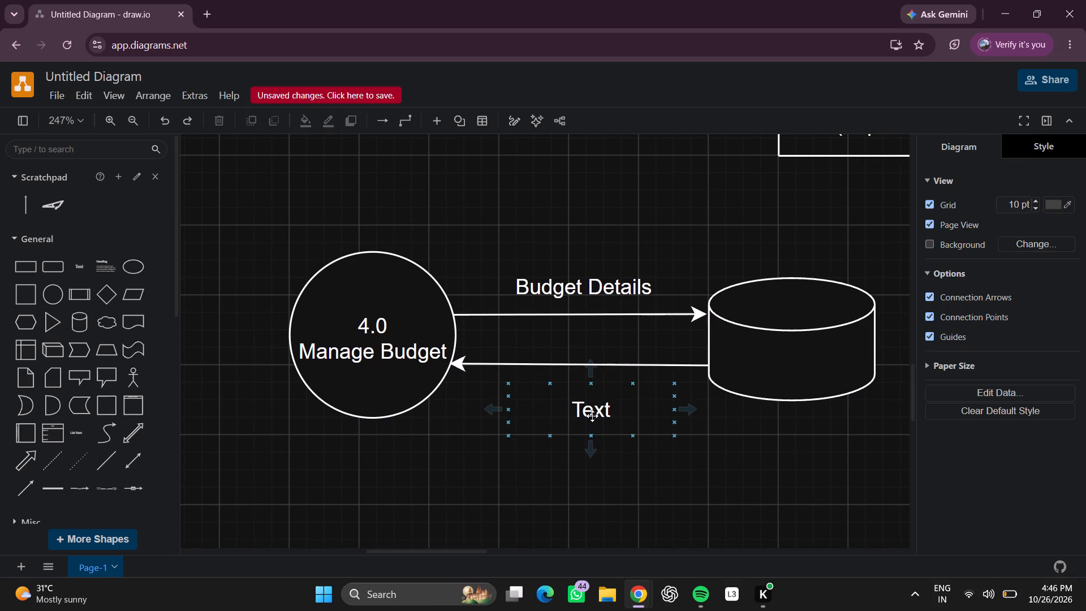
# Replace the placeholder text below the return arrow from the cylinder to circle 4.0 with Budget Records.
pyautogui.click(592, 415)
pyautogui.tripleClick(591, 414)
pyautogui.press('BackSpace')
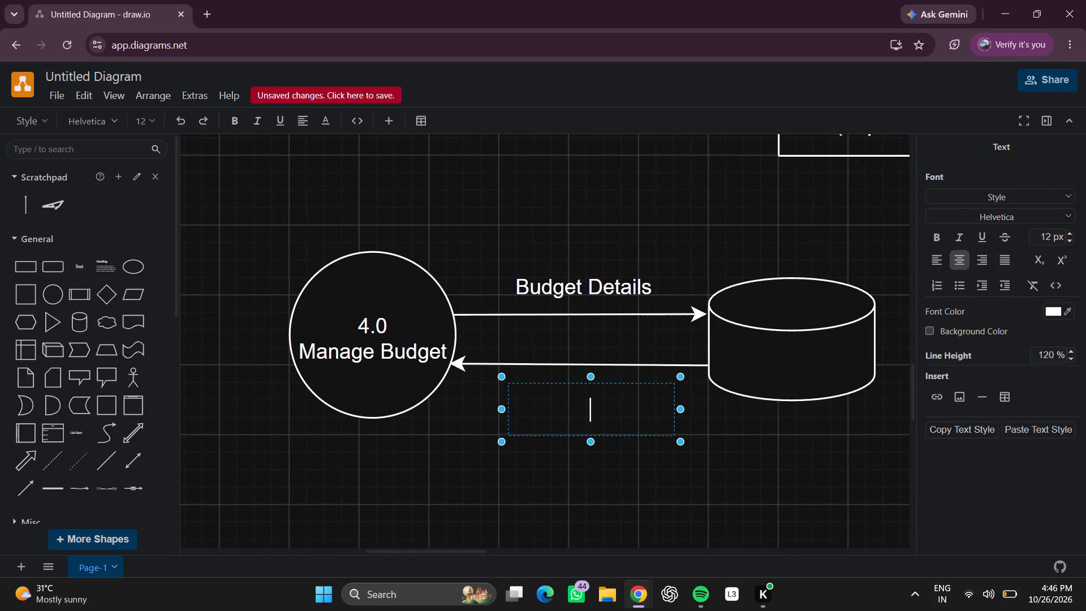
pyautogui.write('ud')
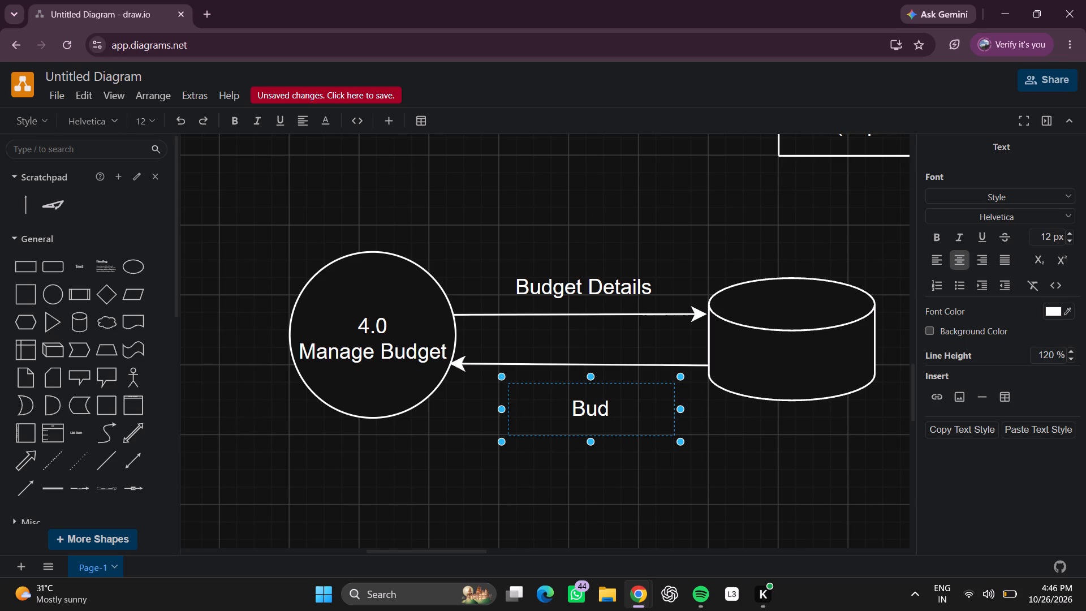
pyautogui.write('get')
pyautogui.press('space')
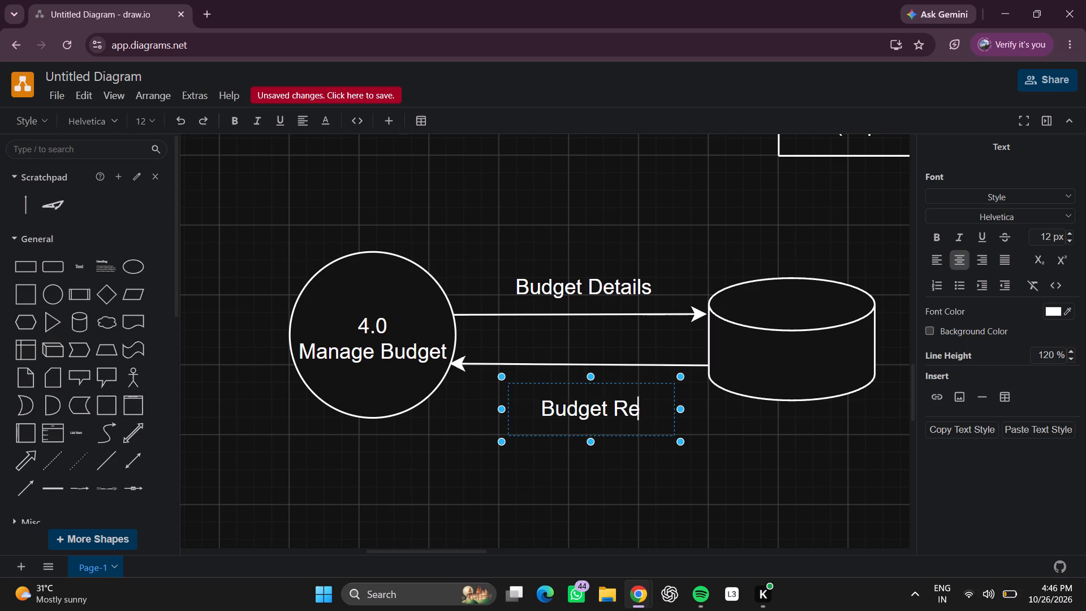
pyautogui.press('BackSpace')
pyautogui.write('ordsv')
pyautogui.press('space')
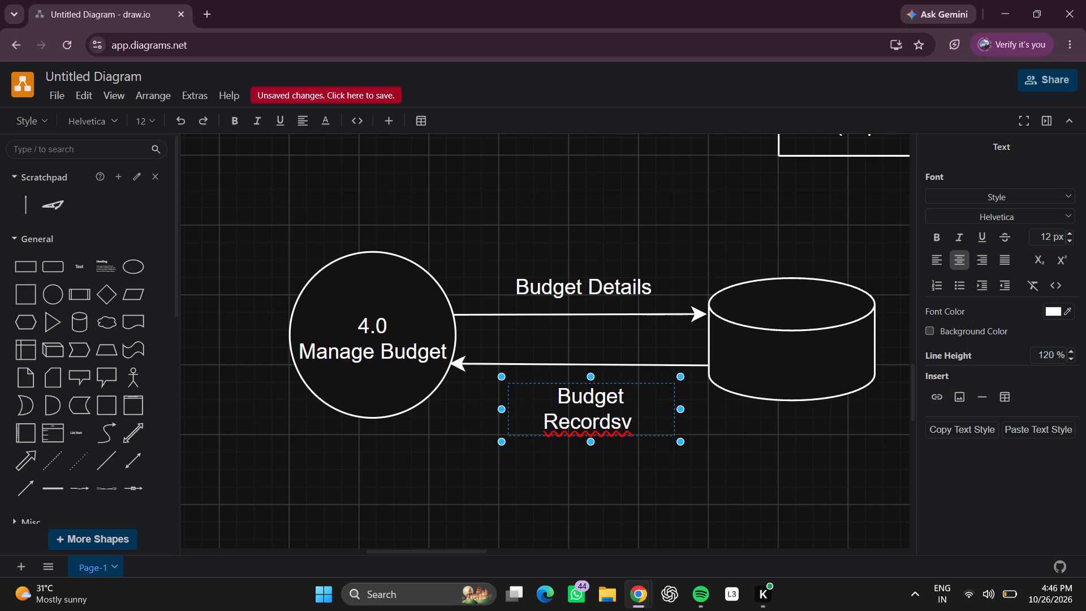
pyautogui.press('BackSpace')
pyautogui.press('BackSpace')
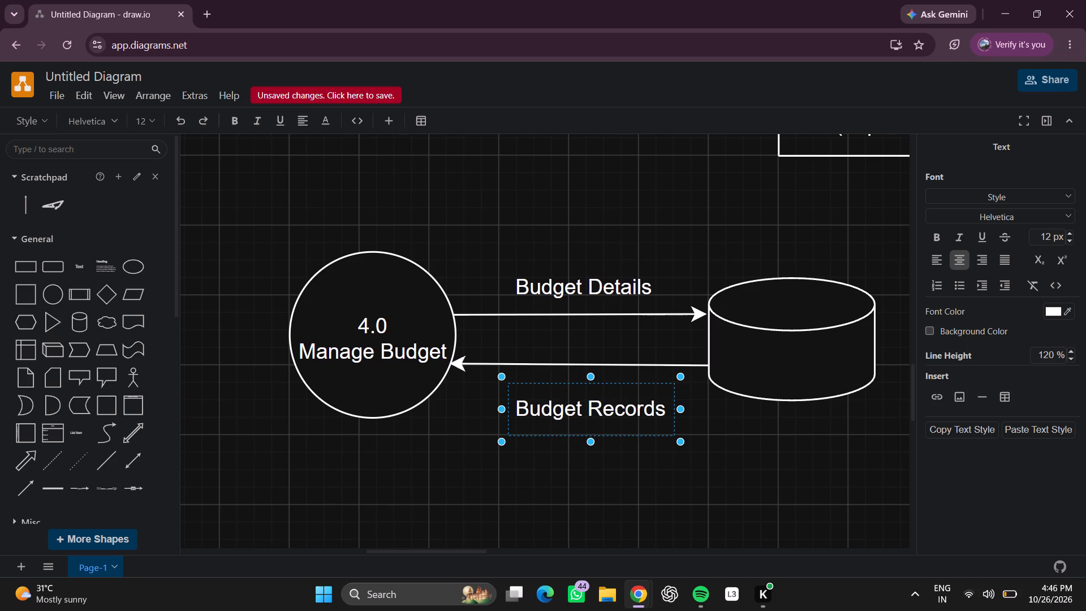
pyautogui.click(887, 510)
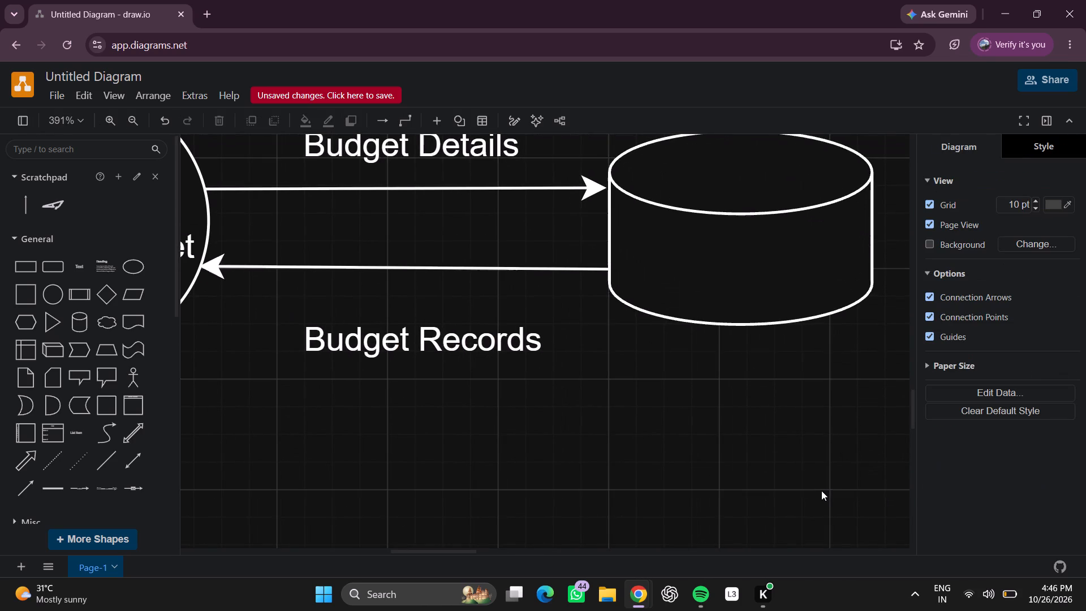
# Label the empty cylinder beside circle 4.0 Manage Budget as D4 with Budgets Data on a second line.
pyautogui.scroll(1, 821, 490)
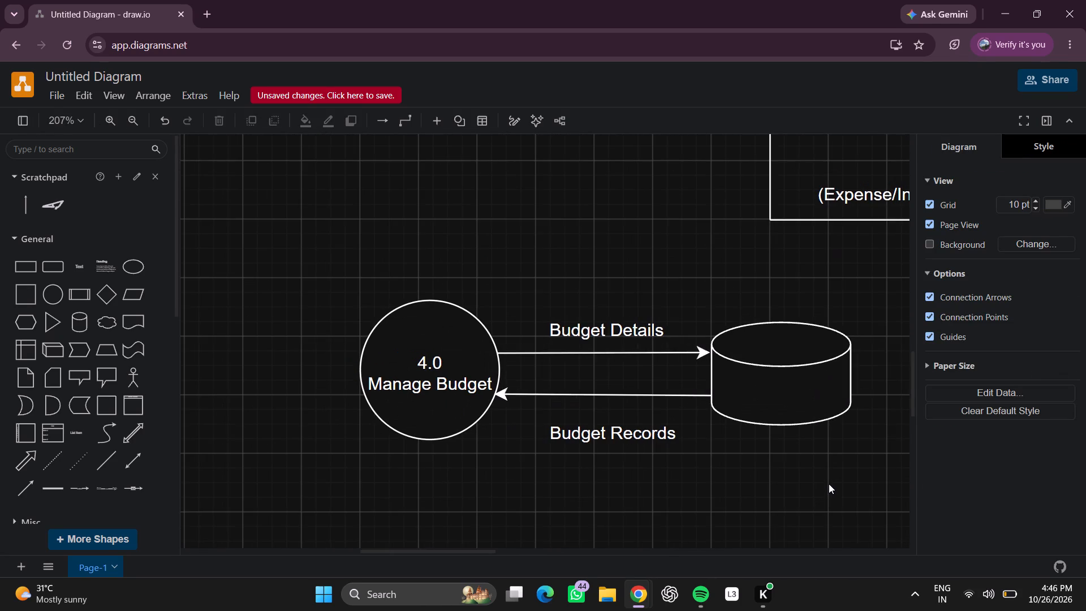
pyautogui.doubleClick(772, 399)
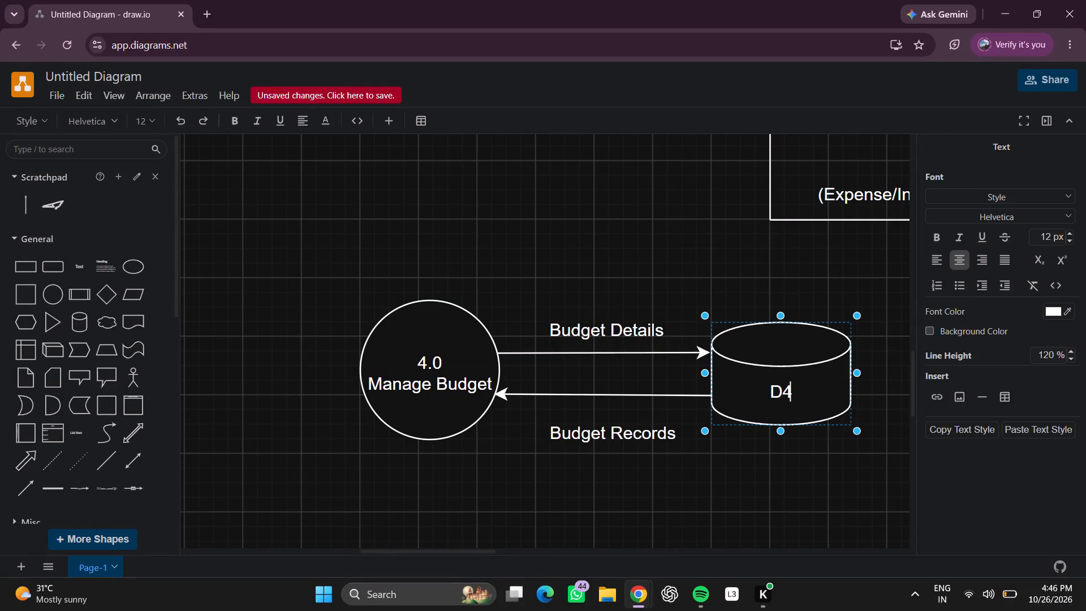
pyautogui.press('Return')
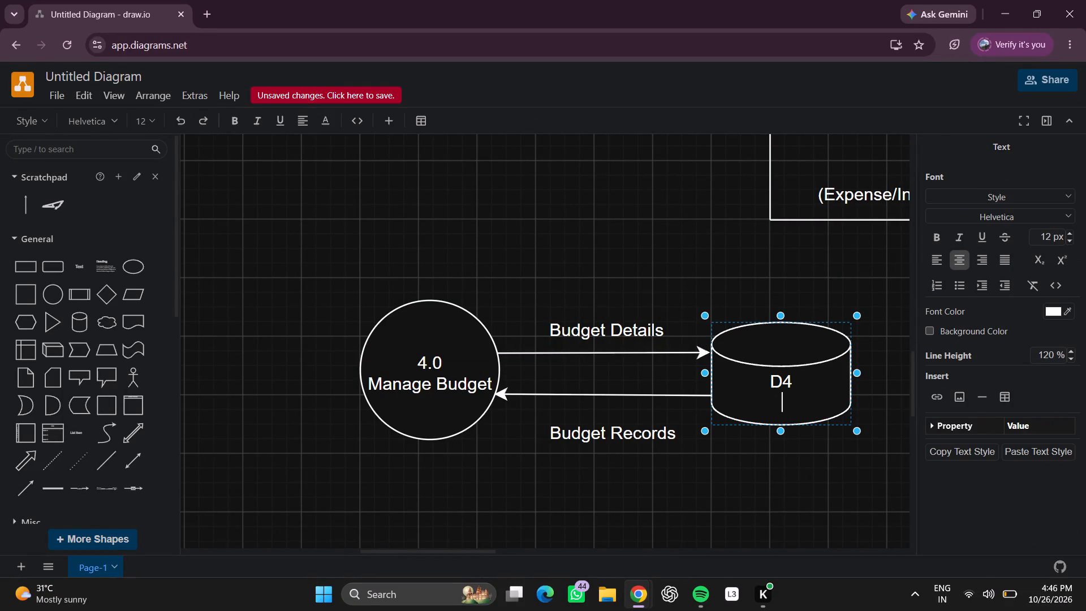
pyautogui.write('udgets')
pyautogui.press('space')
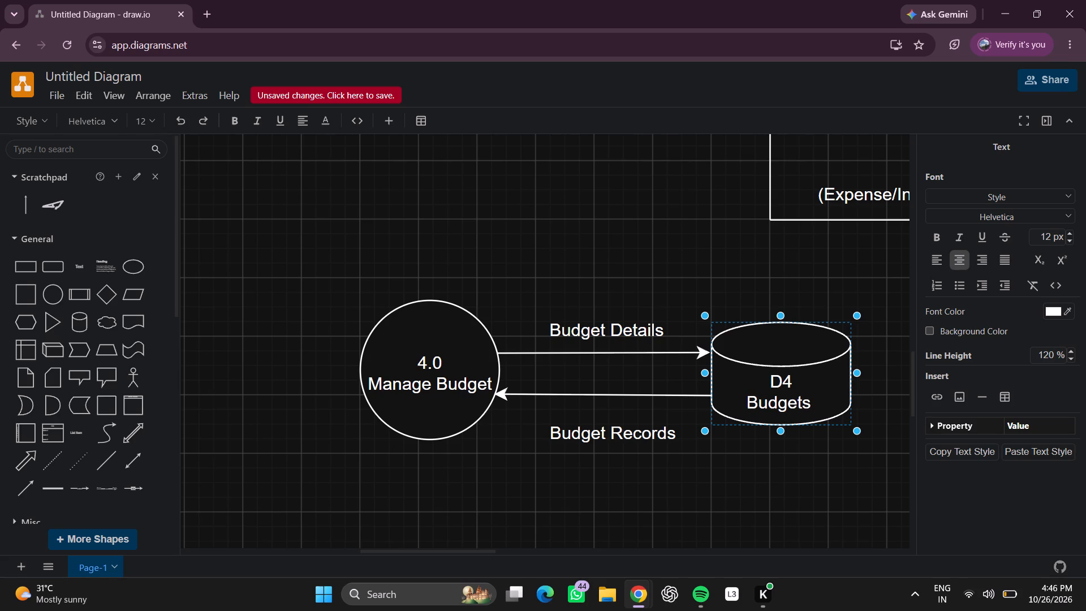
pyautogui.write('at')
pyautogui.press('space')
pyautogui.press('BackSpace')
pyautogui.press('a')
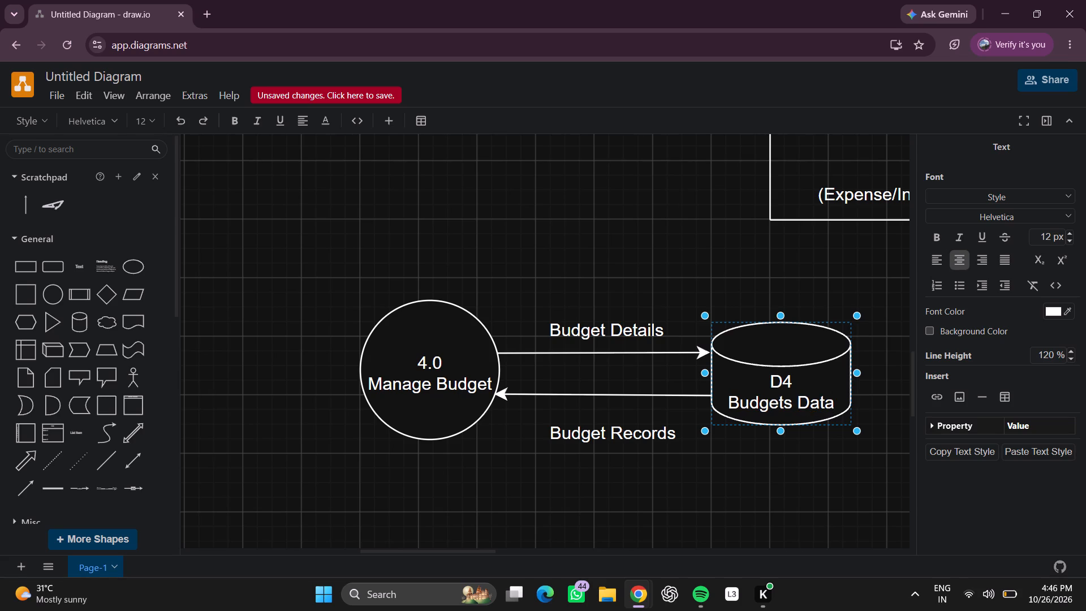
pyautogui.hscroll(-1, 772, 399)
pyautogui.click(675, 243)
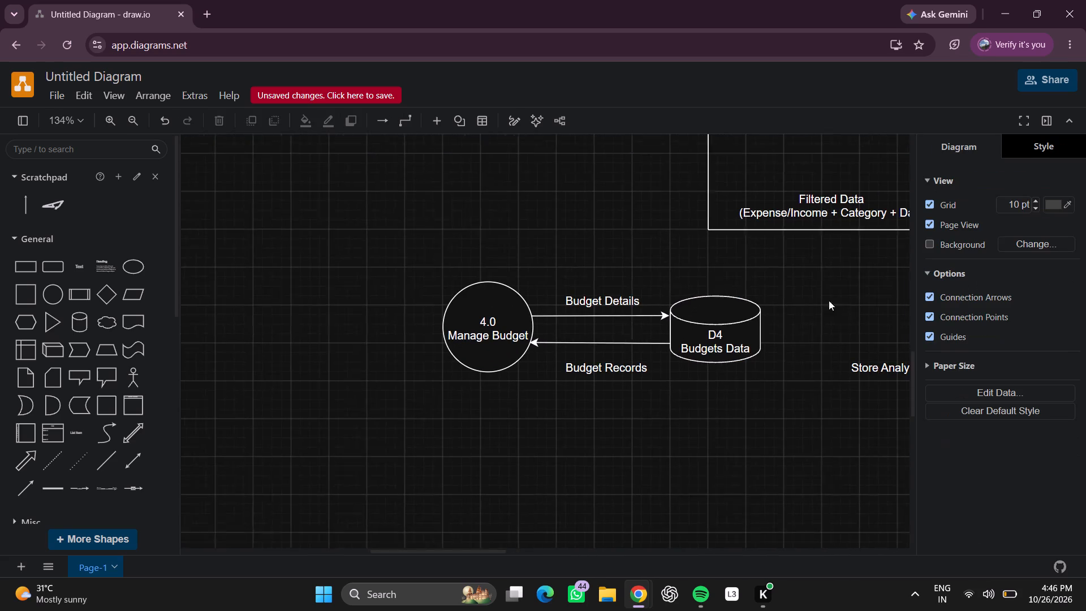
# Examine the Level 1 layout around the User box, process 2.0 and process 4.0, dismissing any system notice.
pyautogui.hscroll(1, 894, 329)
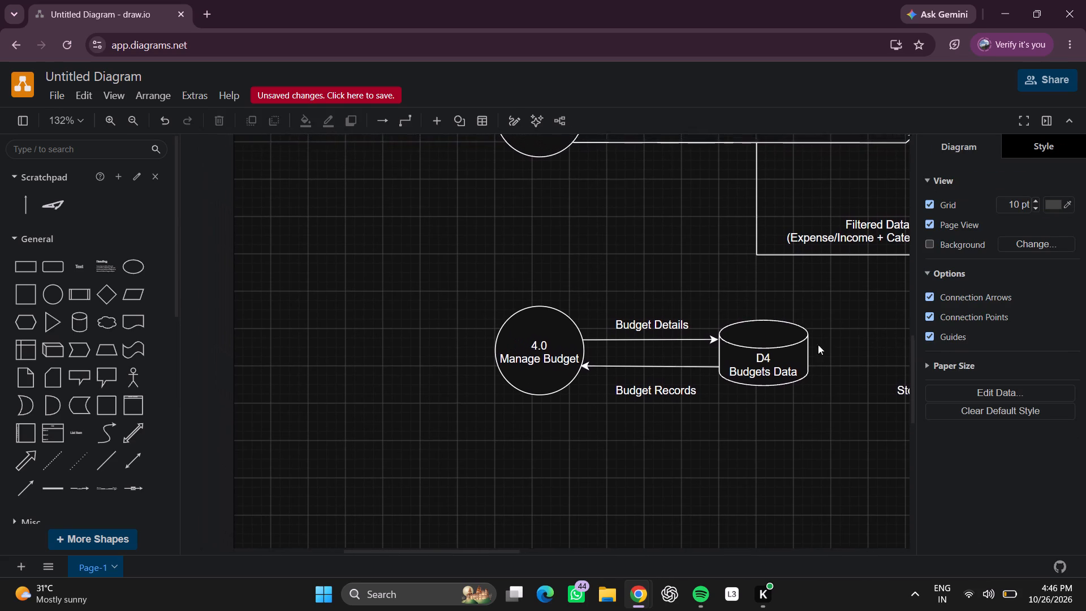
pyautogui.hscroll(1, 818, 345)
pyautogui.hscroll(1, 612, 427)
pyautogui.scroll(2, 620, 385)
pyautogui.scroll(-1, 619, 381)
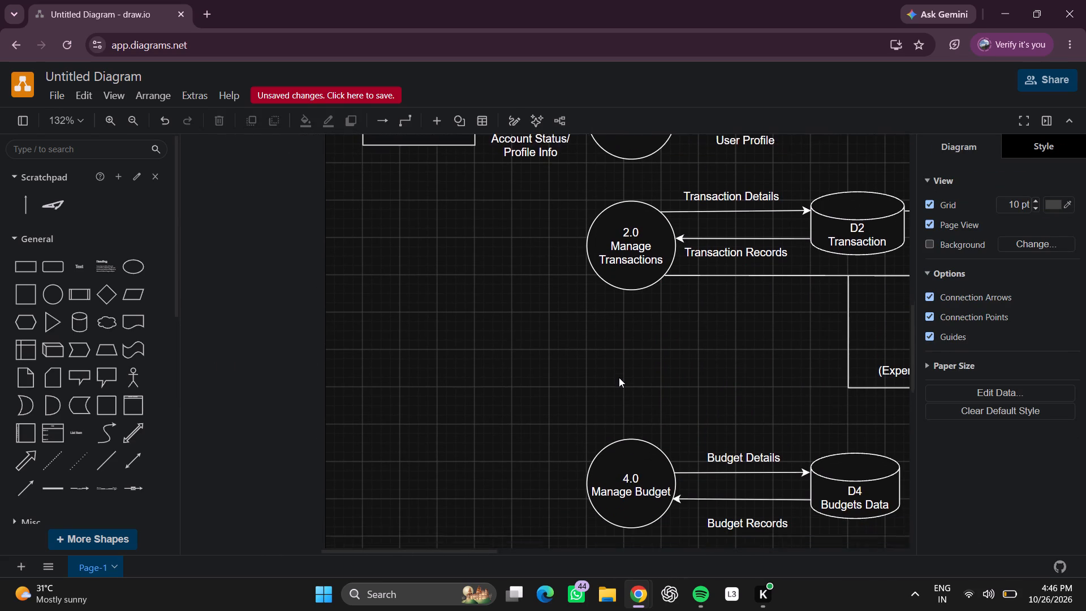
pyautogui.scroll(-1, 619, 377)
pyautogui.scroll(1, 470, 354)
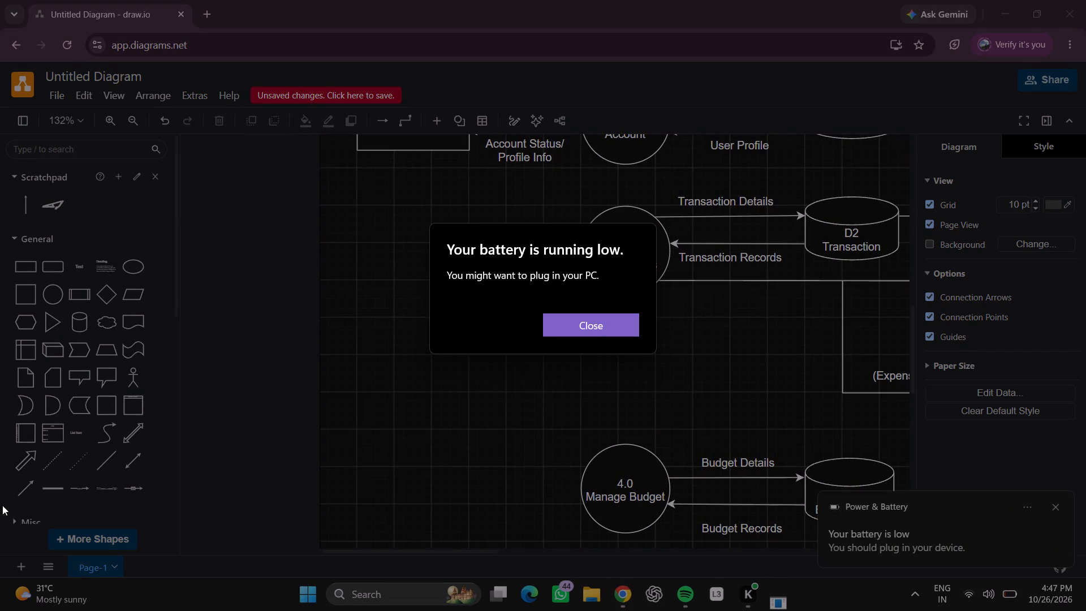
pyautogui.click(595, 321)
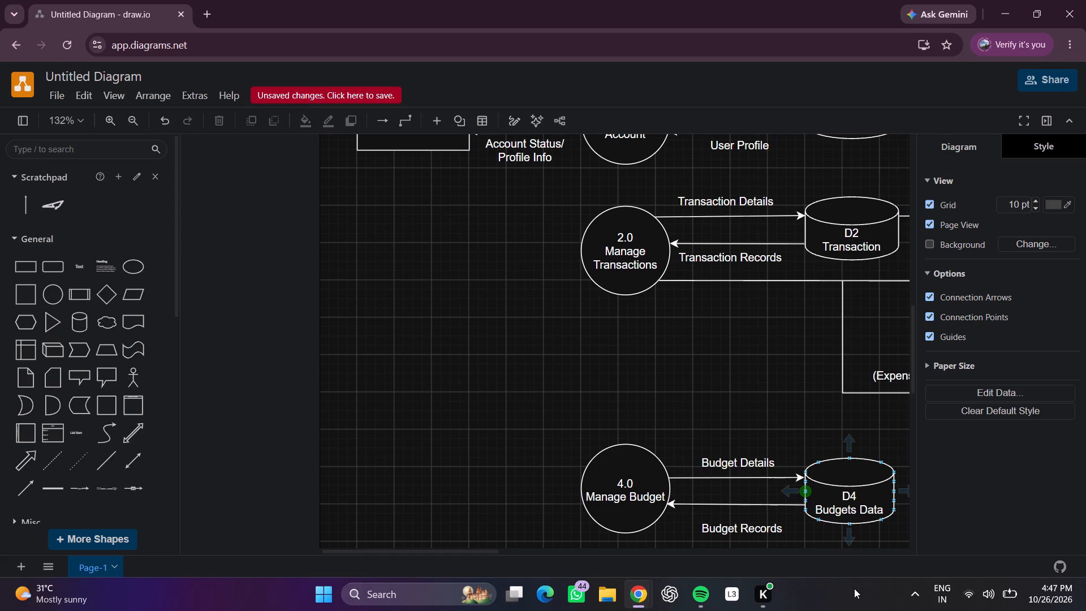
pyautogui.hscroll(-1, 520, 393)
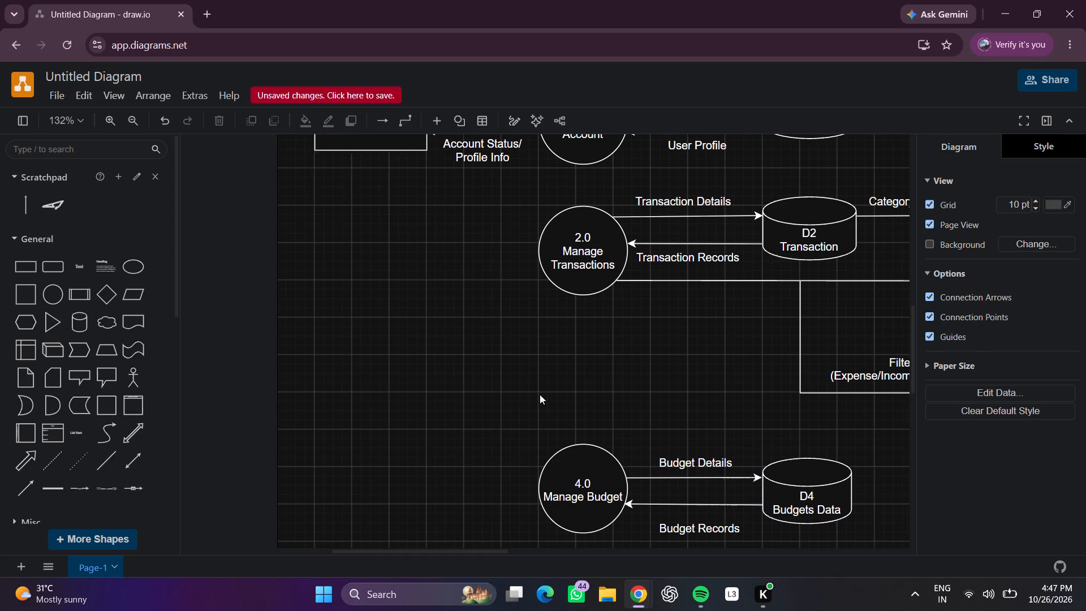
pyautogui.hscroll(-1, 540, 394)
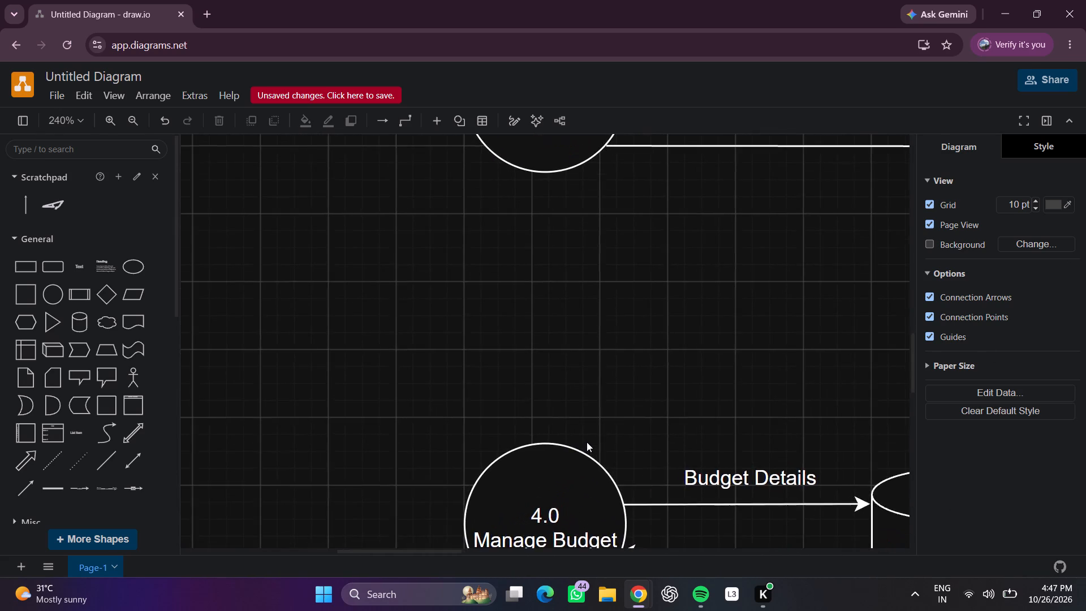
pyautogui.hscroll(2, 594, 440)
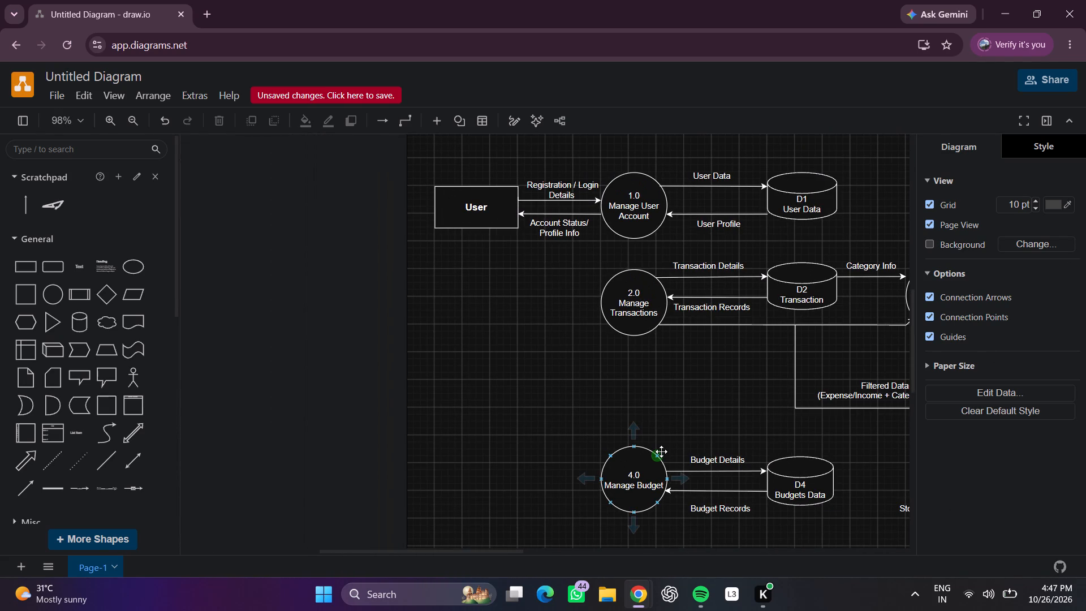
pyautogui.scroll(1, 661, 450)
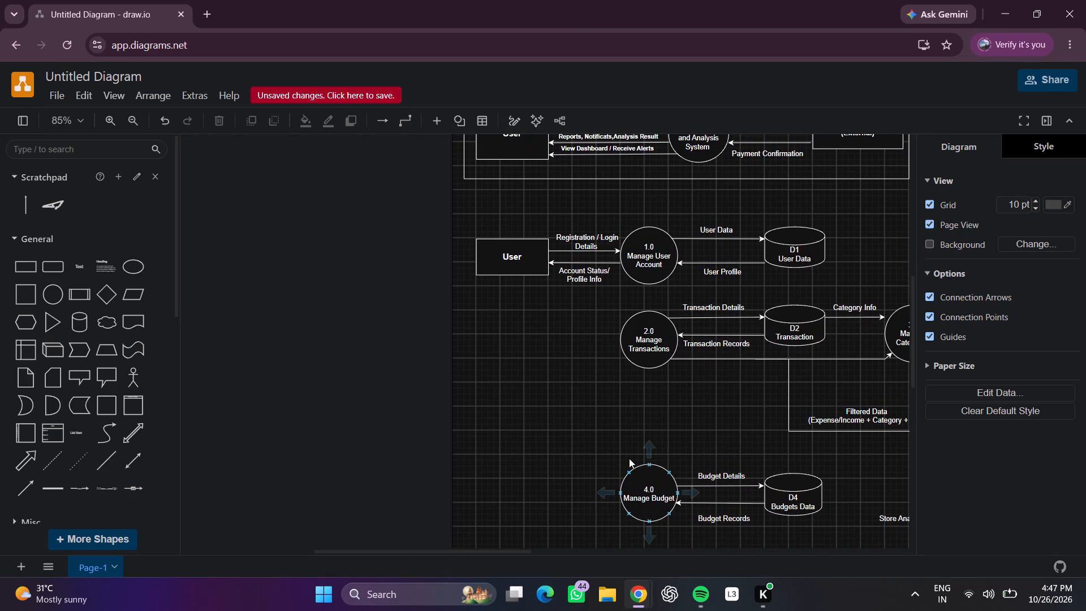
pyautogui.click(562, 432)
pyautogui.scroll(1, 562, 433)
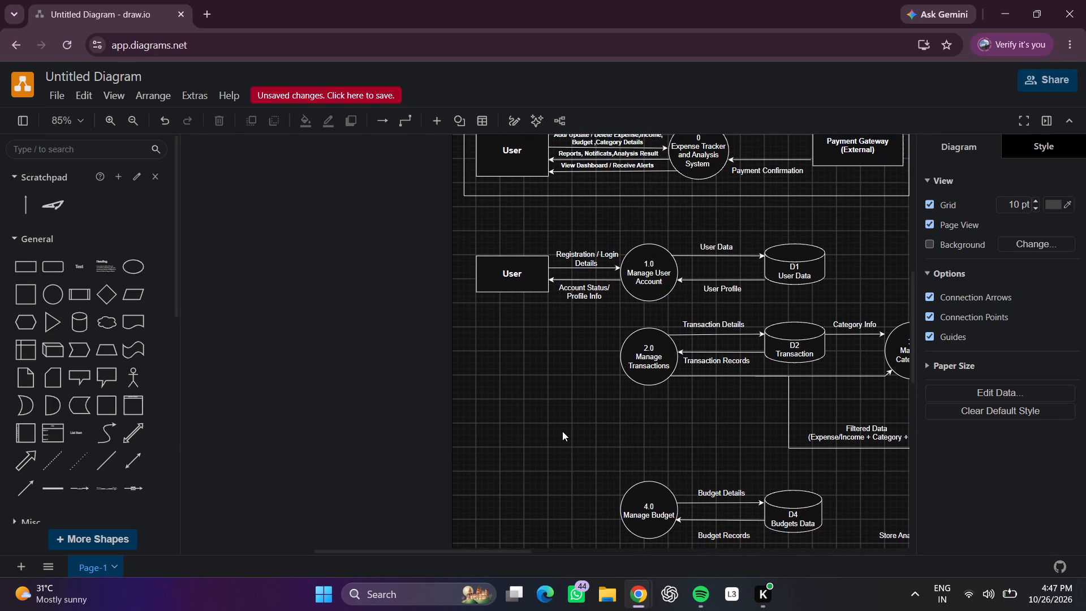
# Add a plain line from near the lower-left corner of the Level 1 User box down to about the height of circle 4.0.
pyautogui.click(107, 463)
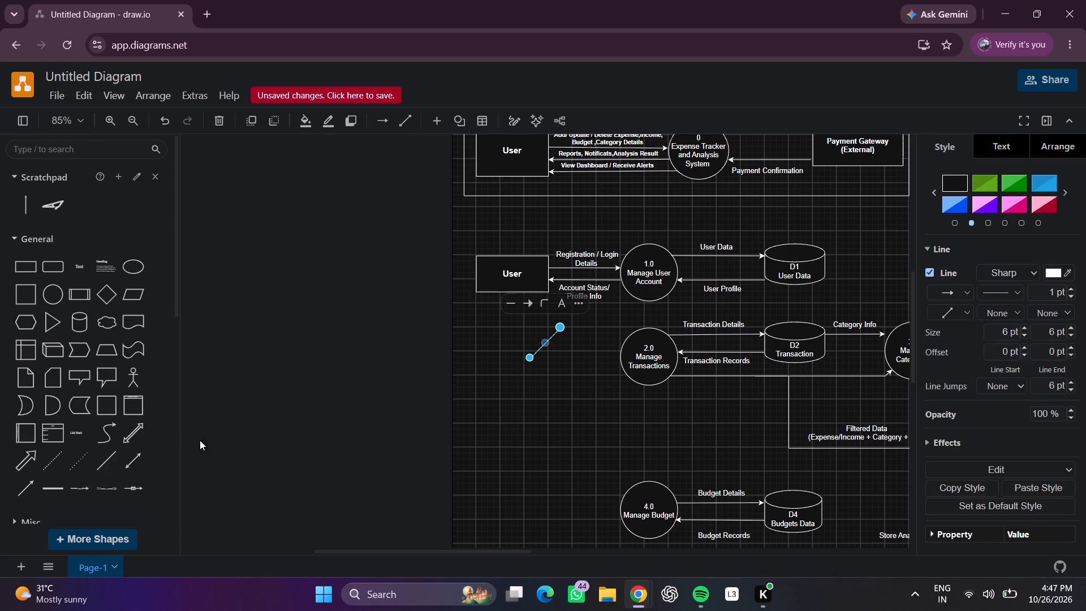
pyautogui.moveTo(532, 356); pyautogui.dragTo(533, 381)
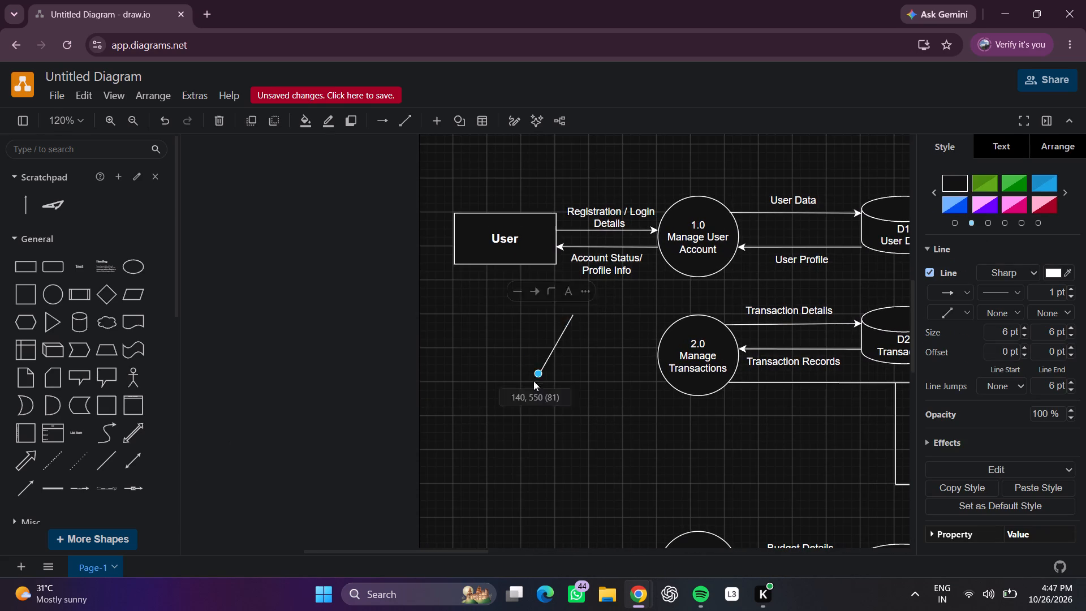
pyautogui.moveTo(533, 381); pyautogui.dragTo(460, 481)
pyautogui.scroll(-1, 520, 461)
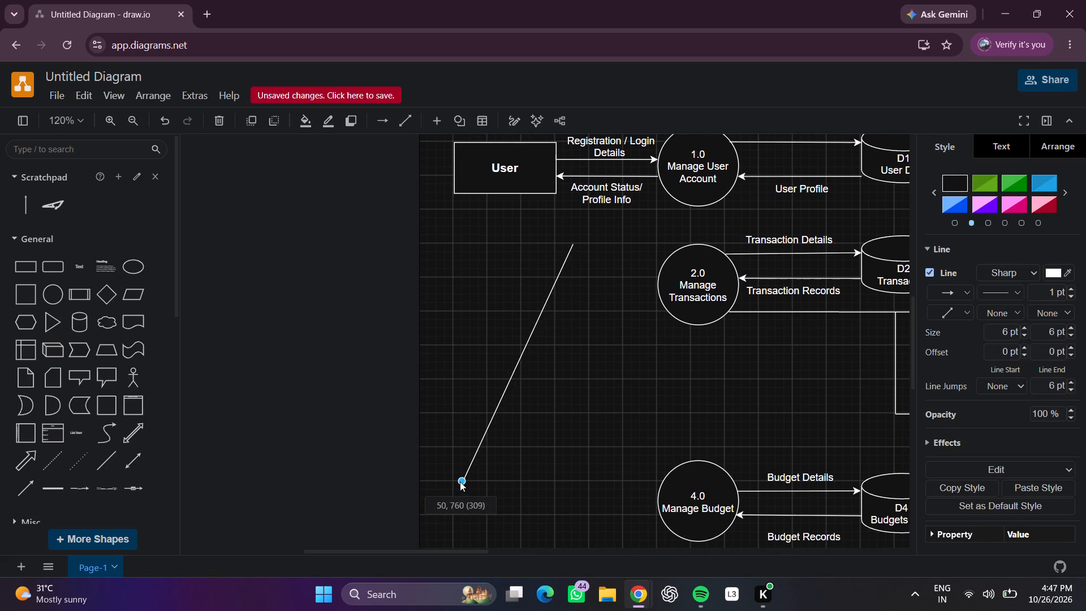
pyautogui.moveTo(460, 481); pyautogui.dragTo(455, 477)
pyautogui.click(578, 371)
pyautogui.click(573, 245)
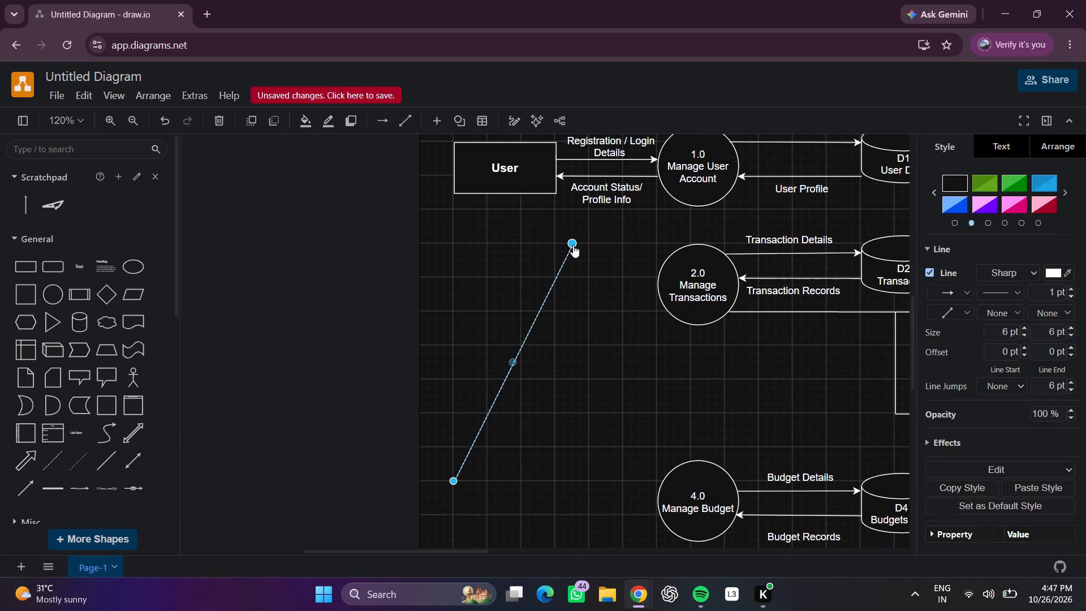
pyautogui.moveTo(573, 244); pyautogui.dragTo(468, 195)
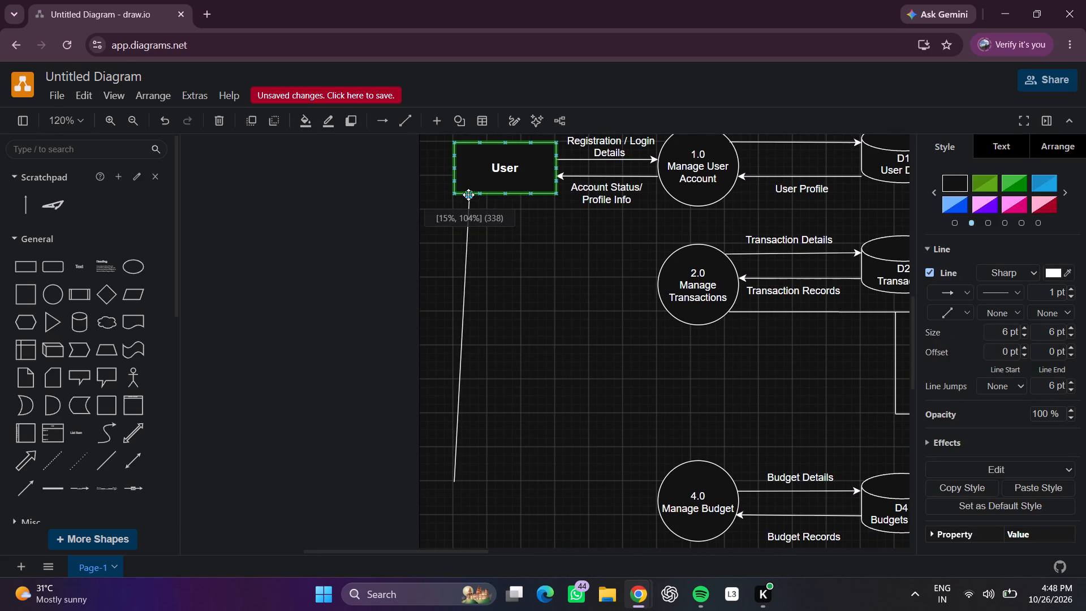
pyautogui.moveTo(468, 195); pyautogui.dragTo(469, 195)
pyautogui.click(599, 240)
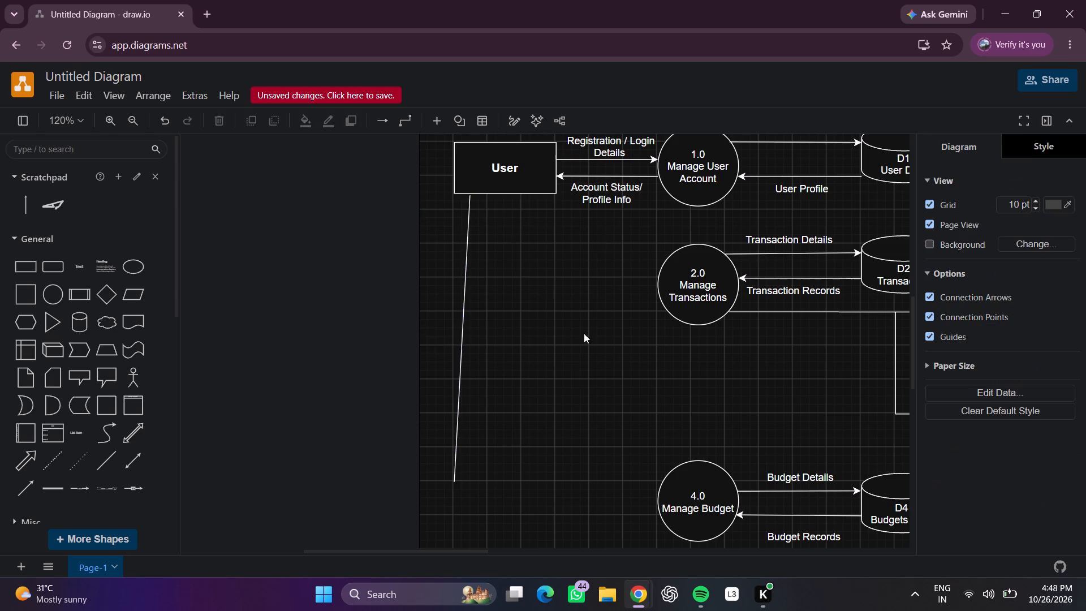
# Adjust the ends of the line below the User box so that it runs vertically down to beside circle 4.0.
pyautogui.moveTo(410, 502); pyautogui.dragTo(417, 500)
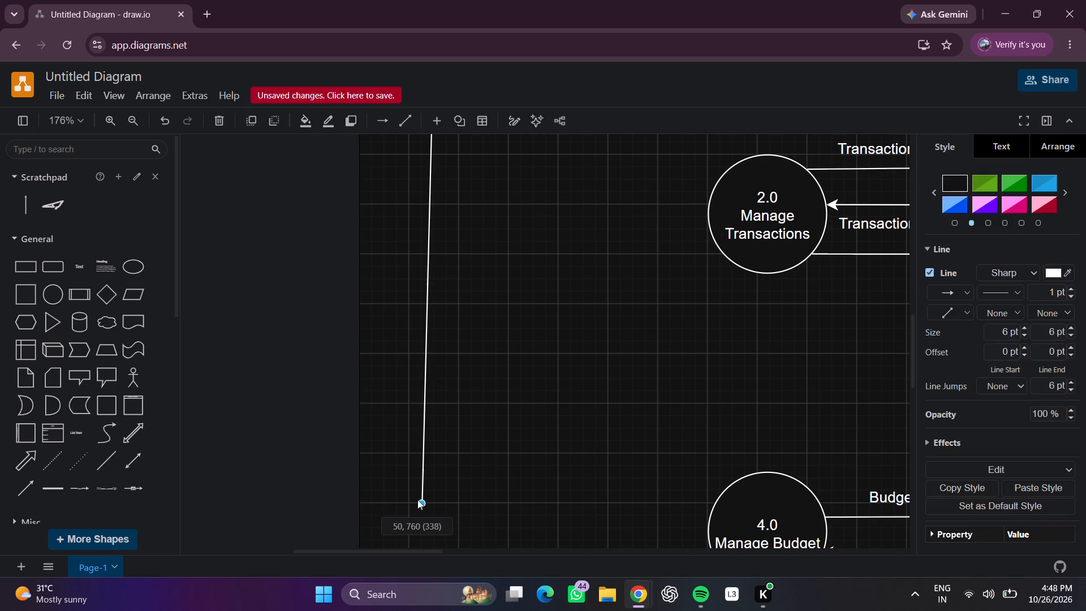
pyautogui.moveTo(417, 500); pyautogui.dragTo(432, 496)
pyautogui.click(505, 432)
pyautogui.scroll(5, 498, 429)
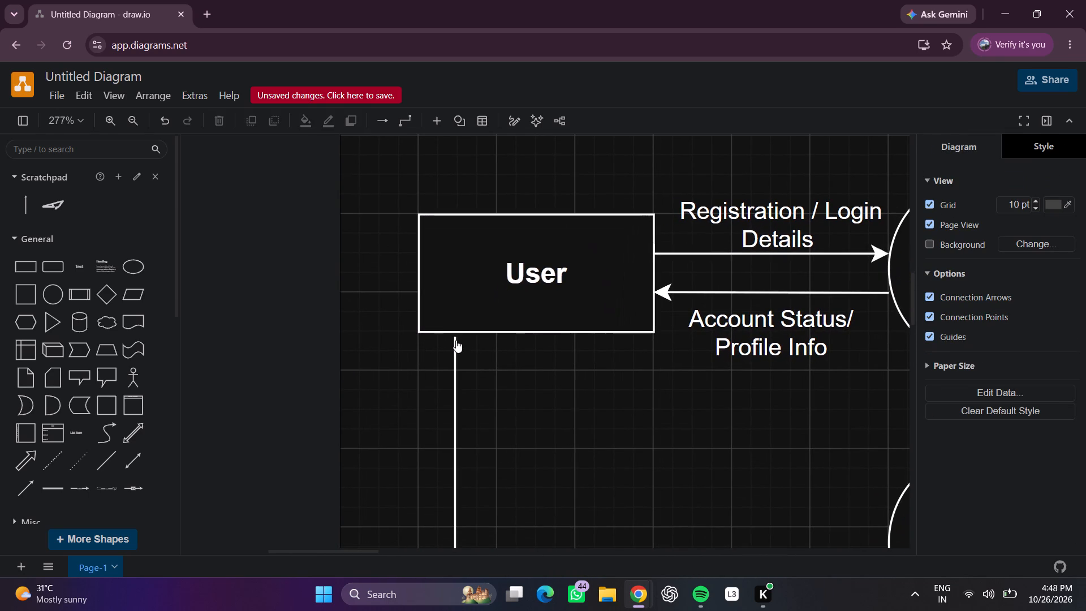
pyautogui.click(456, 339)
pyautogui.click(511, 368)
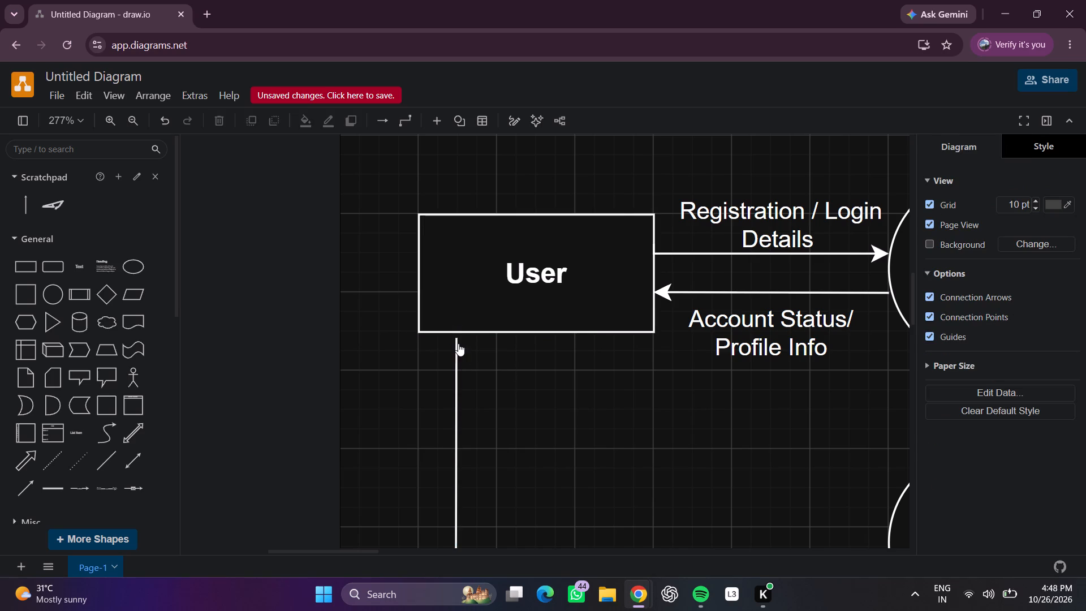
pyautogui.click(456, 338)
pyautogui.click(492, 367)
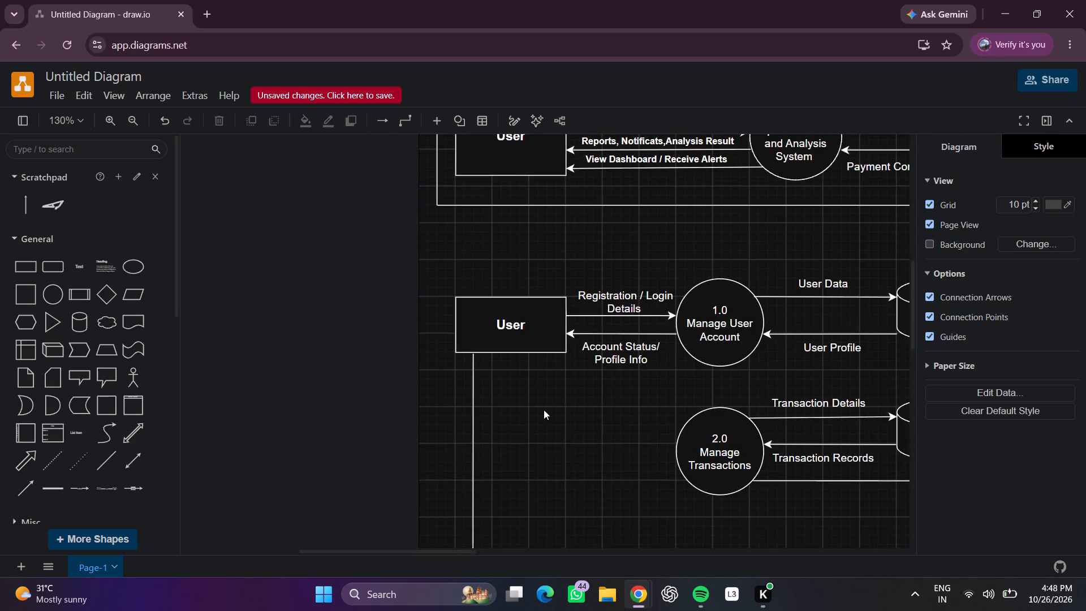
pyautogui.scroll(-3, 544, 410)
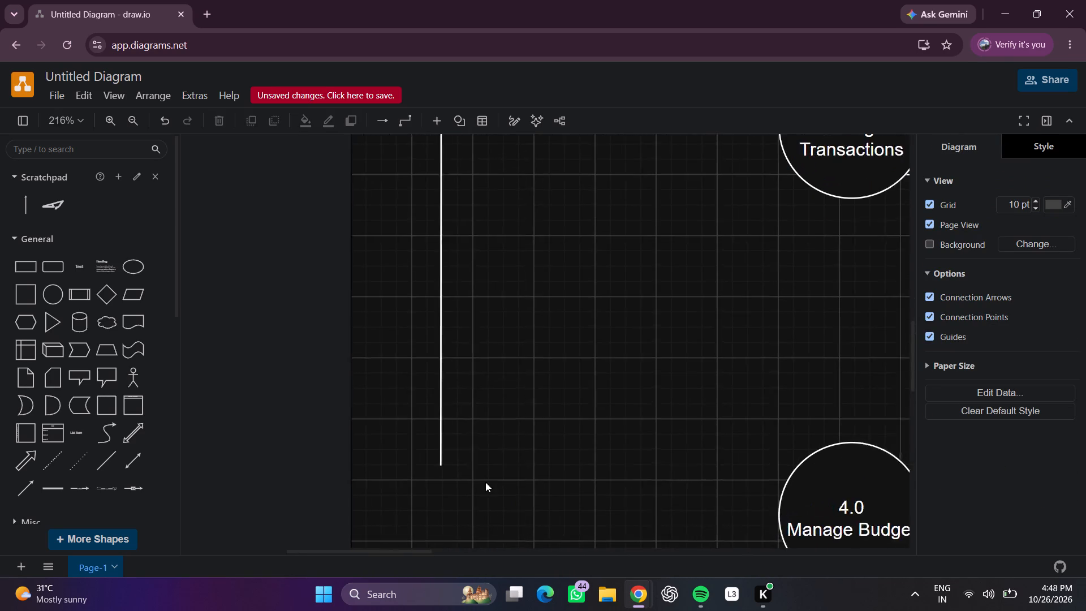
pyautogui.moveTo(434, 460); pyautogui.dragTo(436, 473)
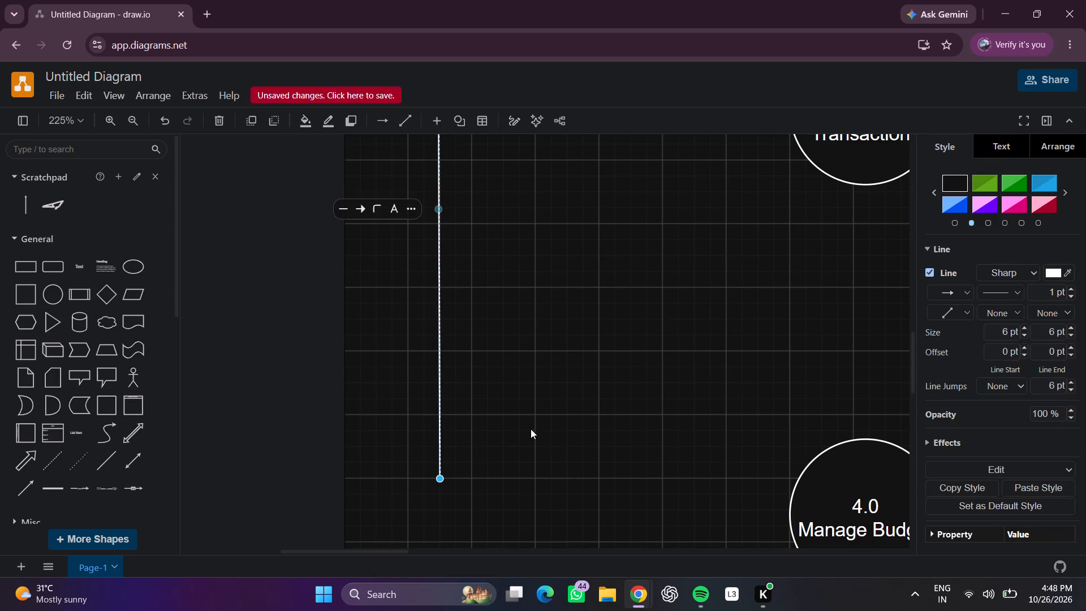
pyautogui.click(532, 428)
# Add an arrow whose tail starts at the lower end of the long vertical line beneath the User box.
pyautogui.hscroll(1, 512, 426)
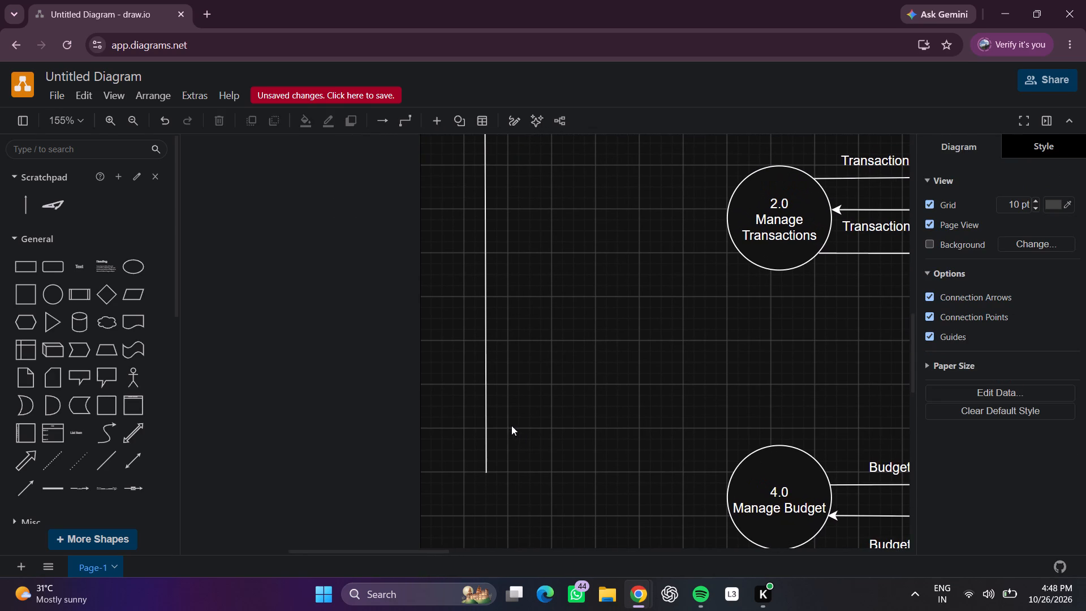
pyautogui.click(25, 493)
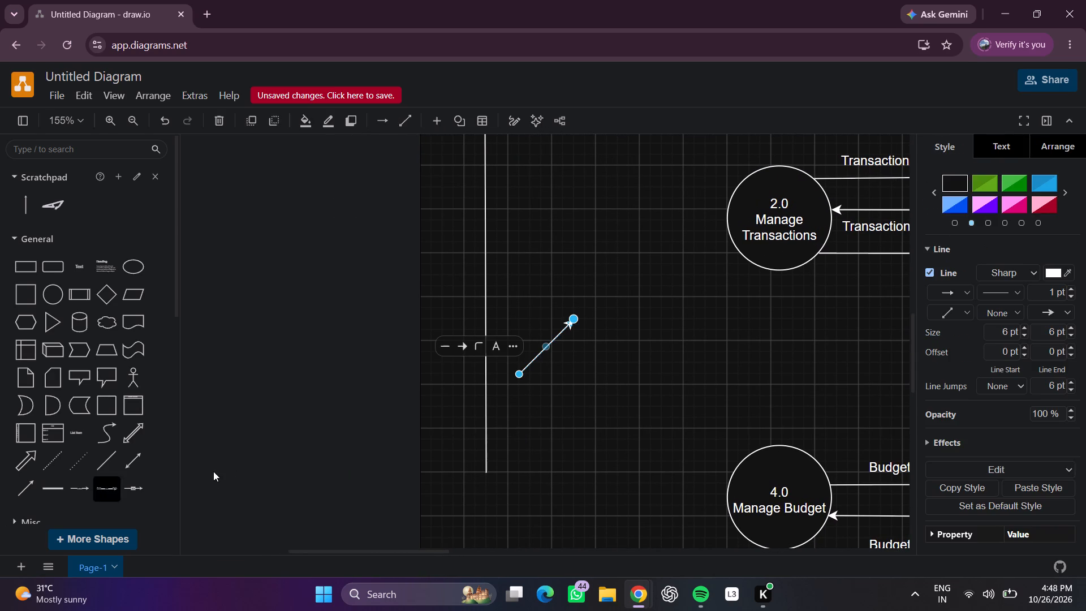
pyautogui.moveTo(517, 373); pyautogui.dragTo(499, 471)
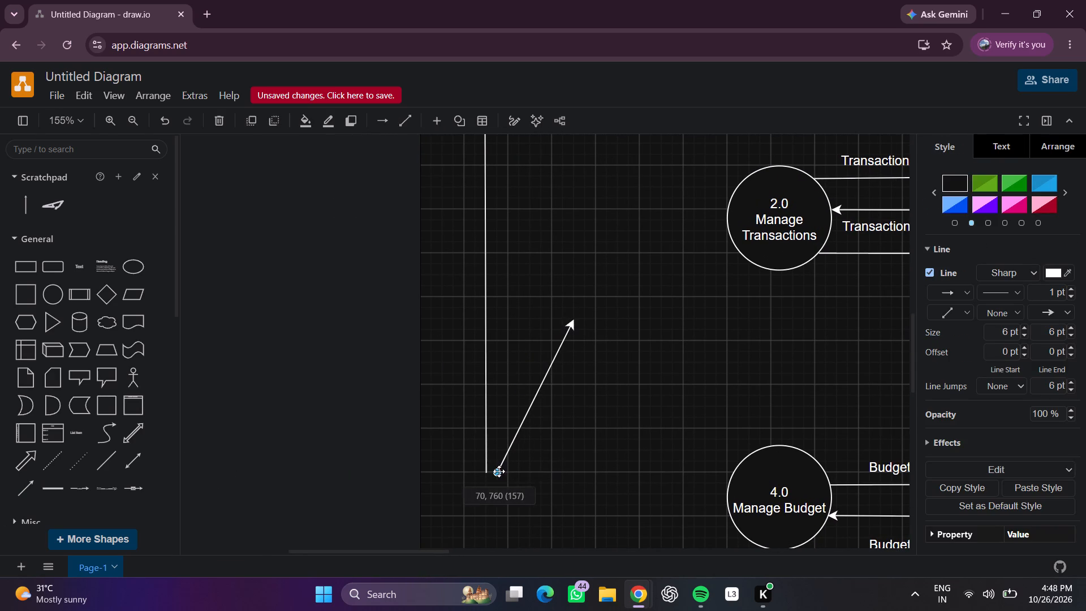
pyautogui.moveTo(499, 471); pyautogui.dragTo(486, 468)
pyautogui.click(550, 436)
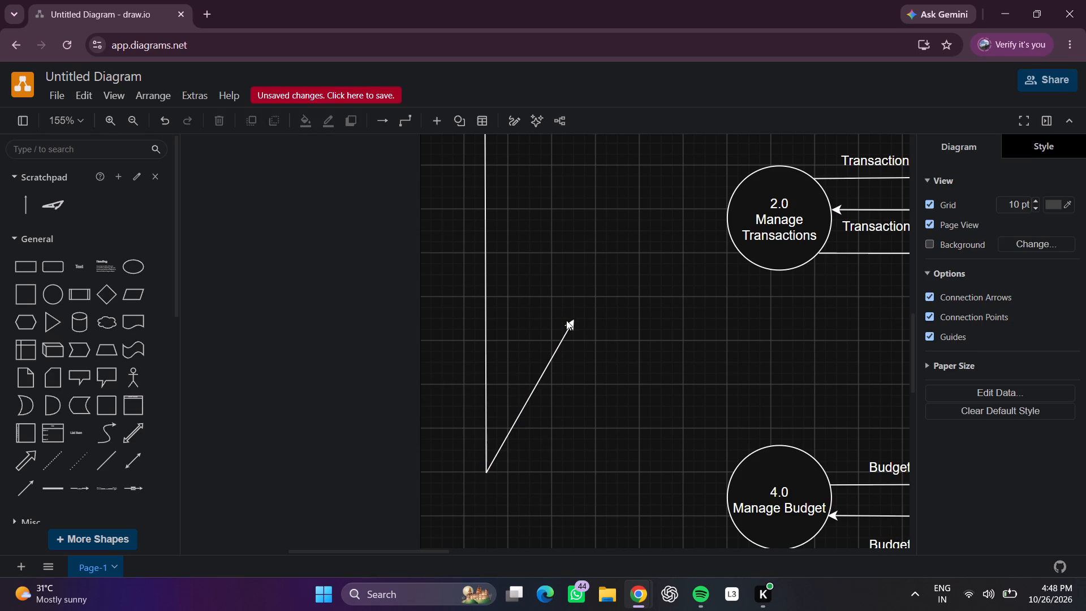
# Extend that arrow's head rightward to the upper-left edge of circle 4.0 Manage Budget, making the arrow nearly horizontal.
pyautogui.click(572, 321)
pyautogui.moveTo(574, 320); pyautogui.dragTo(688, 442)
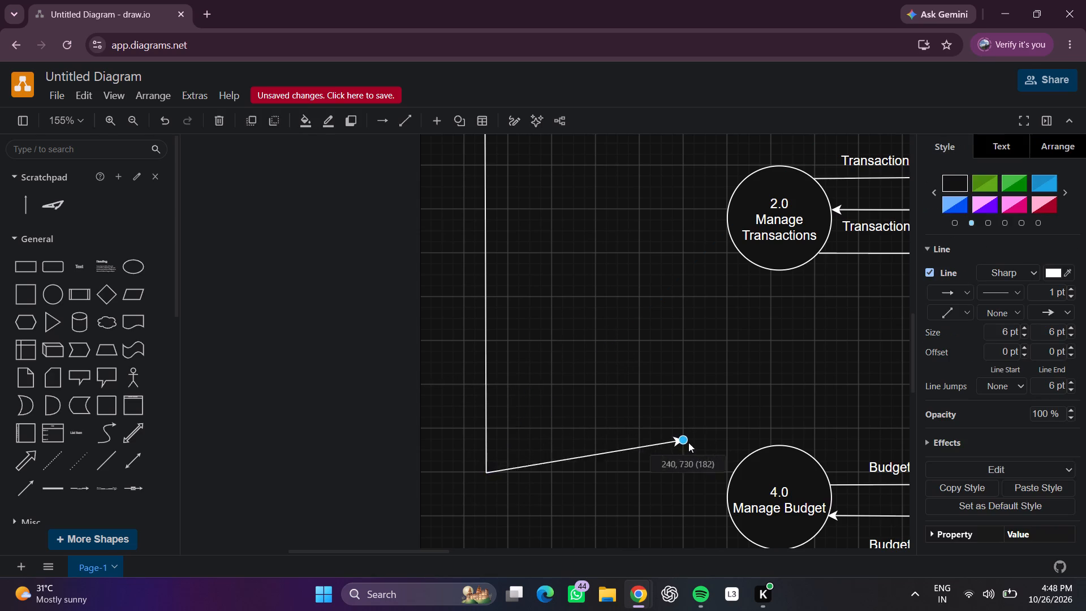
pyautogui.moveTo(688, 442); pyautogui.dragTo(725, 453)
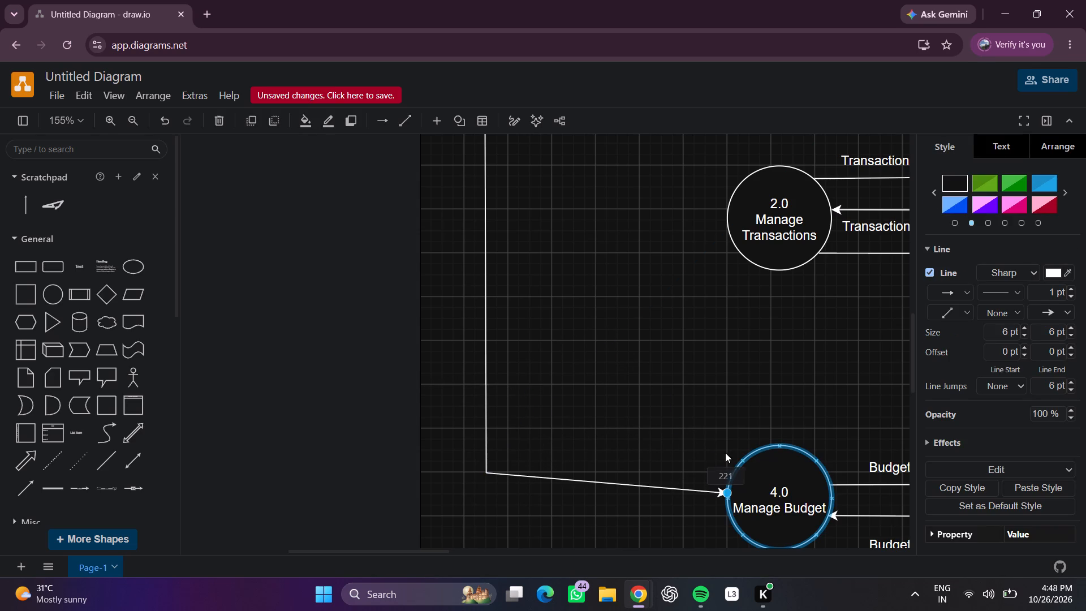
pyautogui.moveTo(725, 453); pyautogui.dragTo(718, 443)
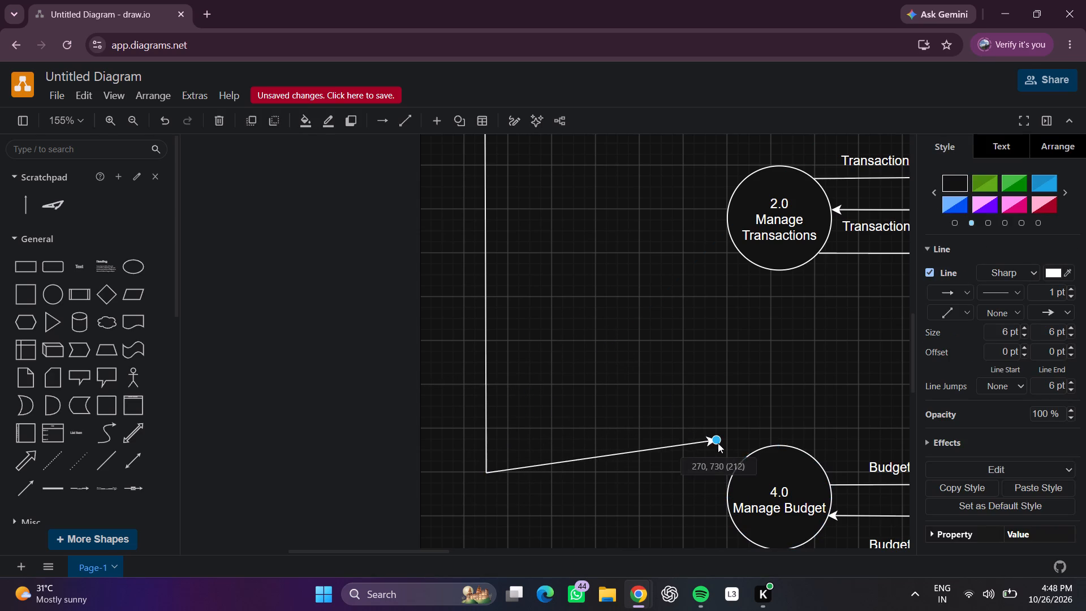
pyautogui.moveTo(718, 443); pyautogui.dragTo(718, 442)
pyautogui.click(670, 453)
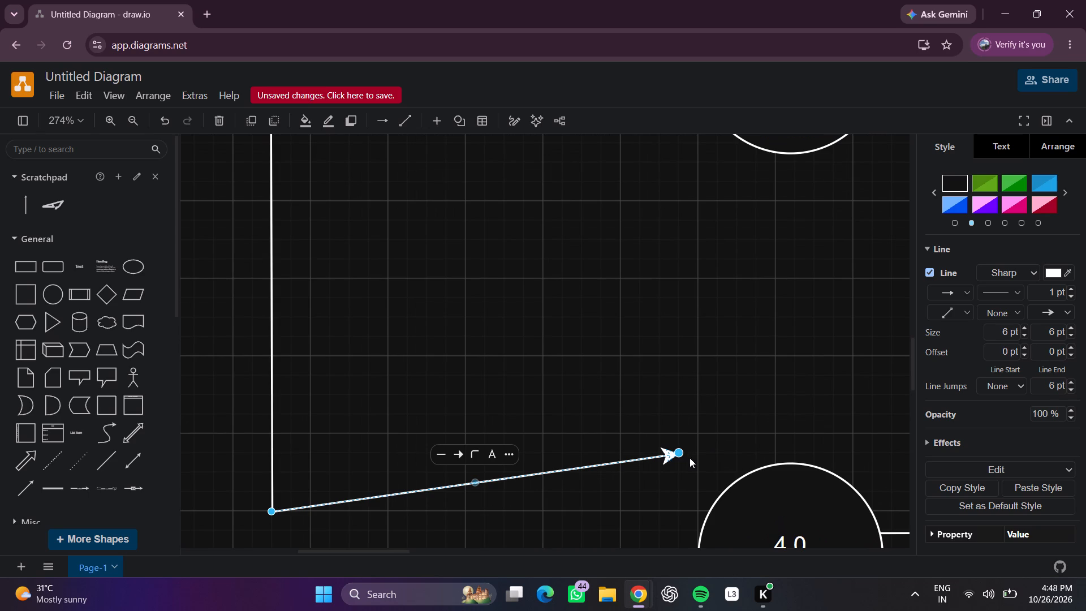
pyautogui.hscroll(-1, 687, 458)
pyautogui.moveTo(639, 417); pyautogui.dragTo(674, 488)
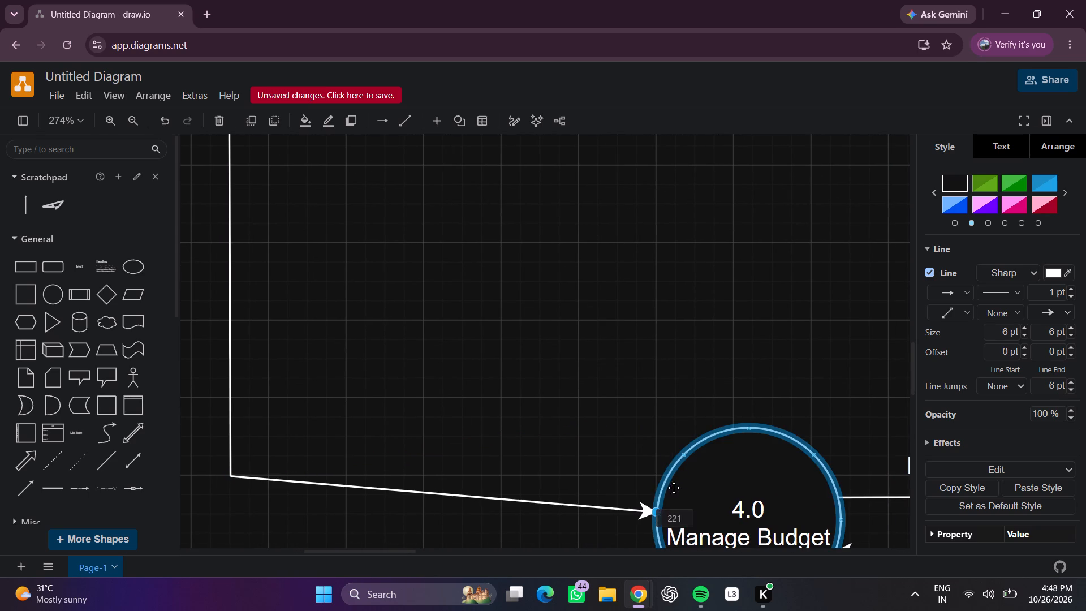
pyautogui.moveTo(674, 488); pyautogui.dragTo(673, 471)
pyautogui.click(650, 403)
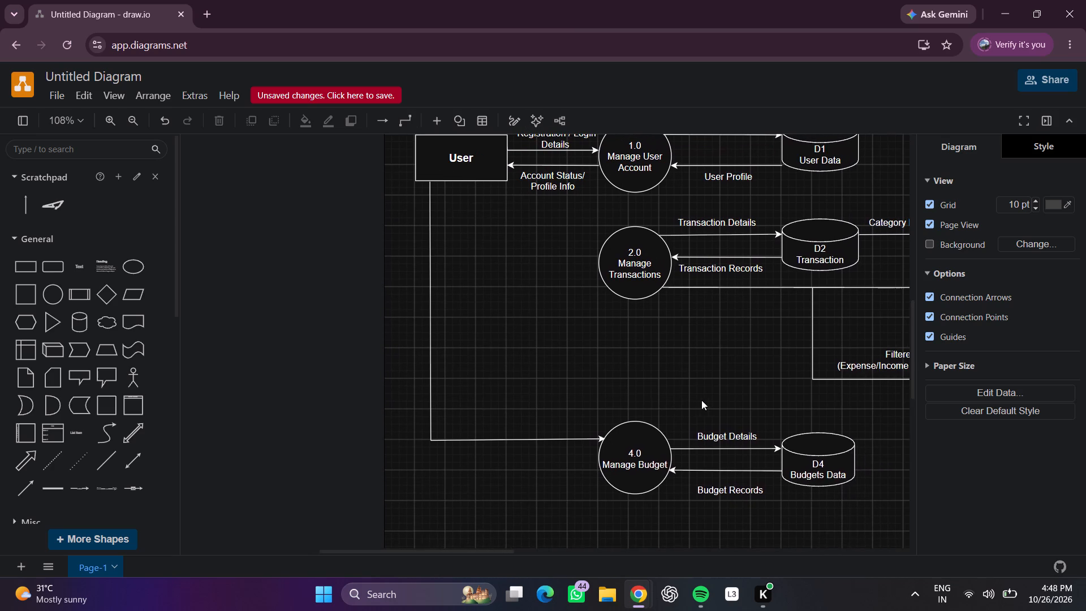
# Add another arrow with its tail just right of the long vertical line, level with the lower part of circle 2.0.
pyautogui.scroll(1, 722, 389)
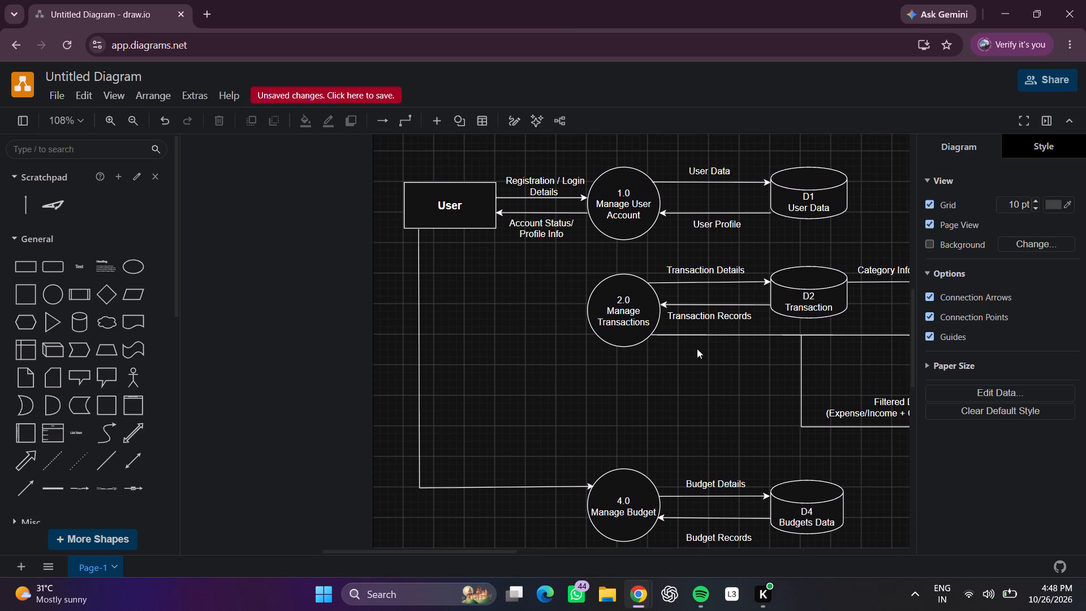
pyautogui.scroll(1, 697, 348)
pyautogui.hscroll(1, 697, 348)
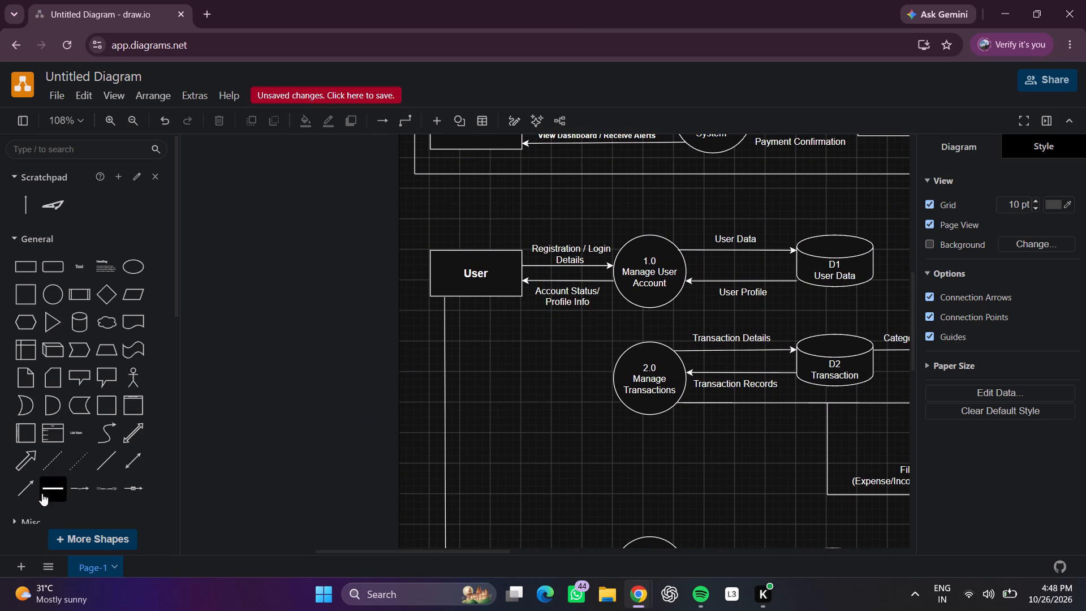
pyautogui.click(25, 492)
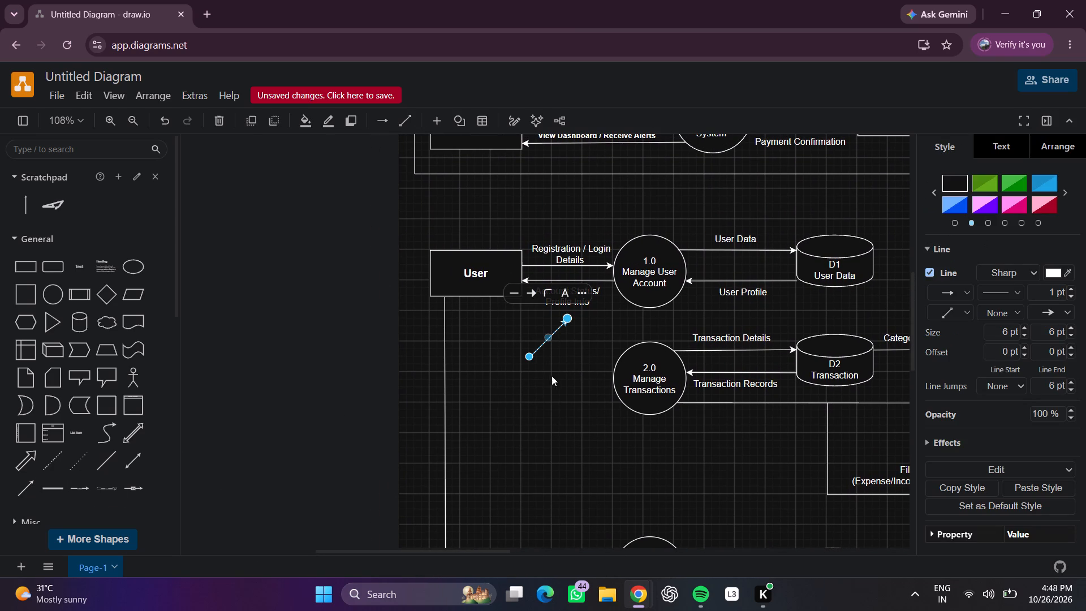
pyautogui.moveTo(529, 355); pyautogui.dragTo(460, 402)
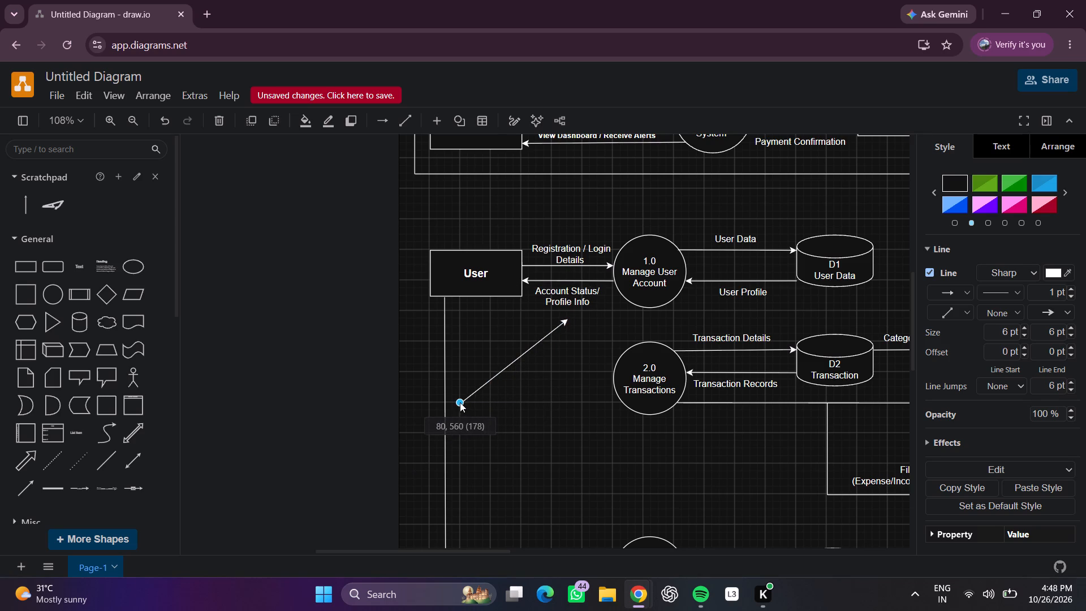
pyautogui.moveTo(460, 402); pyautogui.dragTo(459, 401)
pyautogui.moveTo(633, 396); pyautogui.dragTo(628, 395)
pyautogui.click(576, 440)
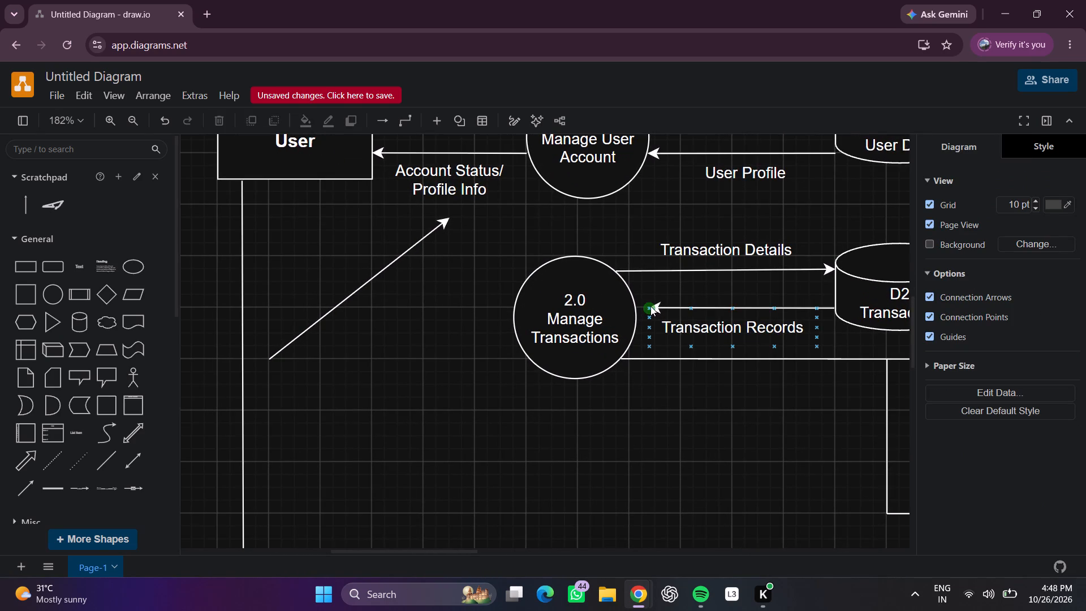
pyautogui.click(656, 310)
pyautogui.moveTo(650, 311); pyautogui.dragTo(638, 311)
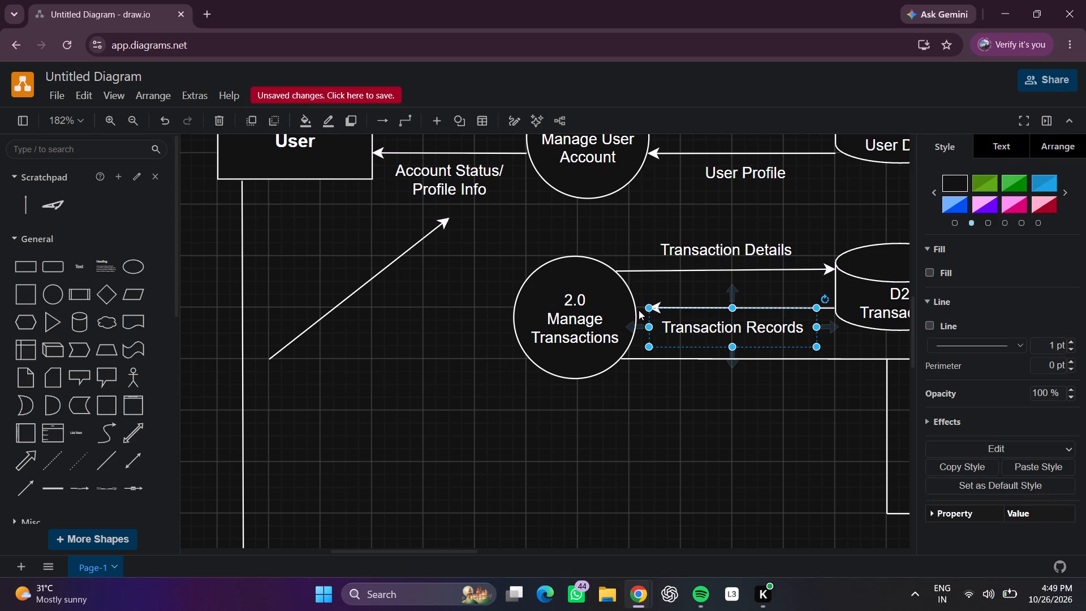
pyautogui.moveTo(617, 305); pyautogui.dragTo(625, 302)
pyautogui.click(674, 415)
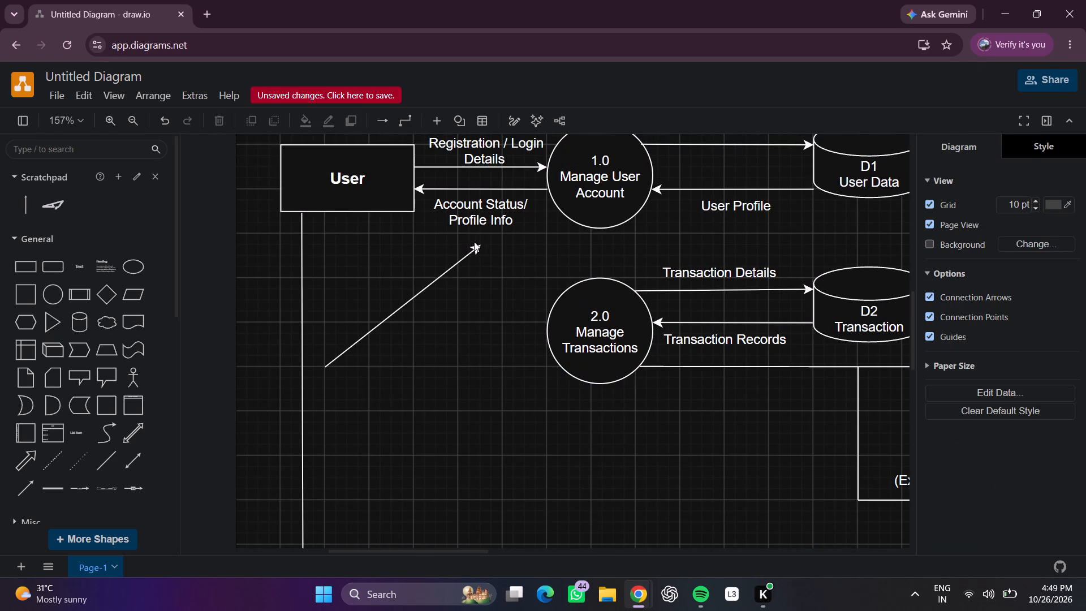
# Attach the new arrow's head to the lower-left edge of circle 2.0 Manage Transactions so the arrow runs horizontally.
pyautogui.click(476, 248)
pyautogui.moveTo(483, 243); pyautogui.dragTo(512, 329)
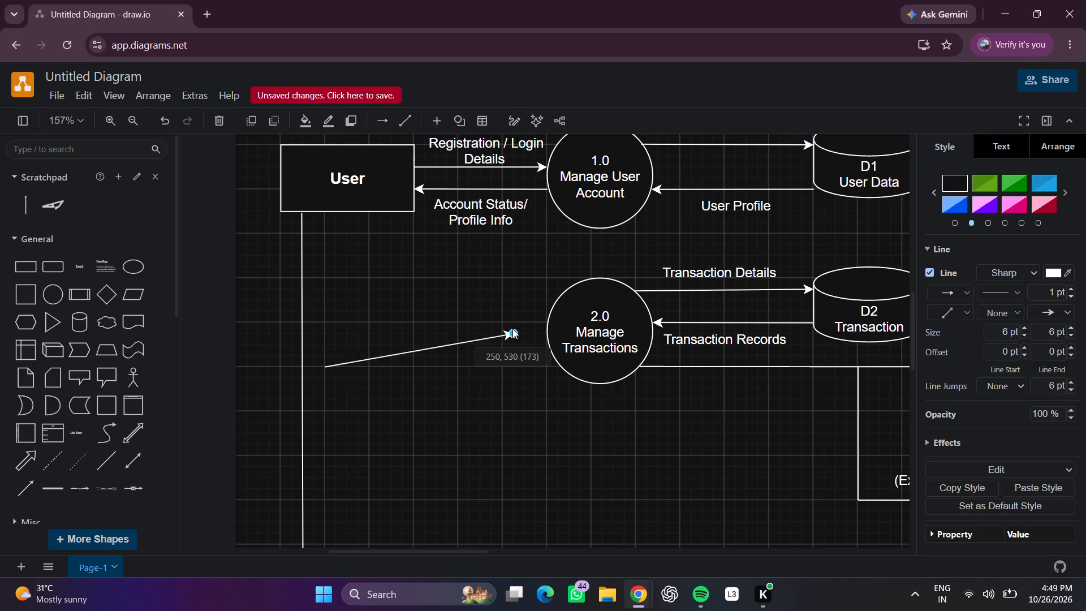
pyautogui.moveTo(512, 329); pyautogui.dragTo(551, 367)
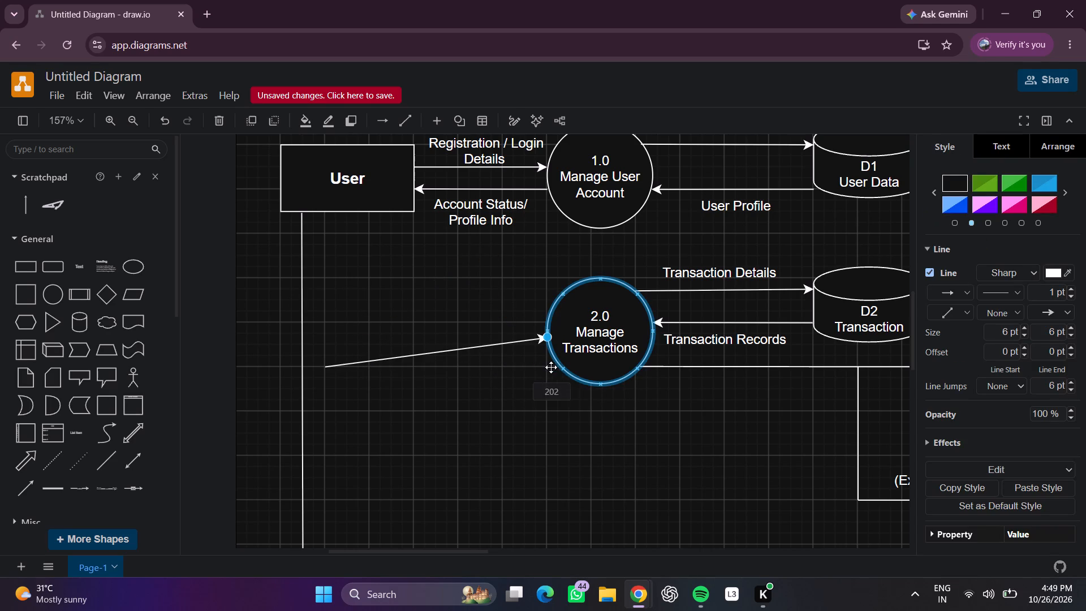
pyautogui.moveTo(551, 367); pyautogui.dragTo(559, 365)
pyautogui.click(578, 419)
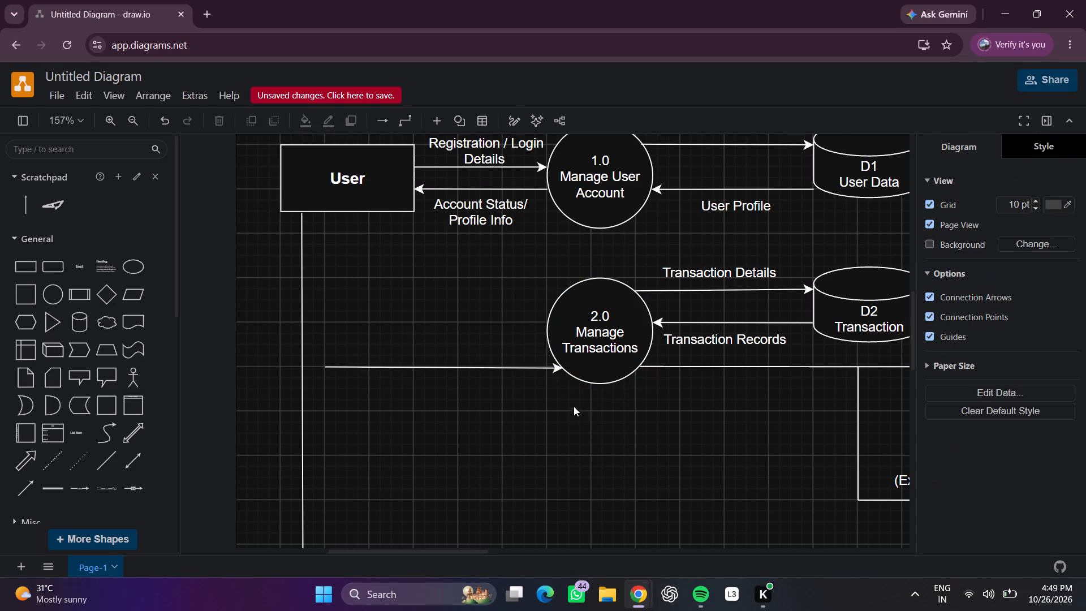
# Add a plain vertical line from the User box's bottom edge down to the tail of the arrow into circle 2.0.
pyautogui.hscroll(1, 515, 411)
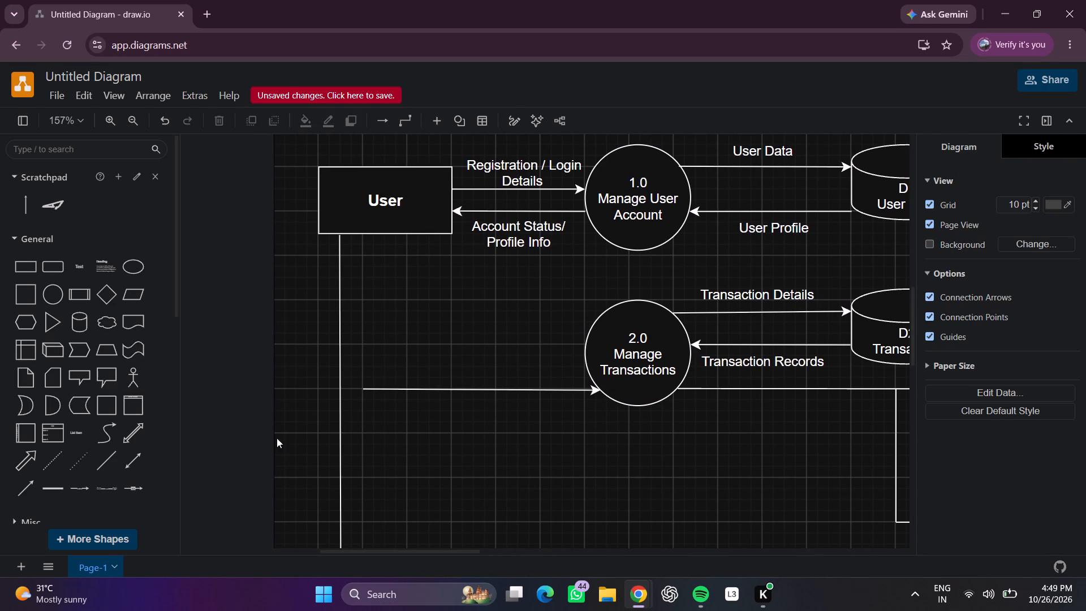
pyautogui.click(96, 464)
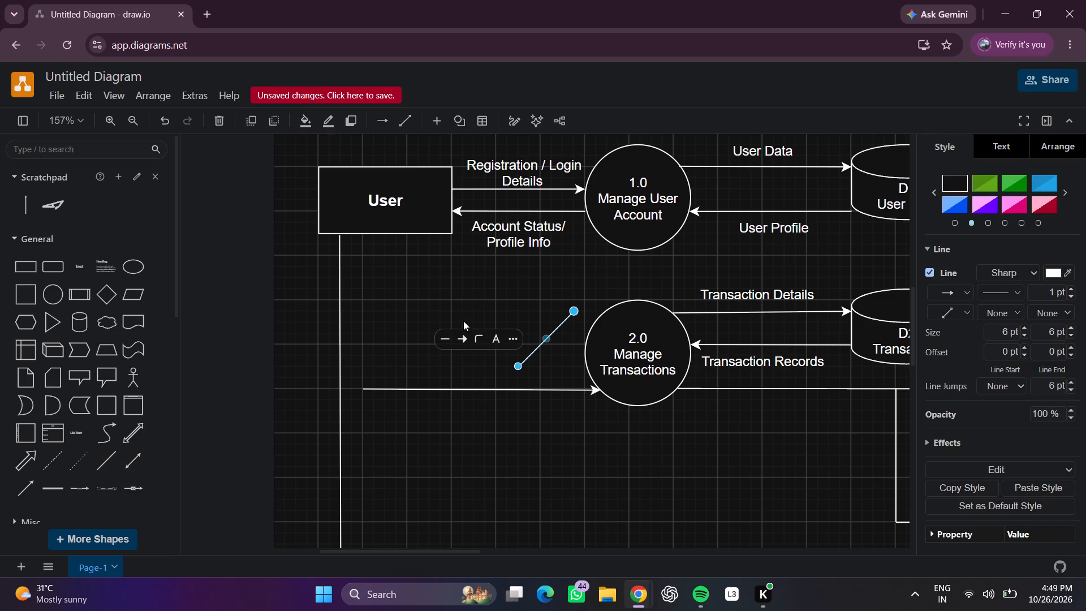
pyautogui.moveTo(574, 312); pyautogui.dragTo(404, 253)
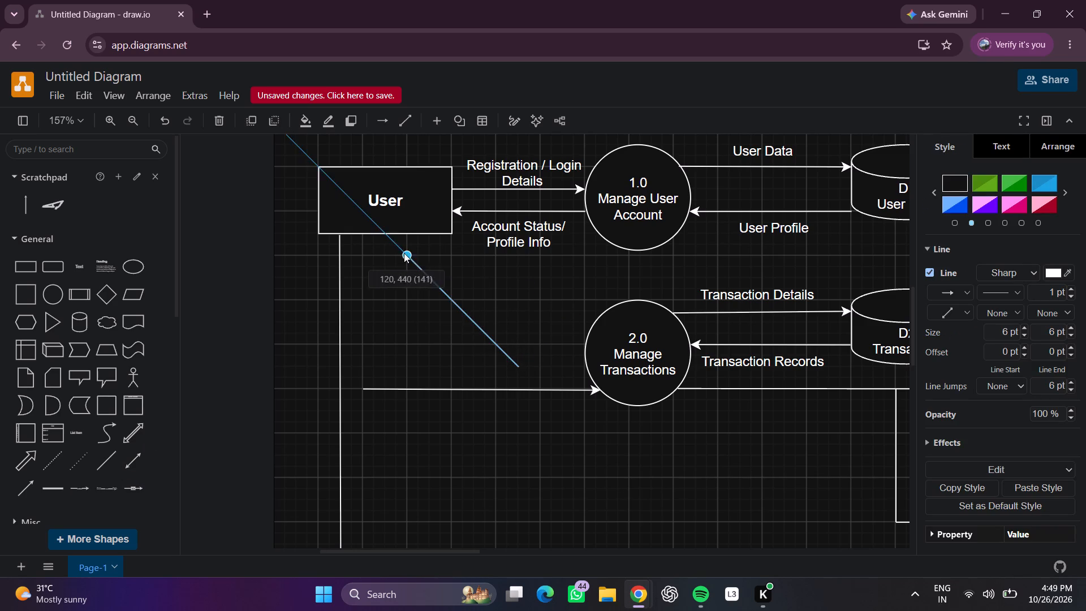
pyautogui.moveTo(404, 253); pyautogui.dragTo(363, 235)
pyautogui.click(404, 308)
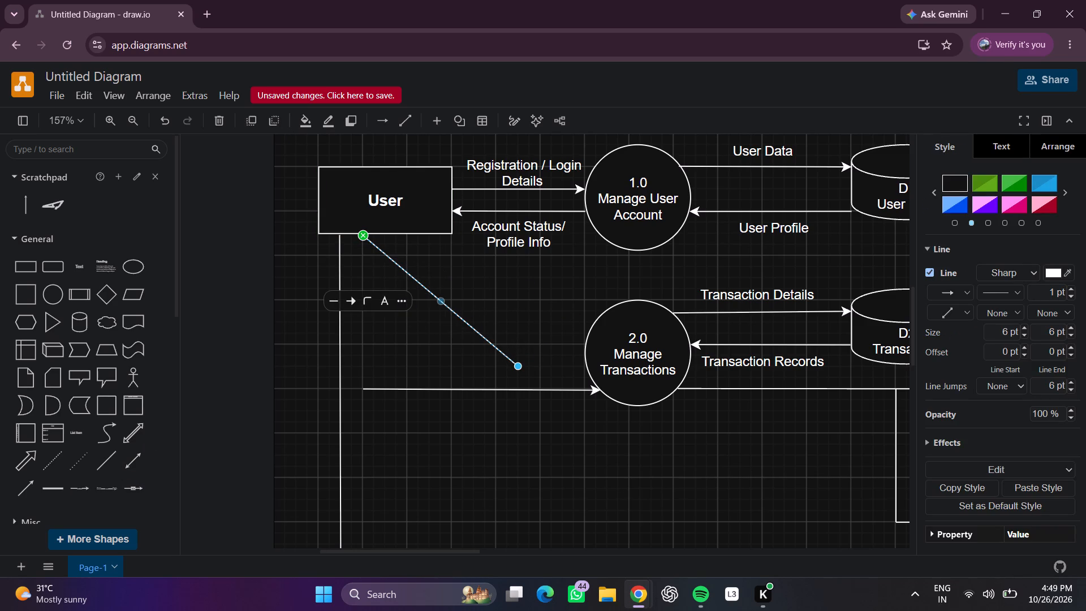
pyautogui.click(459, 378)
pyautogui.moveTo(518, 364); pyautogui.dragTo(489, 364)
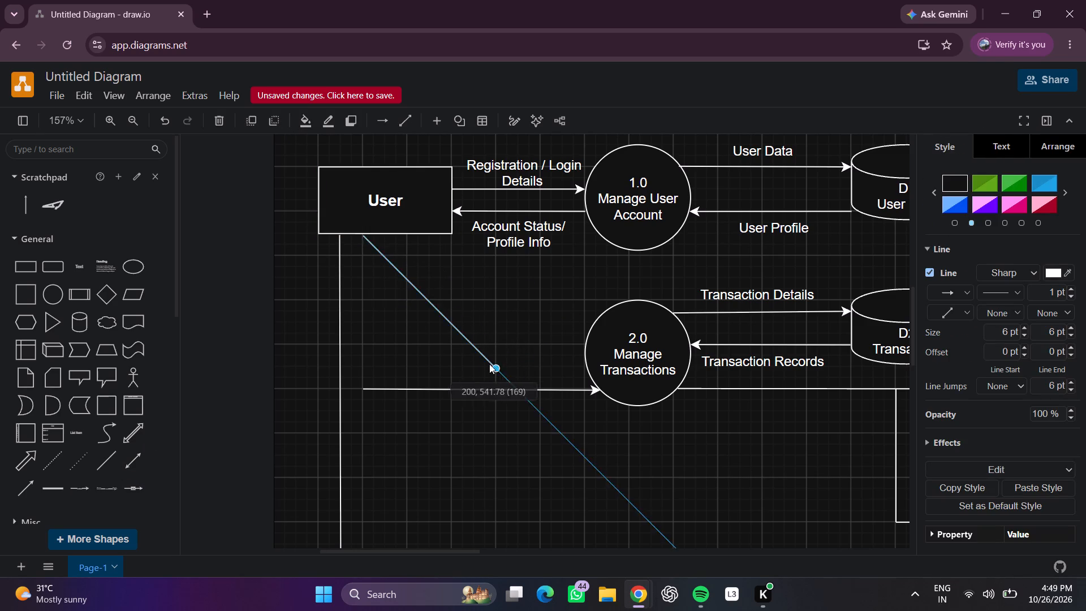
pyautogui.moveTo(489, 364); pyautogui.dragTo(363, 387)
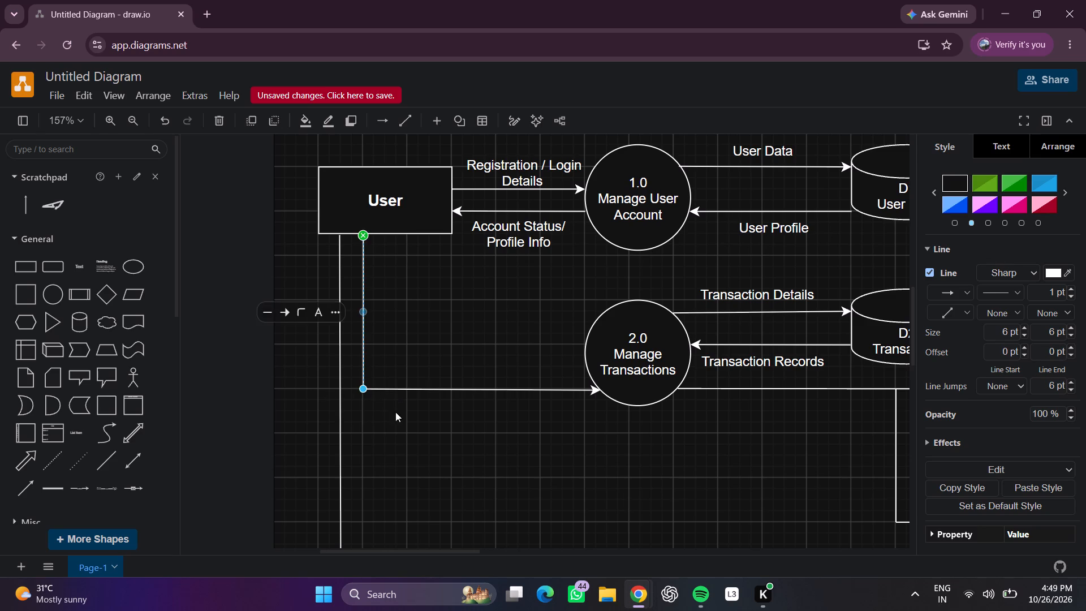
pyautogui.click(412, 420)
# Attach the upper end of the shorter vertical line to the User box's bottom edge, closing the gap.
pyautogui.scroll(5, 413, 413)
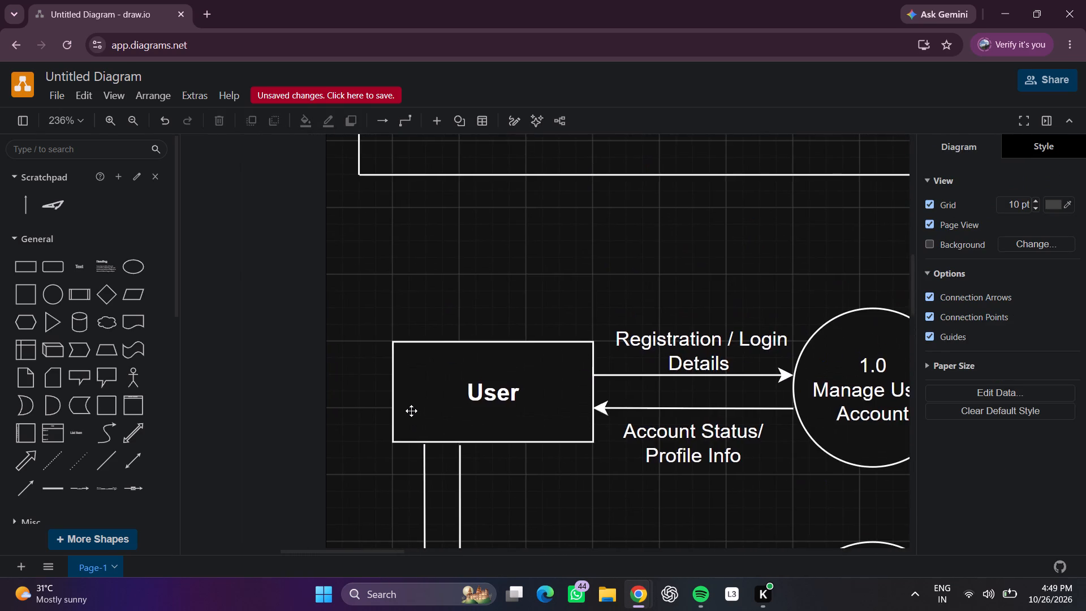
pyautogui.scroll(-1, 420, 409)
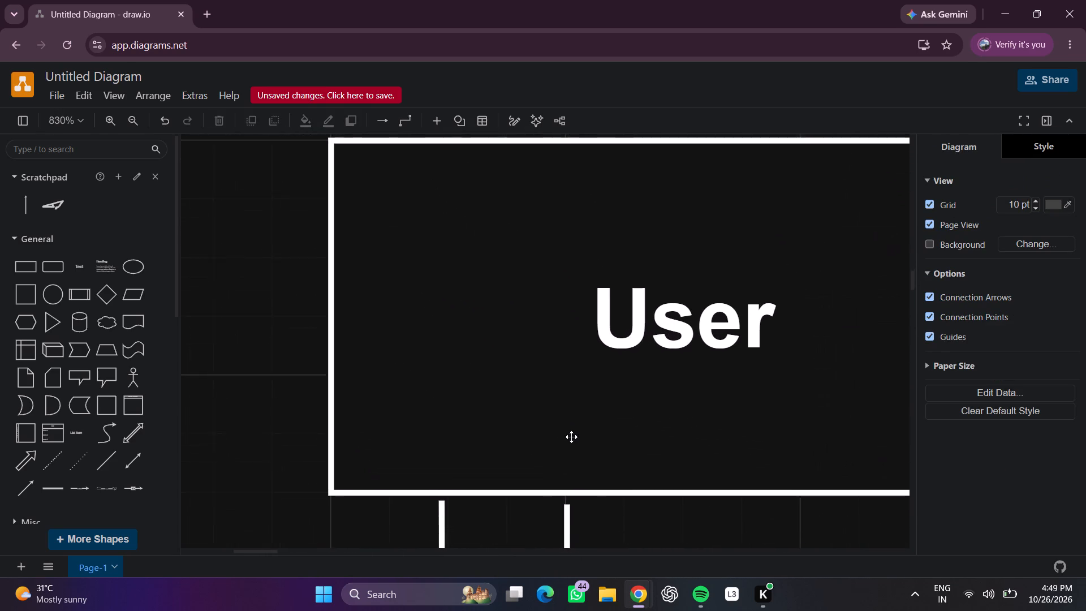
pyautogui.scroll(-1, 571, 437)
pyautogui.click(557, 485)
pyautogui.moveTo(556, 484); pyautogui.dragTo(553, 472)
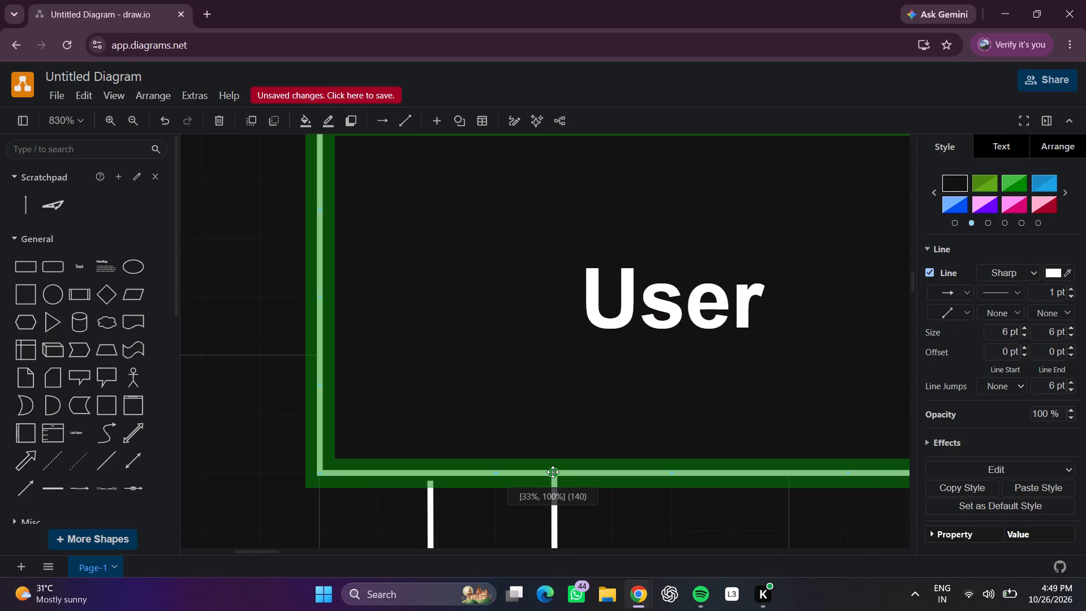
pyautogui.moveTo(553, 472); pyautogui.dragTo(553, 475)
pyautogui.click(603, 500)
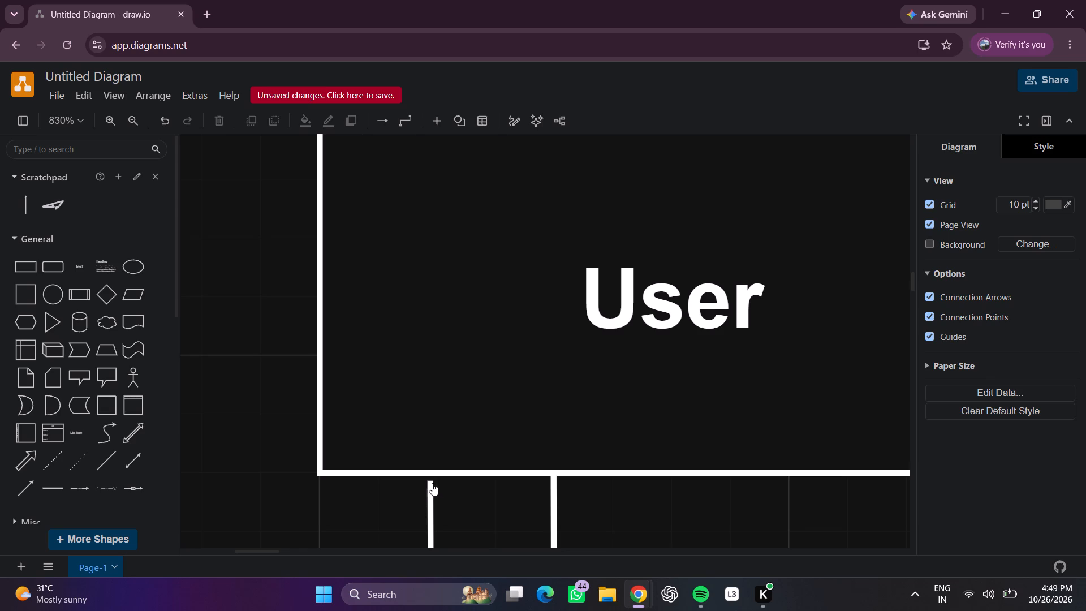
# Attach the upper end of the longer vertical line to the User box's bottom edge, keeping it left of the shorter line.
pyautogui.click(430, 483)
pyautogui.moveTo(429, 480); pyautogui.dragTo(428, 475)
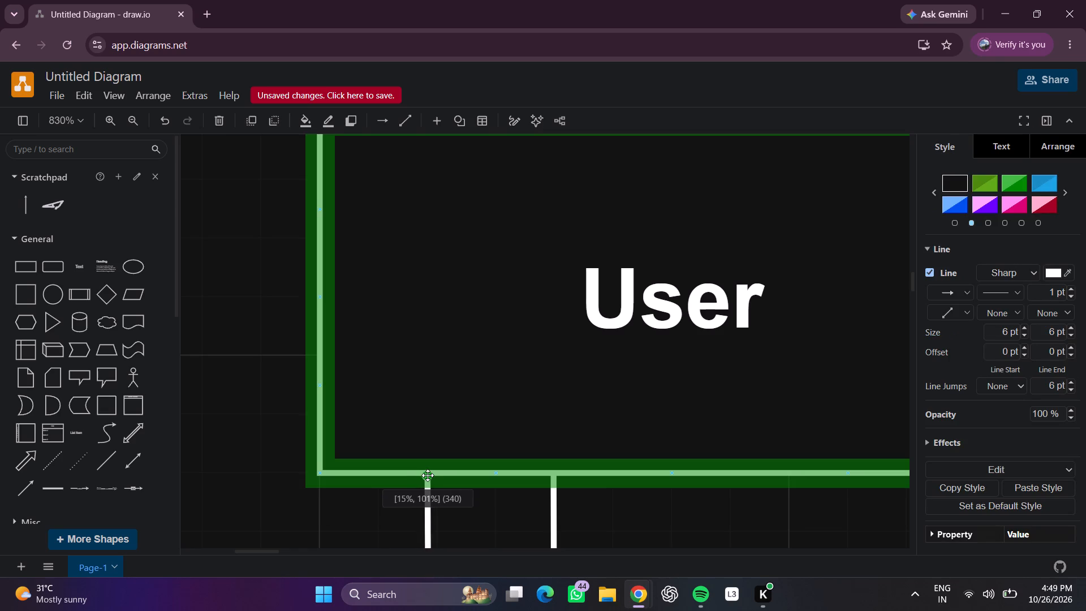
pyautogui.moveTo(428, 475); pyautogui.dragTo(436, 474)
pyautogui.click(620, 530)
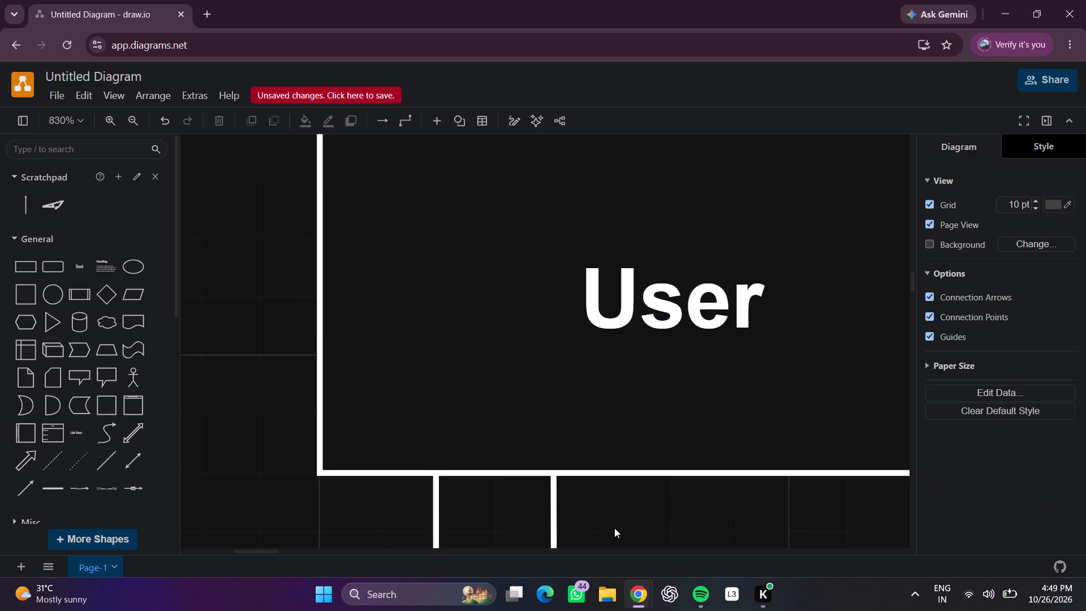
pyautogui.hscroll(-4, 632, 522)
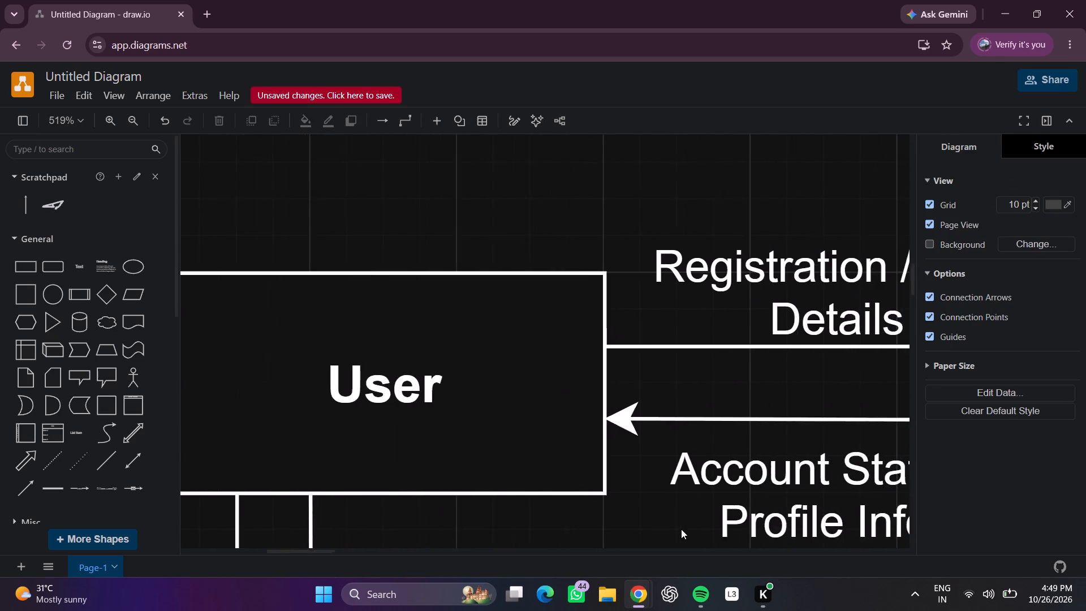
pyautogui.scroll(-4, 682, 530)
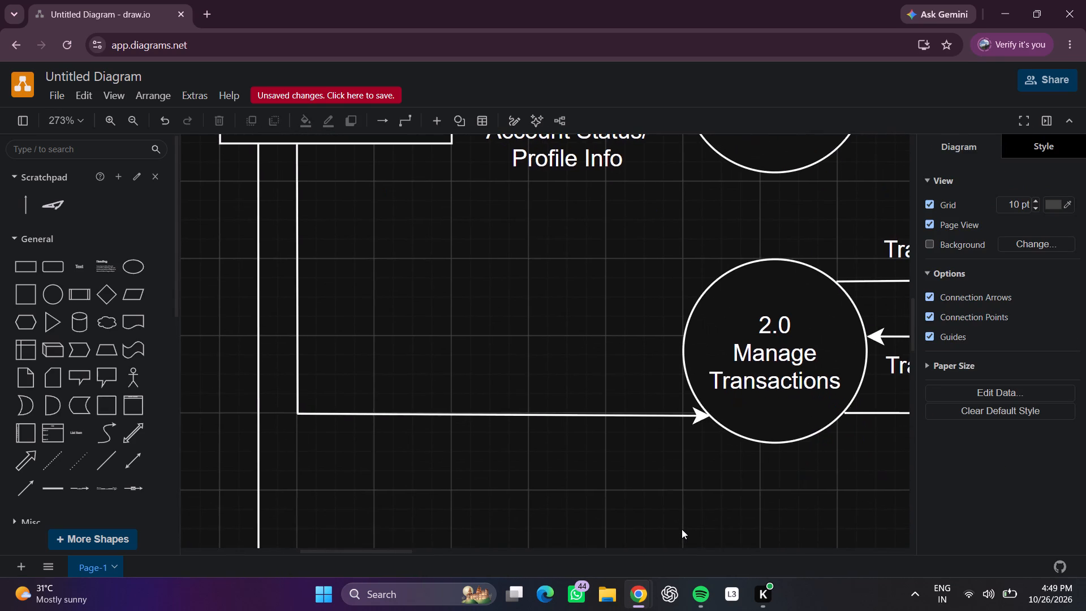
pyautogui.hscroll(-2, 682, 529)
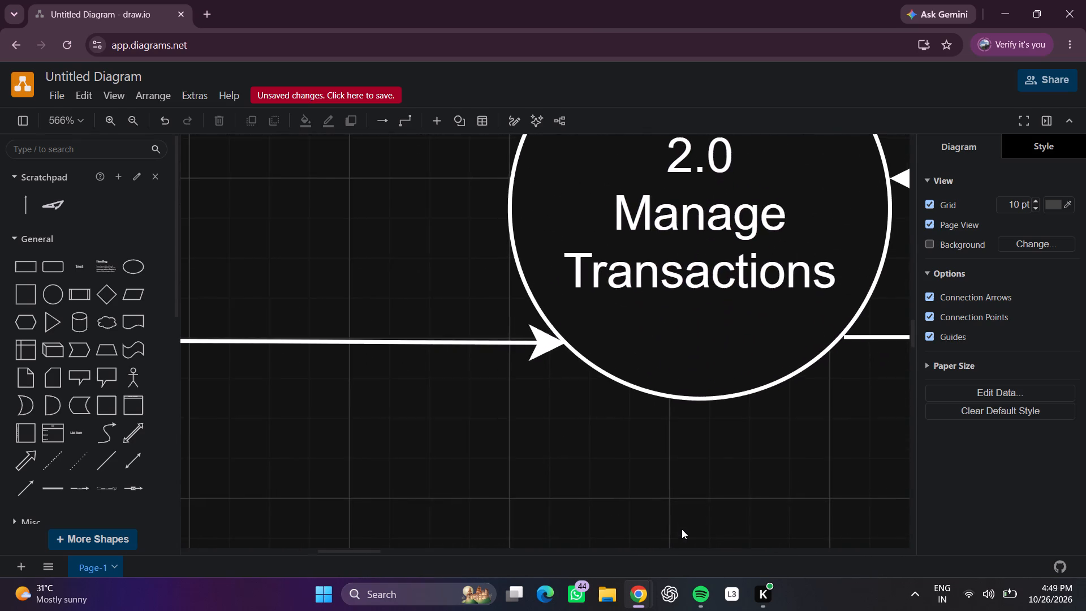
# Attach the left end of the plain horizontal line to the lower-right edge of circle 2.0 Manage Transactions, closing the gap.
pyautogui.hscroll(-2, 682, 529)
pyautogui.scroll(1, 682, 244)
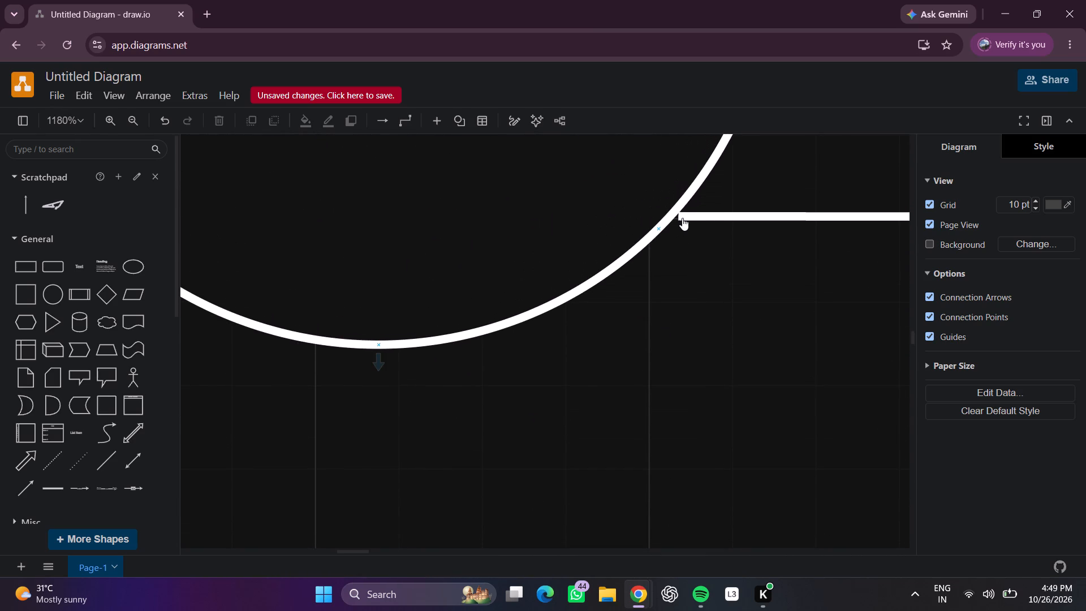
pyautogui.moveTo(682, 217); pyautogui.dragTo(675, 216)
pyautogui.click(725, 278)
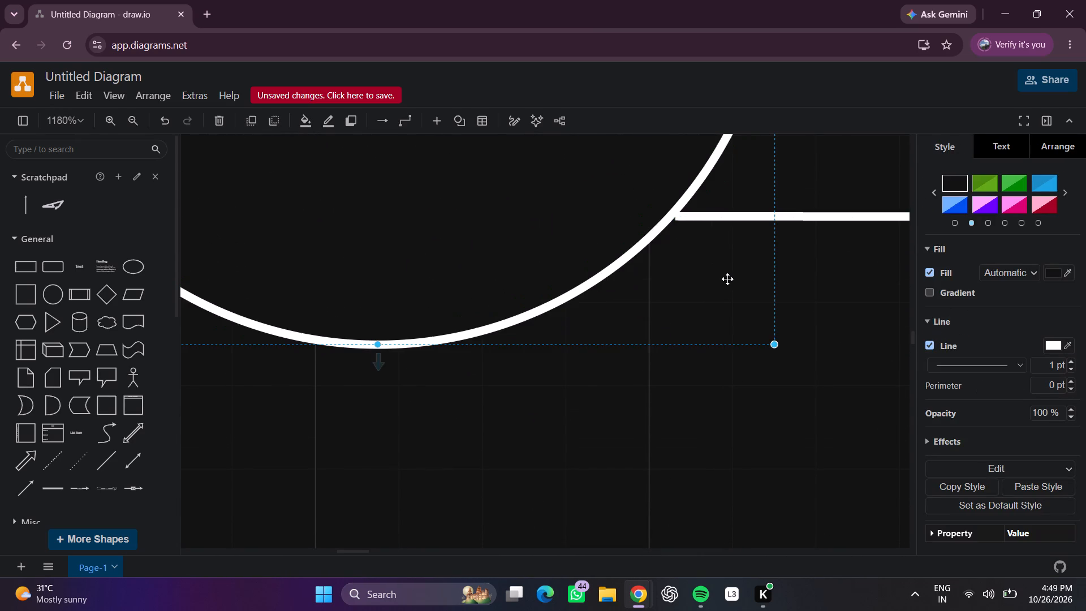
# Add a text box just above the horizontal arrow into circle 4.0 Manage Budget and widen it along most of the arrow.
pyautogui.scroll(3, 727, 279)
pyautogui.scroll(1, 841, 480)
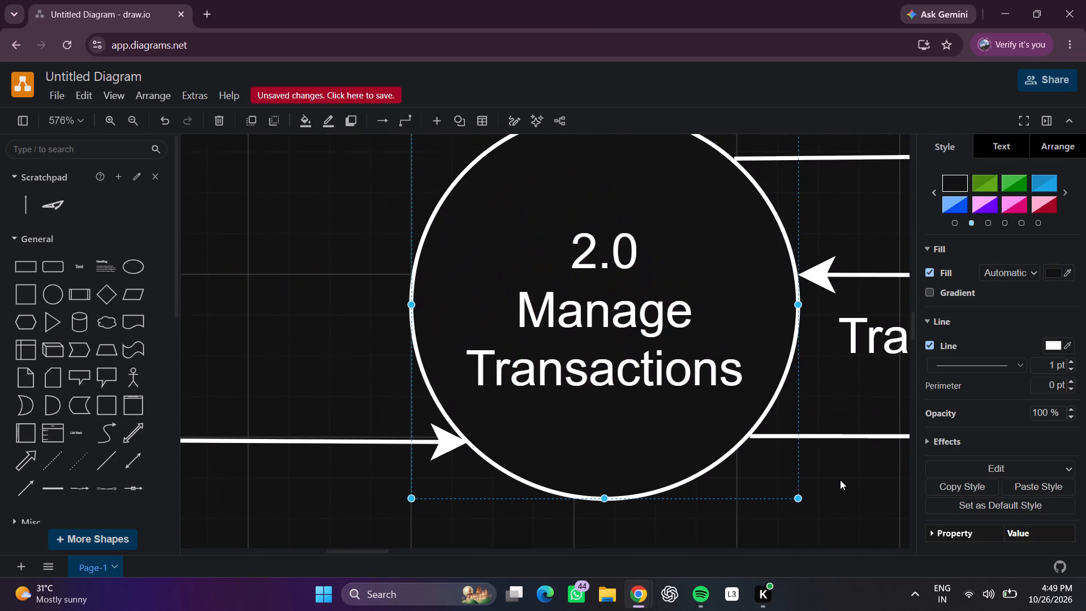
pyautogui.scroll(1, 840, 480)
pyautogui.hscroll(-1, 838, 480)
pyautogui.scroll(-1, 828, 494)
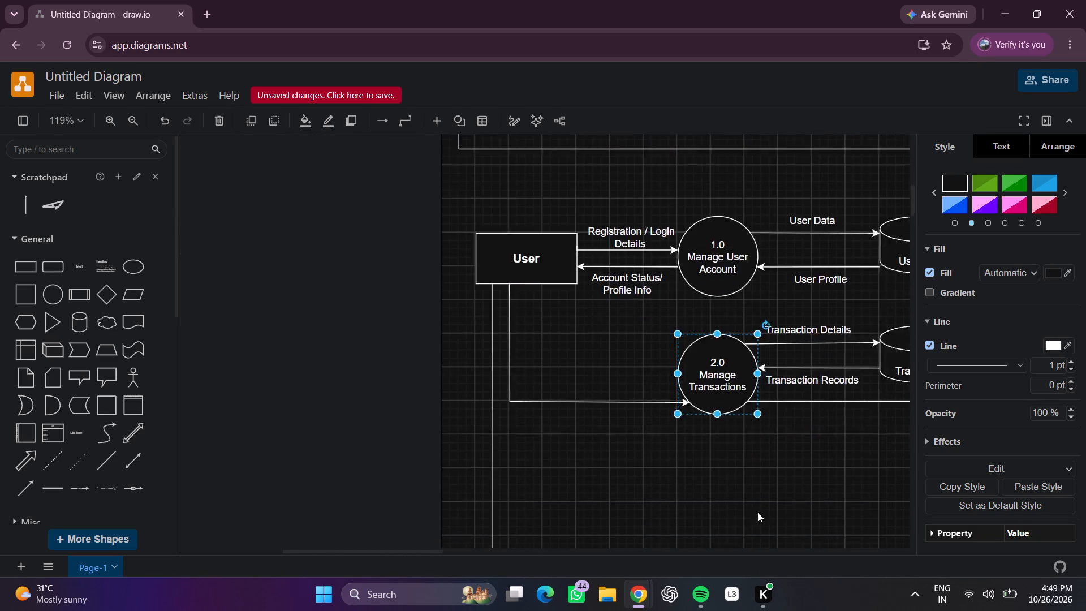
pyautogui.scroll(-3, 757, 512)
pyautogui.click(689, 506)
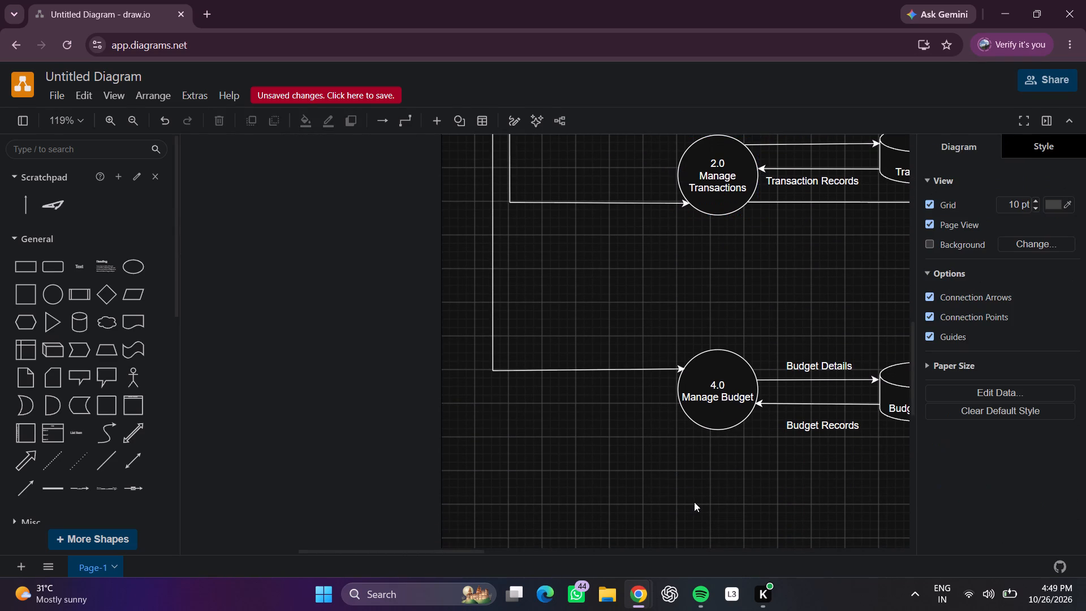
pyautogui.scroll(1, 510, 267)
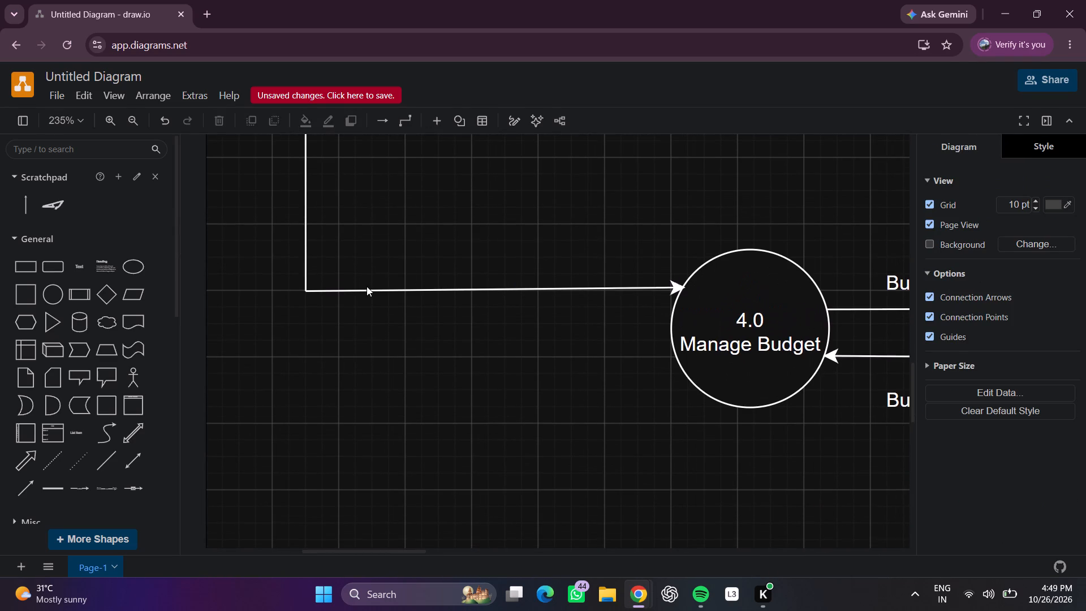
pyautogui.scroll(1, 367, 286)
pyautogui.doubleClick(382, 266)
pyautogui.click(382, 265)
pyautogui.click(383, 266)
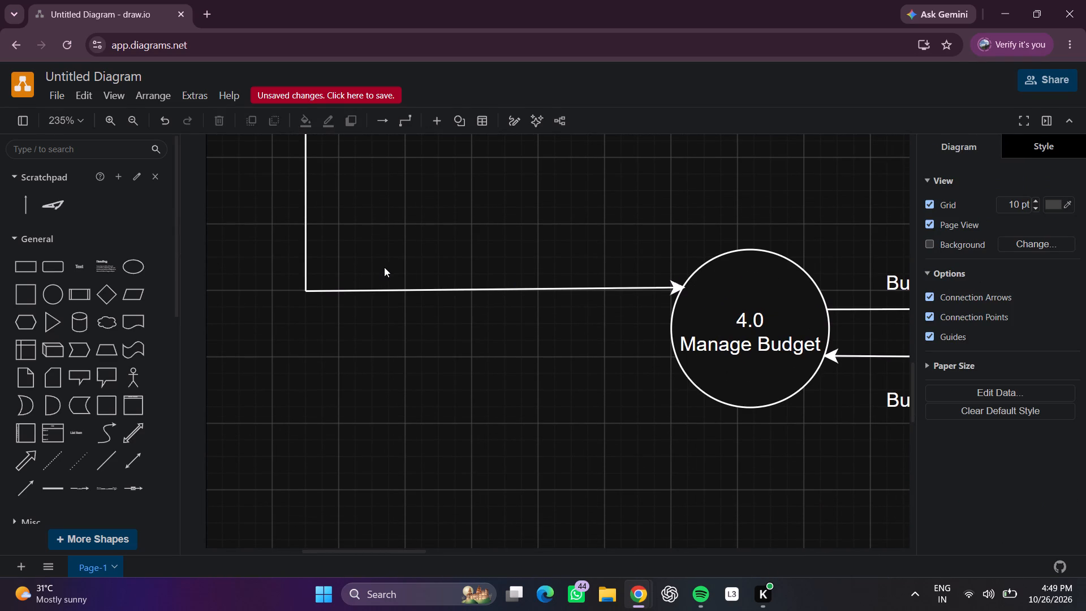
pyautogui.click(492, 425)
pyautogui.click(380, 285)
pyautogui.doubleClick(380, 275)
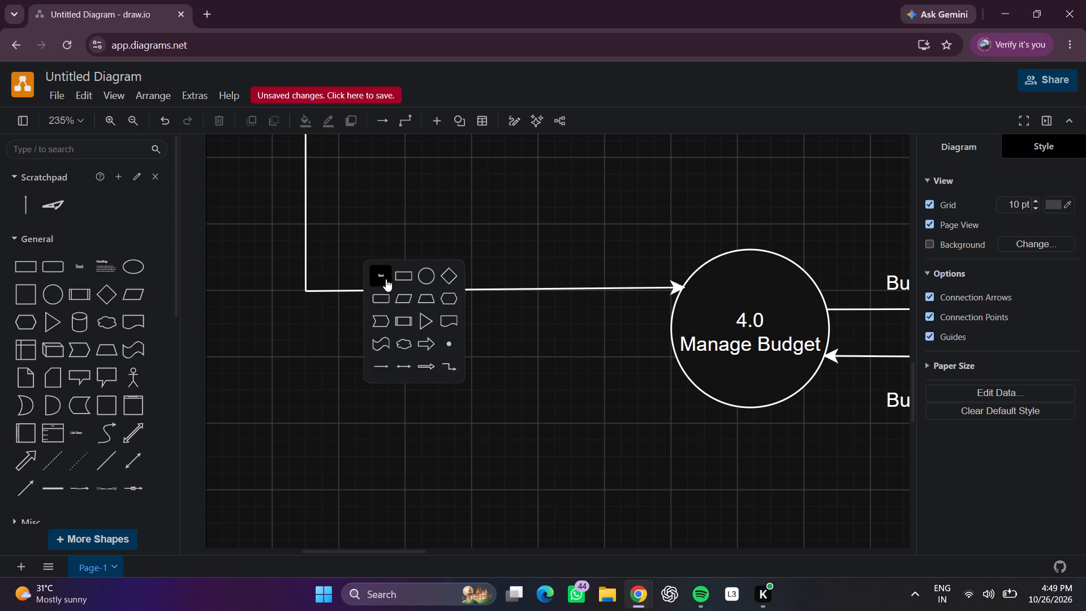
pyautogui.click(388, 281)
pyautogui.moveTo(377, 282); pyautogui.dragTo(378, 262)
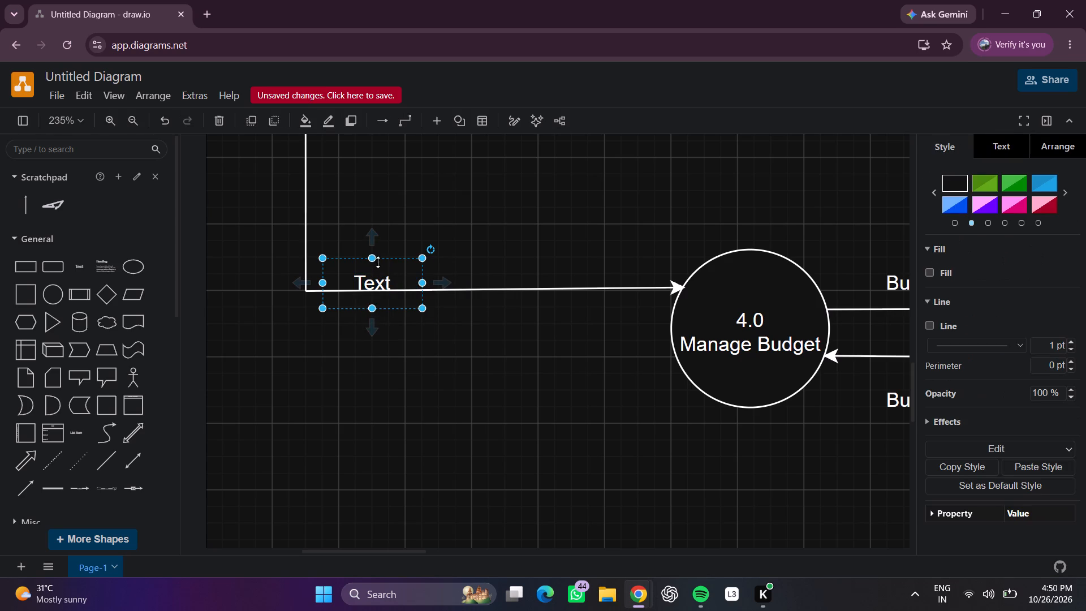
pyautogui.moveTo(378, 262); pyautogui.dragTo(386, 255)
pyautogui.moveTo(373, 292); pyautogui.dragTo(383, 267)
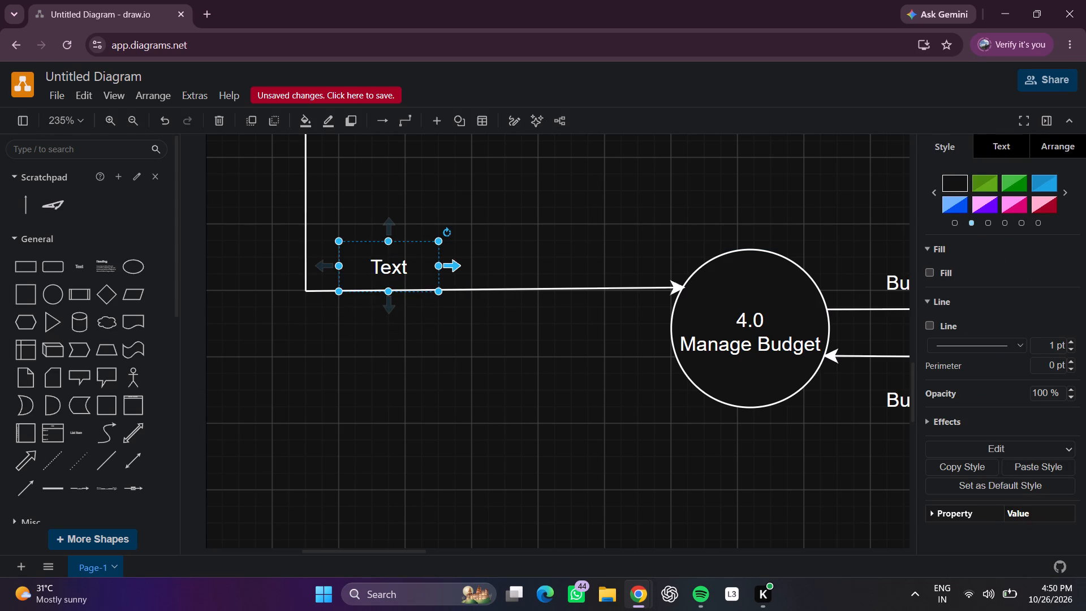
pyautogui.moveTo(440, 264); pyautogui.dragTo(617, 266)
# Replace the placeholder text above the arrow into 4.0 Manage Budget with "Set / Update Budet".
pyautogui.doubleClick(507, 265)
pyautogui.press('BackSpace')
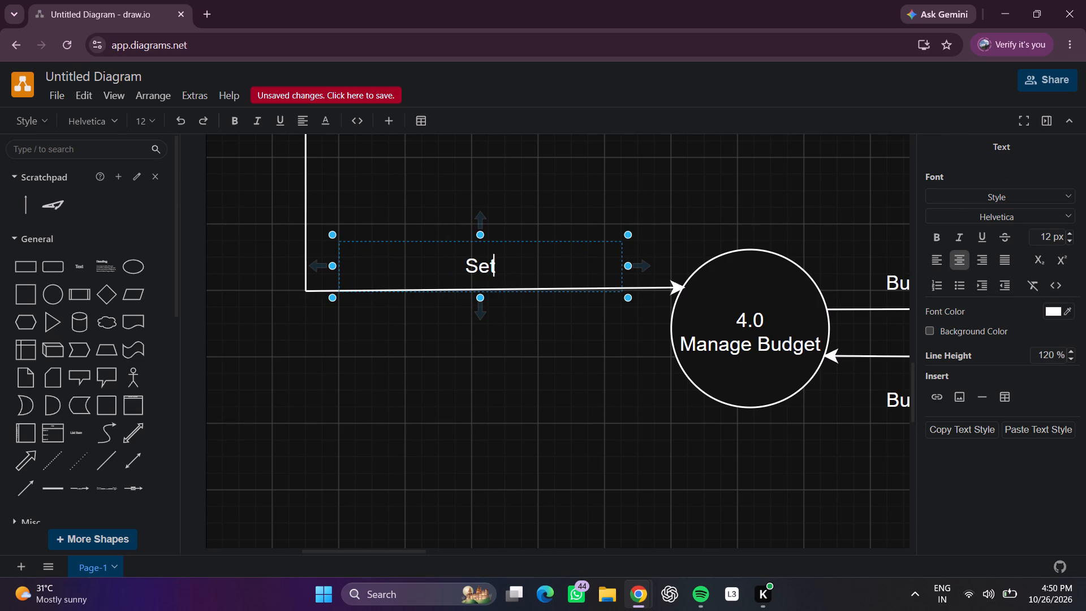
pyautogui.press('/')
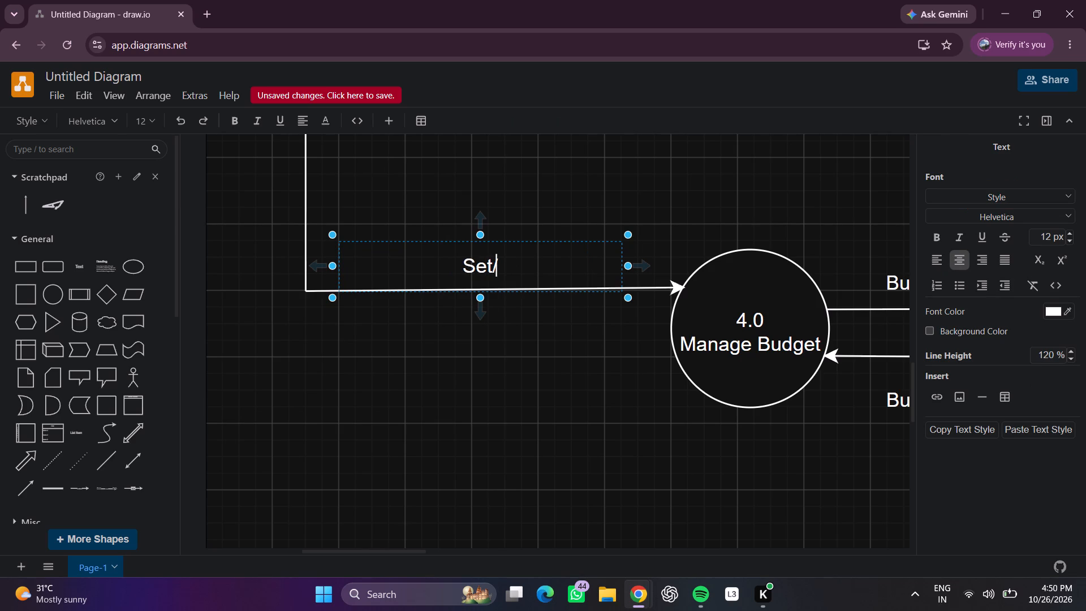
pyautogui.press('space')
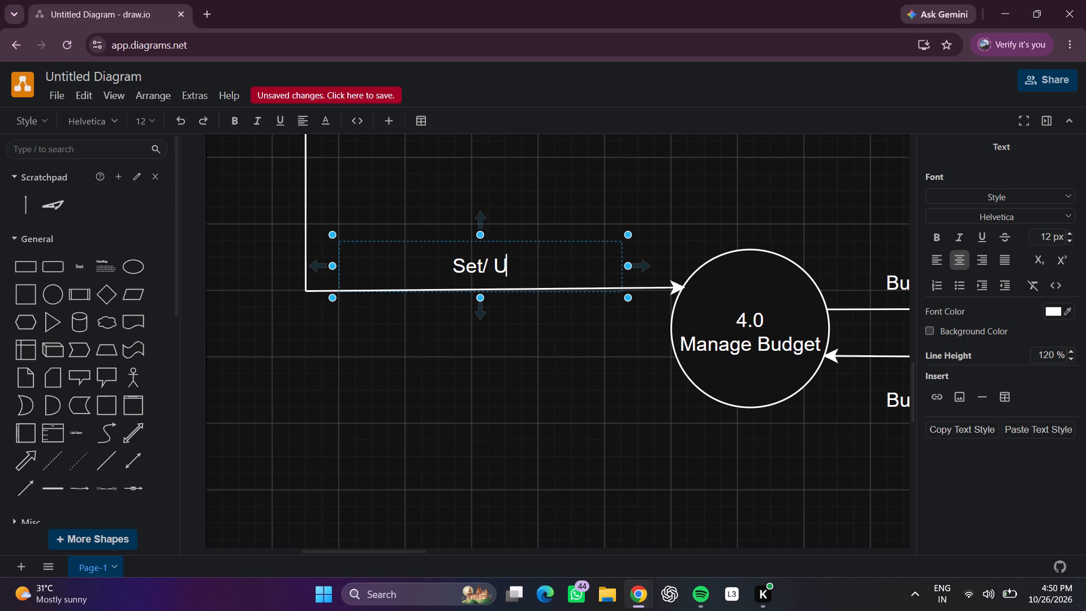
pyautogui.press('BackSpace')
pyautogui.press('BackSpace')
pyautogui.press('BackSpace')
pyautogui.press('space')
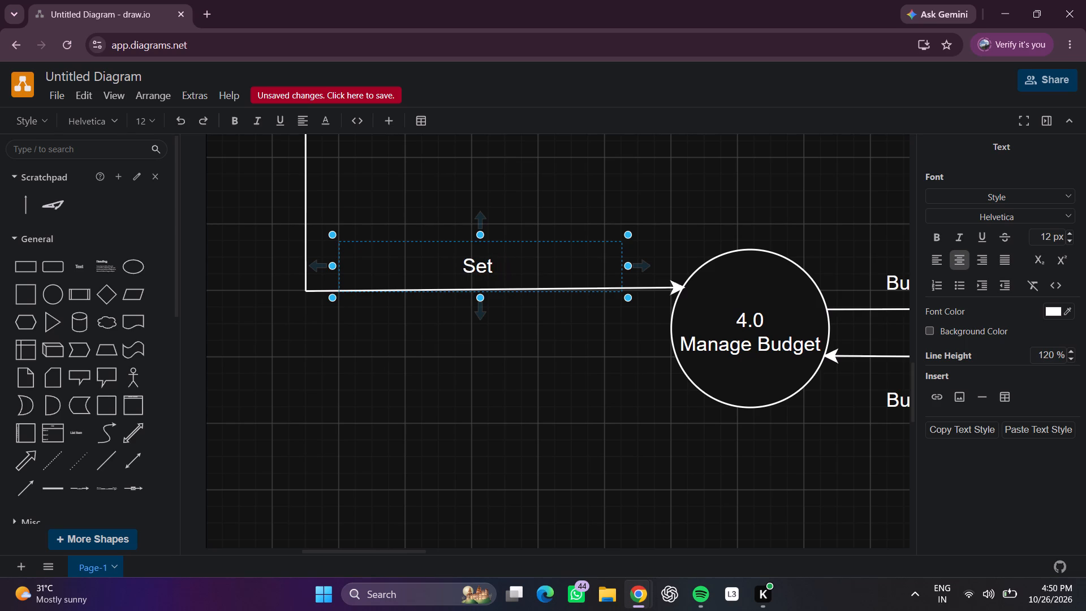
pyautogui.write('/')
pyautogui.press('space')
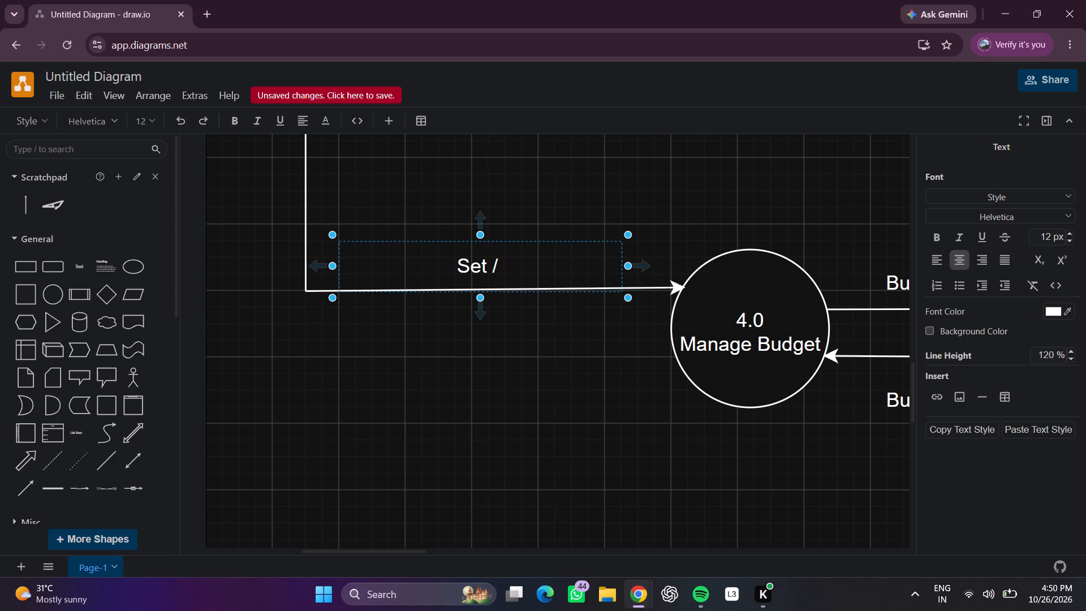
pyautogui.press('BackSpace')
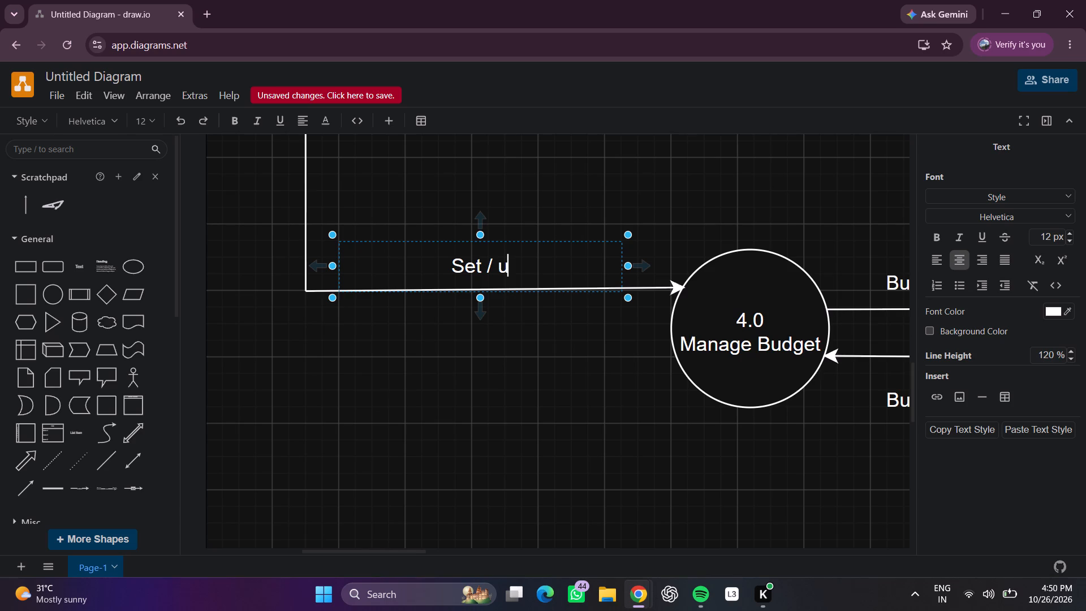
pyautogui.press('BackSpace')
pyautogui.press('u')
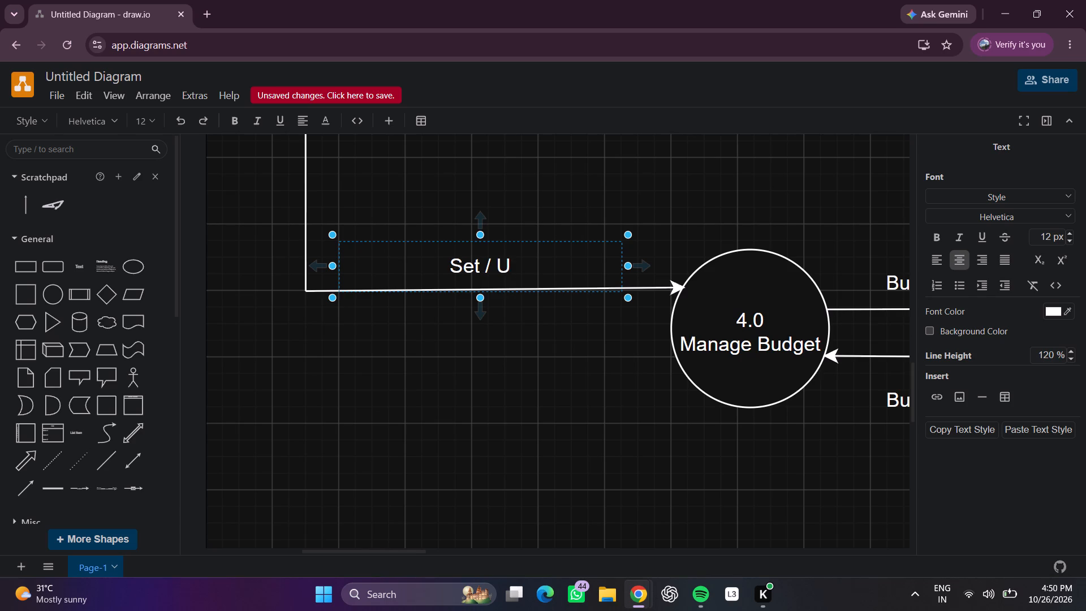
pyautogui.press('p')
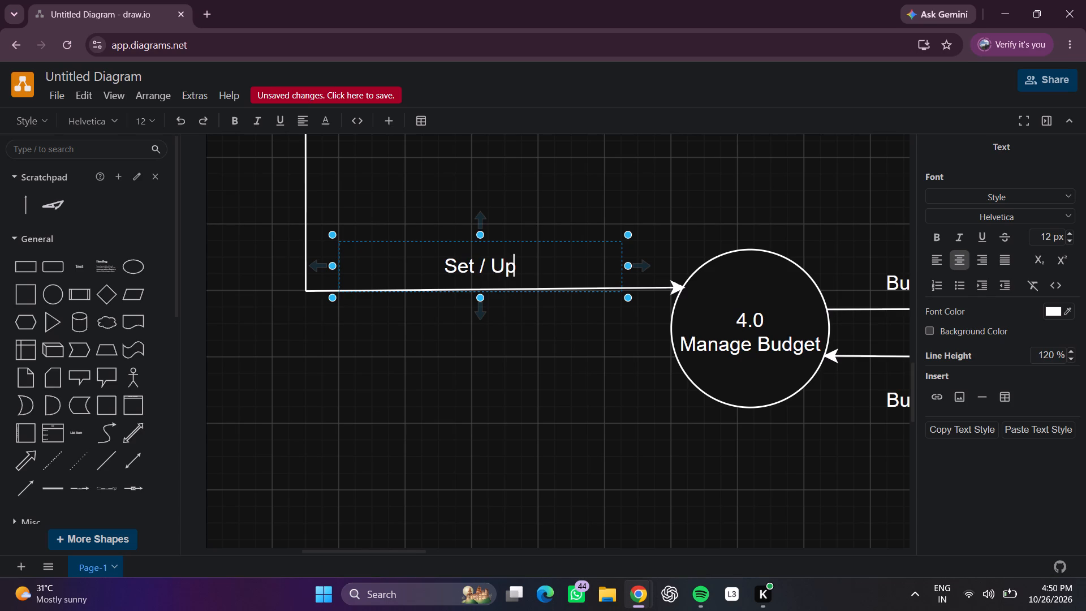
pyautogui.write('date')
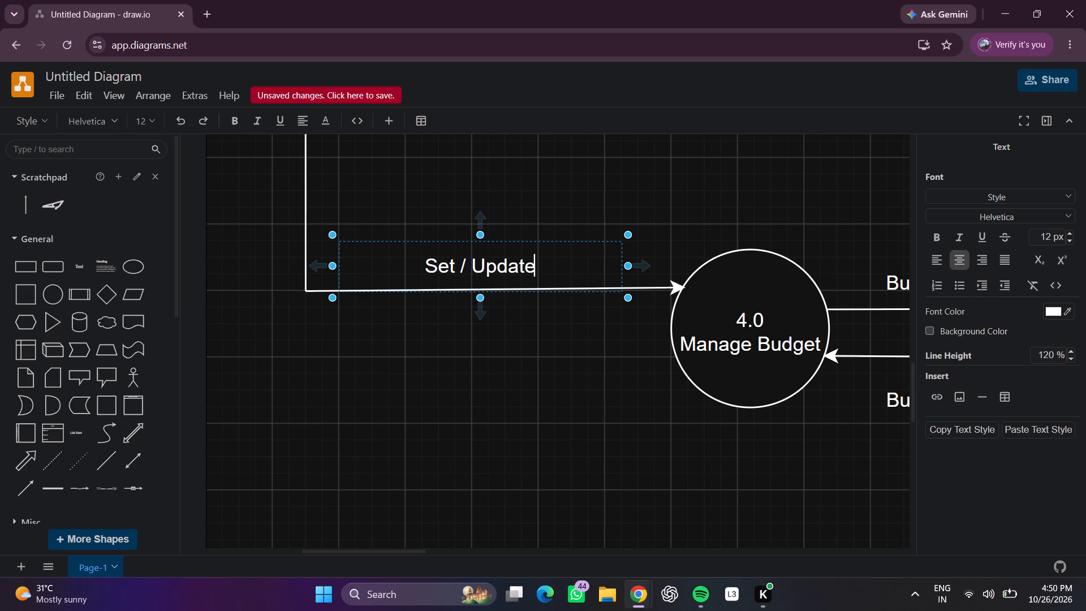
pyautogui.press('space')
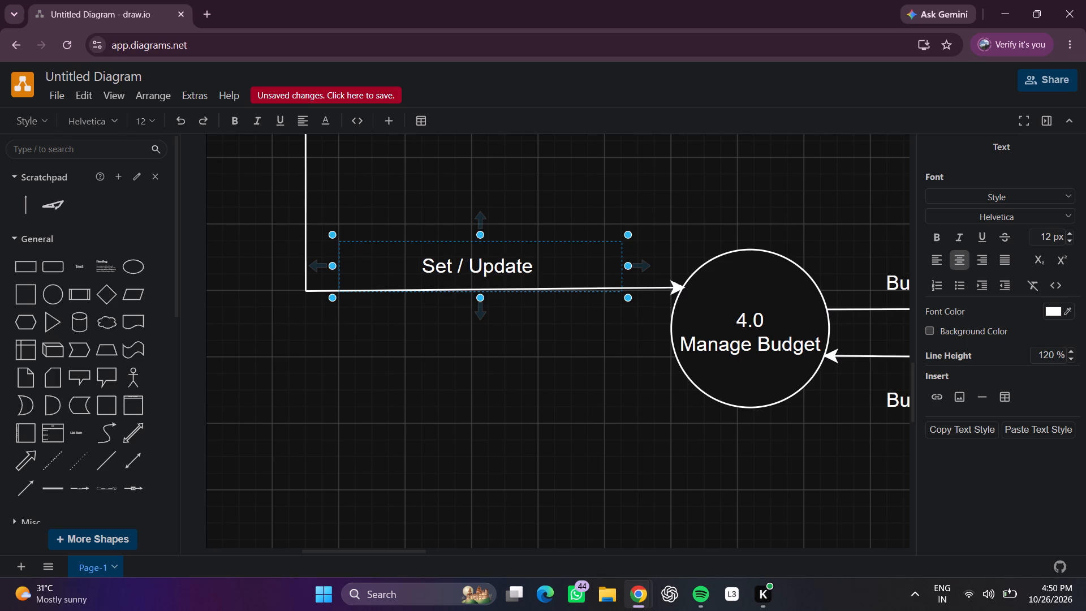
pyautogui.press('u')
pyautogui.write('gs')
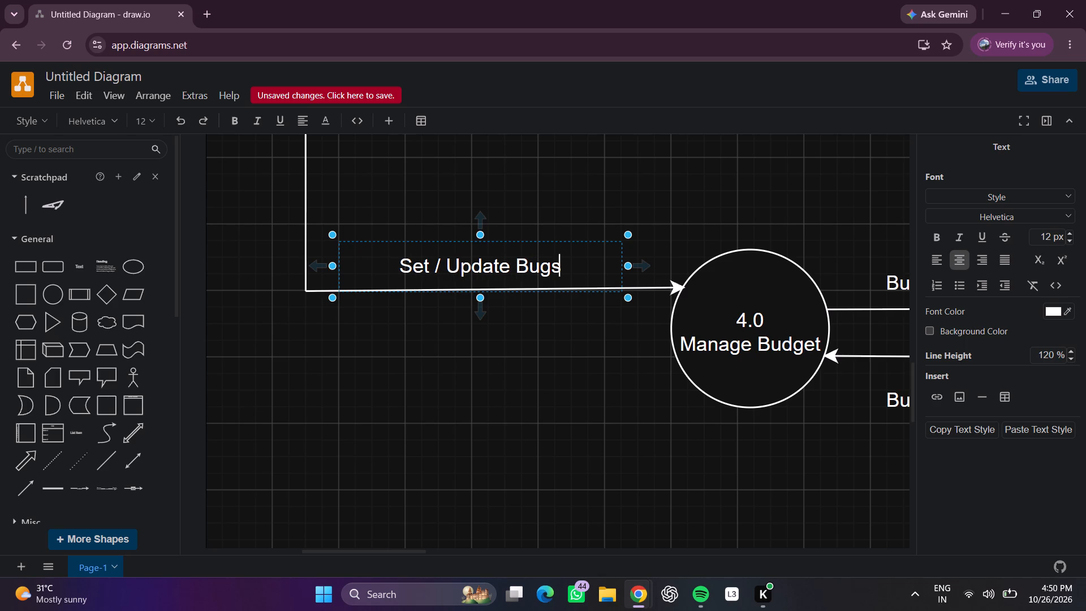
pyautogui.press('BackSpace')
pyautogui.write('get')
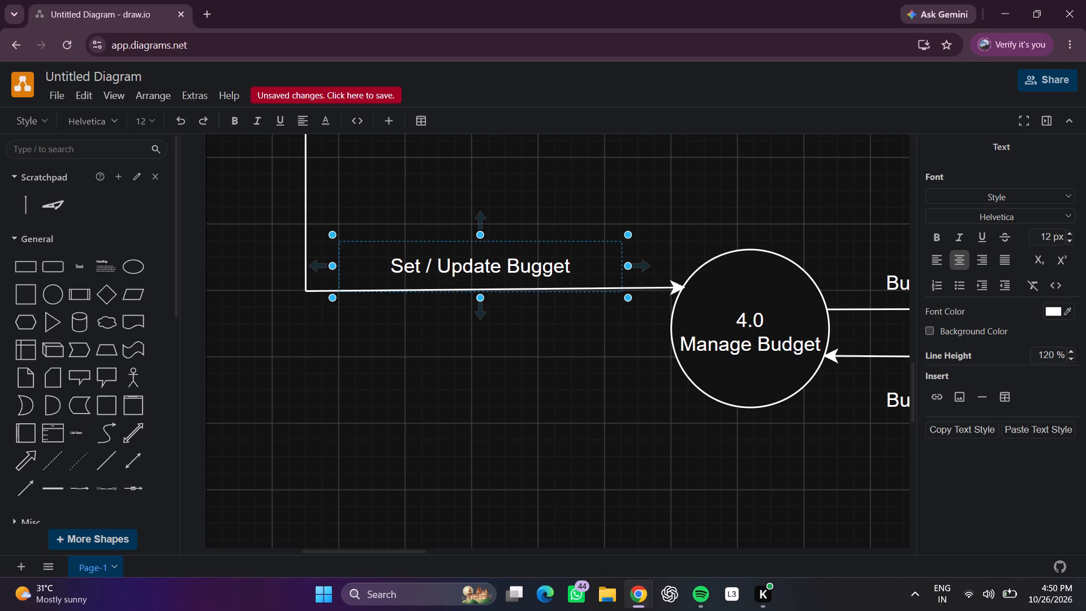
pyautogui.press('BackSpace')
pyautogui.press('BackSpace')
pyautogui.press('BackSpace')
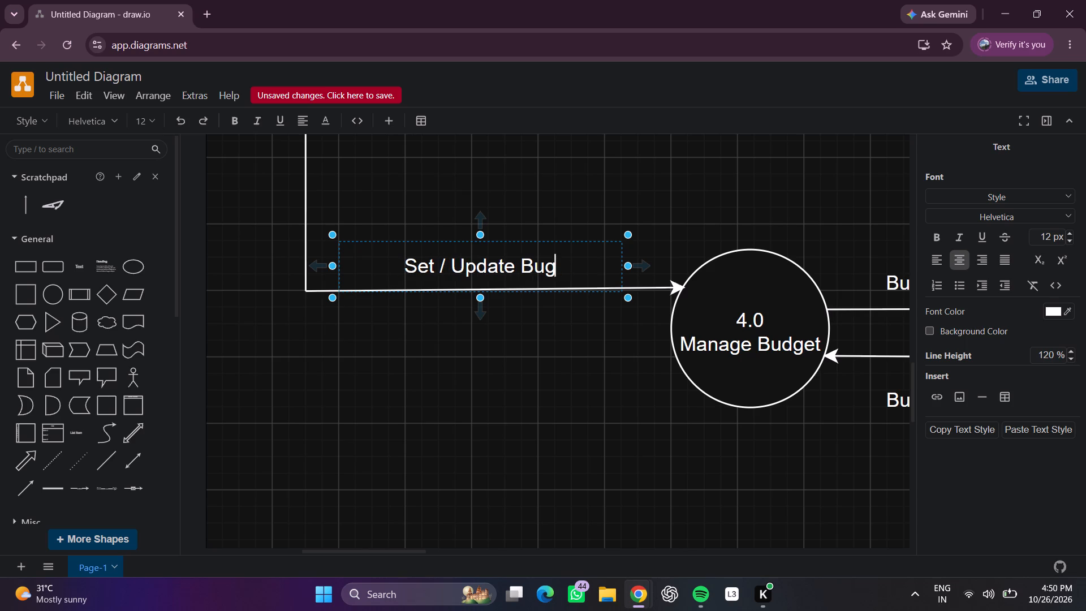
pyautogui.press('BackSpace')
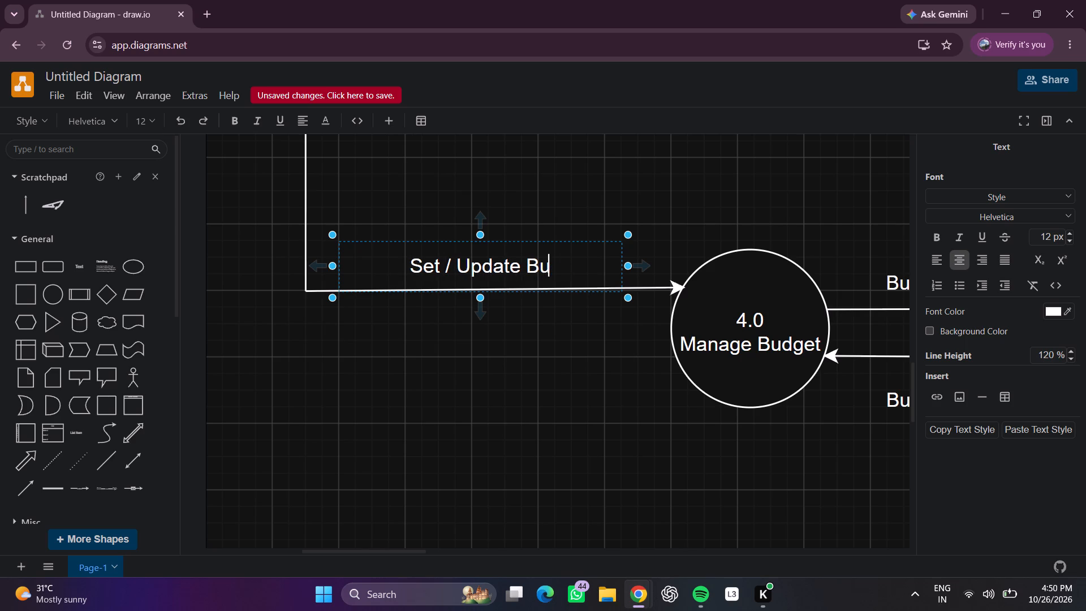
pyautogui.write('det')
pyautogui.scroll(1, 506, 263)
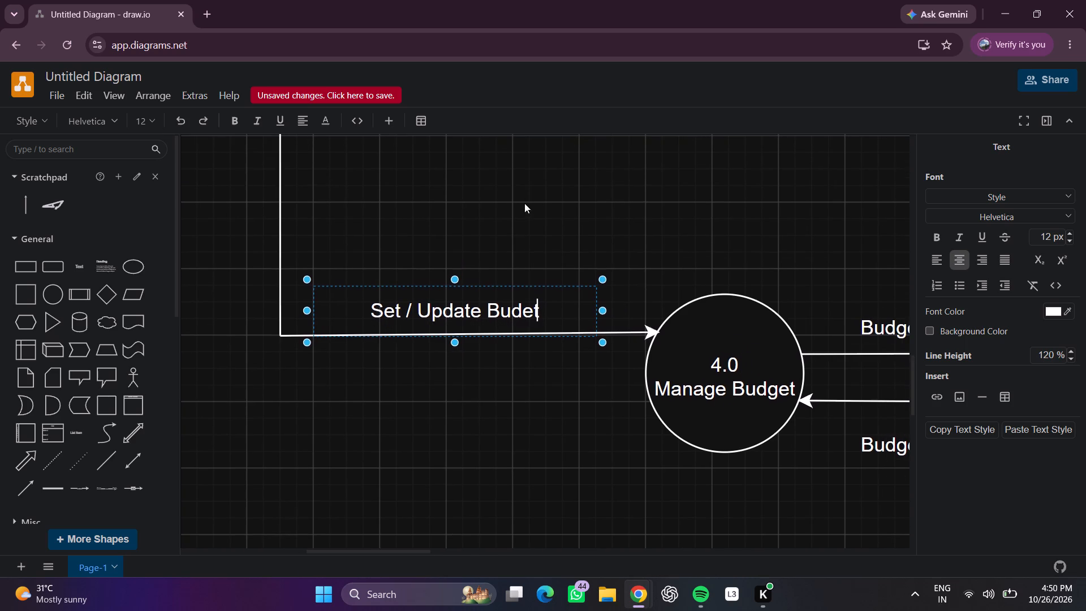
pyautogui.click(541, 196)
# Add a 200 x 110 text box below the User box, filling the space above the arrow into circle 2.0 Manage Transactions.
pyautogui.hscroll(-1, 544, 196)
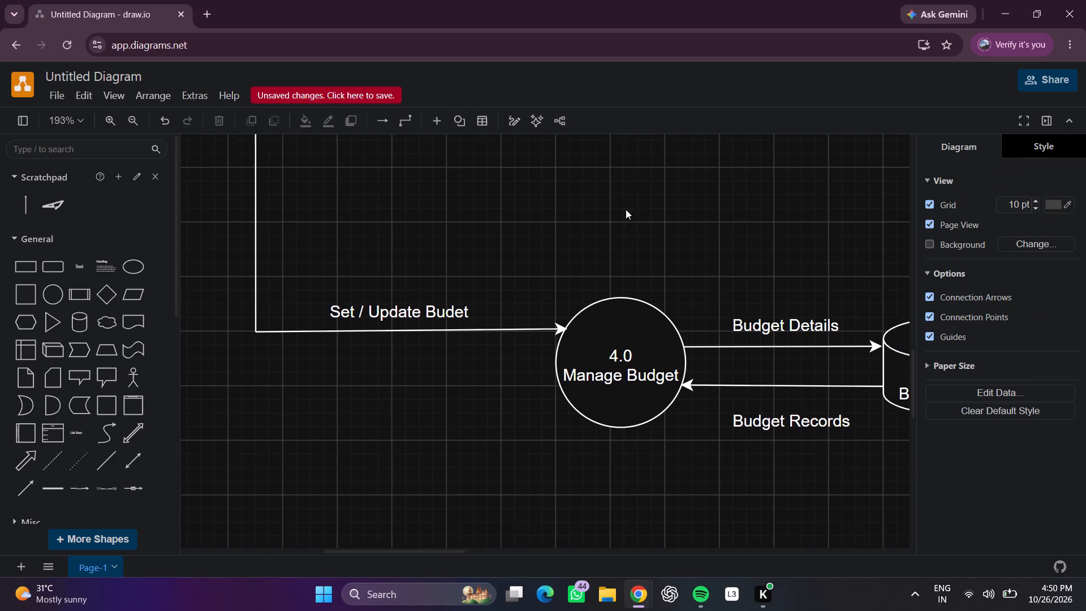
pyautogui.hscroll(-2, 784, 282)
pyautogui.scroll(1, 796, 300)
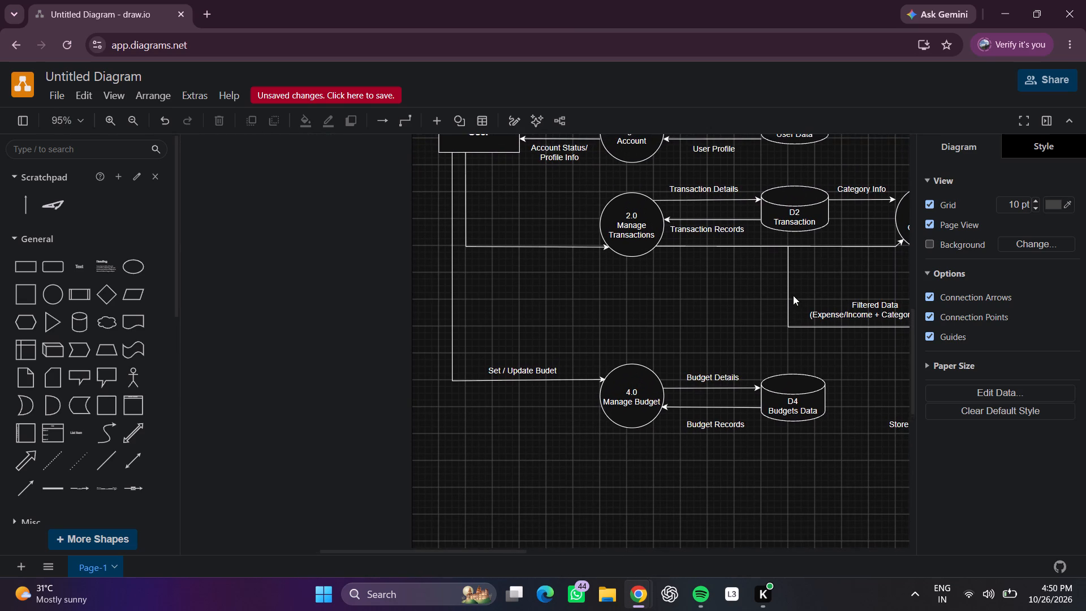
pyautogui.scroll(1, 790, 302)
pyautogui.scroll(1, 766, 359)
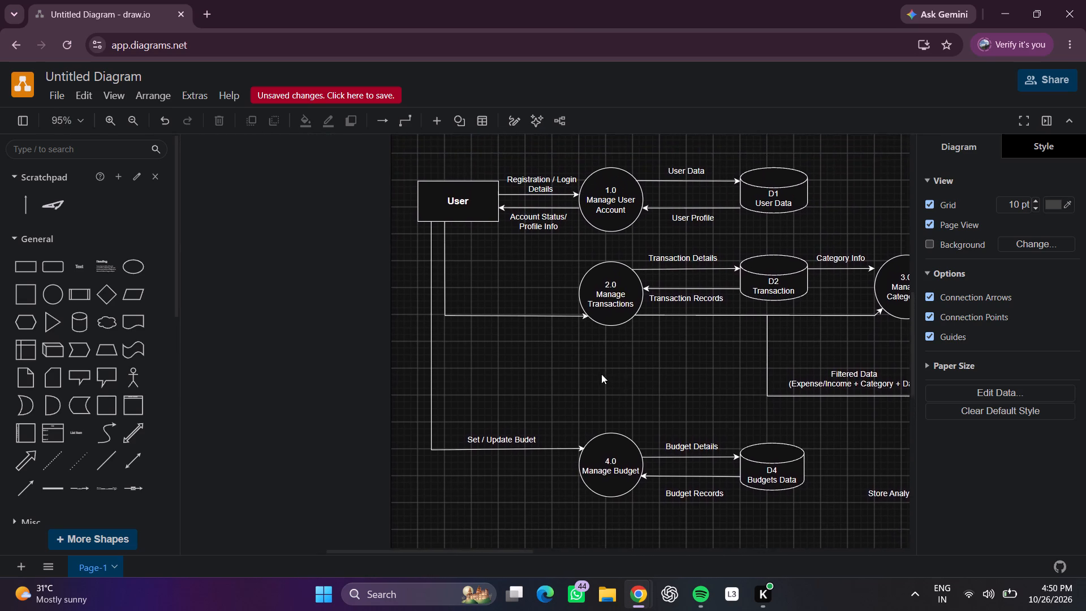
pyautogui.scroll(1, 601, 374)
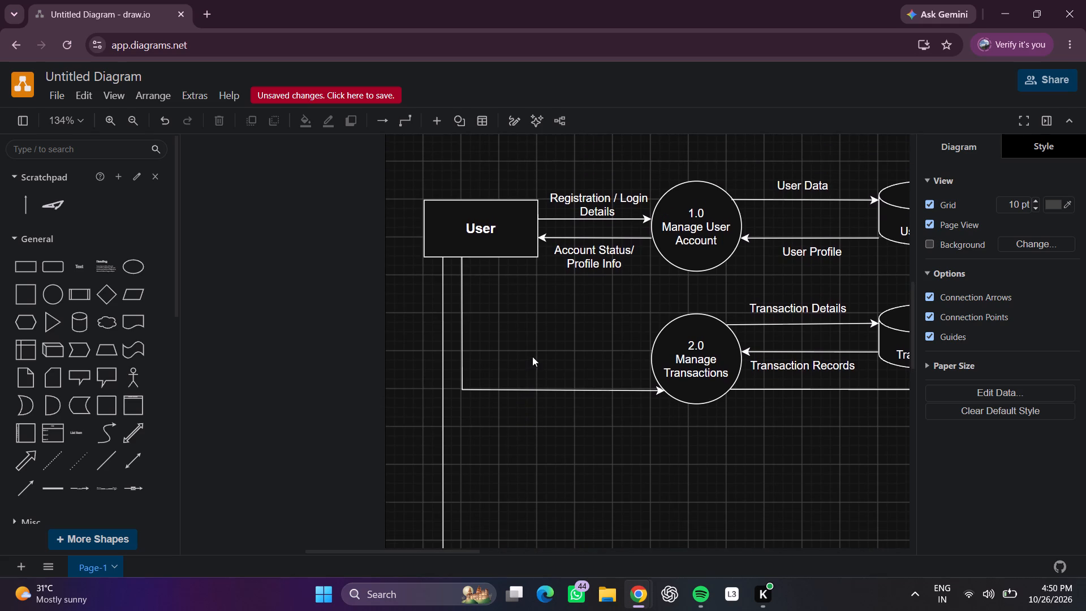
pyautogui.moveTo(464, 251); pyautogui.dragTo(462, 258)
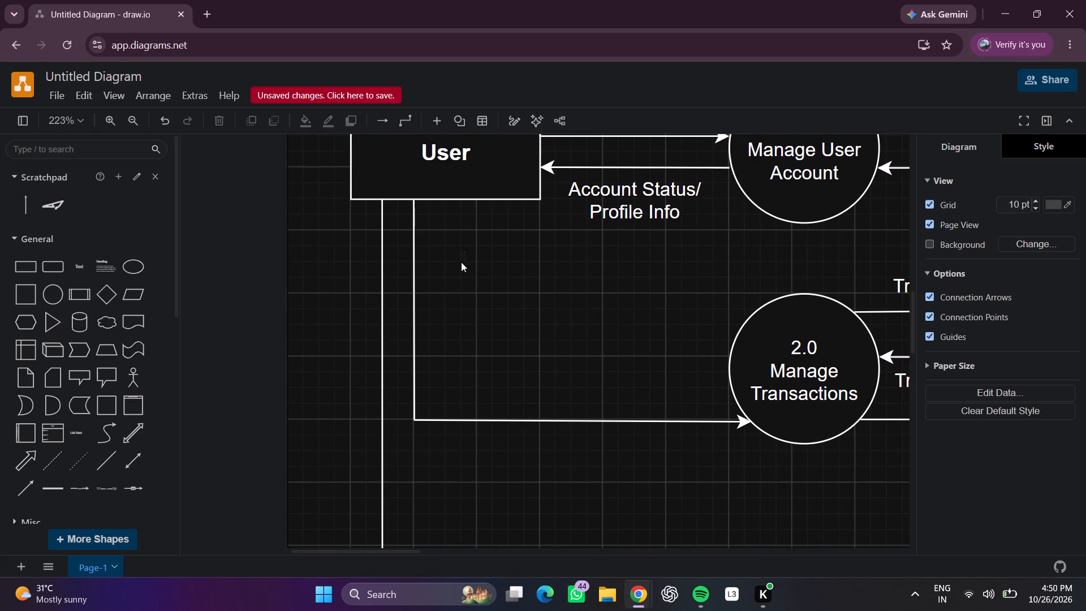
pyautogui.tripleClick(457, 258)
pyautogui.click(455, 257)
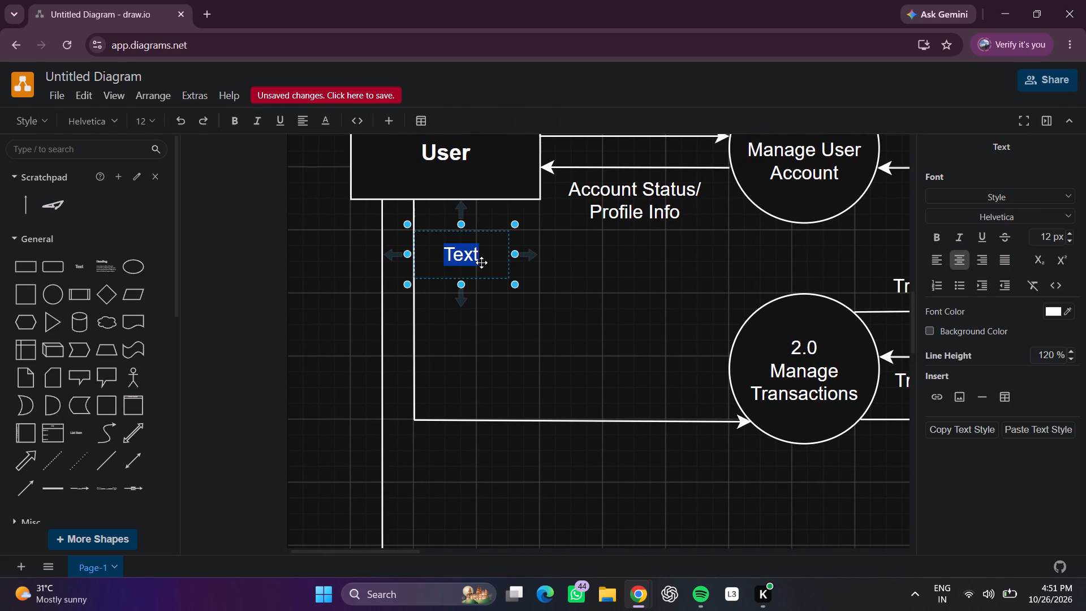
pyautogui.click(471, 259)
pyautogui.moveTo(512, 252); pyautogui.dragTo(549, 253)
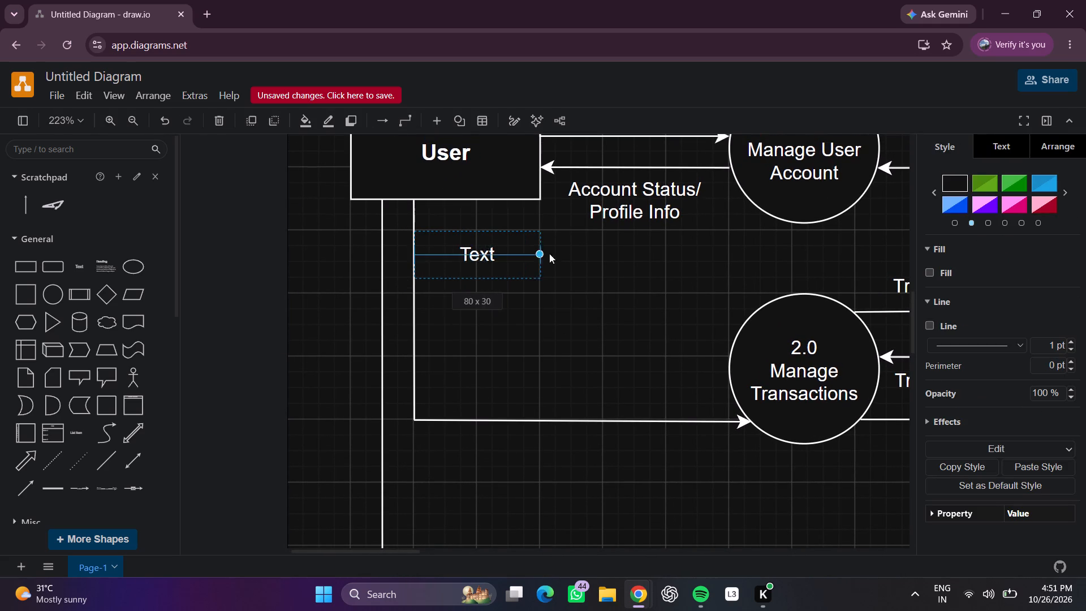
pyautogui.moveTo(549, 253); pyautogui.dragTo(733, 258)
pyautogui.moveTo(572, 275); pyautogui.dragTo(597, 409)
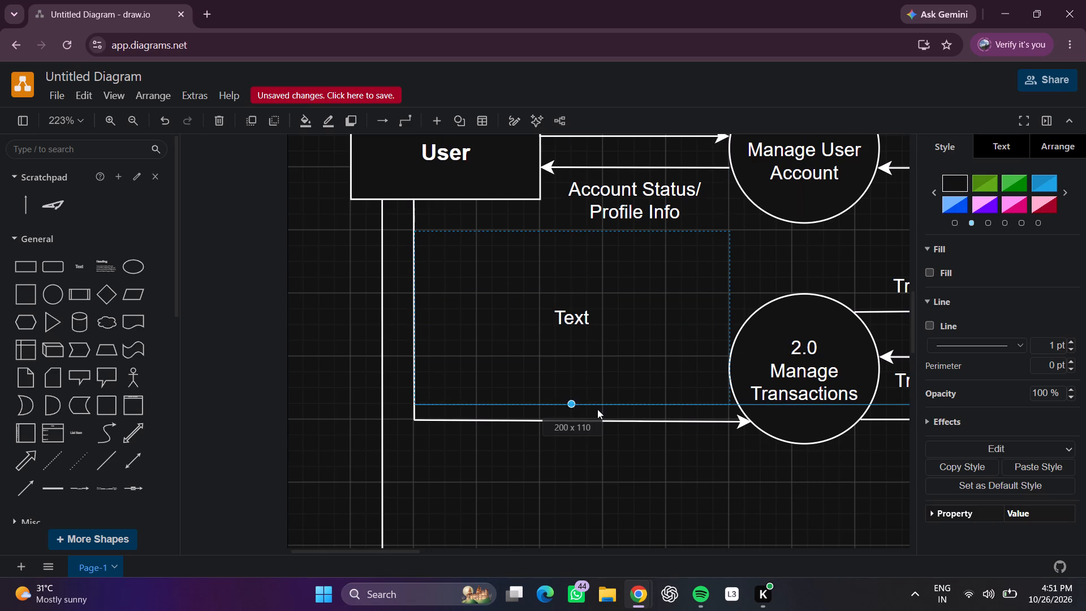
pyautogui.moveTo(597, 409); pyautogui.dragTo(598, 408)
# Replace the placeholder text in the box above the arrow into 2.0 Manage Transactions with "Add / Update / Delete Expense".
pyautogui.doubleClick(574, 303)
pyautogui.doubleClick(580, 332)
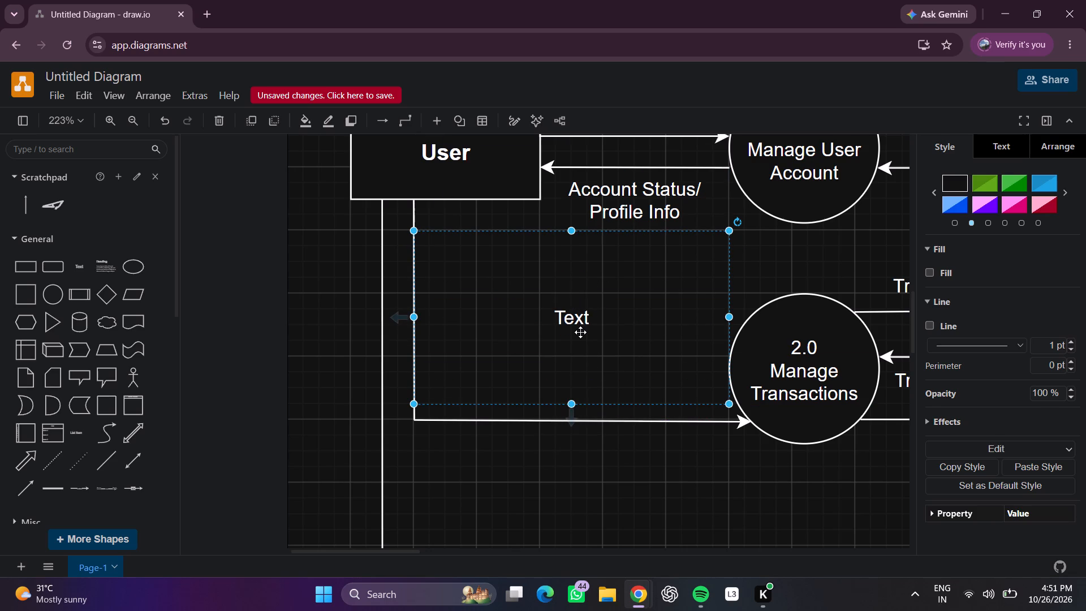
pyautogui.press('BackSpace')
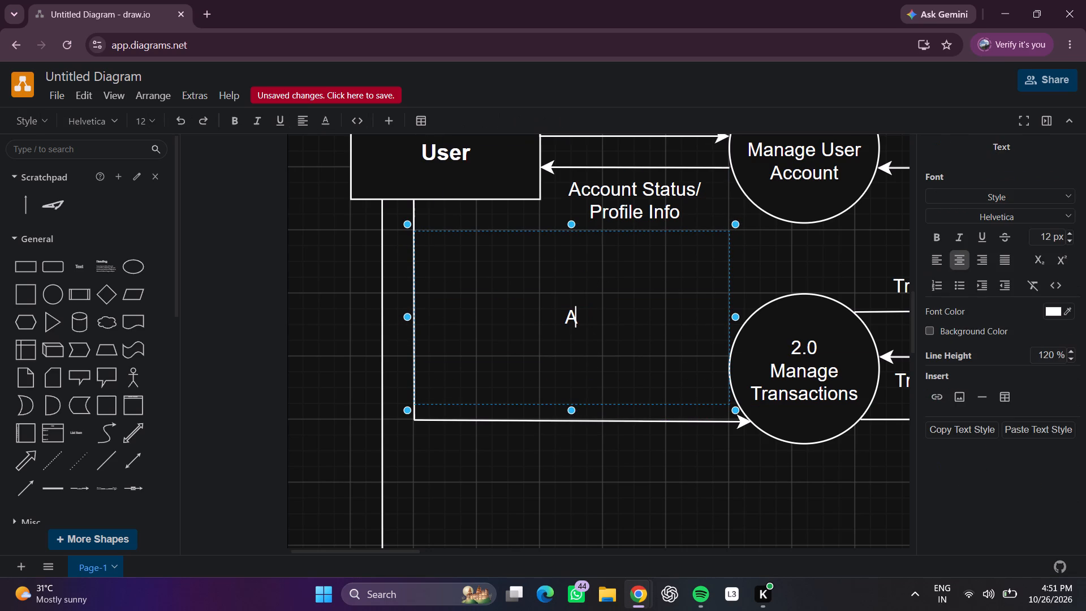
pyautogui.write('dd')
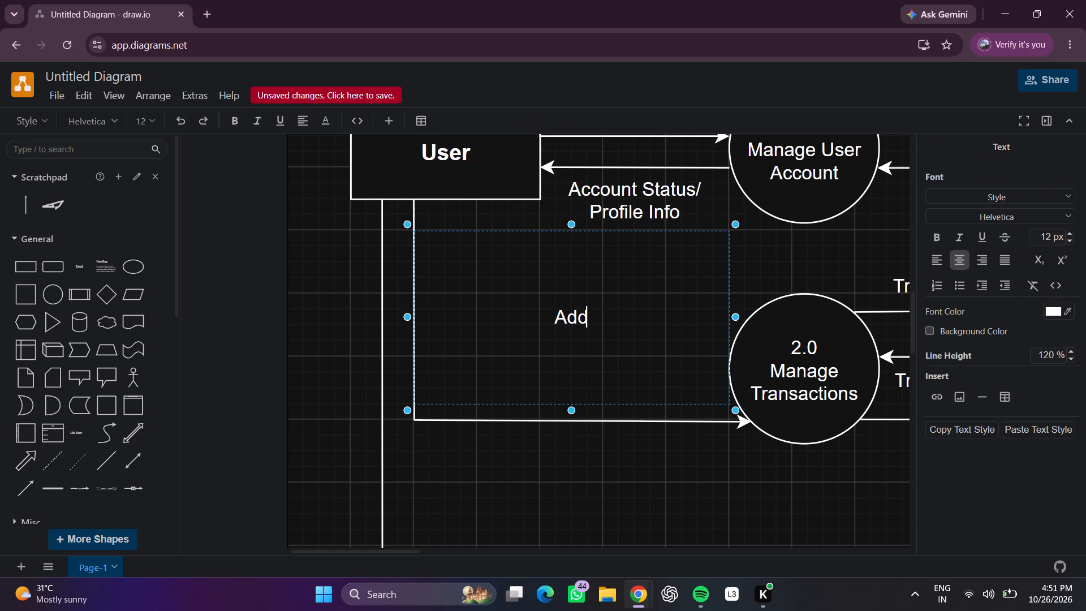
pyautogui.press('space')
pyautogui.write('/')
pyautogui.press('space')
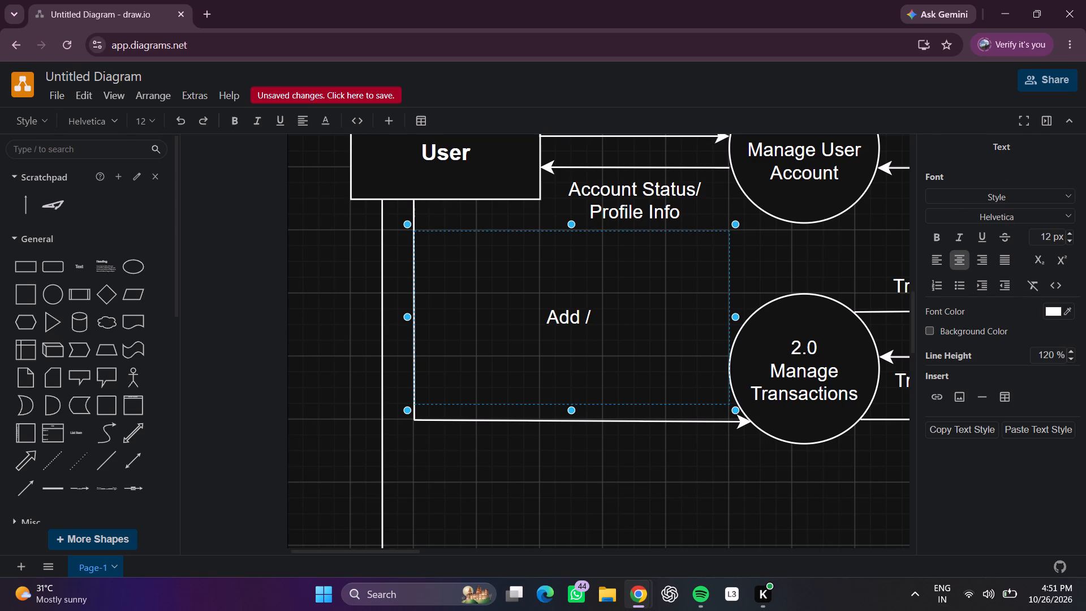
pyautogui.write('pdate')
pyautogui.press('space')
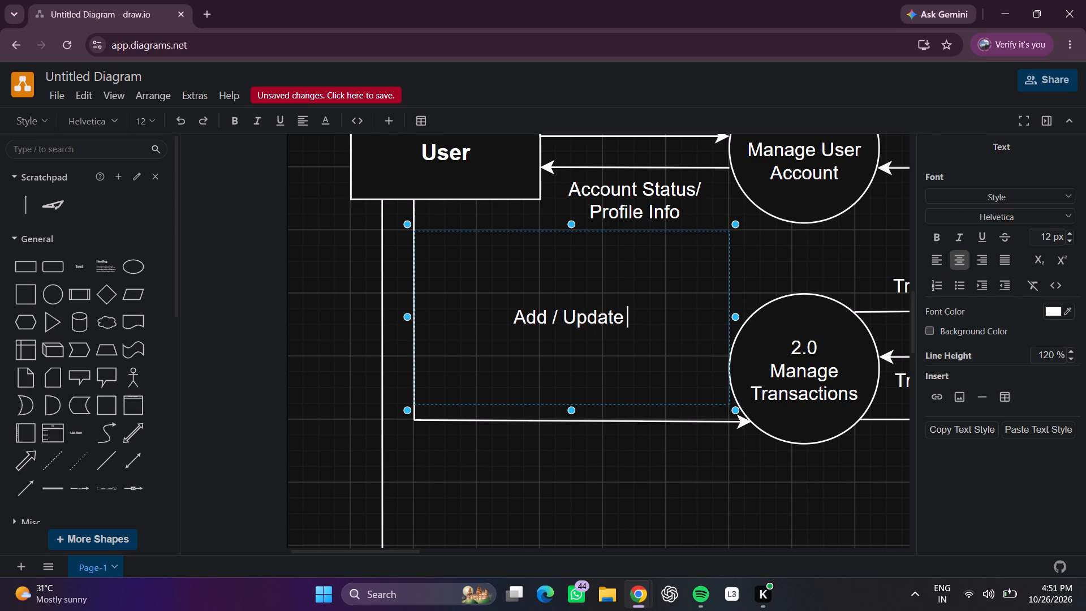
pyautogui.write('/')
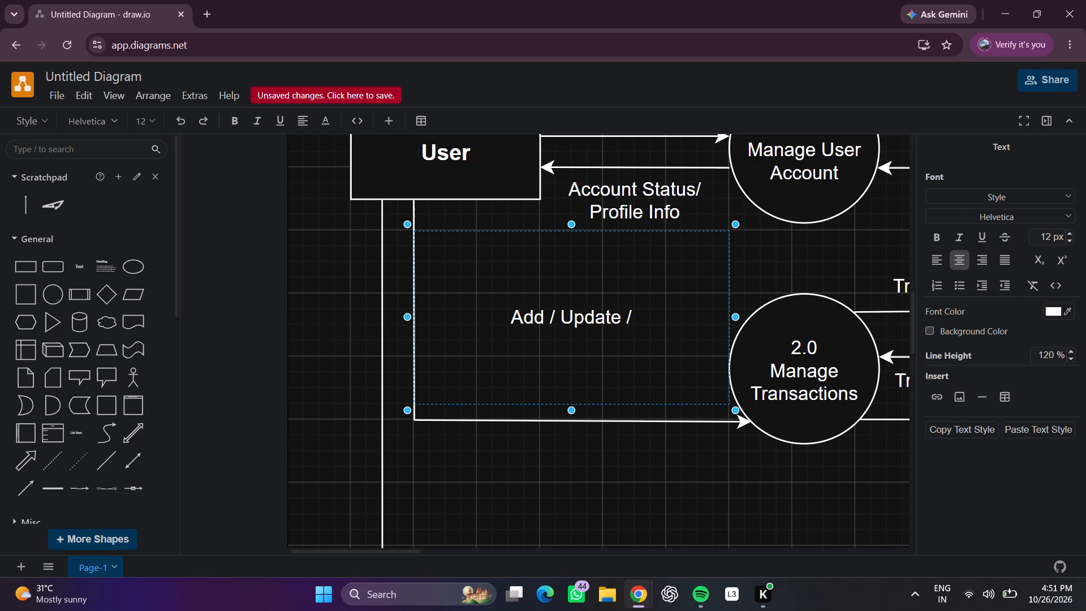
pyautogui.press('space')
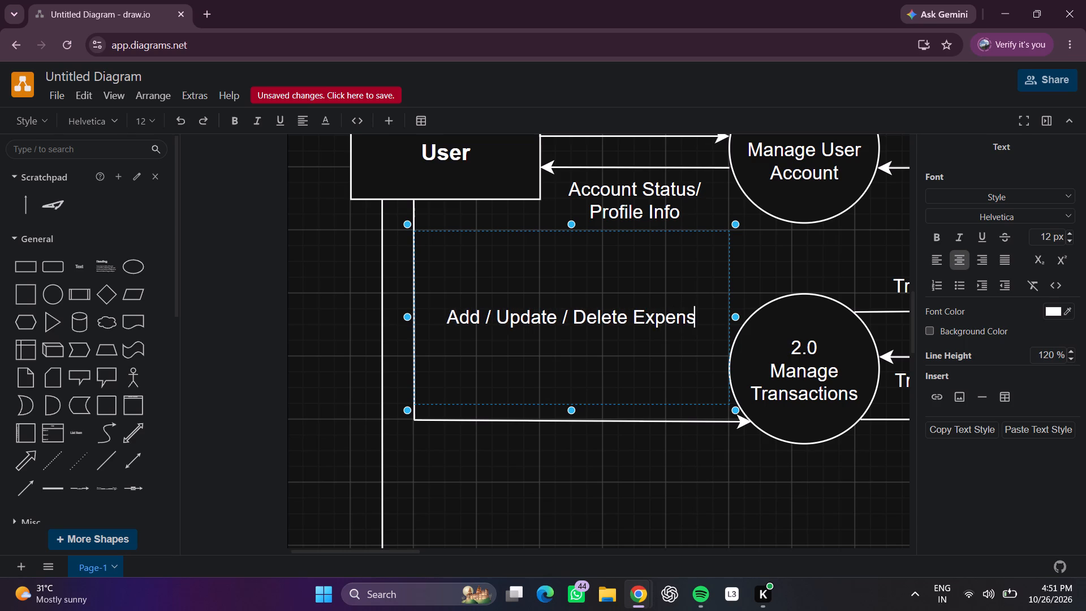
# Add a second line reading "Add / Update / Delete Income" to the label above the arrow into 2.0 Manage Transactions.
pyautogui.press('Return')
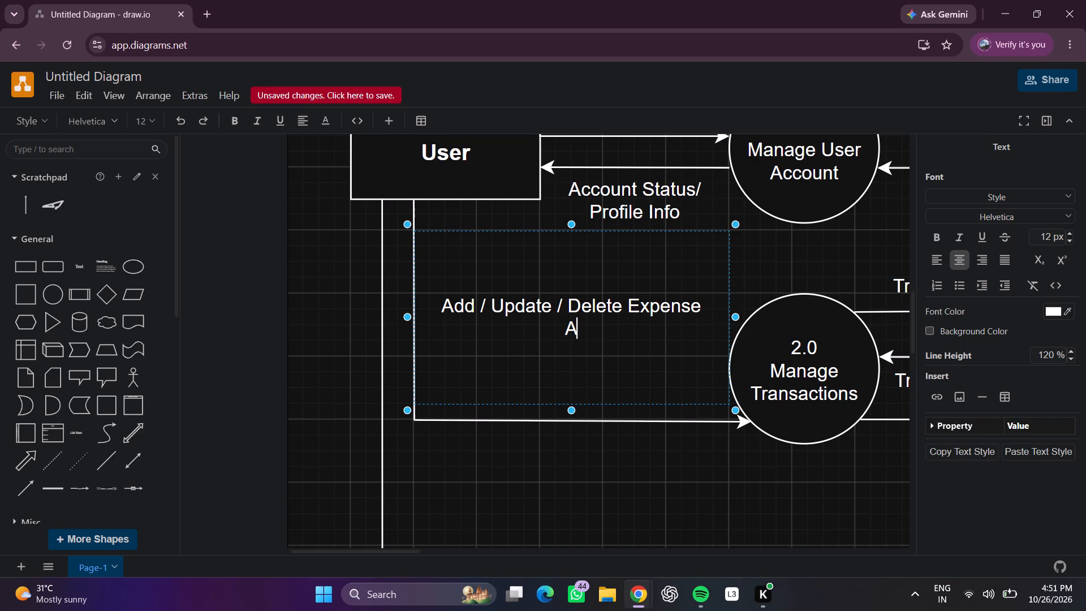
pyautogui.write('dd')
pyautogui.press('/')
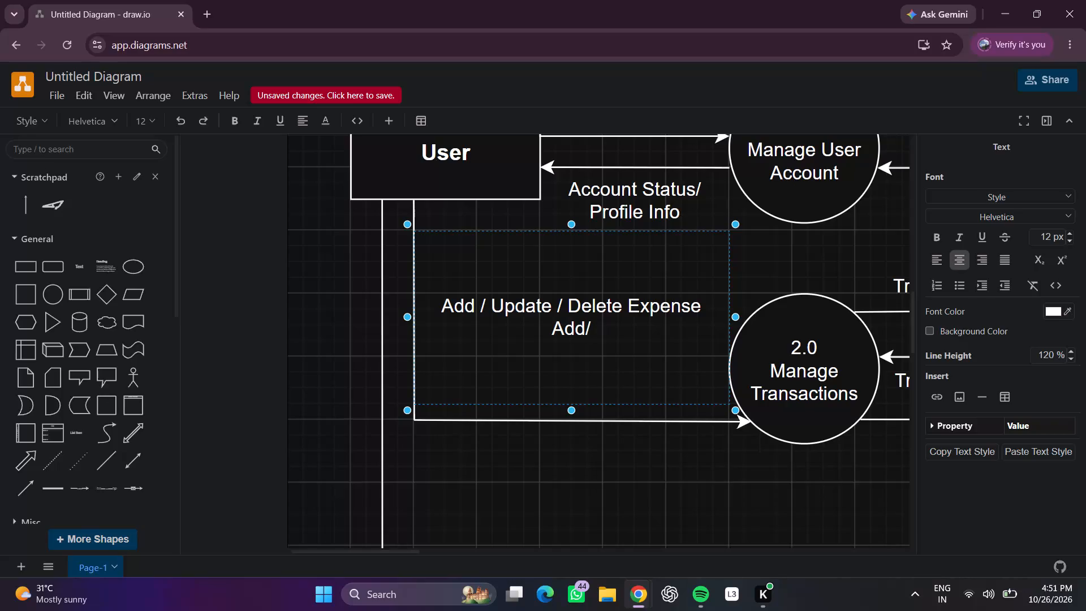
pyautogui.press('BackSpace')
pyautogui.press('space')
pyautogui.write('/')
pyautogui.press('space')
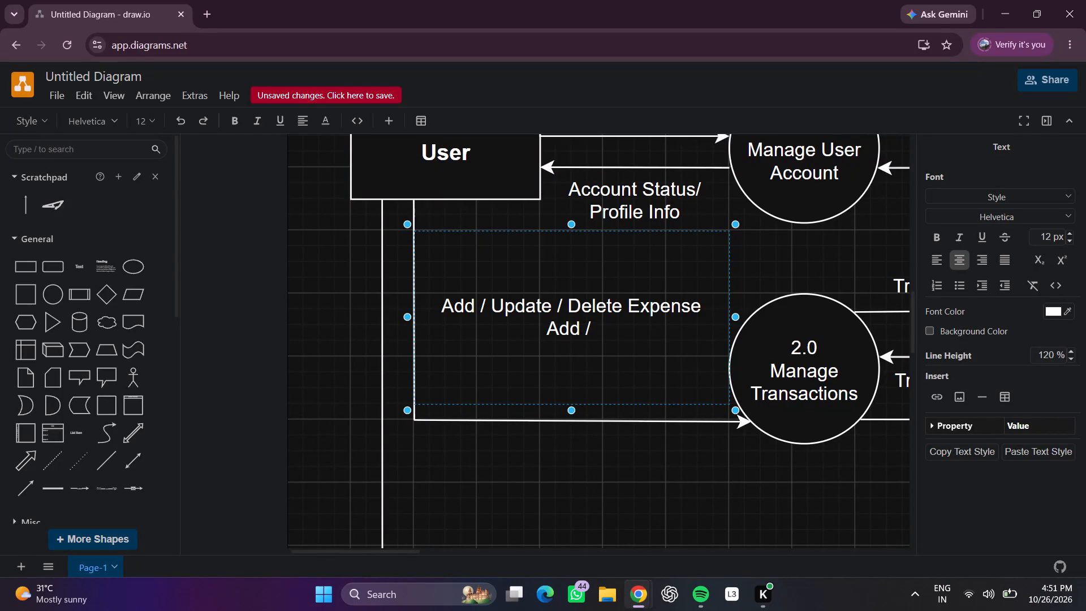
pyautogui.press('y')
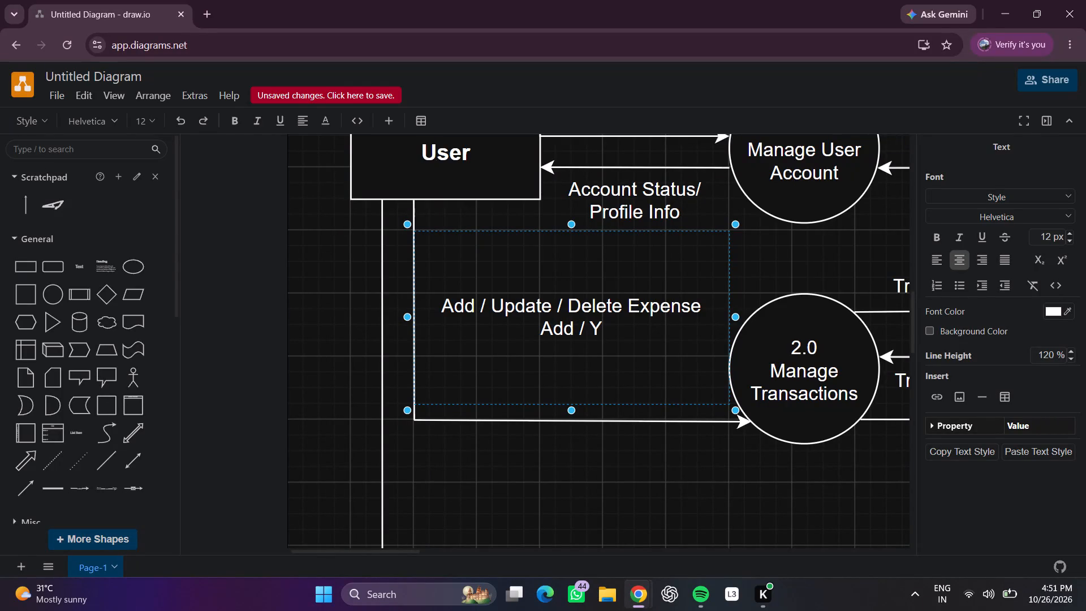
pyautogui.press('BackSpace')
pyautogui.write('pa')
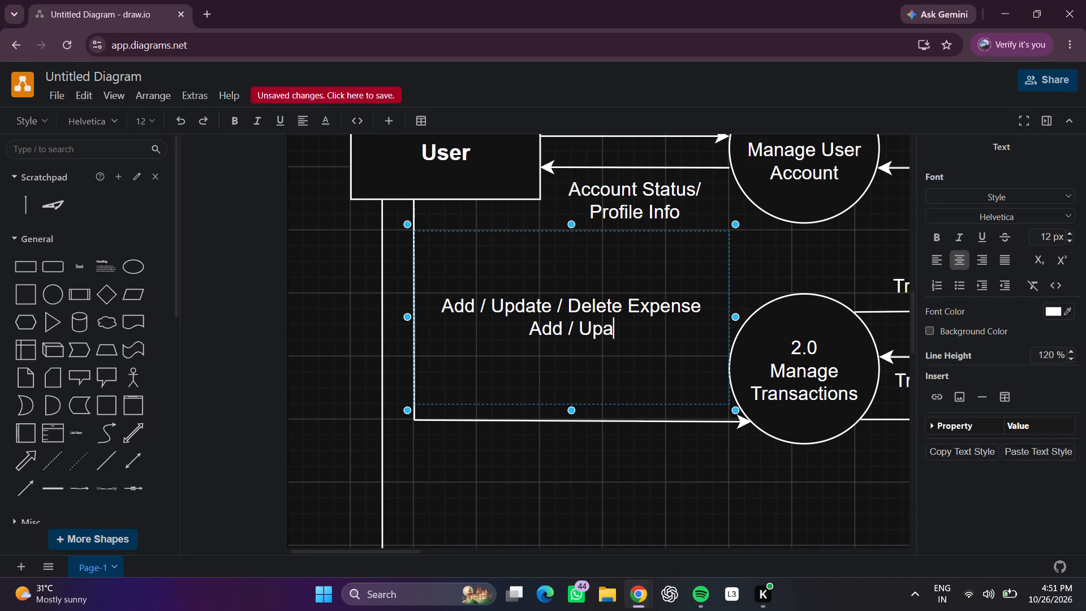
pyautogui.press('BackSpace')
pyautogui.write('date')
pyautogui.press('space')
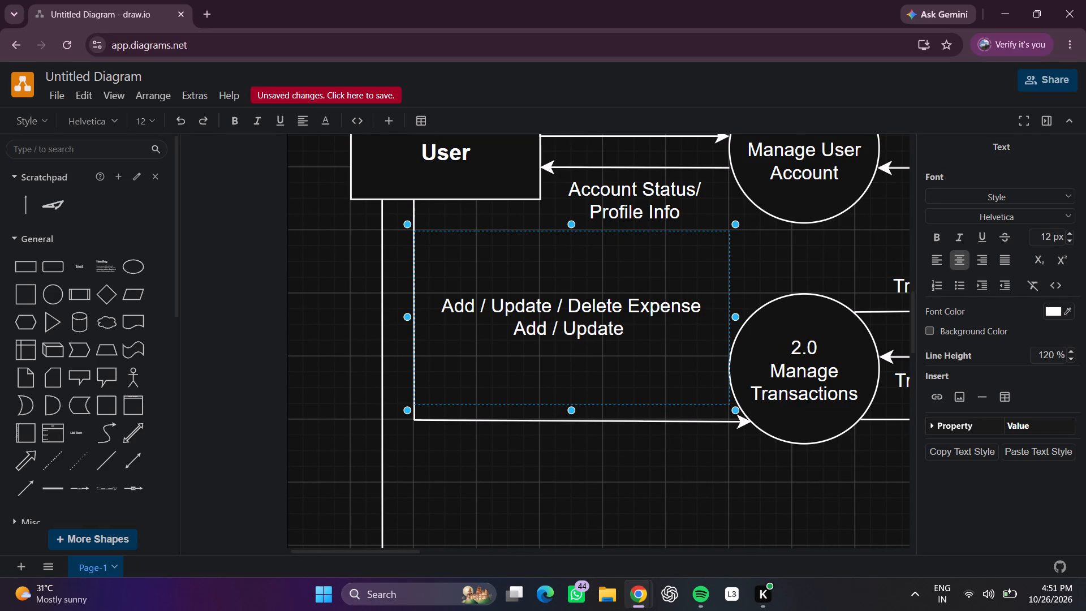
pyautogui.press('BackSpace')
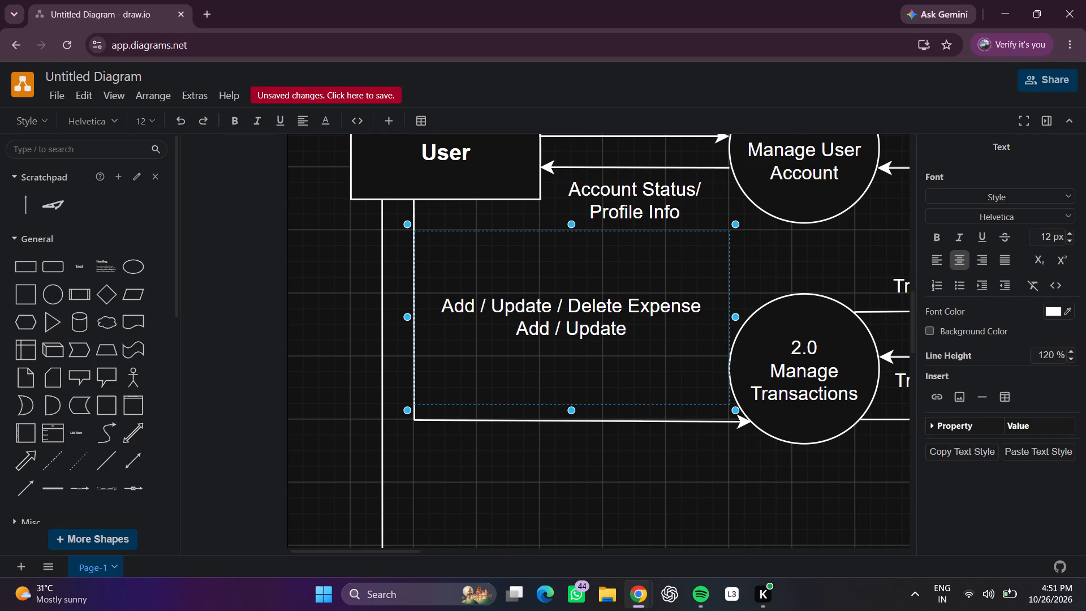
pyautogui.press('space')
pyautogui.write('/')
pyautogui.press('space')
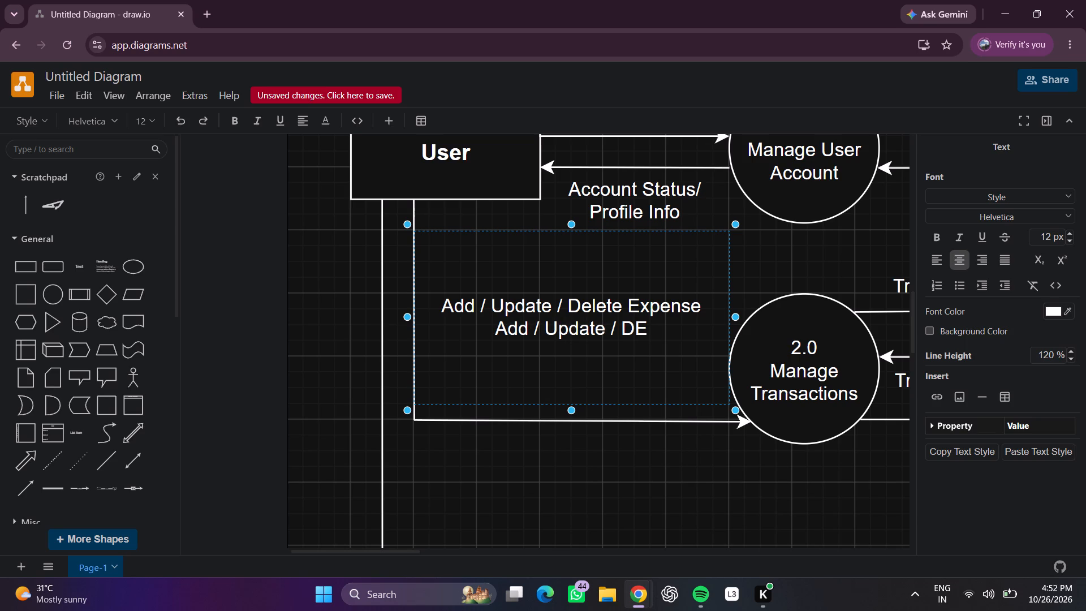
pyautogui.press('BackSpace')
pyautogui.write('el')
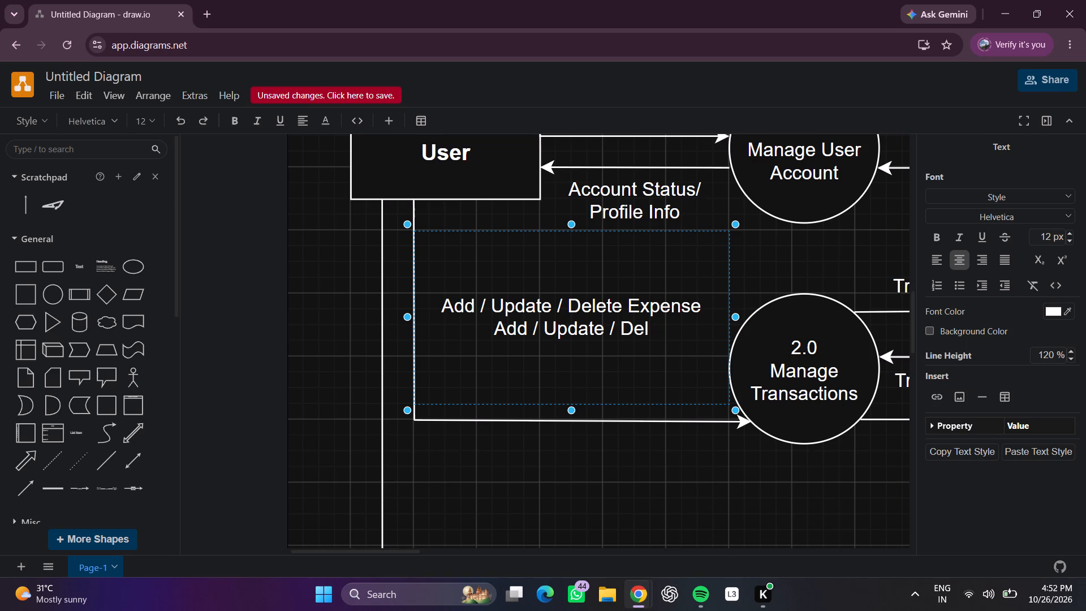
pyautogui.write('et')
pyautogui.write('e')
pyautogui.press('space')
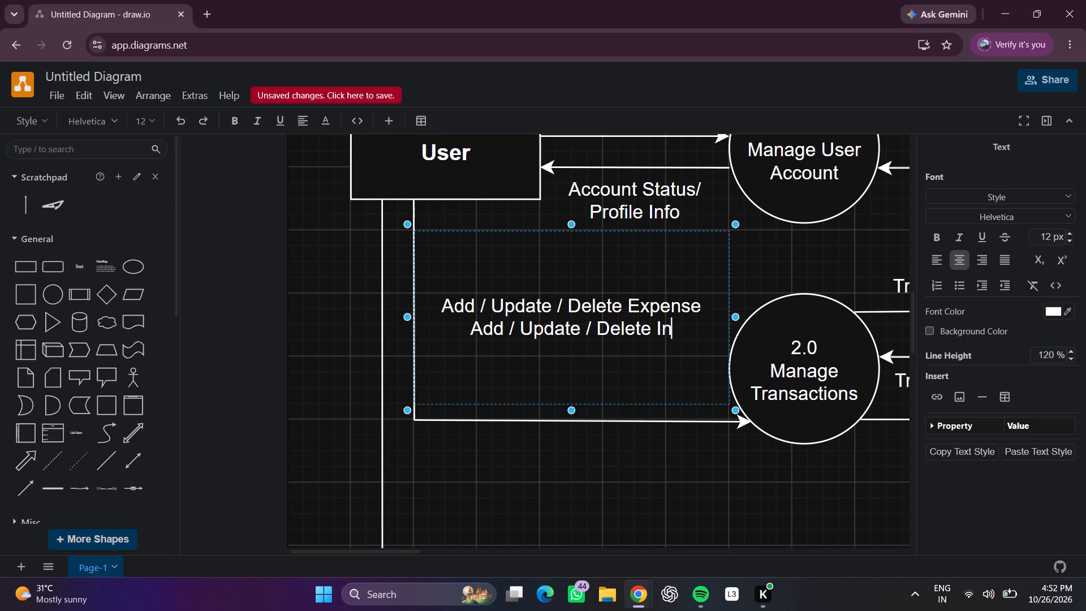
pyautogui.write('co')
pyautogui.write('me')
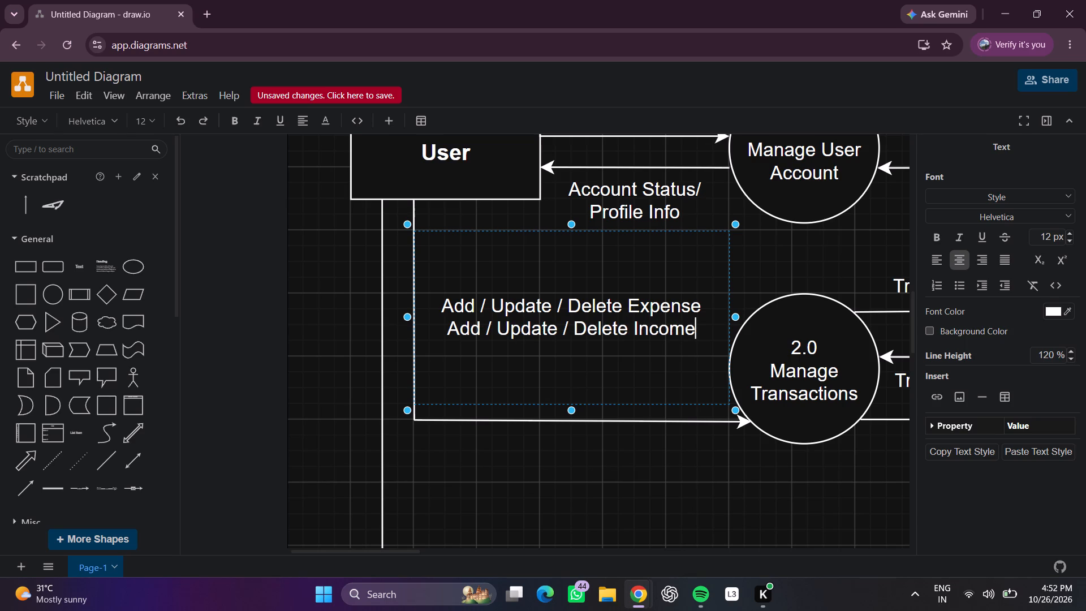
pyautogui.press('space')
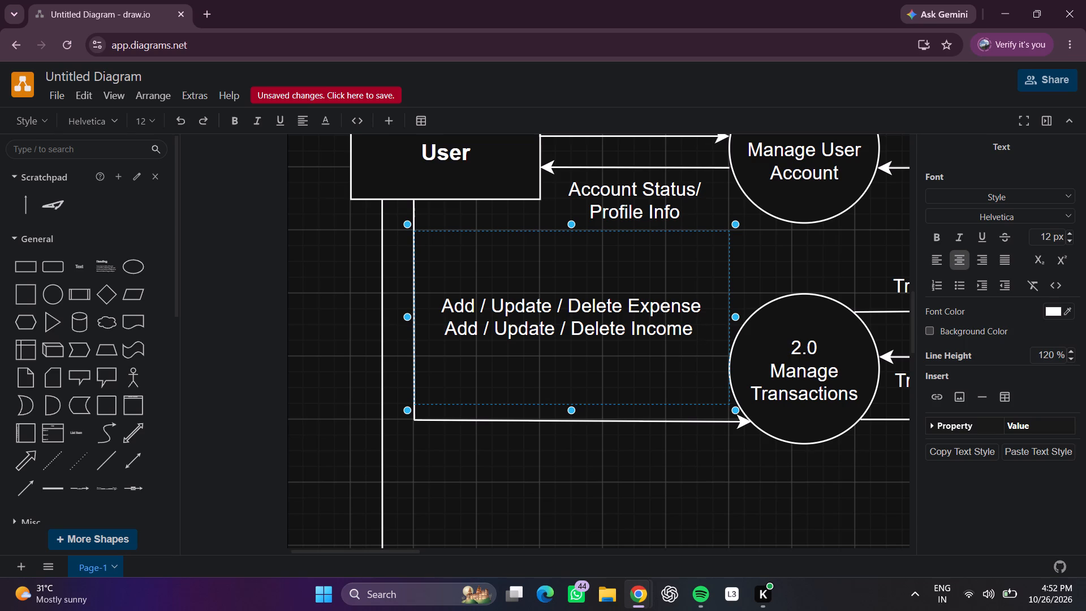
pyautogui.press('space')
# Add a third line reading "Set Budget" beneath the income line of the same label.
pyautogui.press('Return')
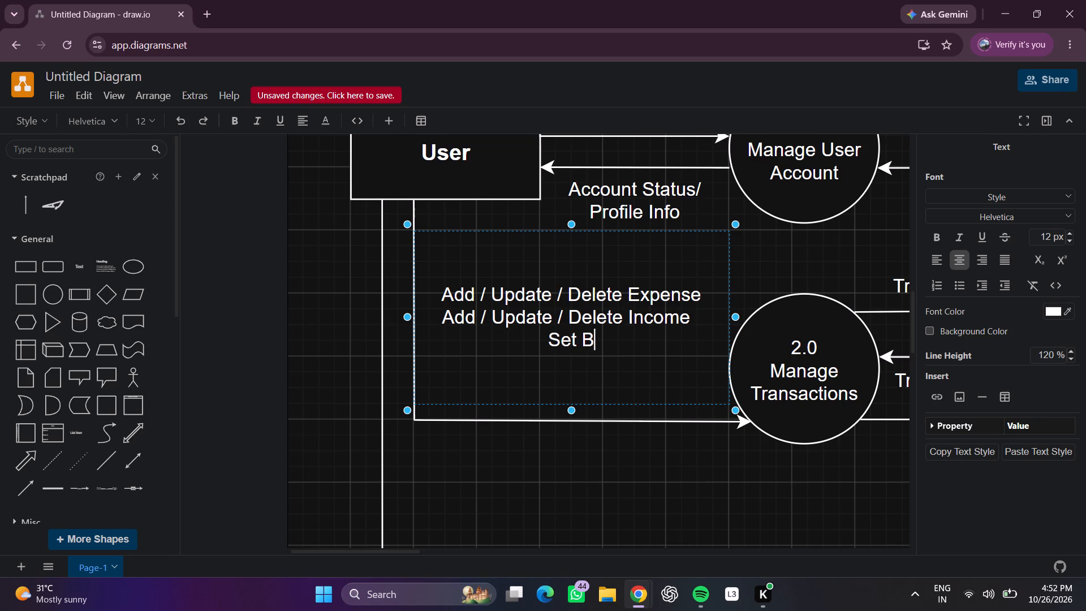
pyautogui.press('i')
pyautogui.press('BackSpace')
pyautogui.write('udget')
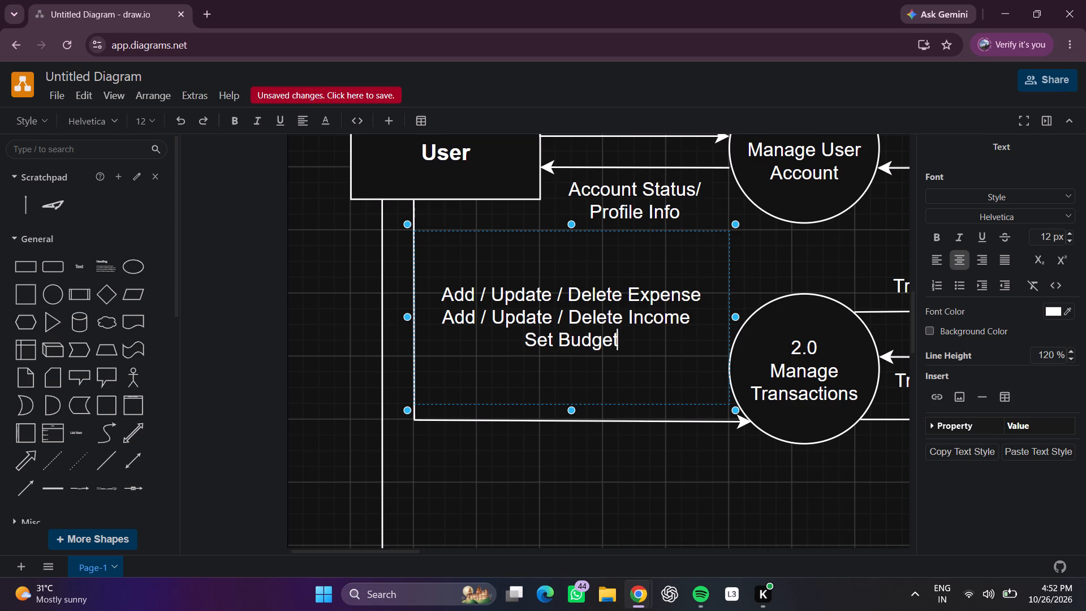
pyautogui.press('BackSpace')
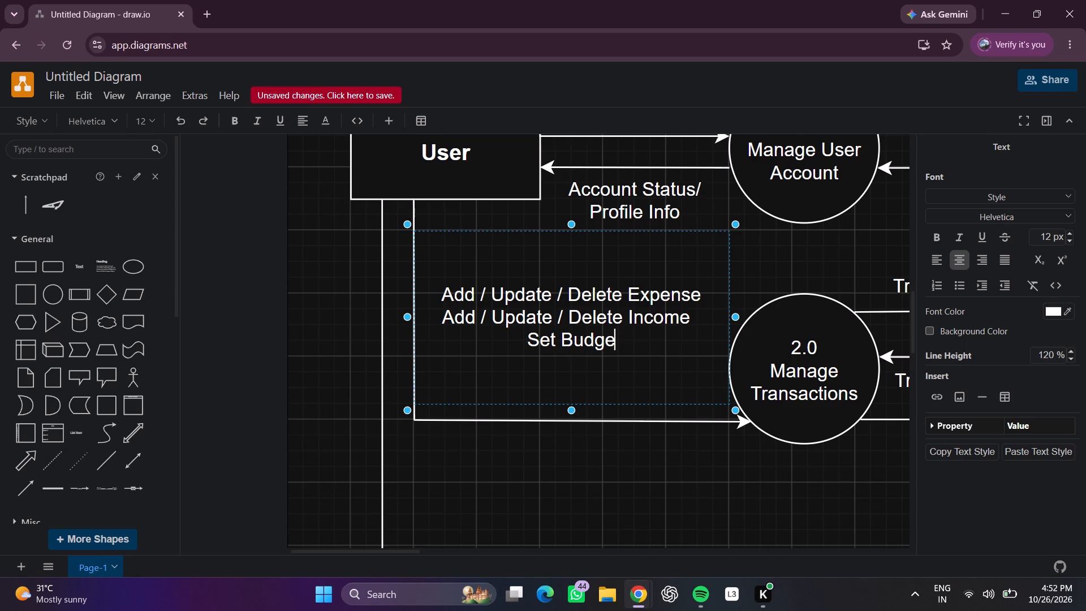
# Correct the third line of the label above the arrow into 2.0 Manage Transactions so it reads "Set Budget".
pyautogui.press('BackSpace')
pyautogui.write('et')
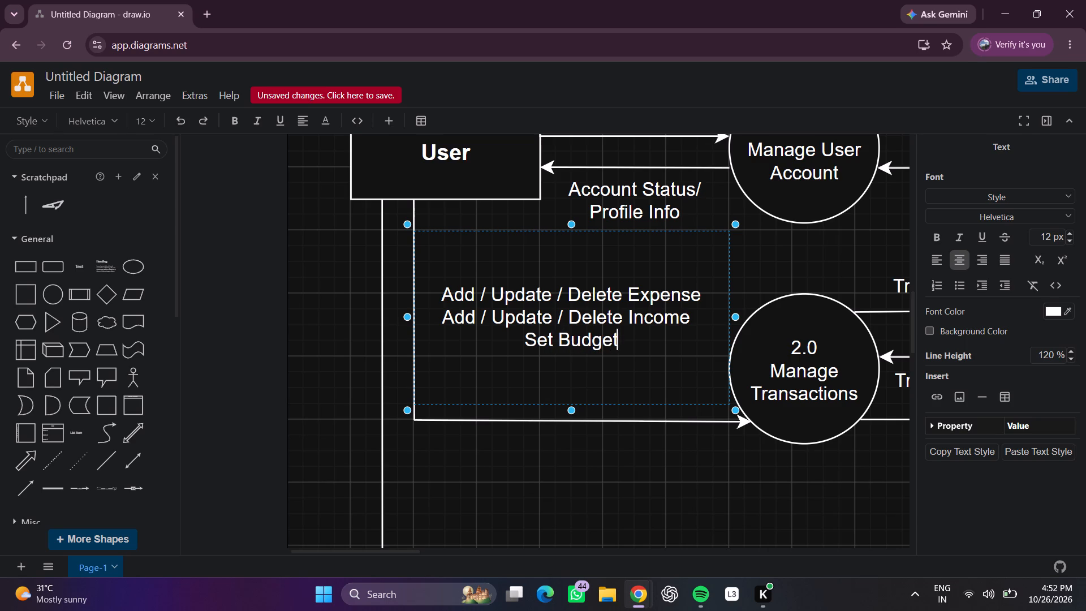
pyautogui.press('BackSpace')
pyautogui.press('BackSpace')
pyautogui.press('BackSpace')
pyautogui.press('BackSpace')
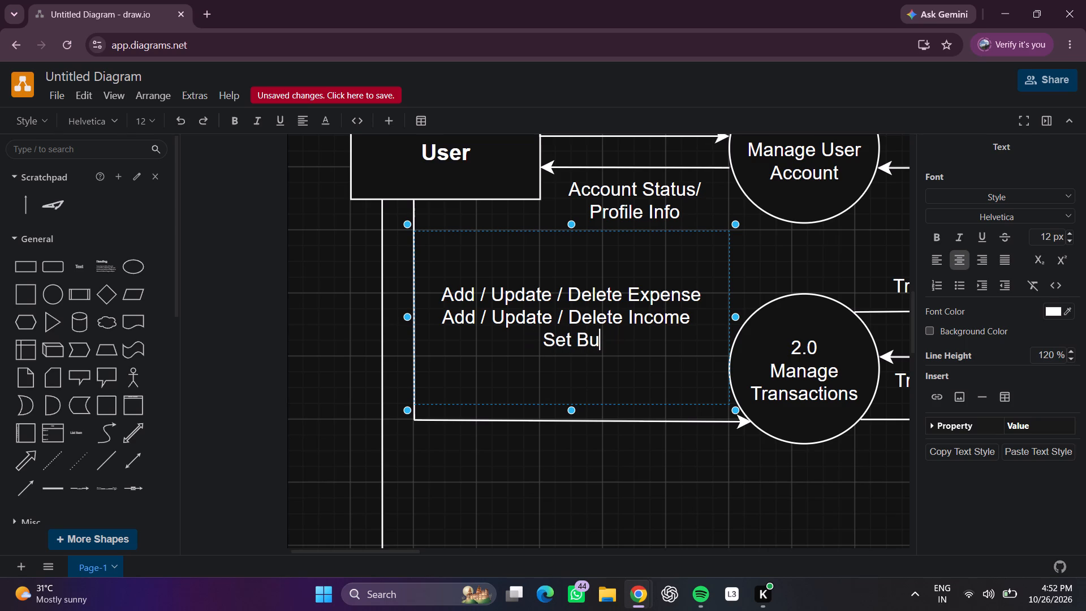
pyautogui.write('get')
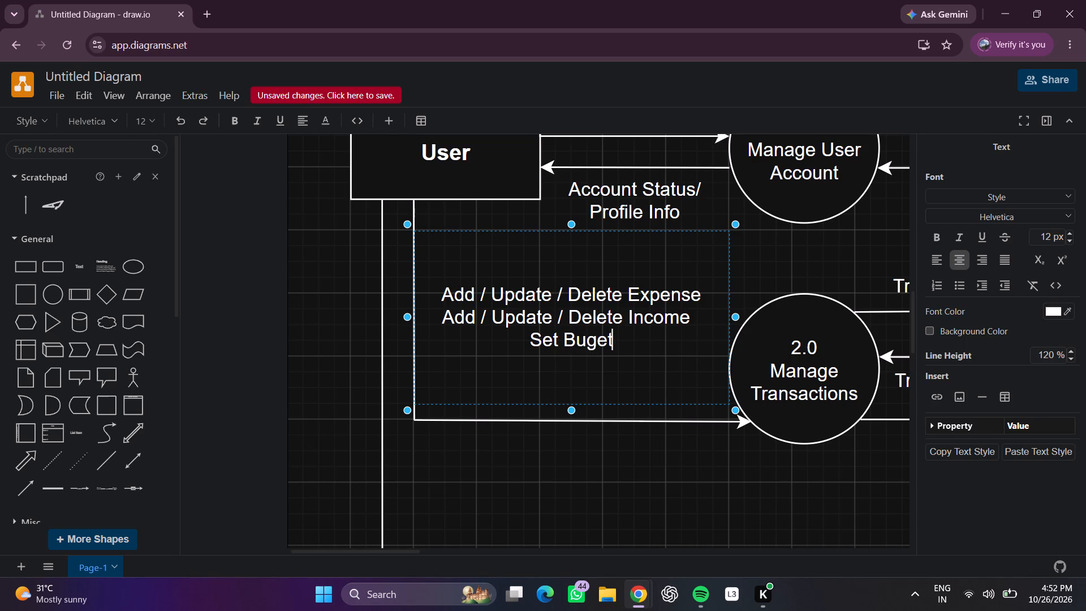
pyautogui.press('BackSpace')
pyautogui.press('BackSpace')
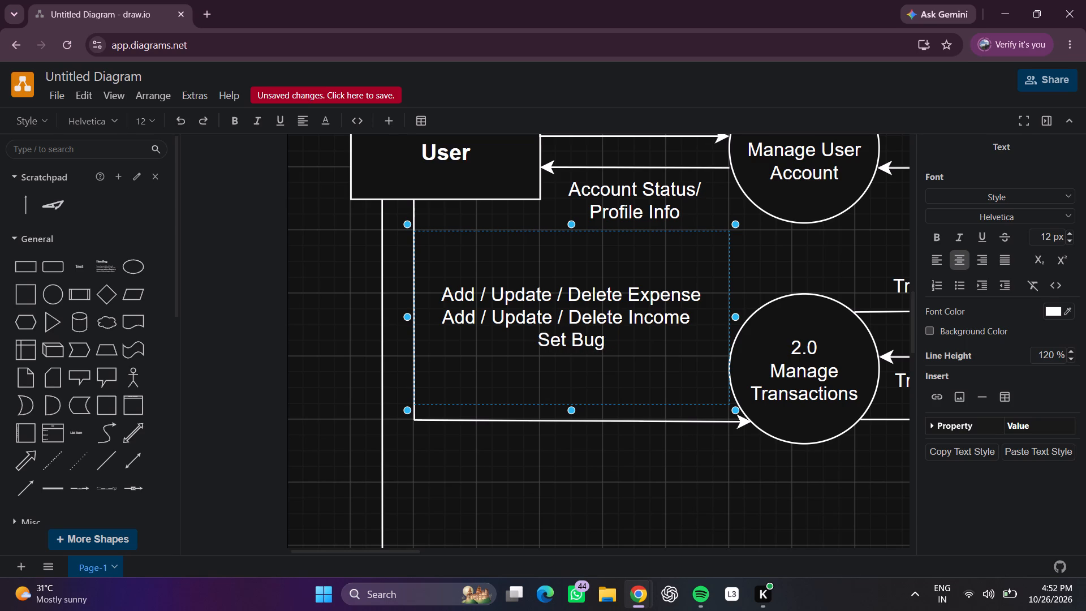
pyautogui.press('BackSpace')
pyautogui.write('dget')
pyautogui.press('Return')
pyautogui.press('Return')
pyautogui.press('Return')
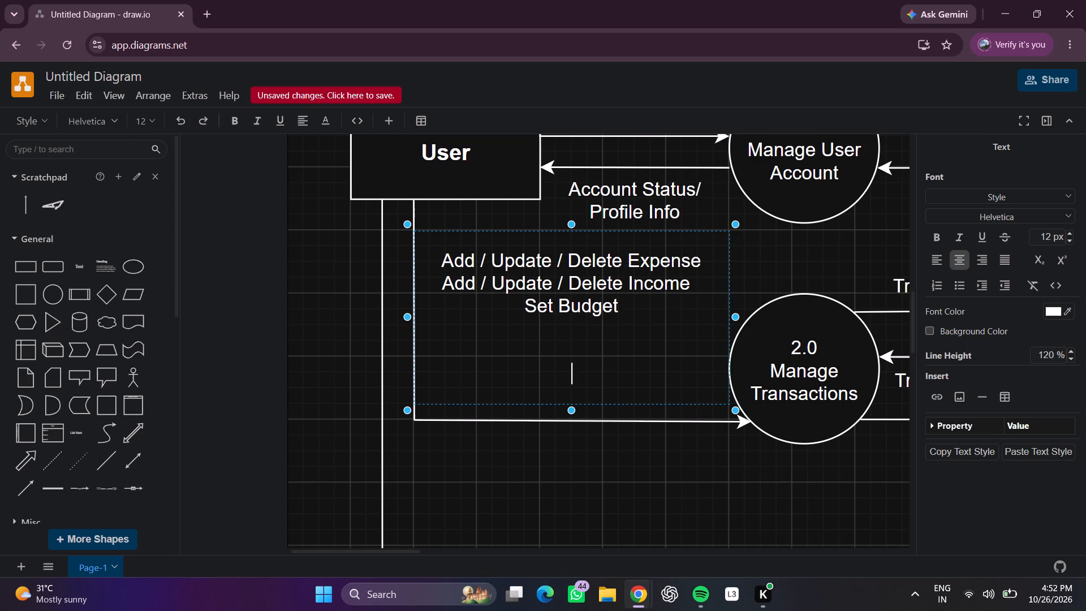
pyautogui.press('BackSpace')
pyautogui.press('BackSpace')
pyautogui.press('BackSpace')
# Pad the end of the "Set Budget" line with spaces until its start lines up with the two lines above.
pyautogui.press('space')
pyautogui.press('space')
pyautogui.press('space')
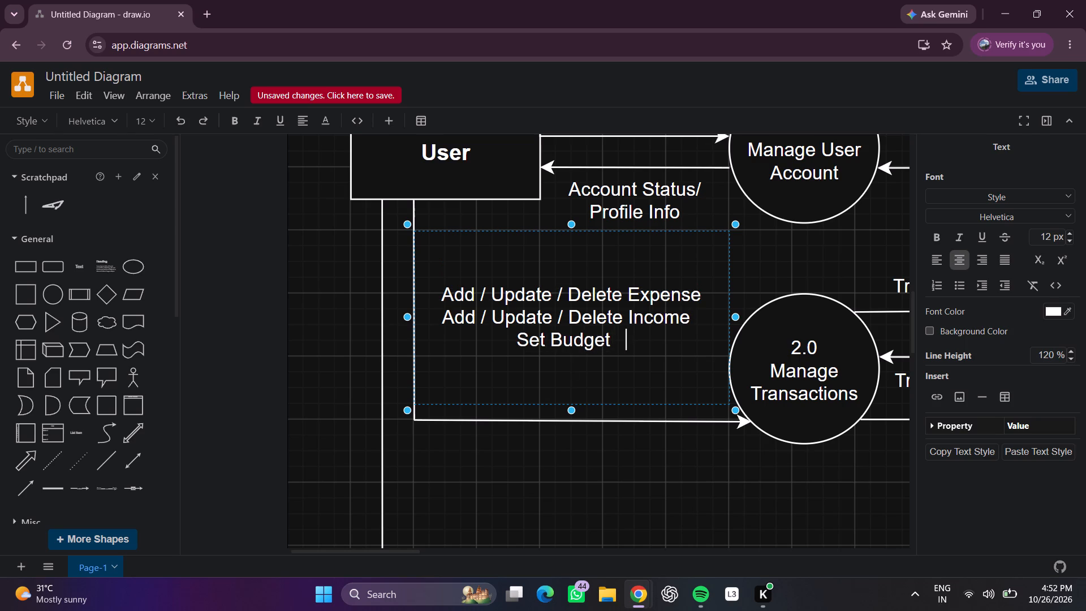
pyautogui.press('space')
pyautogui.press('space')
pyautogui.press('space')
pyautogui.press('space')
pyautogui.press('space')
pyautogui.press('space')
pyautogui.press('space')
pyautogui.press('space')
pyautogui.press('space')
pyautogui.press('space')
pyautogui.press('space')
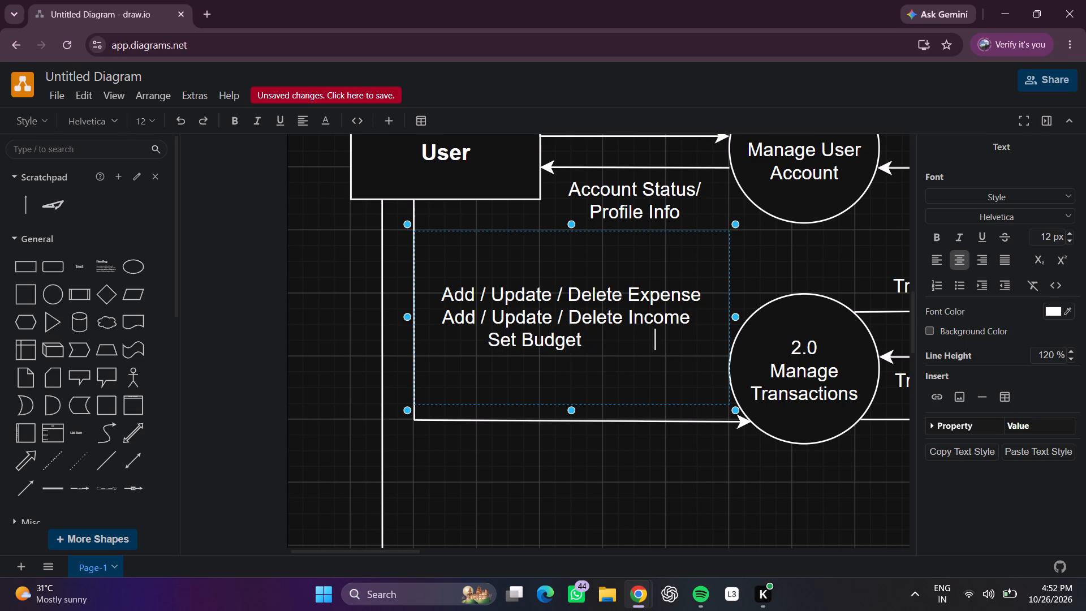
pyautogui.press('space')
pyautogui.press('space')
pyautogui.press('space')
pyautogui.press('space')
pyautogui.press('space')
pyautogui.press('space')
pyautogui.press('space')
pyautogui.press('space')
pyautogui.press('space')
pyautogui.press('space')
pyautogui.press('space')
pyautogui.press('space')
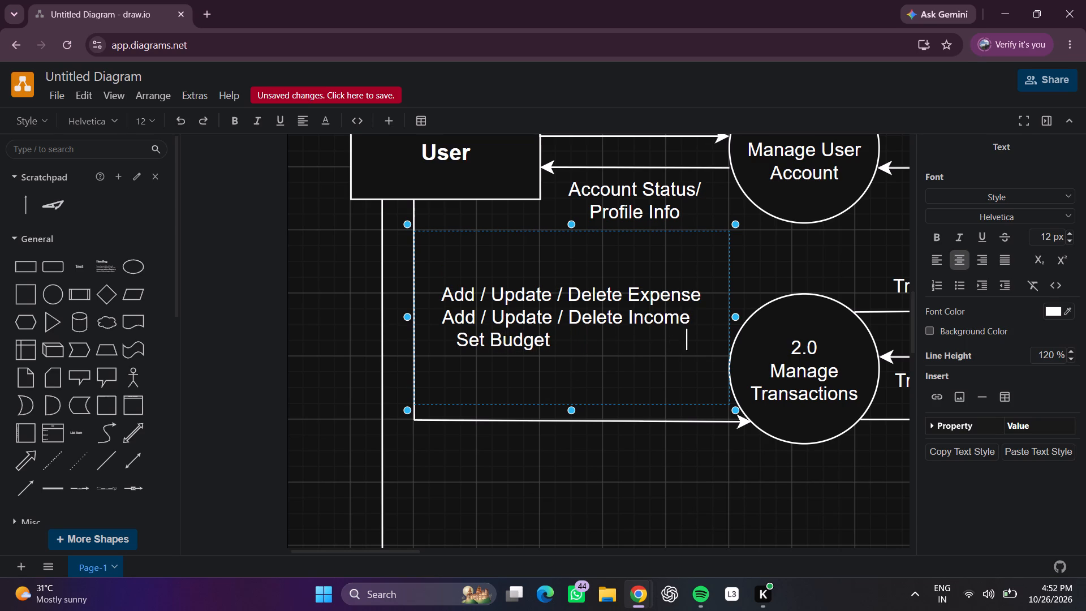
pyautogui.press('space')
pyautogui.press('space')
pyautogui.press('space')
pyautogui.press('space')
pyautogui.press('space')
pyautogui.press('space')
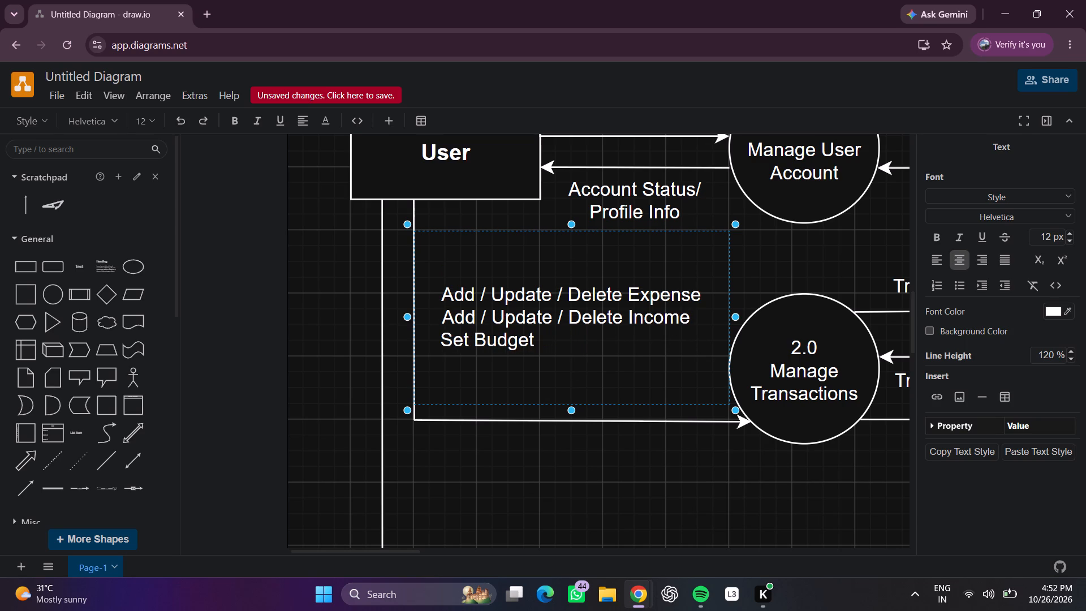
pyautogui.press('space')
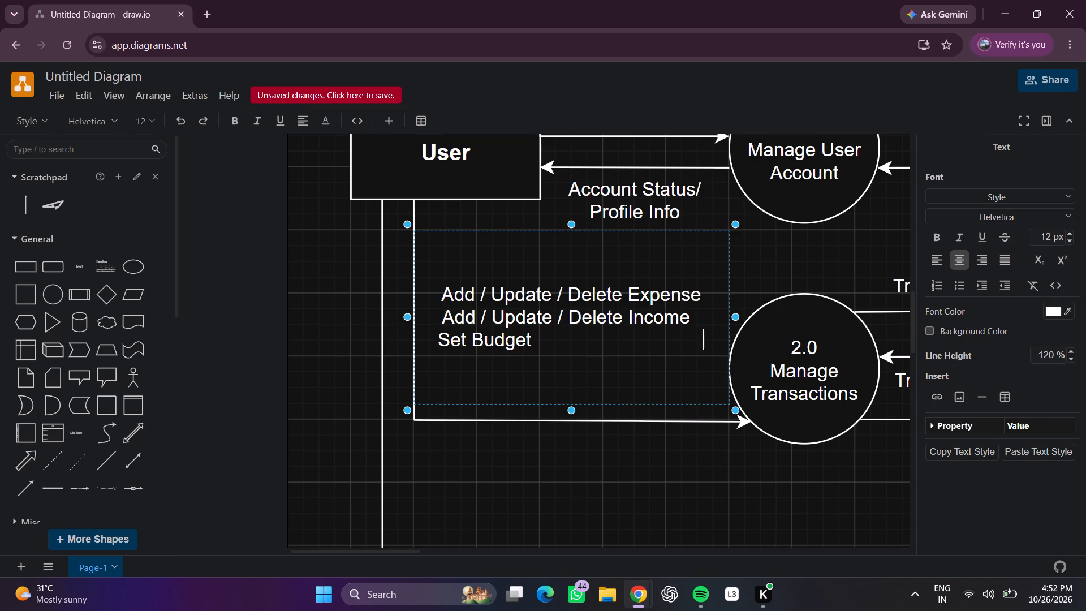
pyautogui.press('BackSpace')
# Add a fourth line reading "Manage Categories" beneath "Set Budget" in the same label.
pyautogui.press('Return')
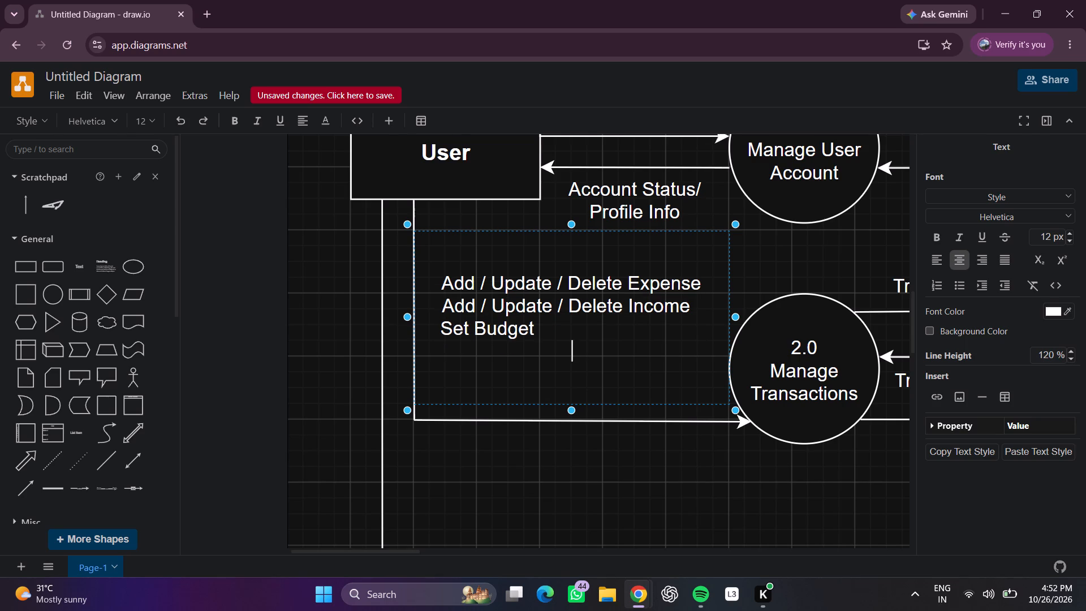
pyautogui.press('Tab')
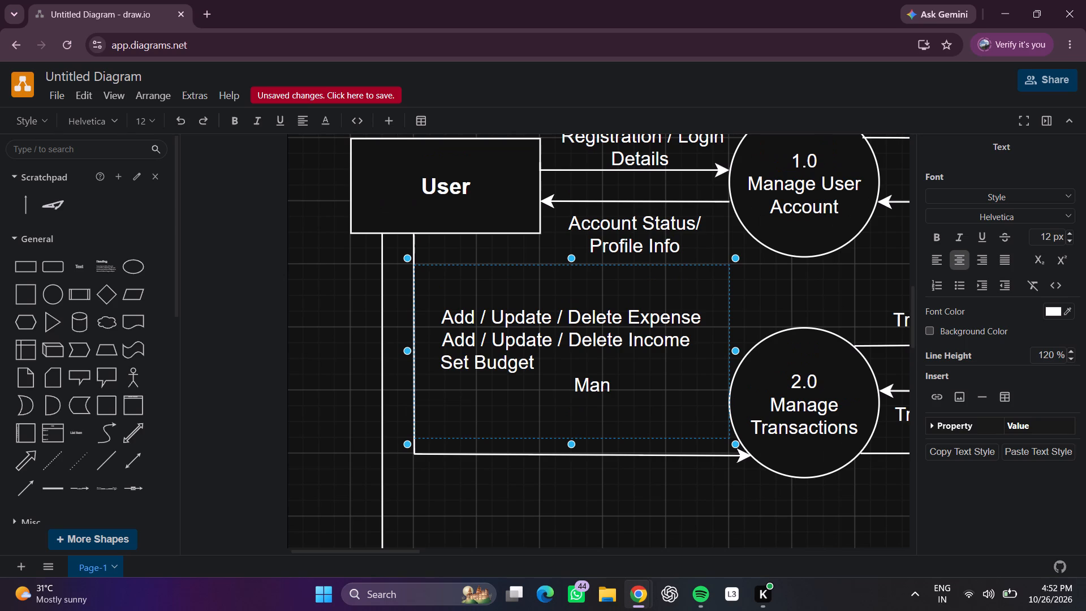
pyautogui.write('age')
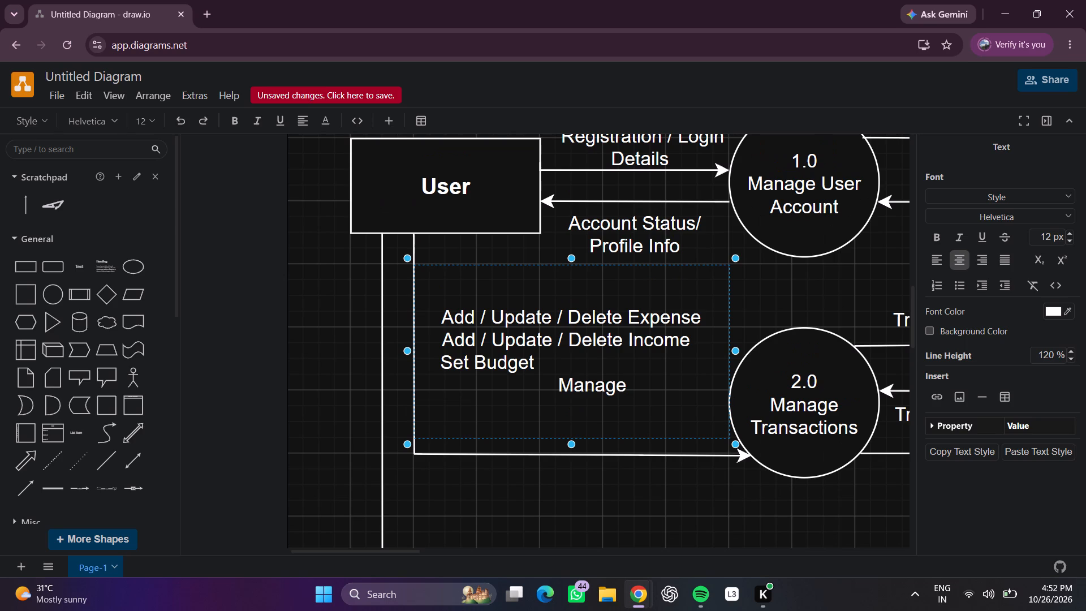
pyautogui.write('ate')
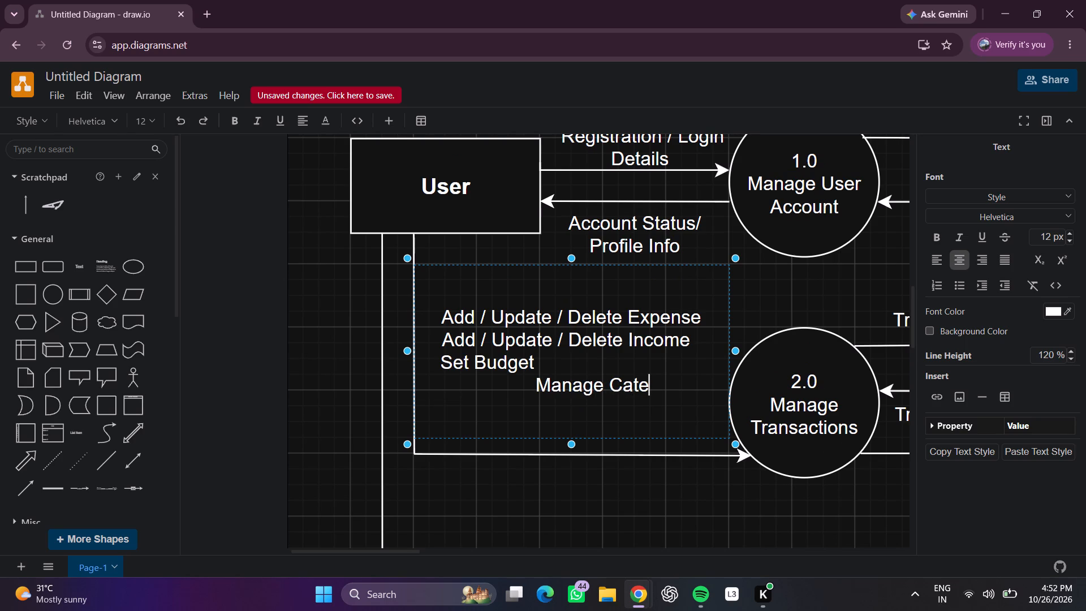
pyautogui.write('gories')
pyautogui.press('space')
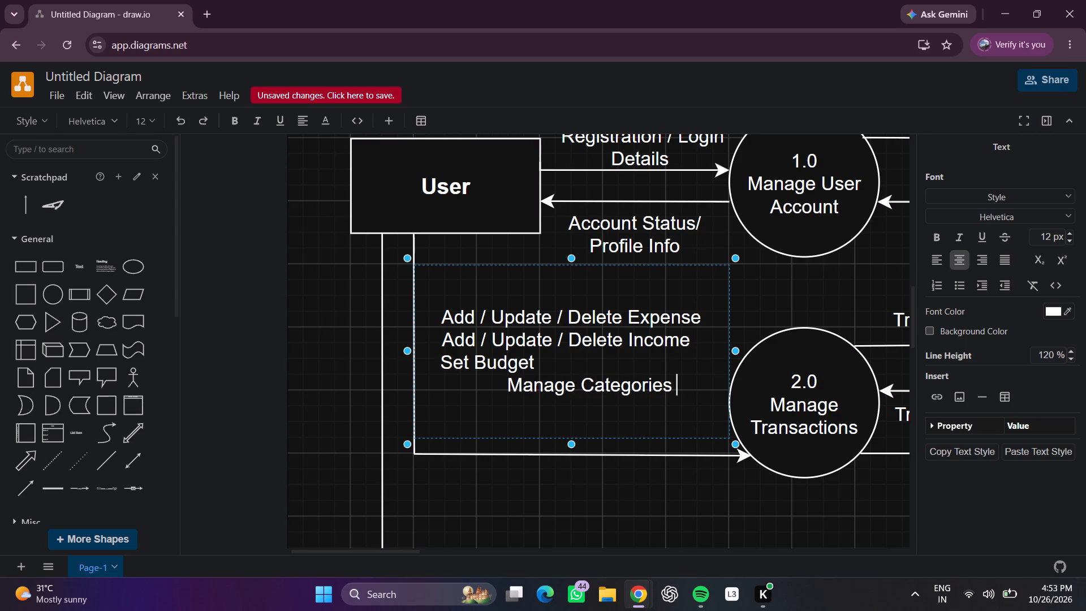
# Add a fifth line reading "Select Payment Method" to the label and finish editing the text.
pyautogui.press('Return')
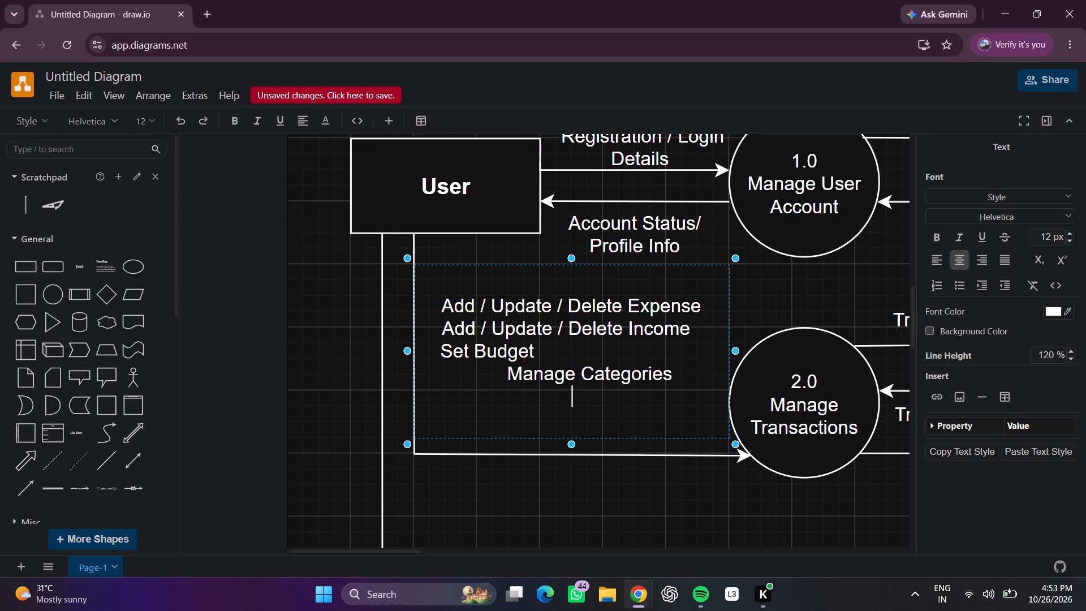
pyautogui.press('s')
pyautogui.write('lest')
pyautogui.press('BackSpace')
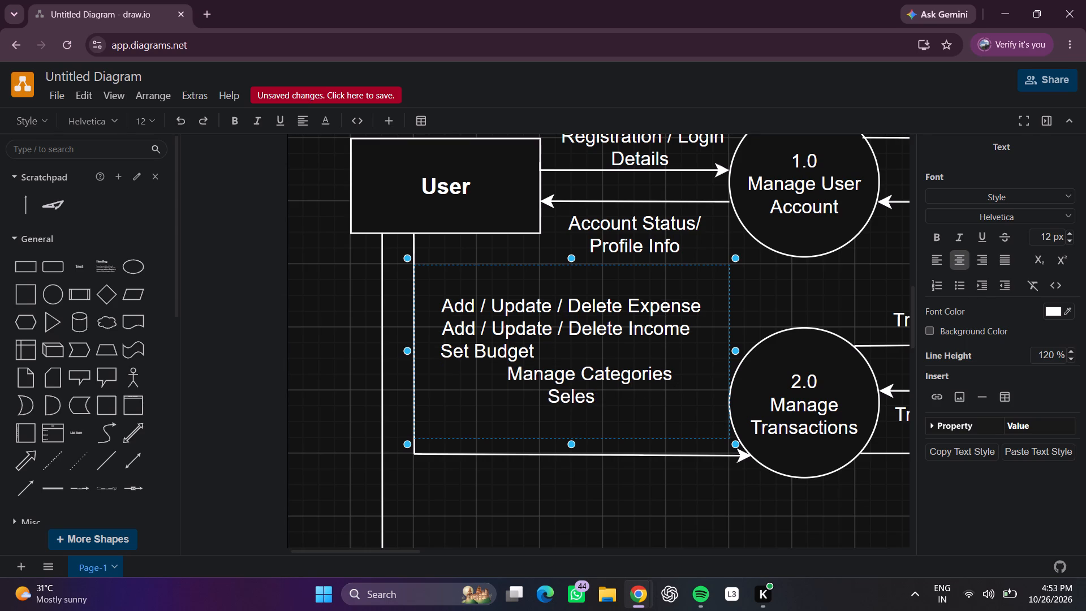
pyautogui.press('BackSpace')
pyautogui.press('c')
pyautogui.write('t')
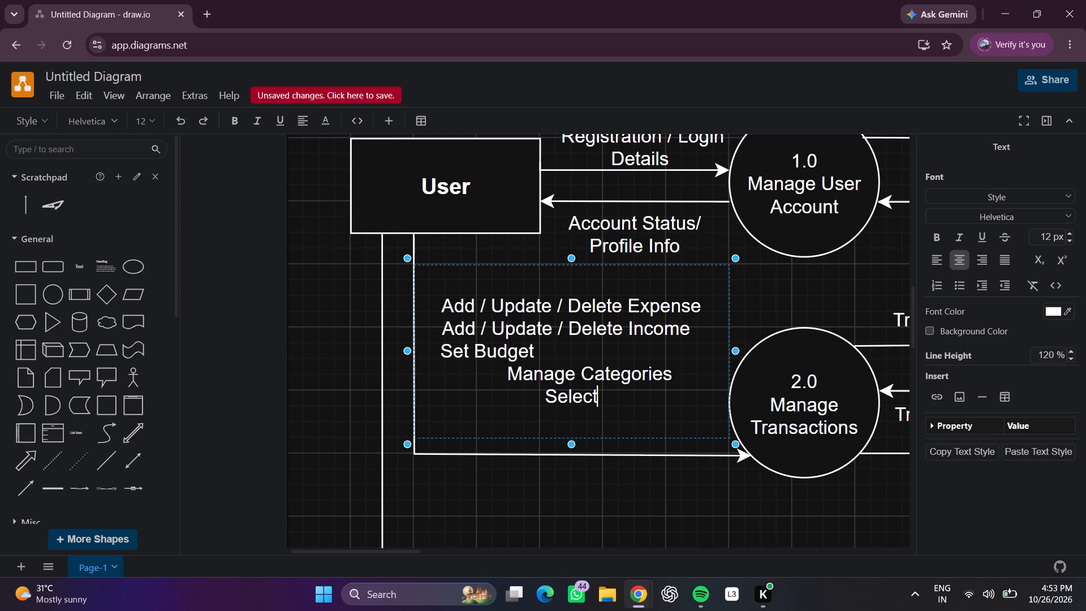
pyautogui.press('space')
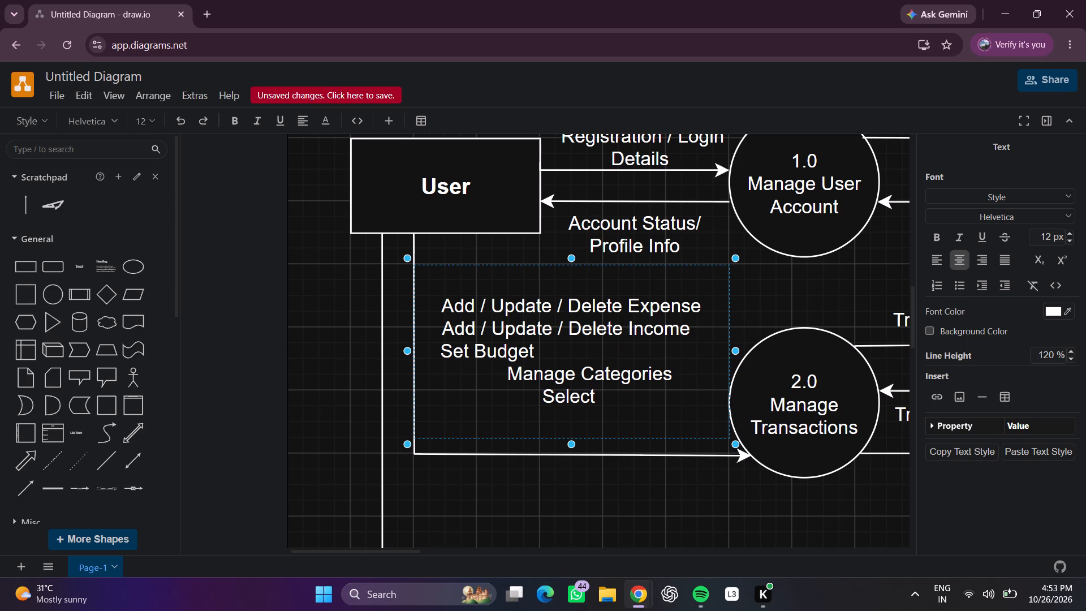
pyautogui.write('ayment')
pyautogui.press('space')
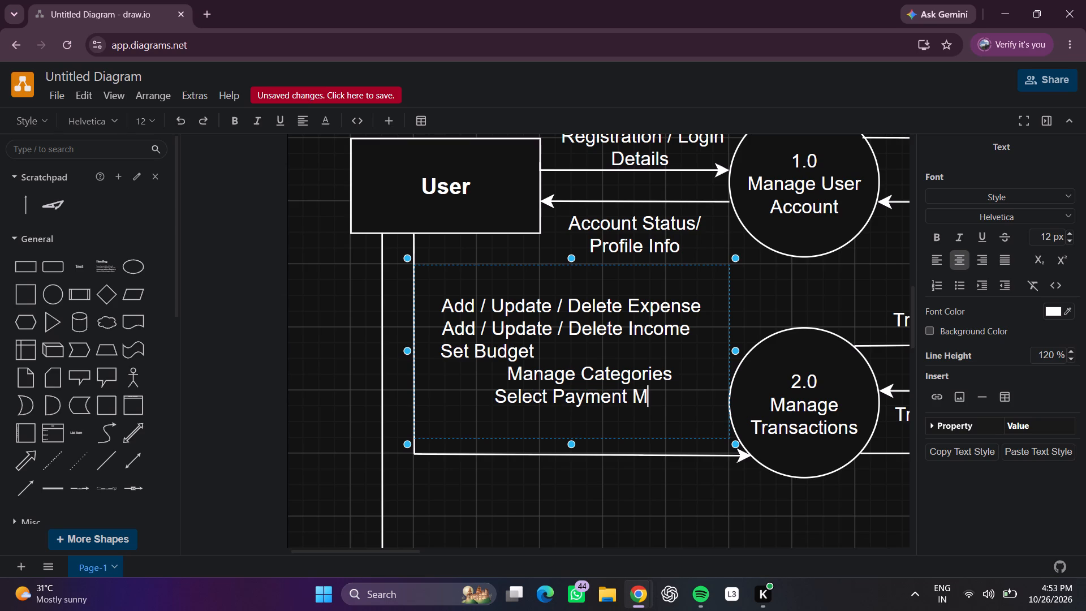
pyautogui.write('eh')
pyautogui.press('BackSpace')
pyautogui.write('thod')
pyautogui.press('space')
pyautogui.hscroll(-1, 580, 332)
pyautogui.scroll(-1, 565, 543)
pyautogui.click(579, 543)
# Left-align all the text in the five-line label above the arrow into 2.0 Manage Transactions.
pyautogui.doubleClick(515, 313)
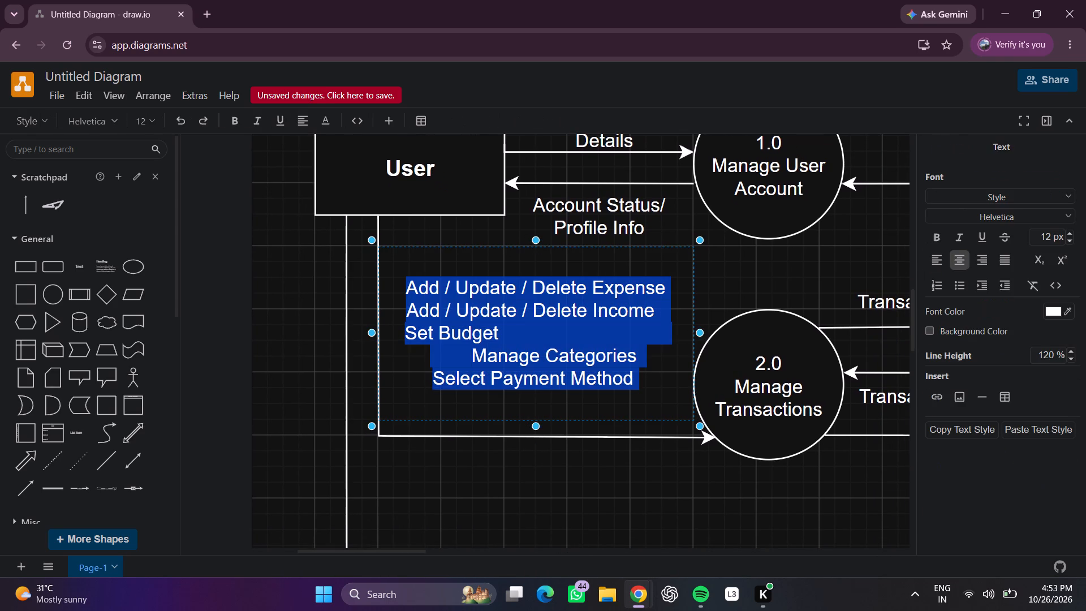
pyautogui.click(938, 260)
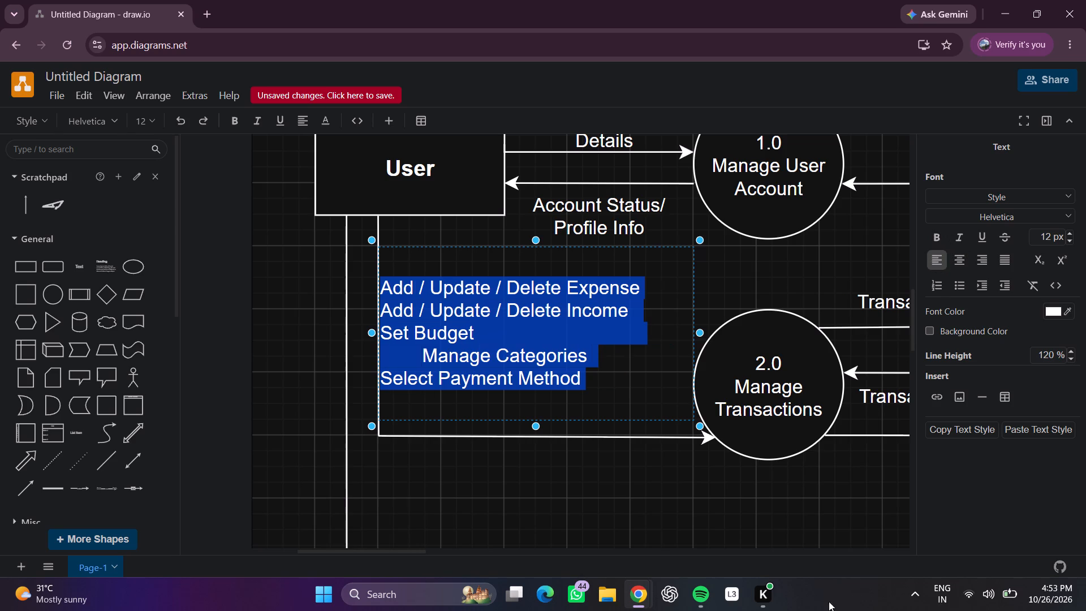
pyautogui.click(609, 524)
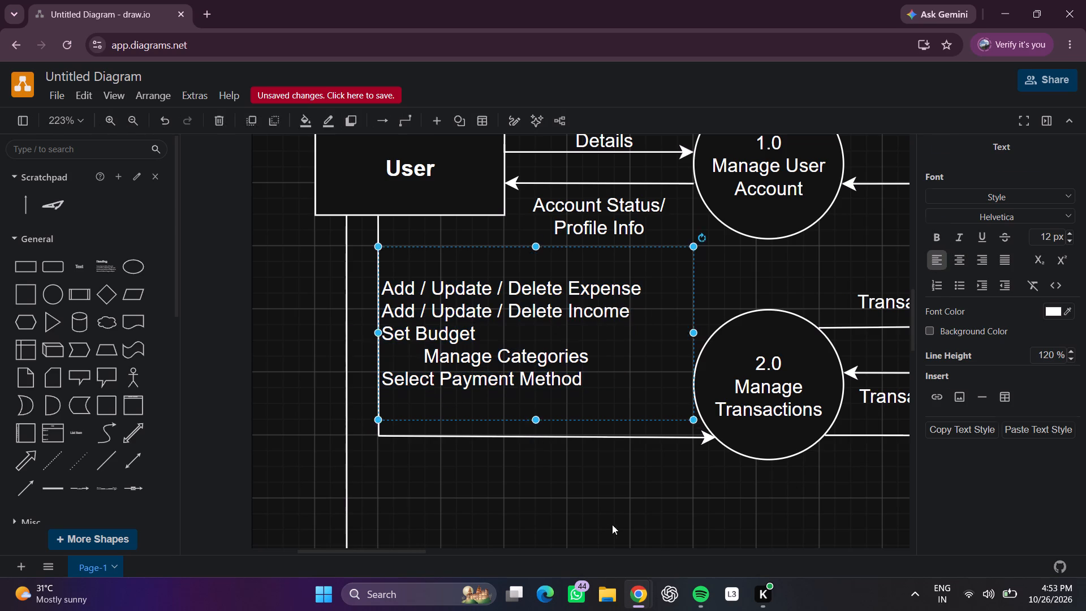
# Remove the indent before "Manage Categories" so it starts flush with the other lines of the label.
pyautogui.doubleClick(529, 360)
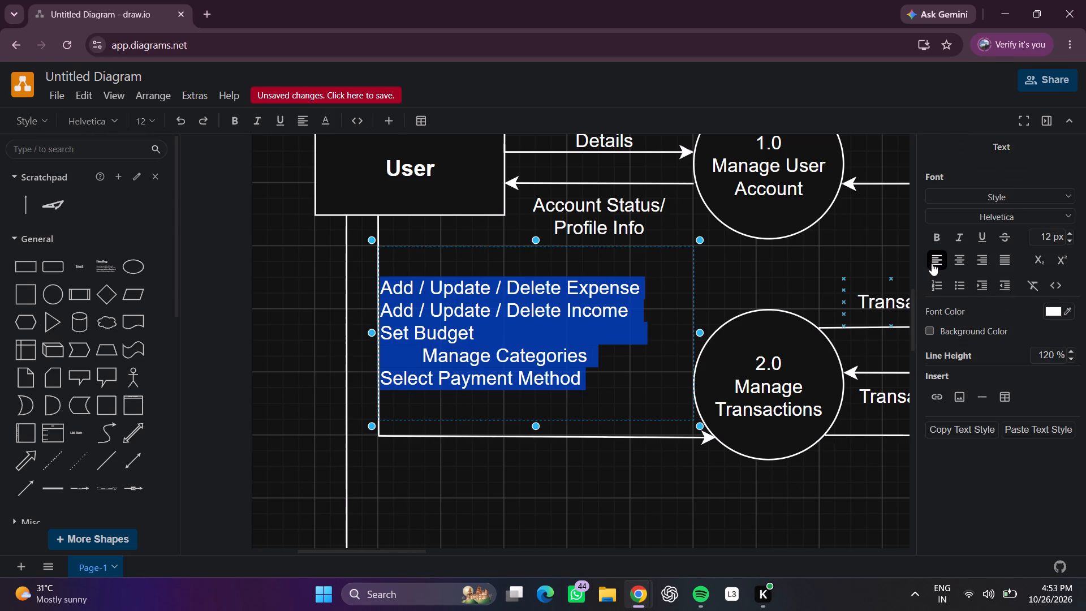
pyautogui.click(932, 263)
pyautogui.moveTo(739, 602); pyautogui.dragTo(739, 590)
pyautogui.click(475, 361)
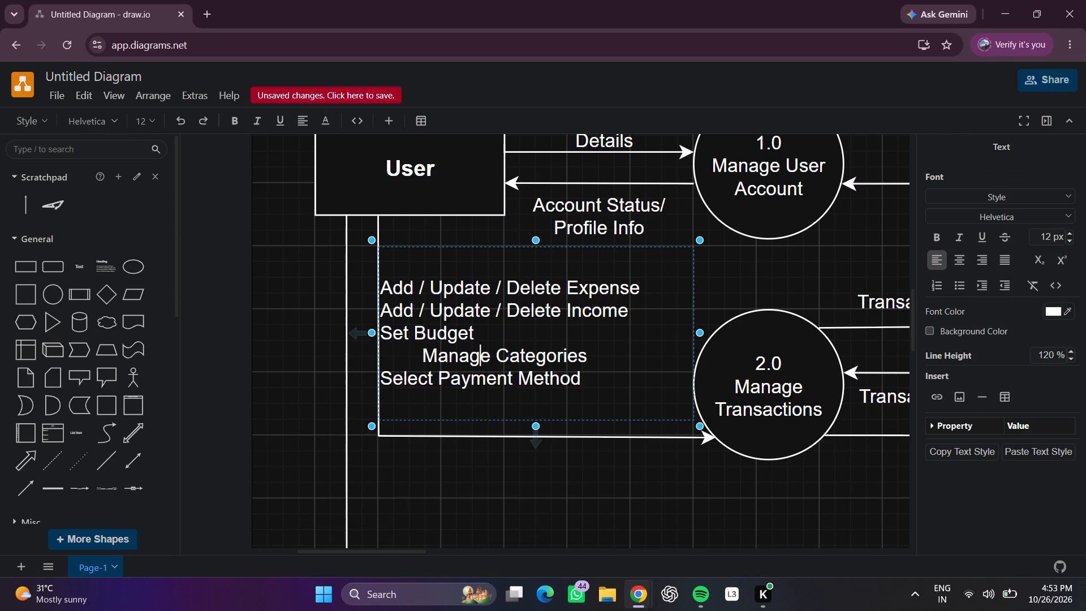
pyautogui.click(433, 353)
pyautogui.click(424, 354)
pyautogui.press('BackSpace')
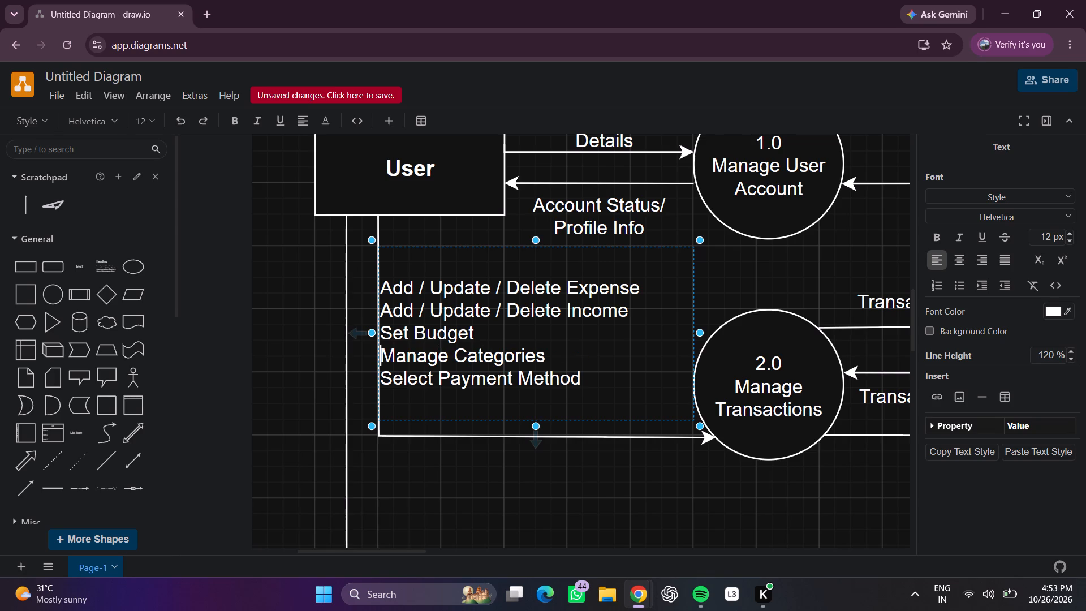
pyautogui.click(622, 479)
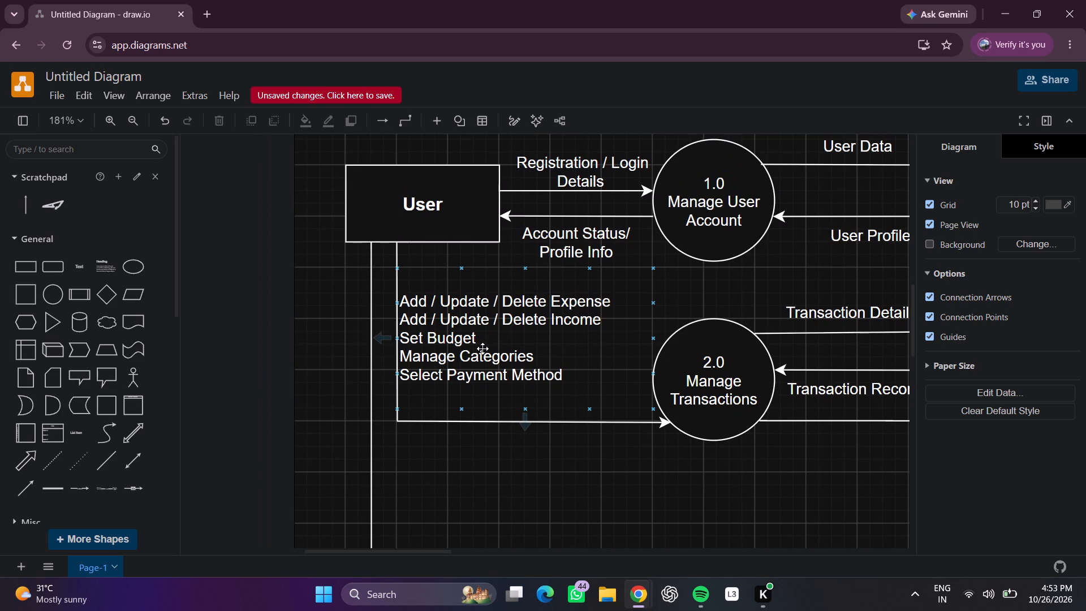
# Move the five-line label slightly away from the User's vertical line and down closer to the arrow into 2.0 Manage Transactions.
pyautogui.moveTo(481, 345); pyautogui.dragTo(506, 345)
pyautogui.click(590, 489)
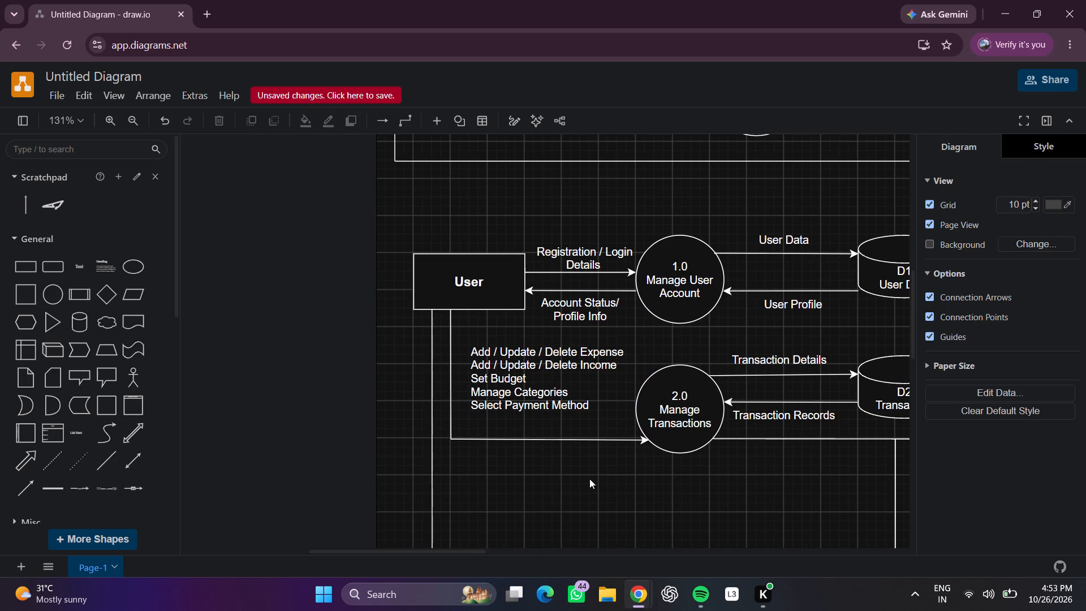
pyautogui.moveTo(536, 378); pyautogui.dragTo(533, 398)
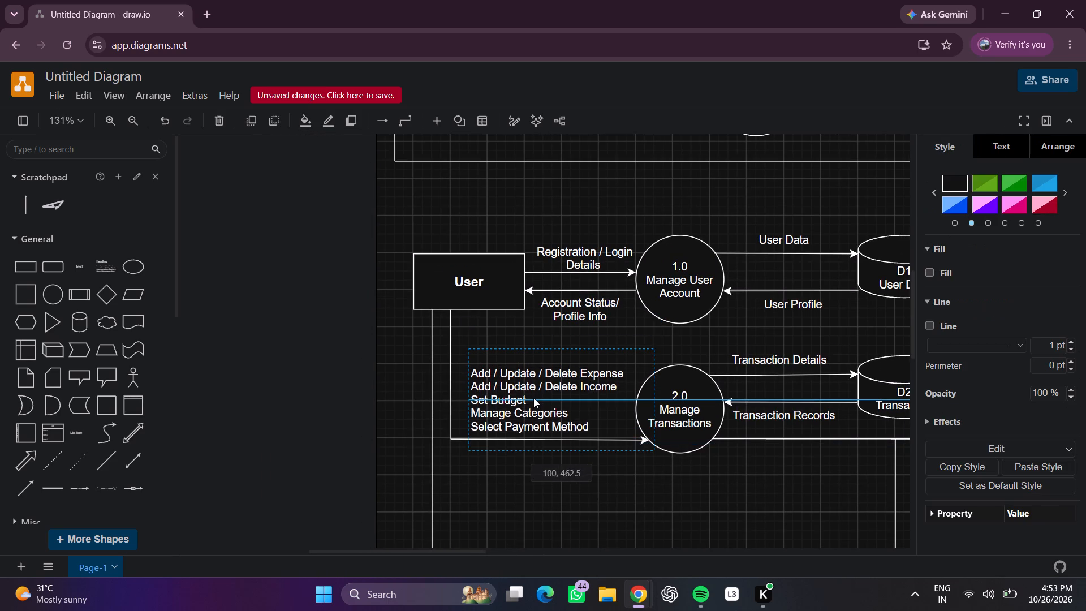
pyautogui.moveTo(533, 398); pyautogui.dragTo(527, 398)
pyautogui.click(652, 510)
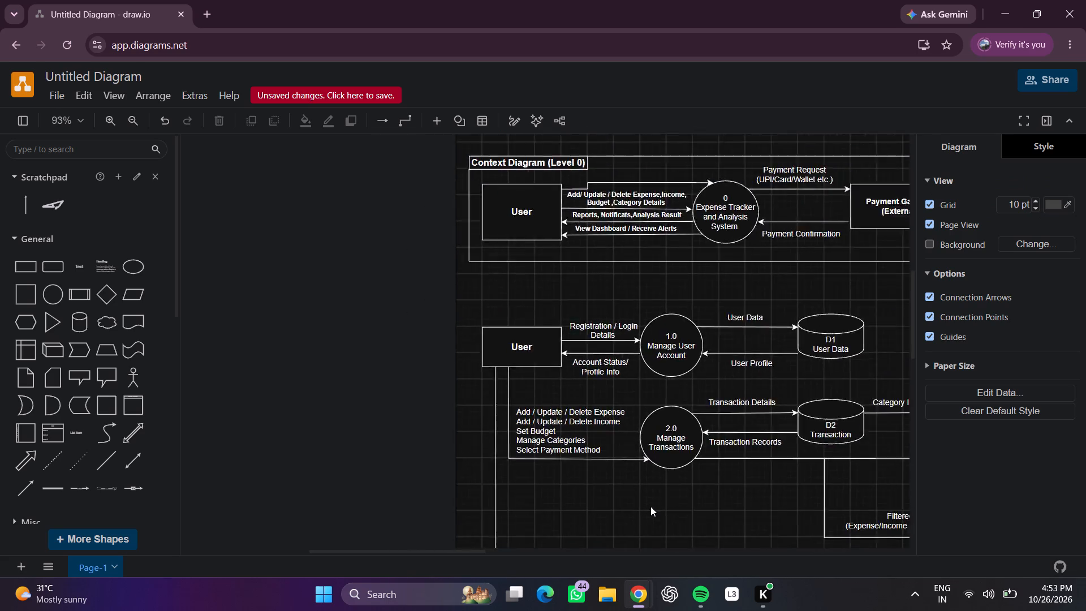
# Move the "Filtered Data (Expense/Income + Category + Date" label higher above the arrow into 5.0 Analyze Data.
pyautogui.hscroll(-4, 648, 506)
pyautogui.hscroll(1, 720, 452)
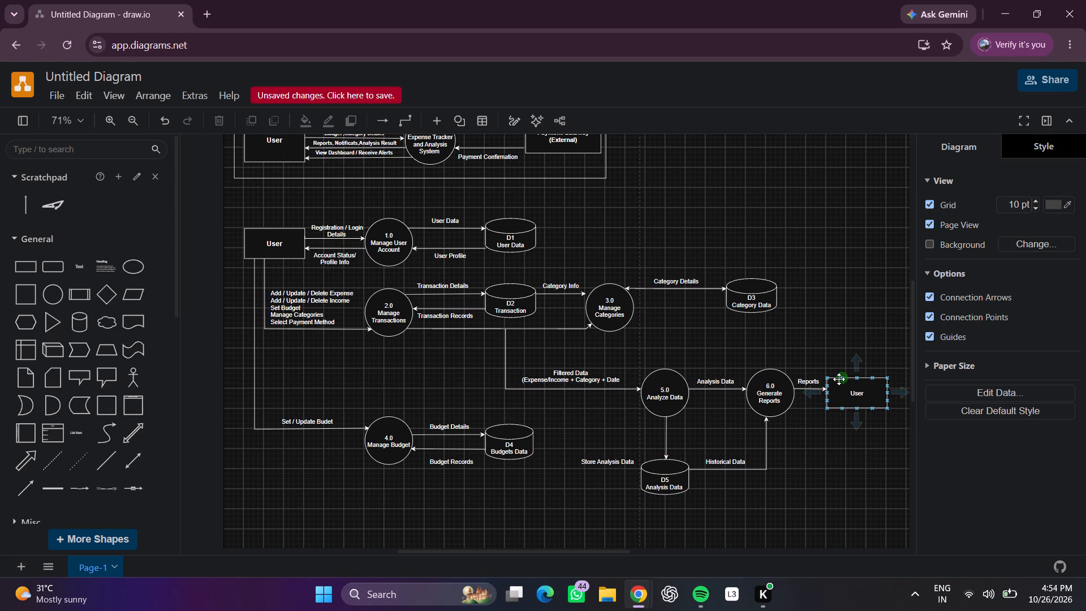
pyautogui.moveTo(566, 372); pyautogui.dragTo(566, 369)
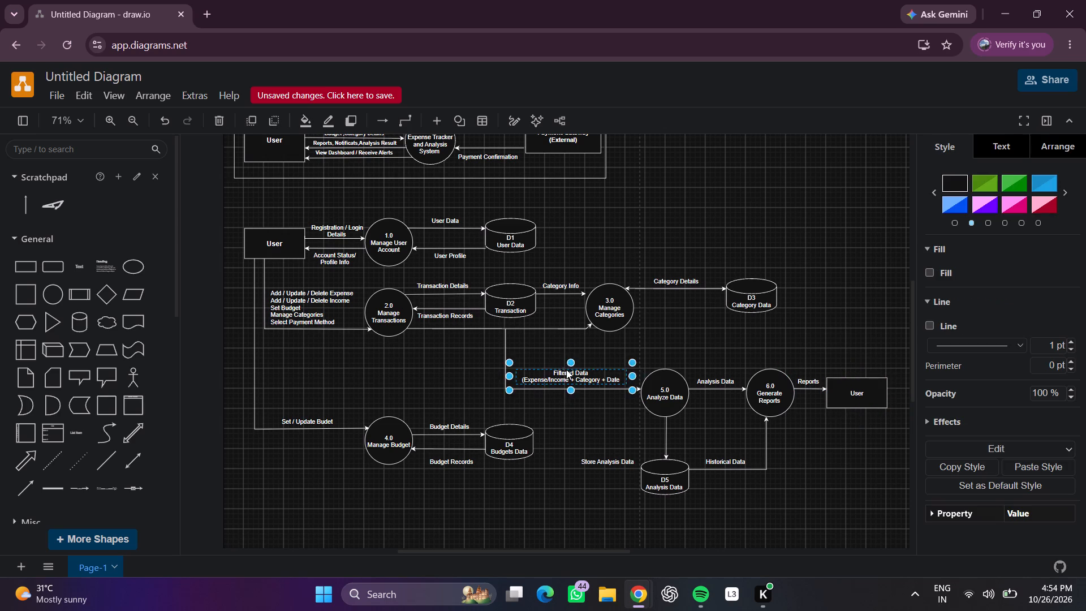
pyautogui.moveTo(566, 369); pyautogui.dragTo(567, 359)
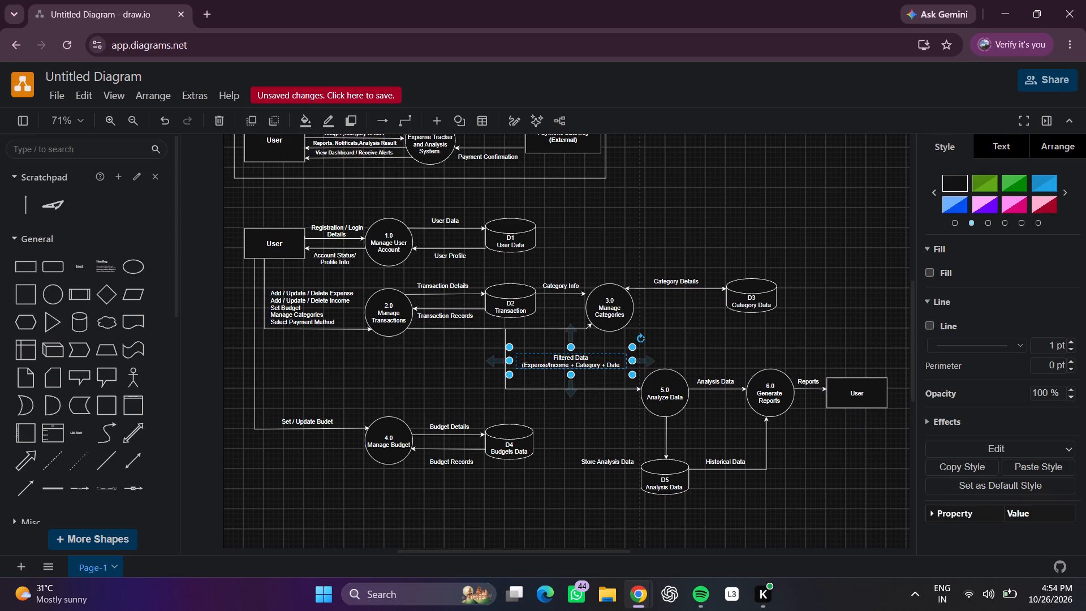
# Stretch the top edge of the "Filtered Data" label box slightly upward so its text sits higher above the arrow.
pyautogui.click(663, 349)
pyautogui.click(572, 362)
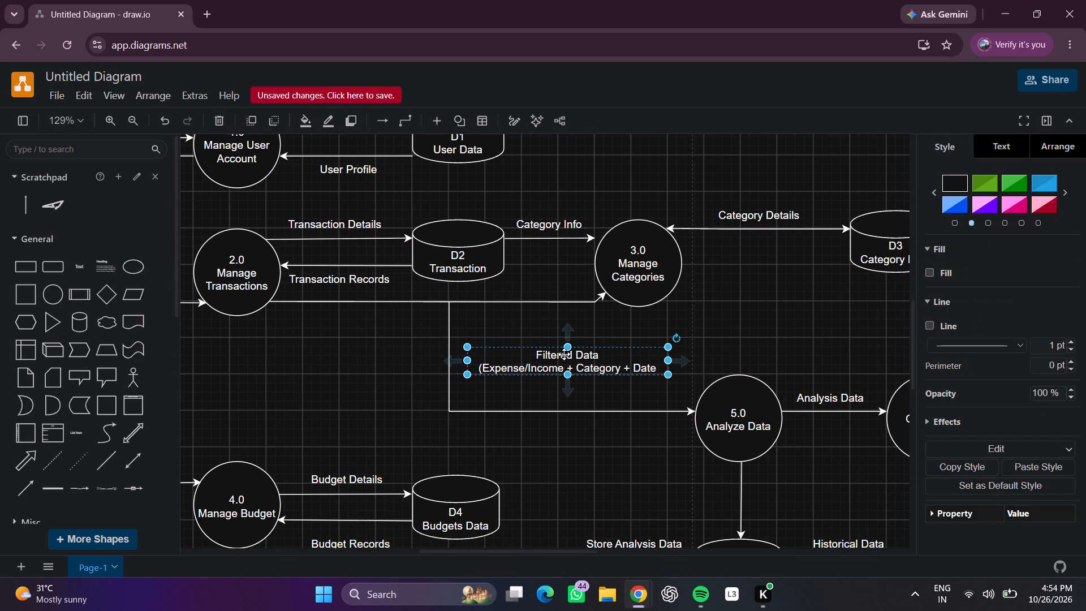
pyautogui.moveTo(564, 345); pyautogui.dragTo(564, 335)
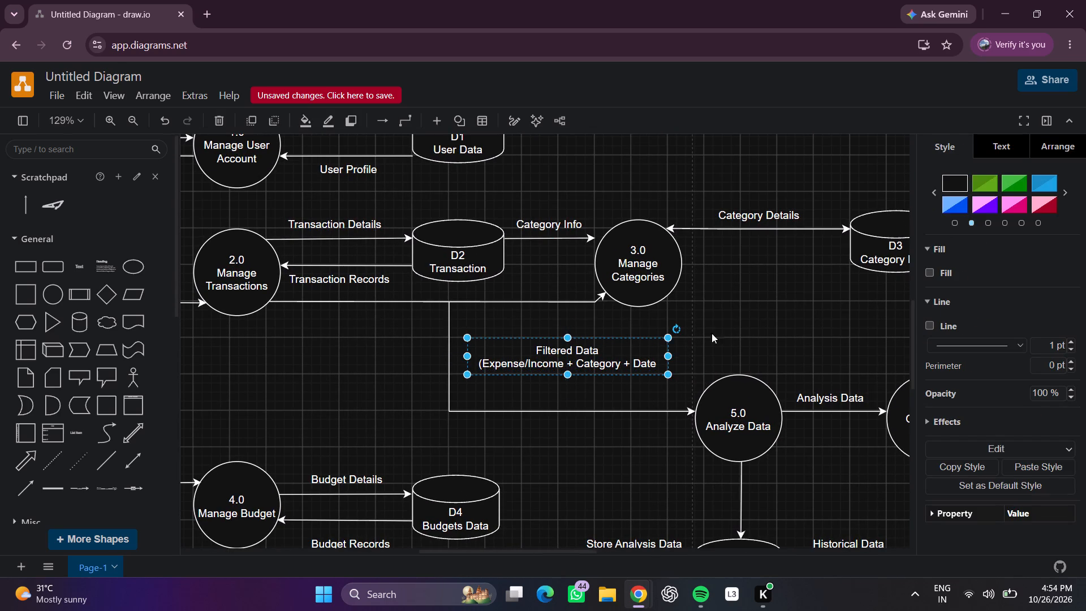
pyautogui.click(748, 333)
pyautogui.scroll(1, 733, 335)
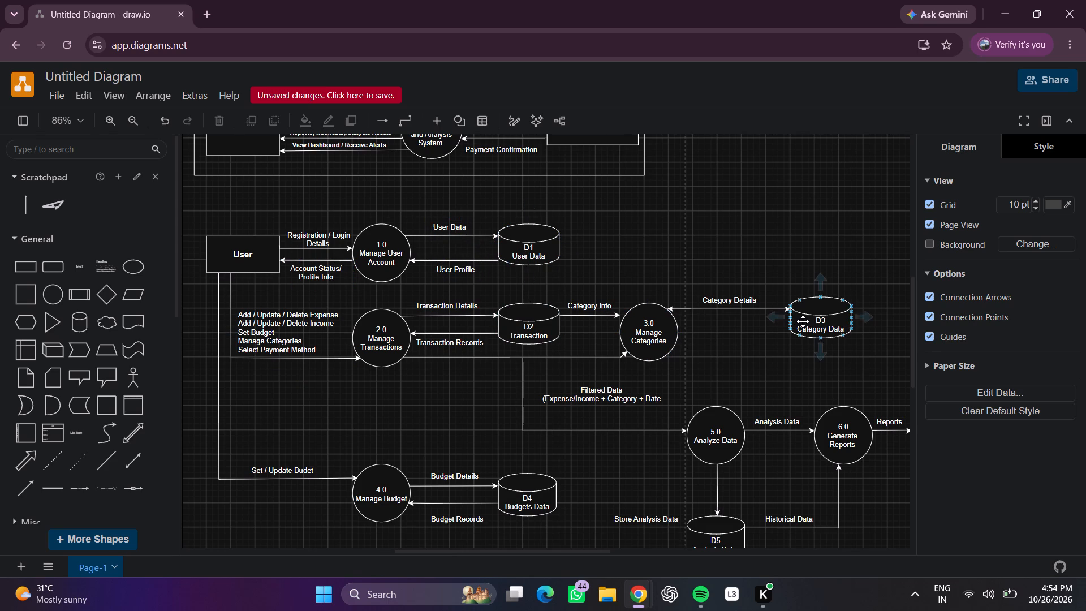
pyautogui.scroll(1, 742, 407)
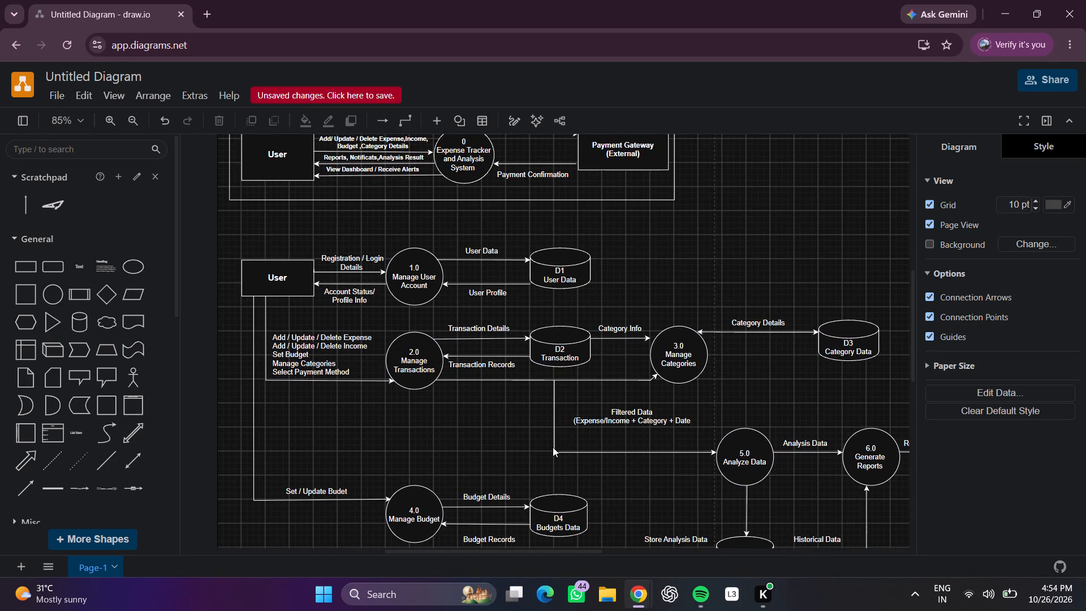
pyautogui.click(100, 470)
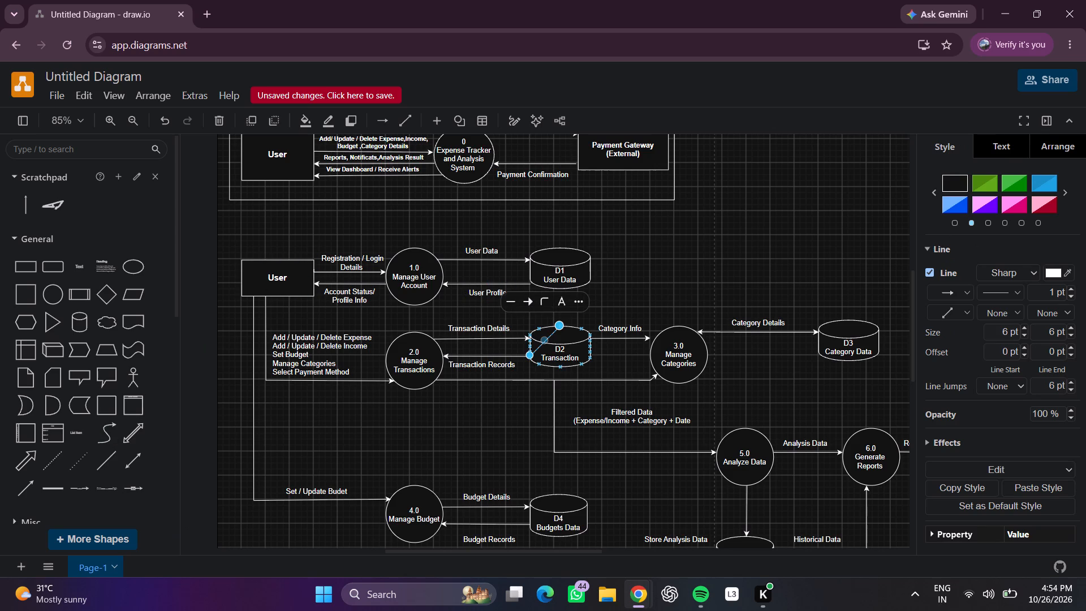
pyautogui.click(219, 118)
# Add a plain horizontal line about 300 long between the two diagrams, starting in line with the Level 0 frame's left edge.
pyautogui.scroll(1, 245, 149)
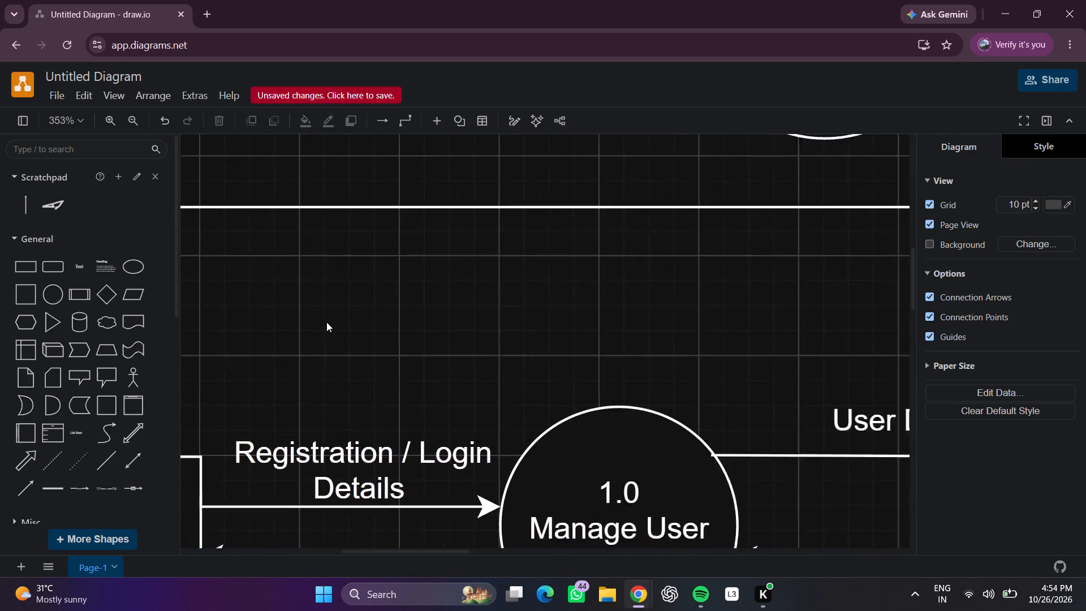
pyautogui.click(118, 457)
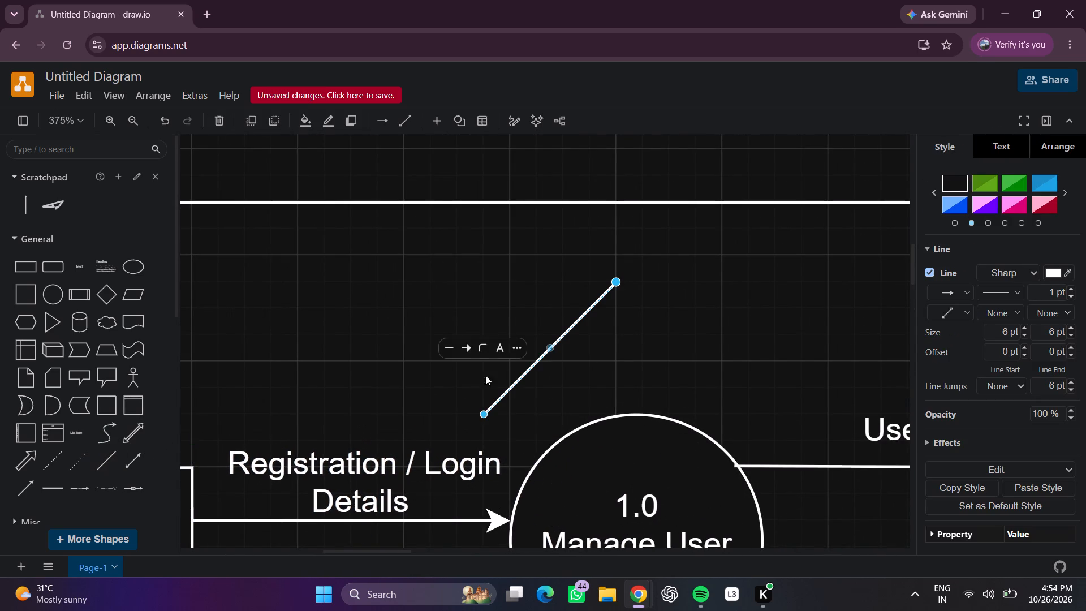
pyautogui.hscroll(1, 505, 375)
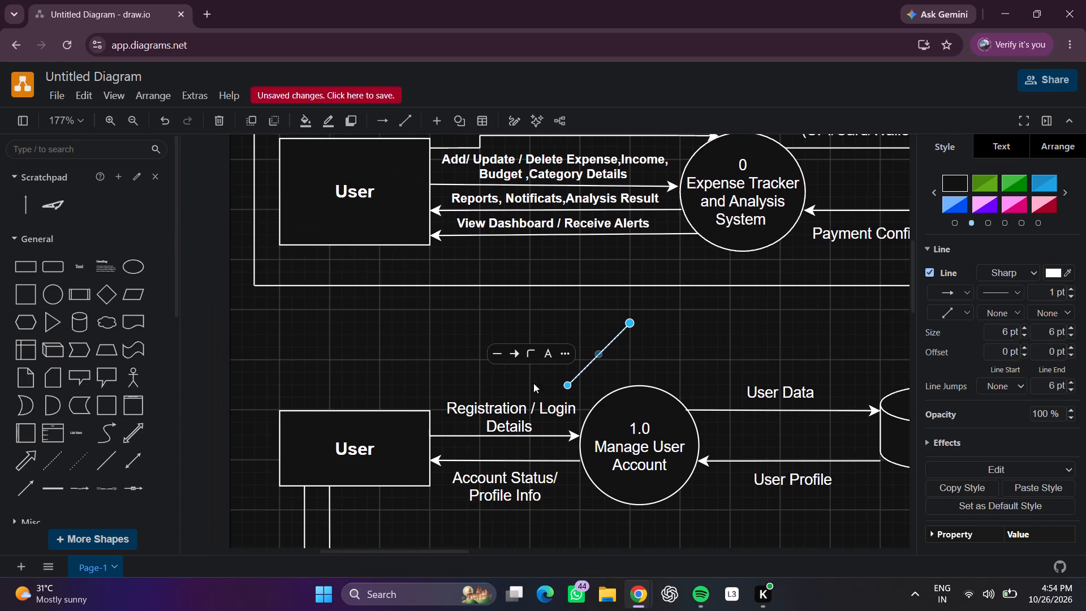
pyautogui.hscroll(1, 533, 383)
pyautogui.moveTo(568, 388); pyautogui.dragTo(271, 367)
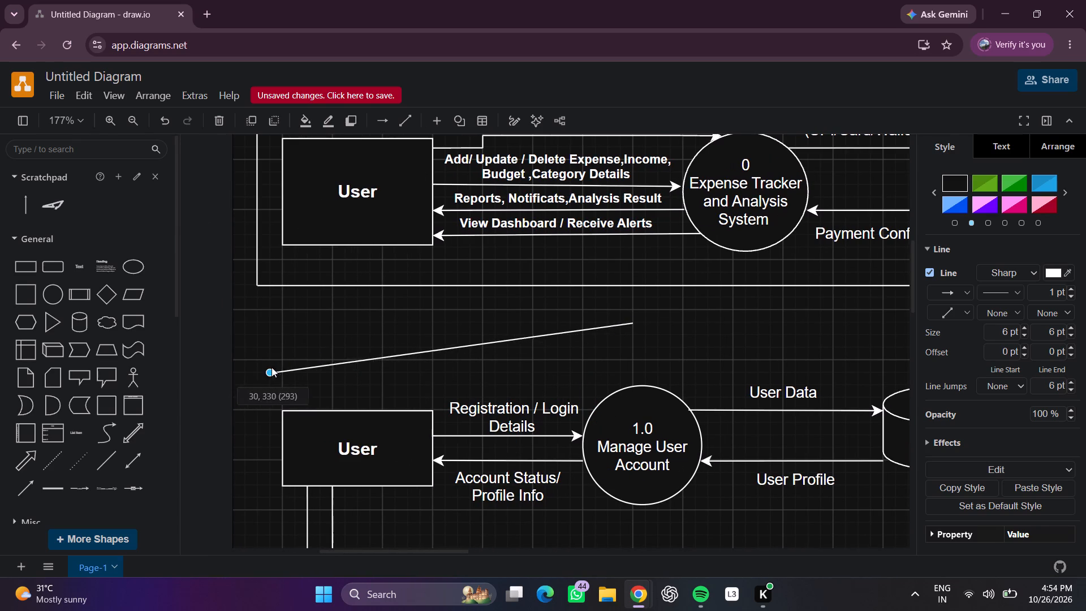
pyautogui.moveTo(271, 367); pyautogui.dragTo(262, 358)
pyautogui.click(477, 361)
pyautogui.hscroll(-1, 549, 352)
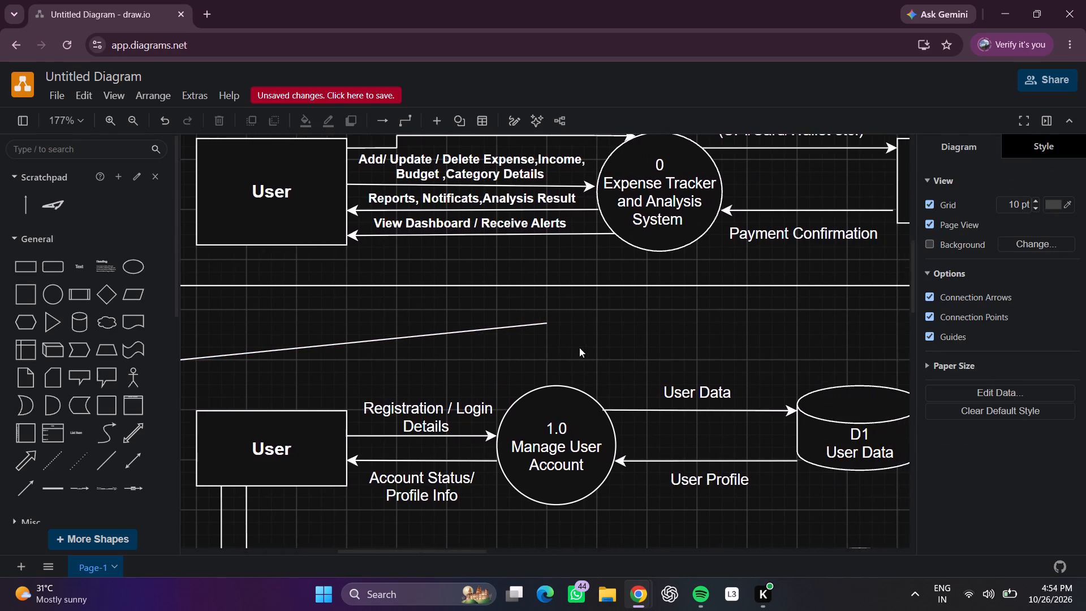
pyautogui.moveTo(554, 331); pyautogui.dragTo(556, 336)
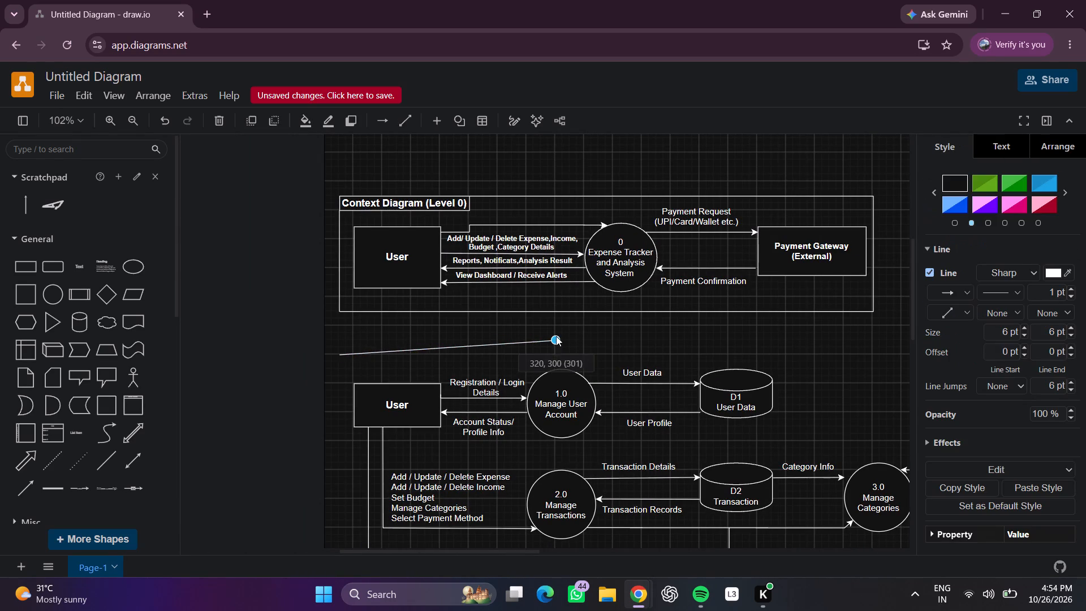
pyautogui.moveTo(556, 336); pyautogui.dragTo(555, 351)
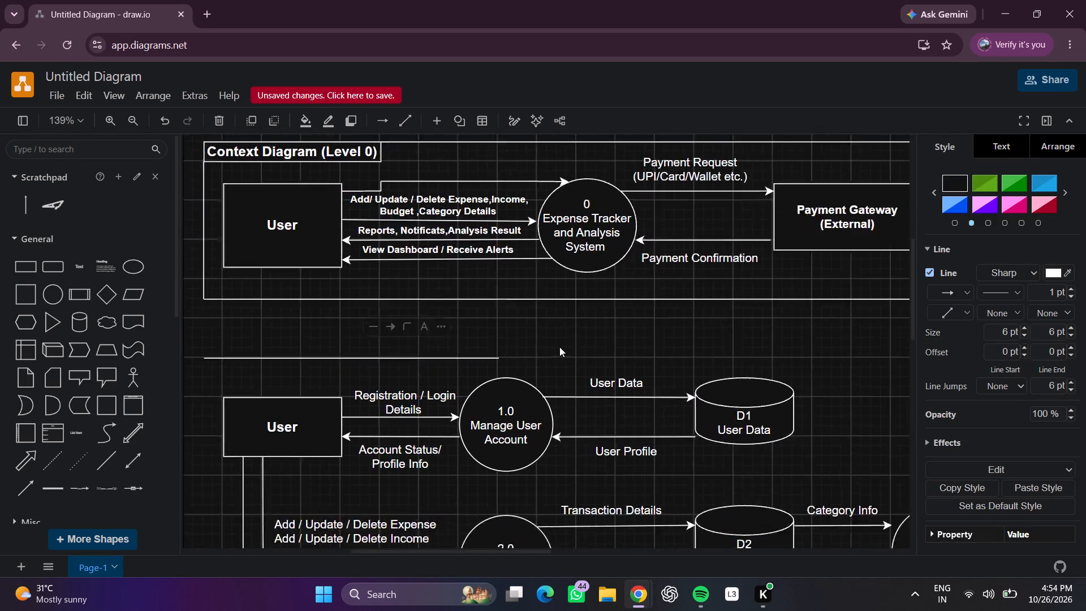
# Extend the horizontal line rightward above the Level 1 diagram, keeping it level, until it ends just past D3 Category Data.
pyautogui.moveTo(488, 358); pyautogui.dragTo(791, 353)
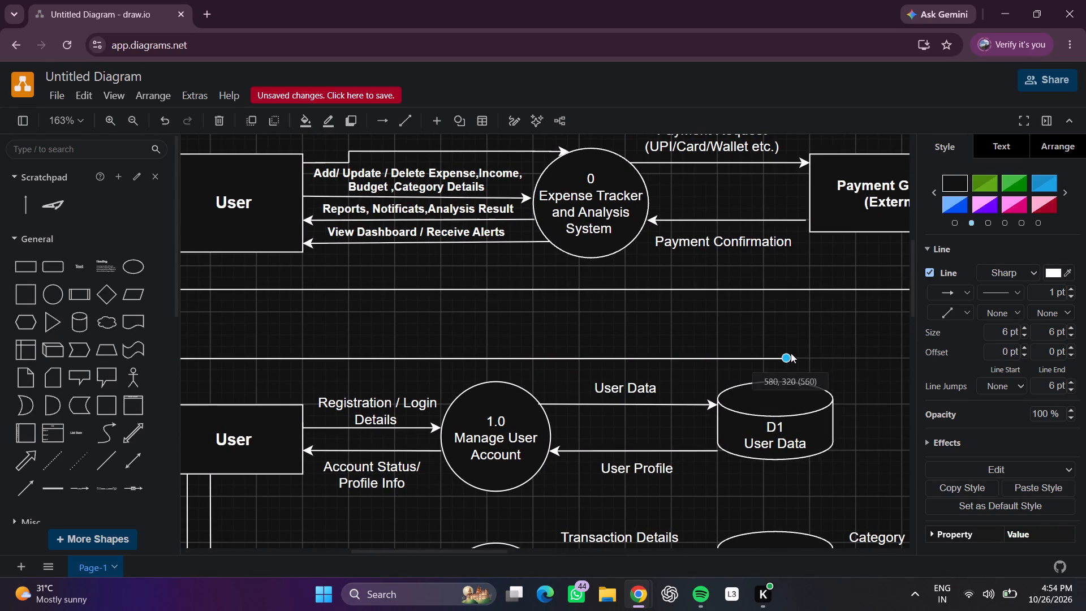
pyautogui.moveTo(791, 353); pyautogui.dragTo(890, 355)
pyautogui.hscroll(-3, 883, 355)
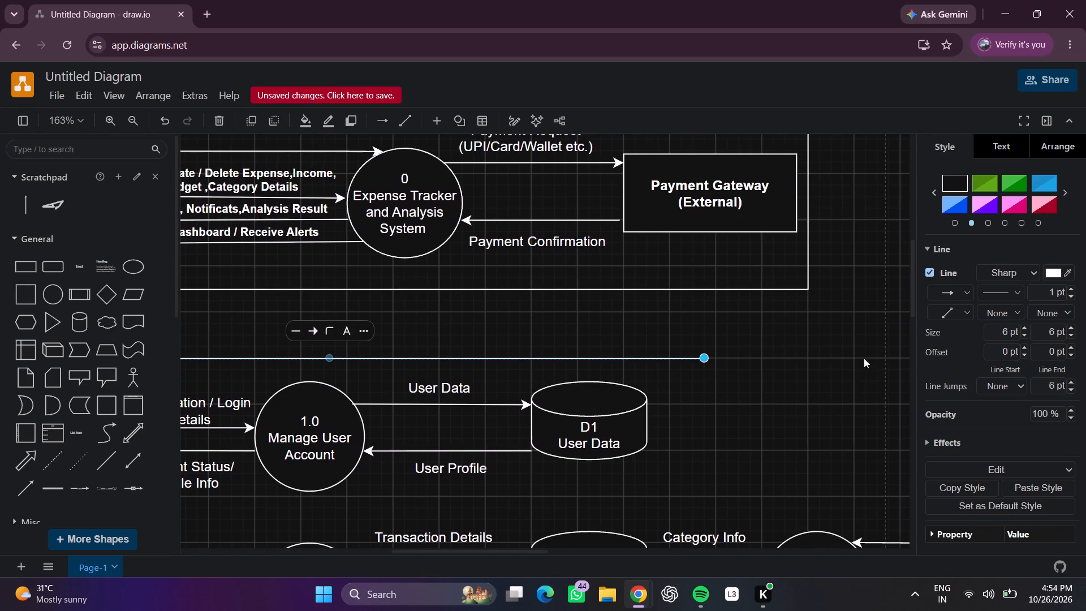
pyautogui.hscroll(-3, 792, 371)
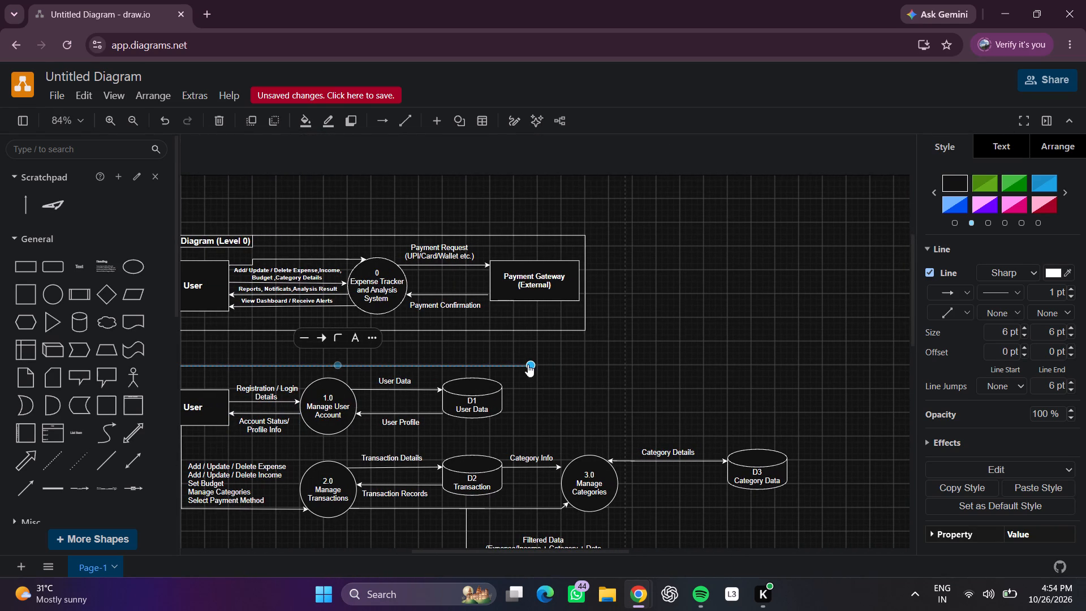
pyautogui.moveTo(529, 366); pyautogui.dragTo(795, 368)
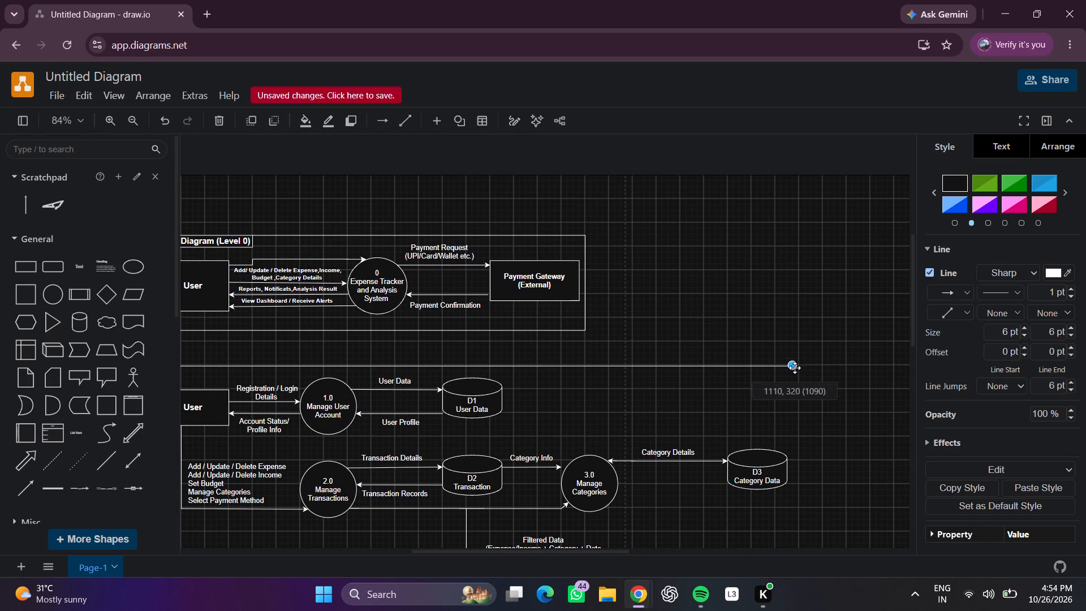
pyautogui.moveTo(795, 368); pyautogui.dragTo(819, 364)
pyautogui.click(819, 363)
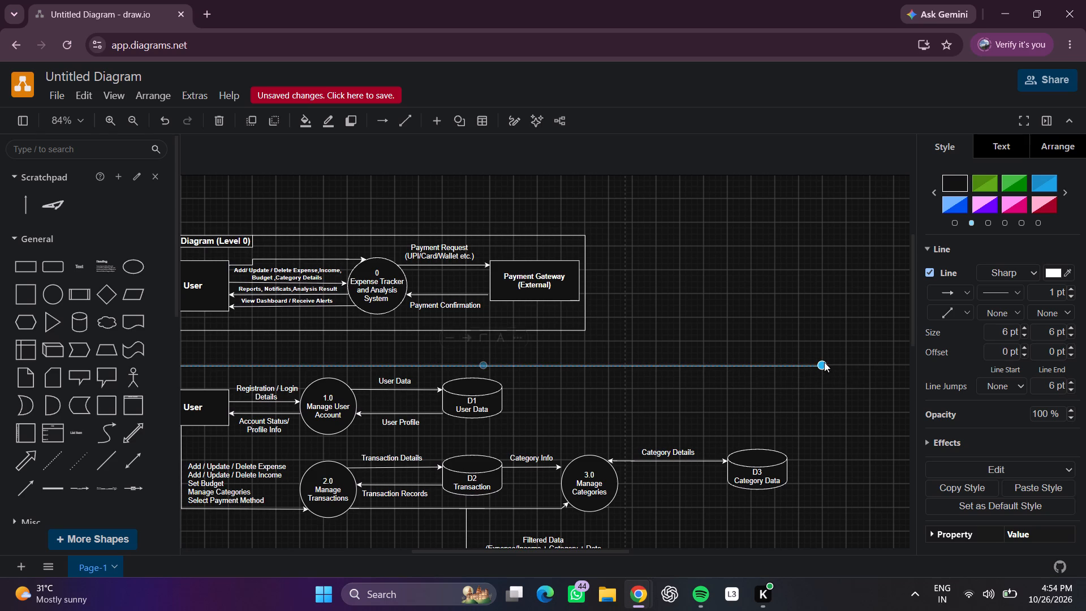
# Lengthen the horizontal line further, keeping it level, until it ends just beyond the User box beside 6.0 Generate Reports.
pyautogui.click(893, 430)
pyautogui.scroll(-2, 873, 439)
pyautogui.hscroll(-2, 861, 434)
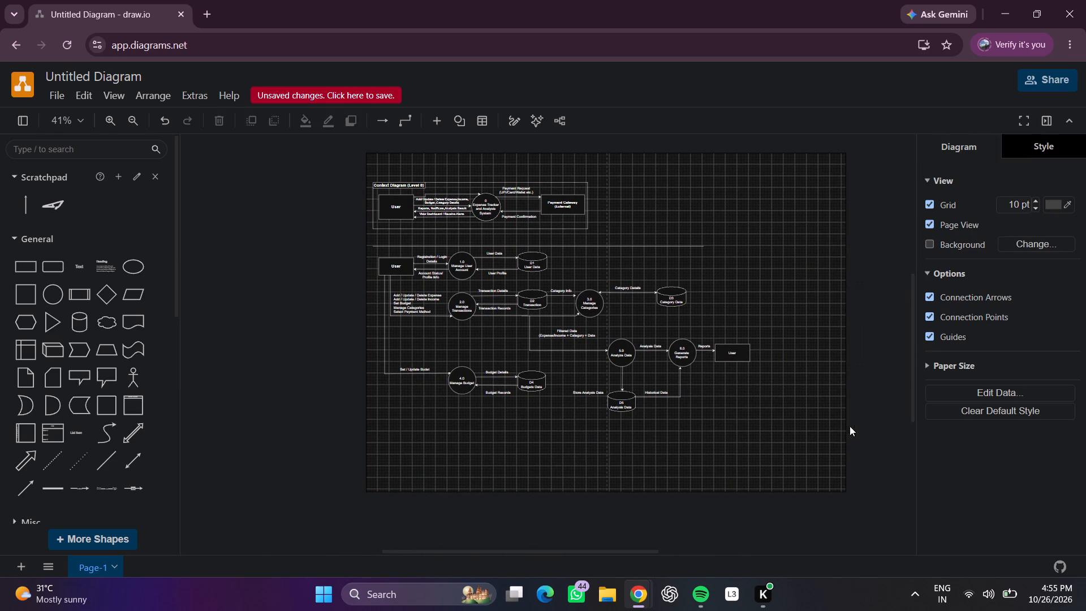
pyautogui.hscroll(-2, 796, 377)
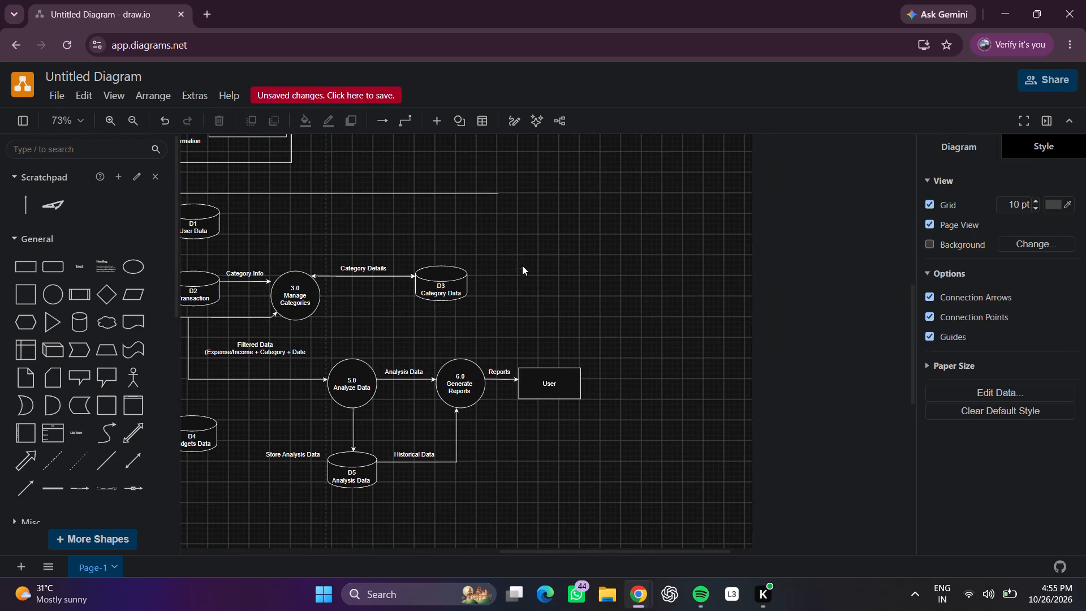
pyautogui.click(500, 191)
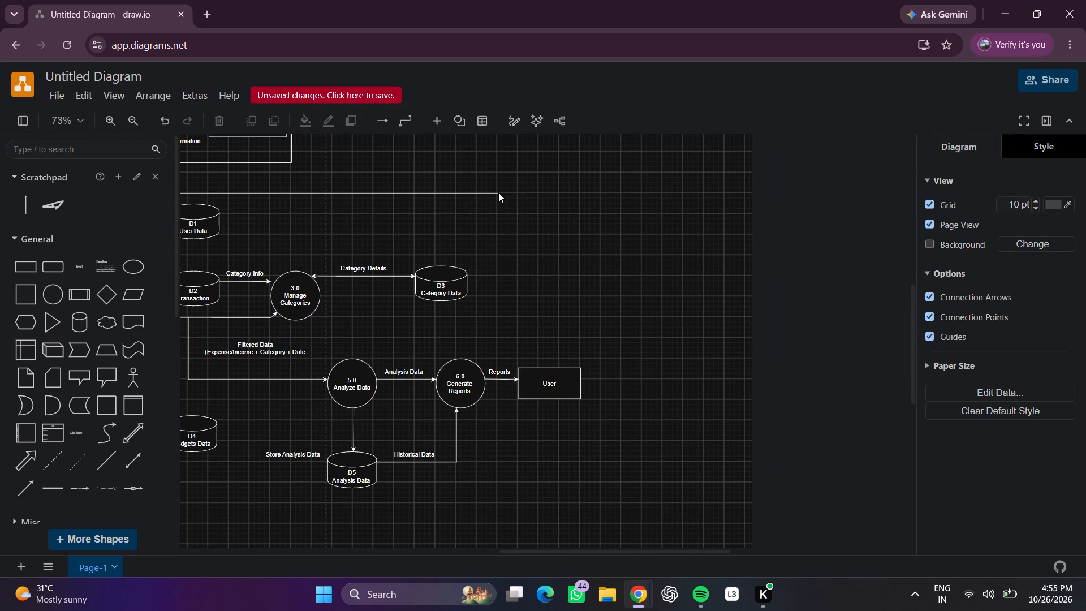
pyautogui.click(498, 192)
pyautogui.moveTo(497, 192); pyautogui.dragTo(596, 190)
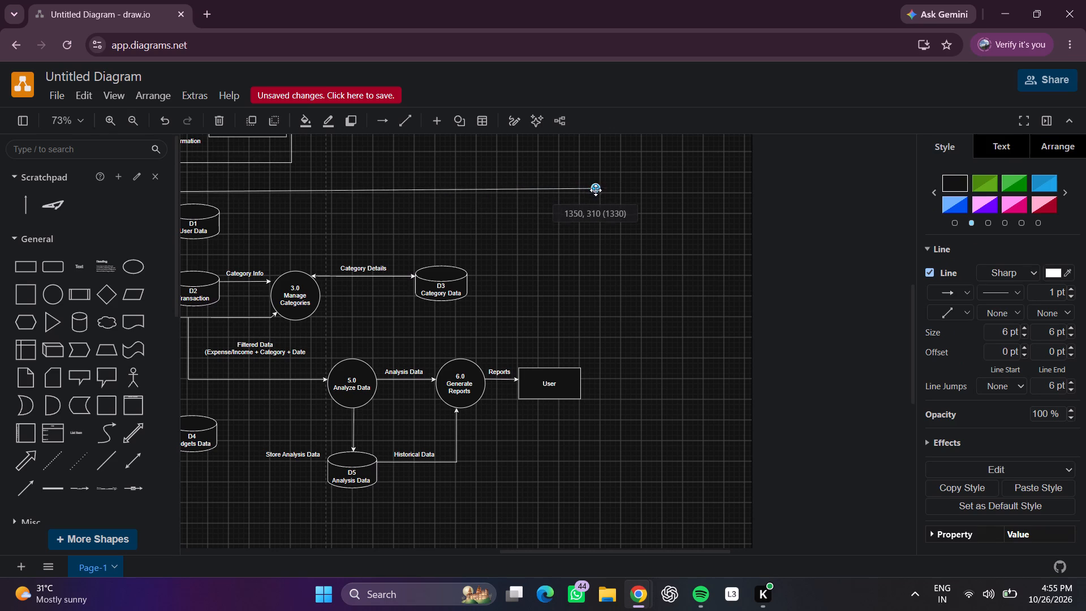
pyautogui.moveTo(596, 190); pyautogui.dragTo(600, 192)
pyautogui.click(620, 240)
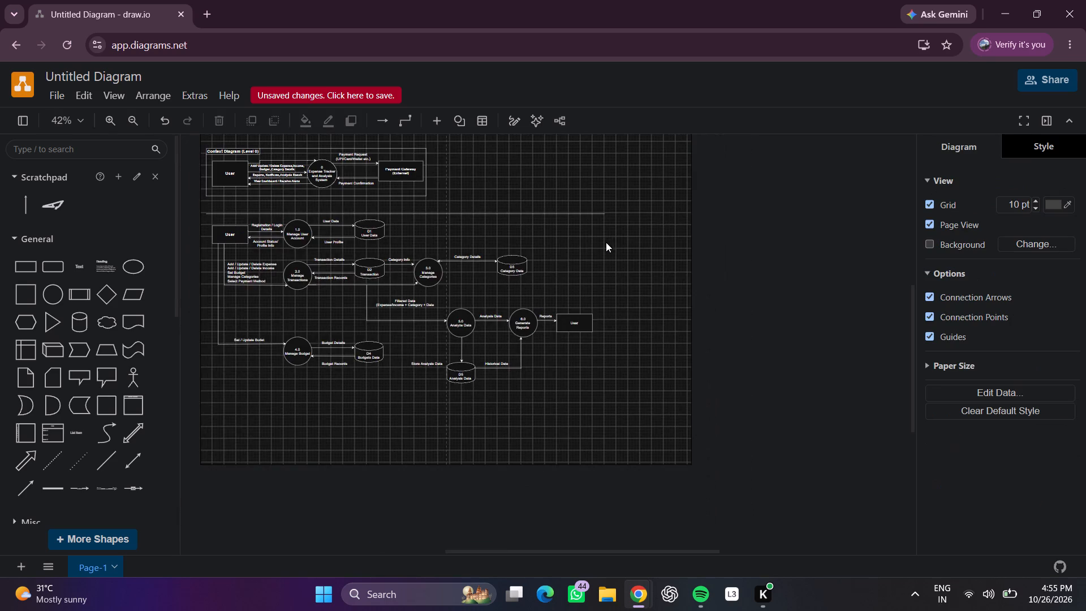
# Add a plain vertical line about 160 long running down from the left end of the horizontal line, beside the User box.
pyautogui.hscroll(5, 606, 242)
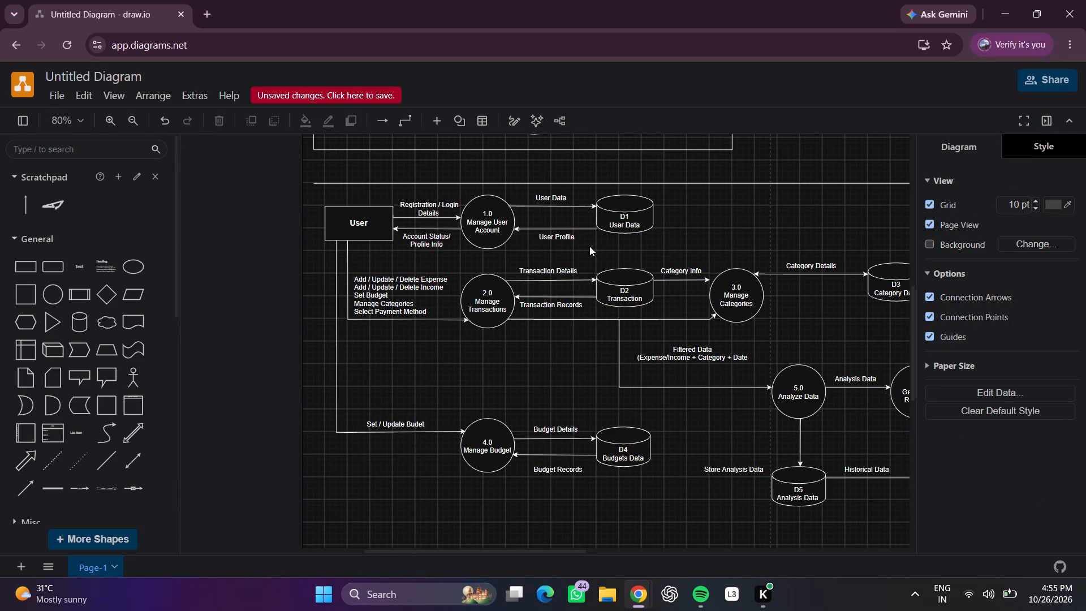
pyautogui.scroll(3, 381, 231)
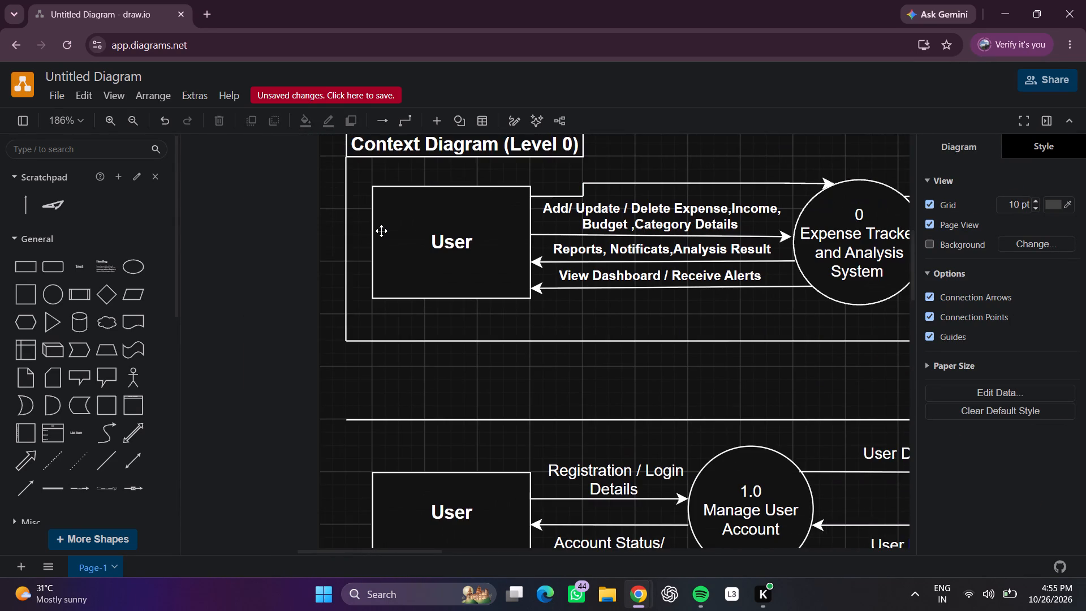
pyautogui.scroll(-2, 214, 597)
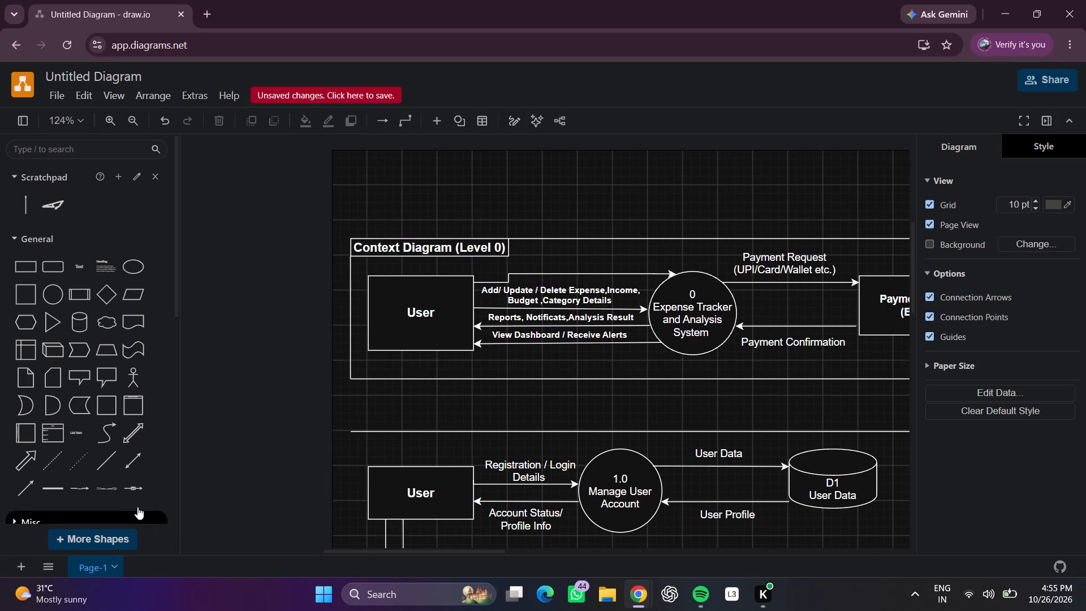
pyautogui.scroll(-1, 126, 477)
pyautogui.click(106, 397)
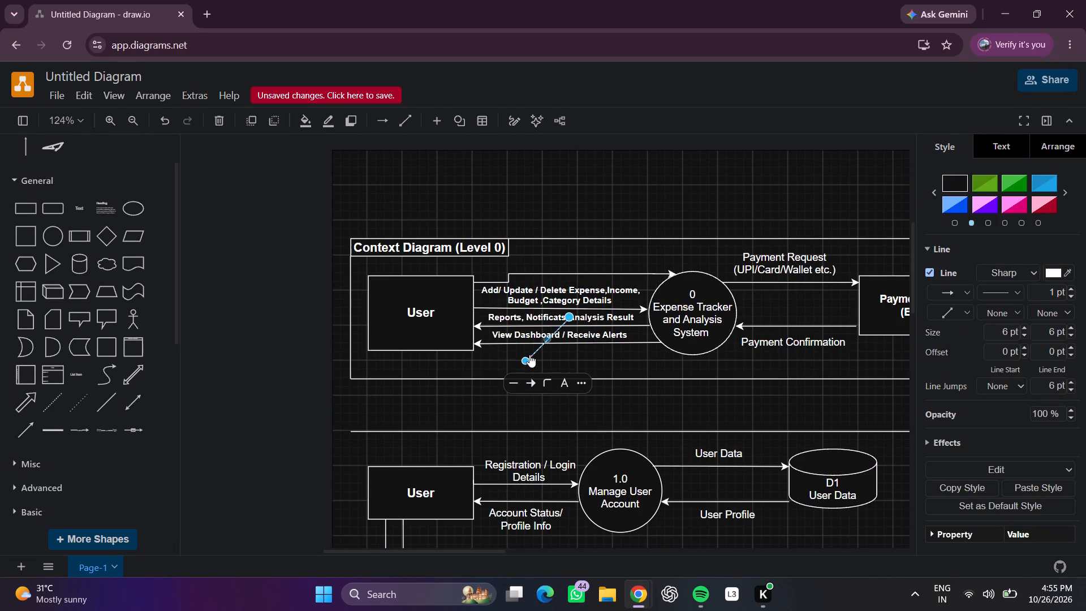
pyautogui.moveTo(570, 315); pyautogui.dragTo(445, 431)
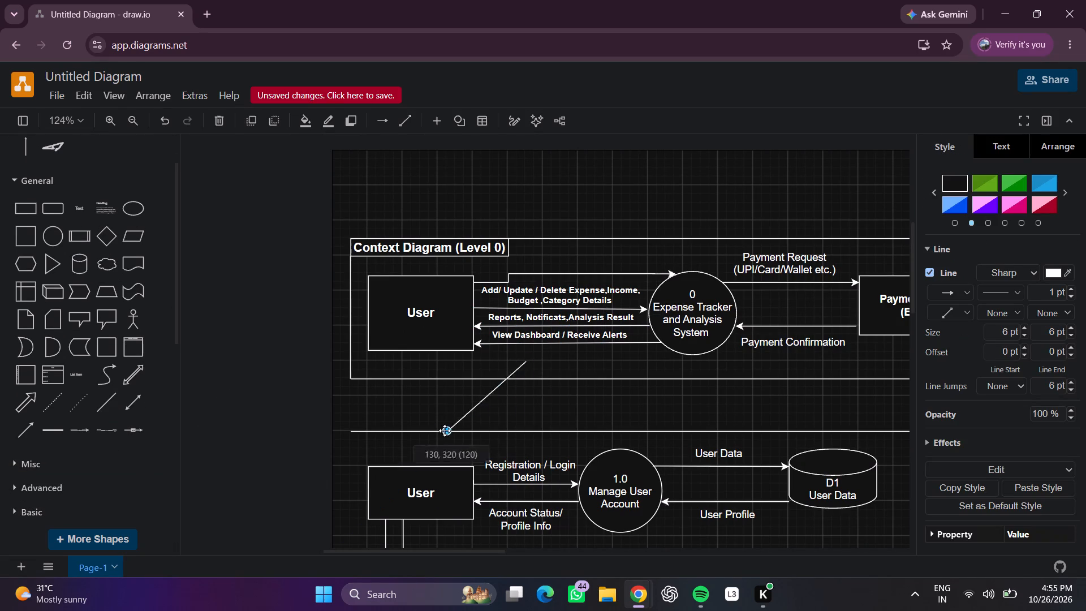
pyautogui.moveTo(445, 431); pyautogui.dragTo(351, 480)
pyautogui.scroll(-2, 391, 446)
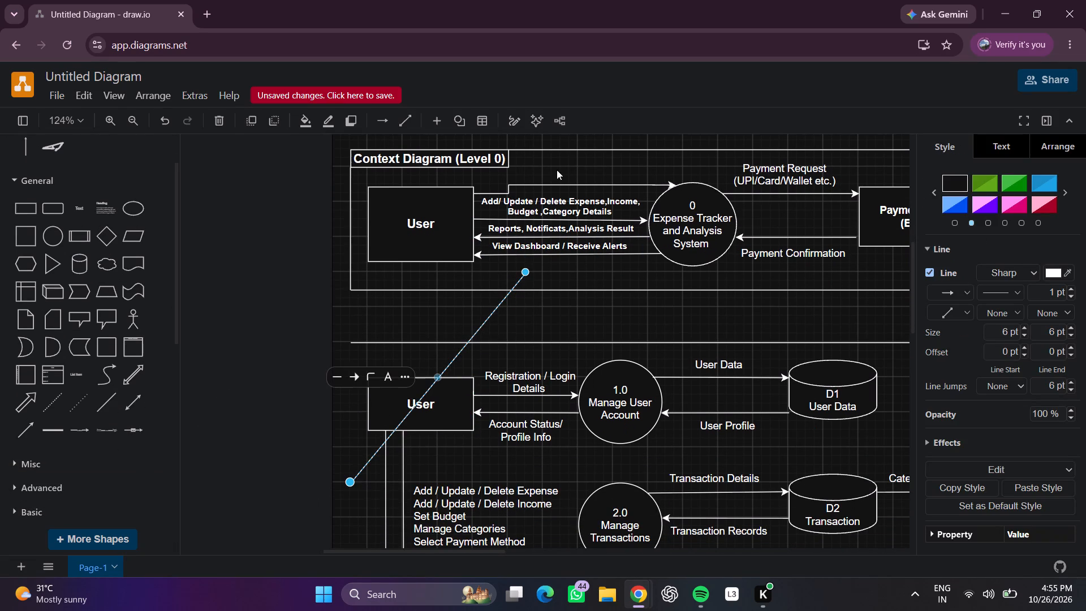
pyautogui.moveTo(528, 269); pyautogui.dragTo(356, 340)
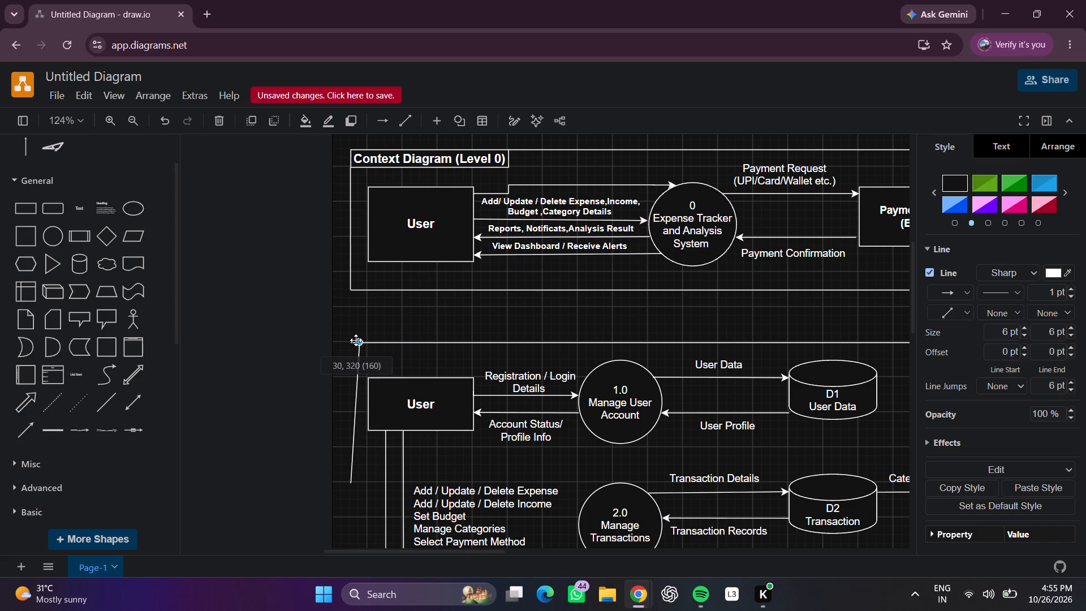
pyautogui.moveTo(356, 340); pyautogui.dragTo(347, 344)
pyautogui.click(432, 302)
# Extend the vertical line straight down to about 560 long, ending below 4.0 Manage Budget and its labels.
pyautogui.scroll(-3, 418, 309)
pyautogui.scroll(-1, 342, 373)
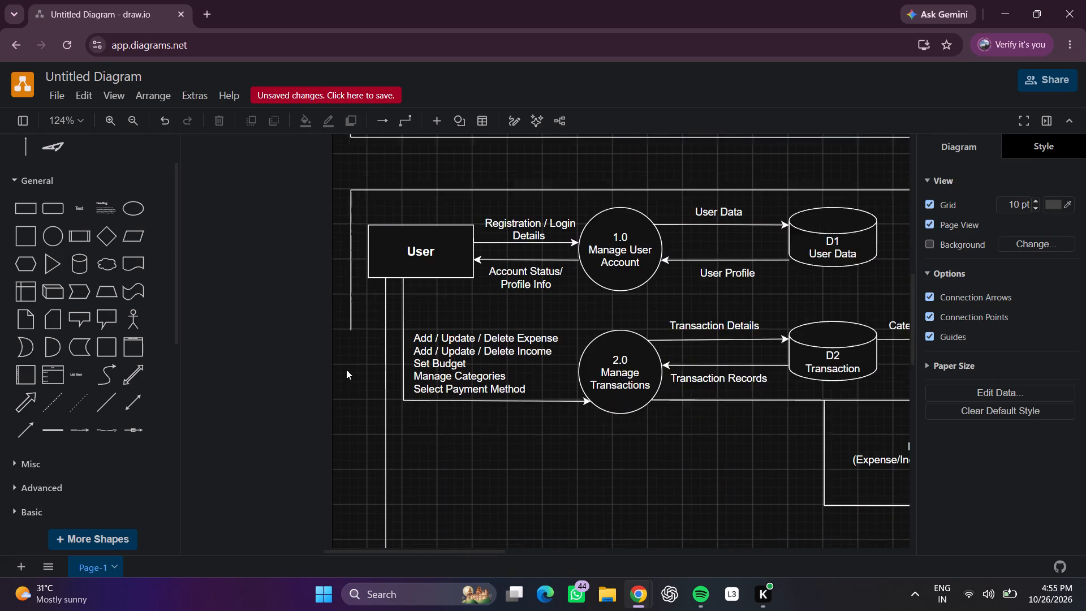
pyautogui.scroll(-1, 346, 369)
pyautogui.moveTo(350, 241); pyautogui.dragTo(350, 401)
pyautogui.scroll(-1, 350, 400)
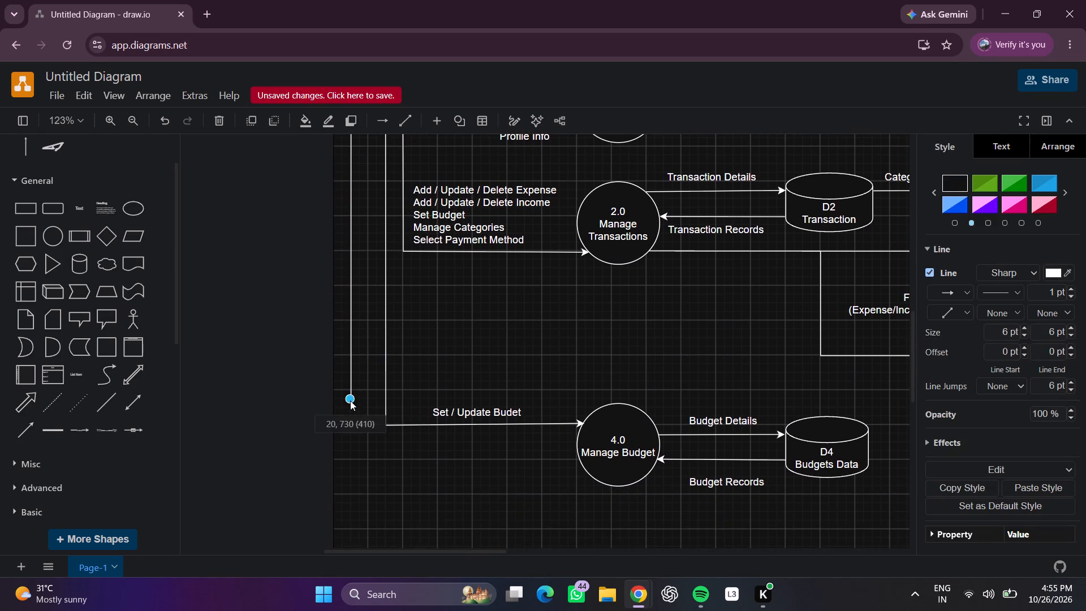
pyautogui.moveTo(350, 401); pyautogui.dragTo(355, 446)
pyautogui.scroll(-2, 350, 401)
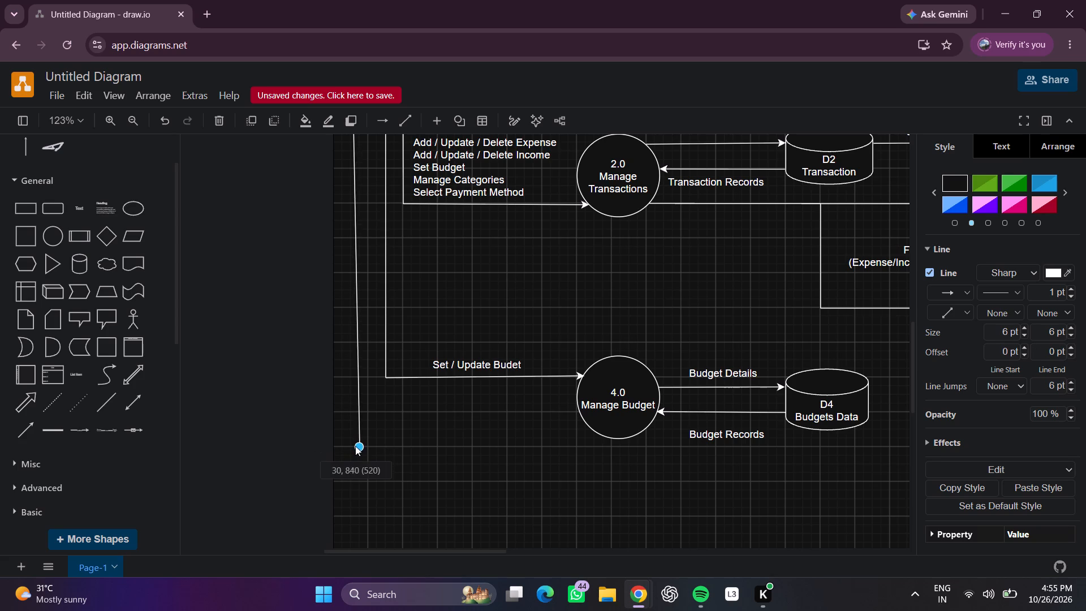
pyautogui.moveTo(355, 446); pyautogui.dragTo(352, 479)
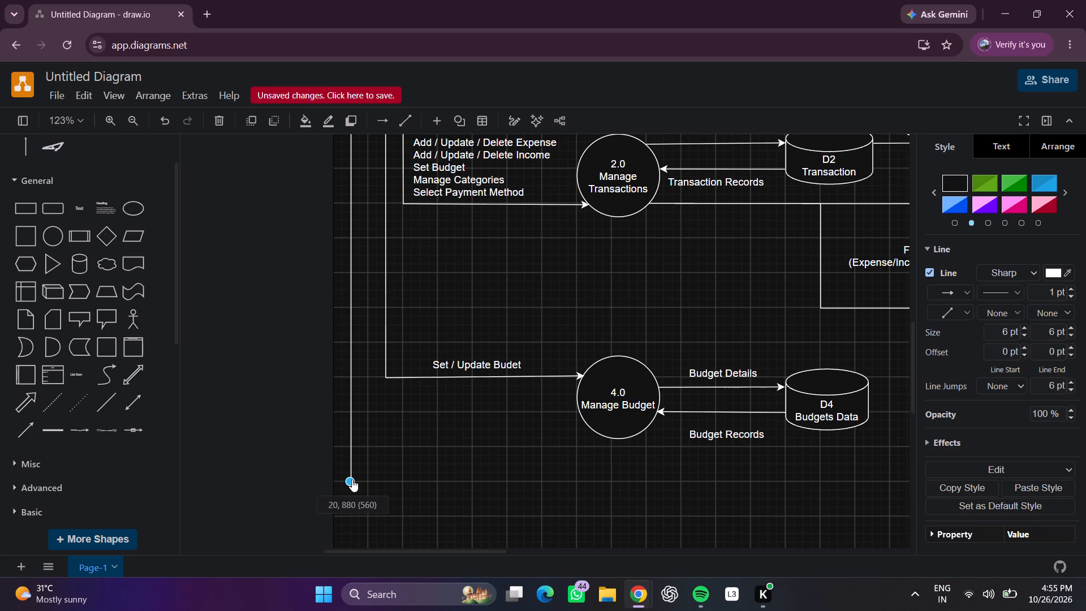
pyautogui.moveTo(352, 479); pyautogui.dragTo(352, 480)
pyautogui.click(420, 452)
pyautogui.hscroll(-1, 398, 440)
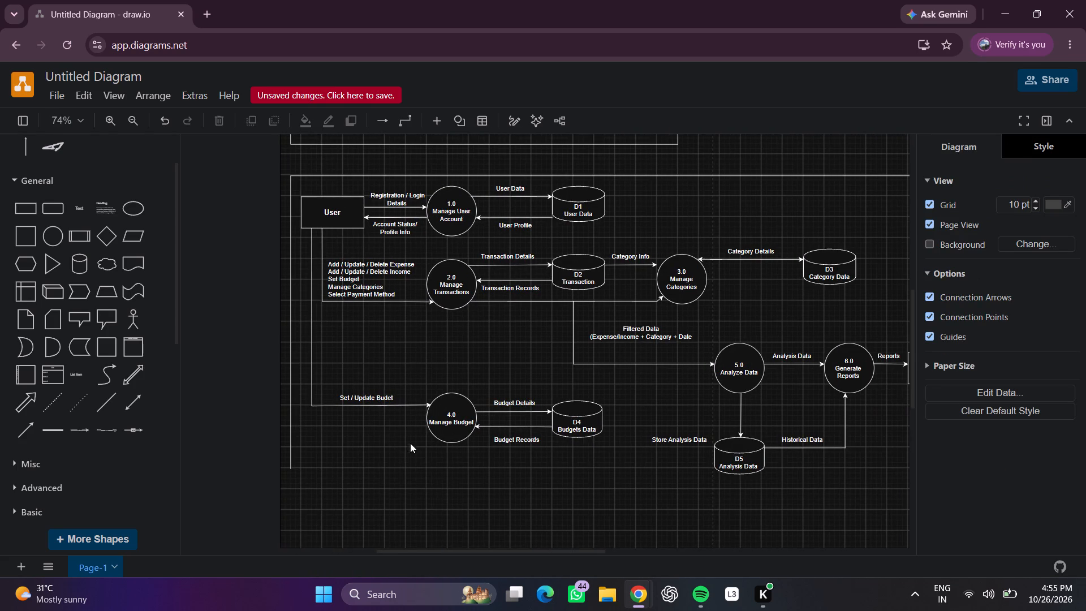
pyautogui.scroll(-1, 399, 449)
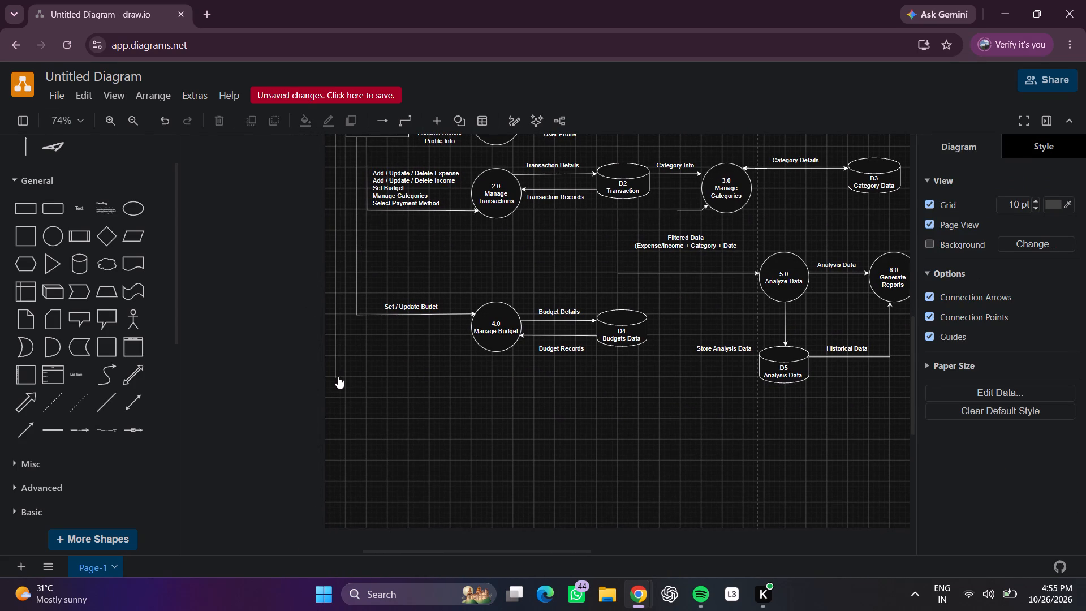
# Lengthen the vertical line beside the User box slightly further down, keeping it straight, to about 600 long.
pyautogui.moveTo(334, 375); pyautogui.dragTo(337, 394)
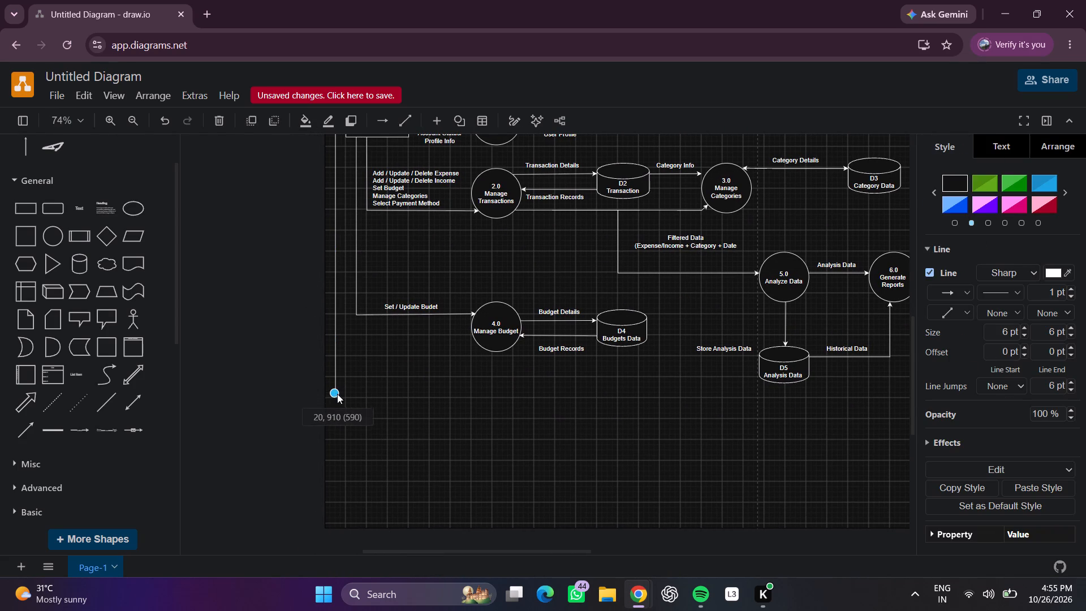
pyautogui.moveTo(337, 394); pyautogui.dragTo(337, 398)
pyautogui.click(376, 384)
# Add a plain level line below the Level 1 diagram, from the vertical line's lower end to just past 6.0 Generate Reports.
pyautogui.hscroll(-1, 355, 399)
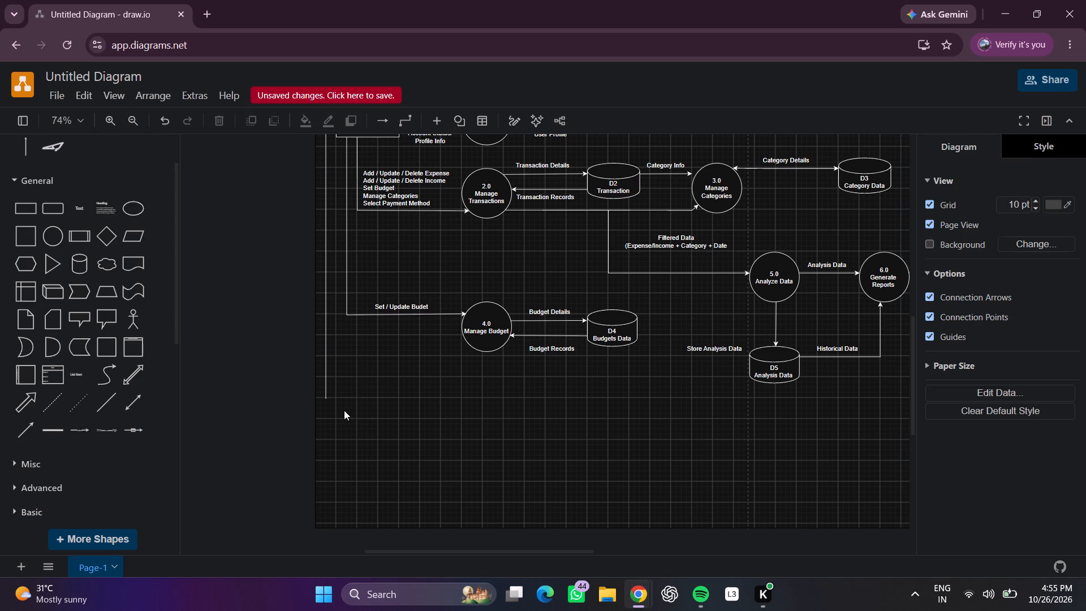
pyautogui.hscroll(-1, 344, 410)
pyautogui.click(102, 406)
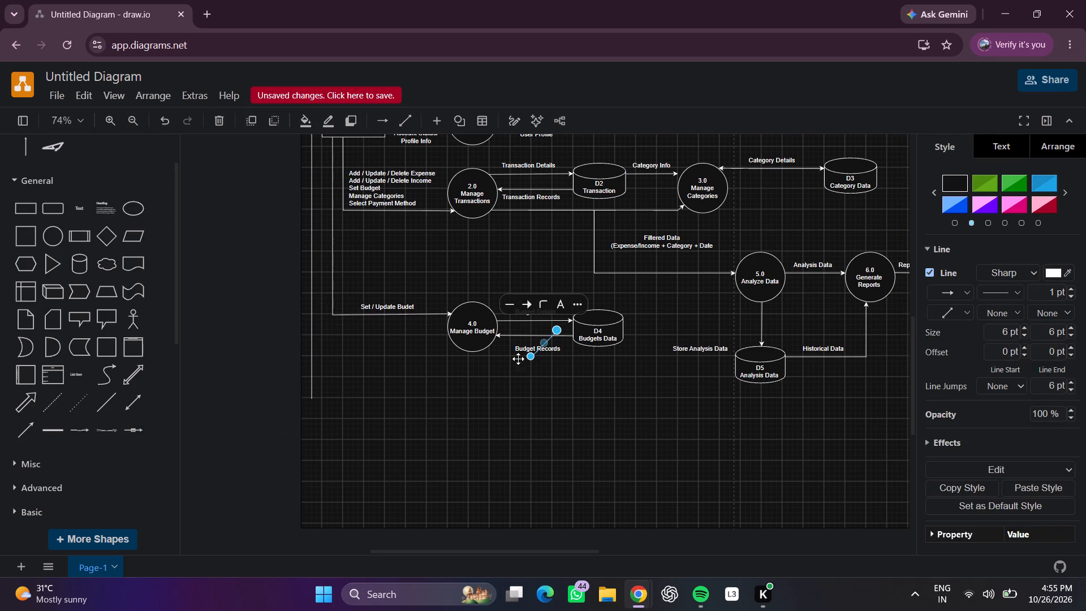
pyautogui.moveTo(532, 356); pyautogui.dragTo(321, 403)
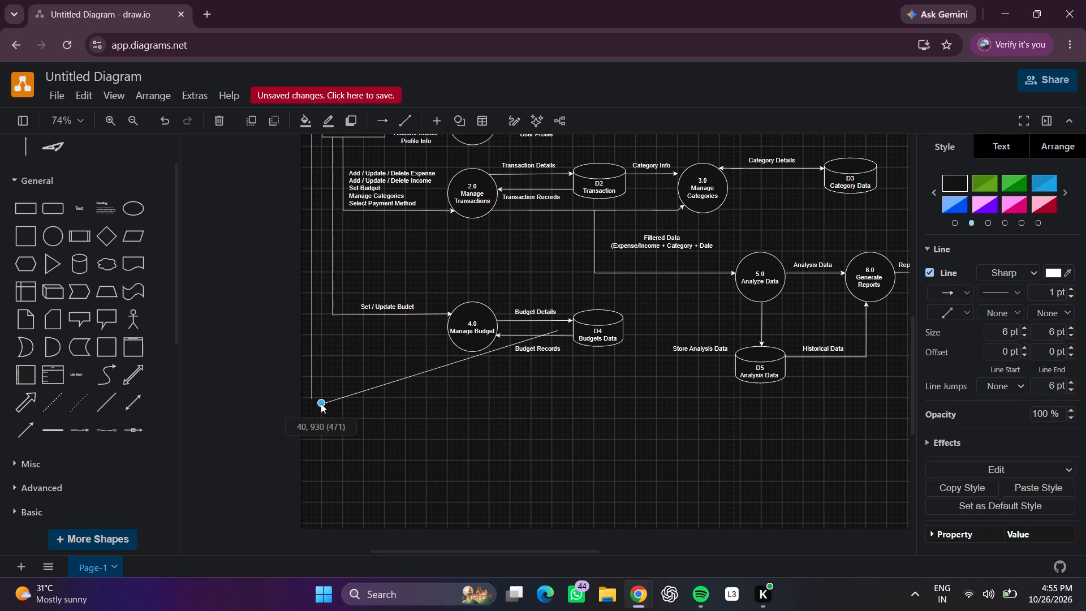
pyautogui.moveTo(321, 403); pyautogui.dragTo(311, 399)
pyautogui.click(460, 408)
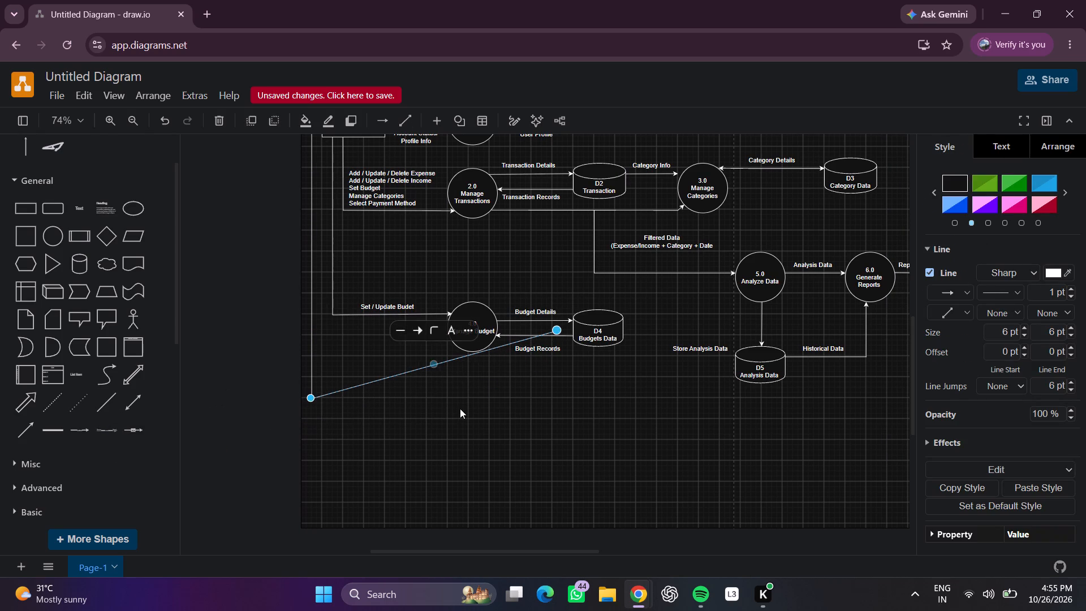
pyautogui.hscroll(-1, 506, 397)
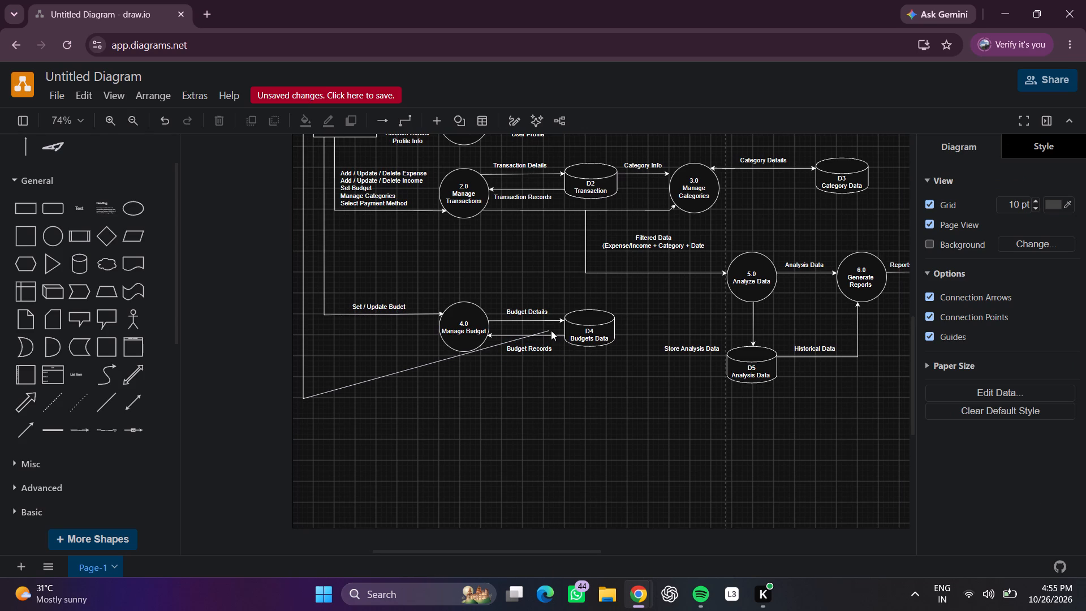
pyautogui.moveTo(549, 329); pyautogui.dragTo(563, 393)
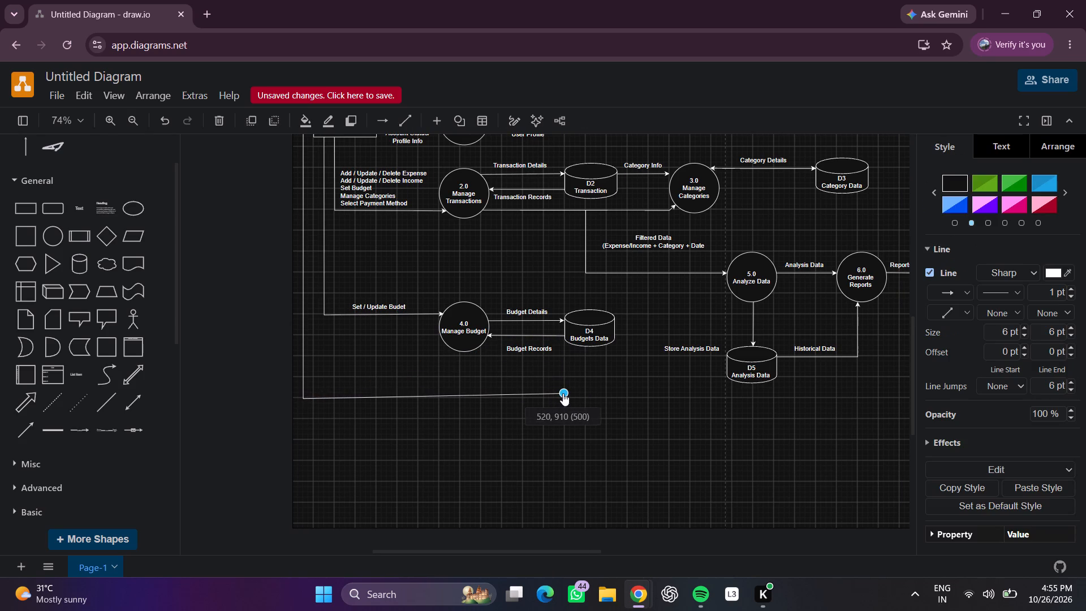
pyautogui.moveTo(563, 393); pyautogui.dragTo(703, 393)
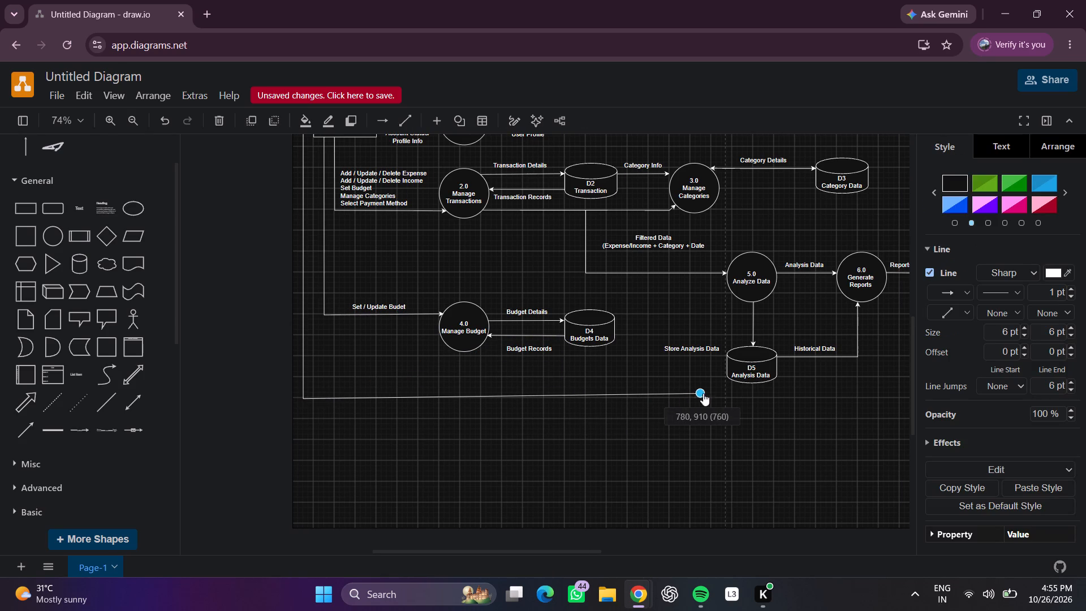
pyautogui.moveTo(703, 393); pyautogui.dragTo(870, 394)
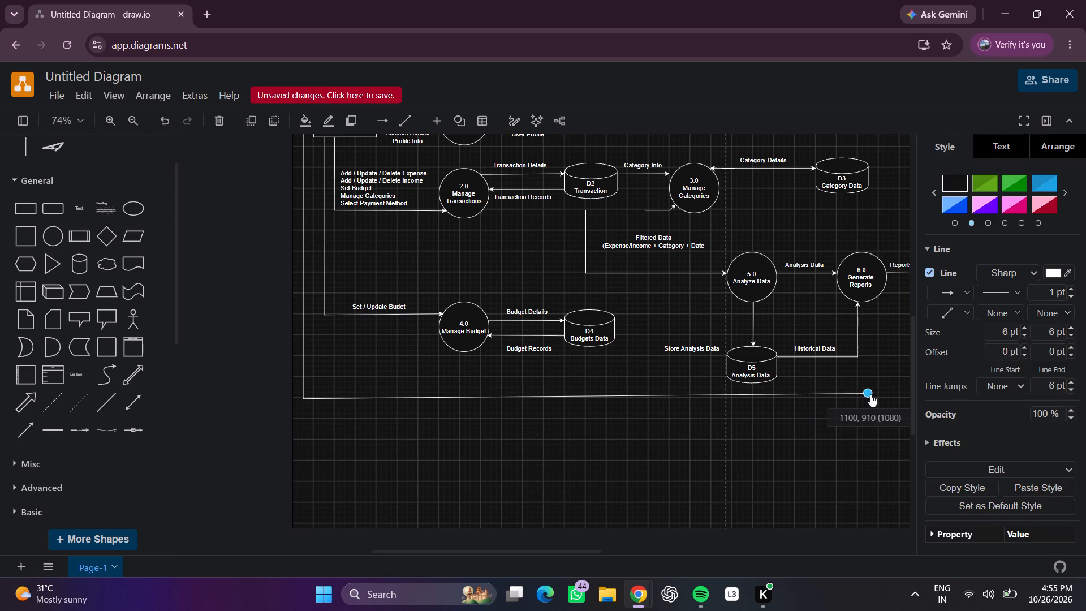
pyautogui.moveTo(870, 394); pyautogui.dragTo(904, 399)
pyautogui.hscroll(-3, 887, 406)
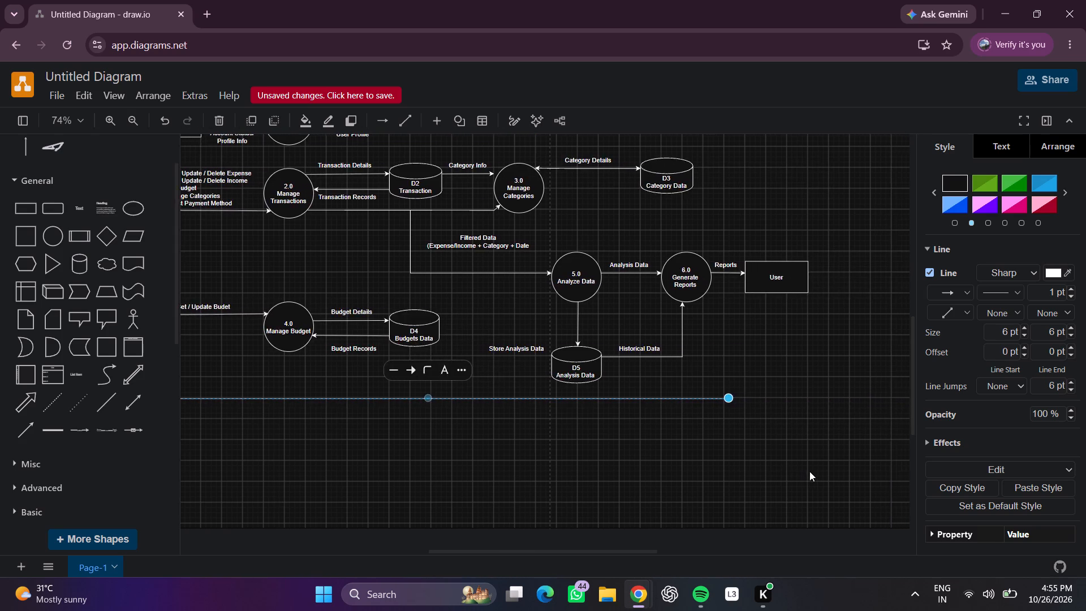
pyautogui.click(798, 471)
# Extend the bottom line level past the User box beside 6.0 Generate Reports, ending directly below the top line's right end.
pyautogui.hscroll(-2, 812, 436)
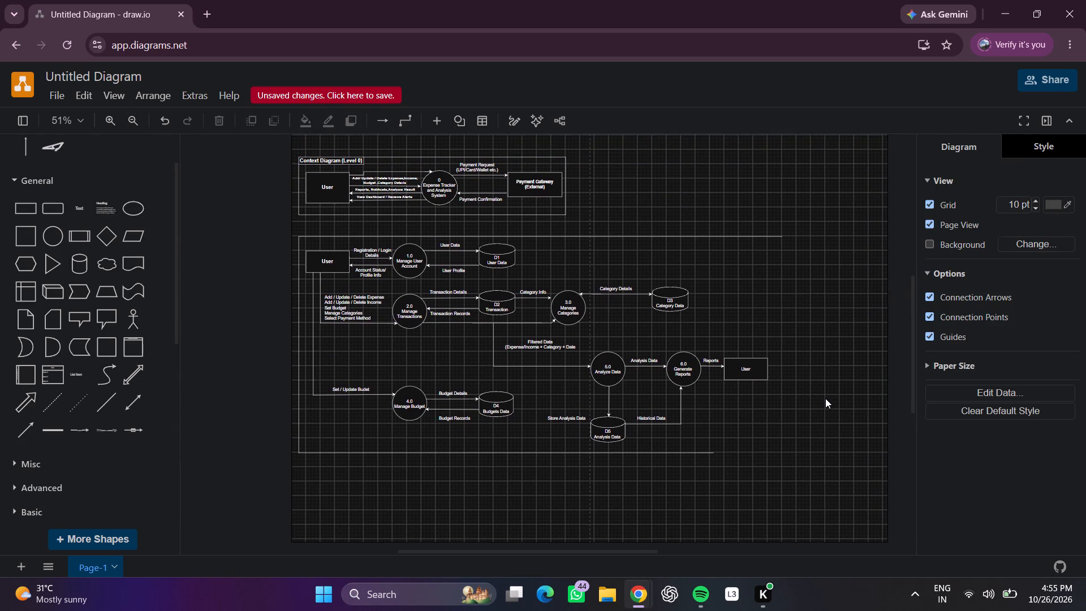
pyautogui.hscroll(-1, 825, 398)
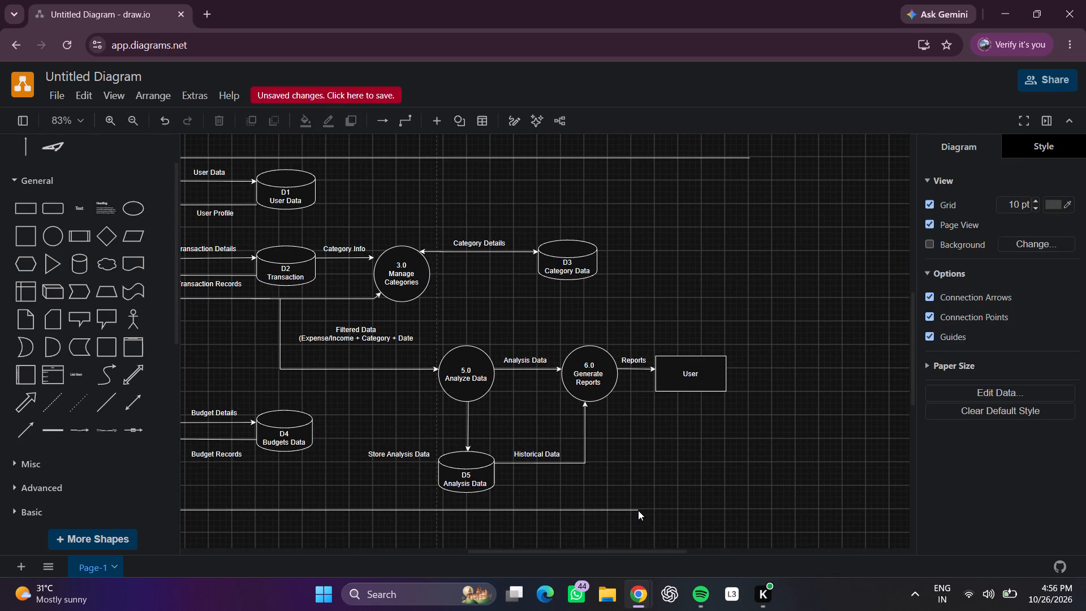
pyautogui.moveTo(635, 509); pyautogui.dragTo(745, 509)
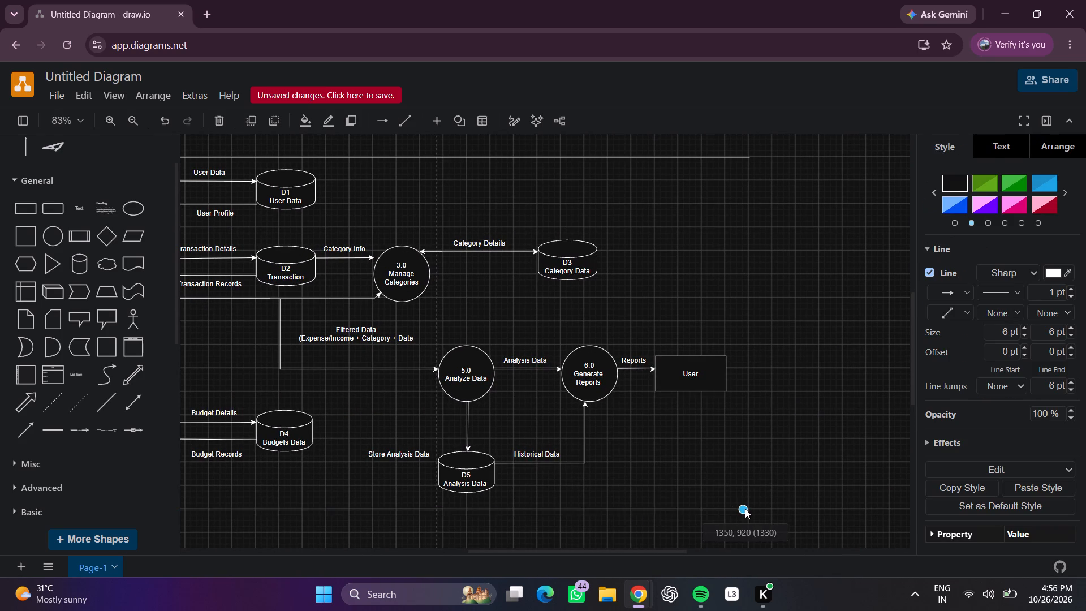
pyautogui.moveTo(745, 509); pyautogui.dragTo(752, 506)
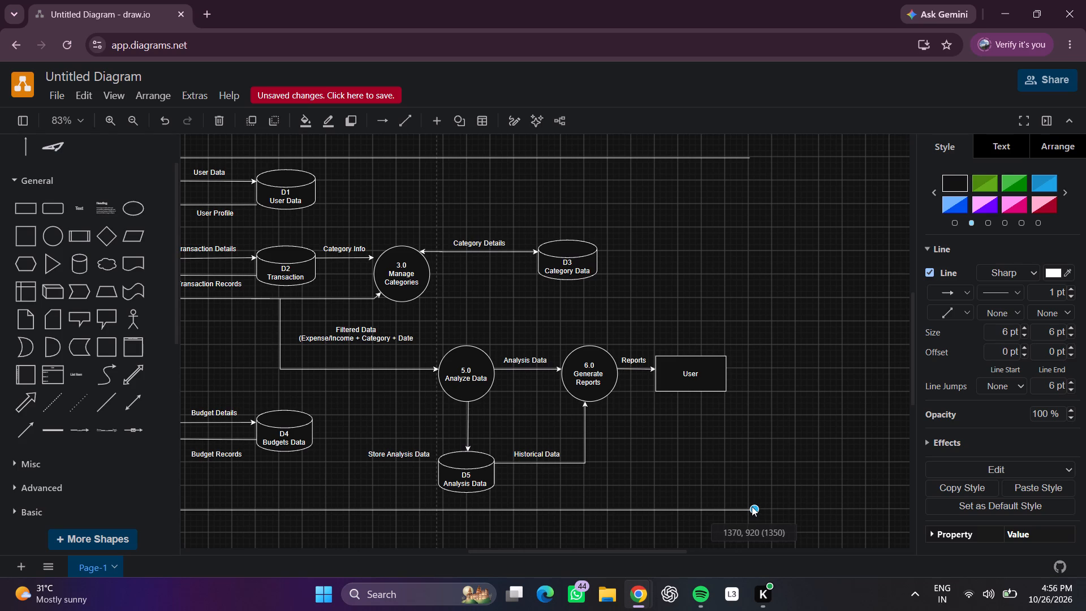
pyautogui.moveTo(752, 506); pyautogui.dragTo(746, 503)
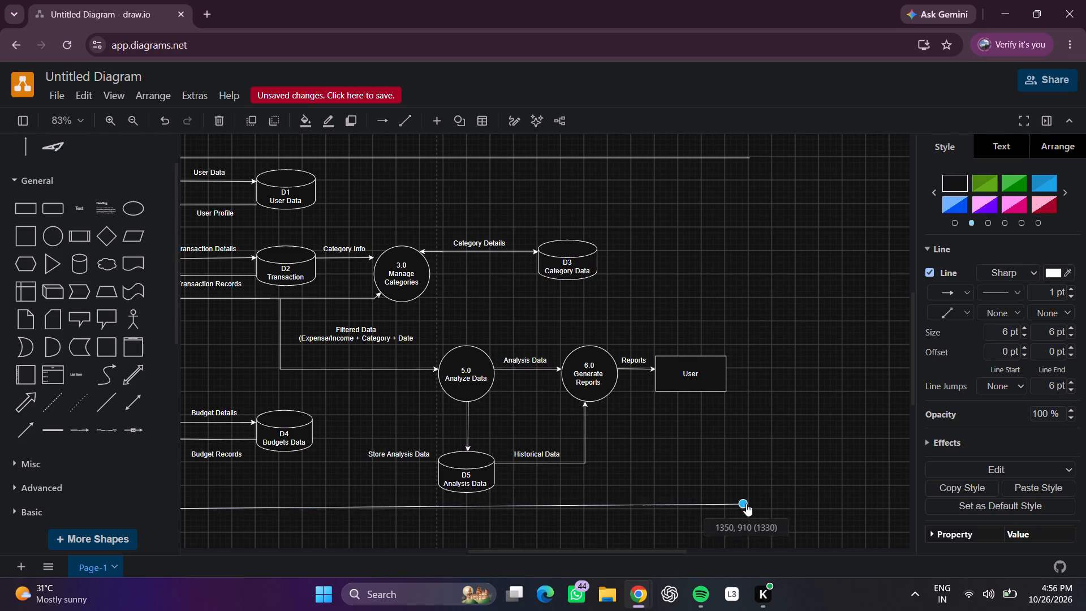
pyautogui.click(771, 469)
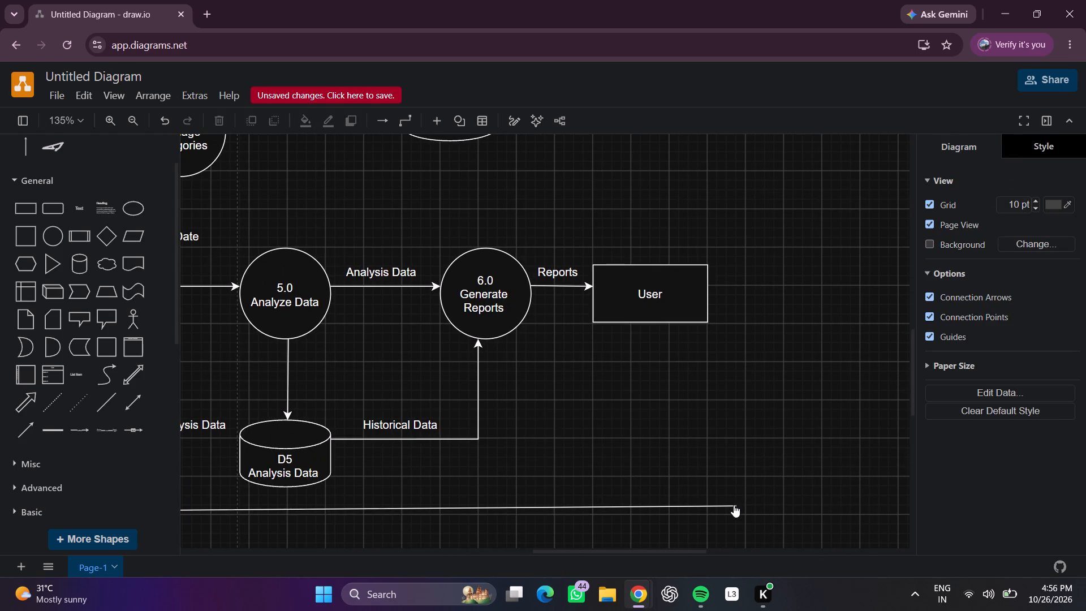
pyautogui.moveTo(736, 503); pyautogui.dragTo(745, 510)
pyautogui.click(773, 477)
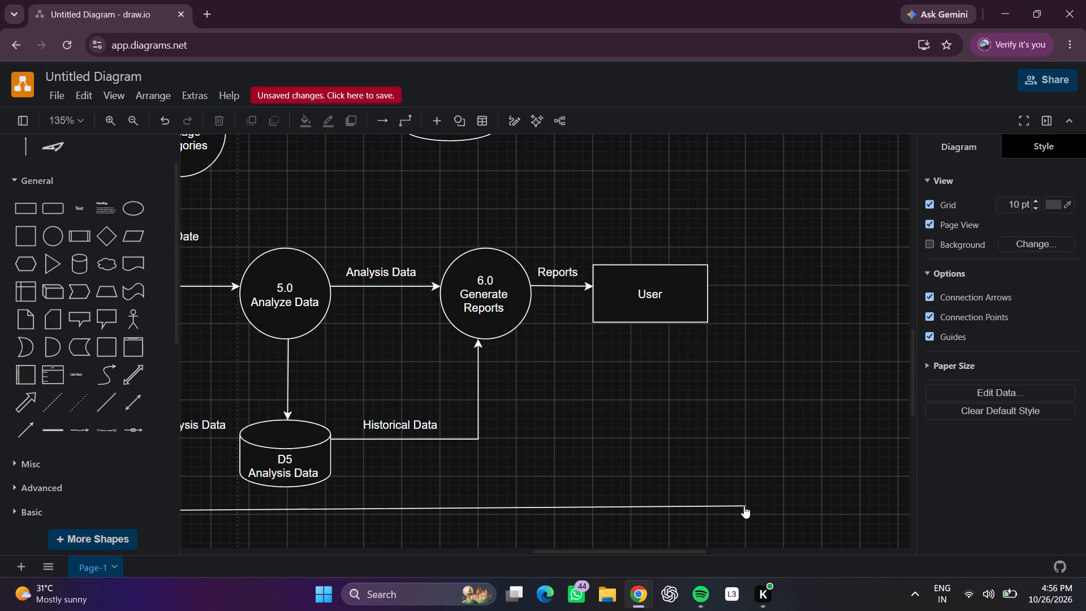
pyautogui.moveTo(745, 505); pyautogui.dragTo(747, 511)
pyautogui.click(781, 488)
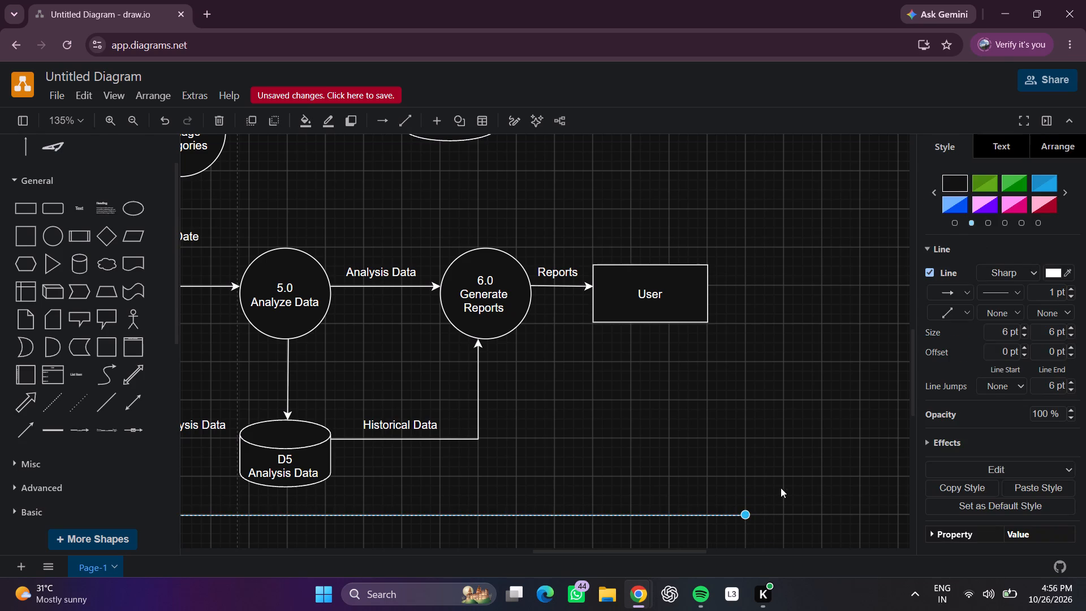
# Add a plain vertical line joining the right ends of the top and bottom lines to close the Level 1 frame.
pyautogui.click(100, 403)
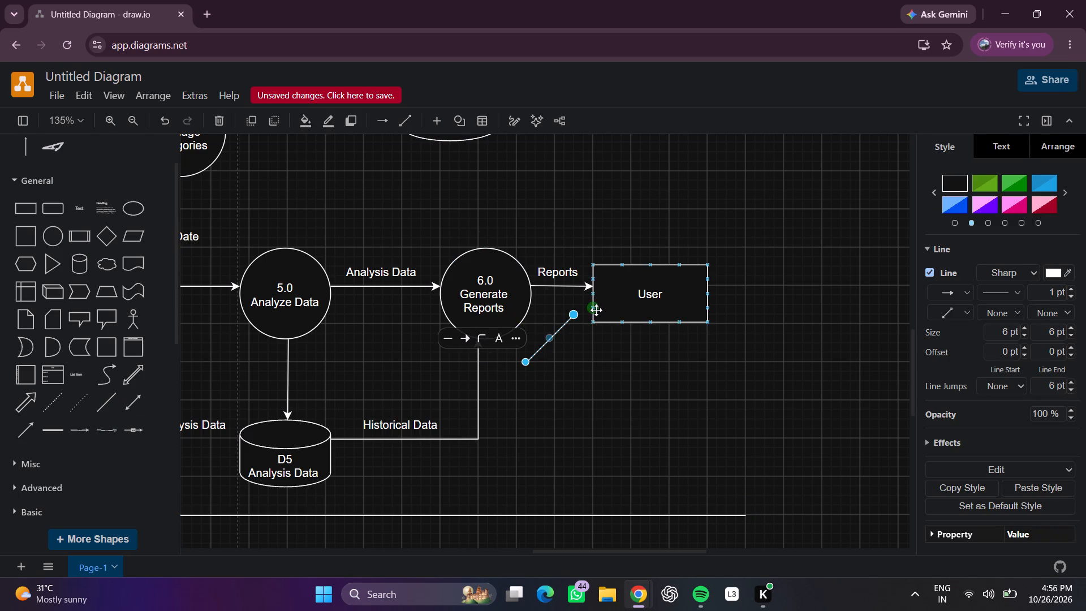
pyautogui.scroll(1, 582, 356)
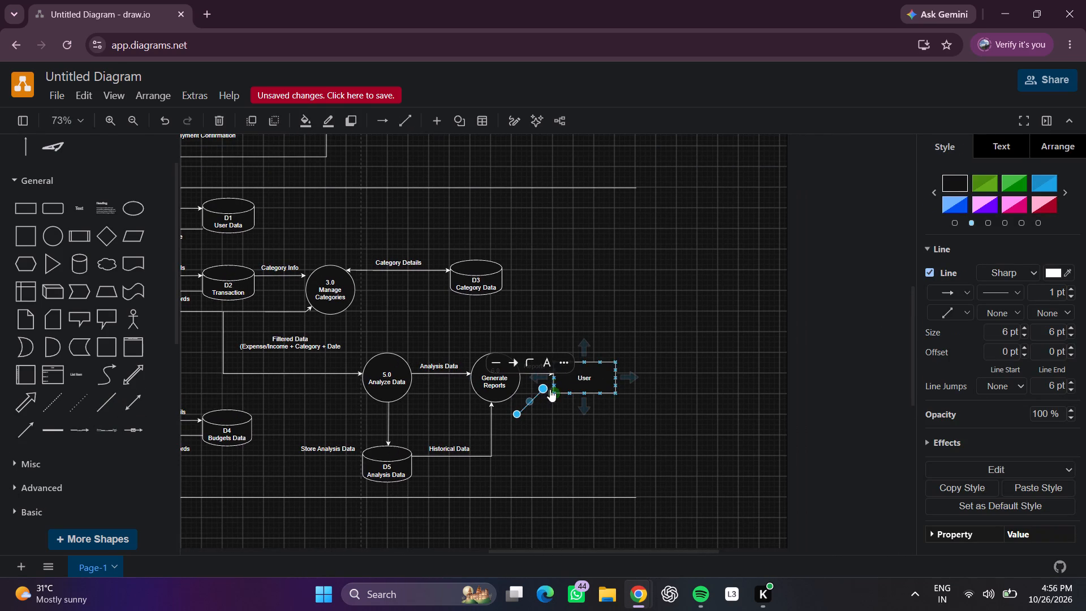
pyautogui.moveTo(545, 391); pyautogui.dragTo(635, 191)
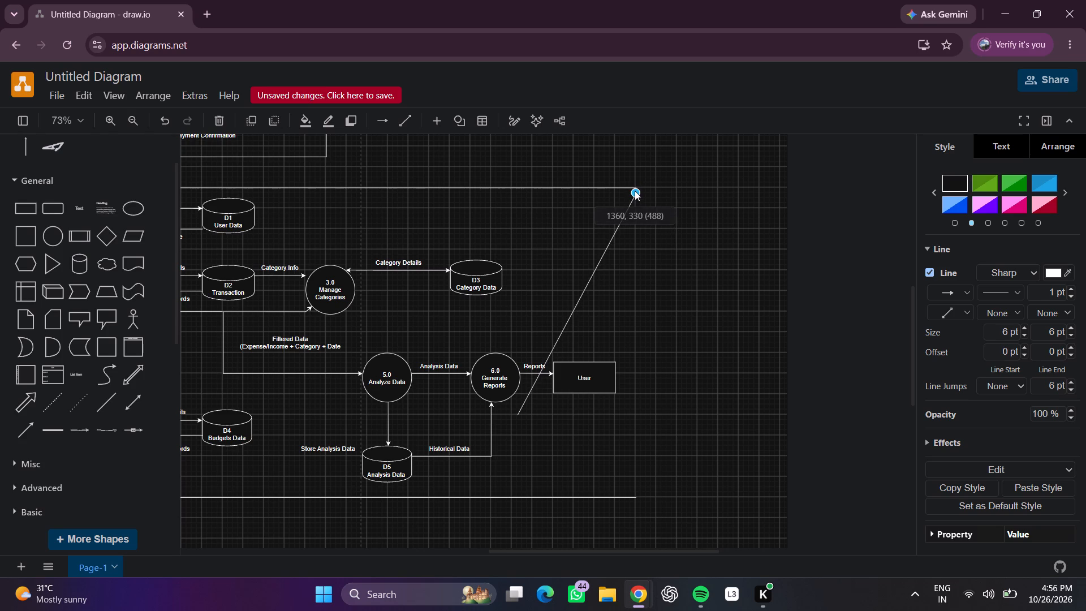
pyautogui.moveTo(635, 191); pyautogui.dragTo(635, 186)
pyautogui.click(682, 202)
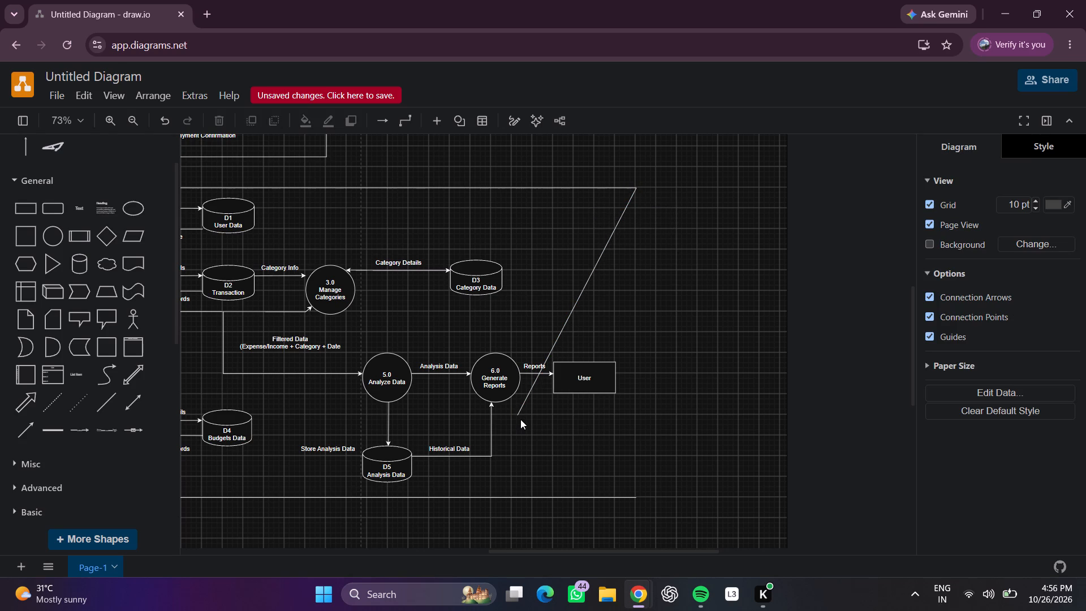
pyautogui.moveTo(516, 414); pyautogui.dragTo(643, 483)
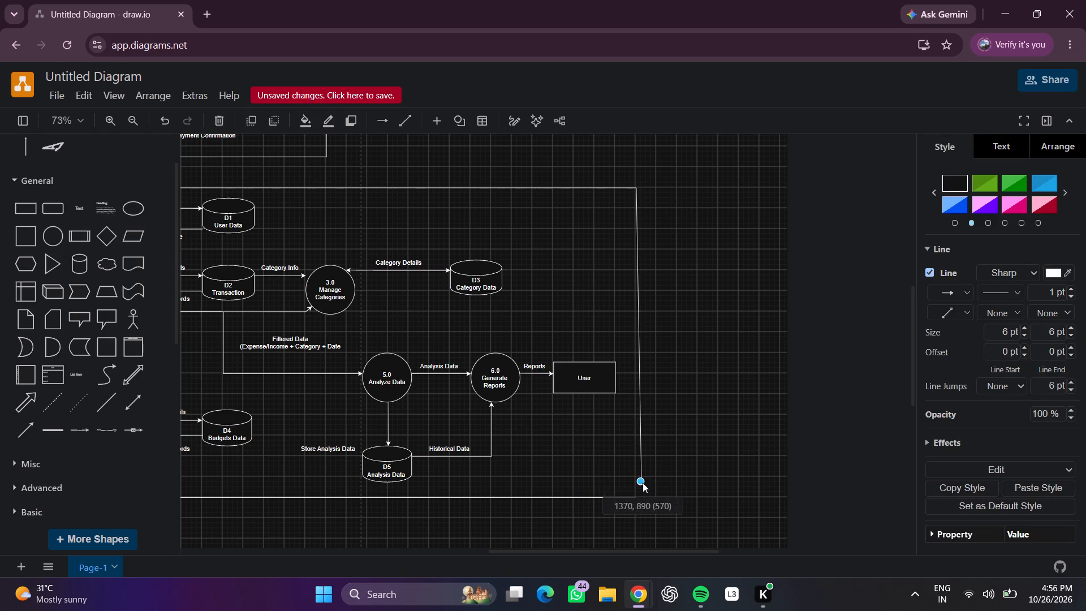
pyautogui.moveTo(643, 483); pyautogui.dragTo(634, 496)
pyautogui.click(661, 475)
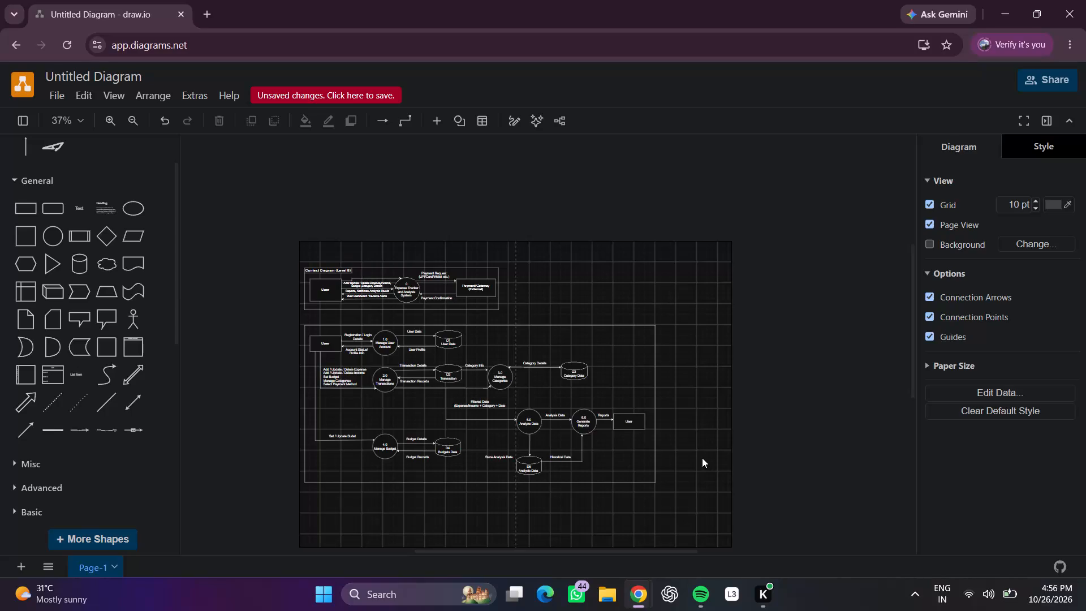
# Shorten the frame's top line from its left end, keeping it level, to start below the Context Diagram (Level 0) title box's right edge.
pyautogui.scroll(-1, 702, 458)
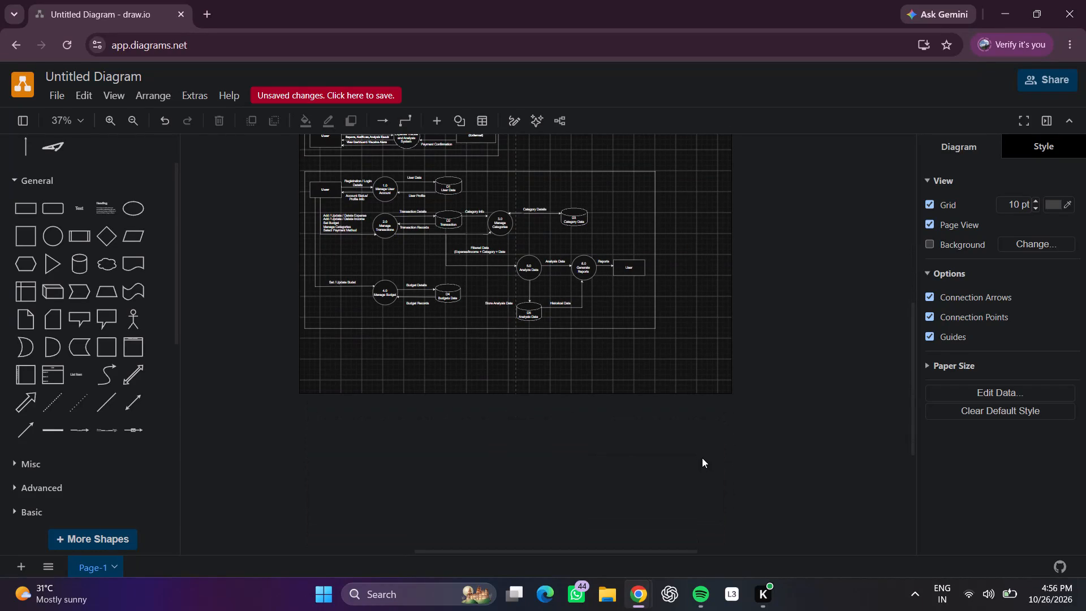
pyautogui.hscroll(4, 702, 458)
pyautogui.scroll(1, 702, 458)
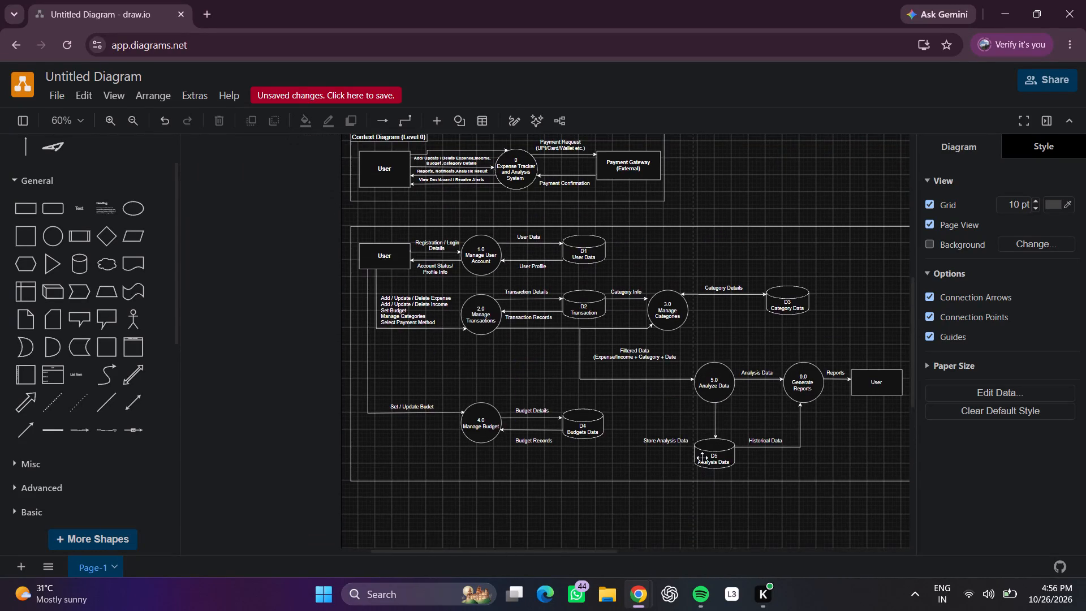
pyautogui.scroll(1, 702, 458)
pyautogui.hscroll(4, 702, 458)
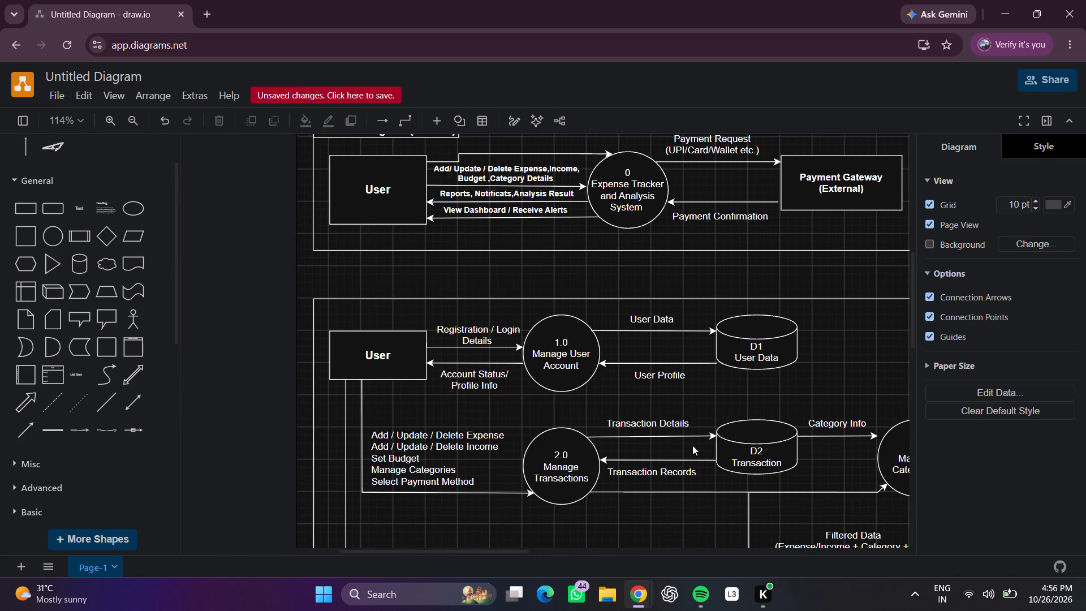
pyautogui.scroll(1, 710, 441)
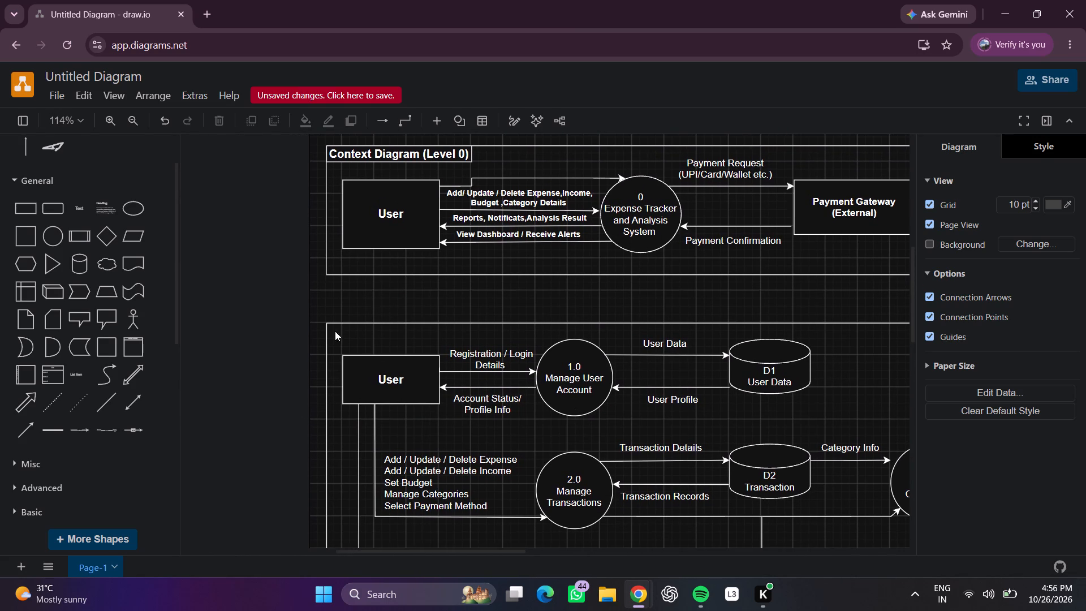
pyautogui.moveTo(327, 322); pyautogui.dragTo(443, 327)
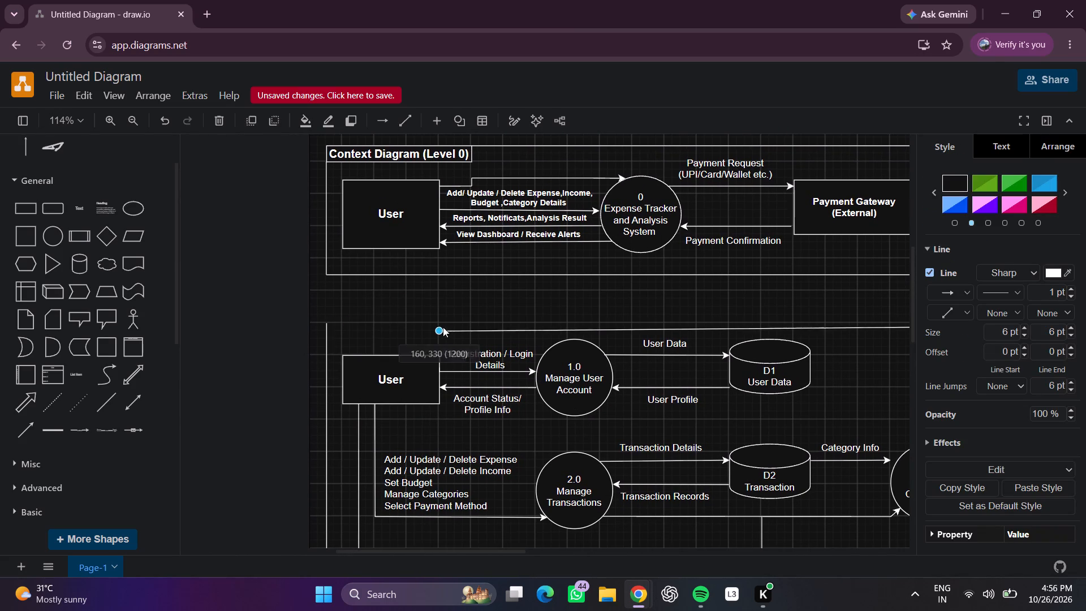
pyautogui.moveTo(443, 327); pyautogui.dragTo(472, 321)
pyautogui.click(495, 289)
# Add a rectangle over the gap at the Level 1 frame's upper-left corner, with its left edge on the left vertical line.
pyautogui.scroll(1, 495, 222)
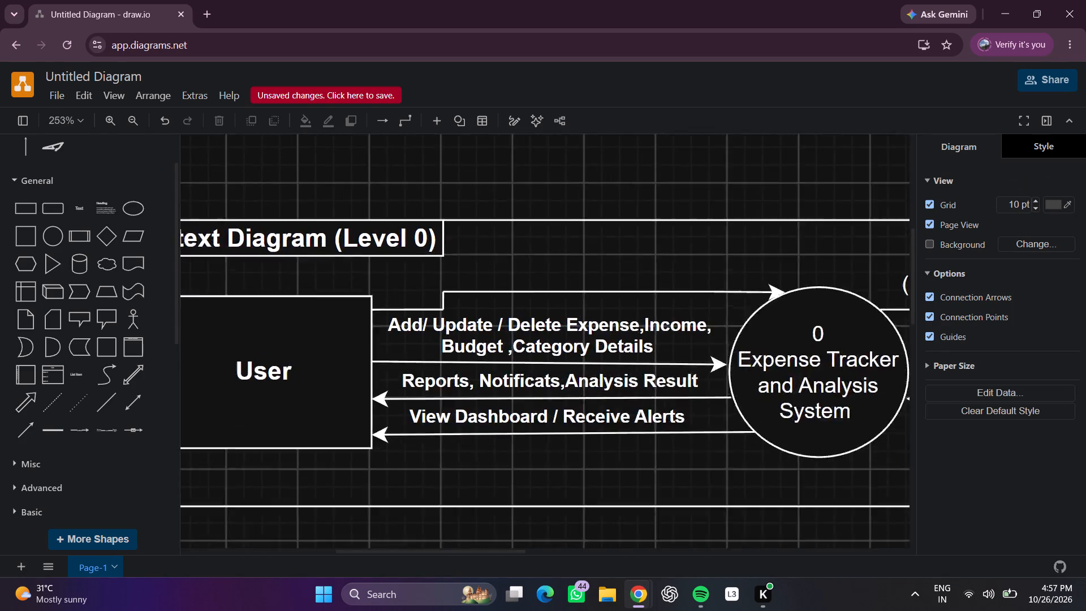
pyautogui.scroll(-1, 502, 347)
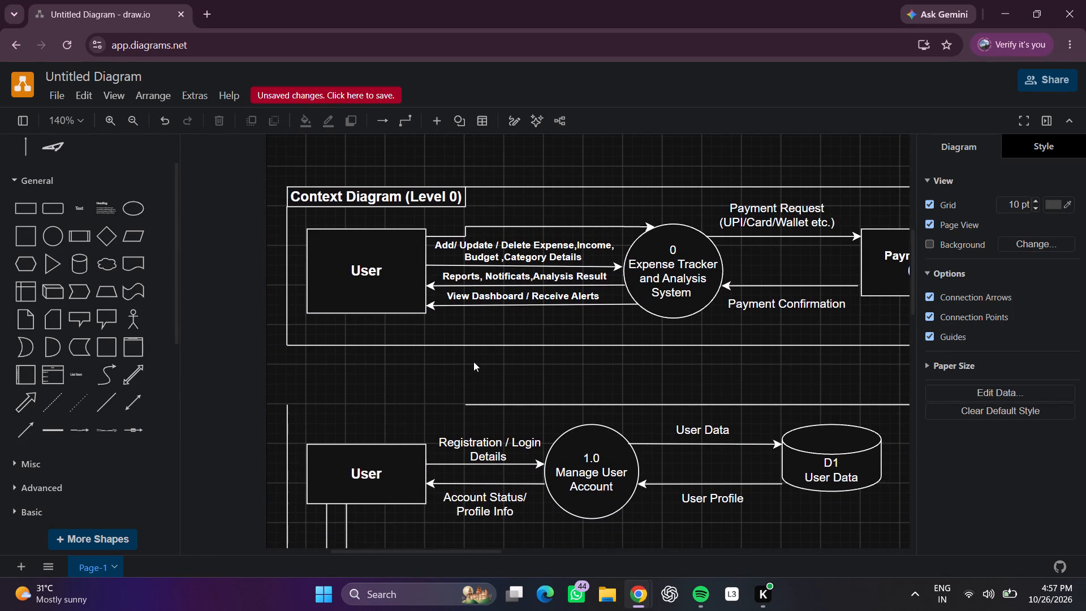
pyautogui.click(29, 209)
pyautogui.moveTo(537, 353); pyautogui.dragTo(343, 407)
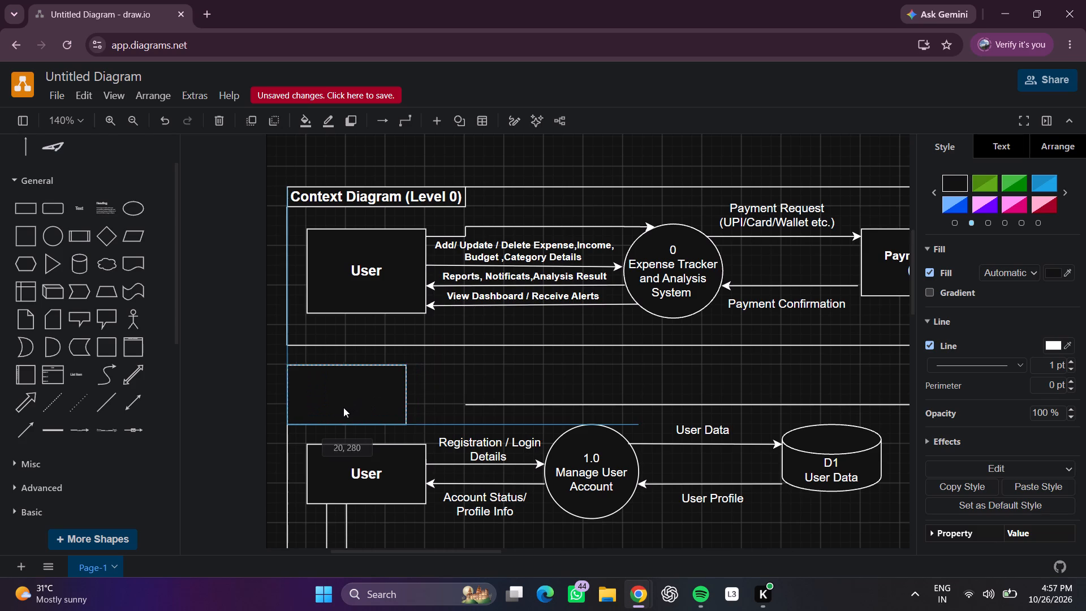
pyautogui.moveTo(343, 407); pyautogui.dragTo(343, 408)
# Resize the new rectangle into a thin title box as wide as the Context Diagram (Level 0) box, its bottom edge level with the frame's top line.
pyautogui.moveTo(406, 405); pyautogui.dragTo(411, 405)
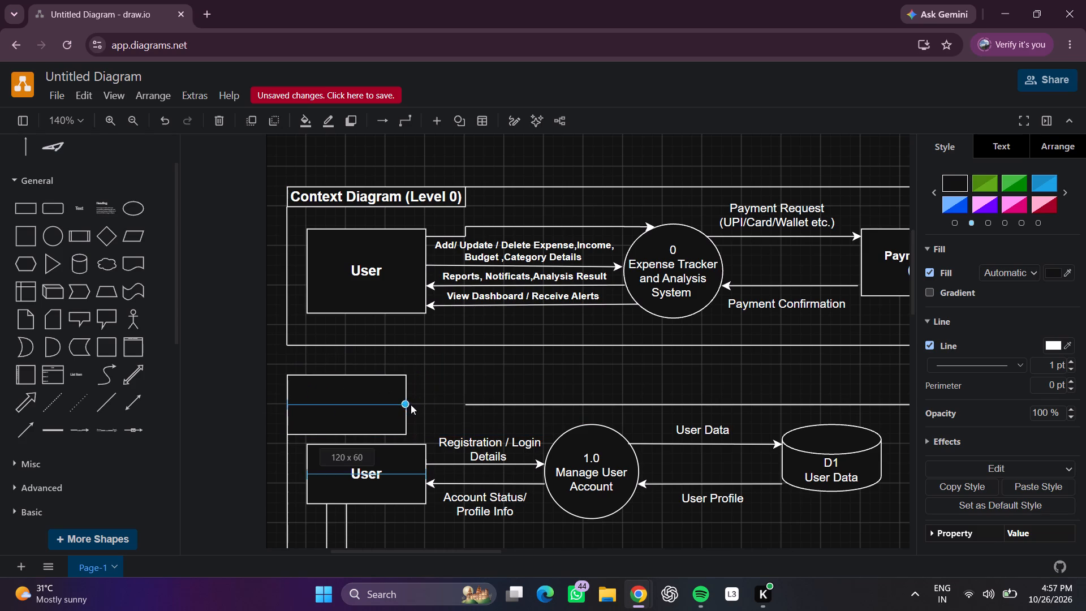
pyautogui.moveTo(411, 405); pyautogui.dragTo(464, 406)
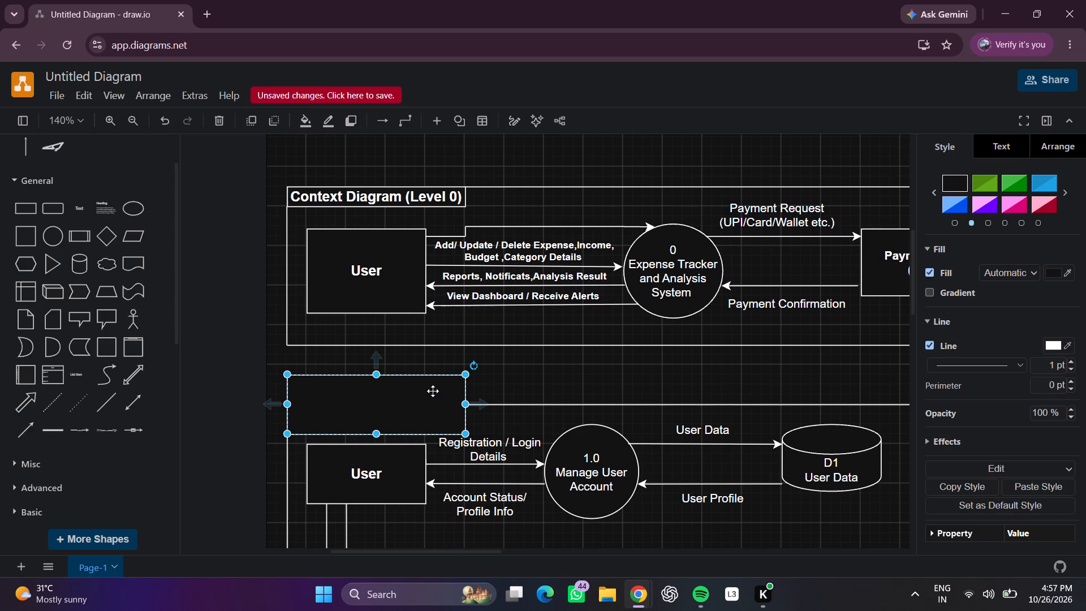
pyautogui.moveTo(378, 375); pyautogui.dragTo(377, 388)
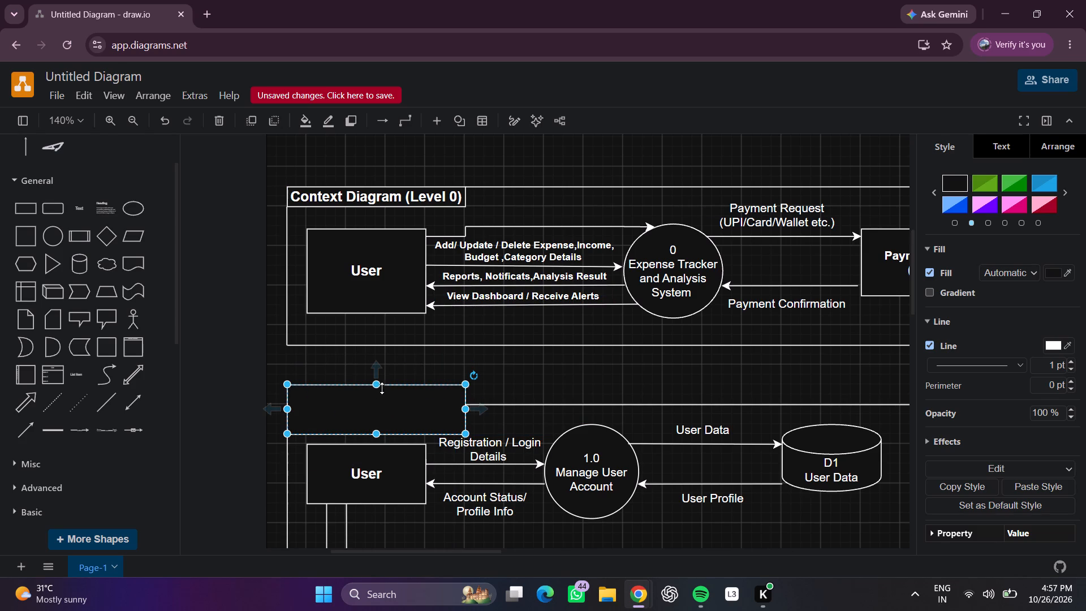
pyautogui.moveTo(378, 436); pyautogui.dragTo(375, 410)
pyautogui.click(480, 381)
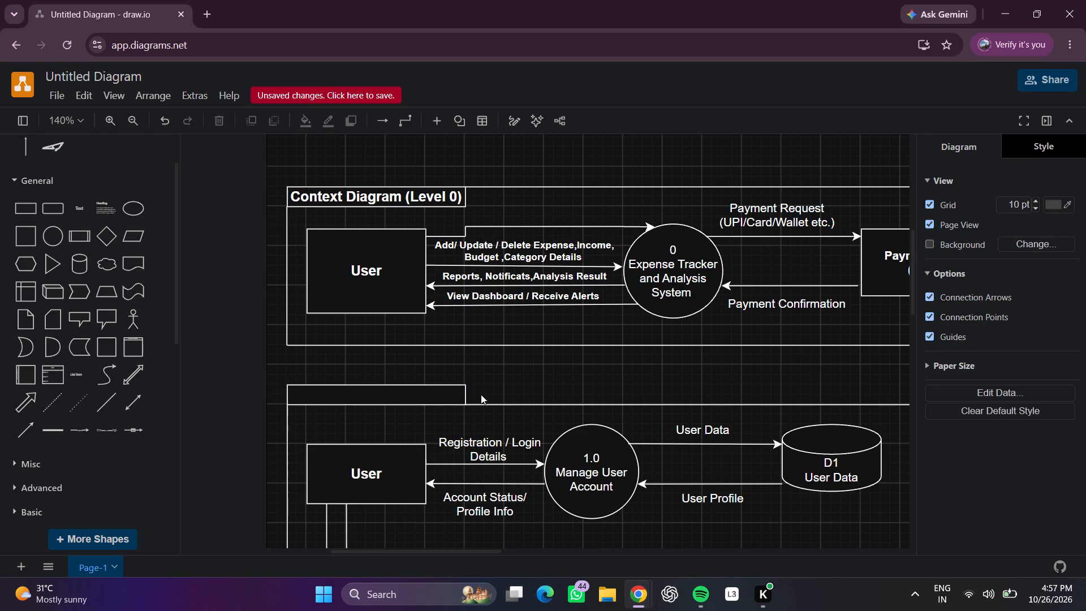
# Move the Level 1 frame's top line up so it is level with the empty title box's upper edge.
pyautogui.scroll(1, 602, 362)
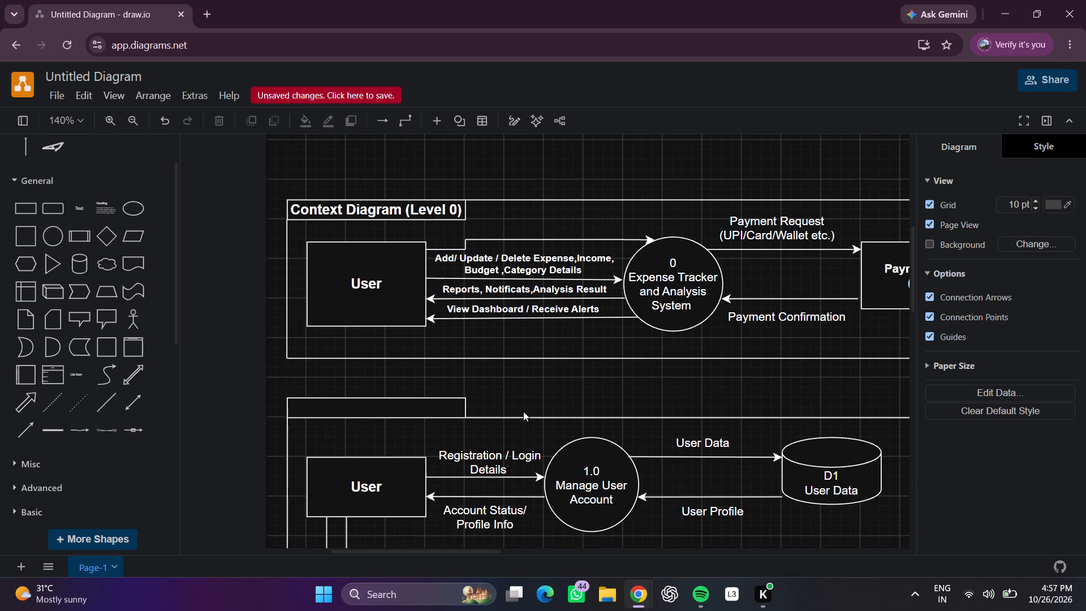
pyautogui.moveTo(551, 419); pyautogui.dragTo(552, 401)
# Extend the Level 1 frame's right vertical line upward to meet the right end of the raised top line.
pyautogui.hscroll(-3, 594, 391)
pyautogui.hscroll(-4, 678, 388)
pyautogui.hscroll(1, 629, 395)
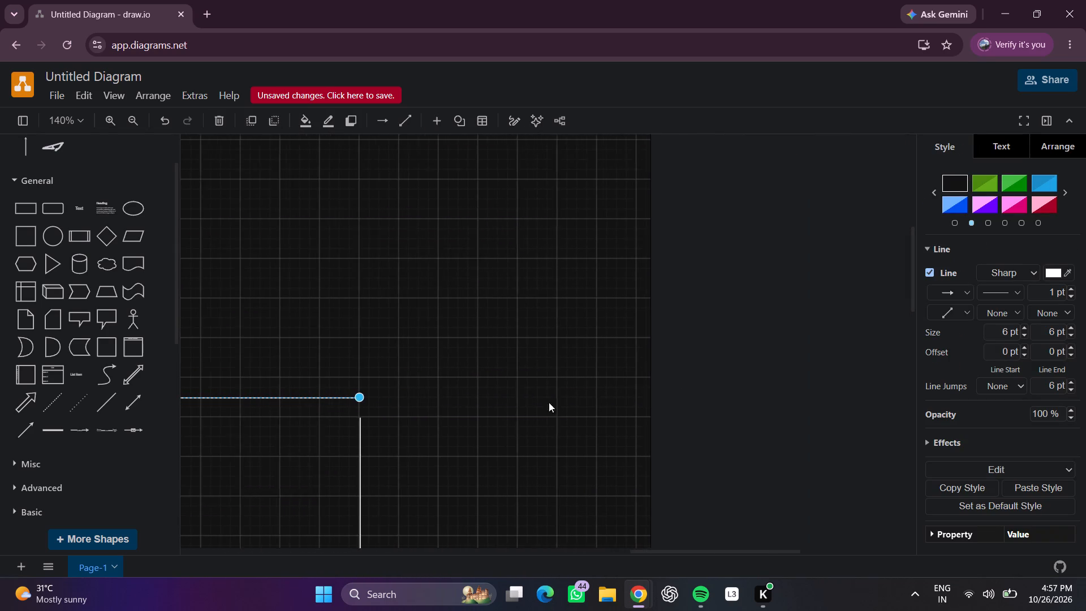
pyautogui.hscroll(1, 549, 402)
pyautogui.moveTo(391, 418); pyautogui.dragTo(390, 408)
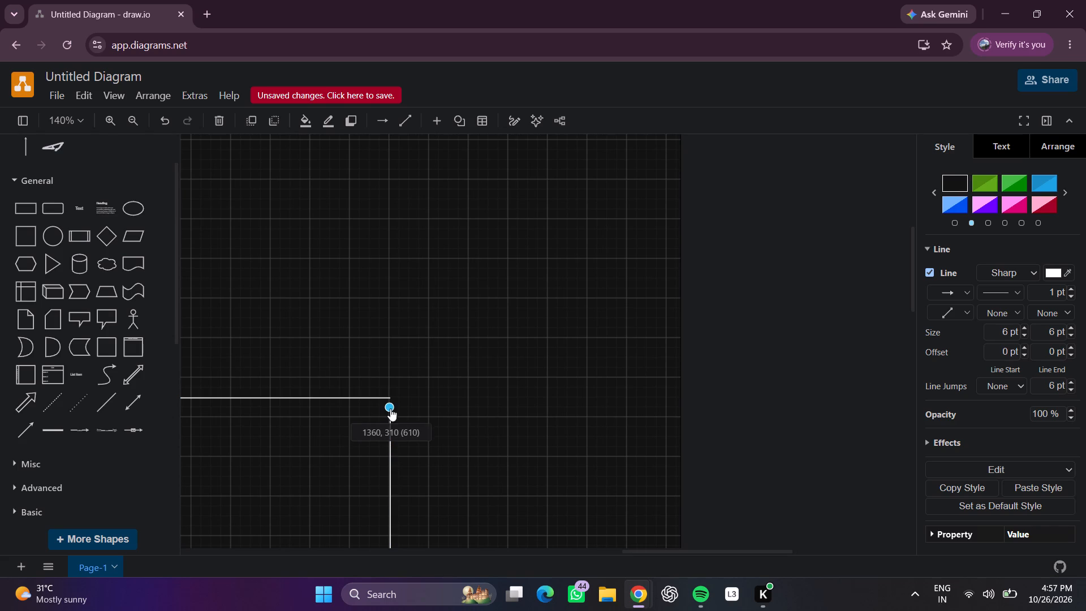
pyautogui.moveTo(390, 408); pyautogui.dragTo(390, 398)
pyautogui.click(451, 384)
# Enter "Level 1 DFD" as the text of the empty title box at the Level 1 frame's upper-left corner.
pyautogui.hscroll(4, 443, 384)
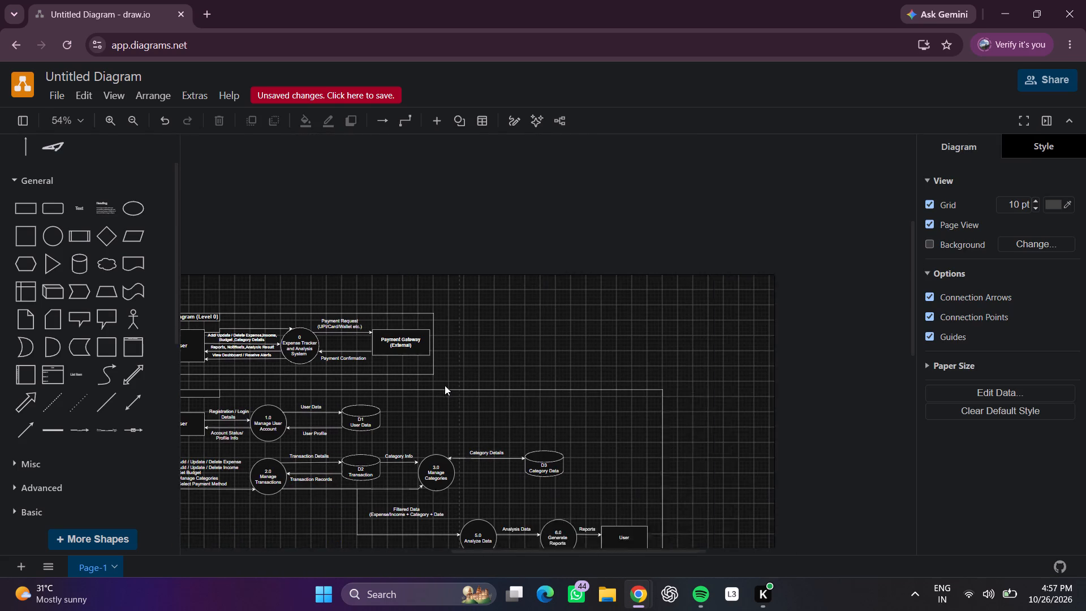
pyautogui.hscroll(1, 446, 388)
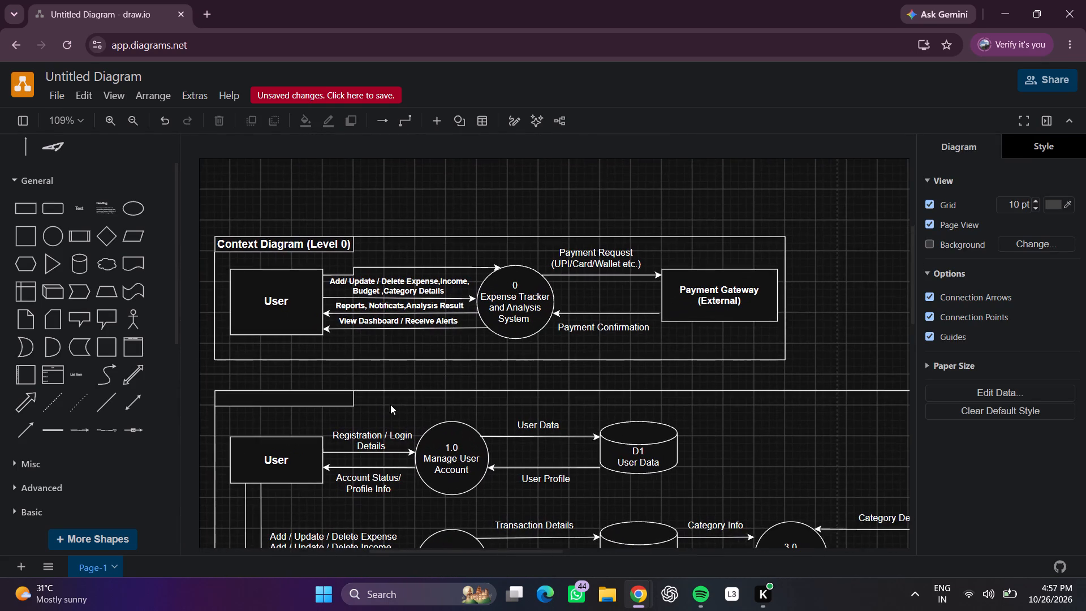
pyautogui.hscroll(1, 364, 407)
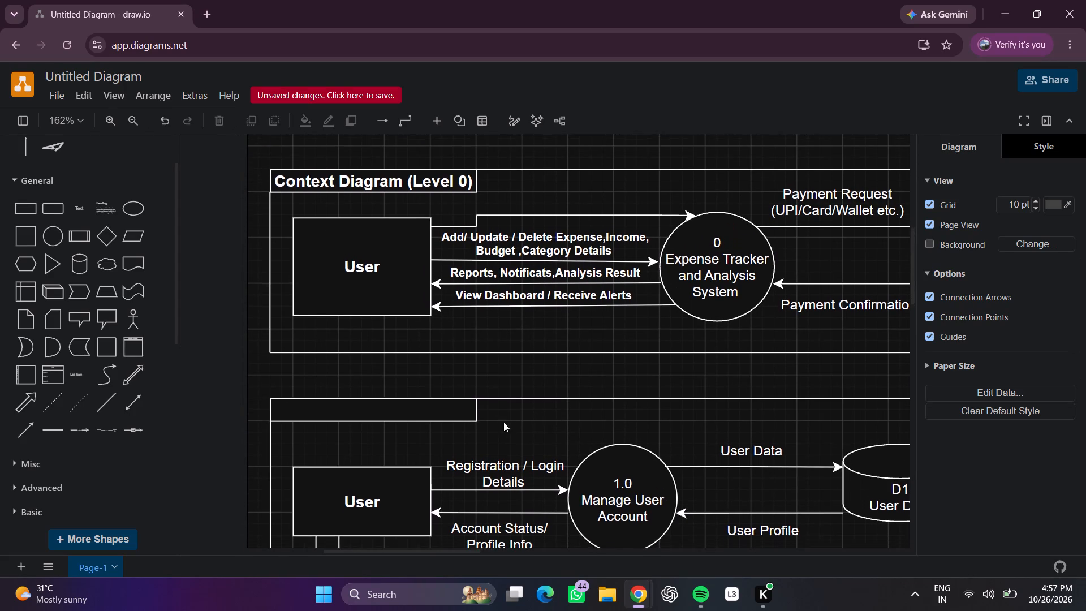
pyautogui.doubleClick(409, 402)
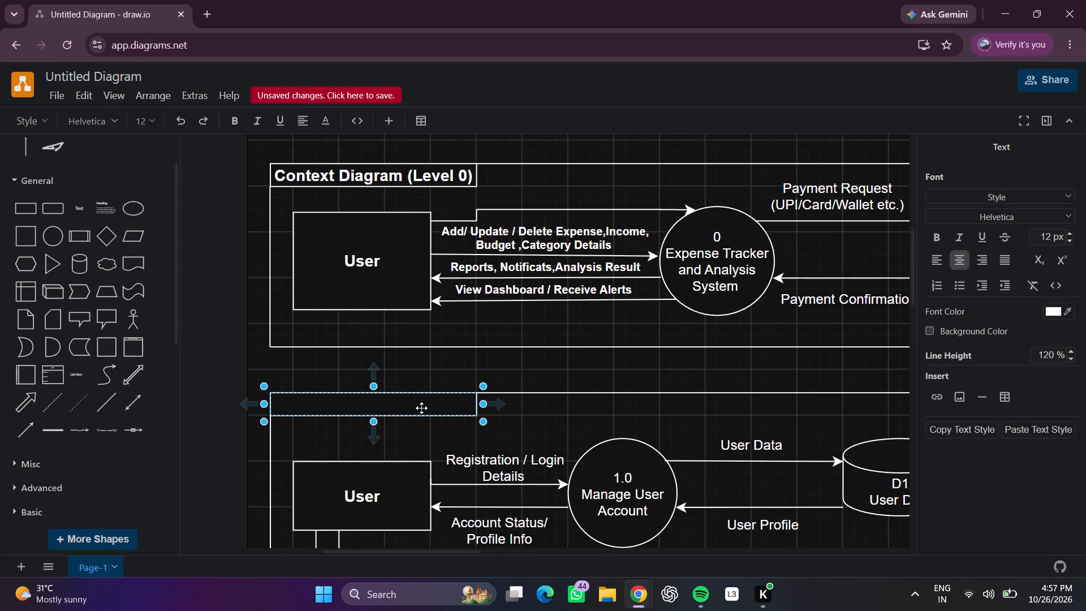
pyautogui.write('eve')
pyautogui.press(';')
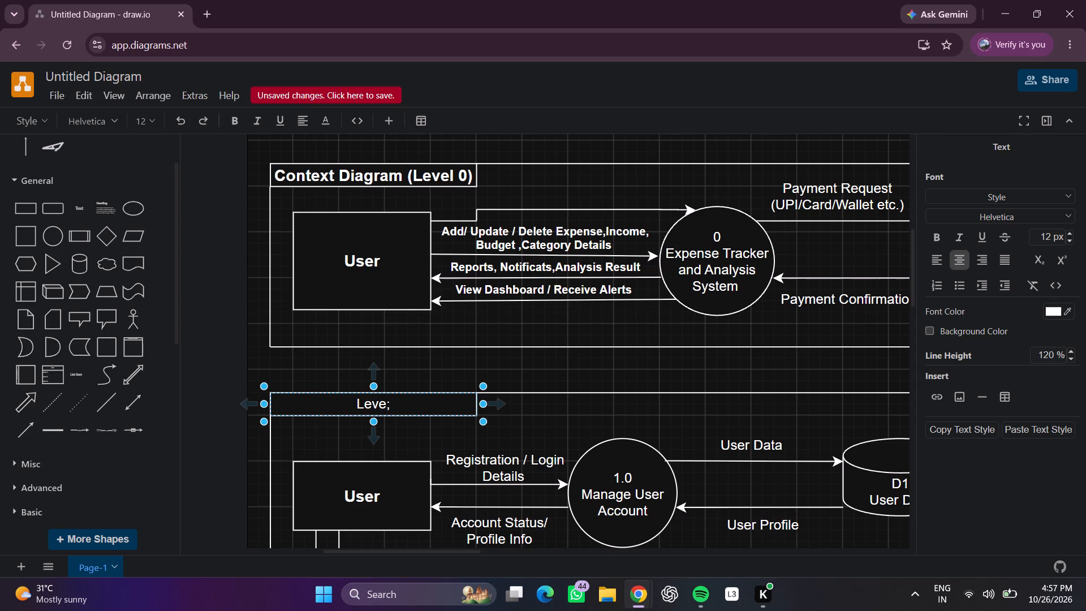
pyautogui.press('BackSpace')
pyautogui.write('l')
pyautogui.press('space')
pyautogui.press('space')
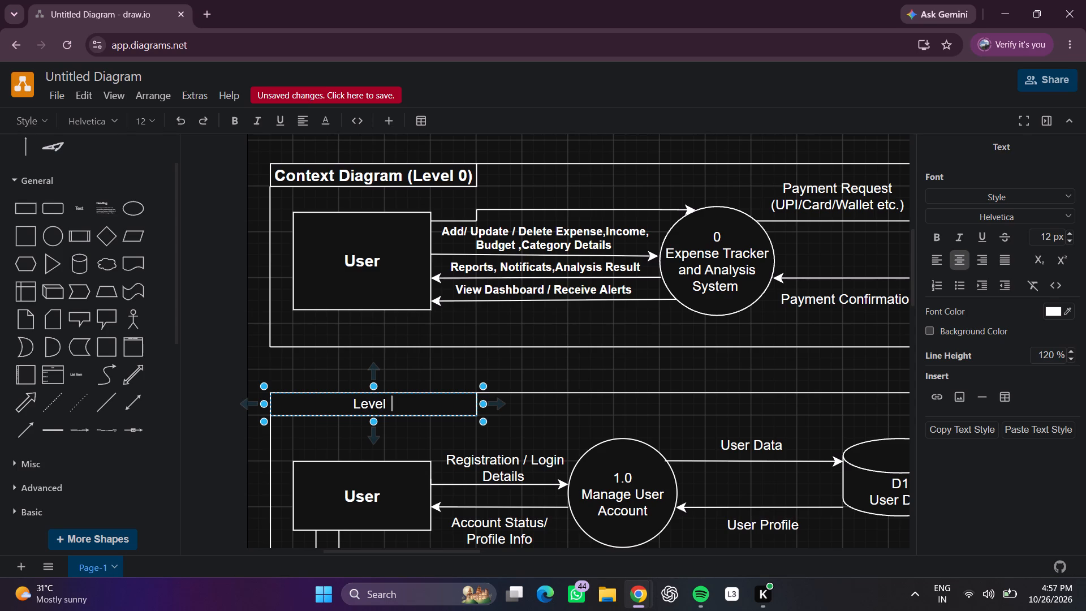
pyautogui.write('1')
pyautogui.press('space')
pyautogui.press('space')
pyautogui.write('DF')
pyautogui.press('d')
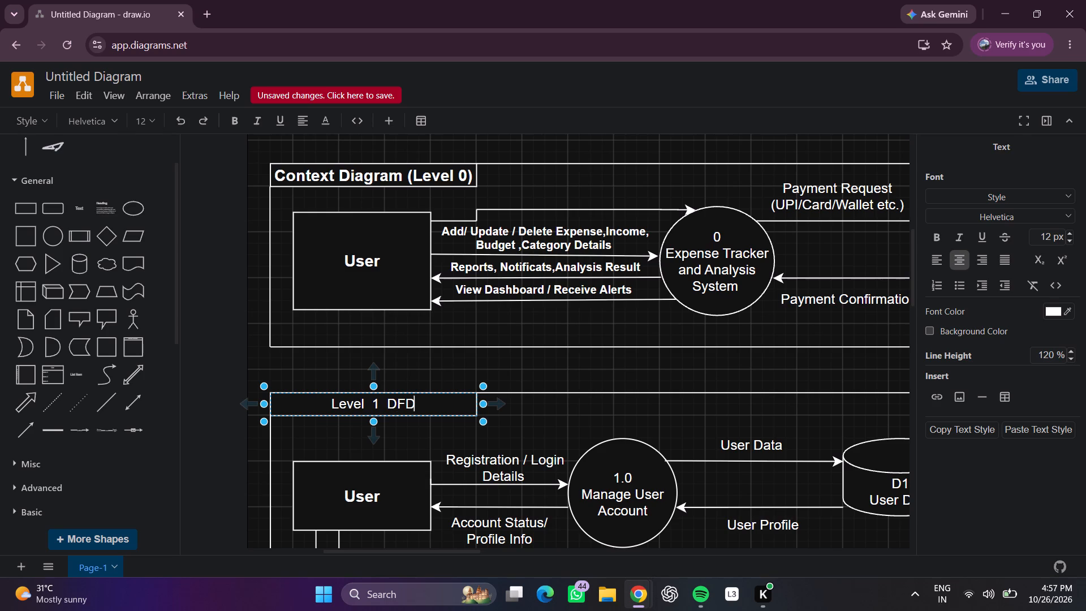
pyautogui.click(503, 366)
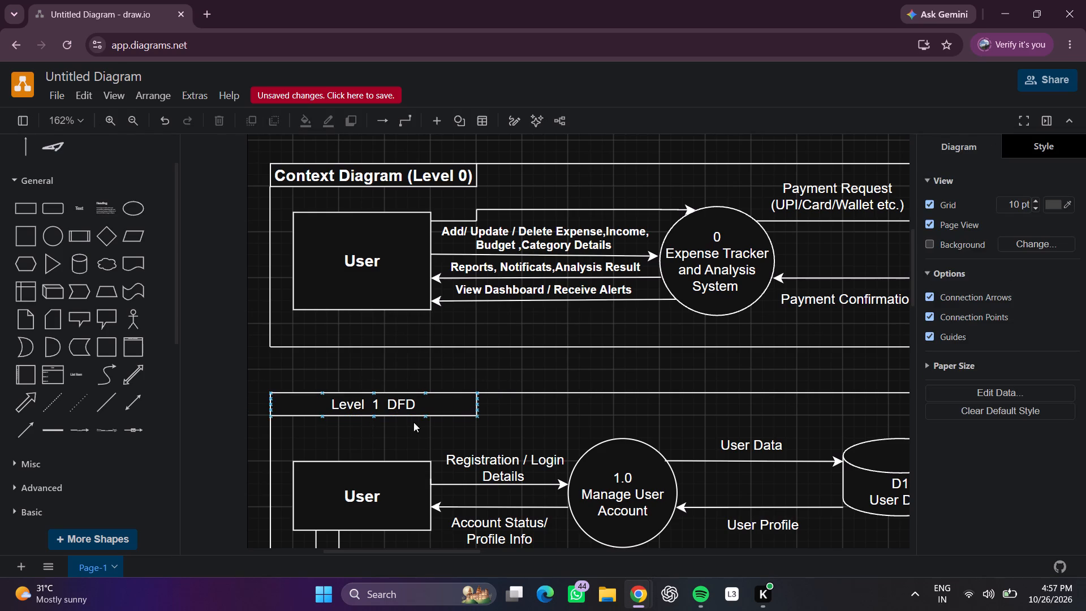
# Apply a bold heading text style to the whole Level 1 DFD title.
pyautogui.doubleClick(380, 403)
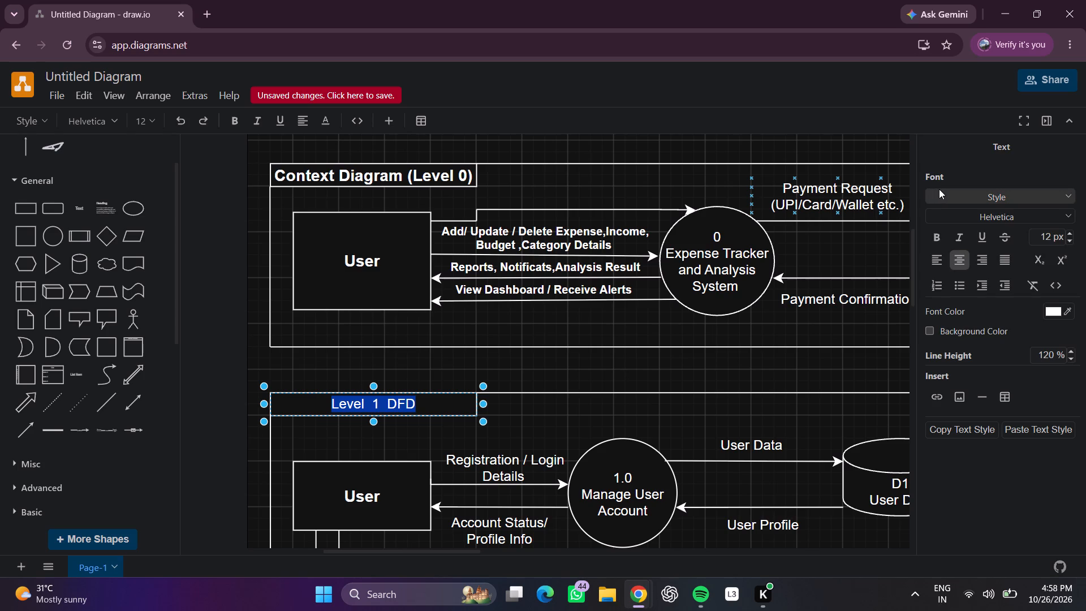
pyautogui.click(939, 189)
pyautogui.click(984, 289)
pyautogui.click(594, 357)
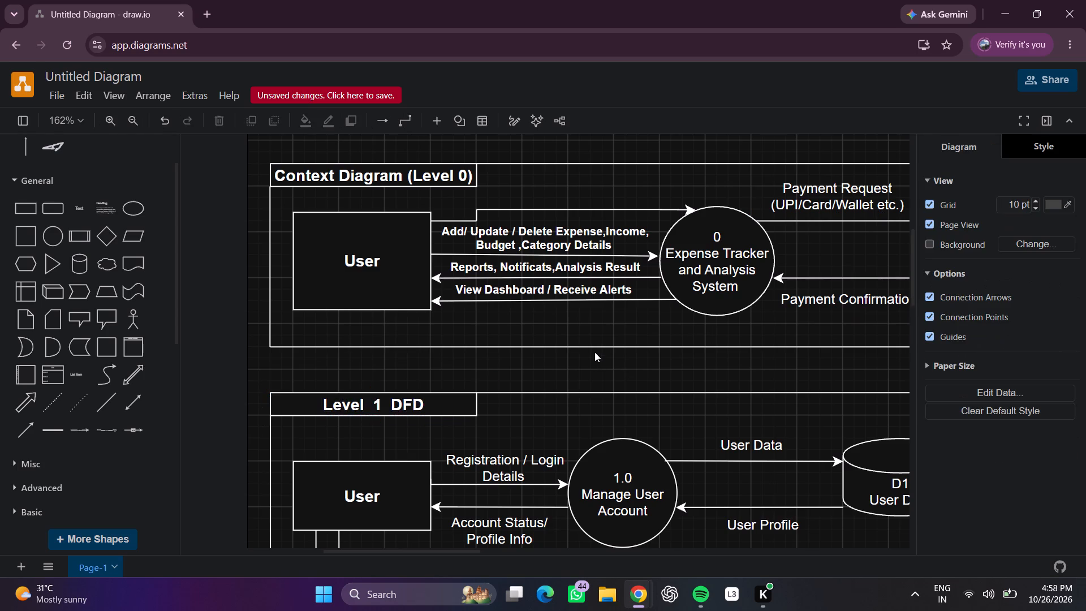
# Add a cylinder in the empty area below the Level 1 frame, slightly inward from the frame's left vertical line.
pyautogui.hscroll(-4, 634, 355)
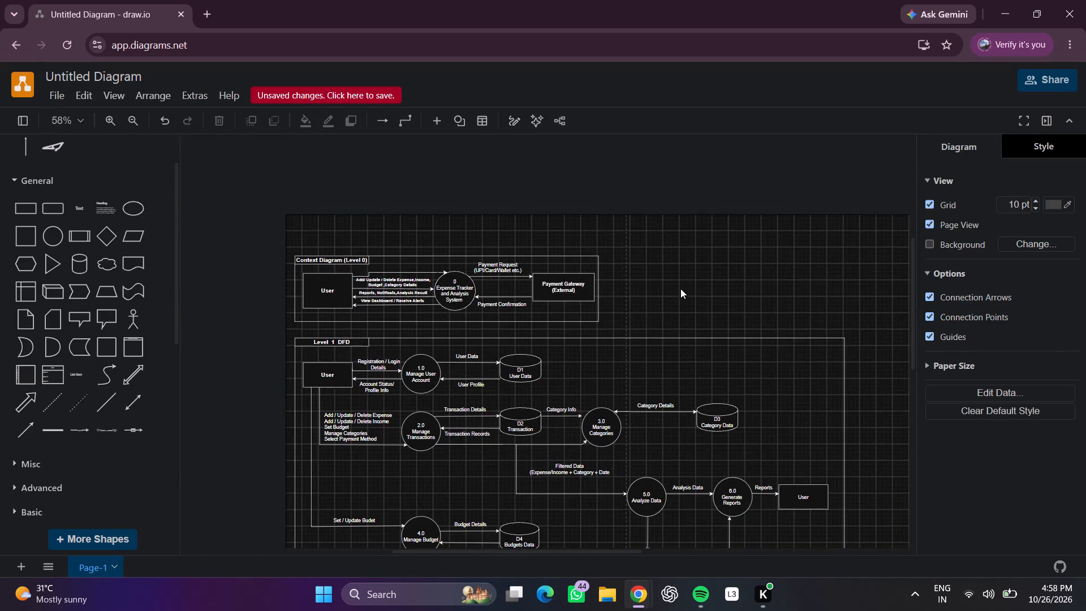
pyautogui.scroll(-1, 680, 292)
pyautogui.scroll(-2, 897, 377)
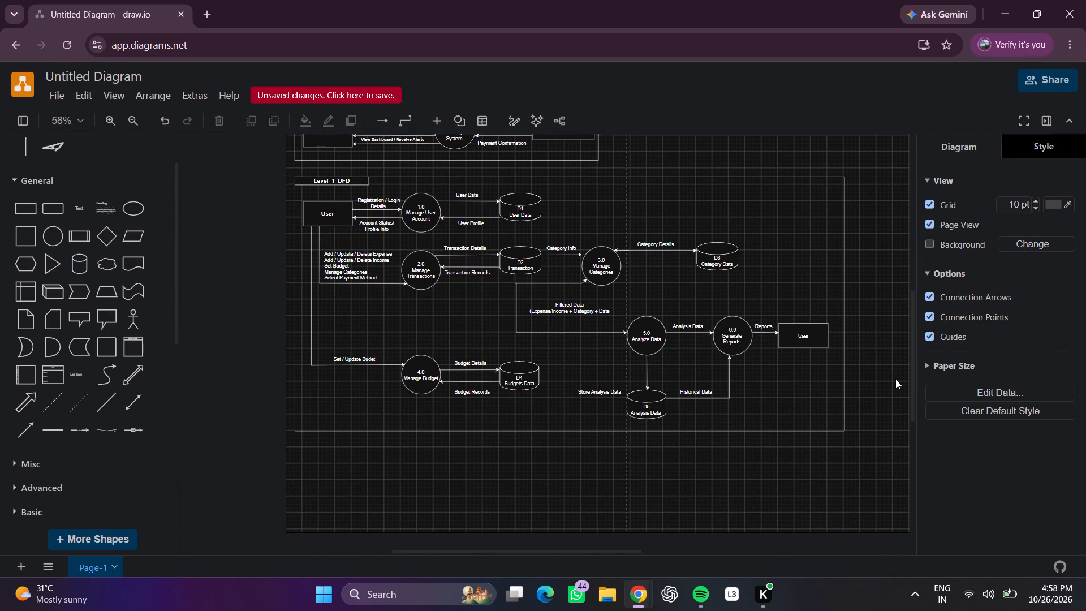
pyautogui.scroll(-1, 893, 380)
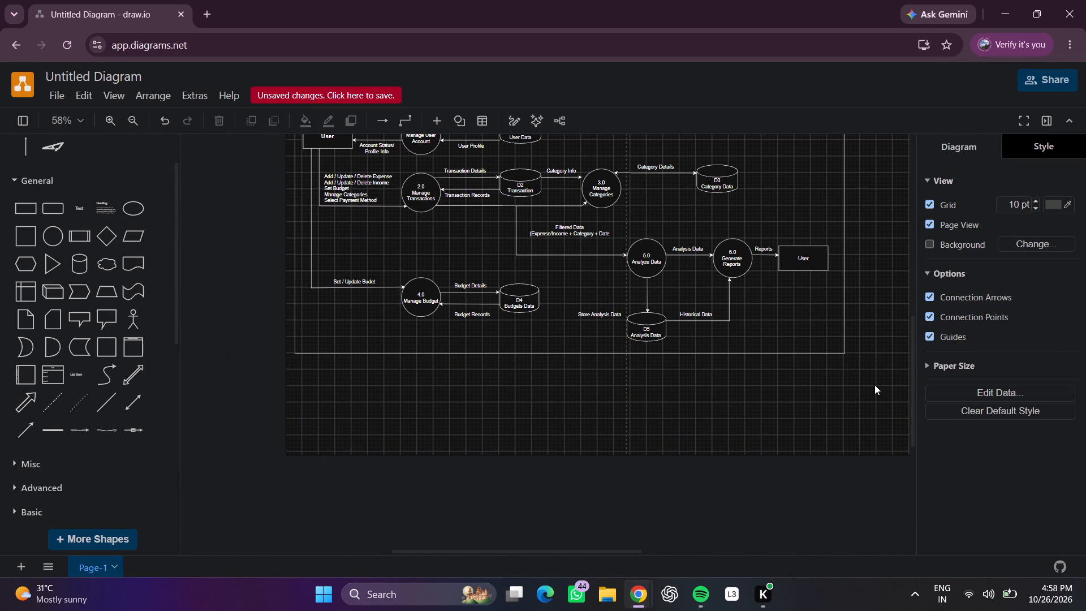
pyautogui.scroll(-1, 746, 417)
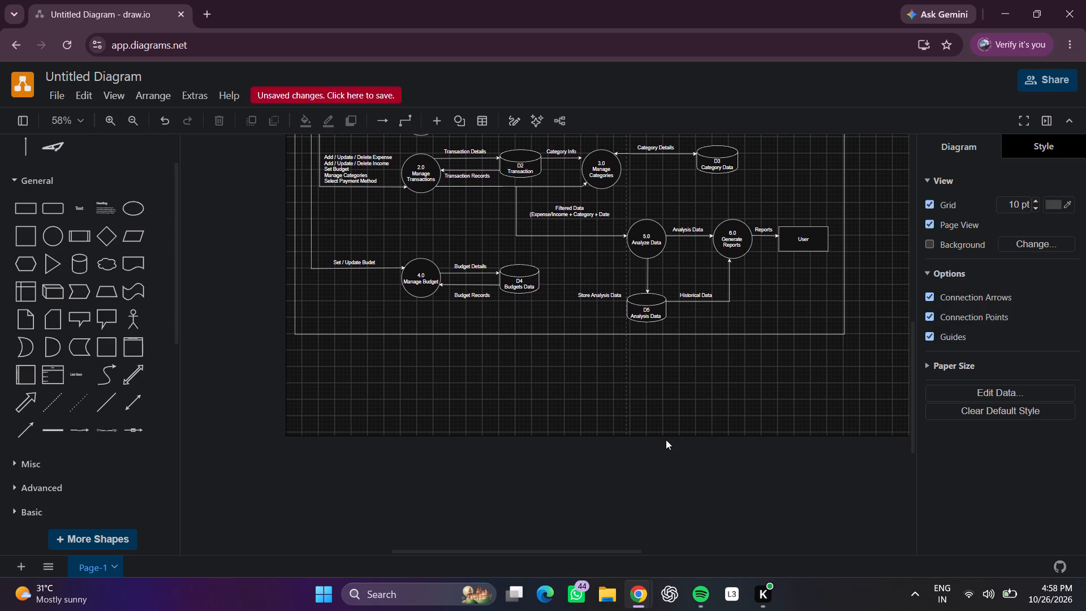
pyautogui.hscroll(2, 775, 337)
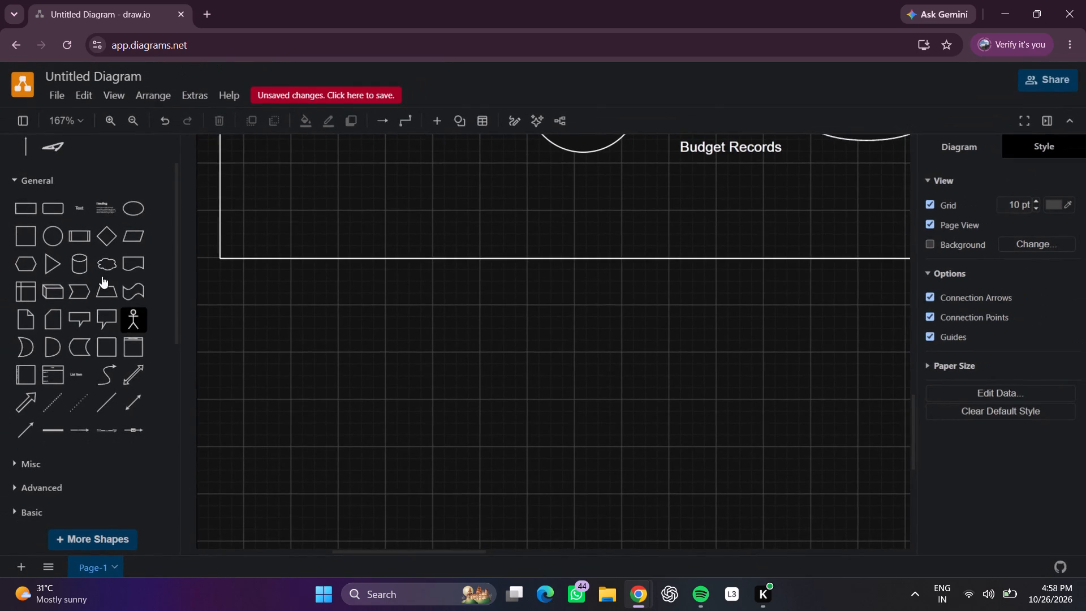
pyautogui.click(79, 265)
pyautogui.moveTo(565, 350); pyautogui.dragTo(498, 363)
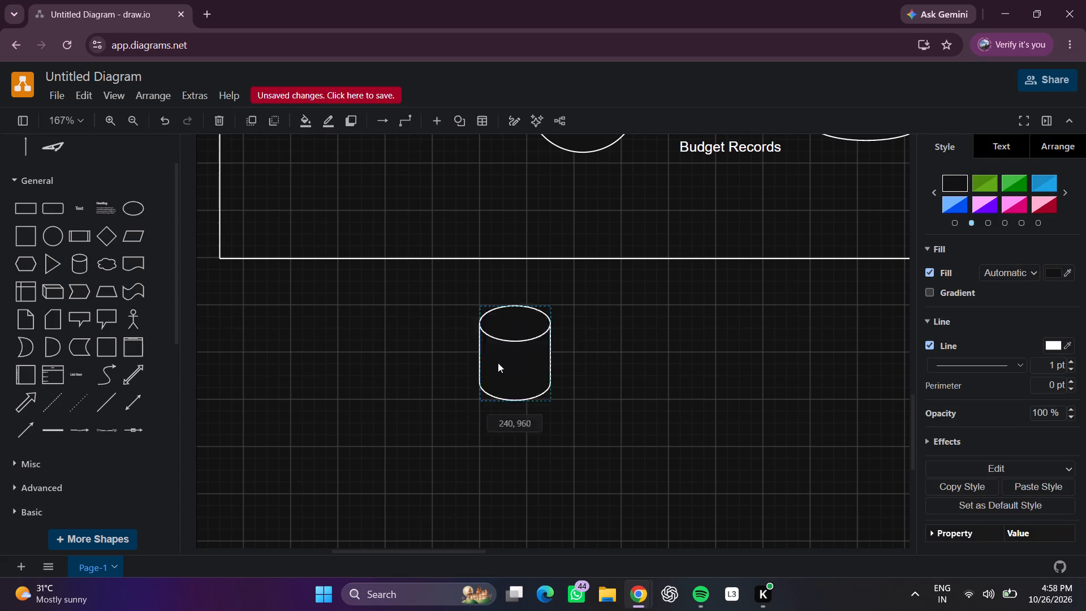
pyautogui.moveTo(498, 363); pyautogui.dragTo(294, 388)
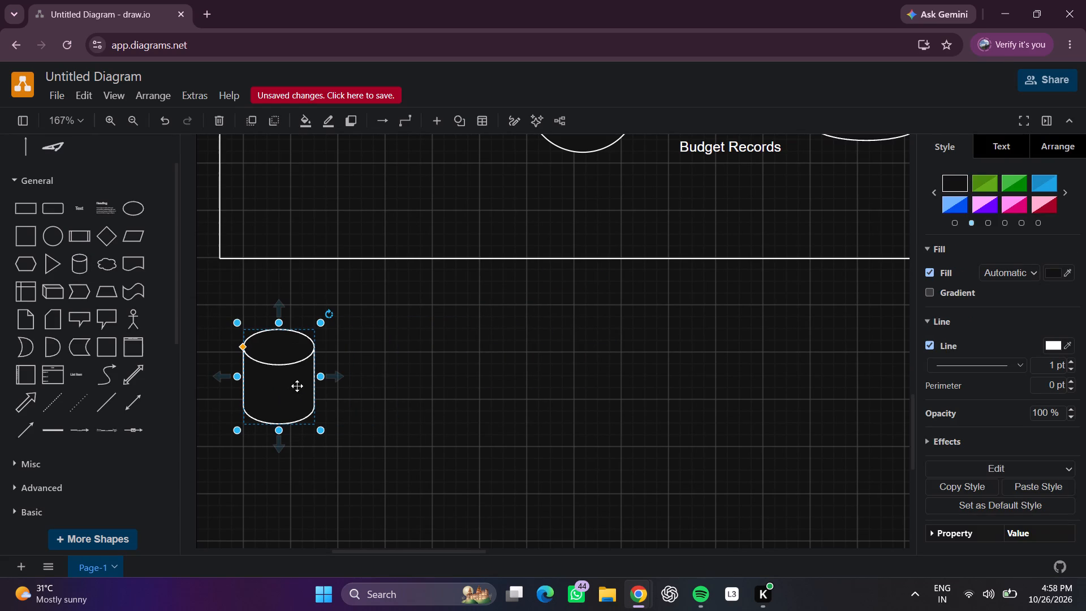
pyautogui.moveTo(316, 374); pyautogui.dragTo(336, 377)
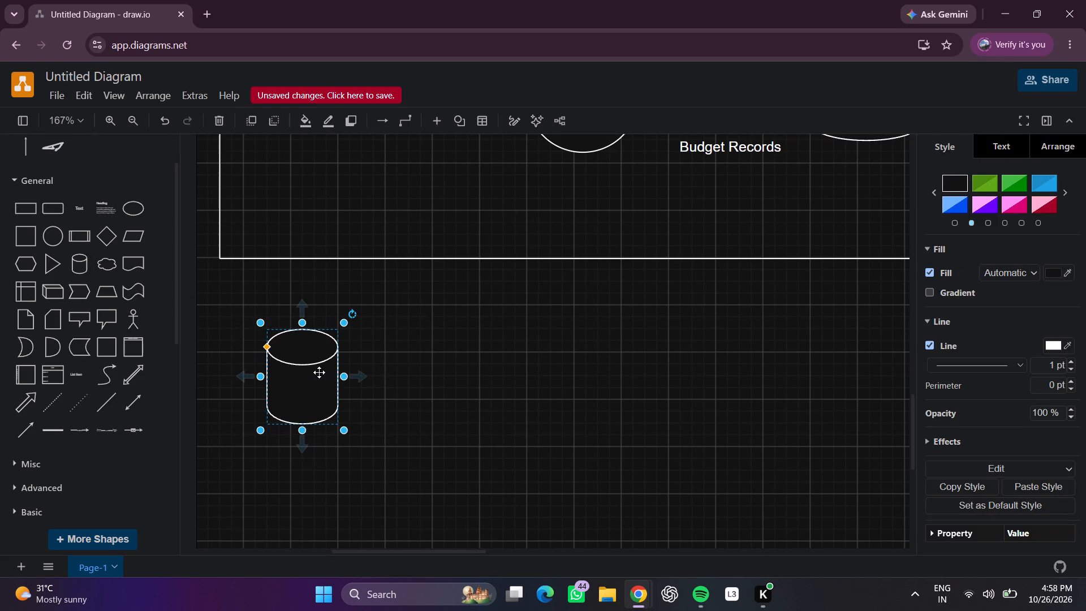
pyautogui.moveTo(319, 372); pyautogui.dragTo(298, 371)
# Resize the new cylinder below the Level 1 frame to 100 x 70, nudging it closer to the frame's left line.
pyautogui.moveTo(321, 377); pyautogui.dragTo(325, 377)
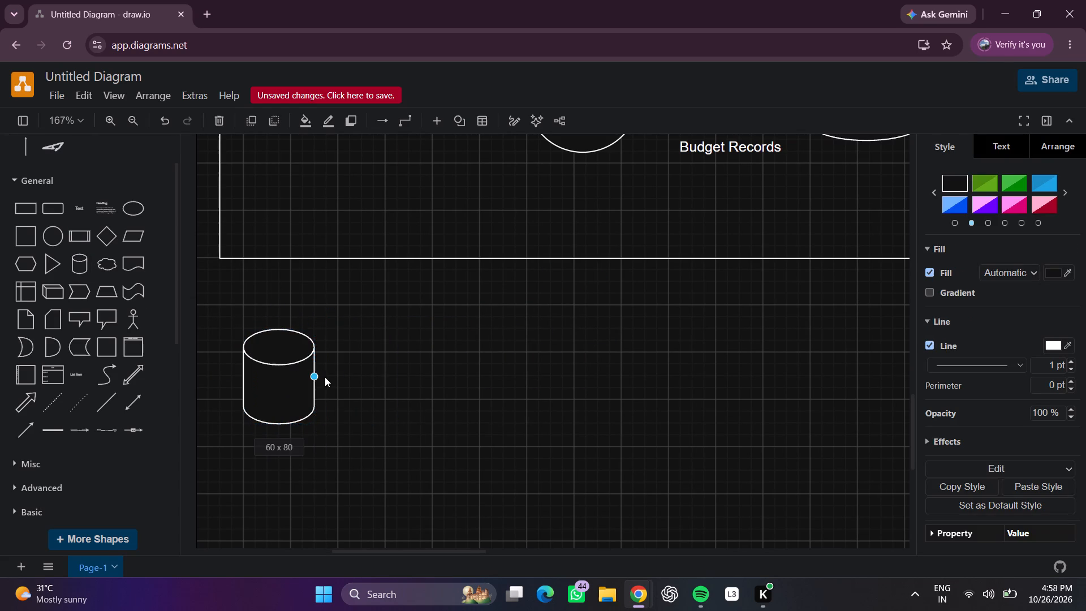
pyautogui.moveTo(325, 377); pyautogui.dragTo(382, 377)
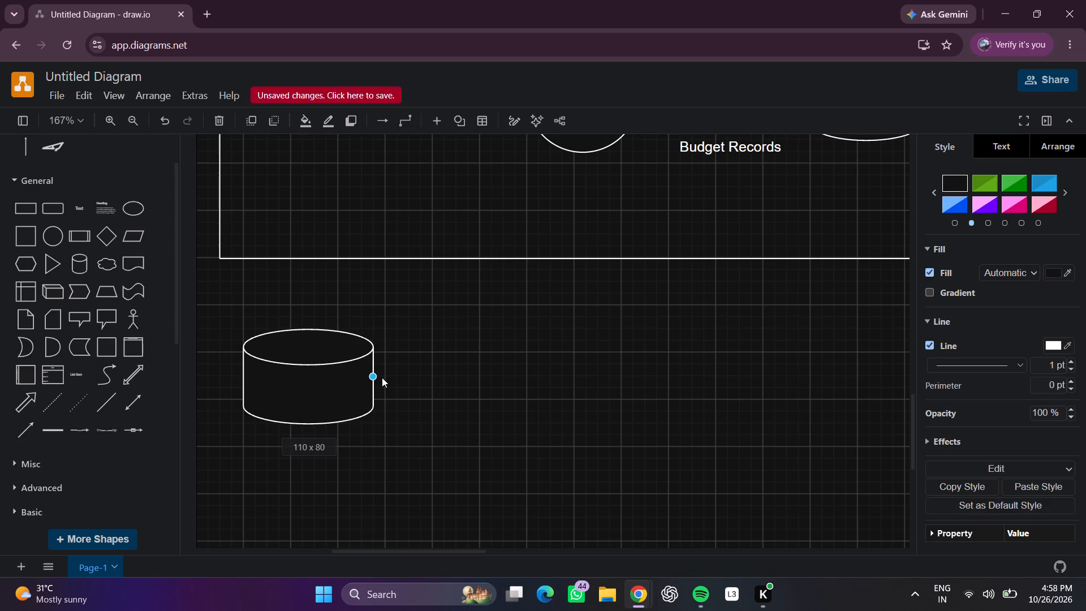
pyautogui.moveTo(382, 377); pyautogui.dragTo(390, 377)
pyautogui.moveTo(397, 374); pyautogui.dragTo(398, 375)
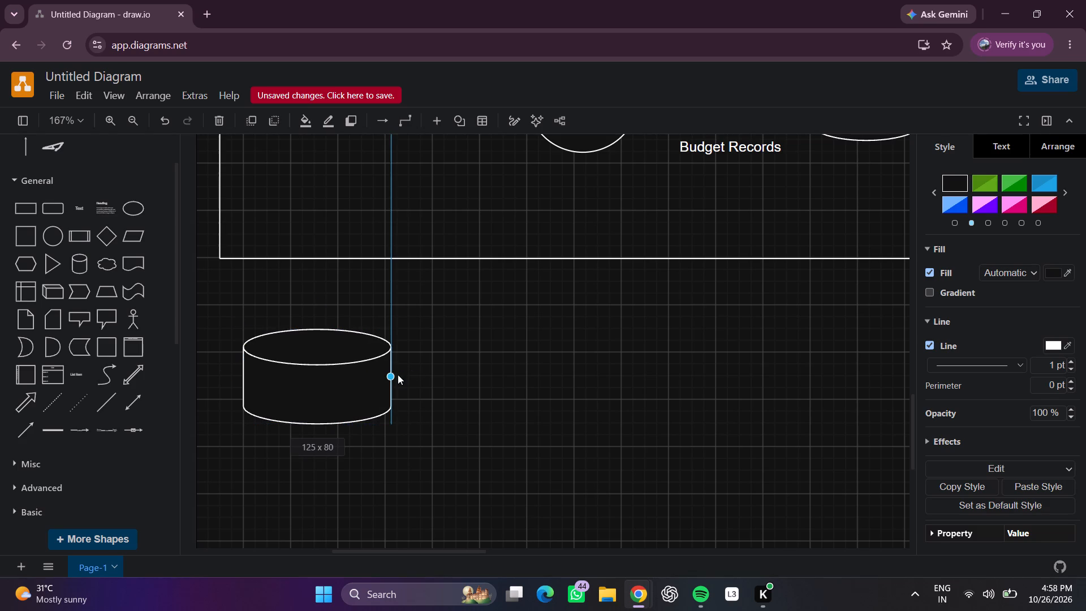
pyautogui.moveTo(398, 375); pyautogui.dragTo(382, 378)
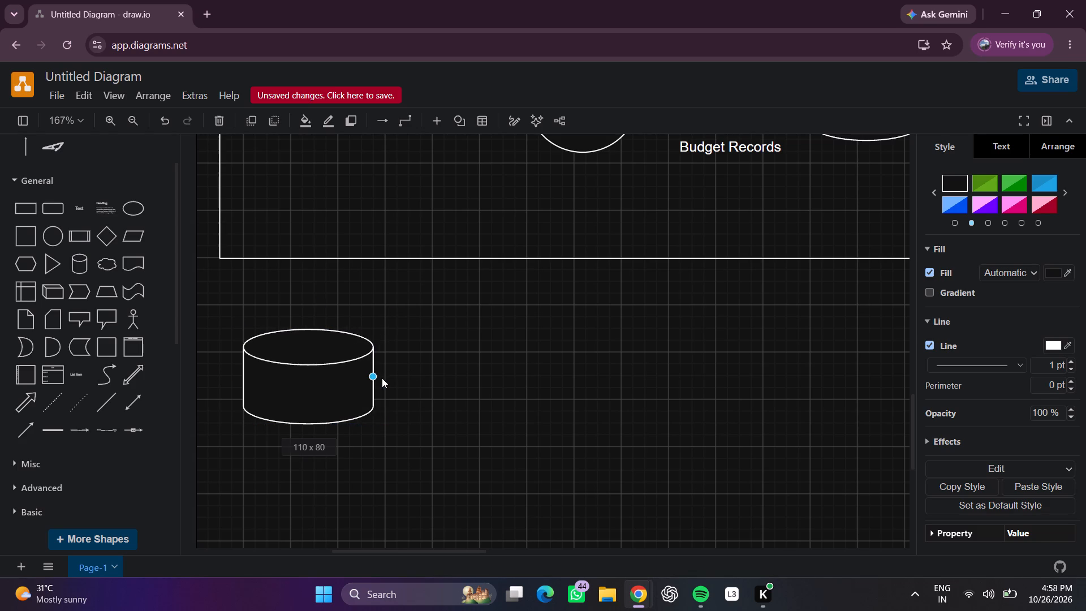
pyautogui.moveTo(382, 378); pyautogui.dragTo(372, 380)
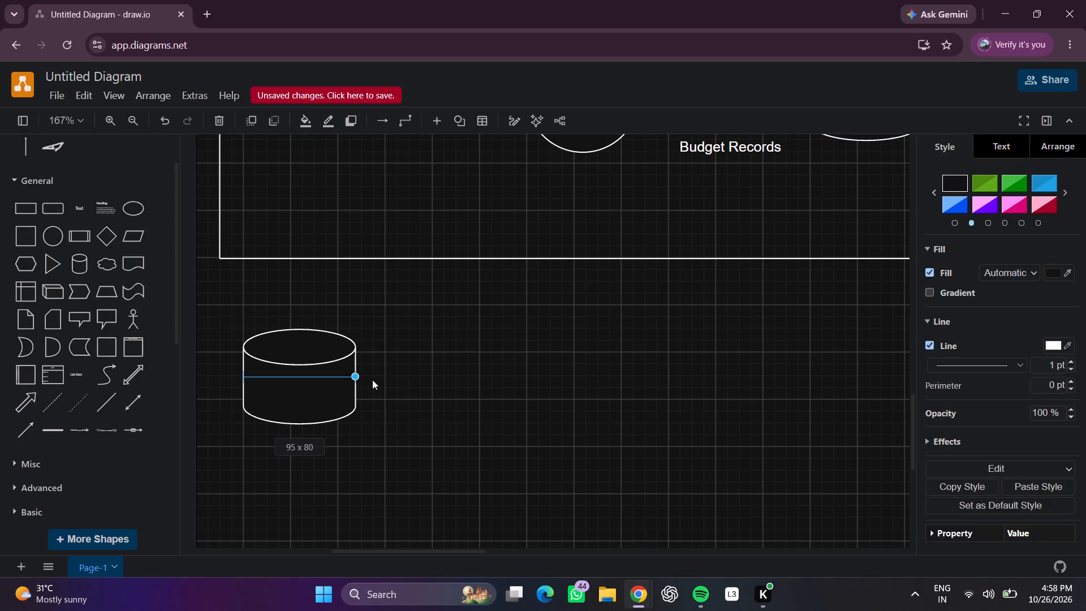
pyautogui.moveTo(372, 380); pyautogui.dragTo(374, 380)
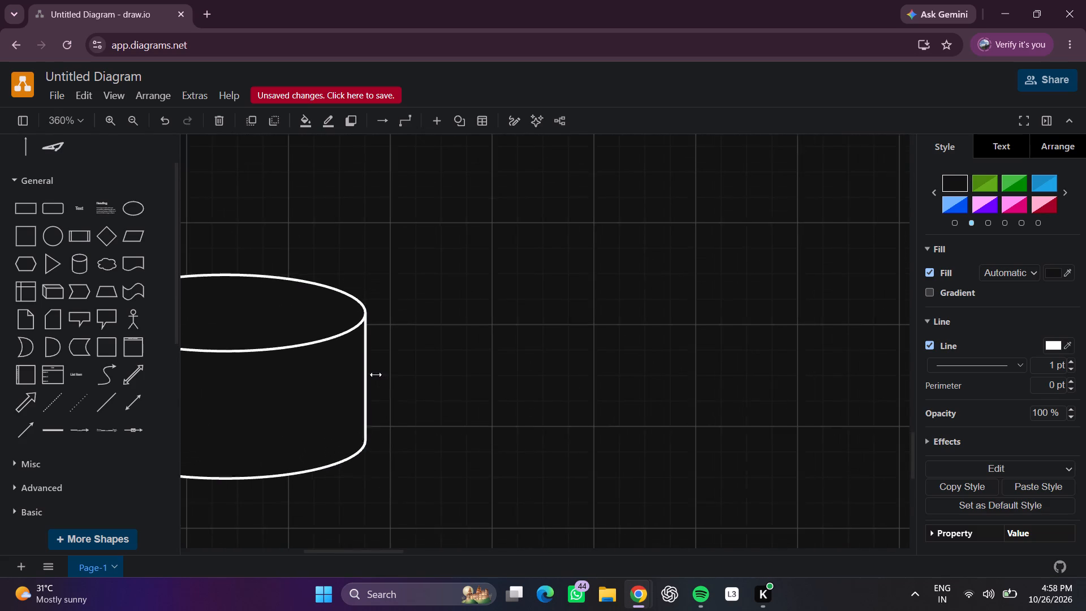
pyautogui.moveTo(373, 375); pyautogui.dragTo(357, 375)
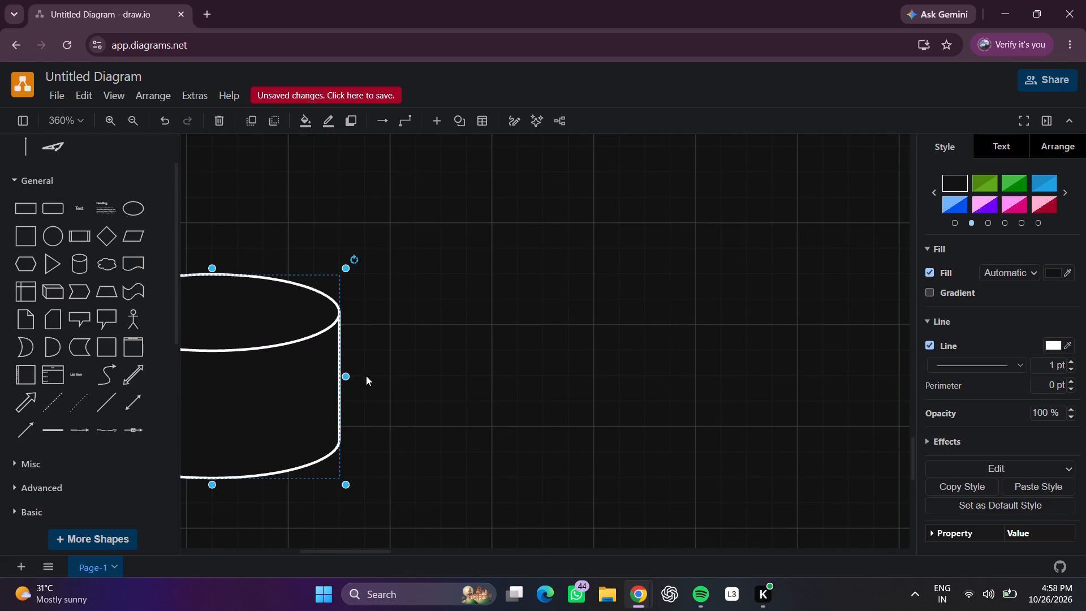
pyautogui.click(335, 402)
pyautogui.click(313, 427)
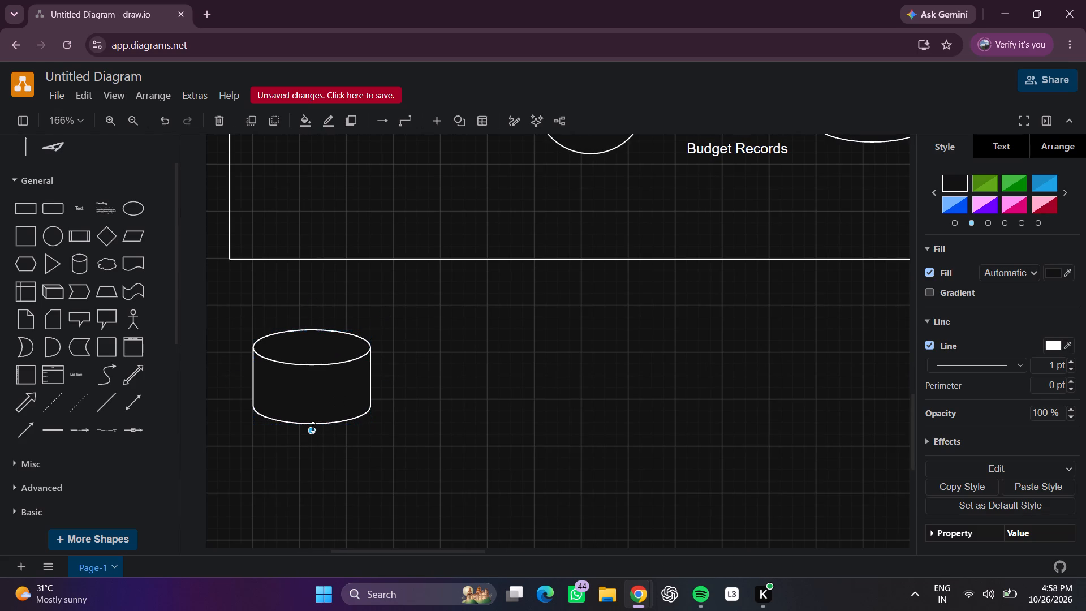
pyautogui.moveTo(313, 427); pyautogui.dragTo(313, 410)
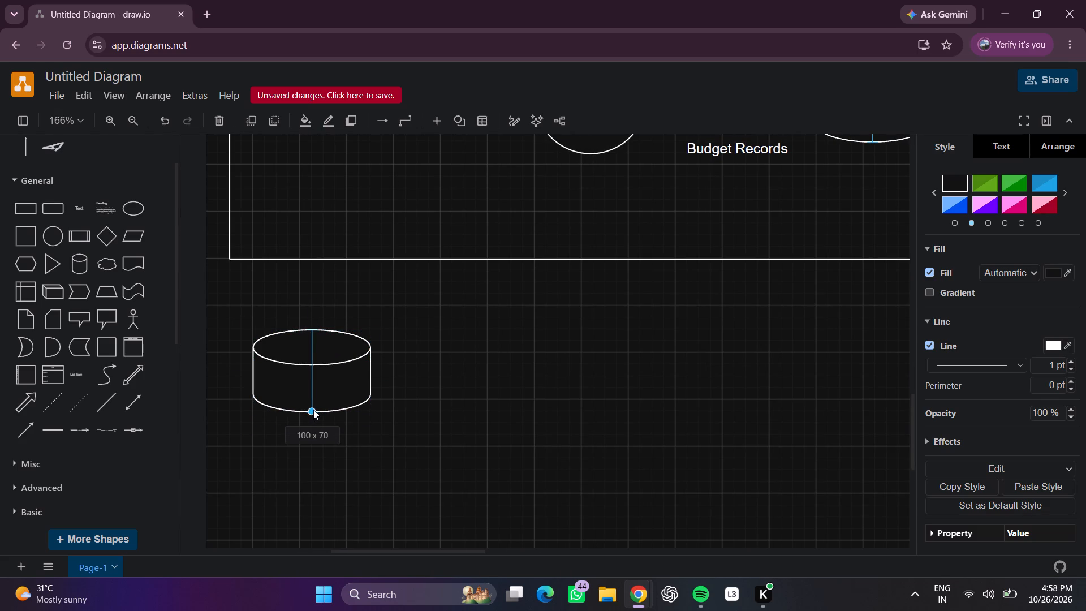
pyautogui.moveTo(313, 410); pyautogui.dragTo(313, 405)
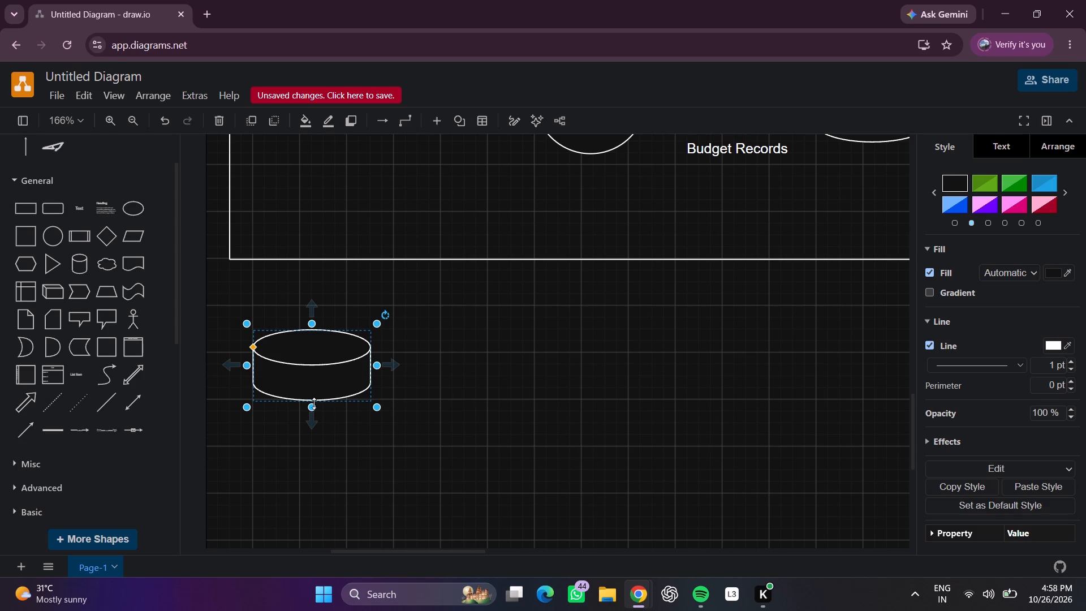
pyautogui.moveTo(313, 405); pyautogui.dragTo(315, 412)
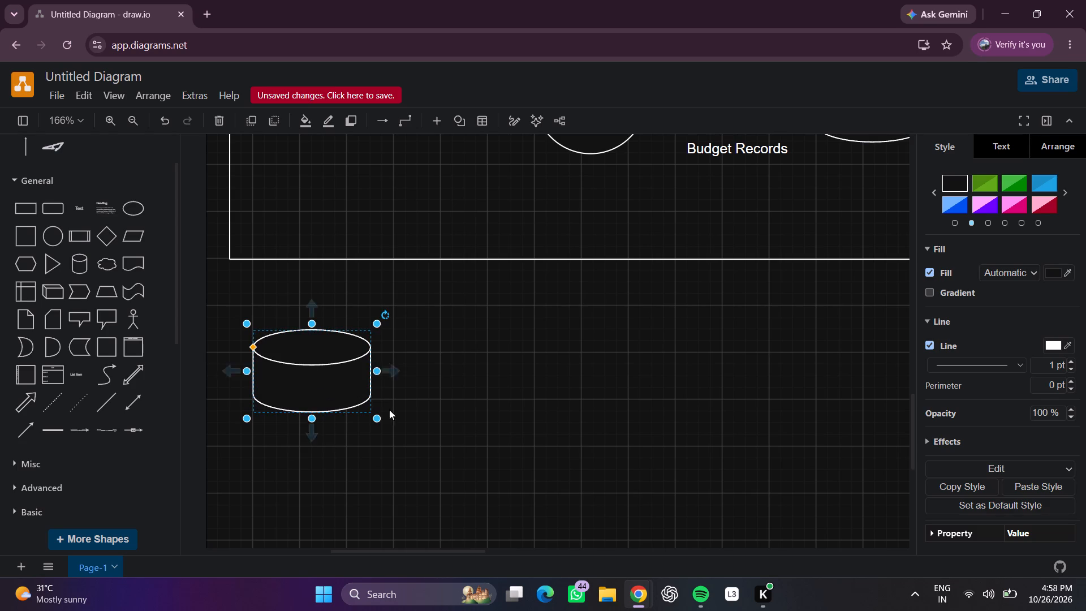
pyautogui.click(430, 413)
# Label the resized cylinder "D5" with "Analysis Data" on a second line.
pyautogui.hscroll(1, 426, 410)
pyautogui.doubleClick(367, 371)
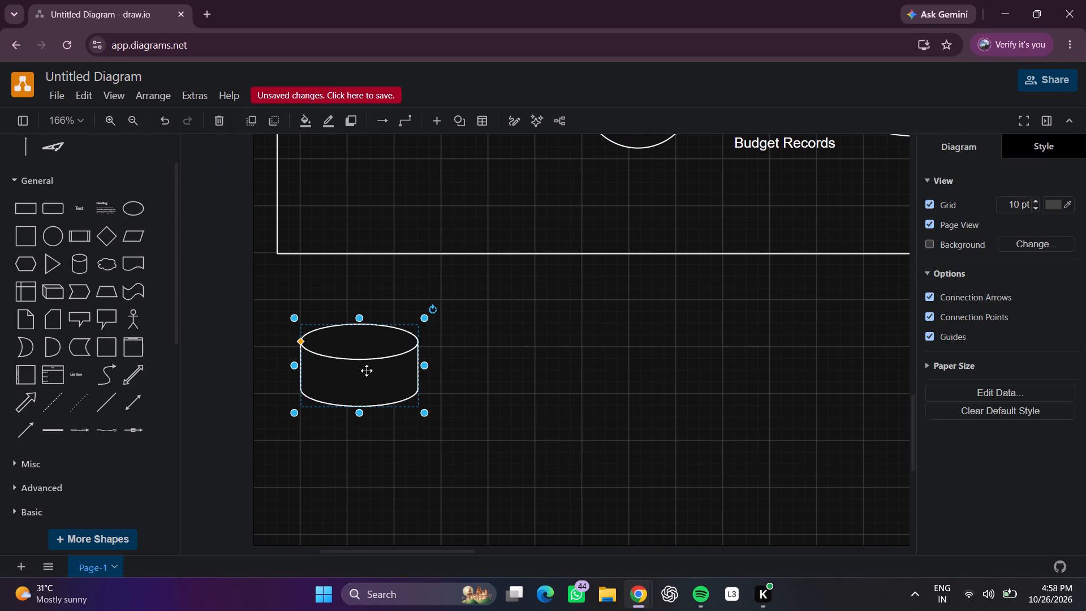
pyautogui.press('d')
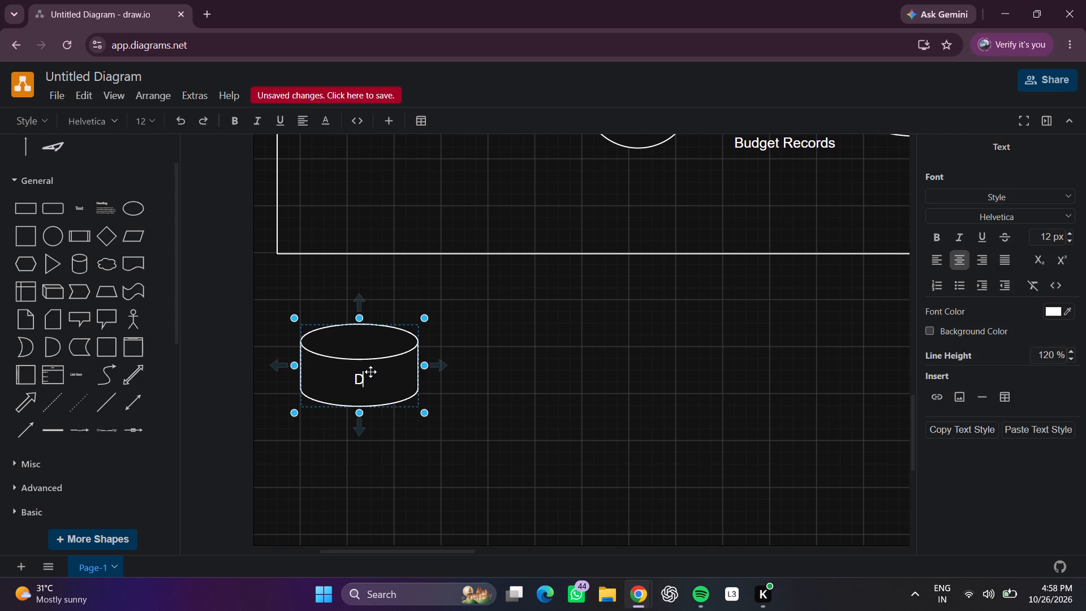
pyautogui.write('5')
pyautogui.press('space')
pyautogui.press('BackSpace')
pyautogui.press('Return')
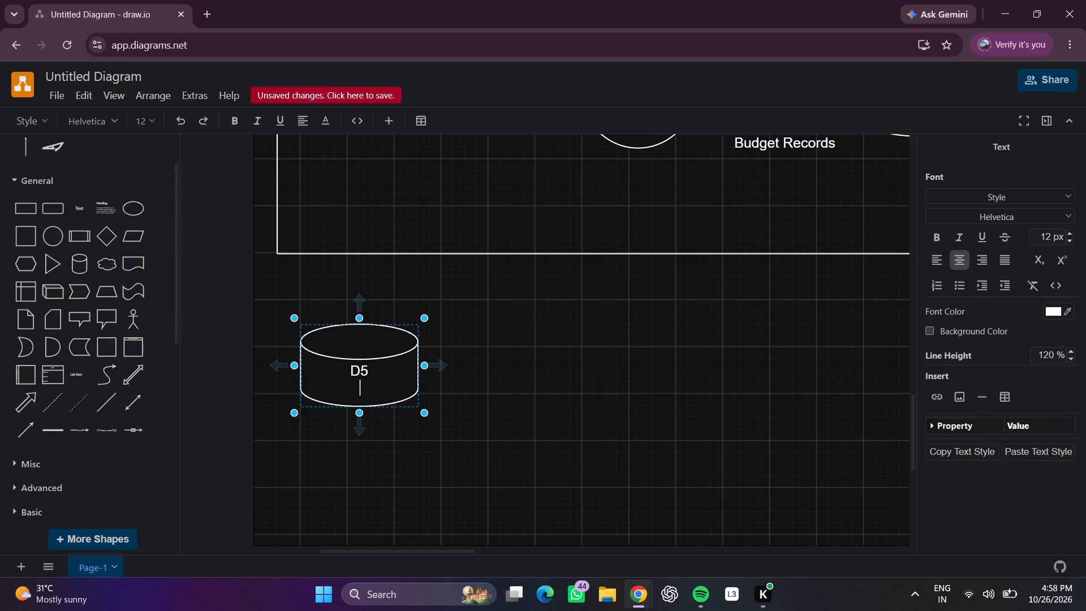
pyautogui.press('a')
pyautogui.write('lysis')
pyautogui.press('space')
pyautogui.write('at')
pyautogui.press('a')
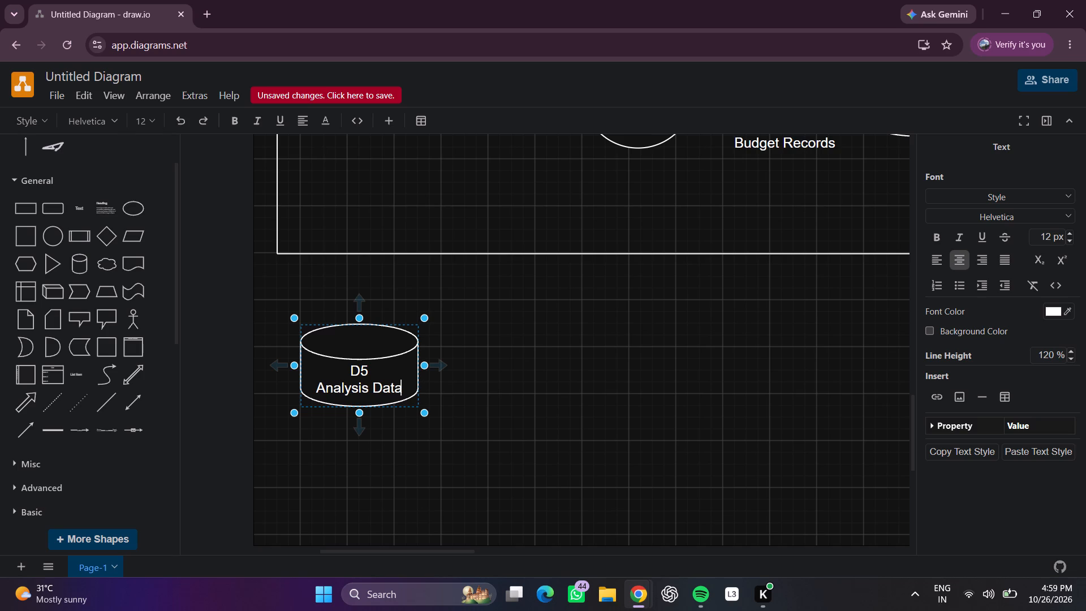
pyautogui.click(818, 437)
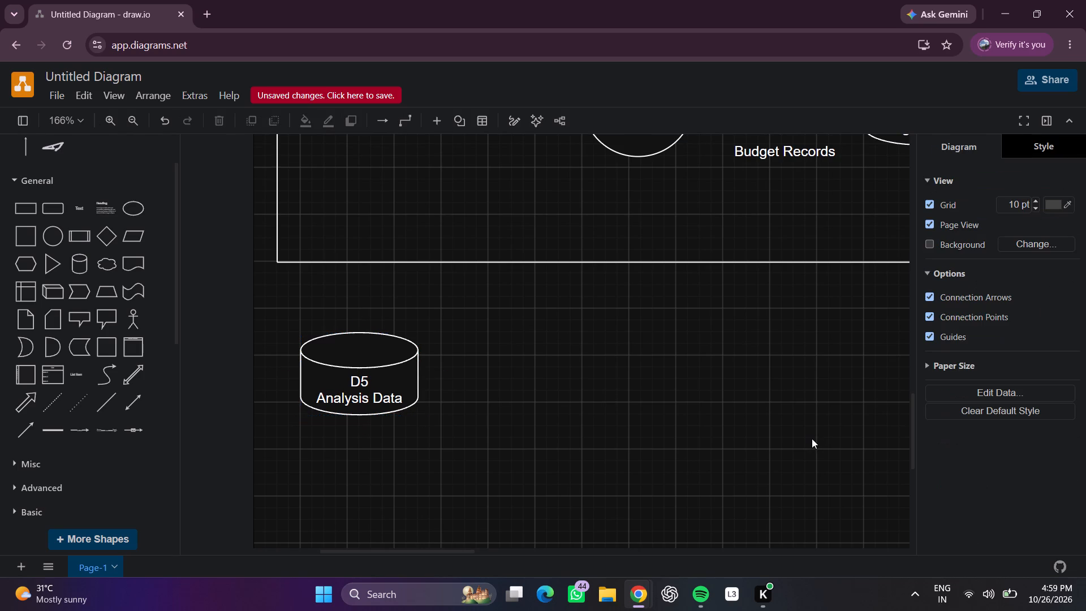
# Add a second cylinder and place it directly beneath the D5 Analysis Data cylinder.
pyautogui.scroll(-1, 807, 437)
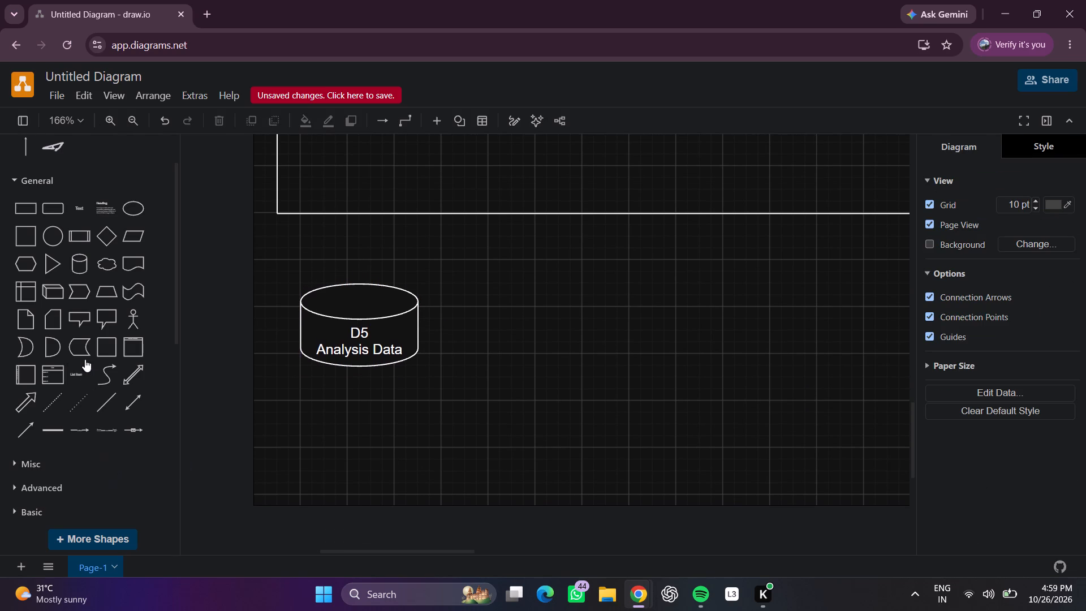
pyautogui.click(81, 263)
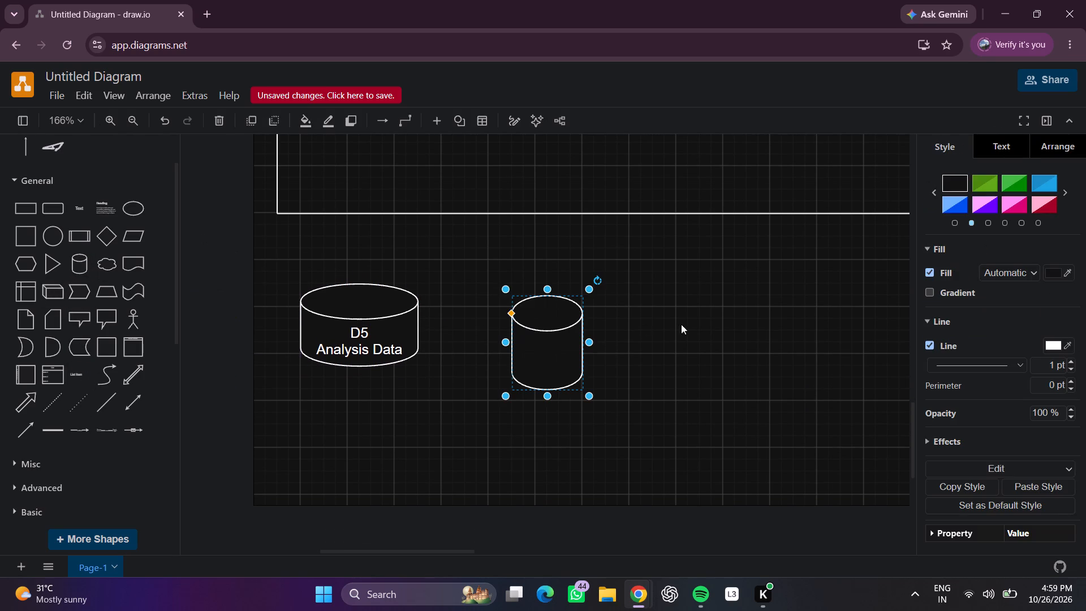
pyautogui.moveTo(547, 354); pyautogui.dragTo(342, 451)
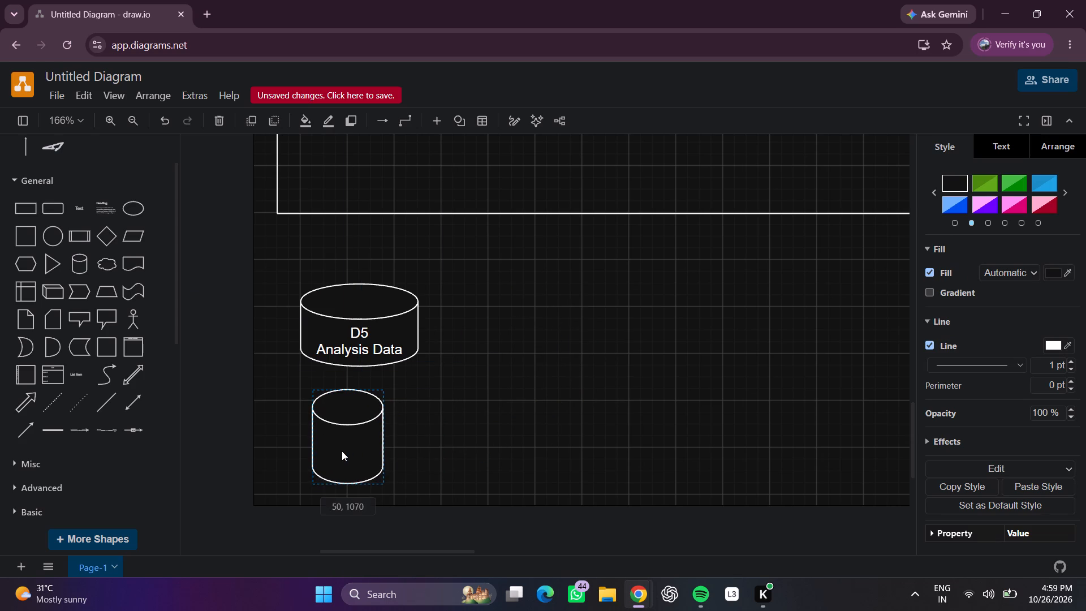
pyautogui.moveTo(342, 451); pyautogui.dragTo(339, 448)
pyautogui.moveTo(372, 436); pyautogui.dragTo(394, 436)
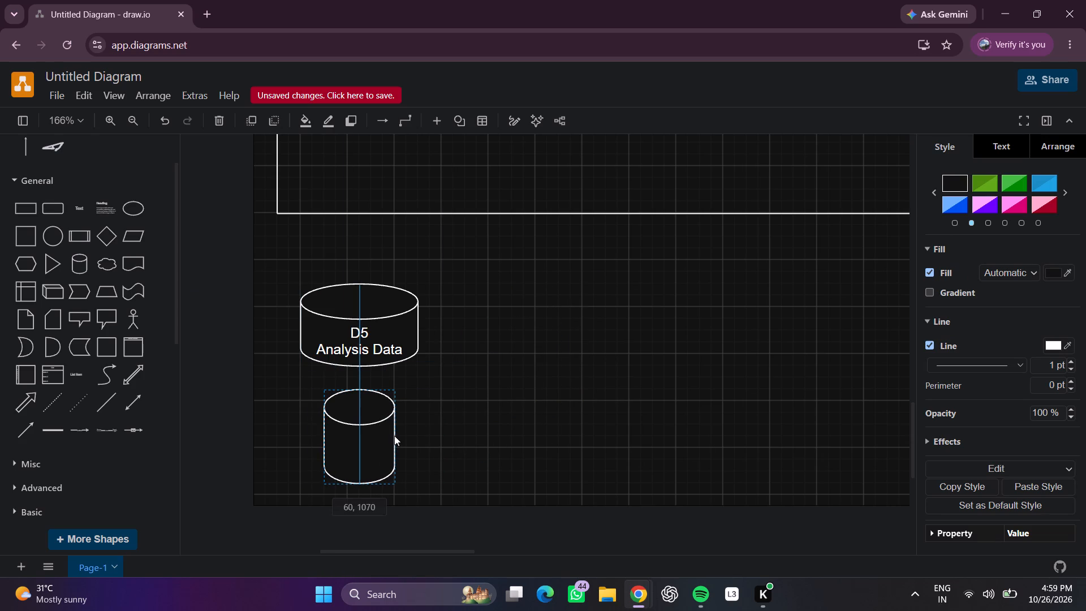
pyautogui.moveTo(394, 436); pyautogui.dragTo(365, 438)
# Resize the second cylinder to 100 x 70 so its sides line up with the D5 cylinder above.
pyautogui.moveTo(365, 437); pyautogui.dragTo(389, 437)
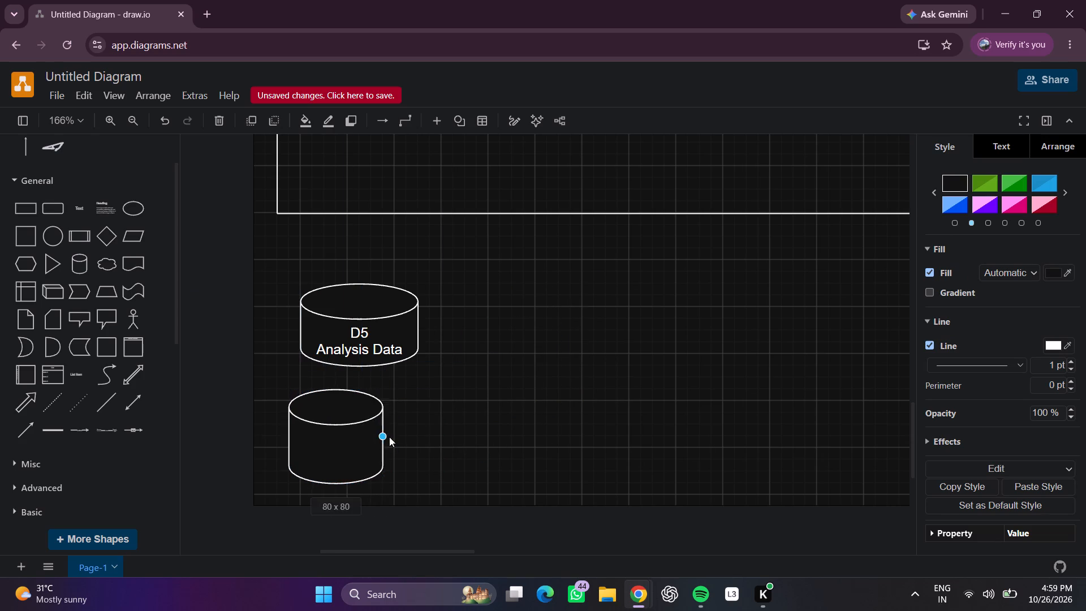
pyautogui.moveTo(389, 437); pyautogui.dragTo(419, 434)
pyautogui.click(495, 419)
pyautogui.click(367, 459)
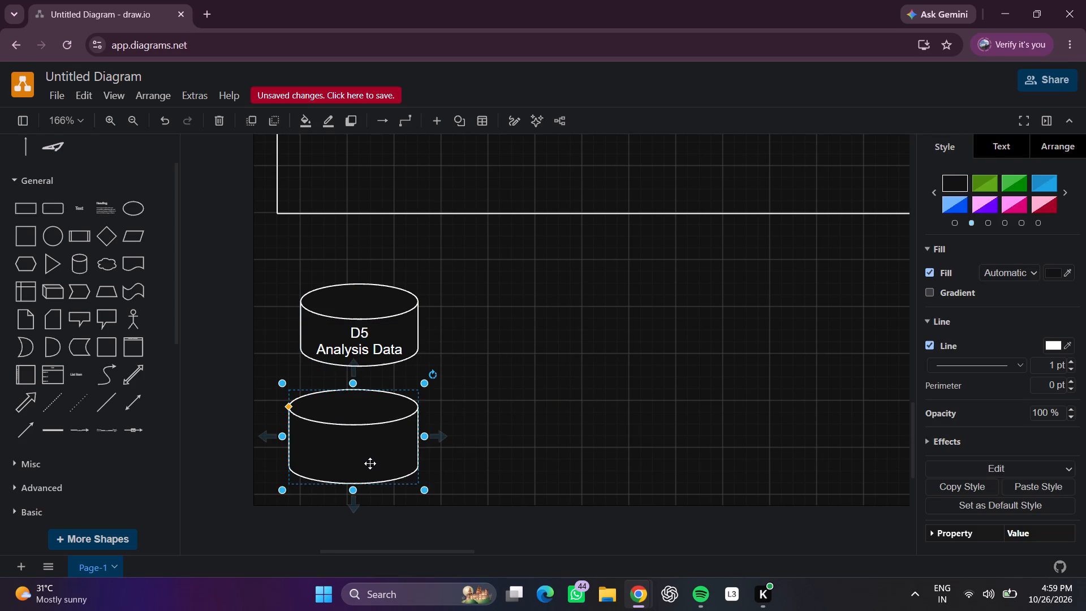
pyautogui.moveTo(352, 491); pyautogui.dragTo(354, 471)
pyautogui.moveTo(282, 424); pyautogui.dragTo(291, 424)
pyautogui.click(361, 436)
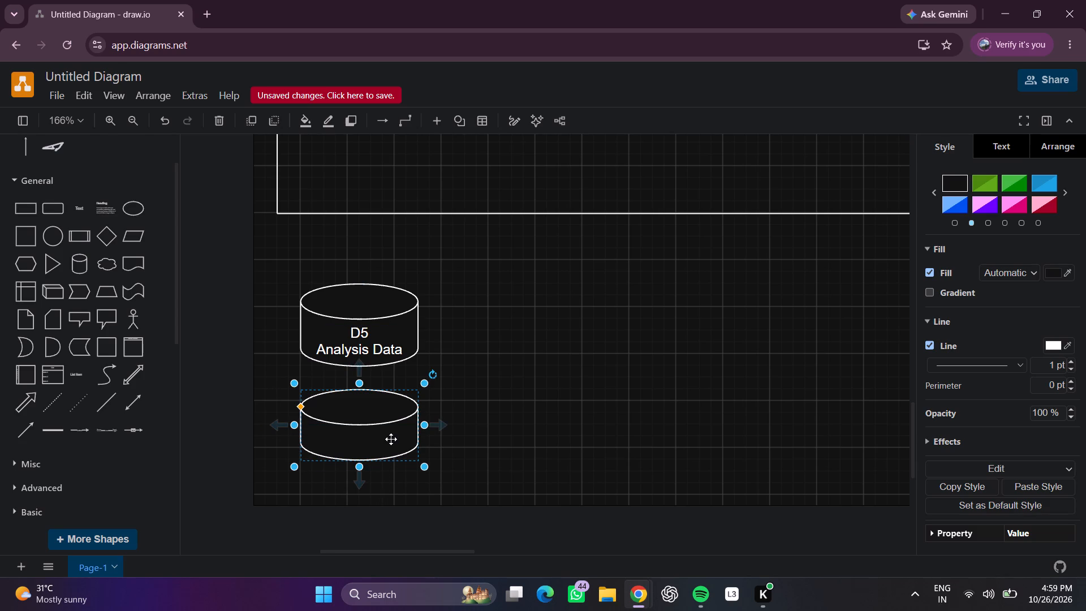
pyautogui.moveTo(359, 466); pyautogui.dragTo(361, 473)
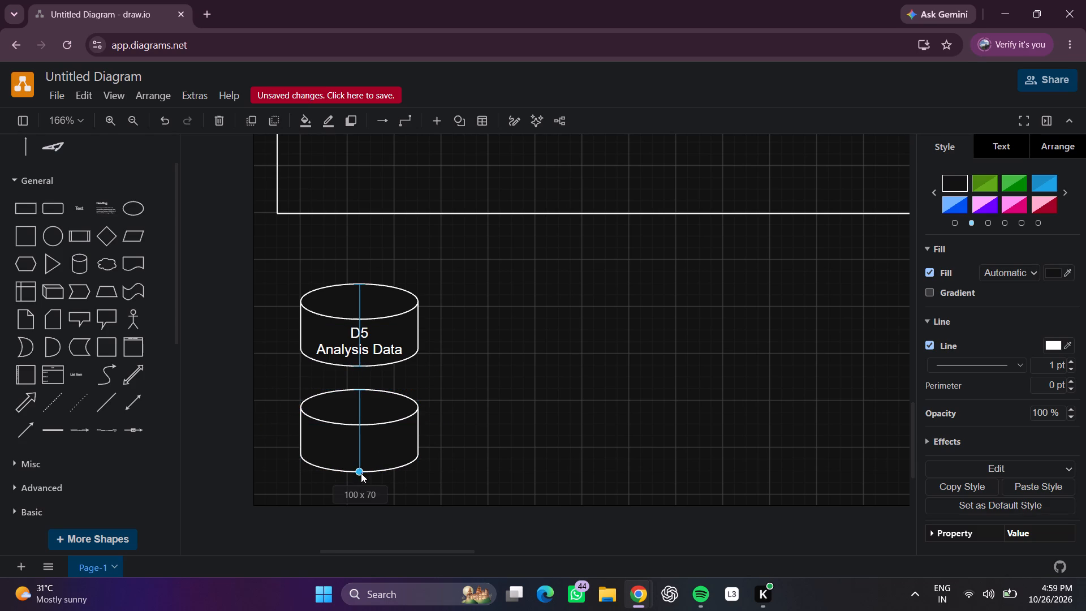
pyautogui.moveTo(361, 473); pyautogui.dragTo(360, 476)
pyautogui.click(457, 449)
# Label the second cylinder "D2" with "Transactions" on a second line.
pyautogui.doubleClick(356, 437)
pyautogui.doubleClick(385, 442)
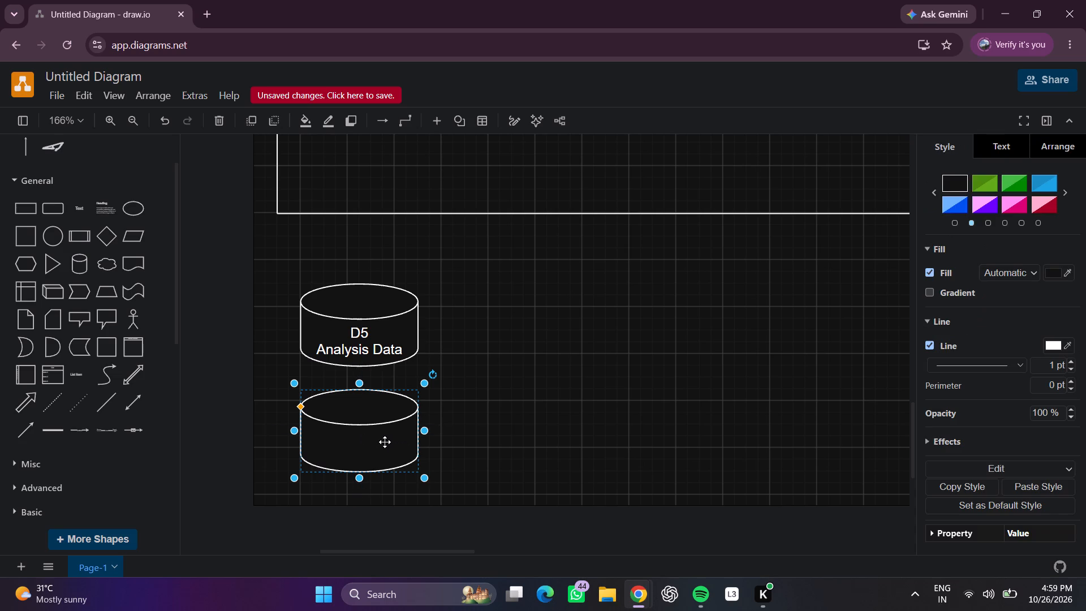
pyautogui.click(389, 448)
pyautogui.click(395, 449)
pyautogui.click(788, 399)
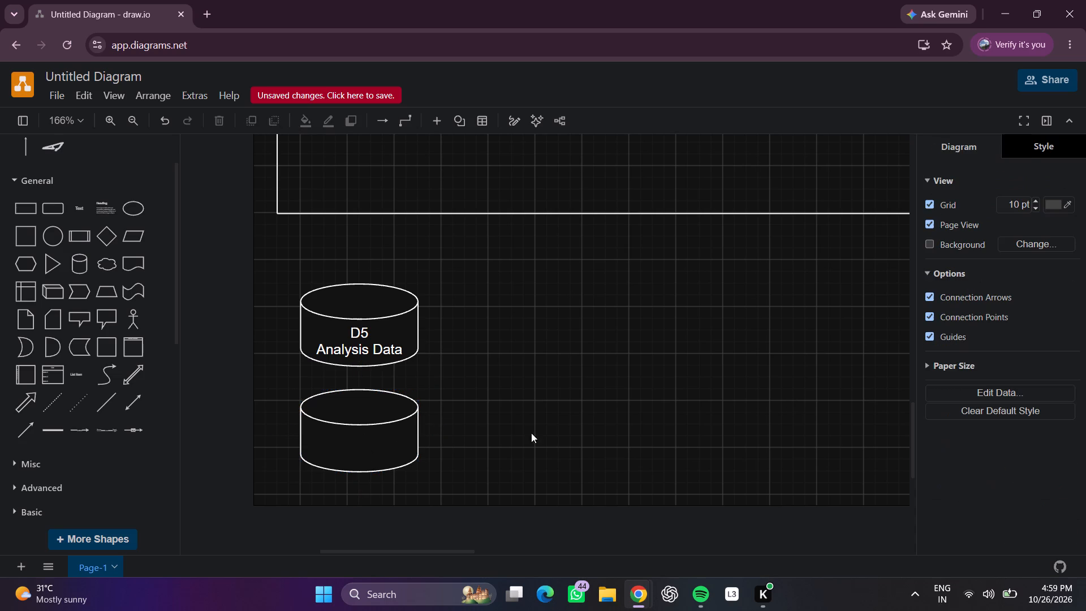
pyautogui.tripleClick(391, 457)
pyautogui.doubleClick(386, 448)
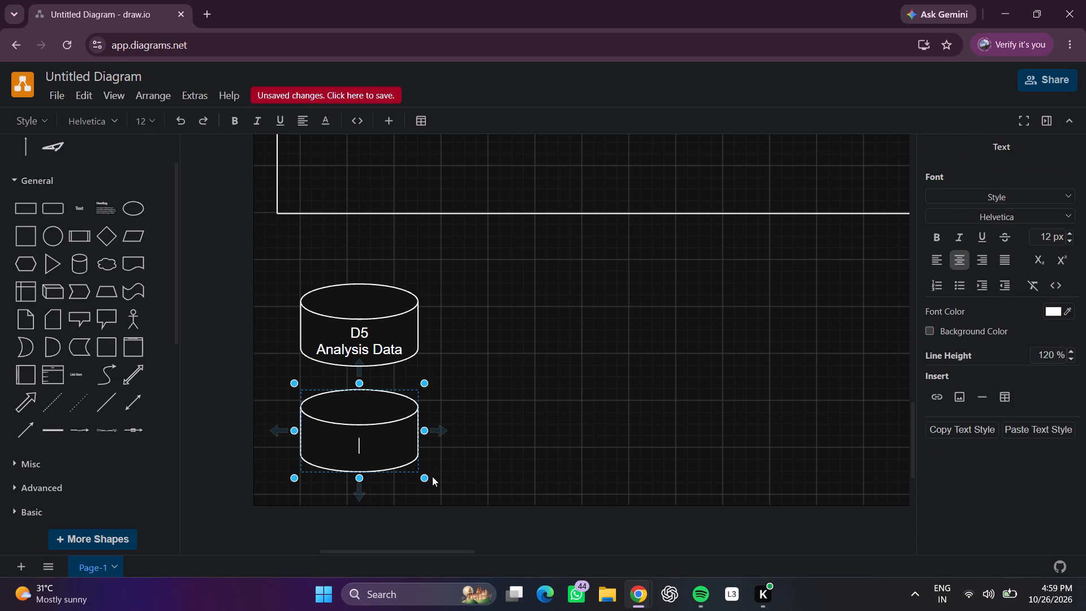
pyautogui.press('d')
pyautogui.press('2')
pyautogui.press('Return')
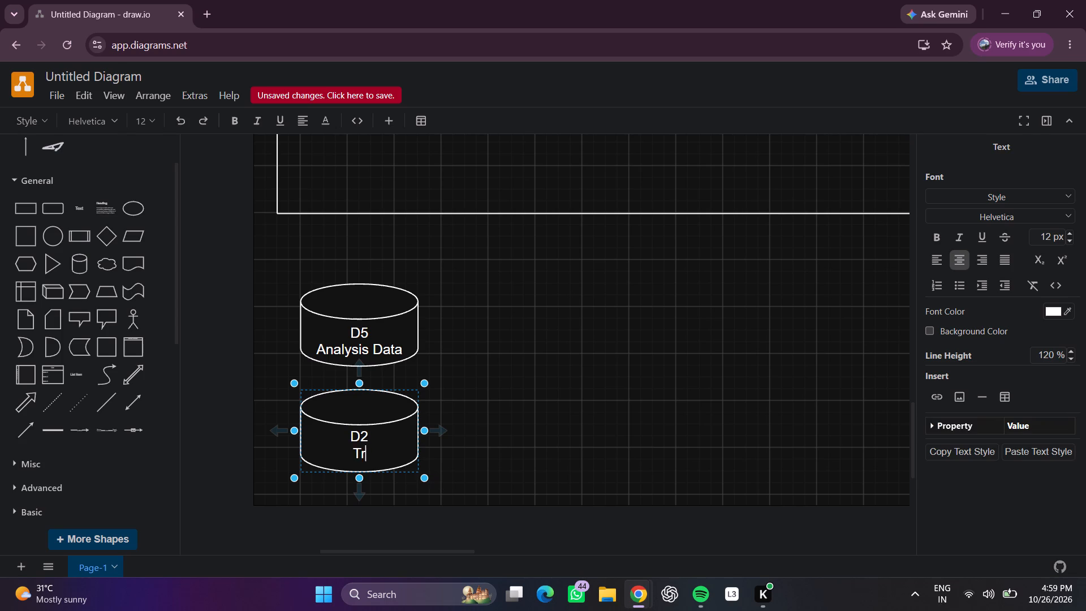
pyautogui.write('ns')
pyautogui.write('action')
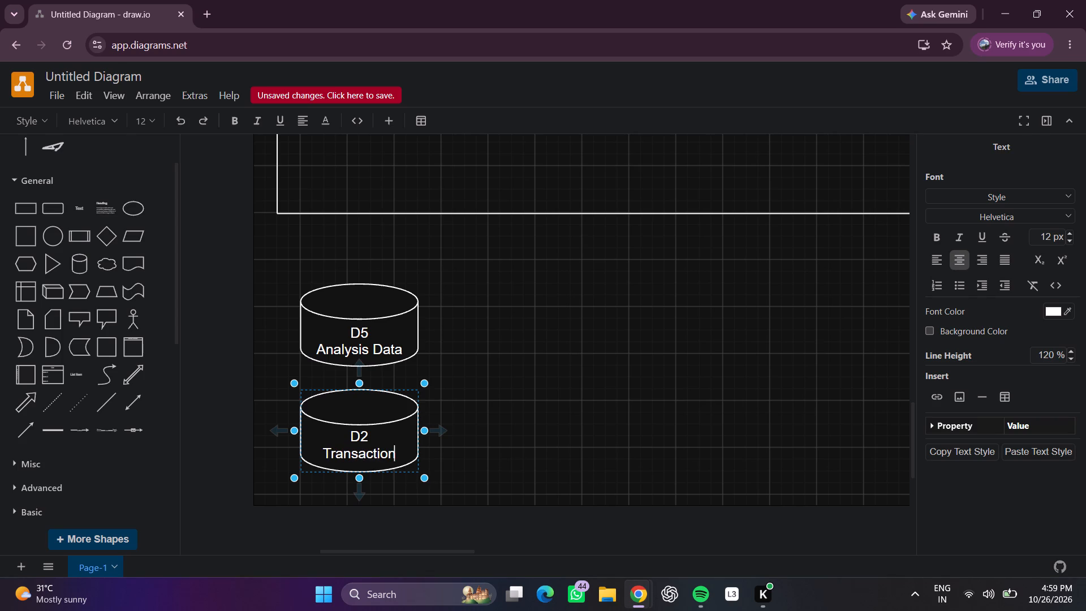
pyautogui.press('s')
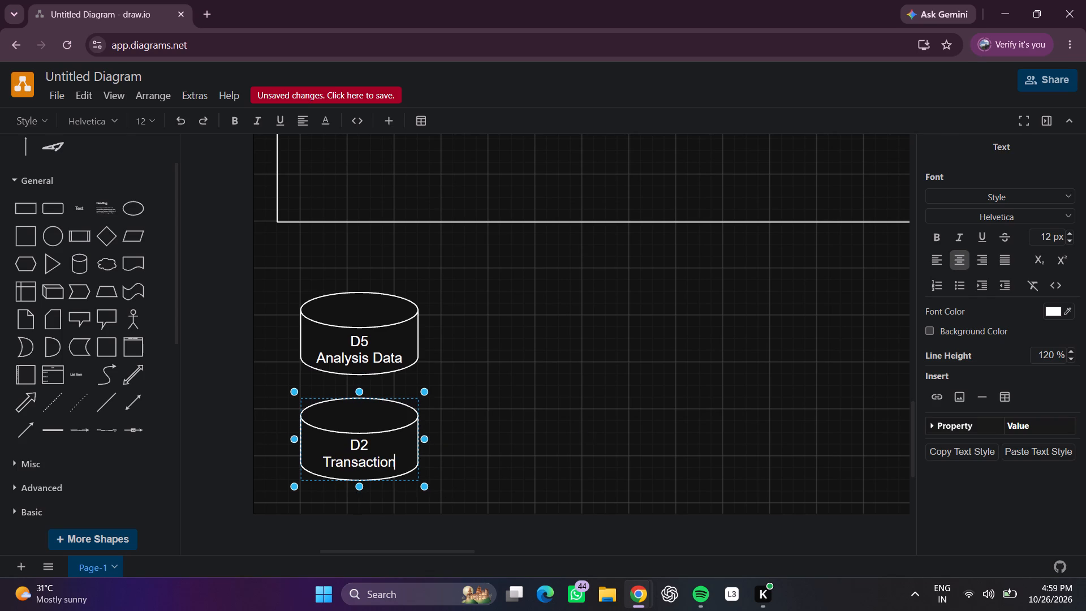
pyautogui.click(595, 418)
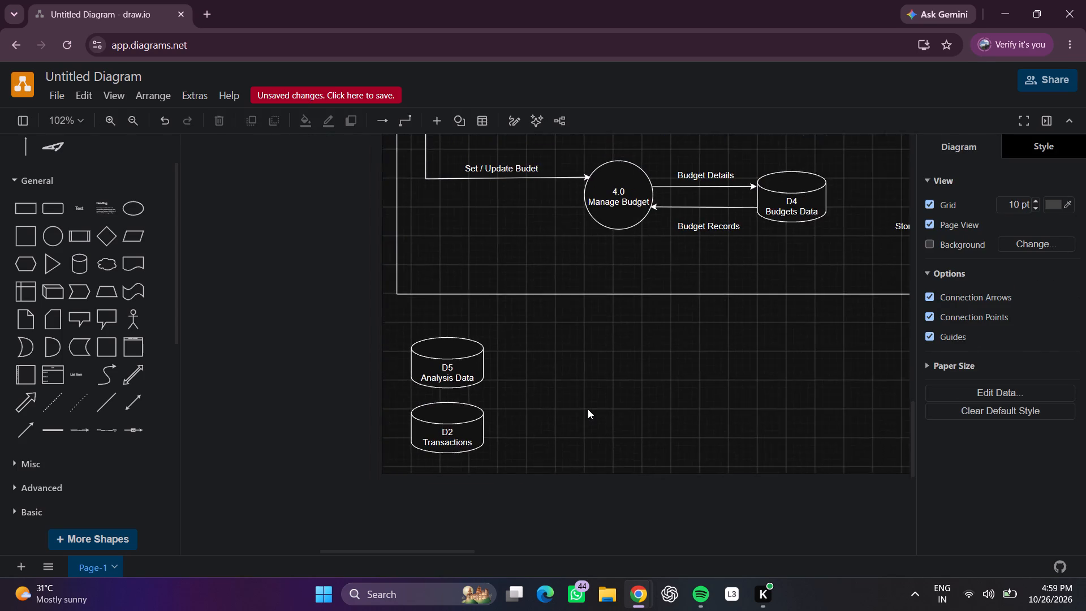
# Draw a nearly horizontal arrow running right from the upper side of the D5 Analysis Data cylinder.
pyautogui.scroll(1, 588, 410)
pyautogui.scroll(1, 619, 376)
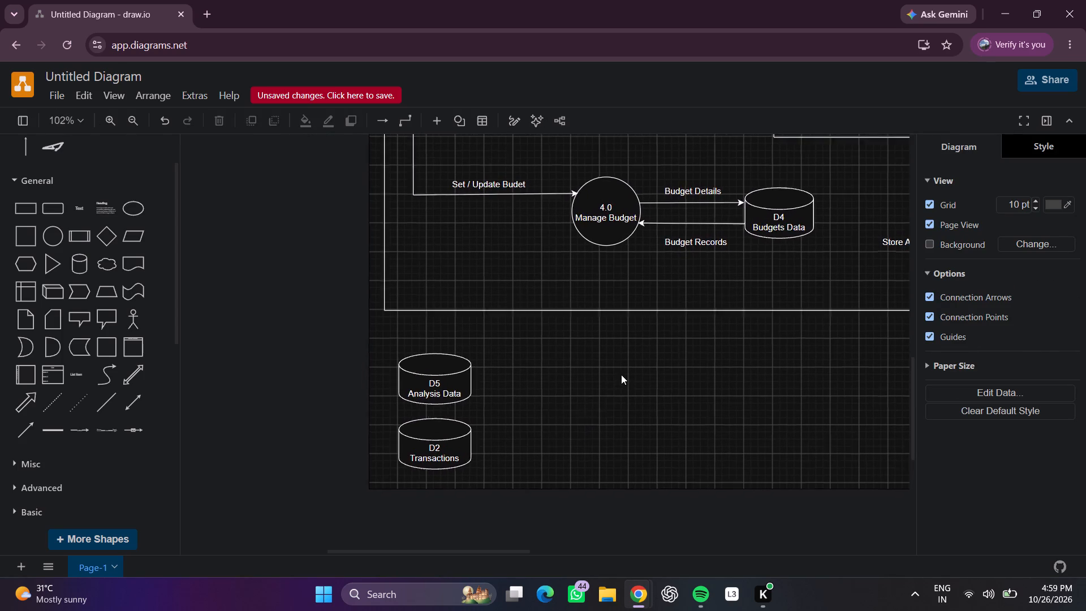
pyautogui.scroll(1, 621, 375)
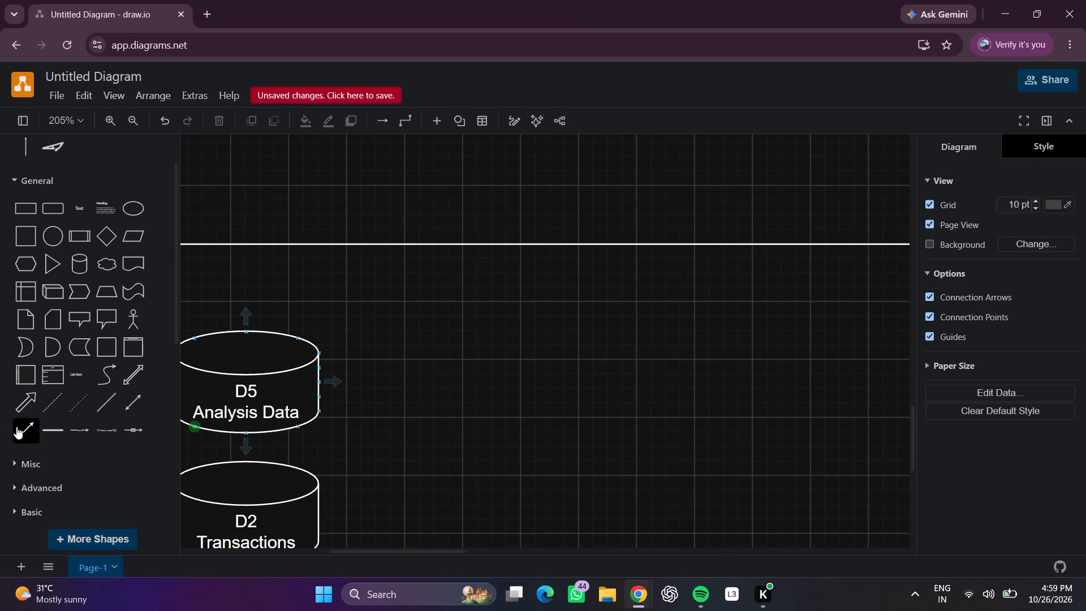
pyautogui.click(18, 427)
pyautogui.moveTo(510, 376); pyautogui.dragTo(320, 363)
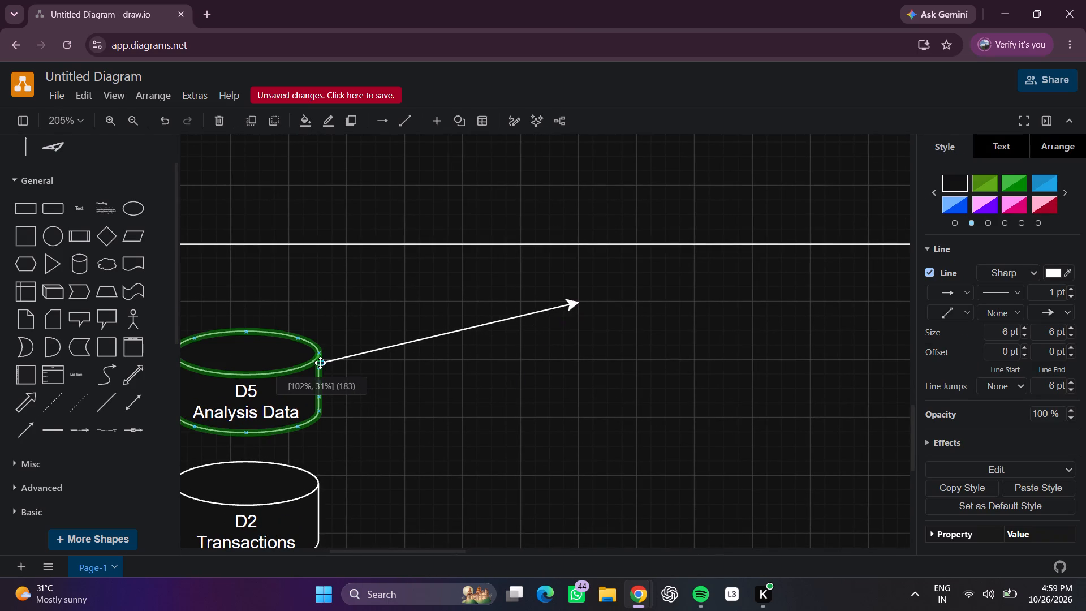
pyautogui.moveTo(320, 363); pyautogui.dragTo(319, 360)
pyautogui.click(391, 370)
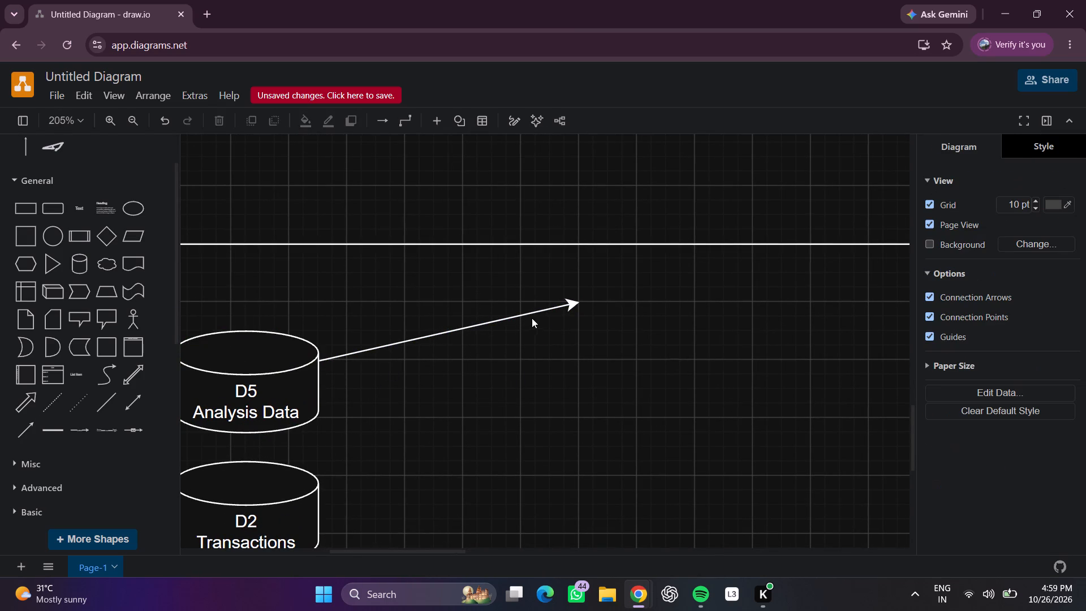
pyautogui.click(576, 299)
pyautogui.moveTo(576, 302); pyautogui.dragTo(576, 309)
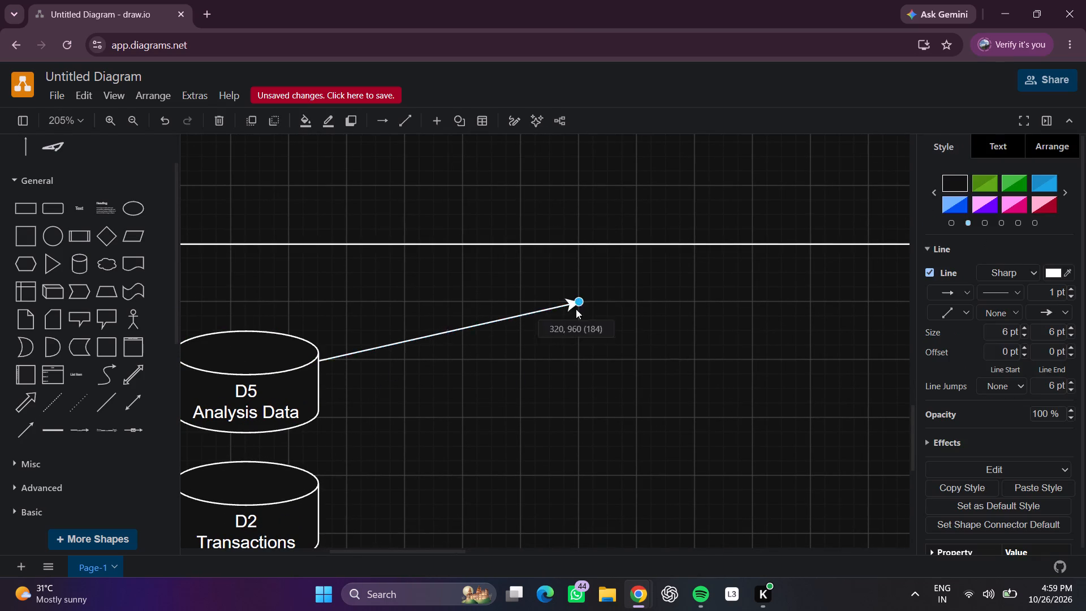
pyautogui.moveTo(576, 309); pyautogui.dragTo(573, 362)
pyautogui.click(640, 365)
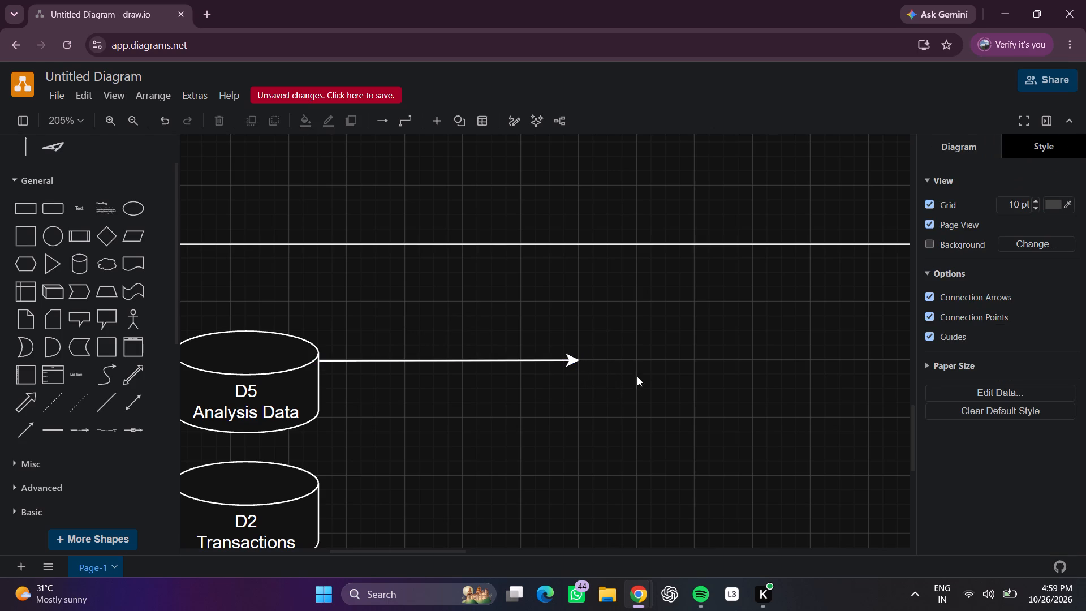
# Draw a second arrow running right from the D2 Transactions cylinder, below the D5 arrow.
pyautogui.scroll(-1, 618, 421)
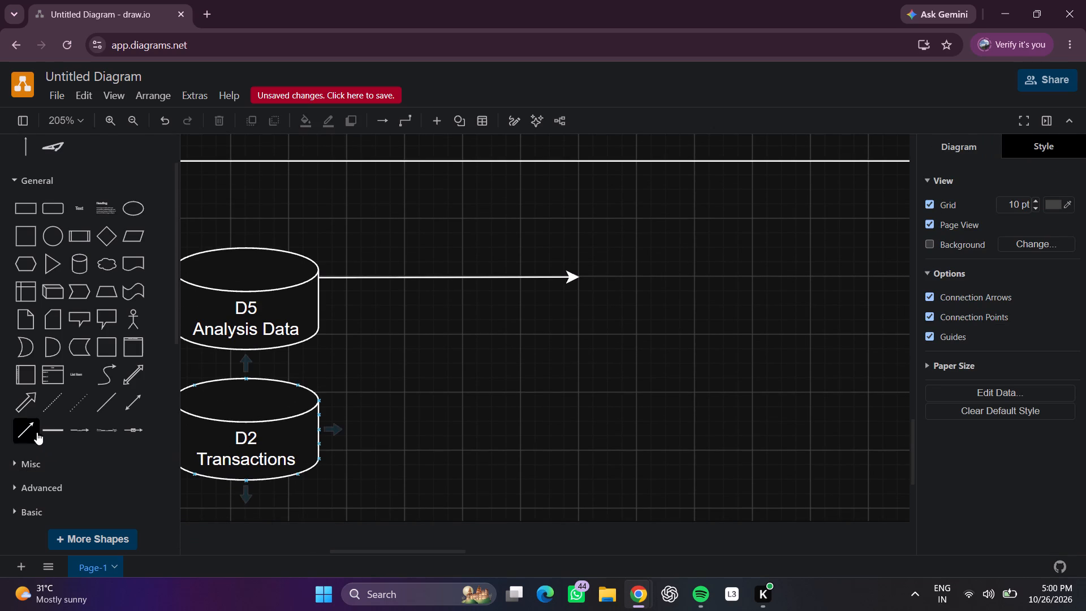
pyautogui.click(32, 430)
pyautogui.moveTo(510, 379); pyautogui.dragTo(344, 423)
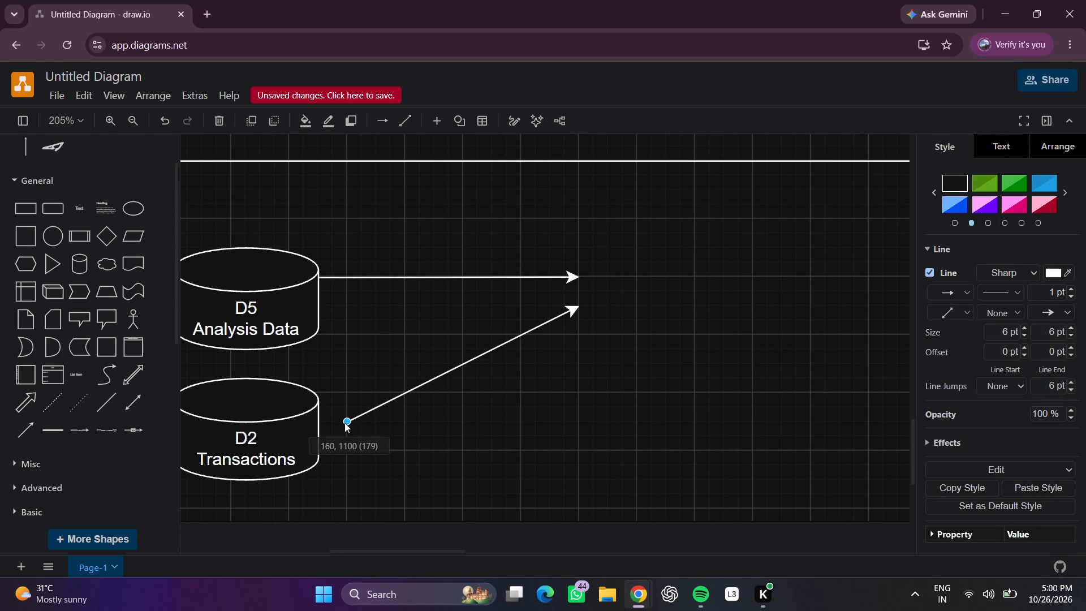
pyautogui.moveTo(344, 423); pyautogui.dragTo(321, 423)
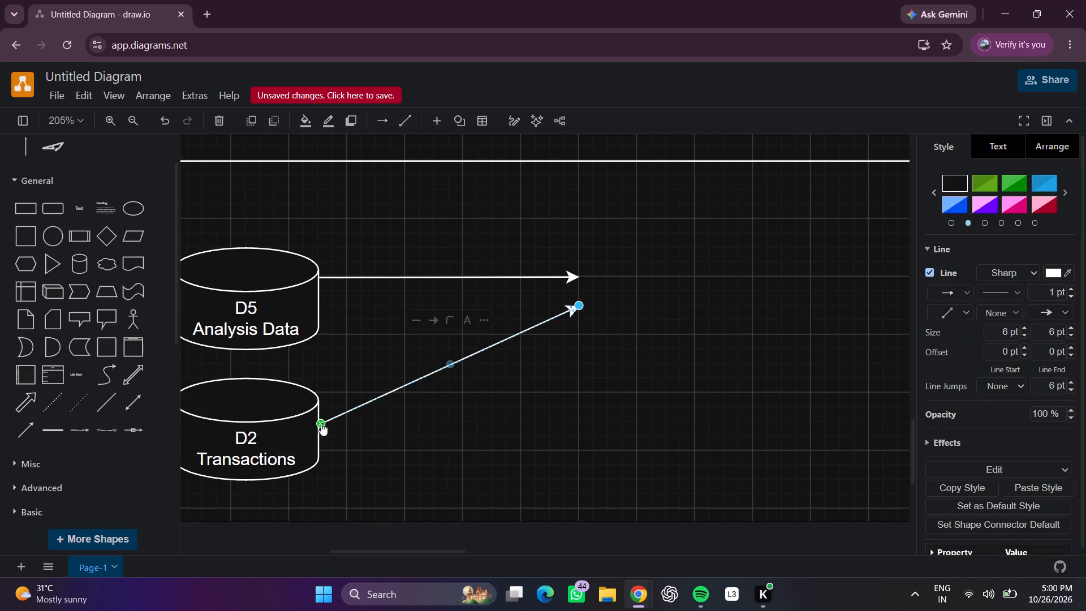
pyautogui.click(388, 423)
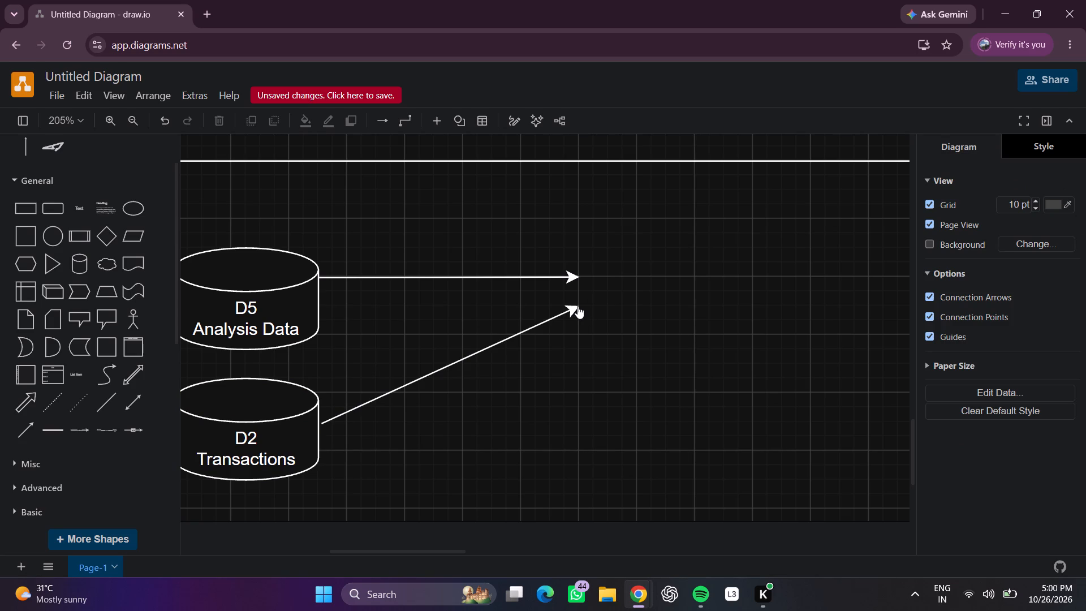
pyautogui.moveTo(578, 305); pyautogui.dragTo(542, 367)
pyautogui.moveTo(574, 308); pyautogui.dragTo(576, 402)
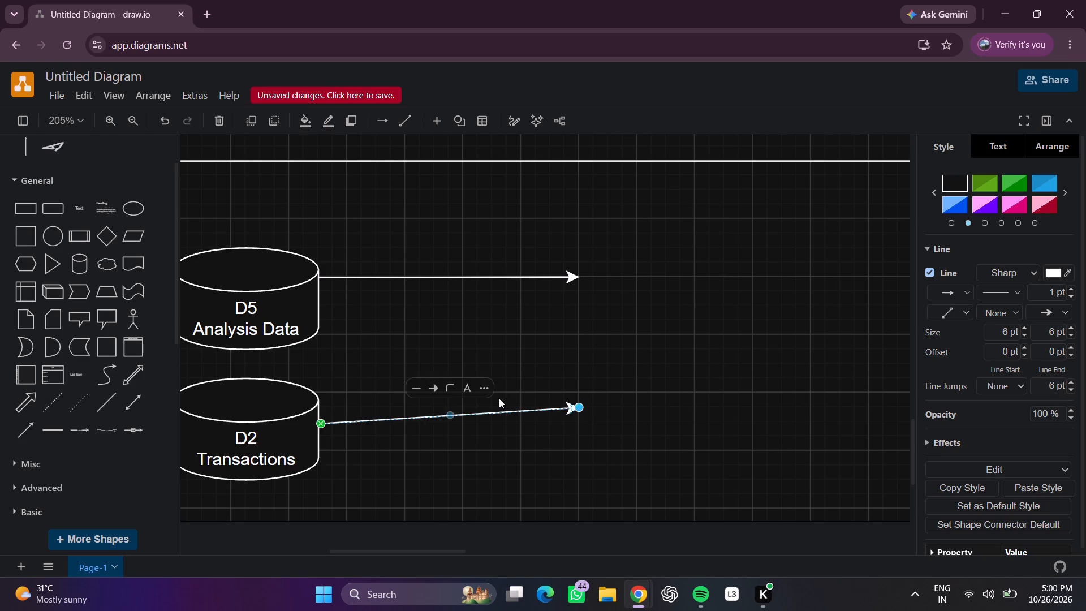
# Add an ellipse for the process and place it at the heads of the D5 and D2 arrows.
pyautogui.hscroll(-2, 656, 334)
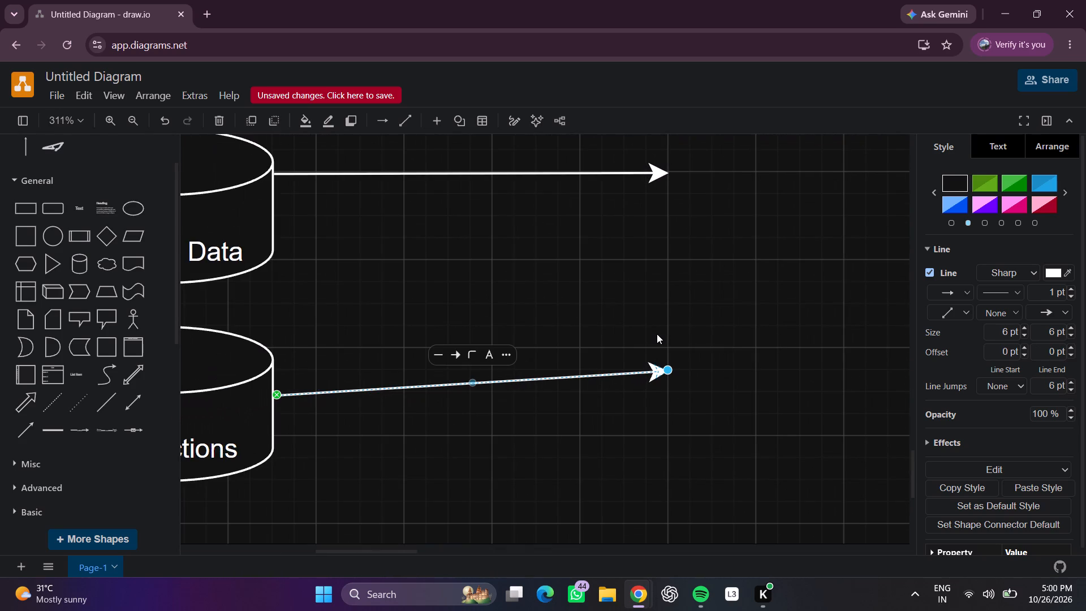
pyautogui.click(130, 210)
pyautogui.hscroll(-1, 821, 343)
pyautogui.moveTo(626, 398); pyautogui.dragTo(739, 248)
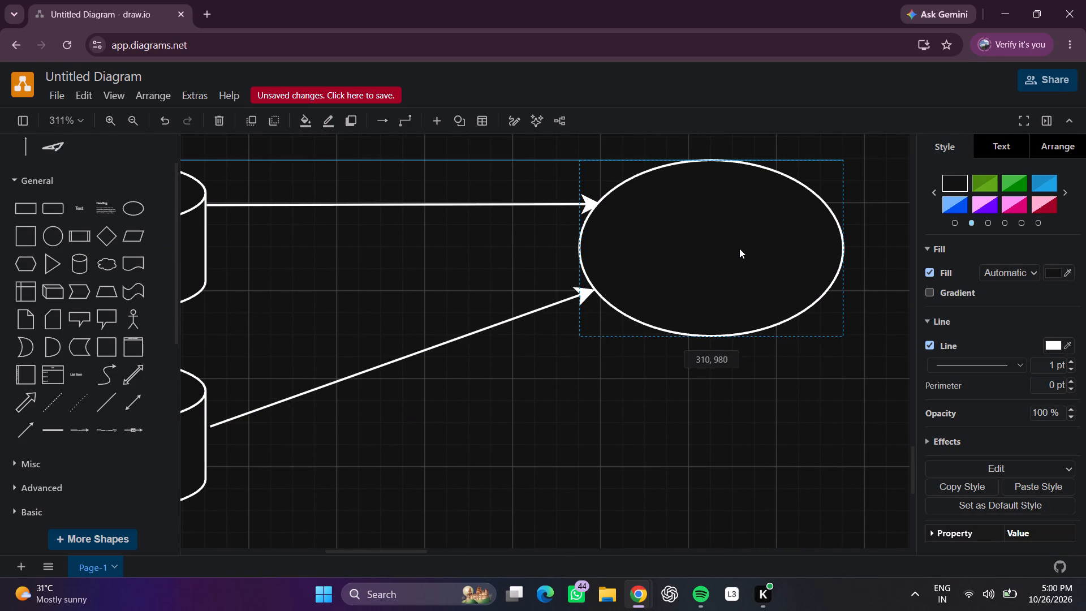
pyautogui.moveTo(739, 248); pyautogui.dragTo(739, 257)
# Reattach the D5 arrow's head to the ellipse's upper-left edge so the arrow runs nearly horizontal.
pyautogui.click(600, 204)
pyautogui.moveTo(599, 205); pyautogui.dragTo(608, 205)
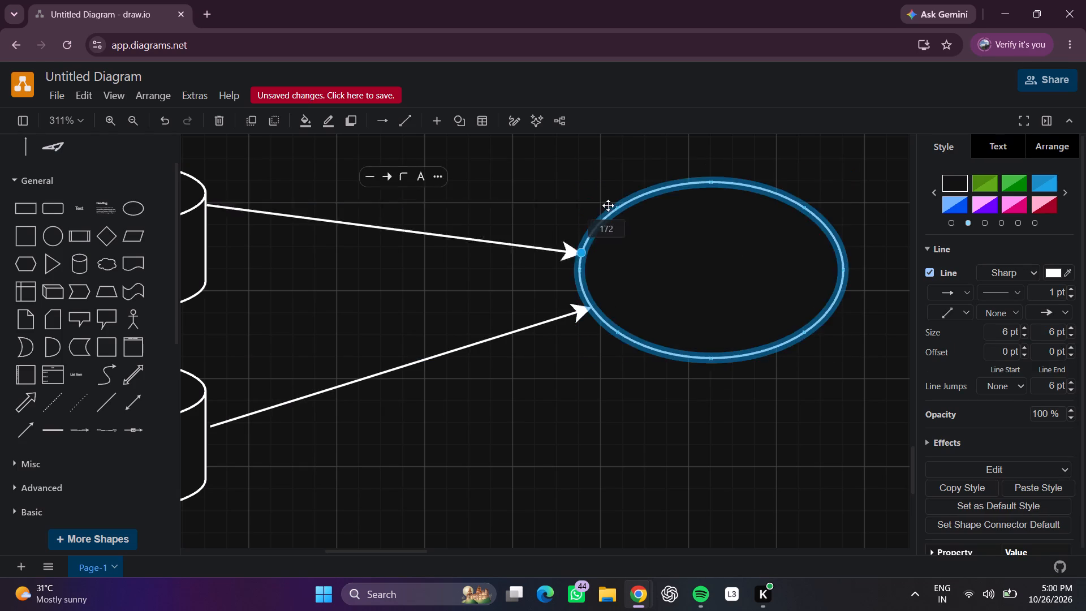
pyautogui.moveTo(608, 205); pyautogui.dragTo(616, 201)
pyautogui.click(619, 171)
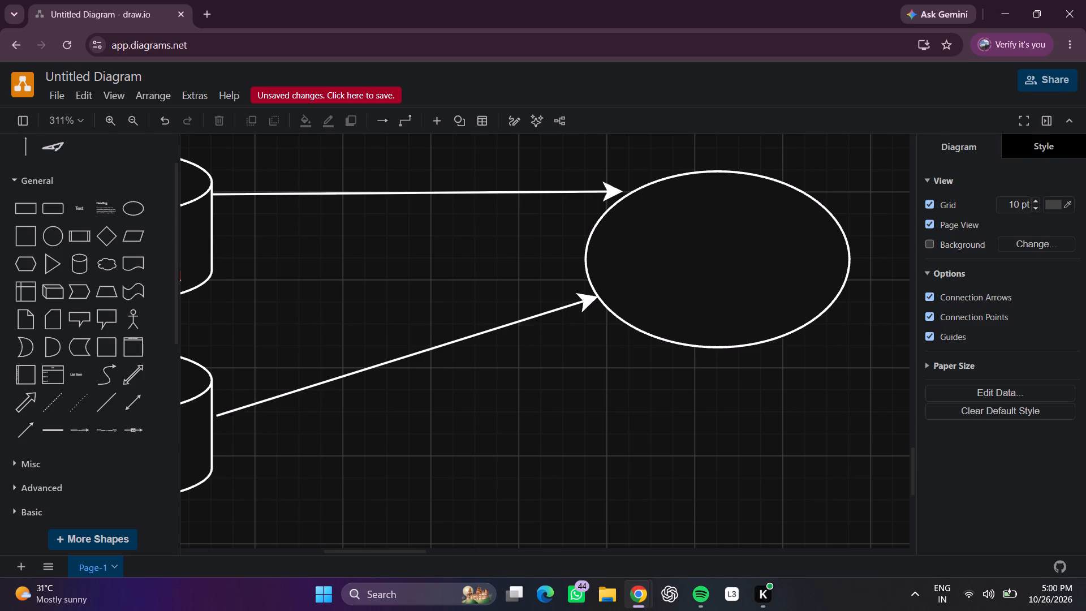
# Bend the D2 arrow so it runs horizontally from the cylinder and then angles up to the ellipse's lower-left edge.
pyautogui.moveTo(501, 325); pyautogui.dragTo(533, 409)
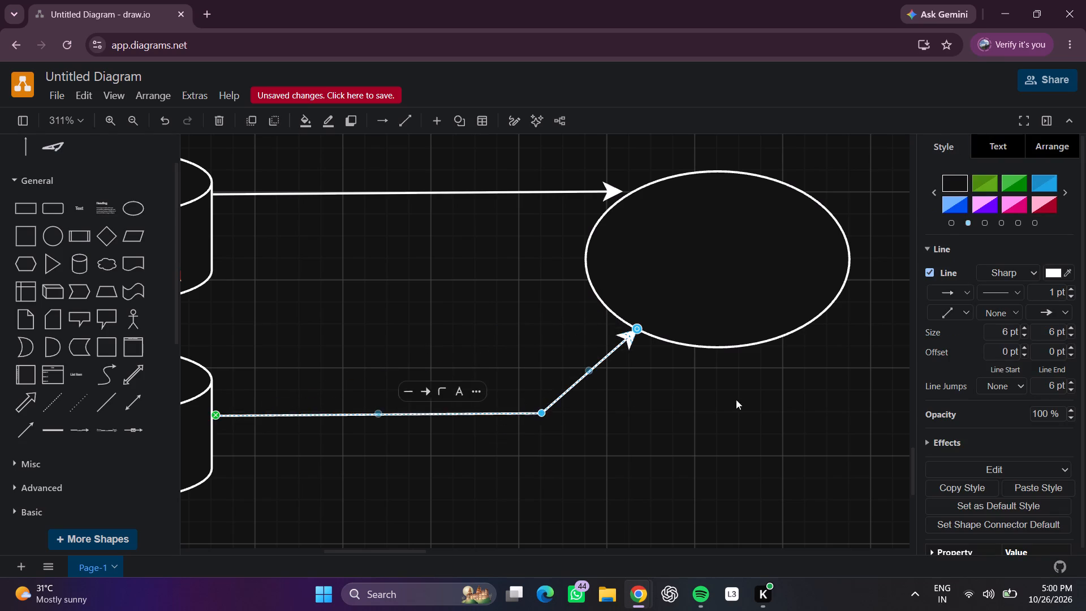
pyautogui.click(787, 401)
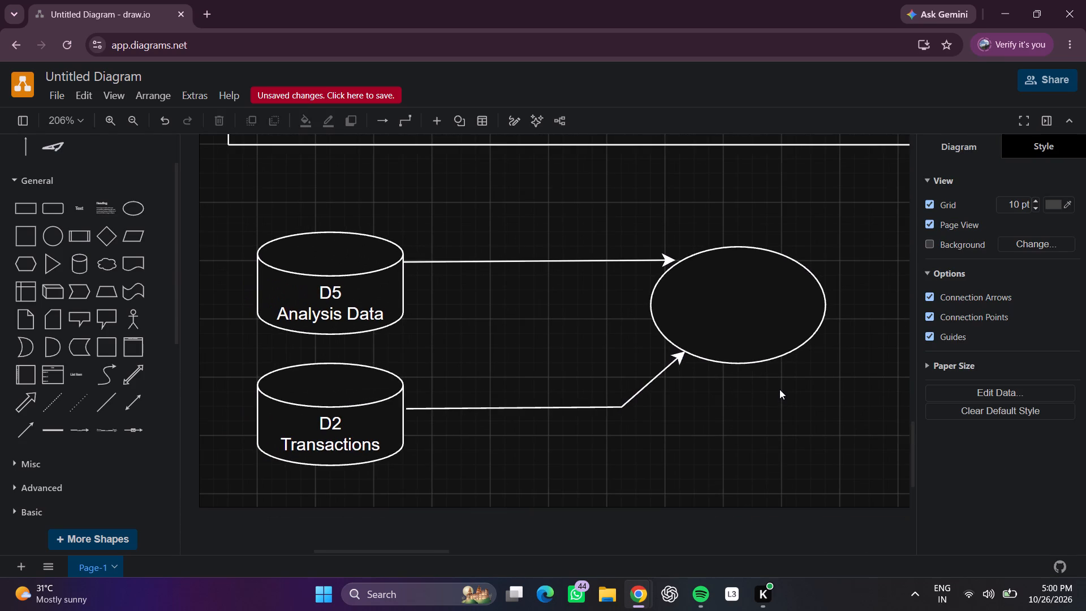
# Add an 80 x 30 text label reading "Analysis Data" above the arrow from D5 to the ellipse.
pyautogui.scroll(1, 722, 362)
pyautogui.click(490, 286)
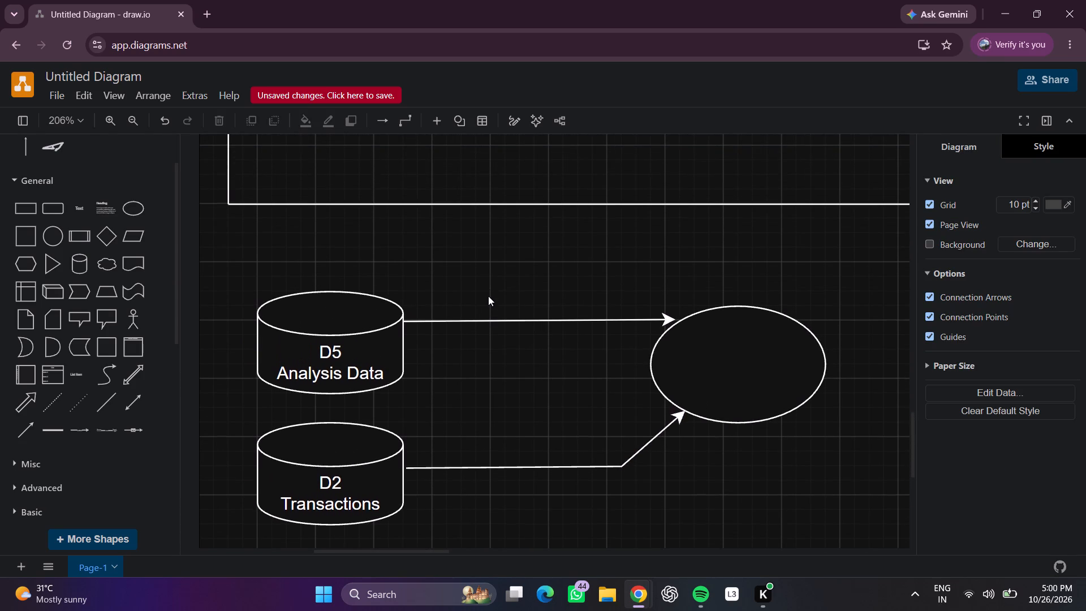
pyautogui.tripleClick(478, 303)
pyautogui.moveTo(523, 298); pyautogui.dragTo(524, 298)
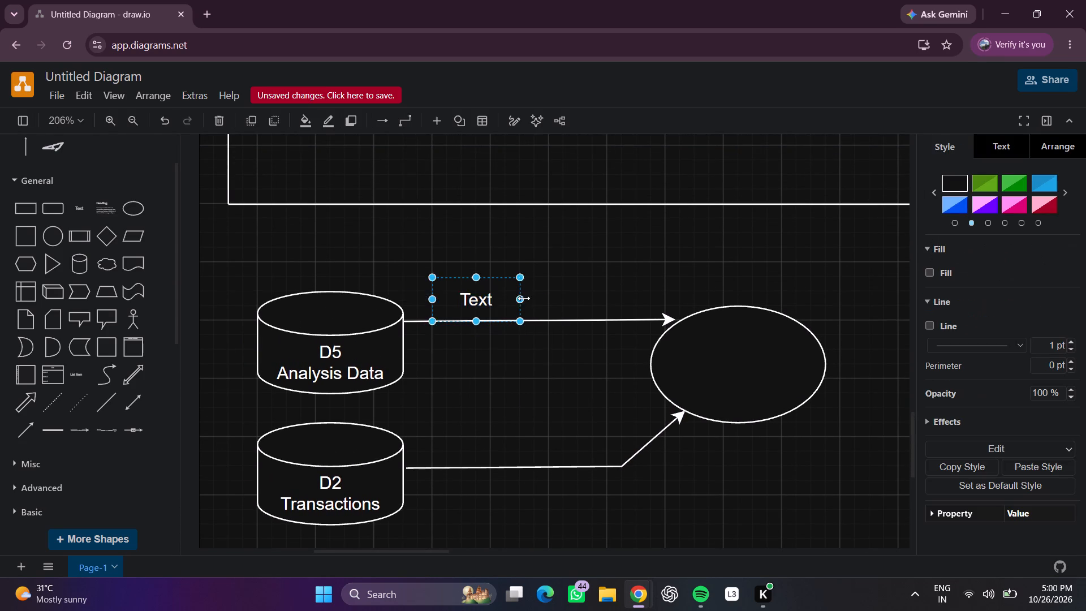
pyautogui.moveTo(524, 298); pyautogui.dragTo(558, 300)
pyautogui.moveTo(552, 302); pyautogui.dragTo(578, 304)
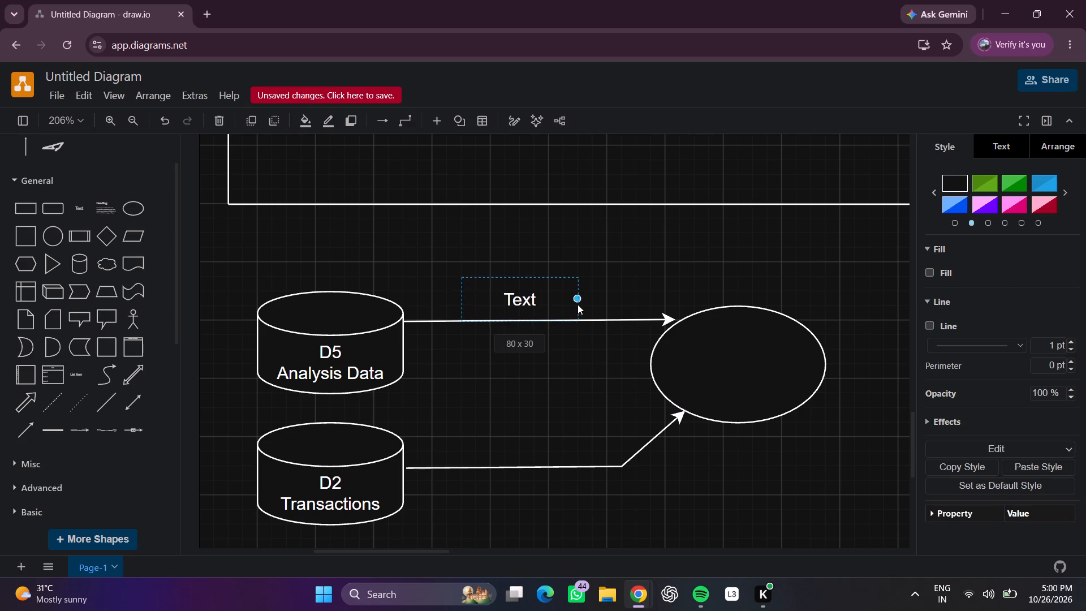
pyautogui.moveTo(578, 304); pyautogui.dragTo(578, 304)
pyautogui.doubleClick(538, 309)
pyautogui.press('BackSpace')
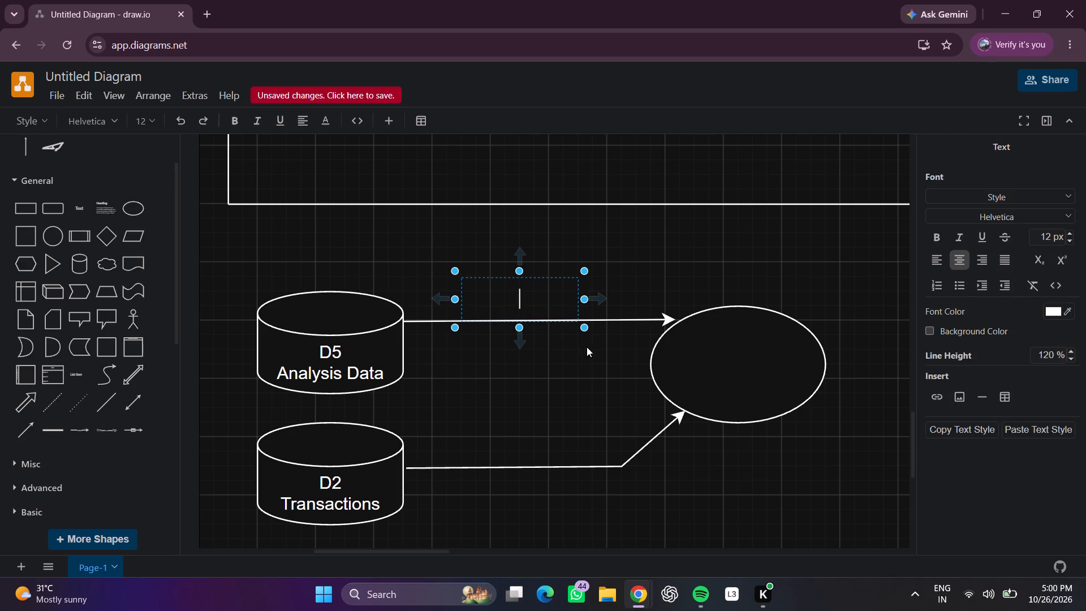
pyautogui.press('a')
pyautogui.press('l')
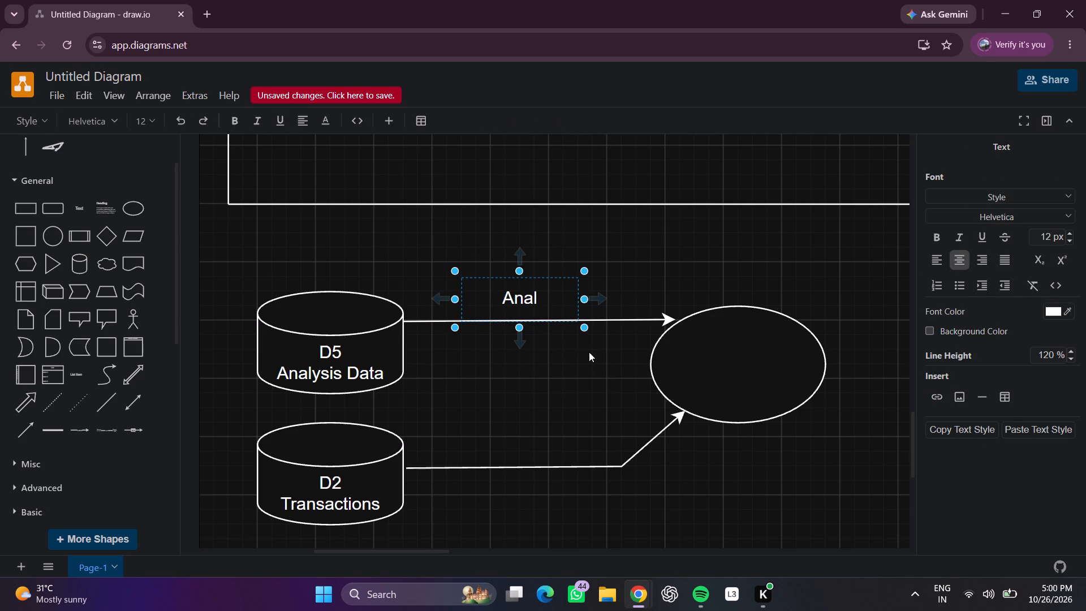
pyautogui.write('ysis')
pyautogui.press('space')
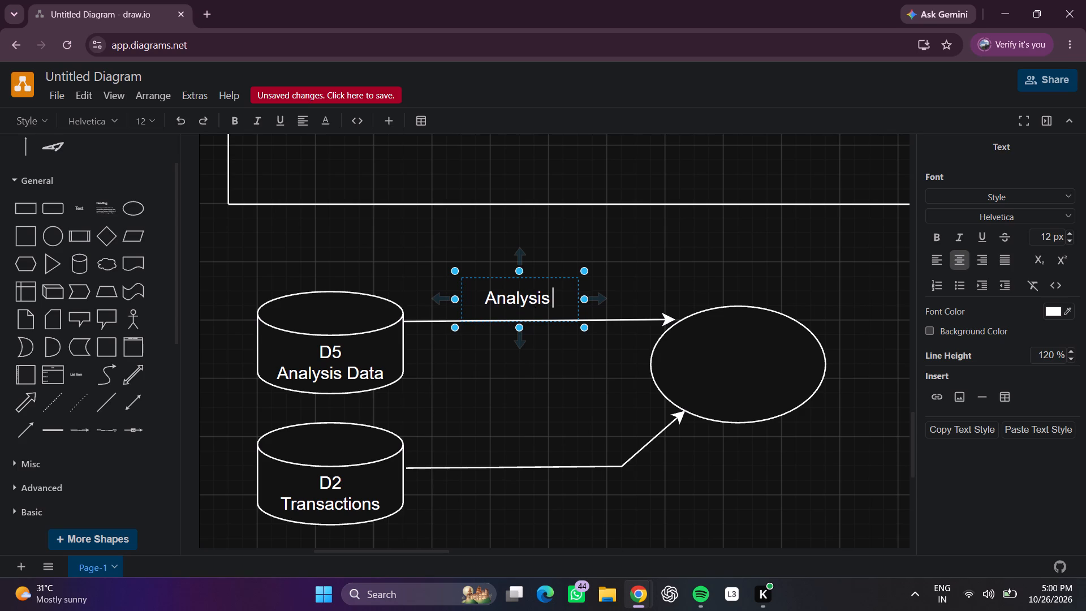
pyautogui.write('ata')
pyautogui.press('space')
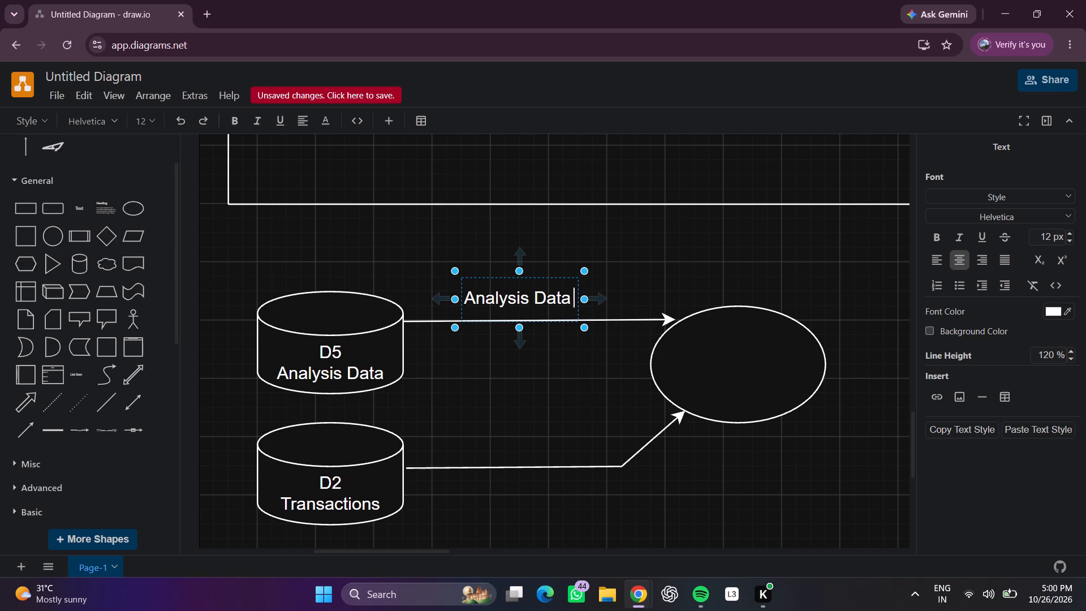
pyautogui.click(725, 243)
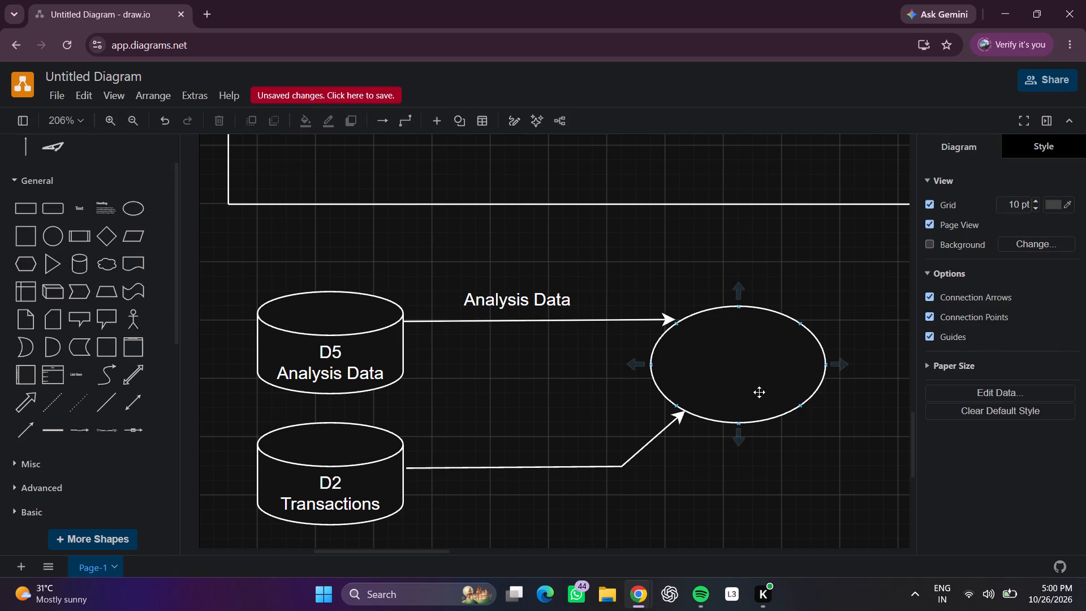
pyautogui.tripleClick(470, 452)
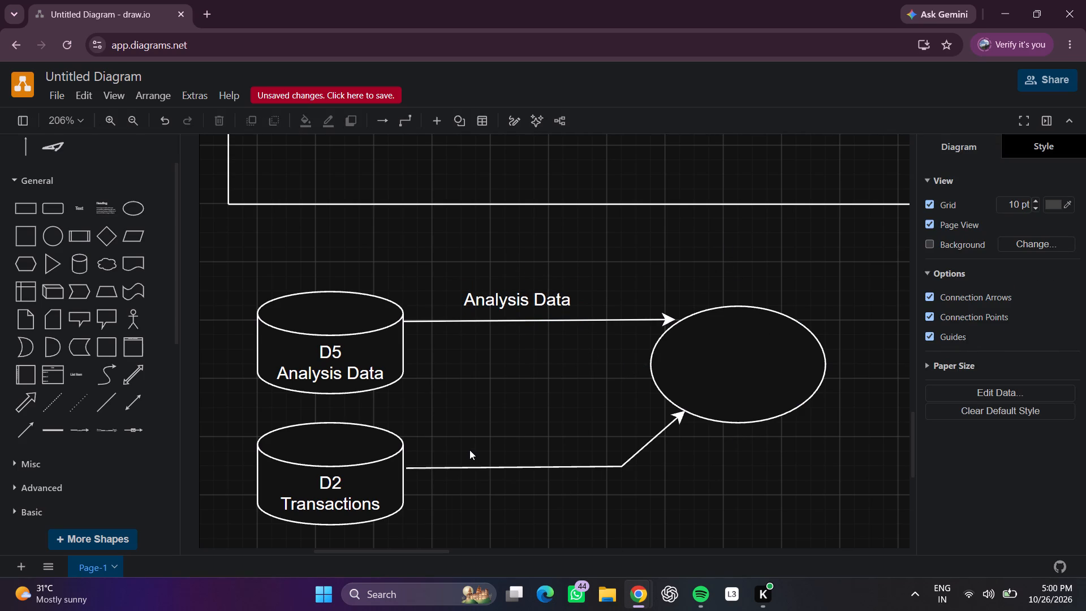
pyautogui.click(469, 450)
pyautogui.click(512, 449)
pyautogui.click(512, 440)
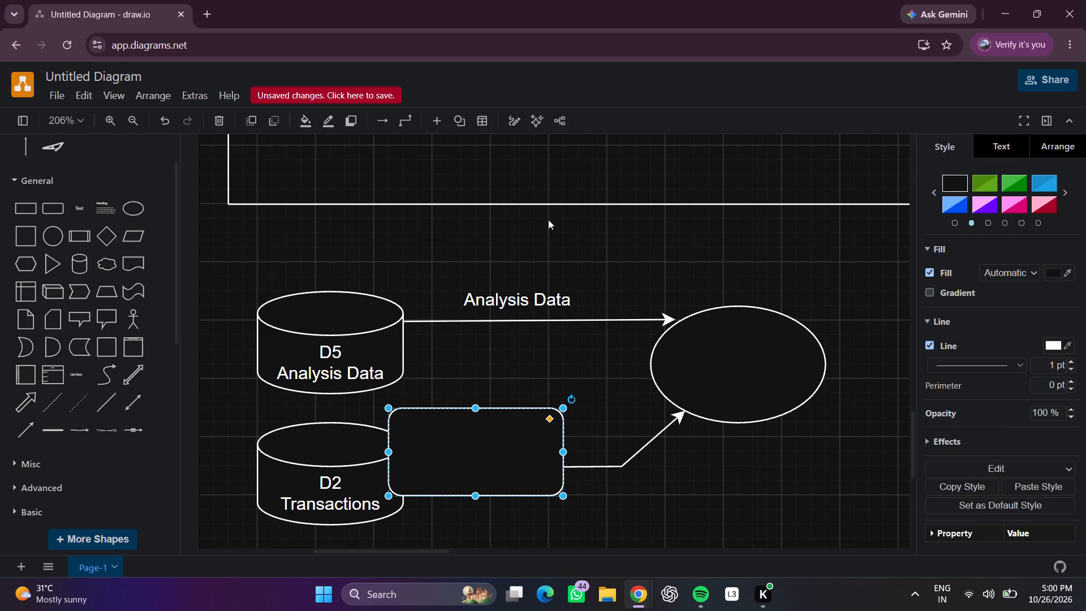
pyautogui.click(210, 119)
# Add a widened text label reading "Transaction Records" above the horizontal part of the arrow from D2 to the ellipse.
pyautogui.doubleClick(463, 452)
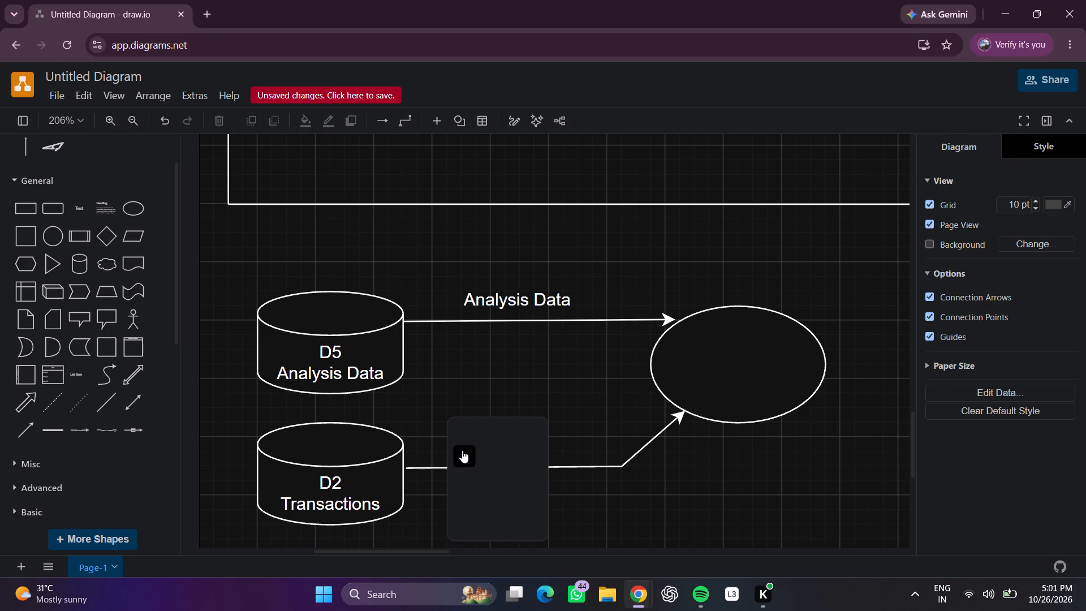
pyautogui.click(459, 439)
pyautogui.click(458, 442)
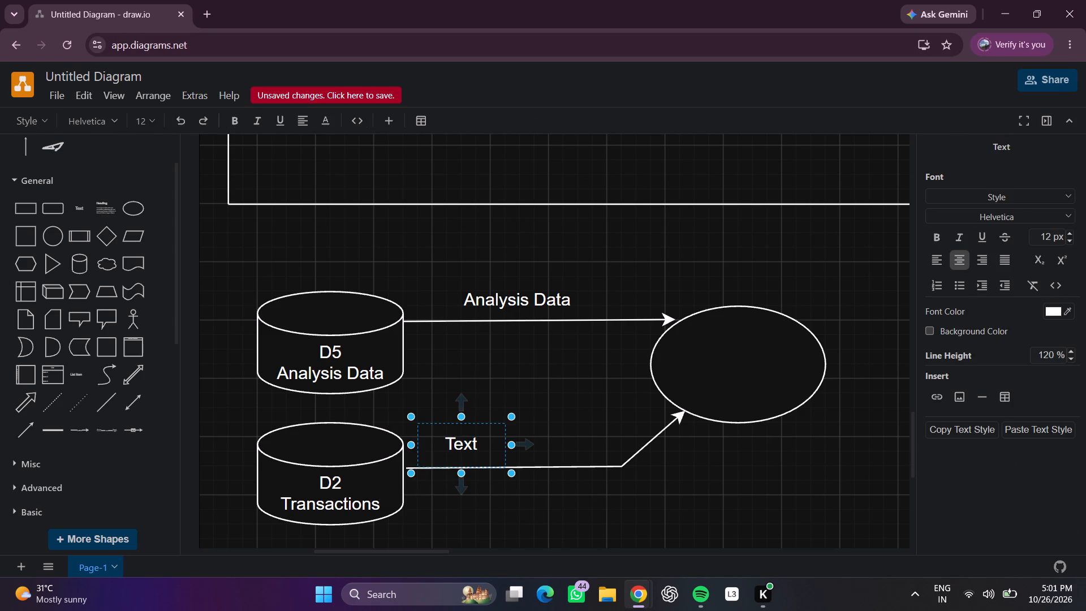
pyautogui.click(473, 444)
pyautogui.click(480, 446)
pyautogui.moveTo(503, 445); pyautogui.dragTo(504, 445)
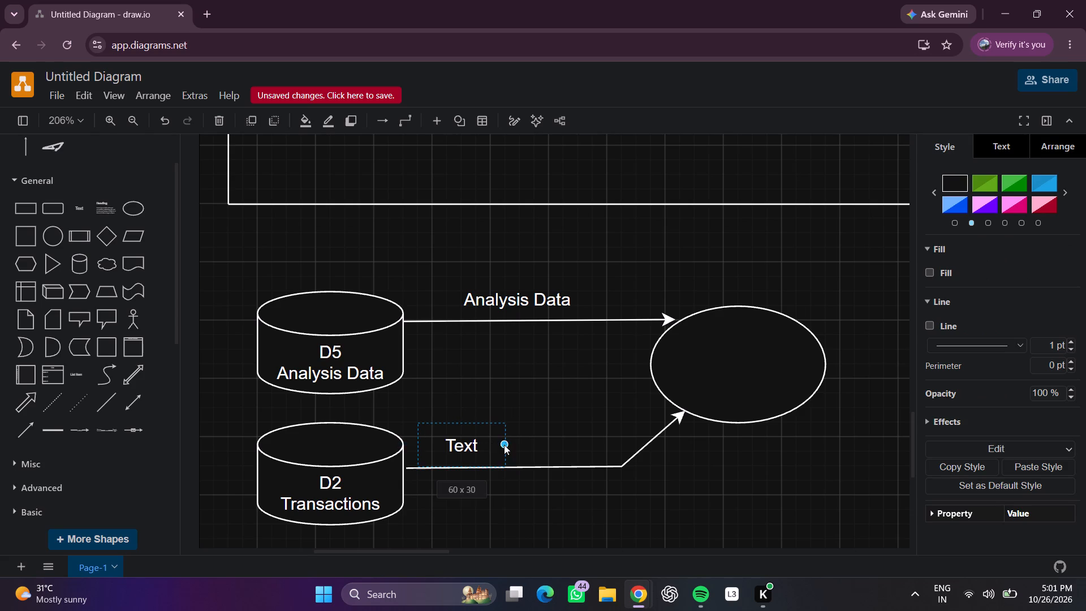
pyautogui.moveTo(504, 445); pyautogui.dragTo(584, 445)
pyautogui.doubleClick(512, 450)
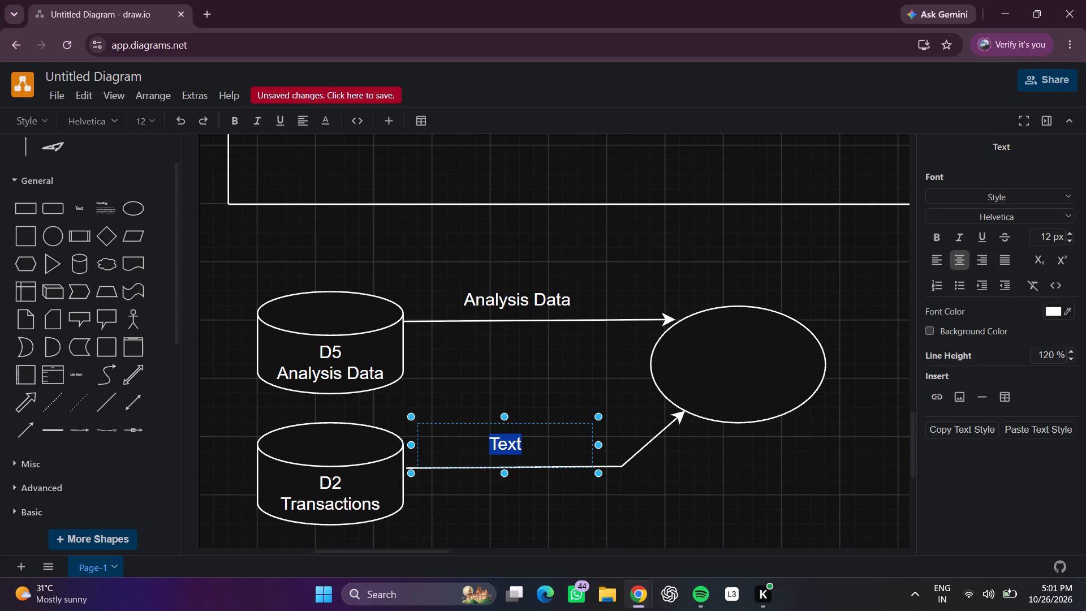
pyautogui.press('BackSpace')
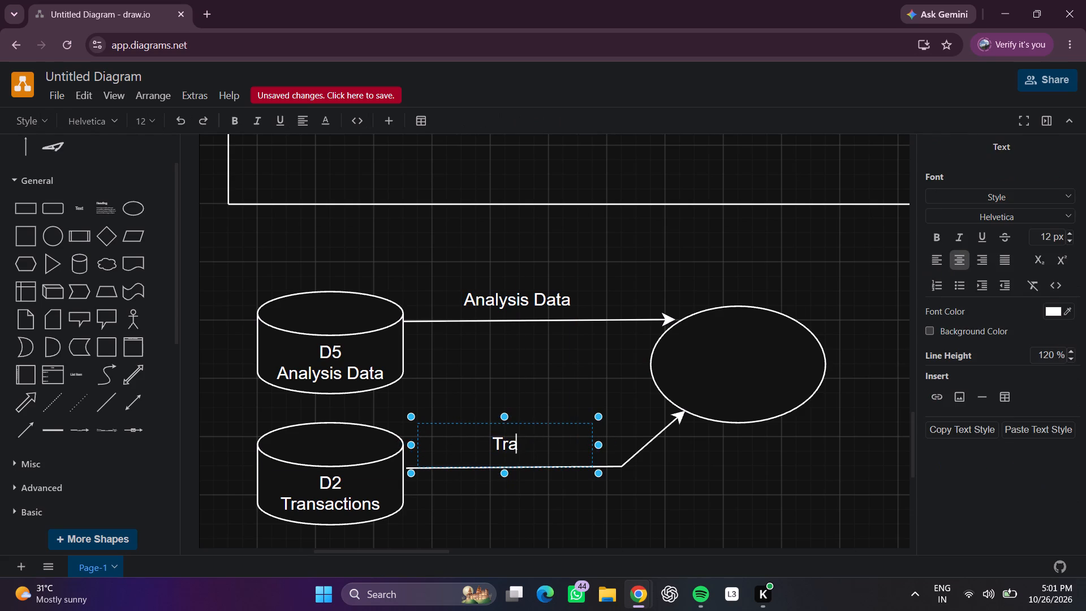
pyautogui.write('ns')
pyautogui.write('act')
pyautogui.write('ion')
pyautogui.press('space')
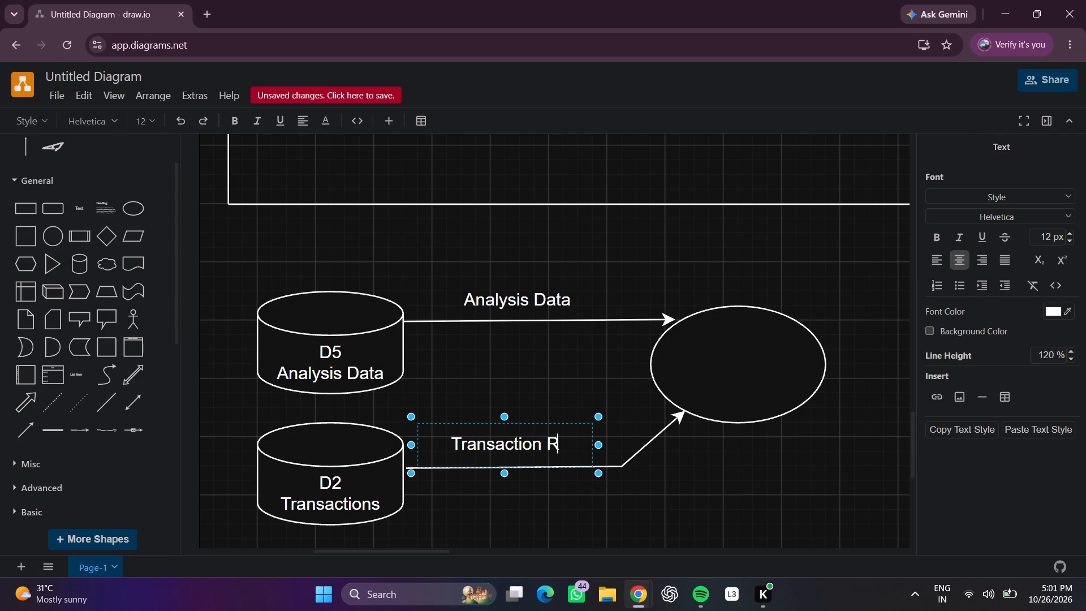
pyautogui.write('ords')
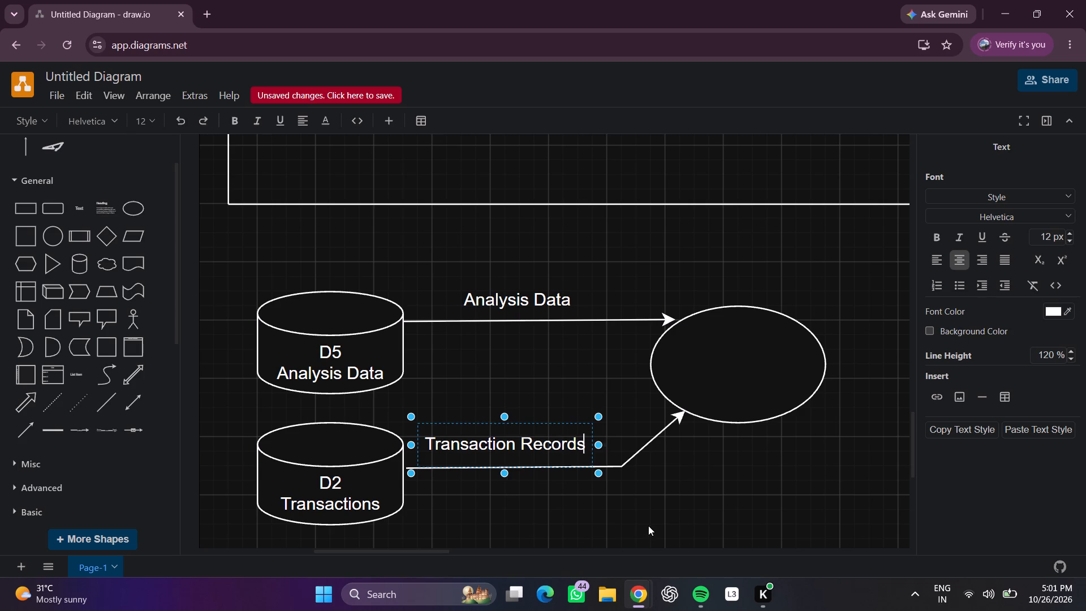
pyautogui.click(710, 520)
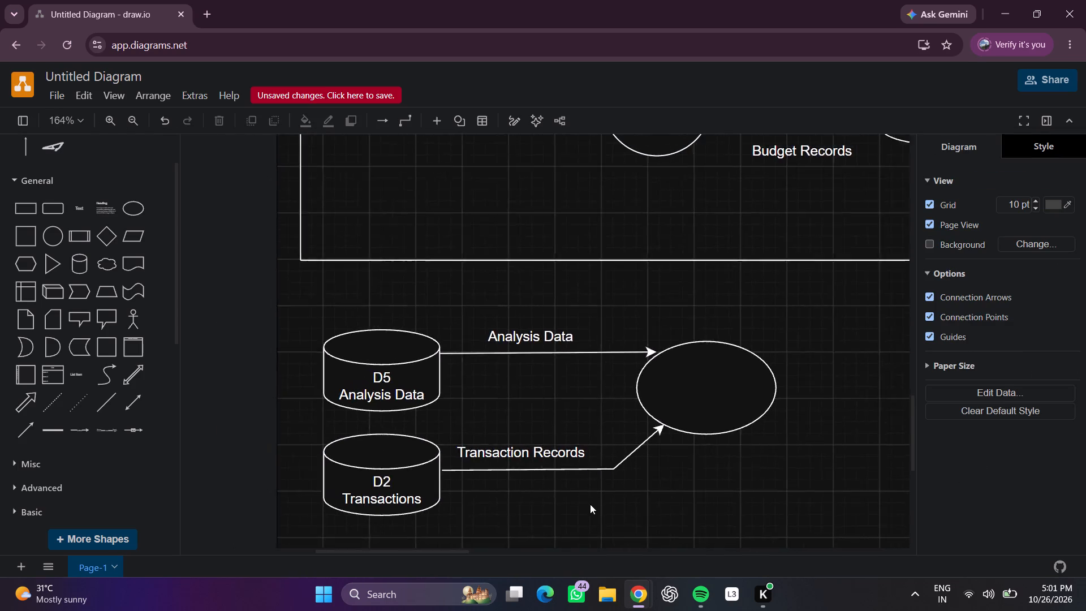
# Label the process ellipse "6.1 Process Report Data", with the number on its own line above the name.
pyautogui.hscroll(-1, 779, 569)
pyautogui.keyDown('ctrl'); pyautogui.scroll(-1, 787, 600); pyautogui.keyUp('ctrl')
pyautogui.keyDown('ctrl'); pyautogui.hscroll(-1, 788, 599); pyautogui.keyUp('ctrl')
pyautogui.hscroll(-1, 747, 477)
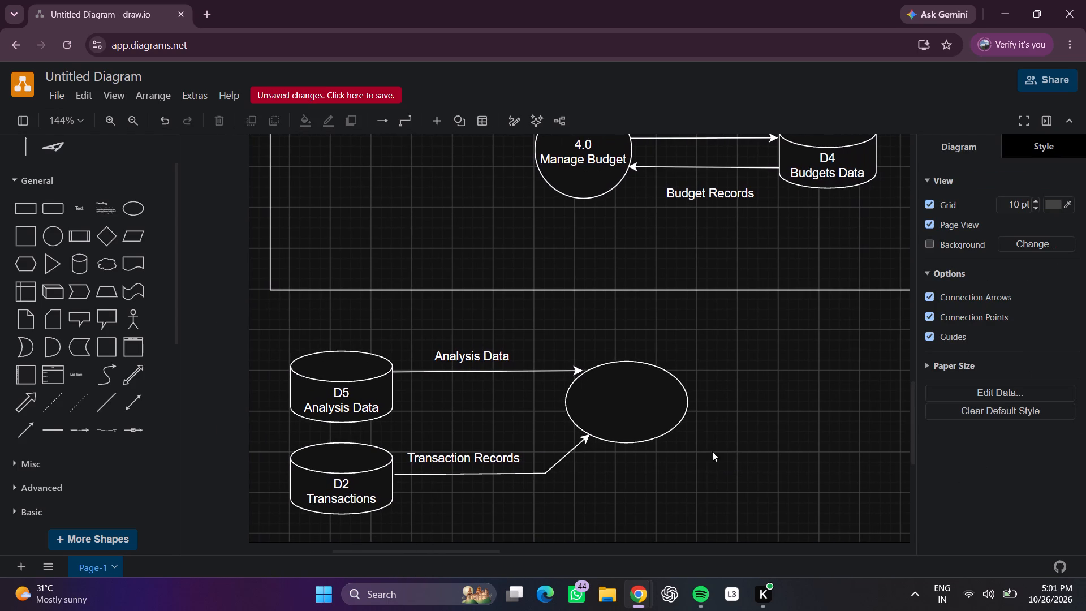
pyautogui.doubleClick(620, 403)
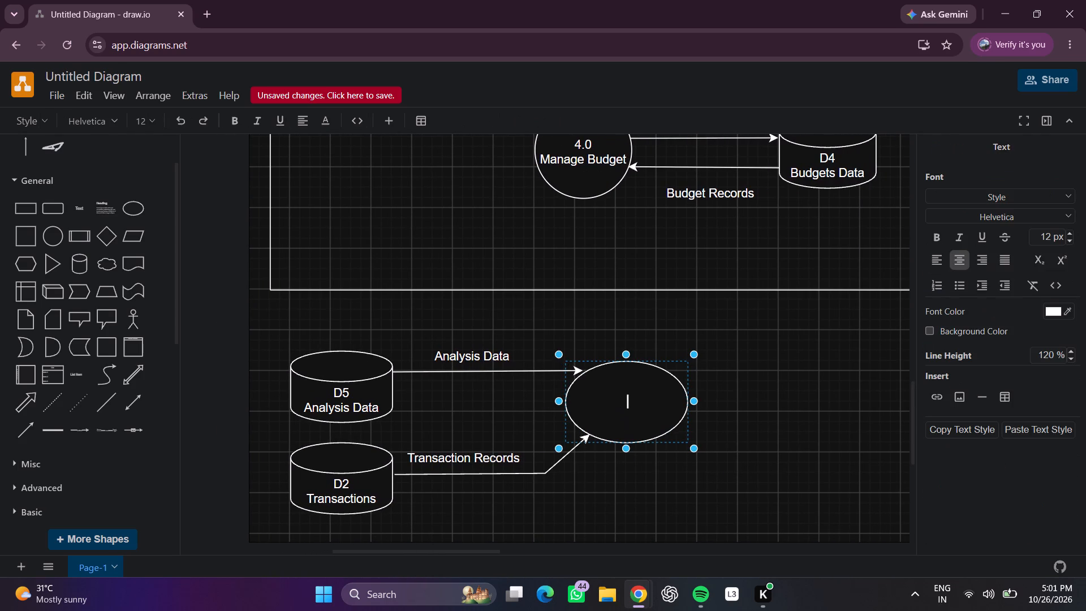
pyautogui.write('6.')
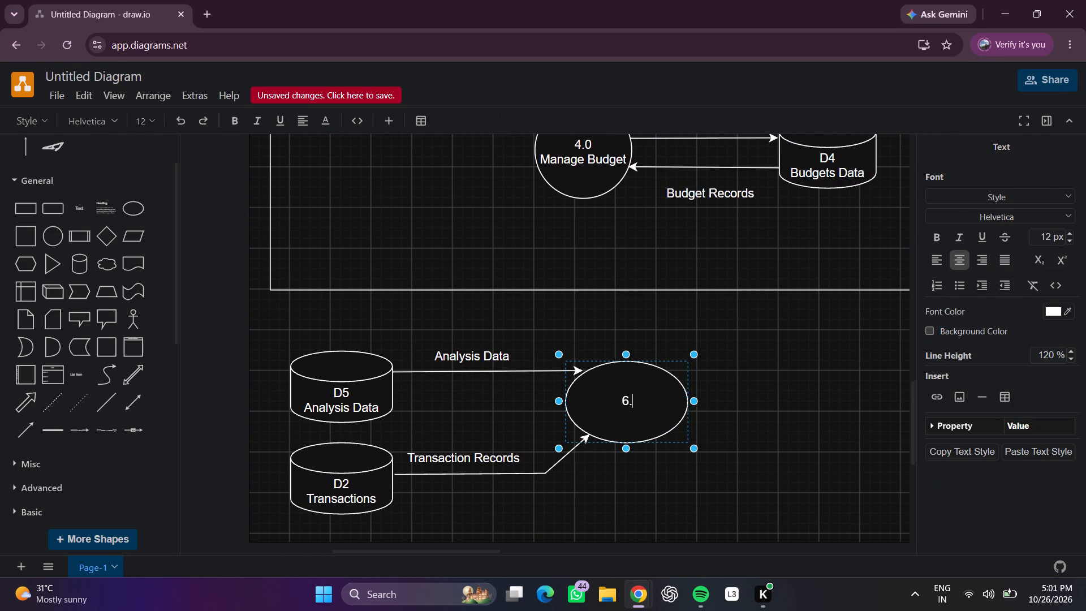
pyautogui.press('1')
pyautogui.press('Return')
pyautogui.press('p')
pyautogui.write('rocess')
pyautogui.write('po')
pyautogui.write('rt')
pyautogui.press('space')
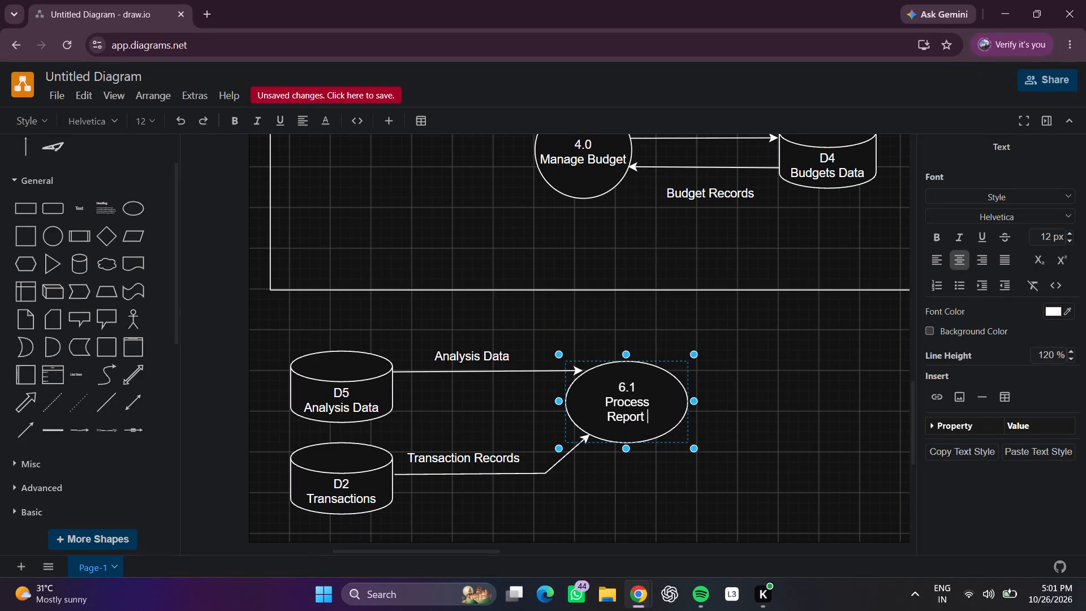
pyautogui.write('at')
pyautogui.press('space')
pyautogui.press('BackSpace')
pyautogui.write('a')
pyautogui.press('space')
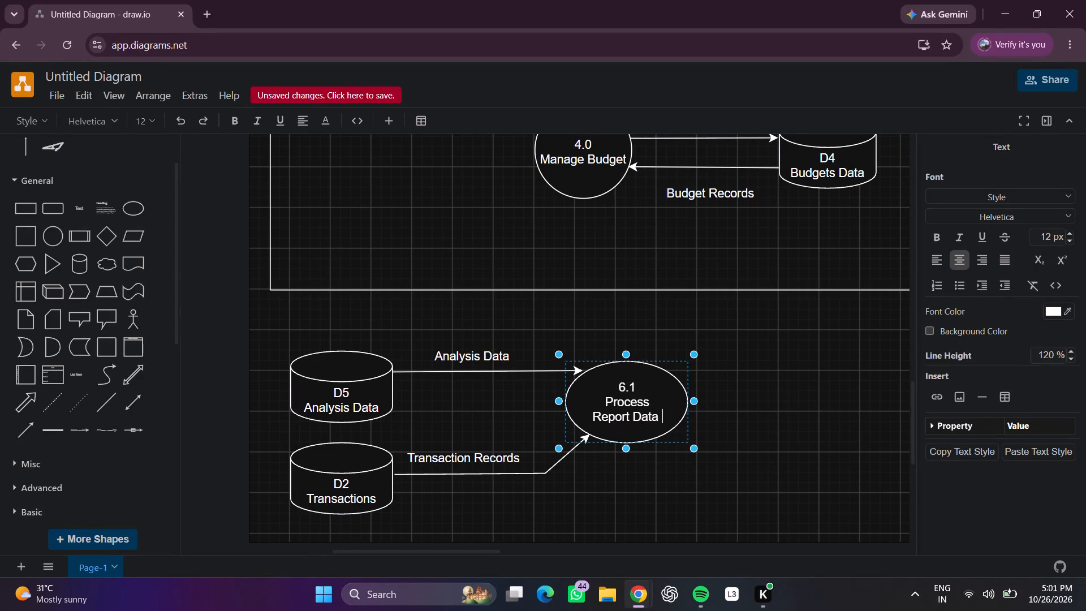
pyautogui.hscroll(-1, 704, 377)
pyautogui.click(754, 384)
# Add a double-headed arrow running vertically down from the bottom of the 6.1 Process Report Data ellipse.
pyautogui.scroll(-1, 754, 389)
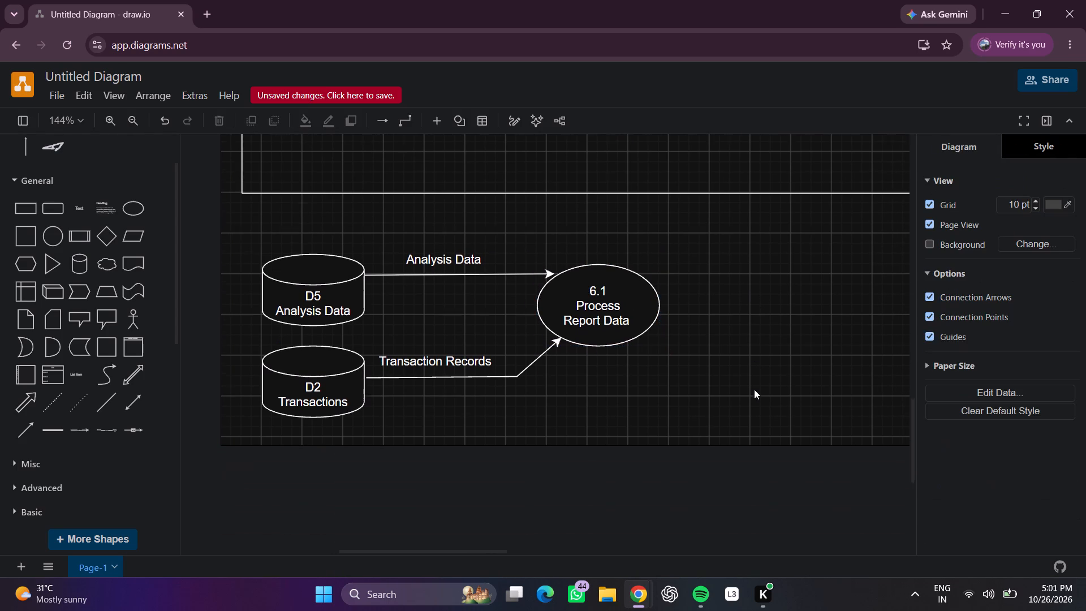
pyautogui.scroll(-1, 754, 389)
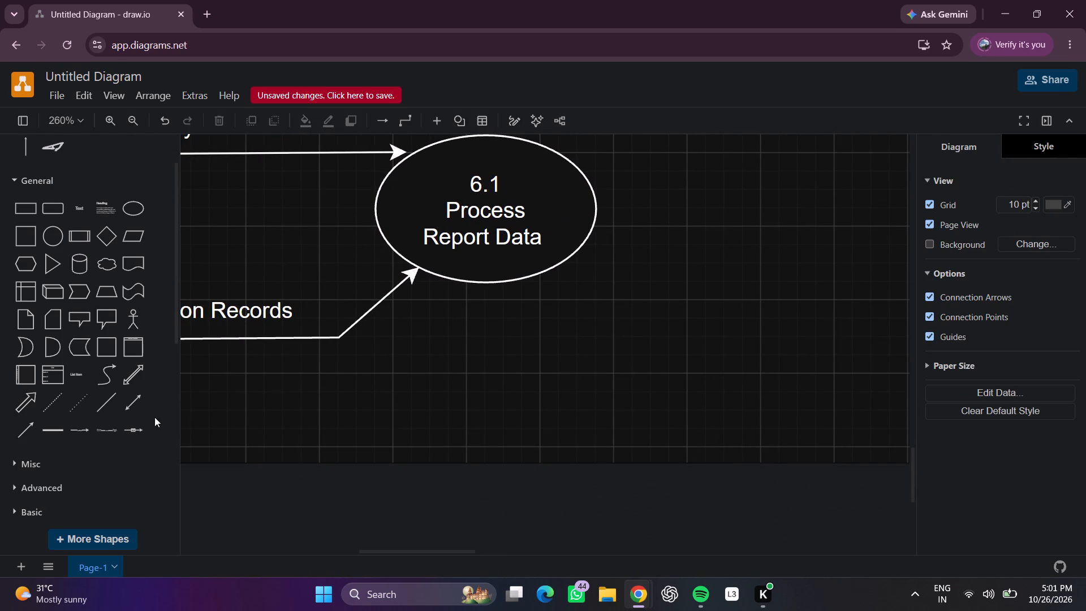
pyautogui.click(137, 405)
pyautogui.click(144, 402)
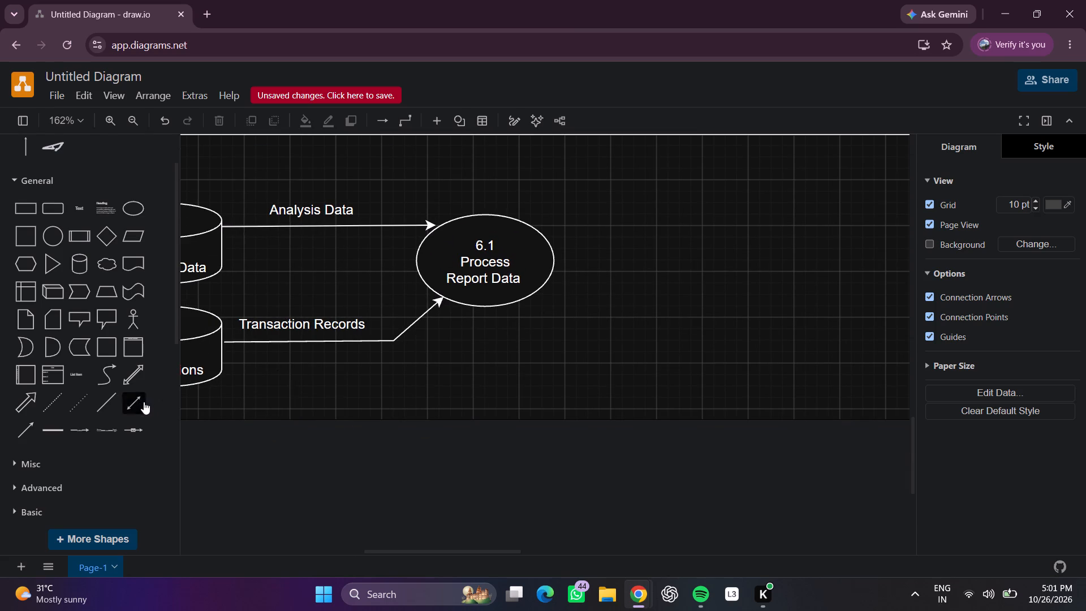
pyautogui.moveTo(579, 315); pyautogui.dragTo(554, 313)
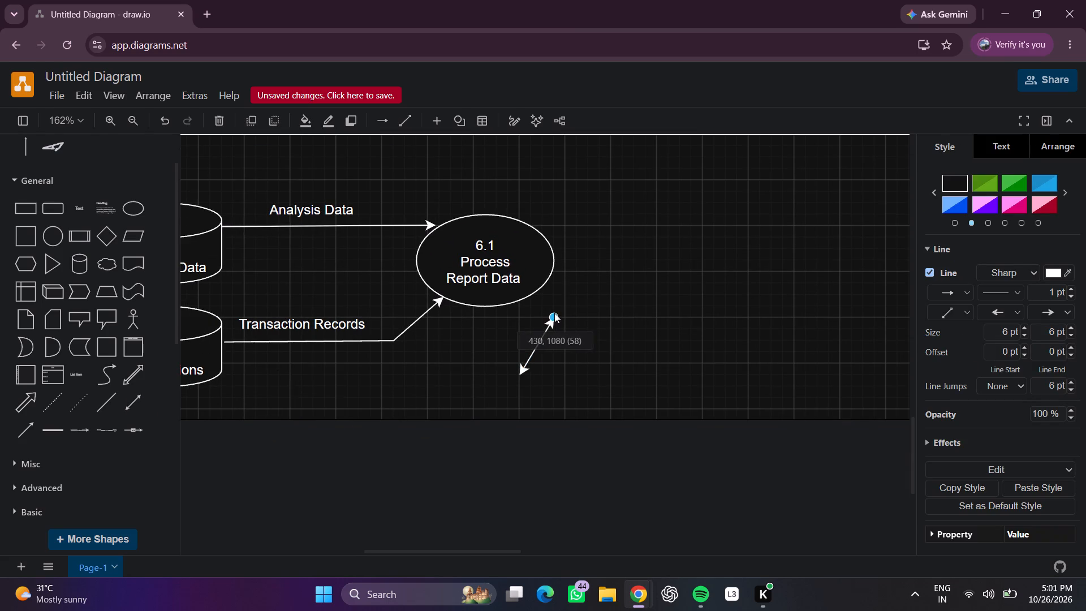
pyautogui.moveTo(554, 313); pyautogui.dragTo(605, 327)
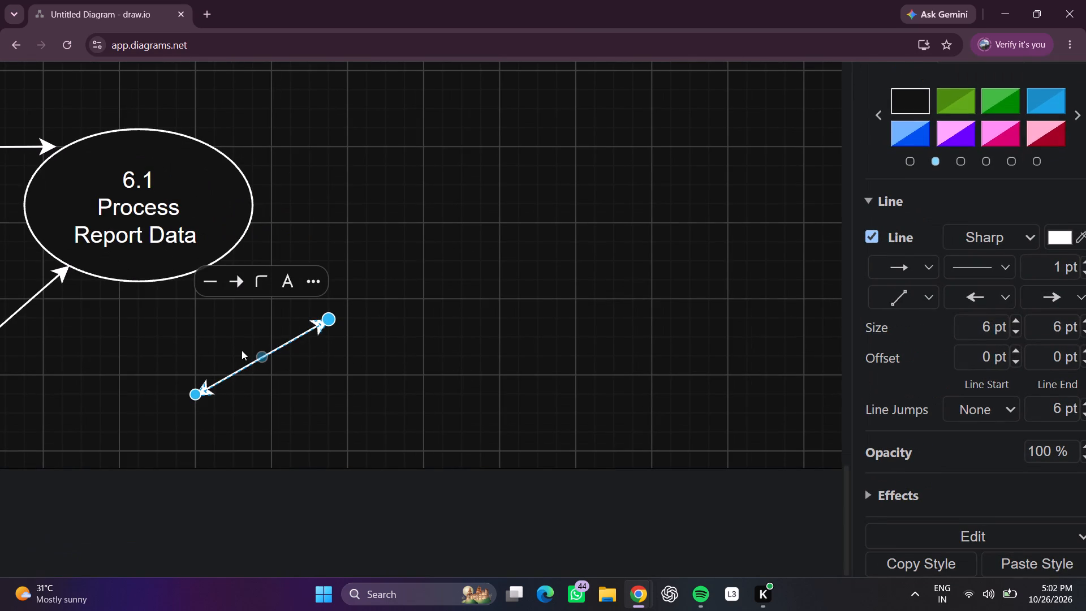
pyautogui.moveTo(331, 317); pyautogui.dragTo(141, 296)
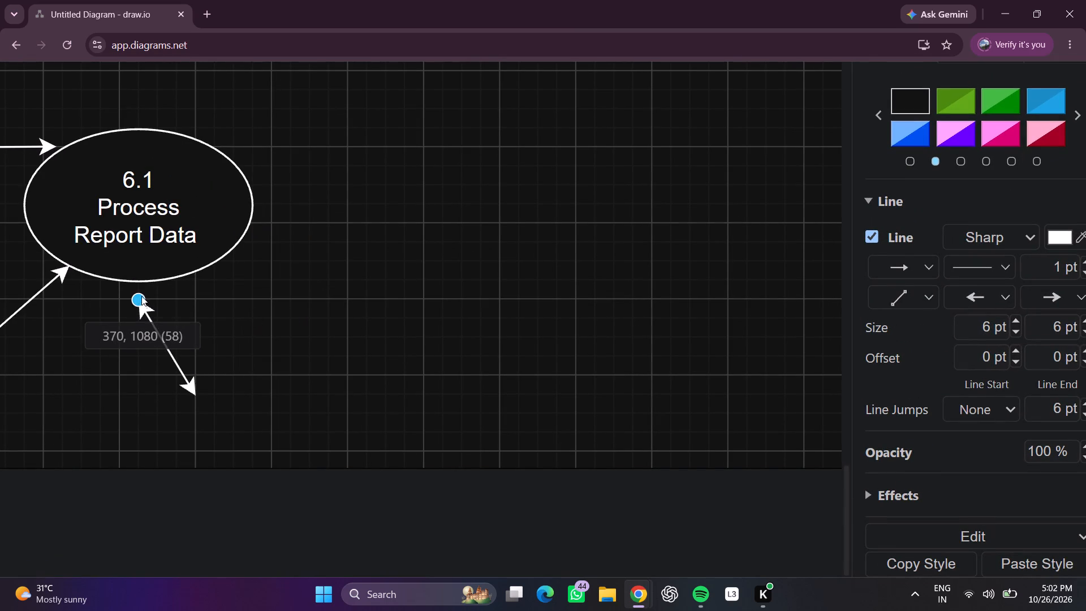
pyautogui.moveTo(141, 296); pyautogui.dragTo(140, 285)
pyautogui.click(348, 304)
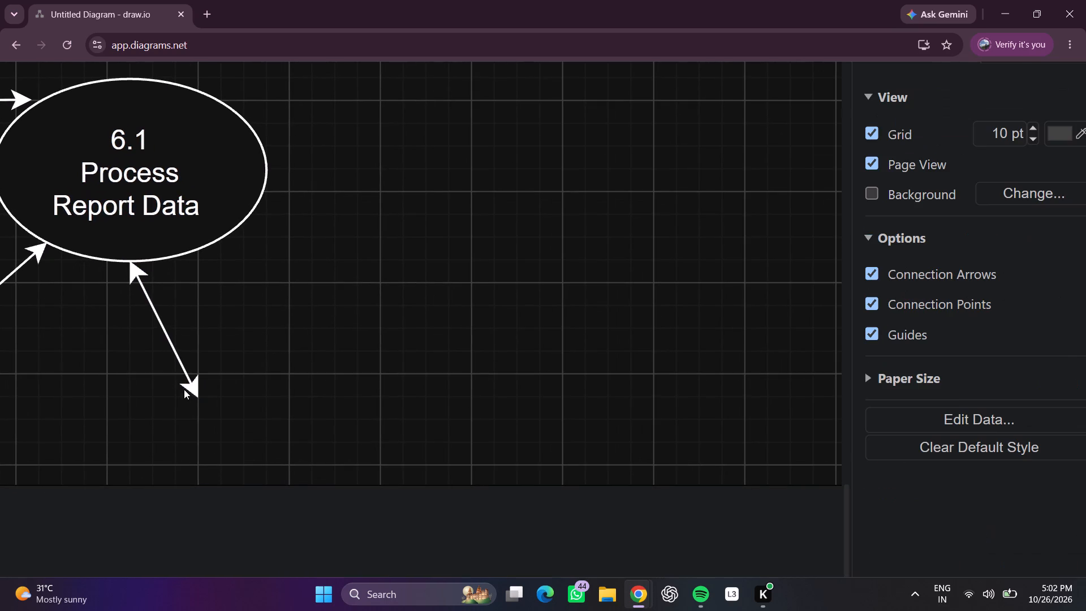
pyautogui.click(188, 388)
pyautogui.moveTo(191, 387); pyautogui.dragTo(138, 366)
pyautogui.click(335, 329)
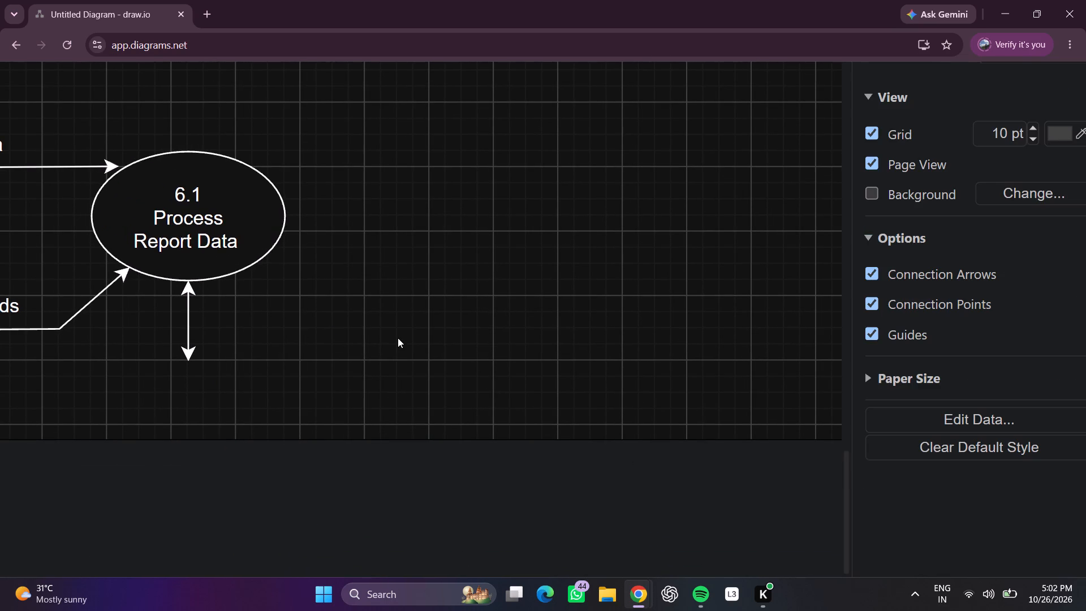
# Add a data store cylinder, widened to 100 and slightly shortened, centred directly beneath the double-headed arrow under the 6.1 ellipse.
pyautogui.scroll(-1, 397, 332)
pyautogui.hscroll(2, 589, 329)
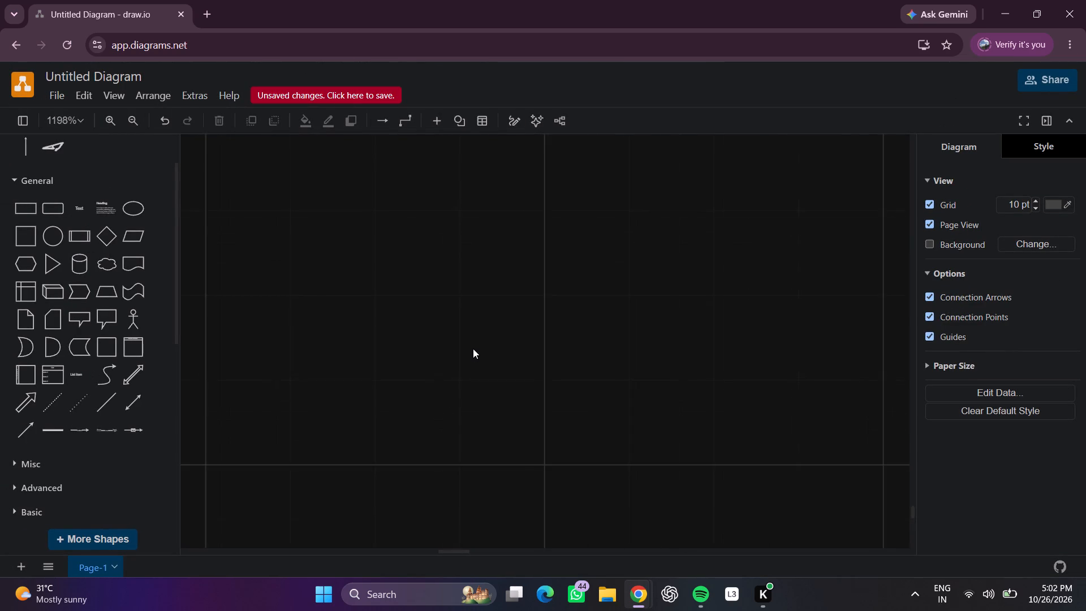
pyautogui.hscroll(1, 473, 348)
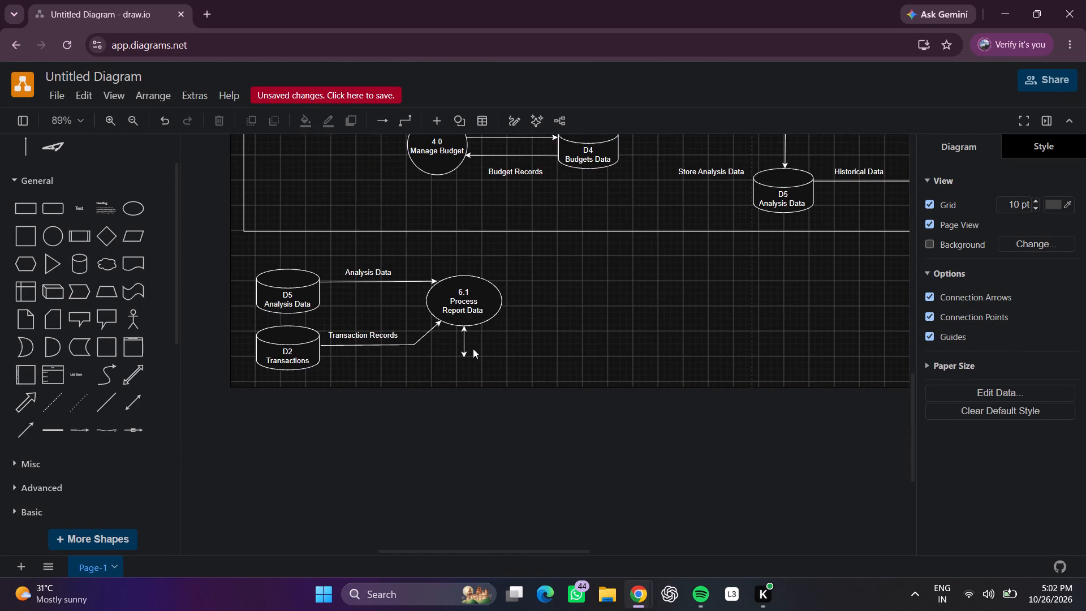
pyautogui.hscroll(1, 473, 348)
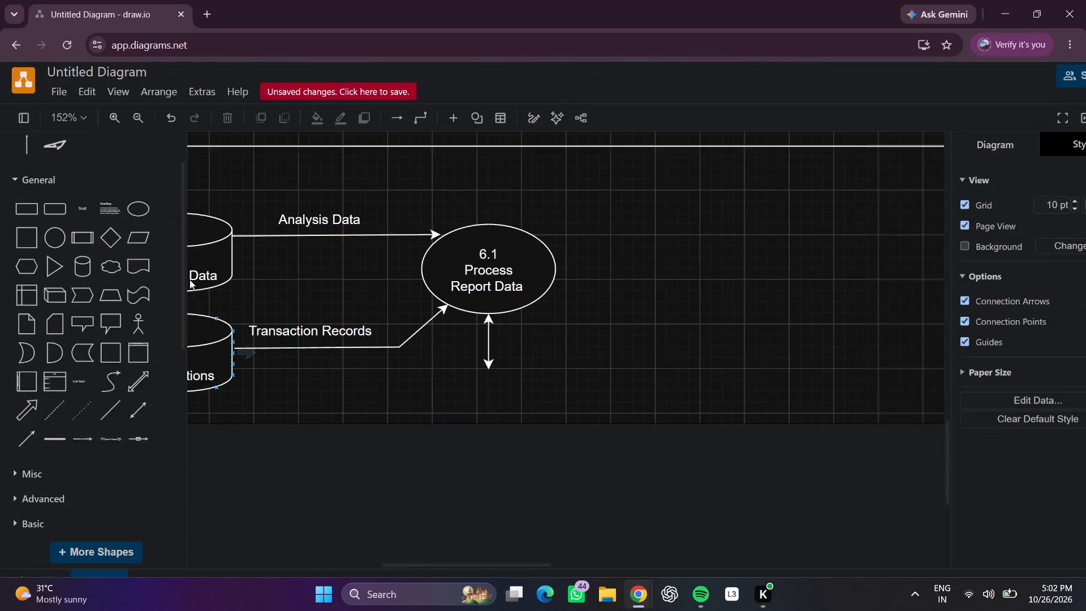
pyautogui.click(77, 266)
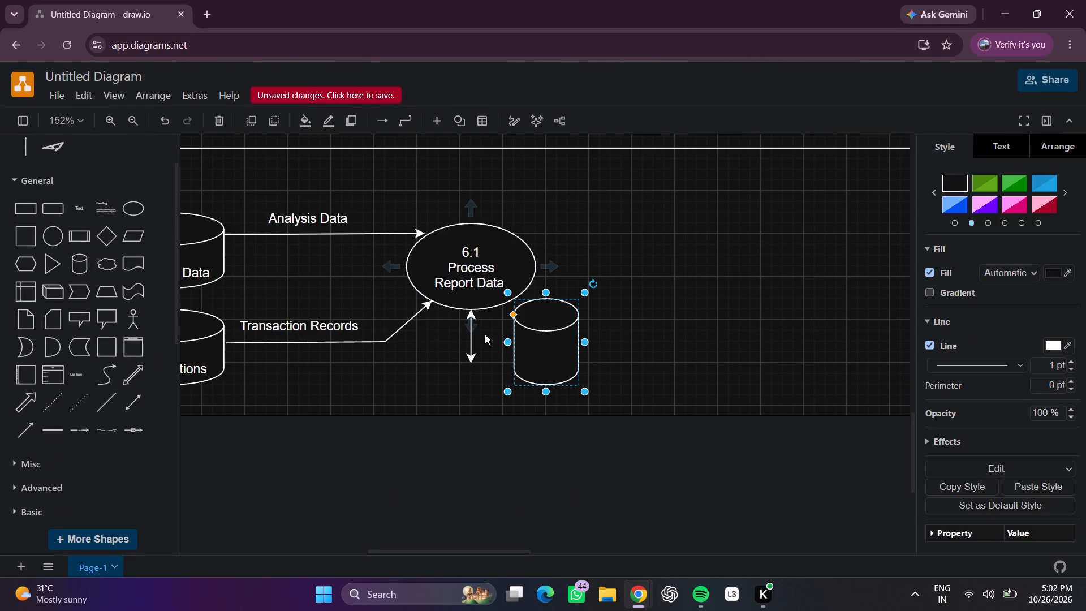
pyautogui.moveTo(545, 349); pyautogui.dragTo(459, 415)
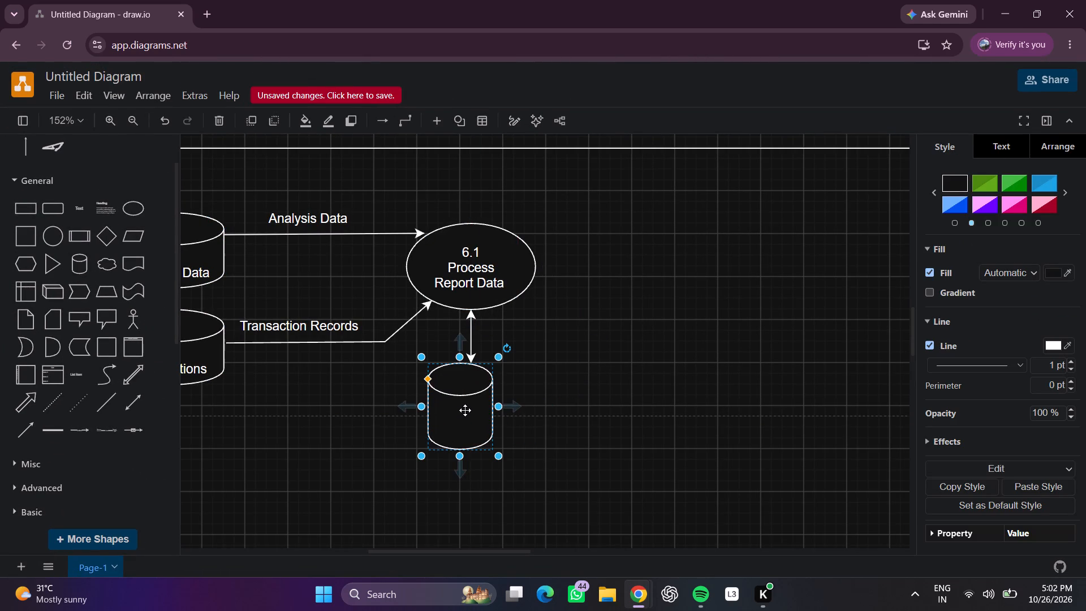
pyautogui.moveTo(465, 410); pyautogui.dragTo(475, 410)
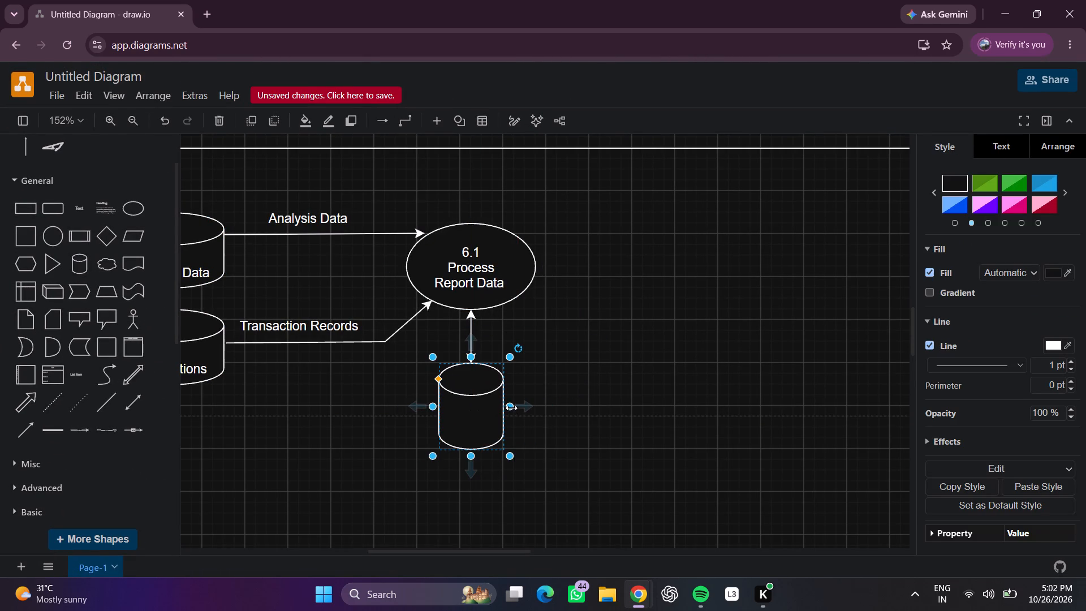
pyautogui.moveTo(511, 407); pyautogui.dragTo(541, 406)
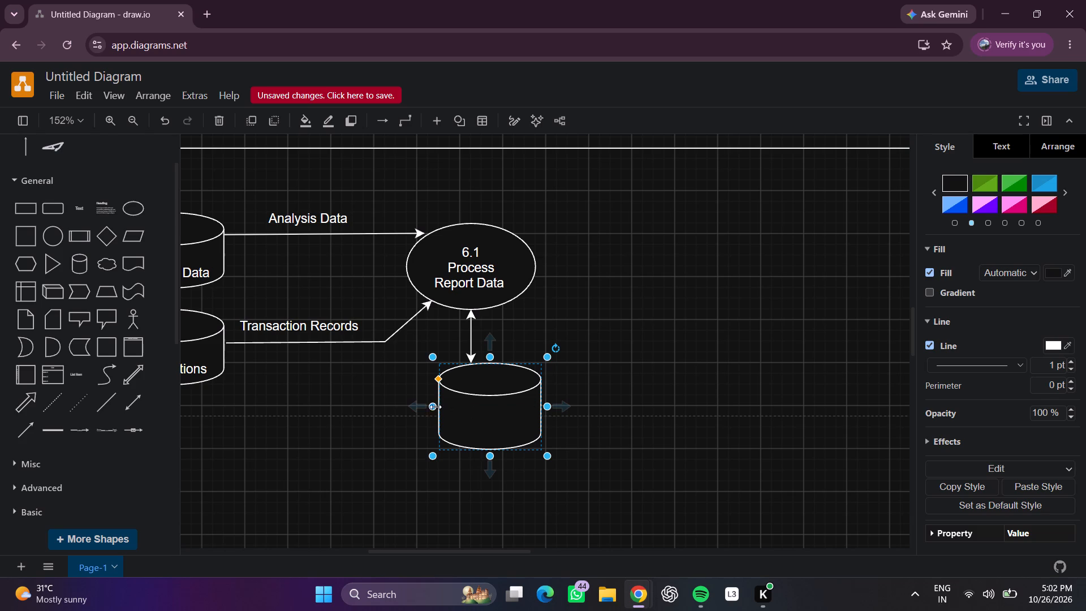
pyautogui.moveTo(431, 407); pyautogui.dragTo(415, 409)
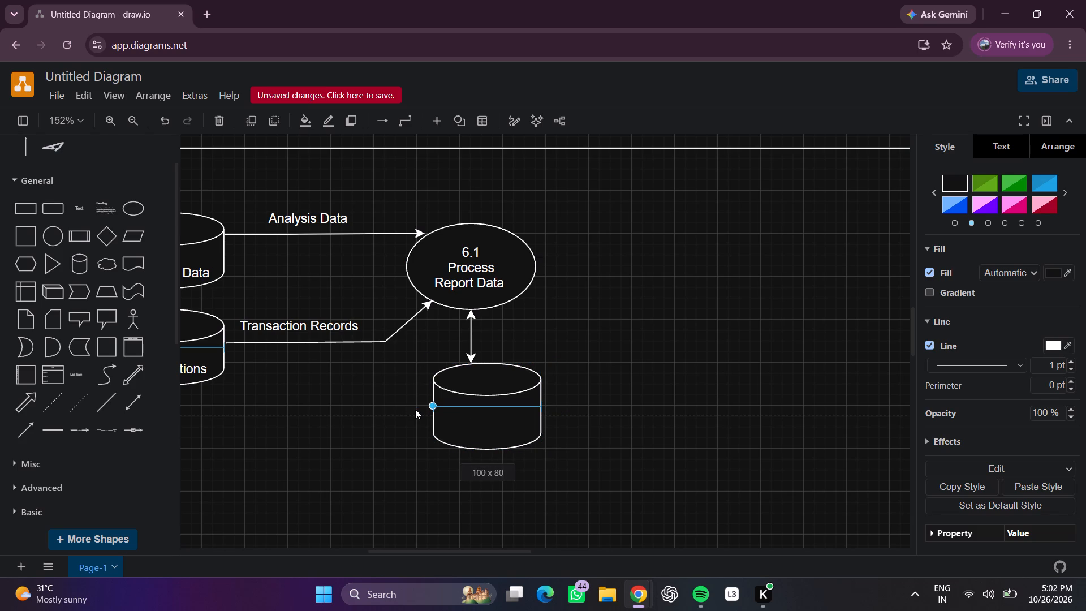
pyautogui.moveTo(415, 409); pyautogui.dragTo(416, 410)
pyautogui.click(462, 422)
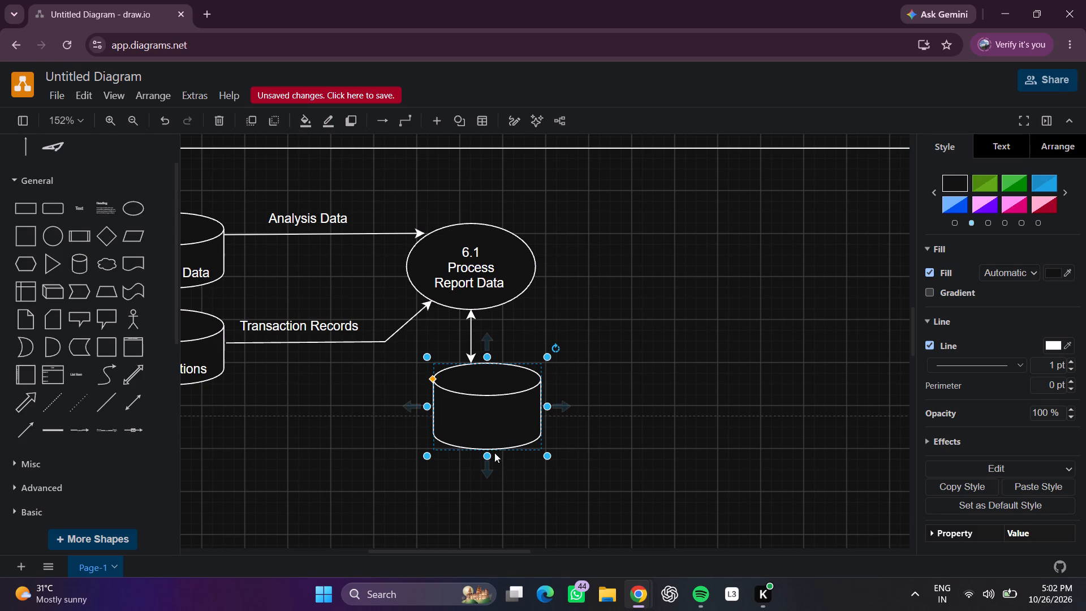
pyautogui.click(486, 451)
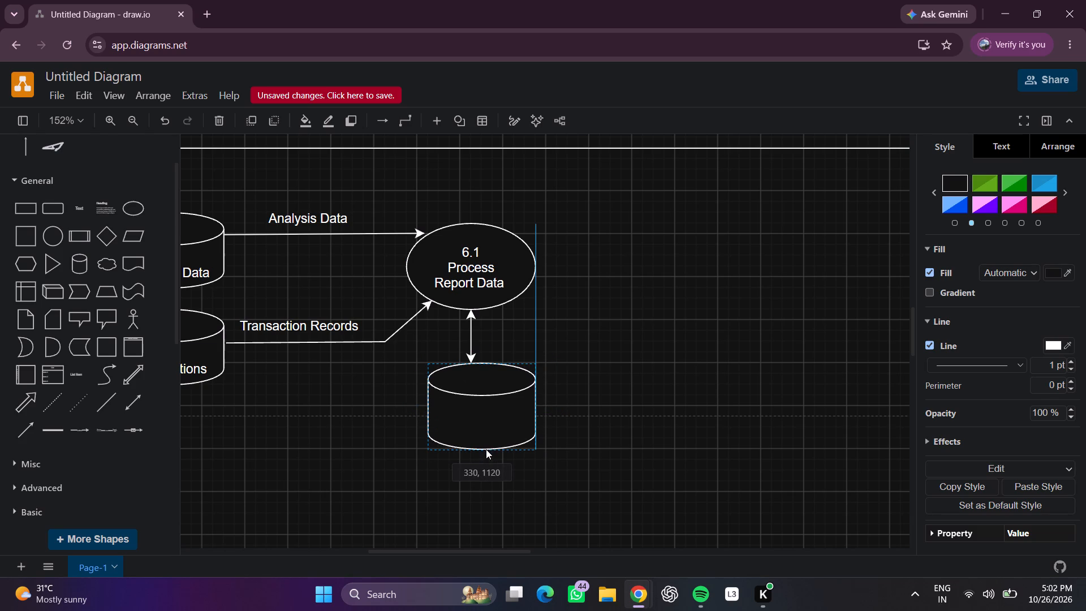
pyautogui.moveTo(485, 458); pyautogui.dragTo(485, 445)
pyautogui.click(575, 417)
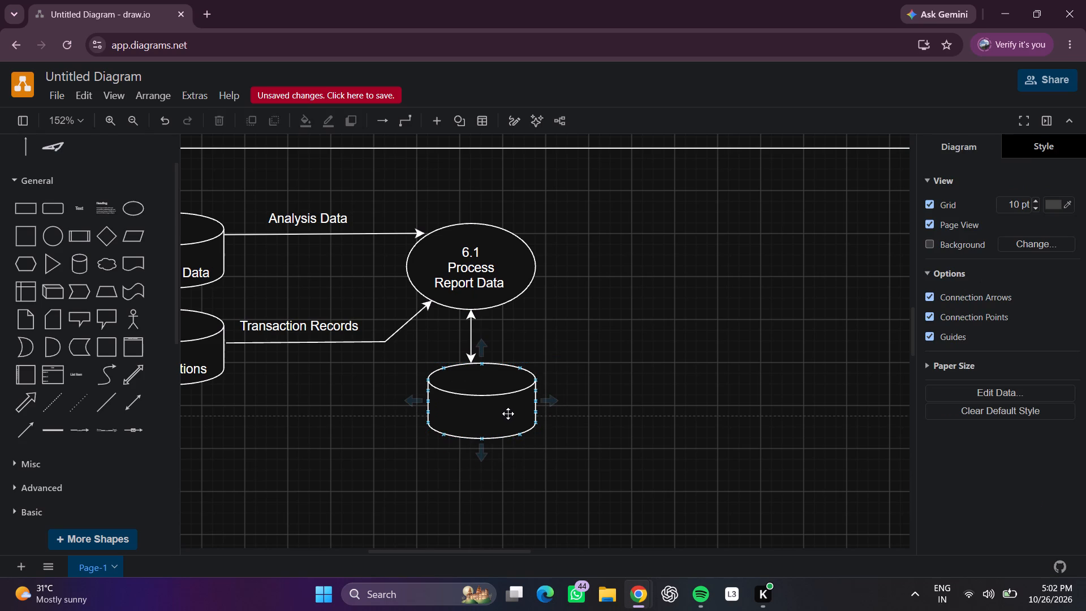
pyautogui.moveTo(508, 406); pyautogui.dragTo(501, 403)
pyautogui.click(581, 412)
# Label the new cylinder "D3 Category Data", with D3 on its own line above the name.
pyautogui.doubleClick(460, 418)
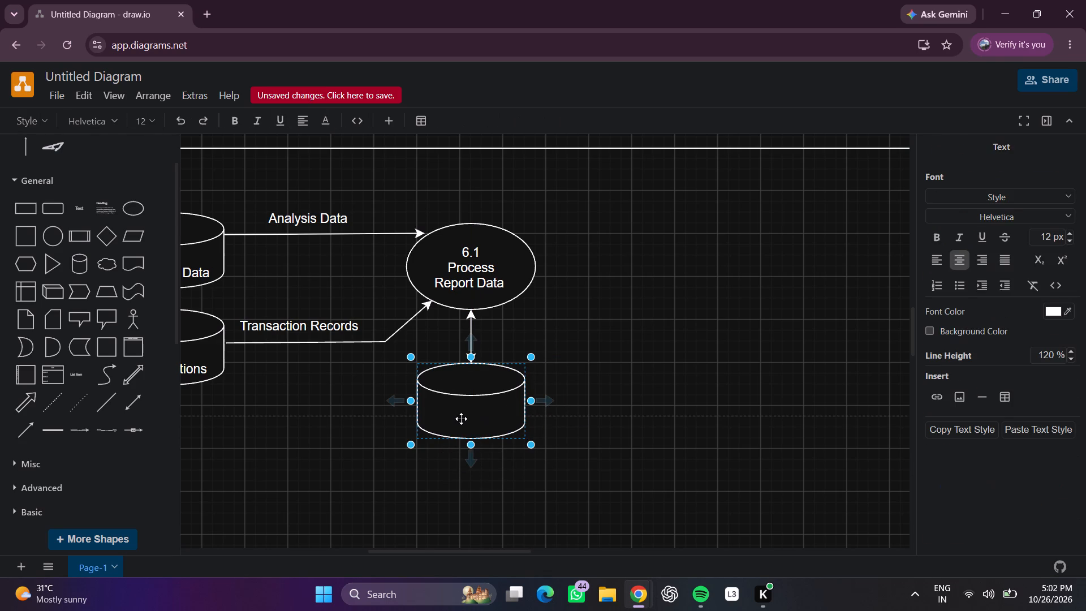
pyautogui.press('3')
pyautogui.press('Return')
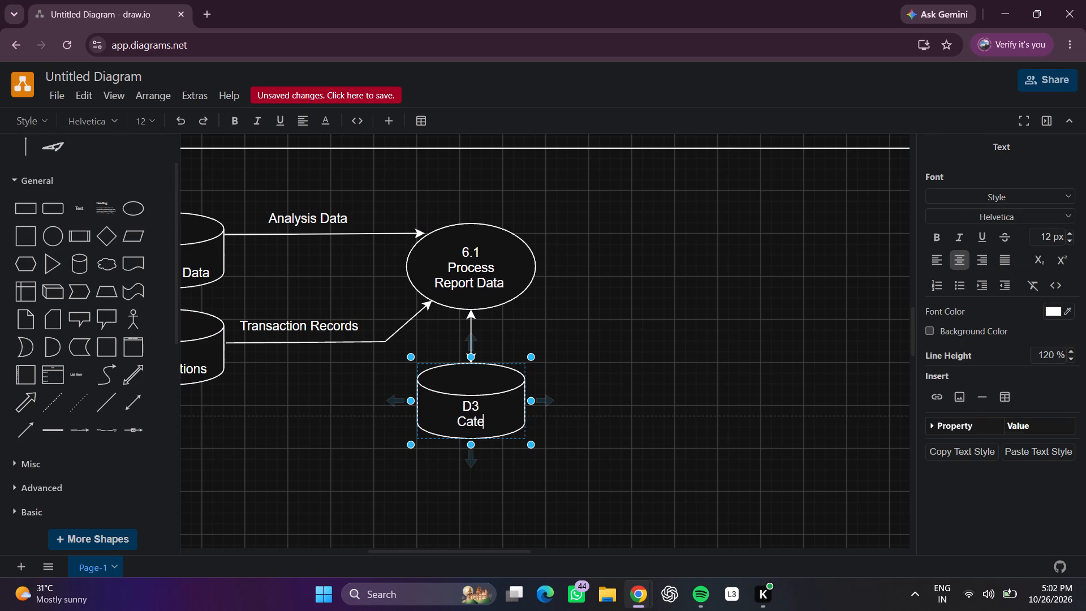
pyautogui.write('gory')
pyautogui.press('space')
pyautogui.press('t')
pyautogui.press('BackSpace')
pyautogui.write('ata')
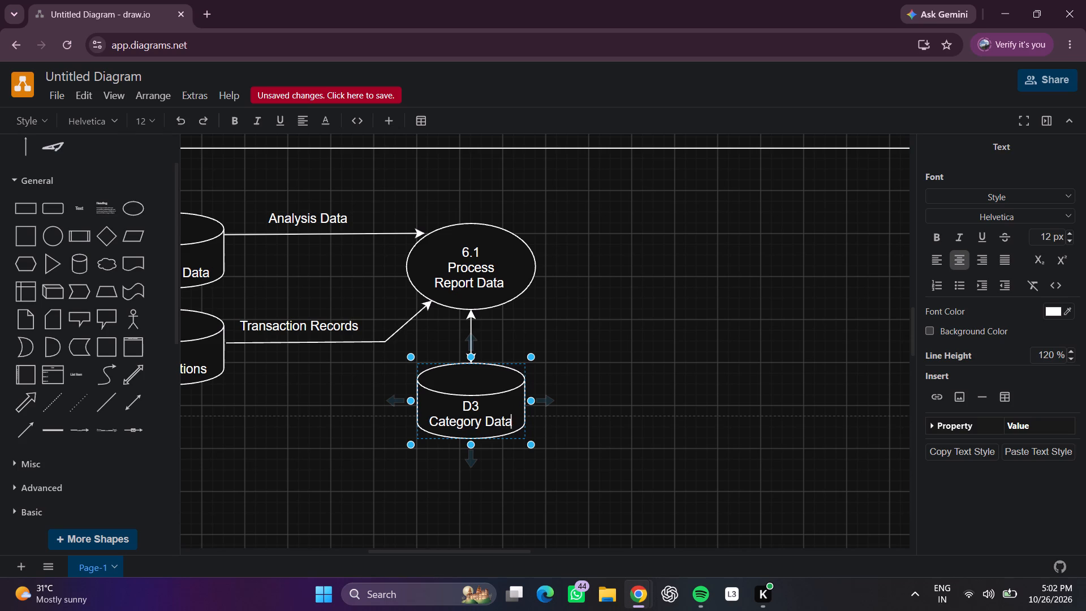
pyautogui.press('space')
pyautogui.hscroll(-1, 461, 419)
pyautogui.click(560, 391)
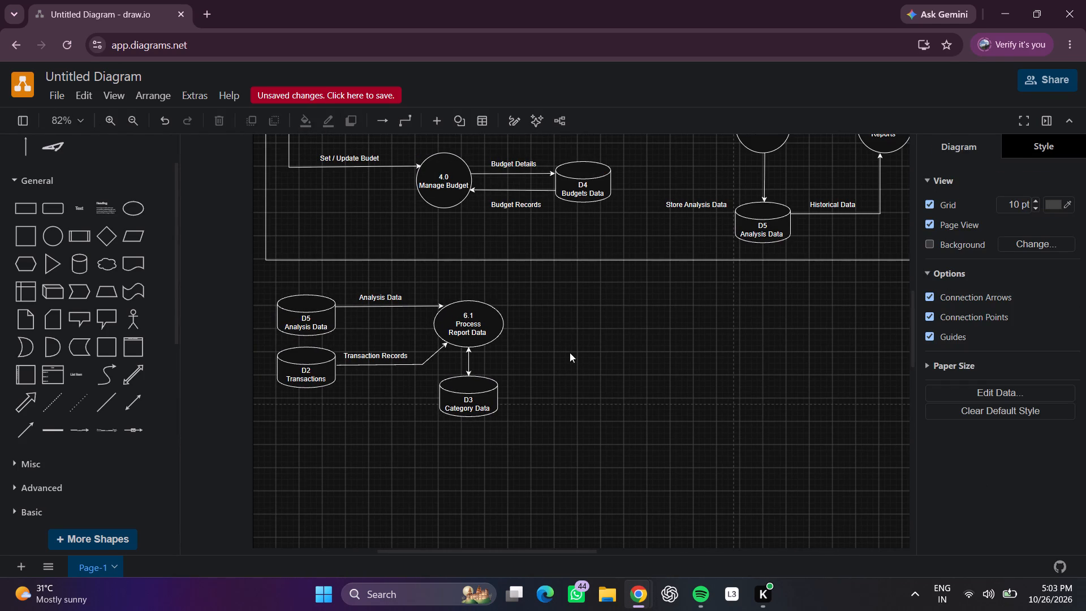
# Add a single-headed arrow running horizontally rightward from the upper-right edge of the 6.1 Process Report Data ellipse.
pyautogui.hscroll(1, 563, 350)
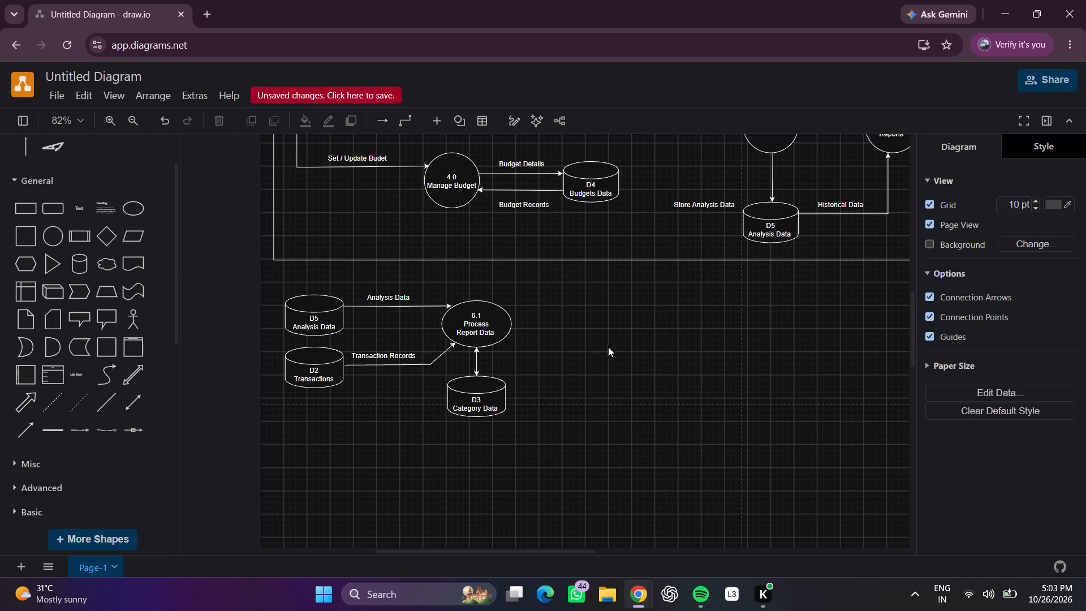
pyautogui.hscroll(-1, 610, 344)
pyautogui.click(29, 436)
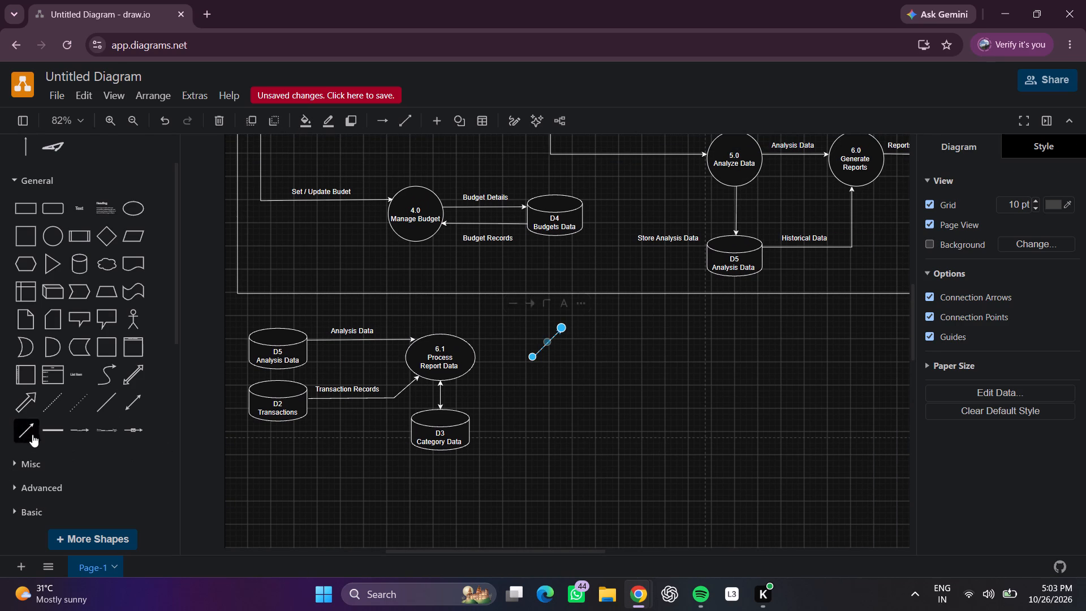
pyautogui.moveTo(532, 358); pyautogui.dragTo(517, 352)
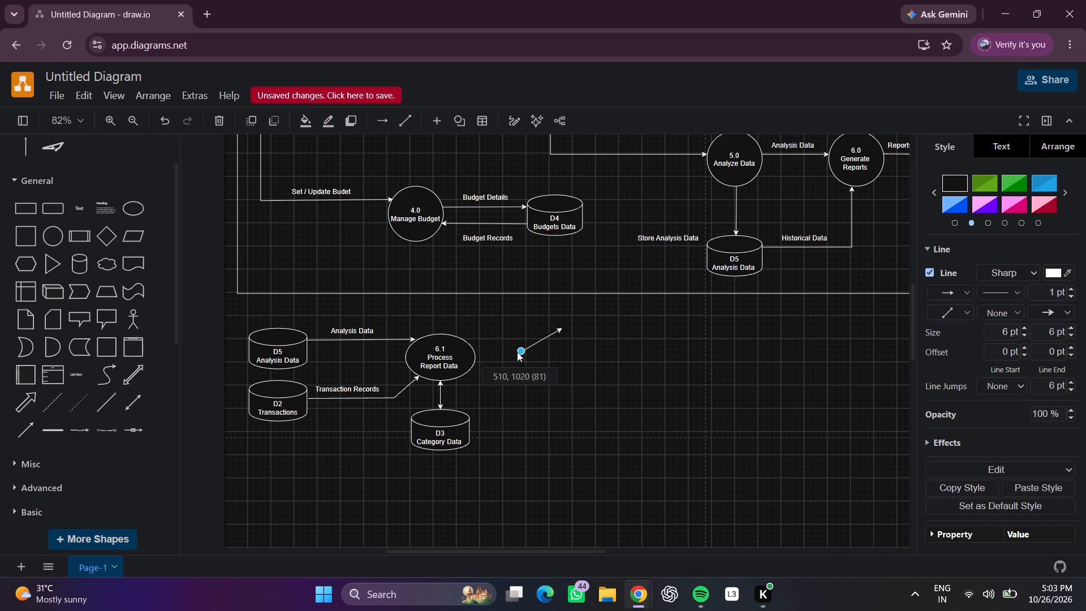
pyautogui.moveTo(517, 352); pyautogui.dragTo(467, 341)
pyautogui.click(536, 363)
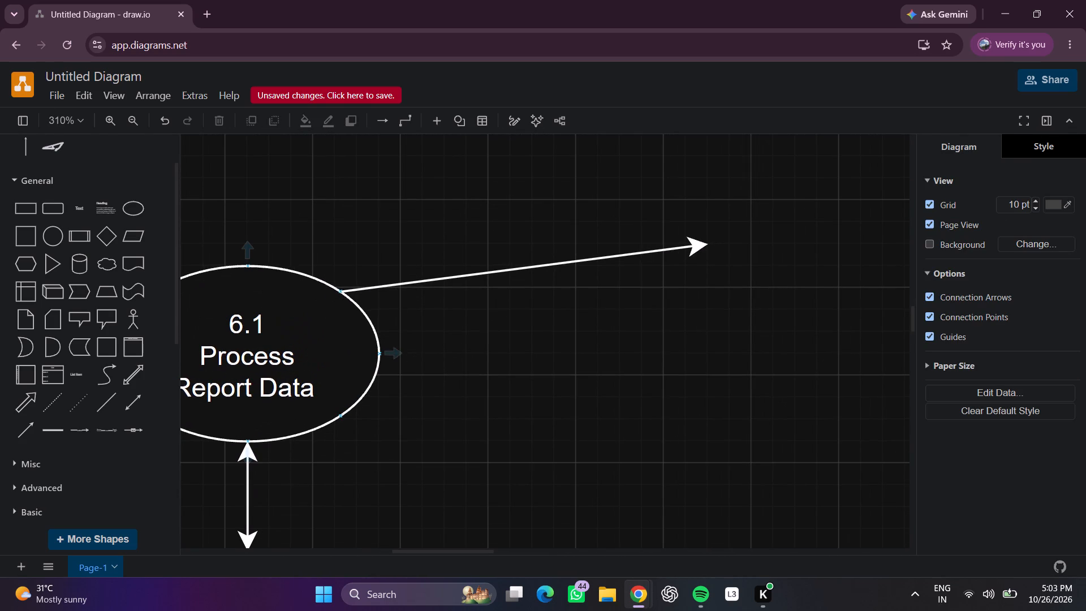
pyautogui.click(367, 288)
pyautogui.moveTo(342, 292); pyautogui.dragTo(337, 288)
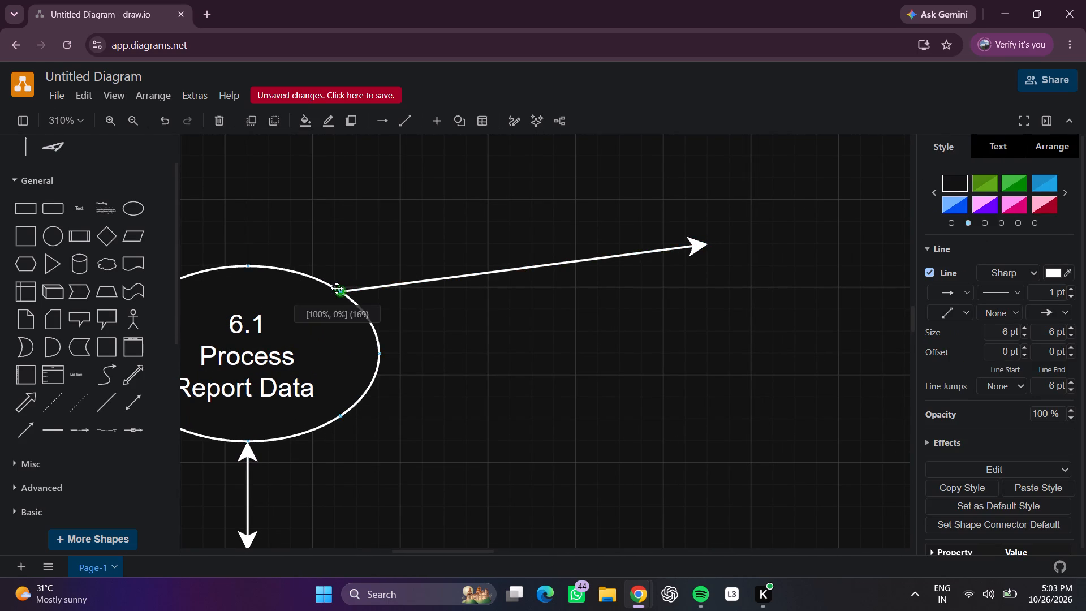
pyautogui.moveTo(337, 288); pyautogui.dragTo(334, 288)
pyautogui.click(490, 328)
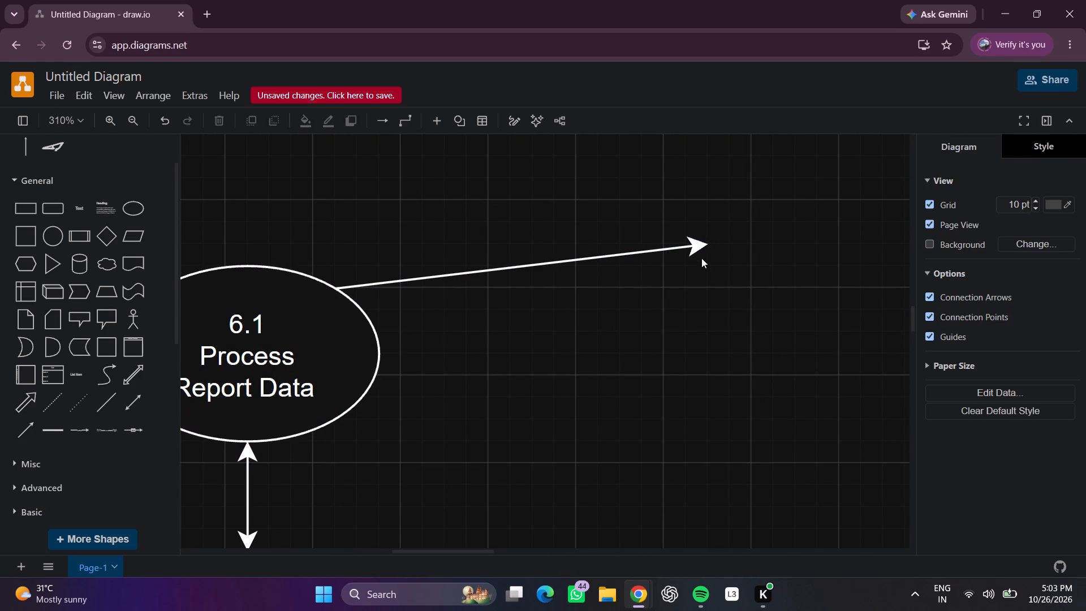
pyautogui.moveTo(702, 244); pyautogui.dragTo(660, 278)
pyautogui.click(746, 329)
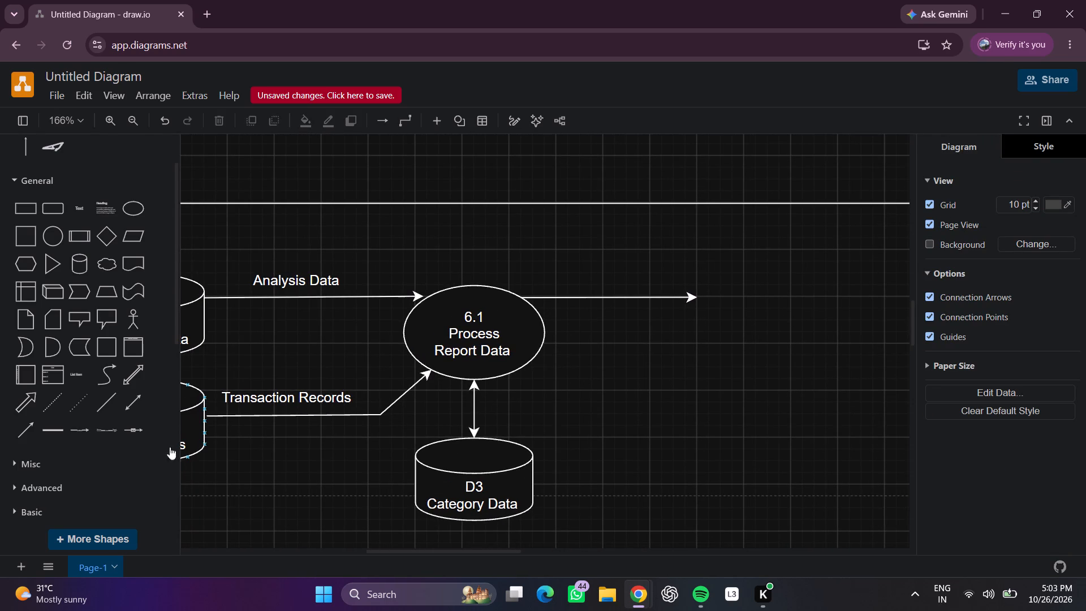
# Add an ellipse at the head of the new arrow, level with the 6.1 Process Report Data ellipse.
pyautogui.click(136, 206)
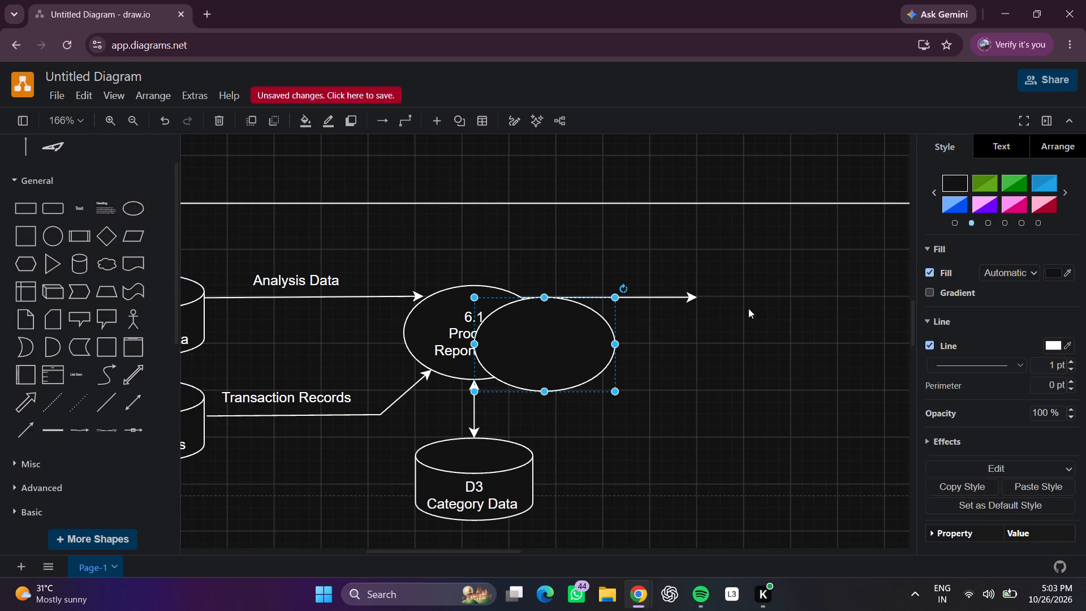
pyautogui.moveTo(550, 338); pyautogui.dragTo(776, 316)
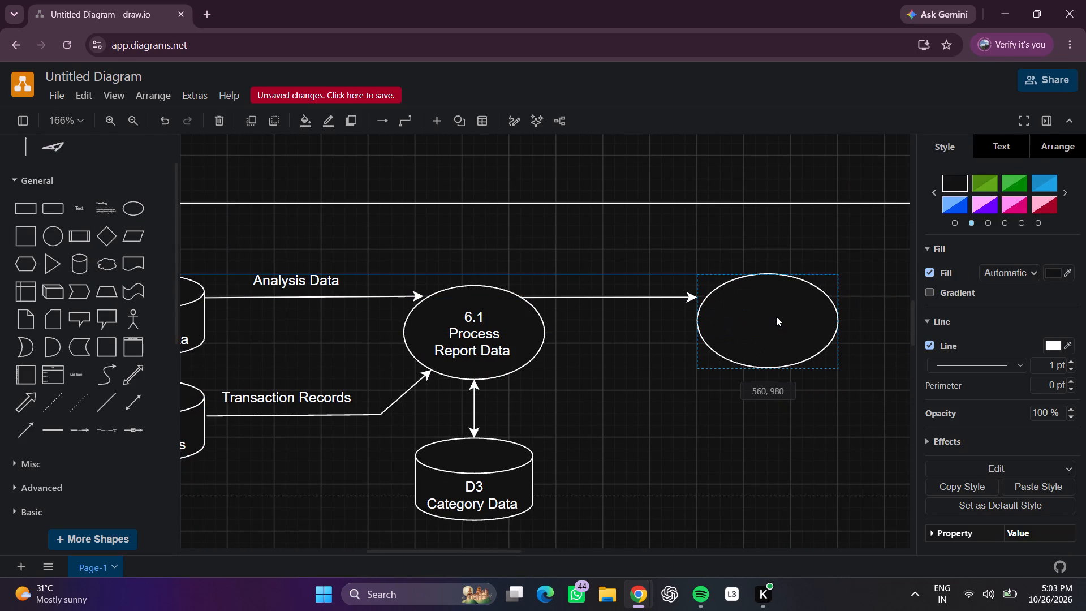
pyautogui.moveTo(776, 316); pyautogui.dragTo(766, 319)
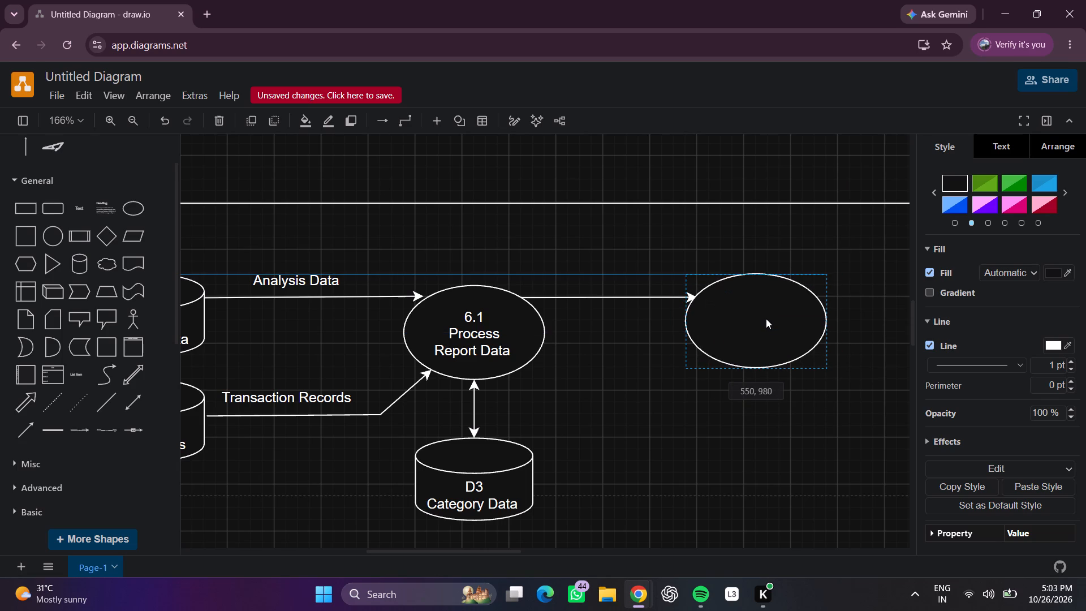
pyautogui.moveTo(766, 319); pyautogui.dragTo(765, 326)
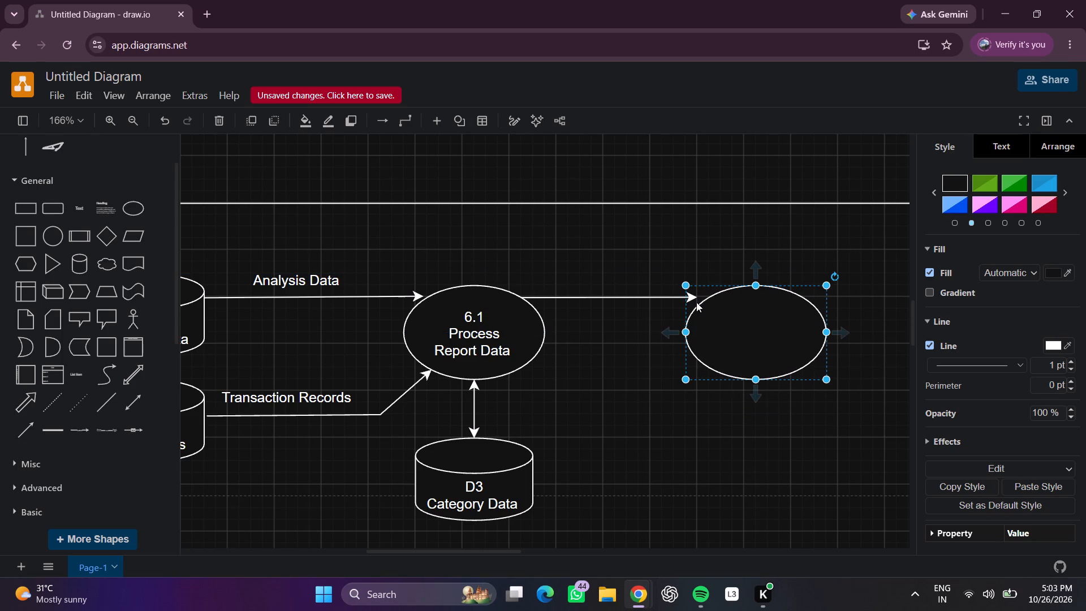
# Attach the head of the arrow from 6.1 to the upper-left connection point of the new ellipse.
pyautogui.moveTo(695, 295); pyautogui.dragTo(707, 294)
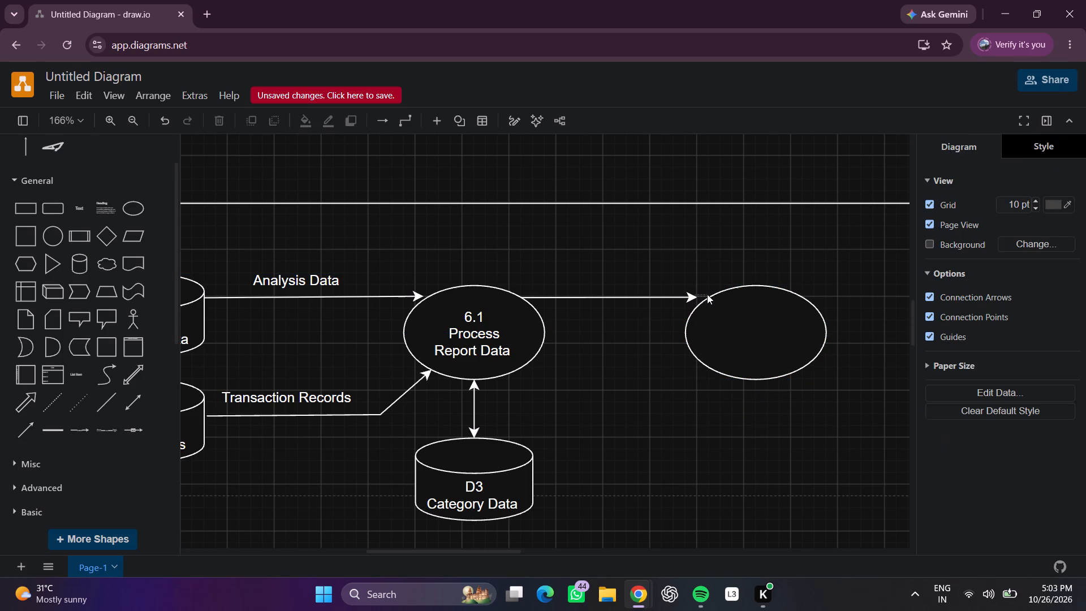
pyautogui.moveTo(694, 296); pyautogui.dragTo(709, 269)
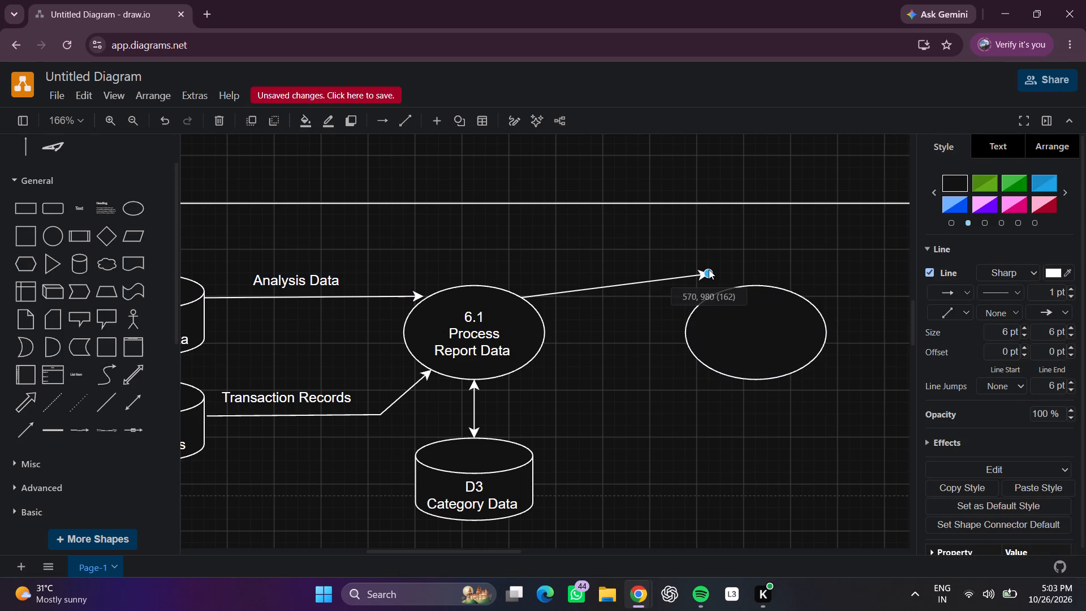
pyautogui.moveTo(709, 269); pyautogui.dragTo(708, 300)
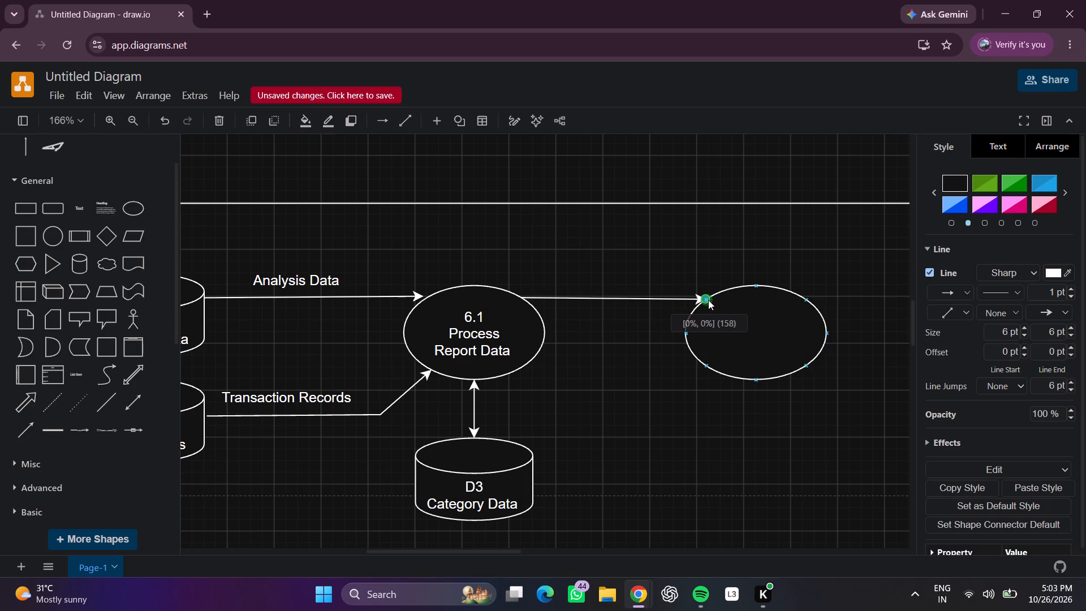
pyautogui.moveTo(708, 300); pyautogui.dragTo(708, 299)
pyautogui.click(710, 269)
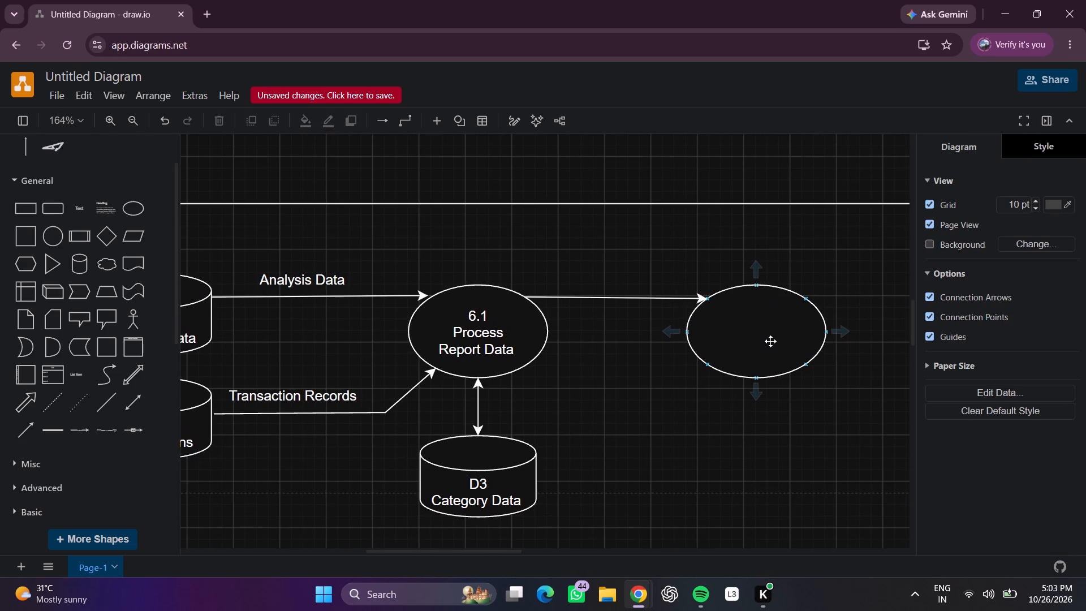
# Label the ellipse at the head of the arrow from 6.1 "6.2 Generate Reports", with each word on its own line.
pyautogui.doubleClick(771, 341)
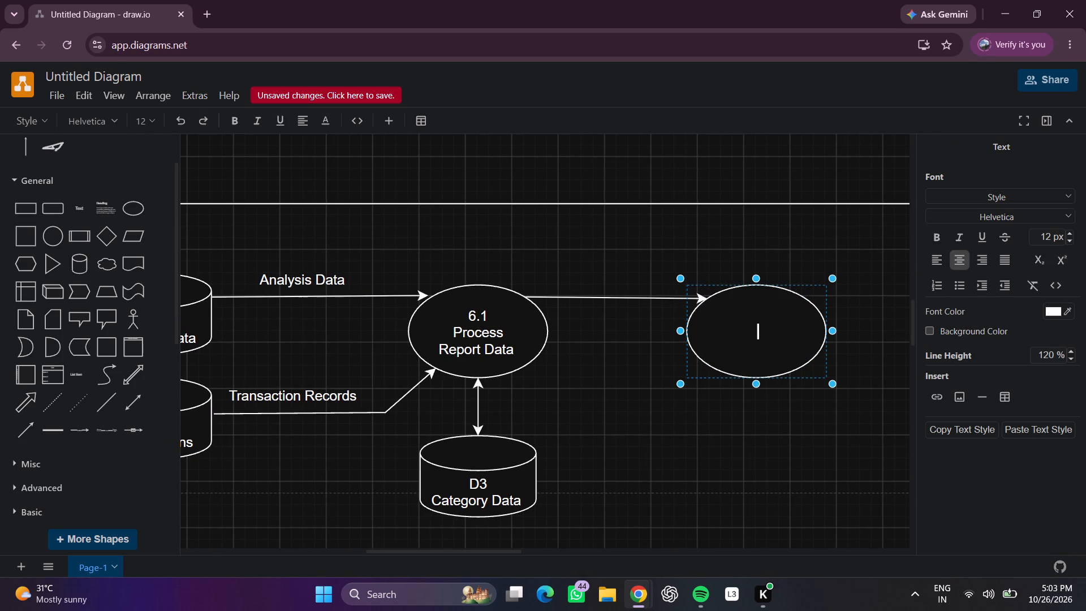
pyautogui.press('6')
pyautogui.press('.')
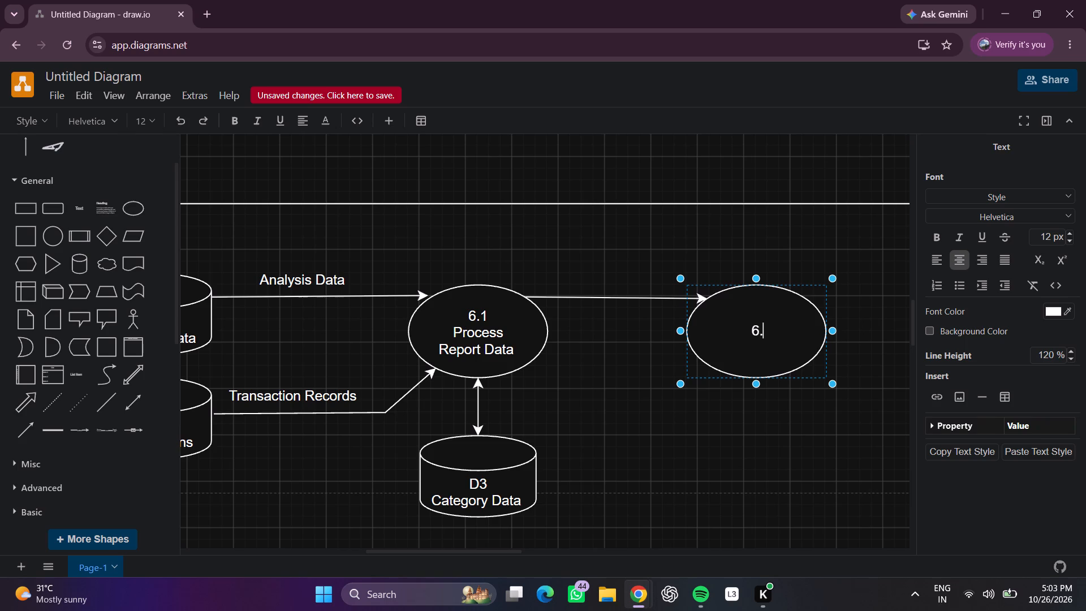
pyautogui.press('2')
pyautogui.press('Return')
pyautogui.write('erate')
pyautogui.press('space')
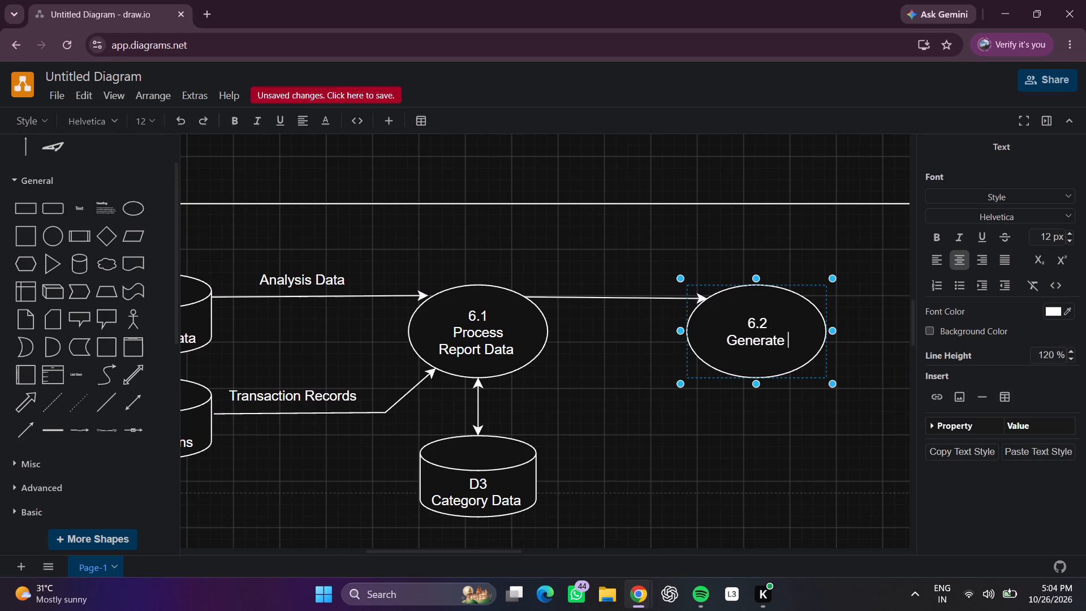
pyautogui.press('BackSpace')
pyautogui.press('BackSpace')
pyautogui.press('BackSpace')
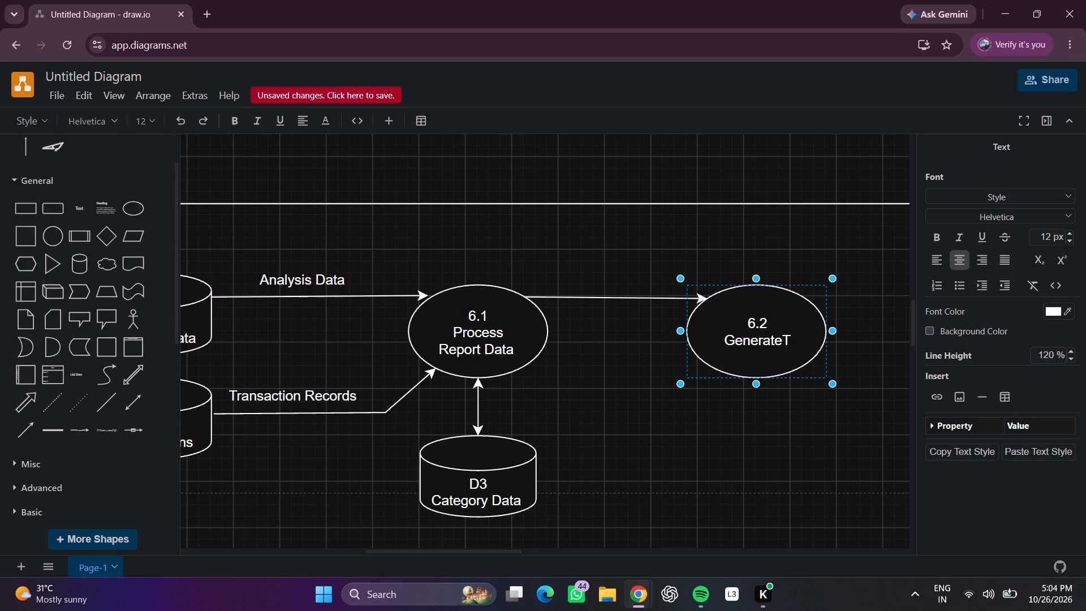
pyautogui.press('BackSpace')
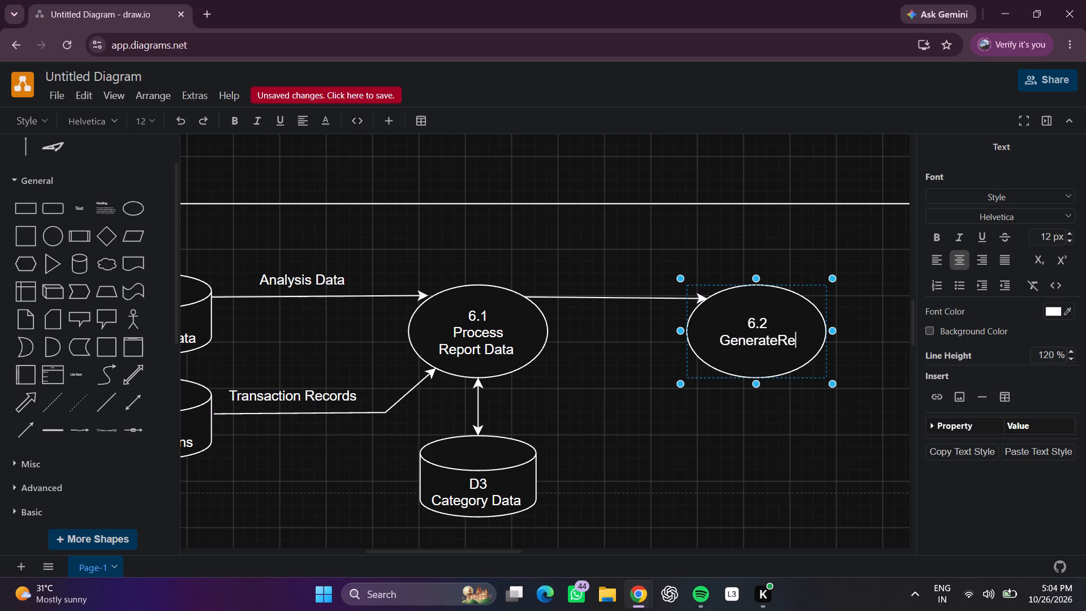
pyautogui.press('BackSpace')
pyautogui.press('BackSpace')
pyautogui.press('space')
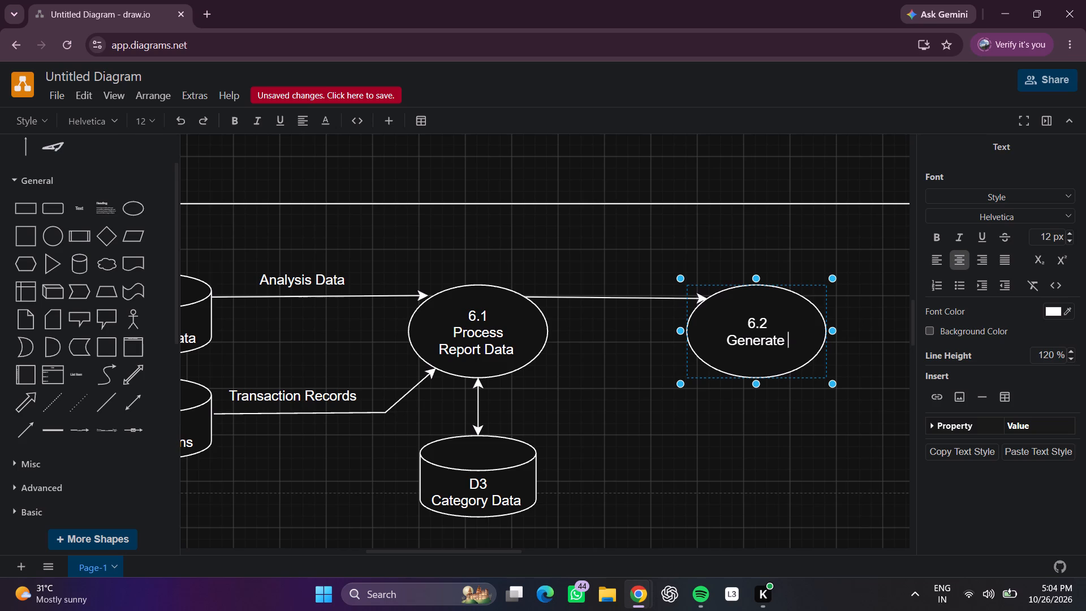
pyautogui.press('Return')
pyautogui.write('ports')
pyautogui.press('space')
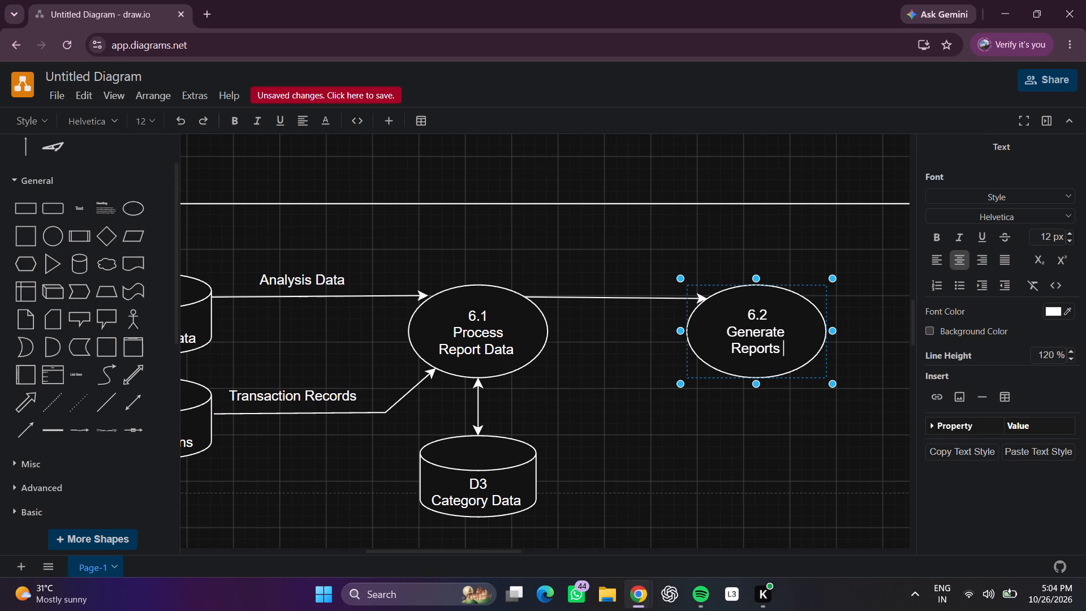
pyautogui.hscroll(-1, 964, 373)
pyautogui.click(766, 526)
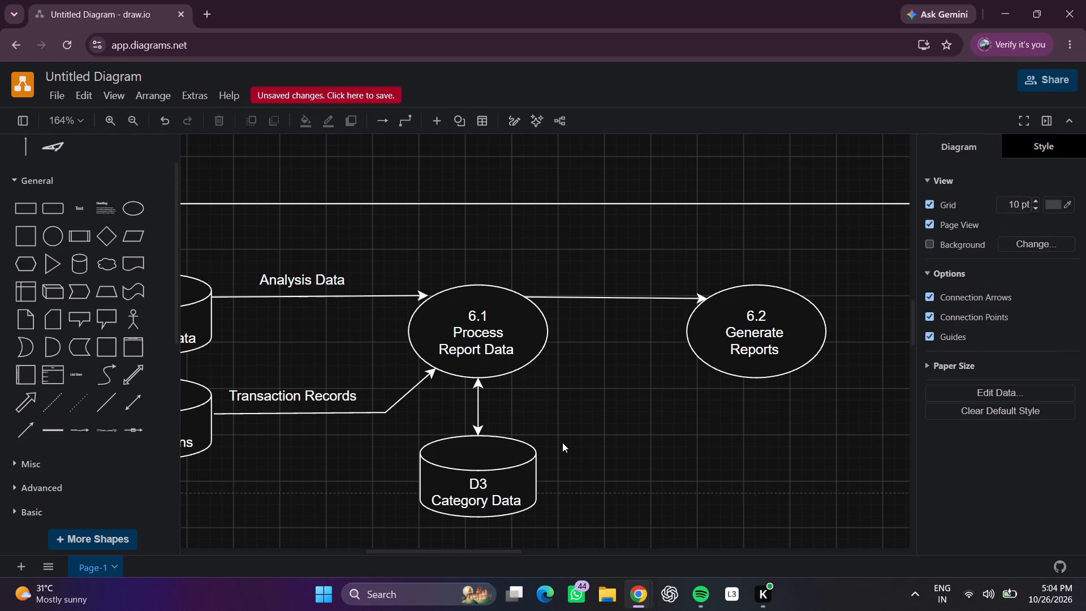
# Add a text box just right of the double-headed arrow between 6.1 Process Report Data and D3 Category Data.
pyautogui.click(546, 415)
pyautogui.doubleClick(536, 409)
pyautogui.click(535, 408)
pyautogui.click(537, 408)
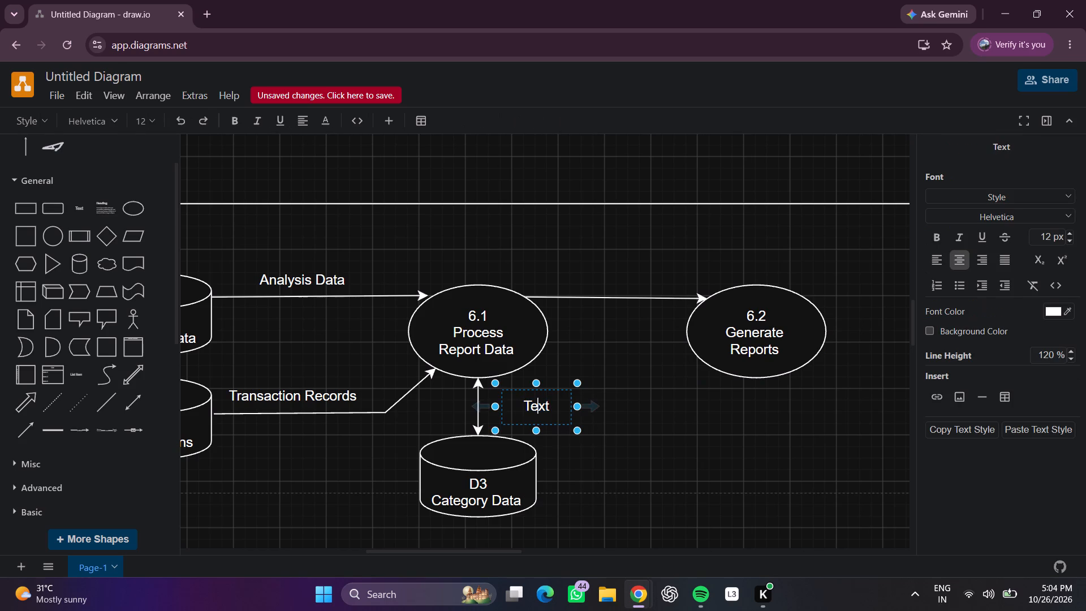
pyautogui.moveTo(573, 406); pyautogui.dragTo(609, 406)
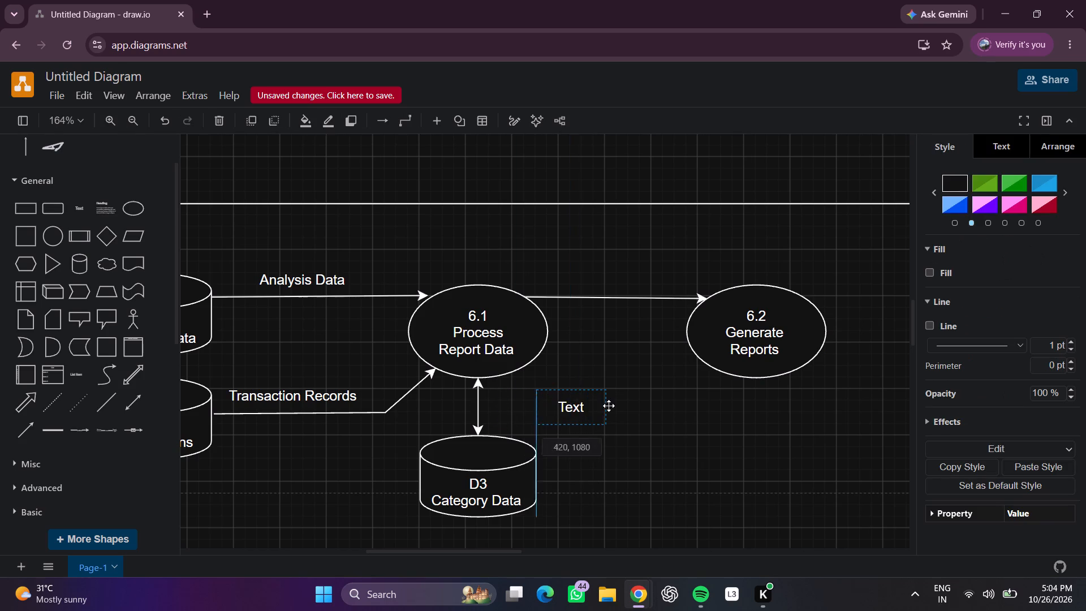
pyautogui.moveTo(609, 406); pyautogui.dragTo(619, 406)
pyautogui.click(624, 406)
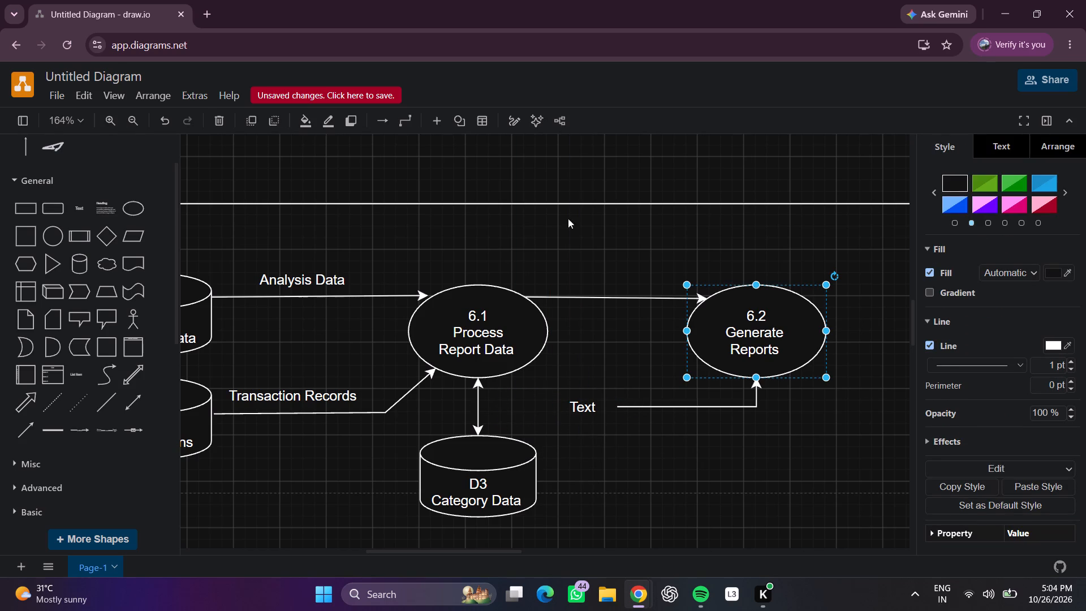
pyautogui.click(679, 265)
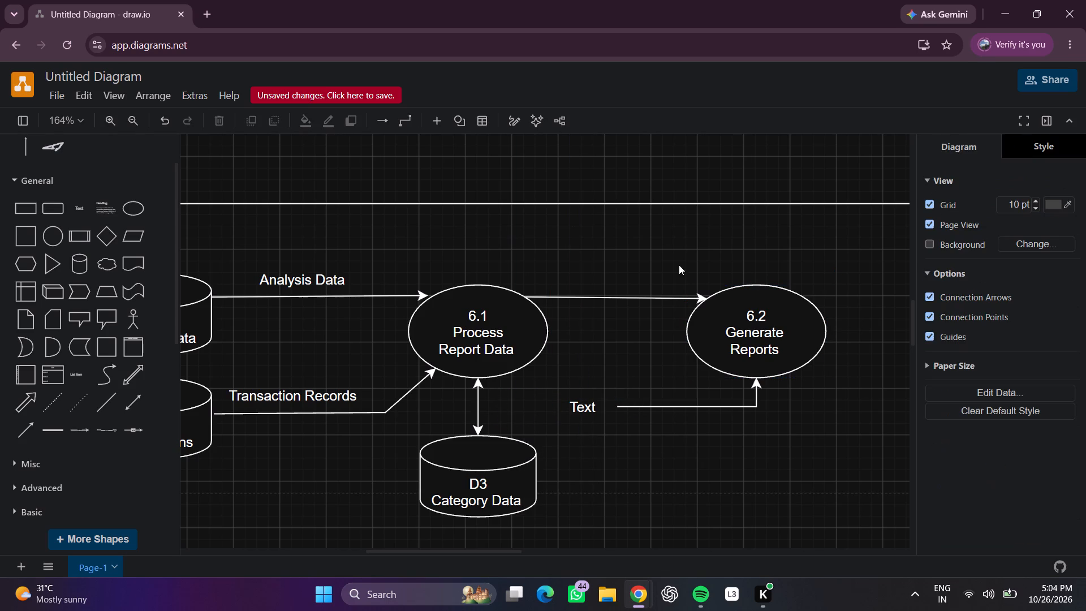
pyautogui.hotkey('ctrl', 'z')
# Widen the new text box beside the double-headed arrow on both sides so it can hold a longer label.
pyautogui.doubleClick(592, 403)
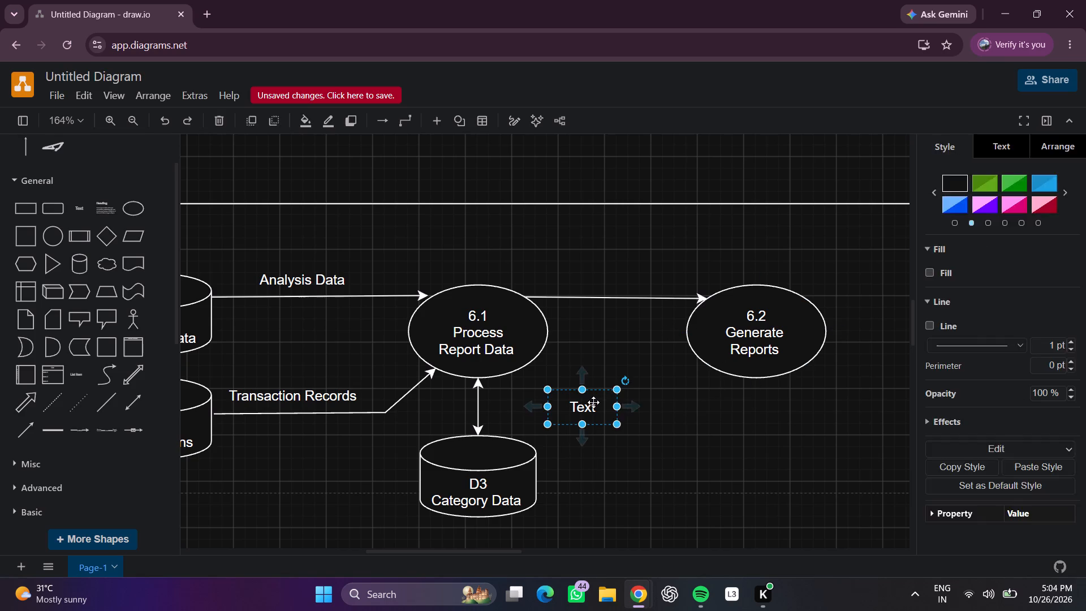
pyautogui.moveTo(545, 405); pyautogui.dragTo(544, 404)
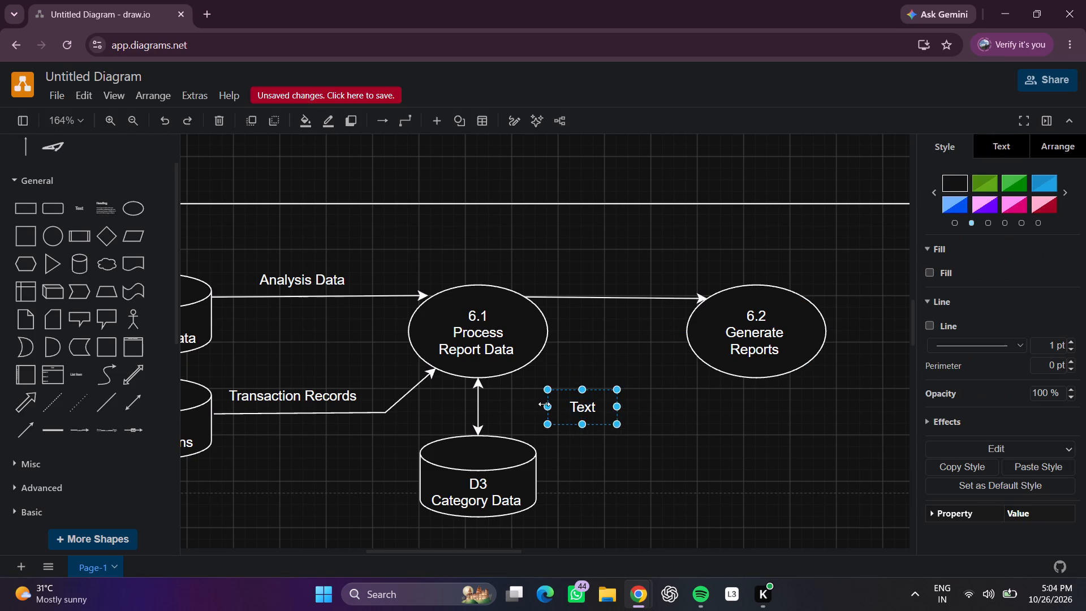
pyautogui.moveTo(544, 404); pyautogui.dragTo(523, 405)
pyautogui.moveTo(600, 406); pyautogui.dragTo(604, 406)
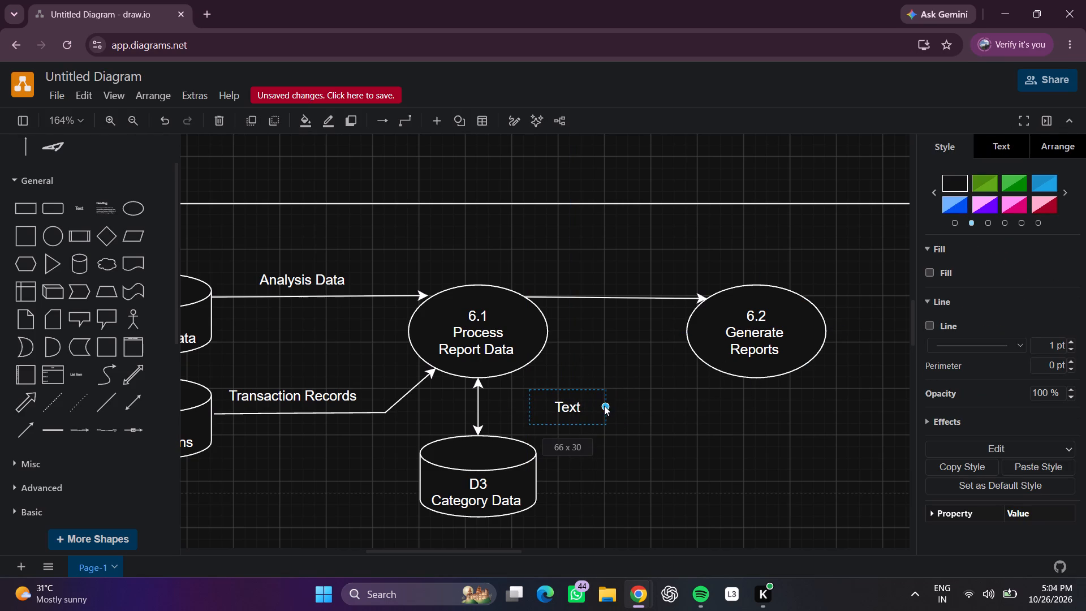
pyautogui.moveTo(604, 406); pyautogui.dragTo(640, 406)
# Replace the placeholder in the text box beside the 6.1–D3 arrow with "Category Data".
pyautogui.doubleClick(605, 410)
pyautogui.press('BackSpace')
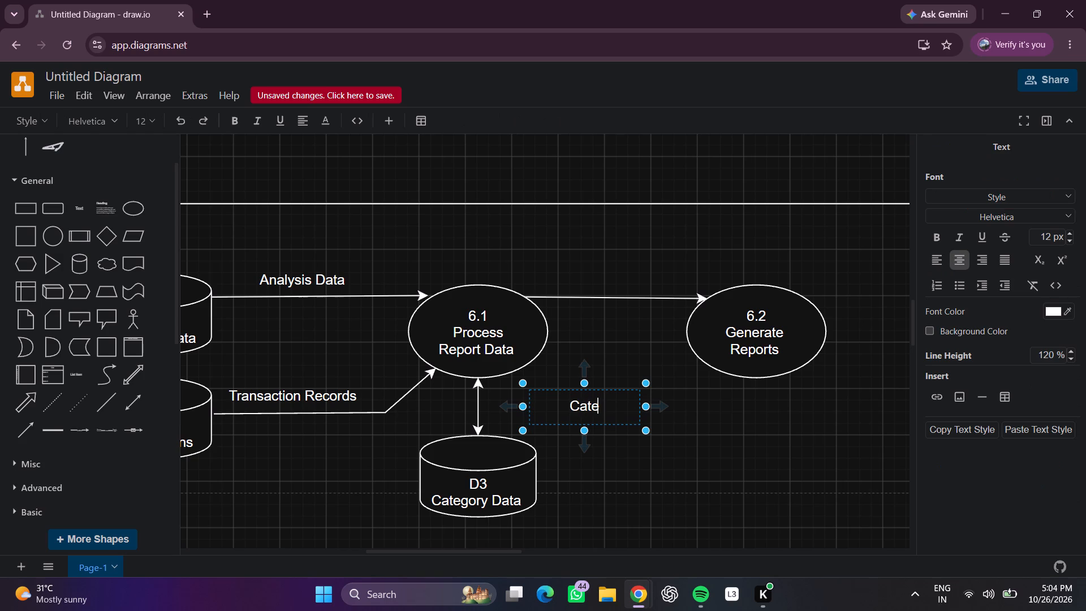
pyautogui.write('goey')
pyautogui.press('BackSpace')
pyautogui.press('BackSpace')
pyautogui.write('ry')
pyautogui.press('space')
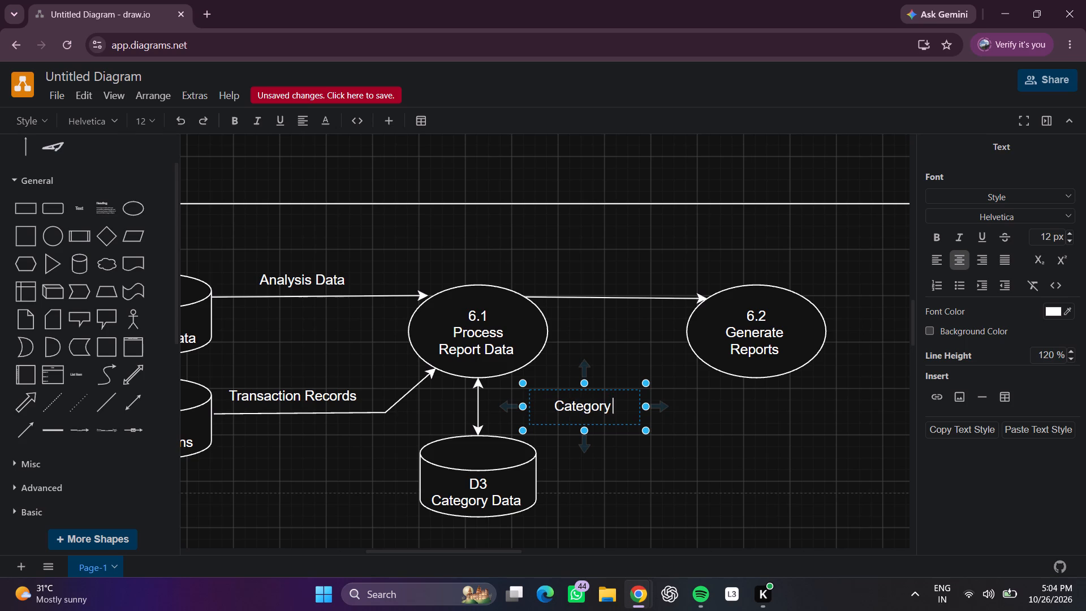
pyautogui.write('at')
pyautogui.press('space')
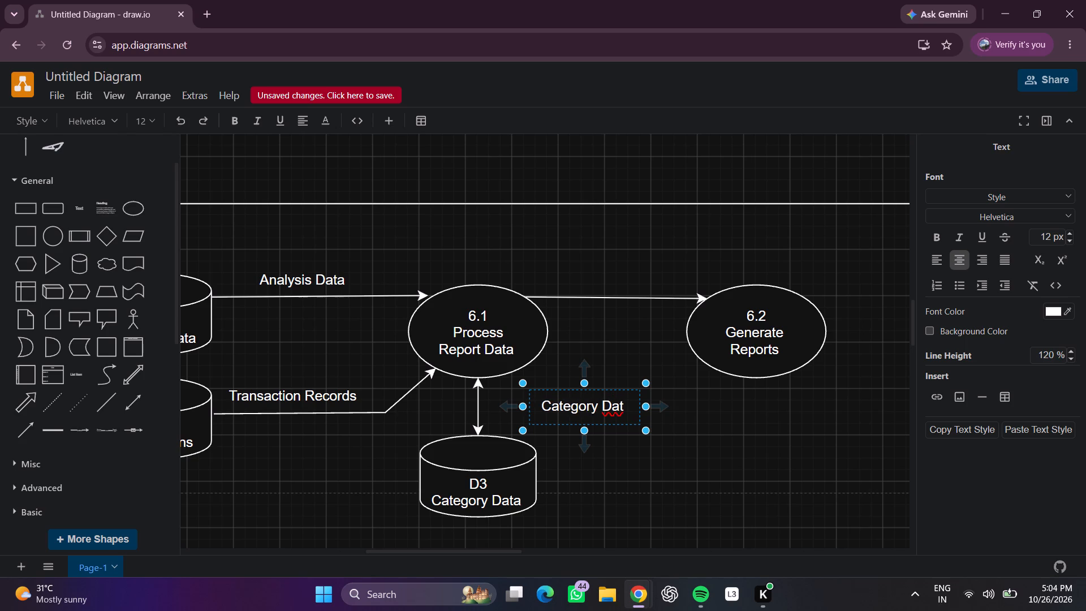
pyautogui.press('BackSpace')
pyautogui.write('a')
pyautogui.press('space')
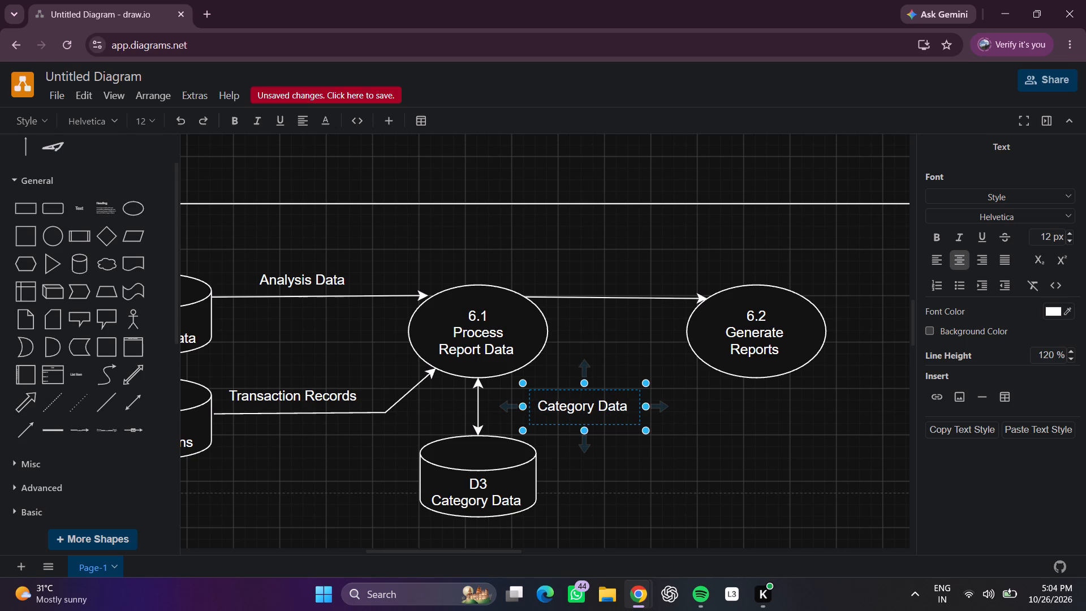
pyautogui.click(735, 467)
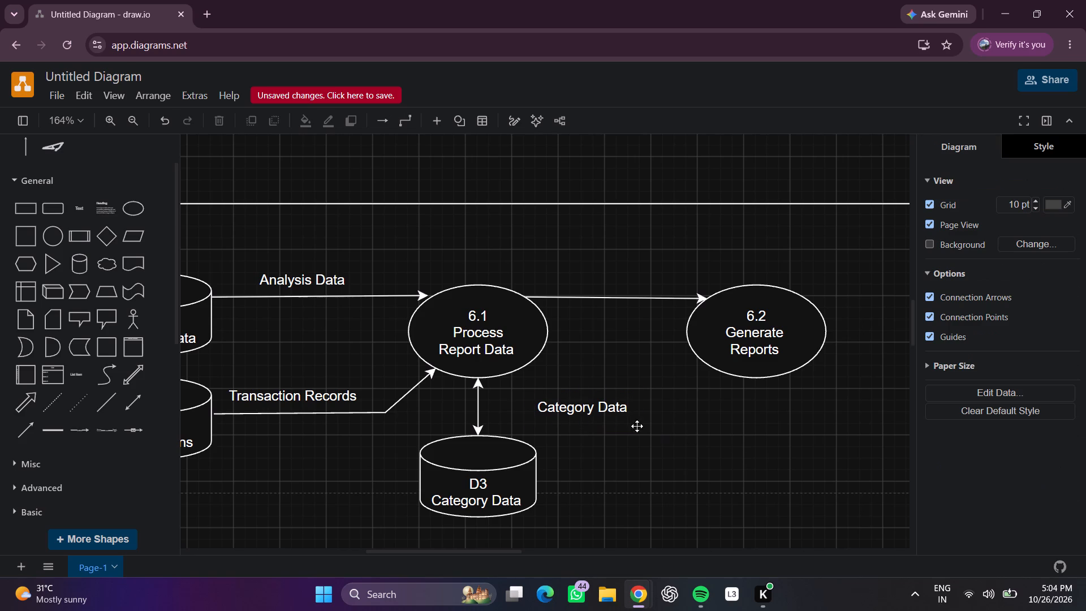
# Change the label beside the 6.1–D3 arrow to "Category Details".
pyautogui.doubleClick(584, 419)
pyautogui.doubleClick(599, 406)
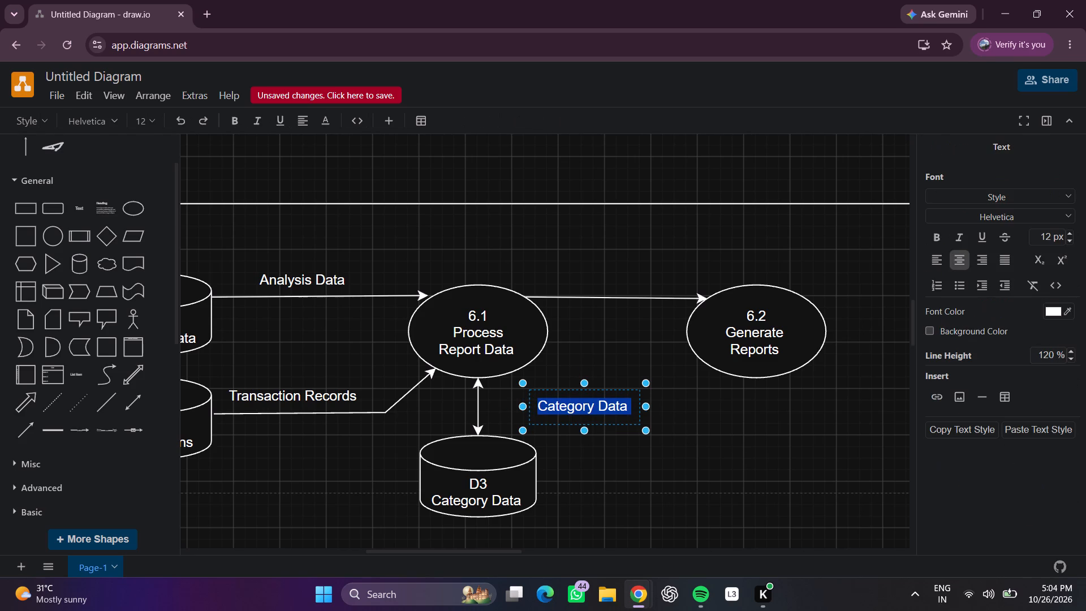
pyautogui.click(600, 406)
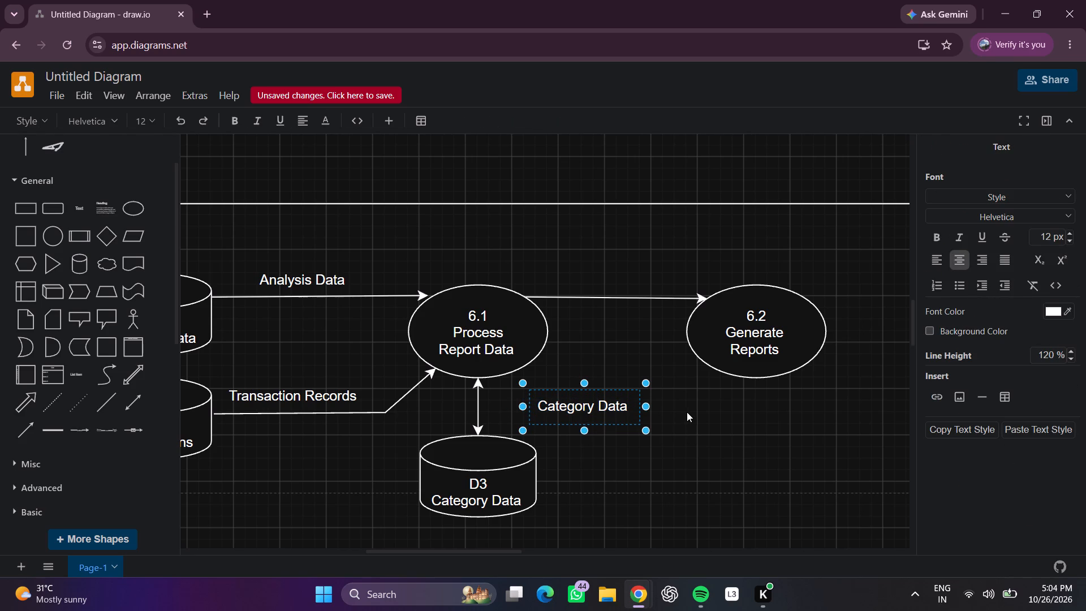
pyautogui.press('Right')
pyautogui.press('Right')
pyautogui.press('Right')
pyautogui.press('Right')
pyautogui.press('Right')
pyautogui.press('BackSpace')
pyautogui.press('BackSpace')
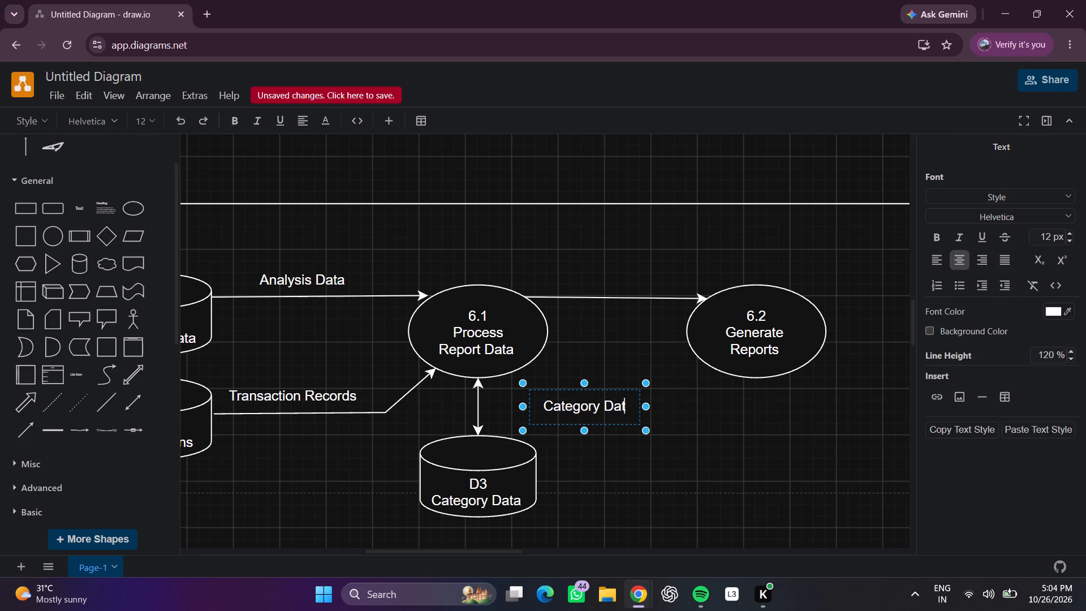
pyautogui.press('BackSpace')
pyautogui.press('BackSpace')
pyautogui.write('eta')
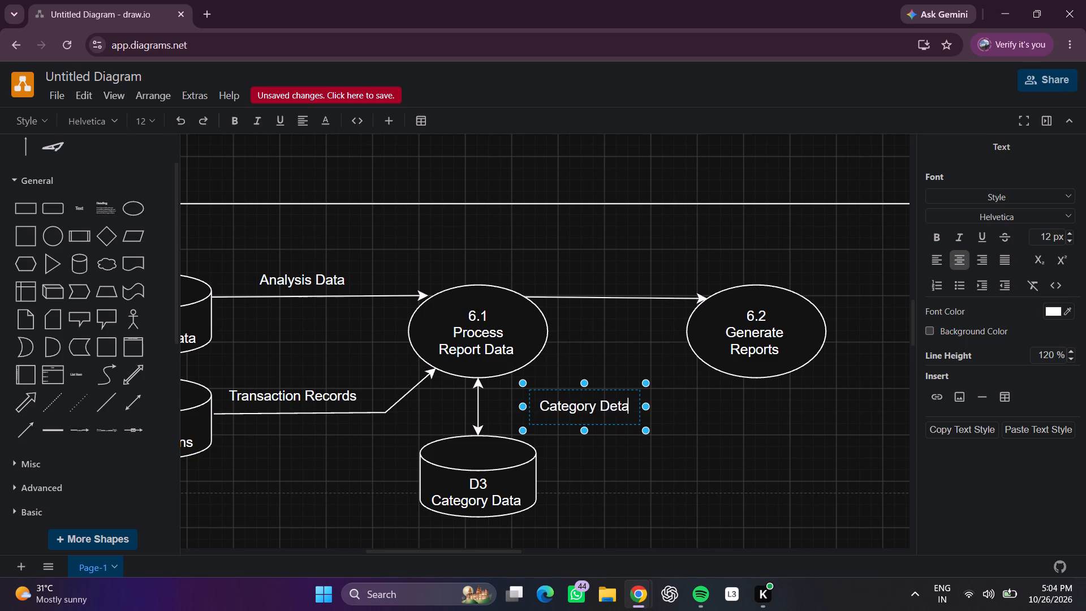
pyautogui.write('ils')
pyautogui.press('space')
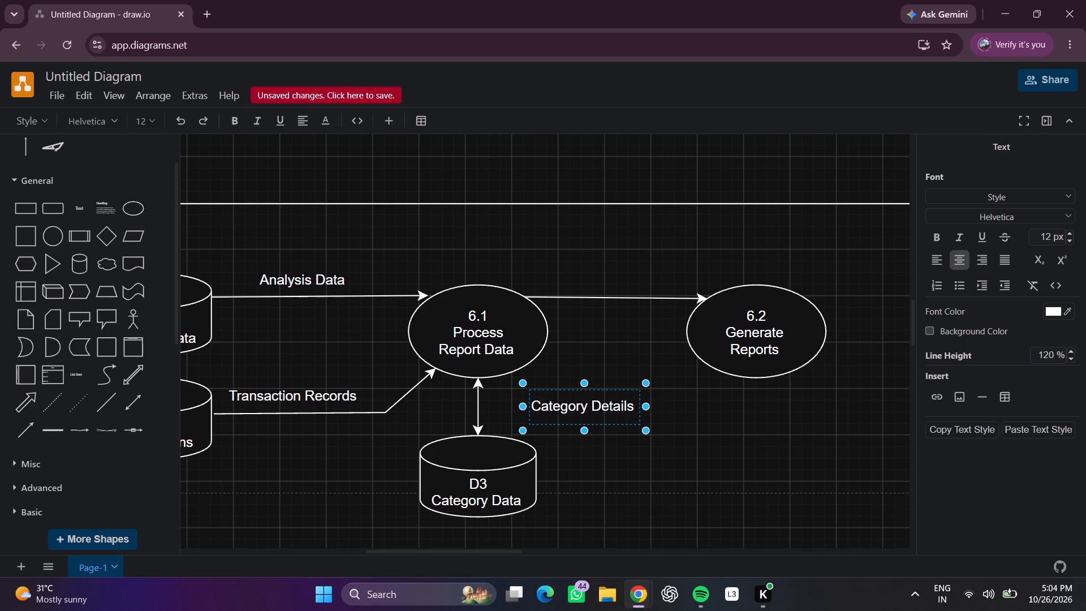
pyautogui.click(864, 423)
# Move the "Category Details" label slightly left, closer to the double-headed arrow between 6.1 and D3.
pyautogui.hscroll(-1, 820, 511)
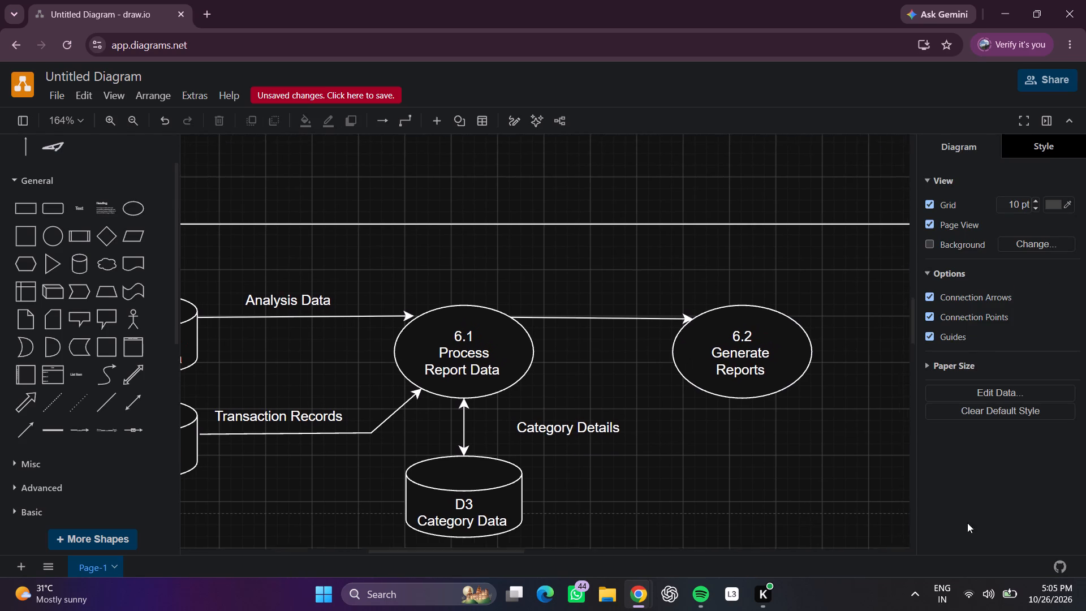
pyautogui.hscroll(-1, 967, 523)
pyautogui.hscroll(-1, 1026, 502)
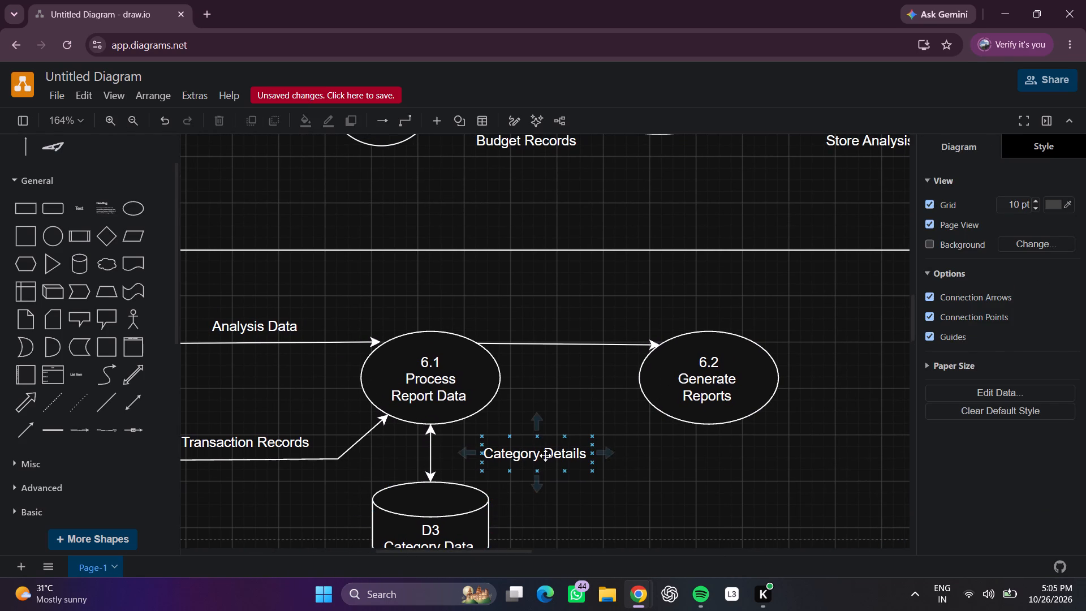
pyautogui.moveTo(545, 456); pyautogui.dragTo(529, 454)
pyautogui.click(678, 498)
# Add a vertical arrow pointing down from the bottom of the 6.2 Generate Reports ellipse.
pyautogui.hscroll(-1, 754, 489)
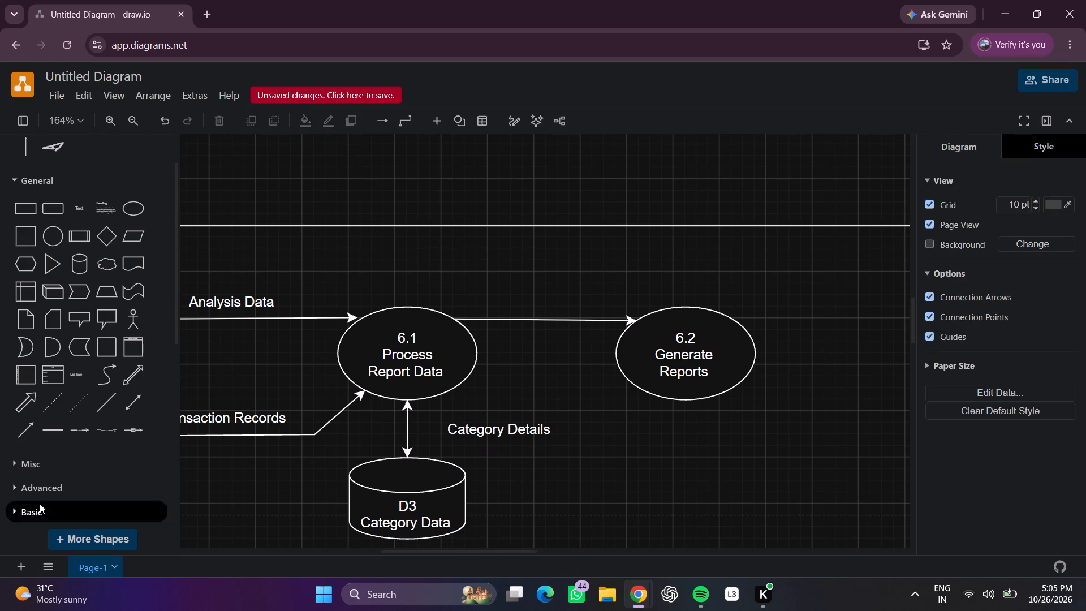
pyautogui.click(23, 436)
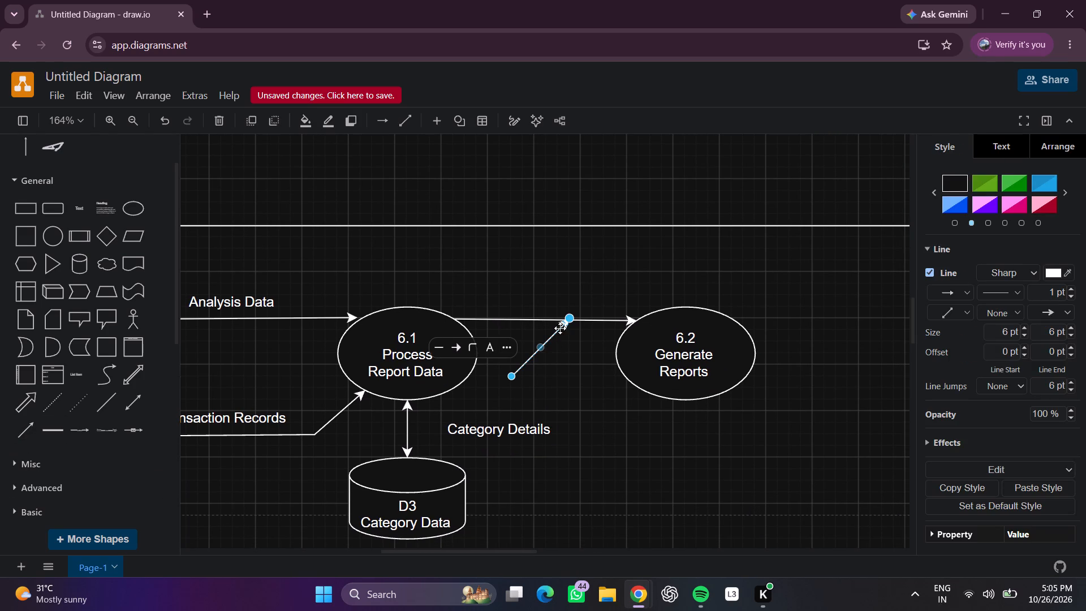
pyautogui.moveTo(570, 319); pyautogui.dragTo(699, 457)
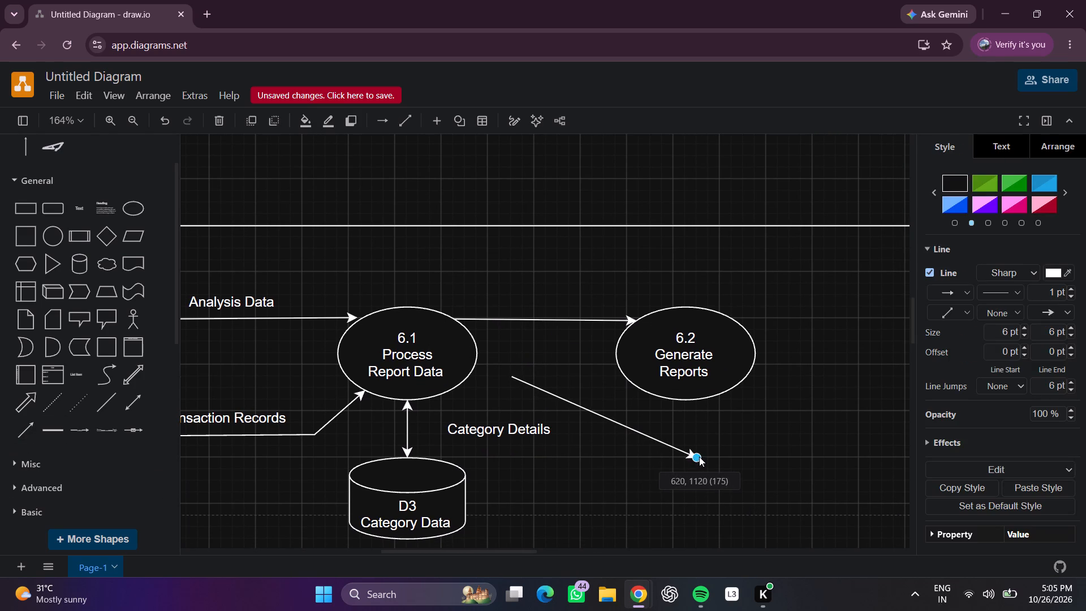
pyautogui.moveTo(699, 457); pyautogui.dragTo(669, 452)
pyautogui.click(737, 430)
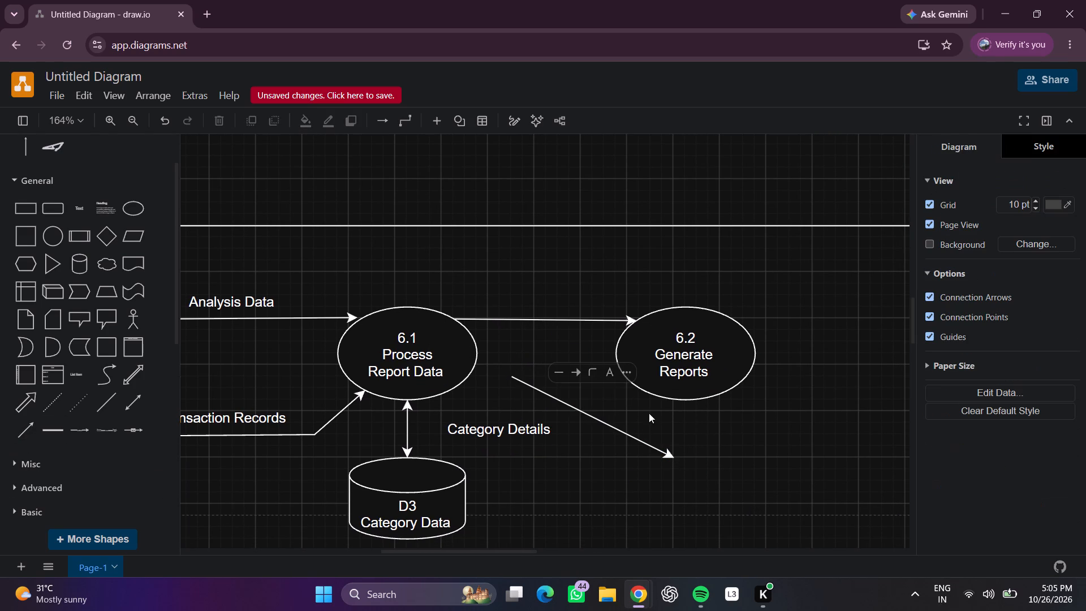
pyautogui.moveTo(513, 377); pyautogui.dragTo(514, 377)
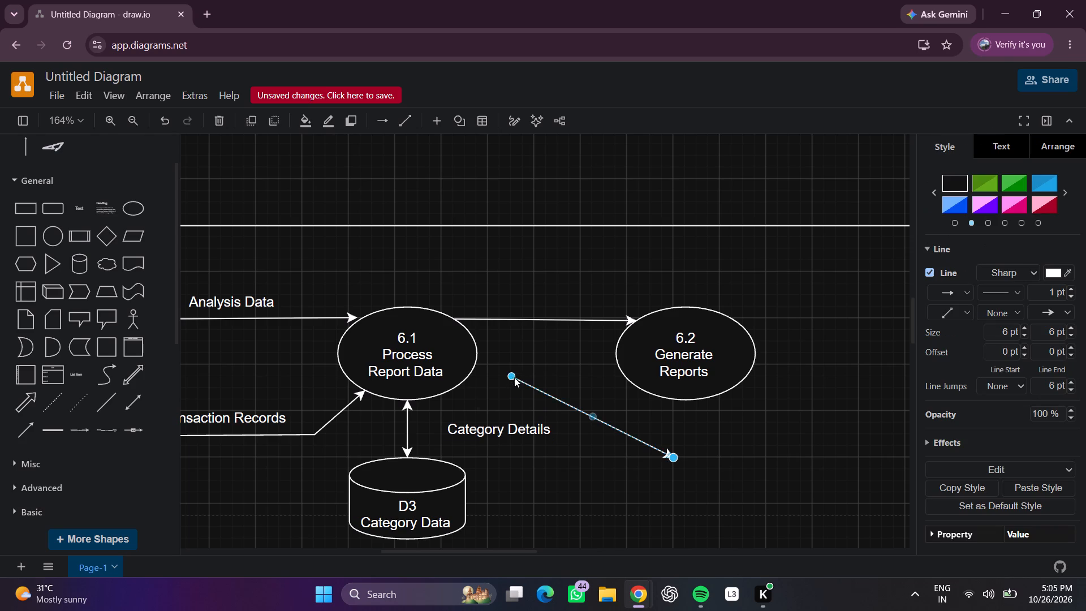
pyautogui.moveTo(514, 377); pyautogui.dragTo(678, 405)
pyautogui.click(814, 419)
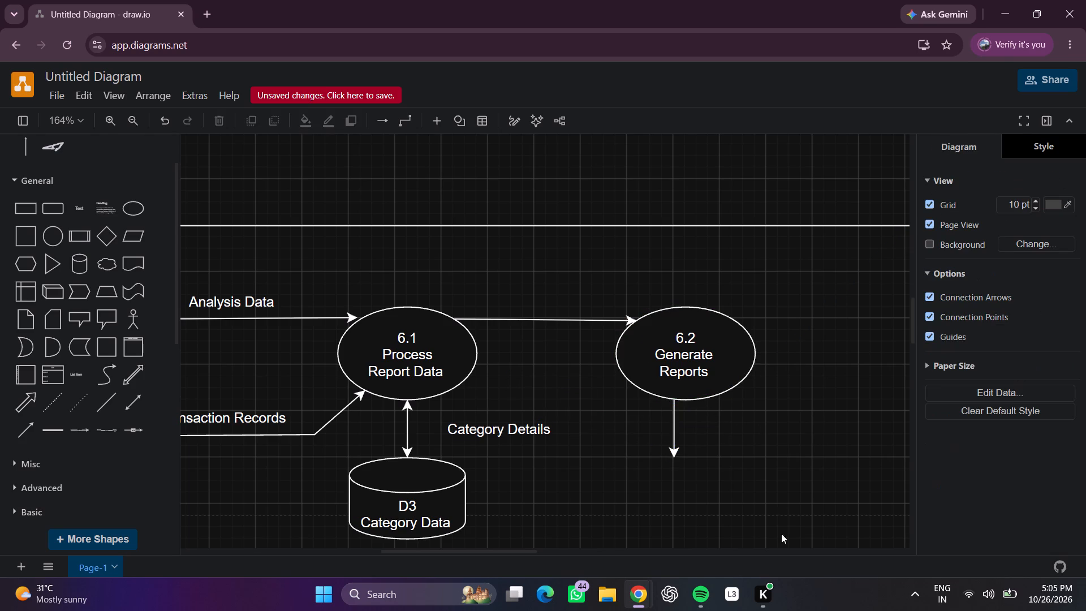
# Place a data store cylinder under the arrow below 6.2, then widen it and reduce its height to match D3.
pyautogui.scroll(-1, 781, 544)
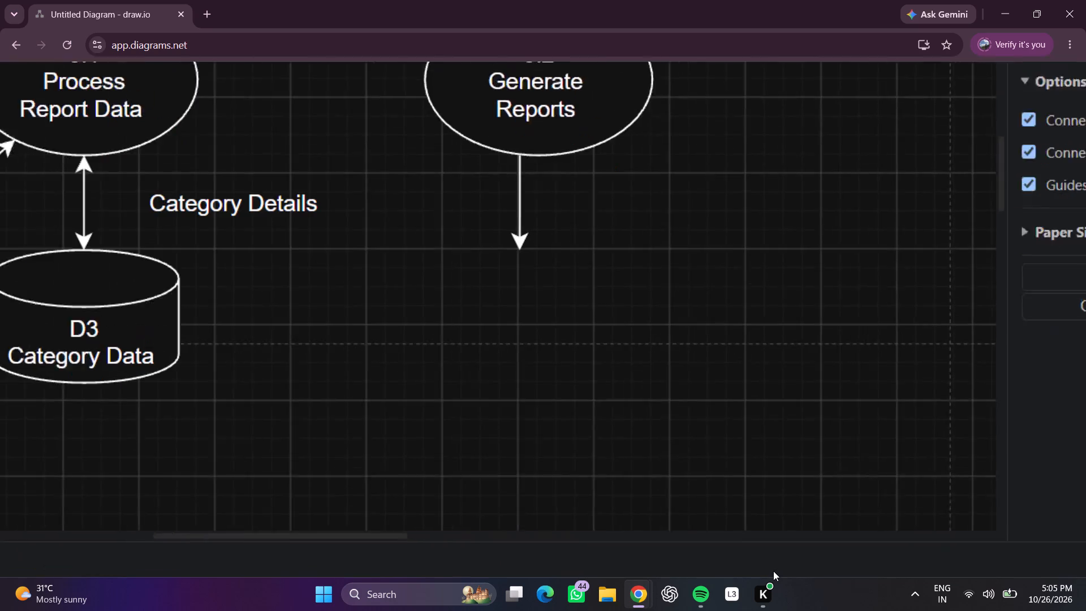
pyautogui.scroll(1, 760, 566)
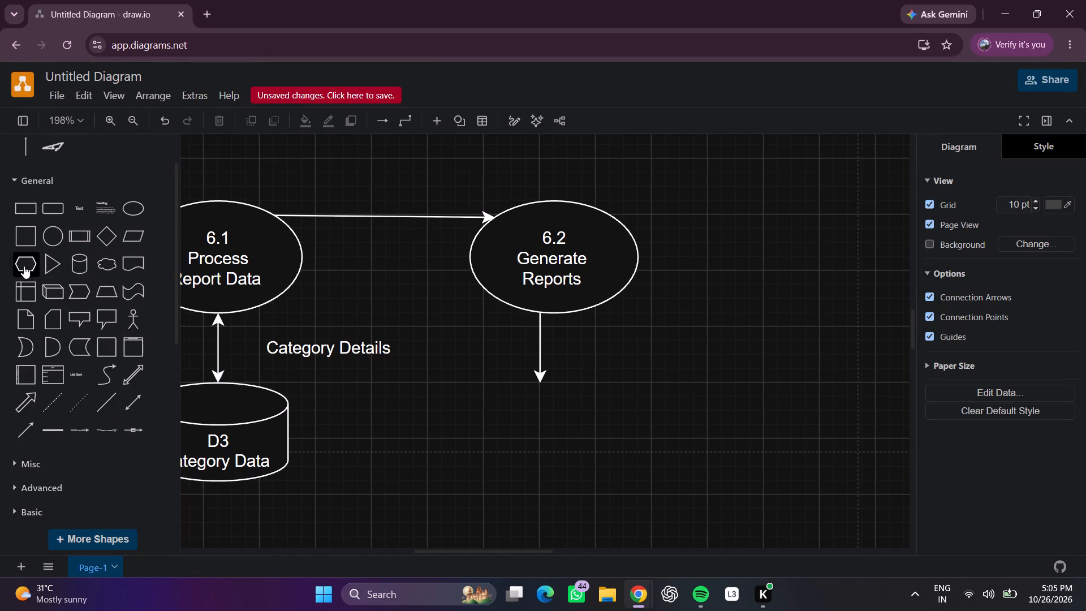
pyautogui.click(74, 262)
pyautogui.moveTo(542, 347); pyautogui.dragTo(556, 455)
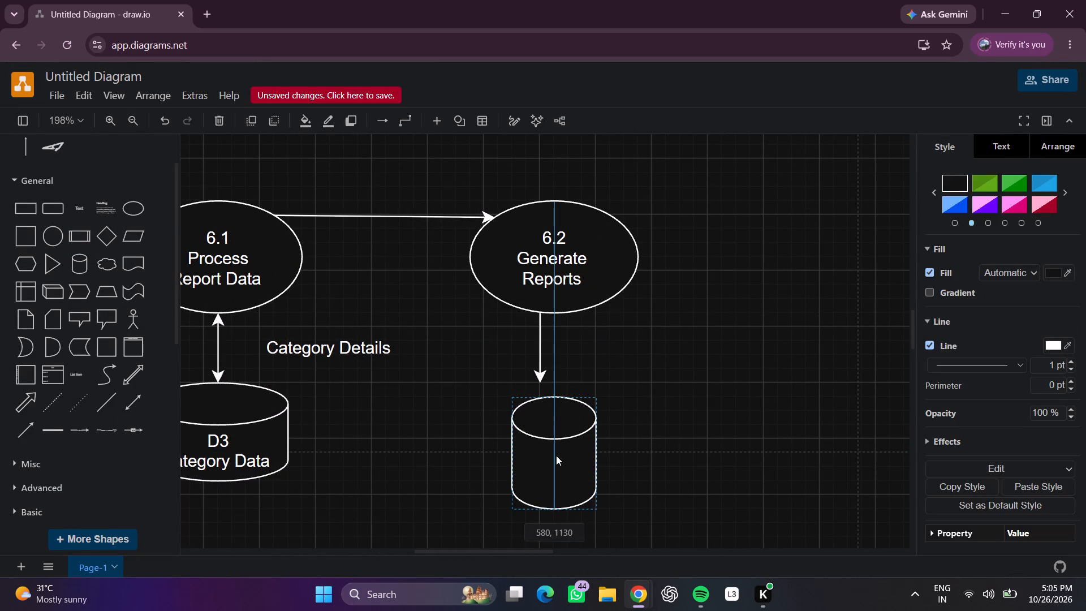
pyautogui.moveTo(556, 455); pyautogui.dragTo(553, 448)
pyautogui.moveTo(596, 440); pyautogui.dragTo(593, 446)
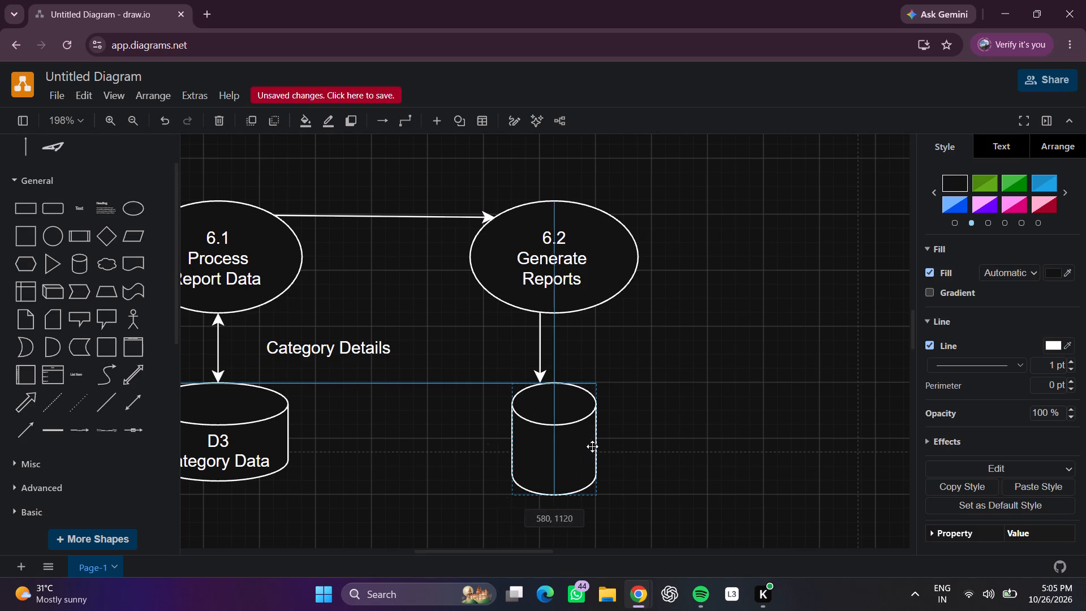
pyautogui.moveTo(601, 440); pyautogui.dragTo(725, 440)
pyautogui.moveTo(639, 438); pyautogui.dragTo(617, 436)
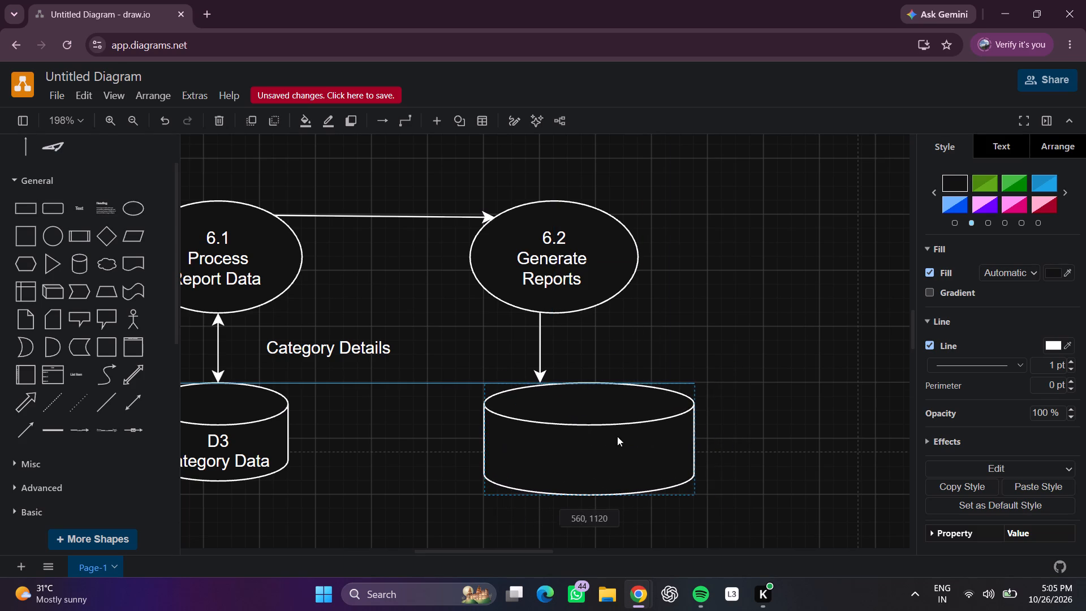
pyautogui.moveTo(617, 436); pyautogui.dragTo(600, 437)
pyautogui.click(773, 442)
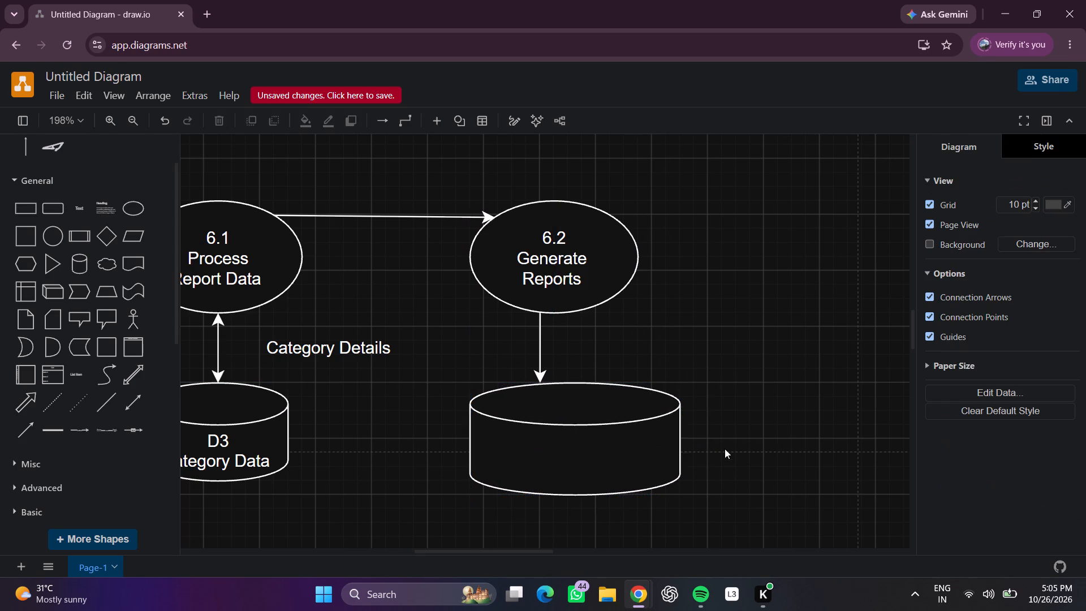
pyautogui.click(569, 470)
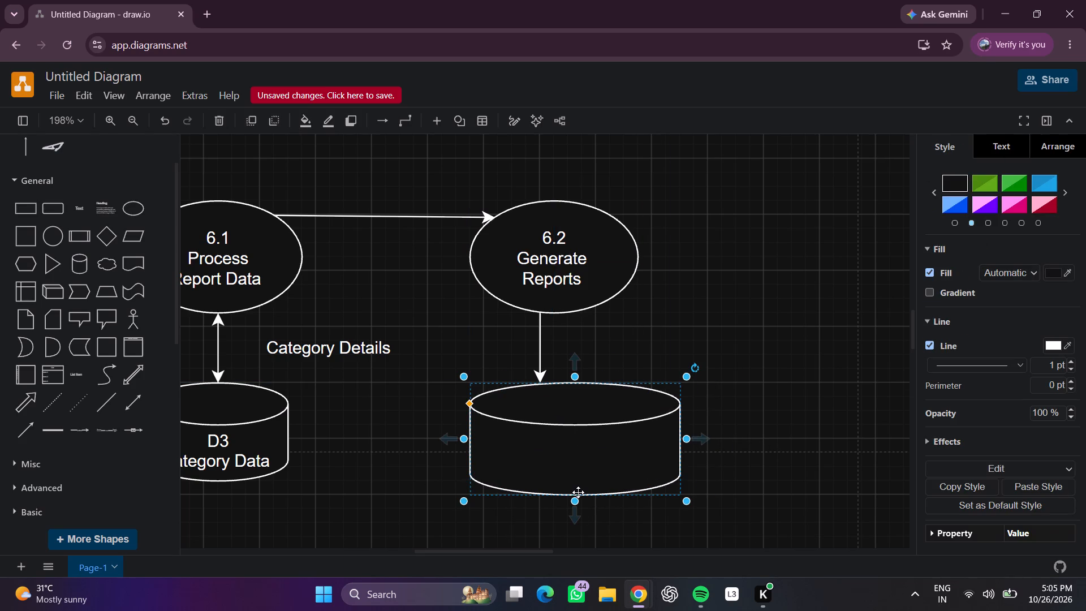
pyautogui.moveTo(575, 501); pyautogui.dragTo(577, 487)
pyautogui.click(787, 473)
# Label the new cylinder below 6.2 "D6 Report History" on two lines.
pyautogui.doubleClick(553, 455)
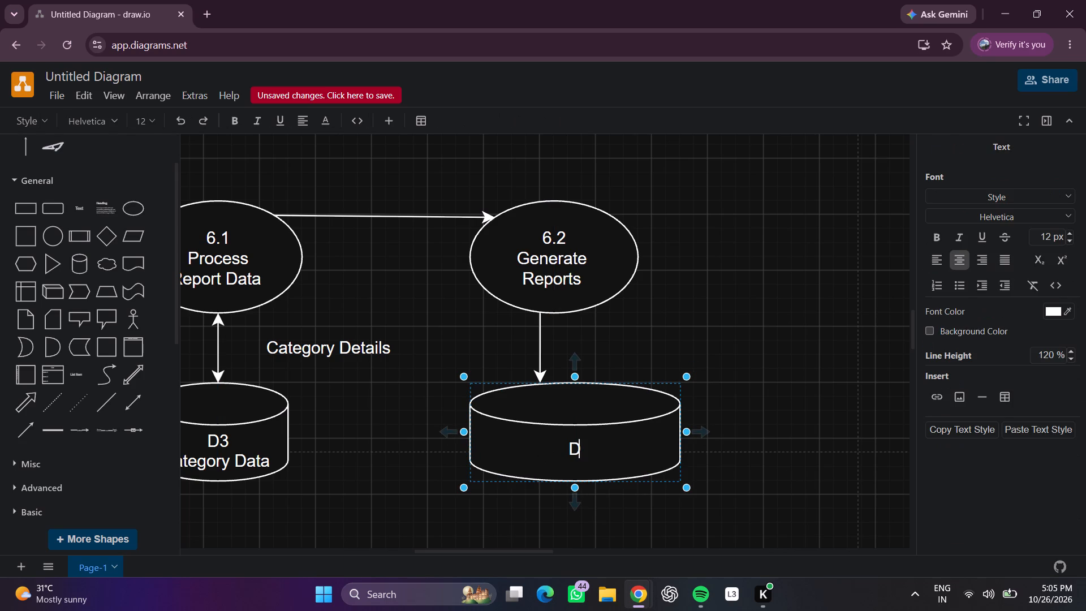
pyautogui.write('6')
pyautogui.press('space')
pyautogui.press('Return')
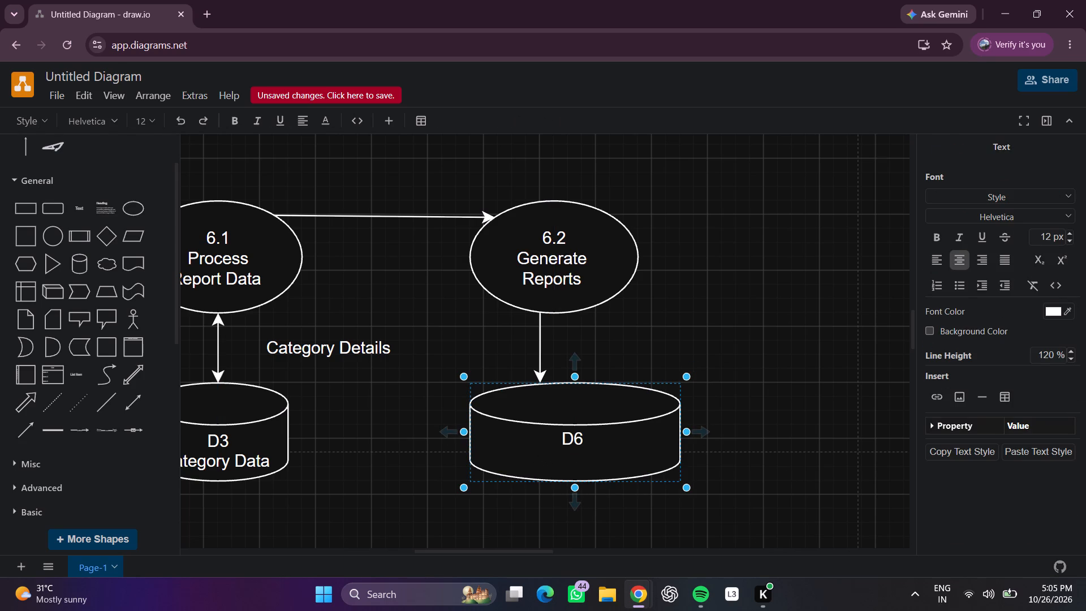
pyautogui.write('port')
pyautogui.press('space')
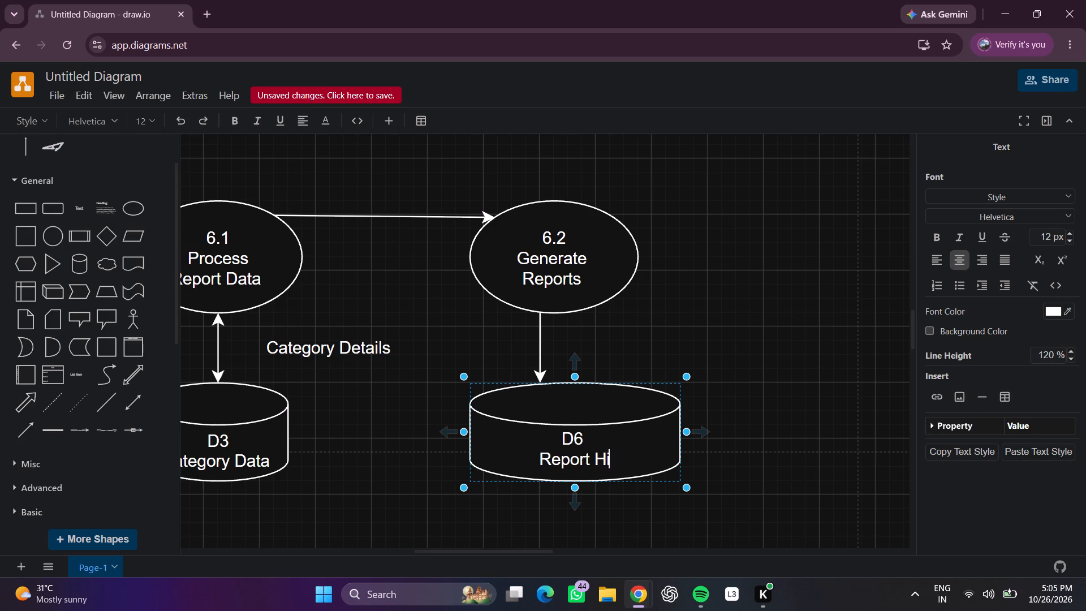
pyautogui.press('BackSpace')
pyautogui.write('stir')
pyautogui.press('BackSpace')
pyautogui.press('BackSpace')
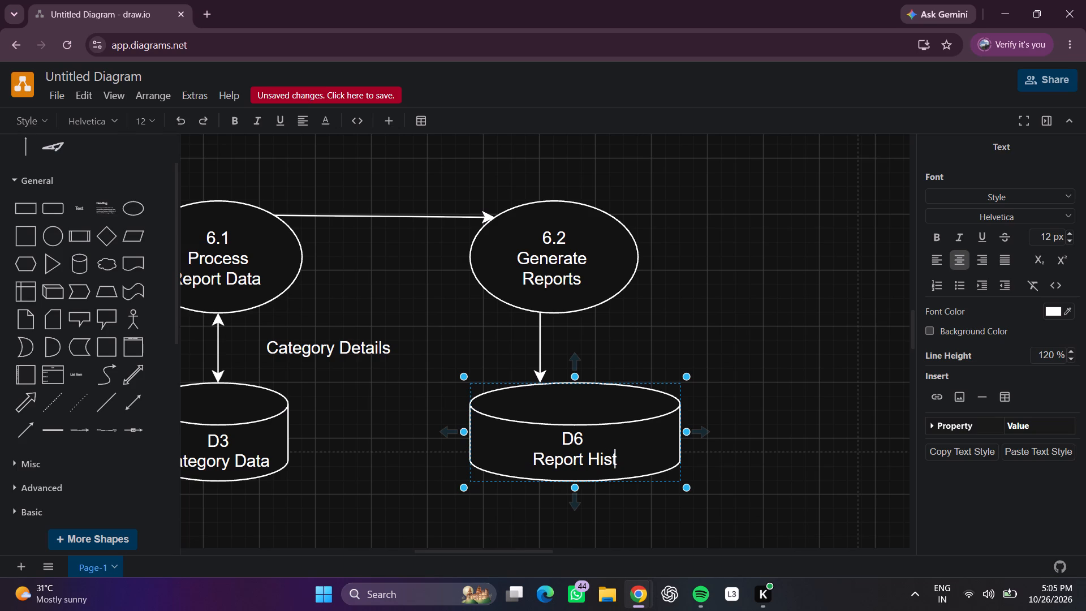
pyautogui.write('ory')
pyautogui.press('space')
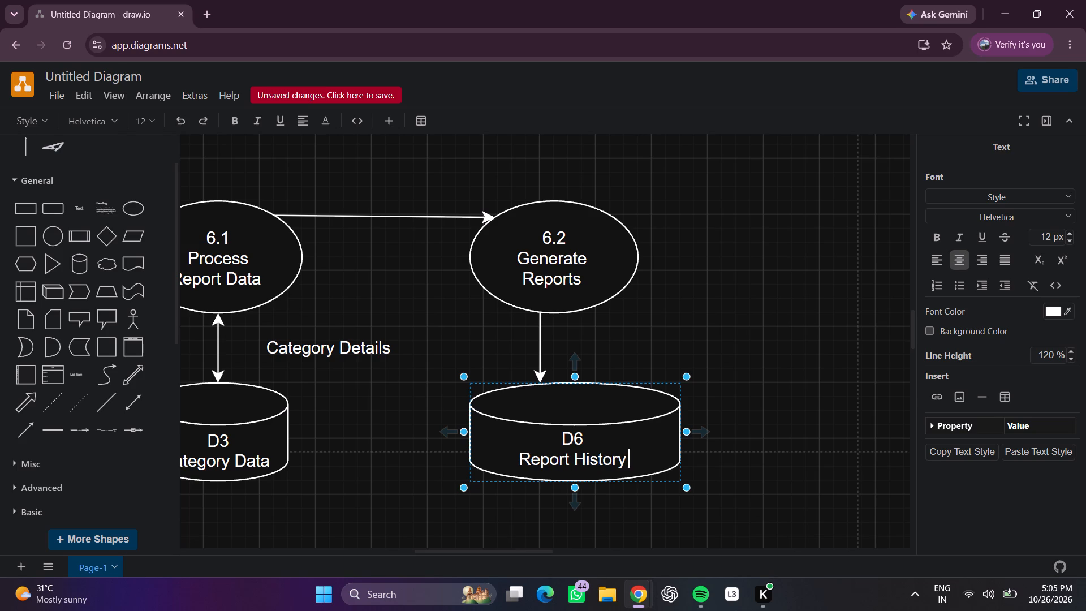
pyautogui.hscroll(-1, 601, 469)
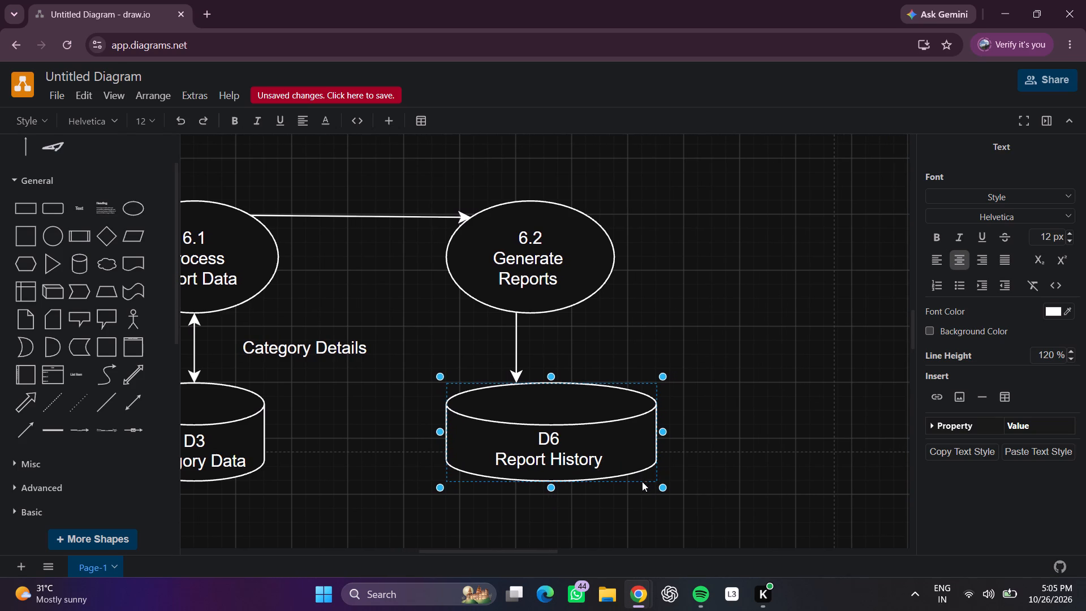
pyautogui.click(813, 438)
# Add a widened text label reading "Save Reports" beside the arrow between 6.2 and D6.
pyautogui.tripleClick(601, 343)
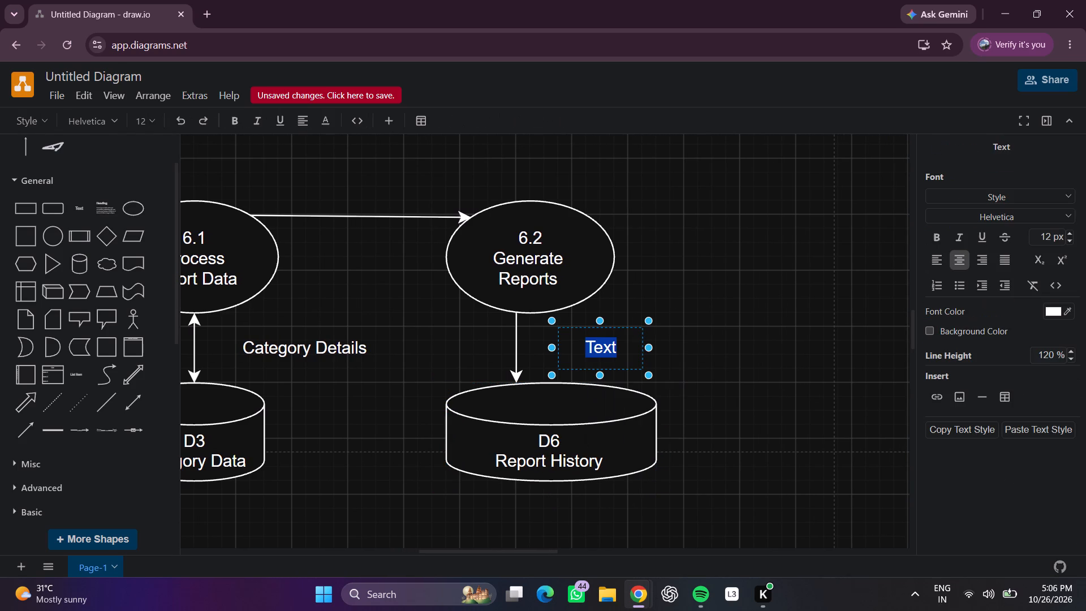
pyautogui.click(625, 351)
pyautogui.moveTo(643, 347); pyautogui.dragTo(650, 346)
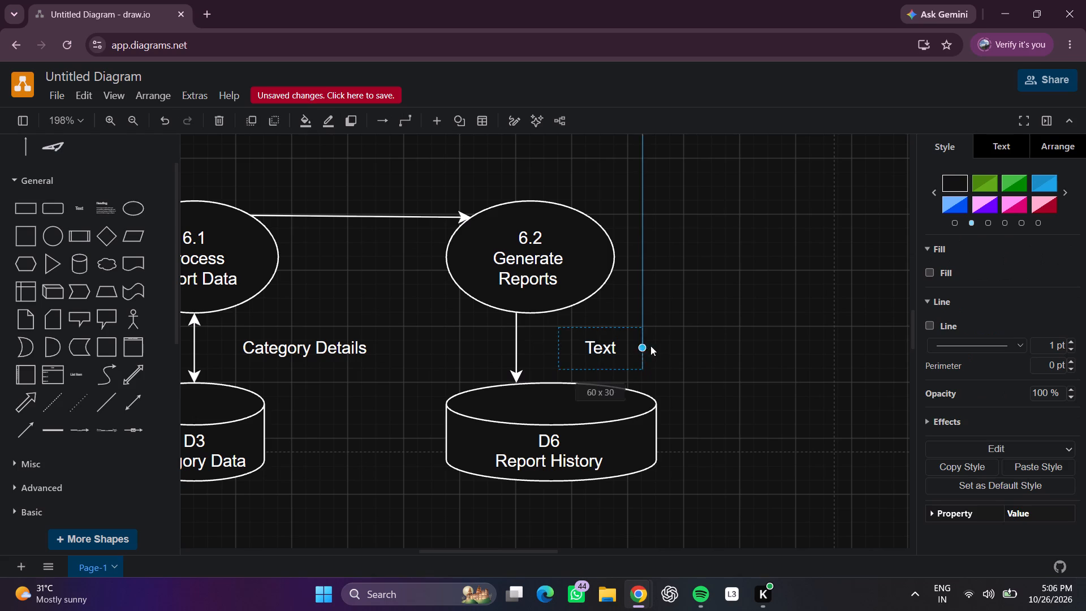
pyautogui.moveTo(650, 346); pyautogui.dragTo(704, 339)
pyautogui.doubleClick(648, 355)
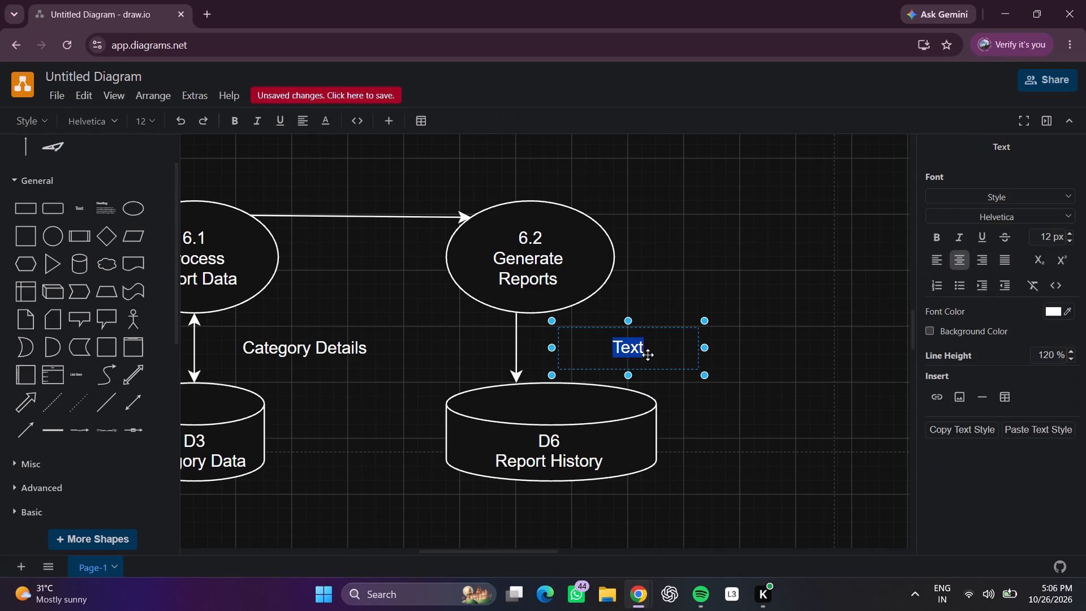
pyautogui.press('BackSpace')
pyautogui.write('ave')
pyautogui.press('space')
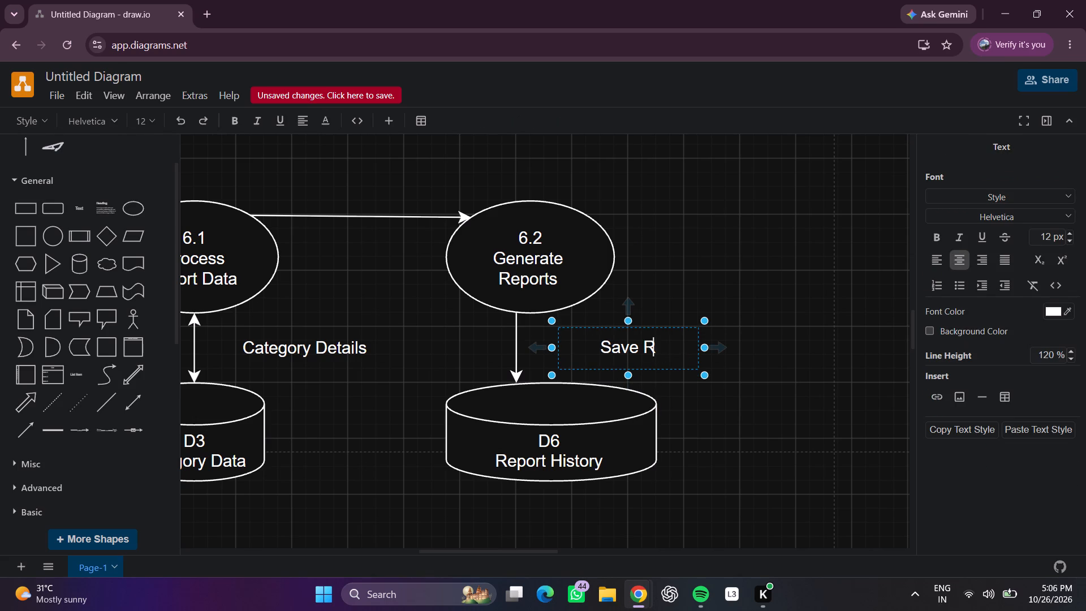
pyautogui.write('po')
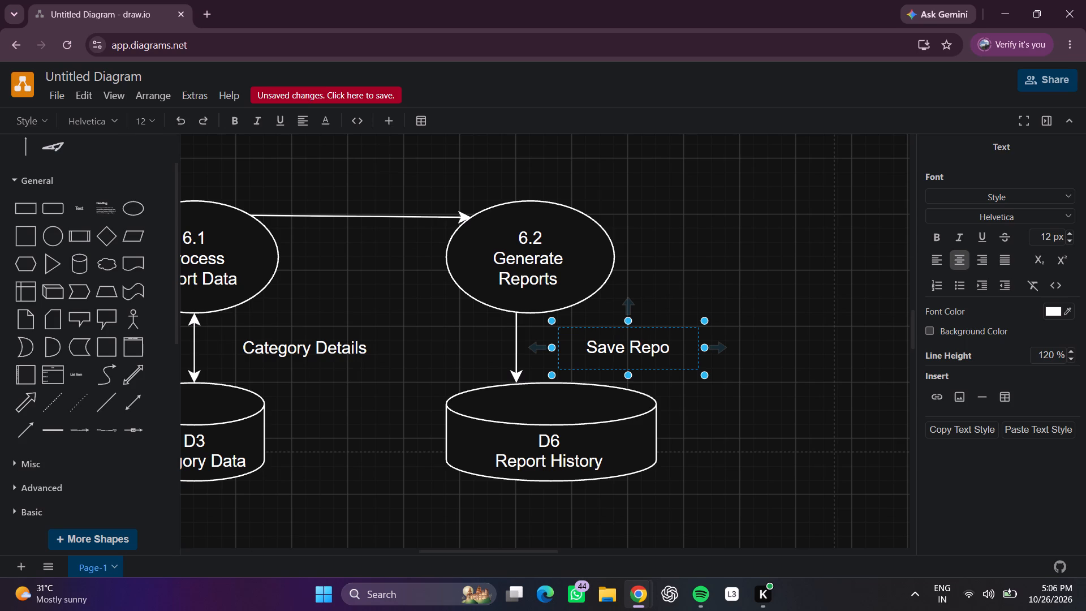
pyautogui.write('rts')
pyautogui.press('space')
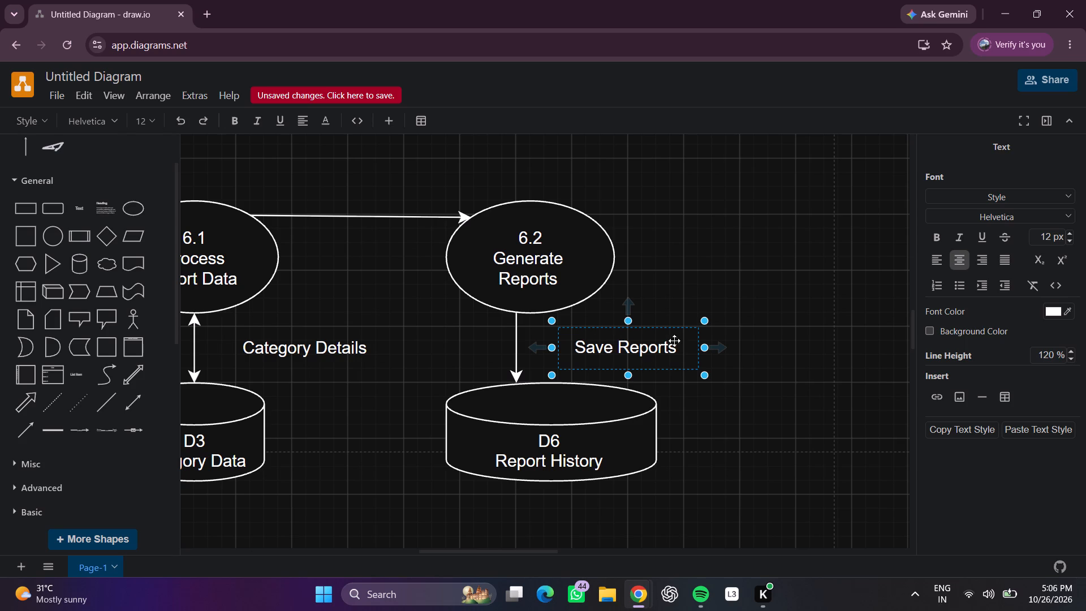
pyautogui.click(851, 237)
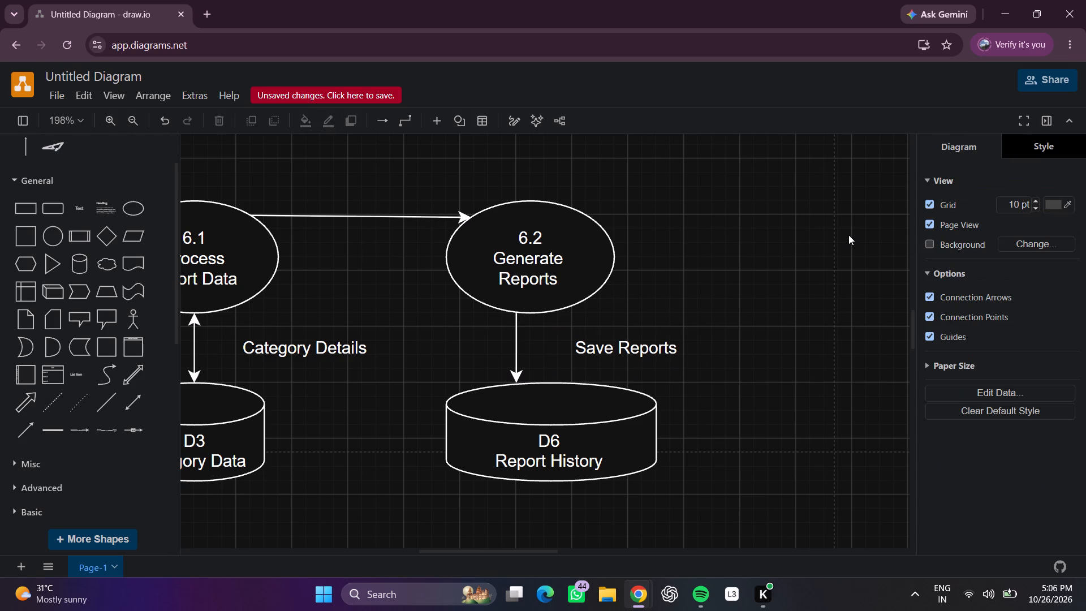
# Move the 6.2 Generate Reports ellipse slightly to the right, to position 565, 990.
pyautogui.scroll(1, 844, 235)
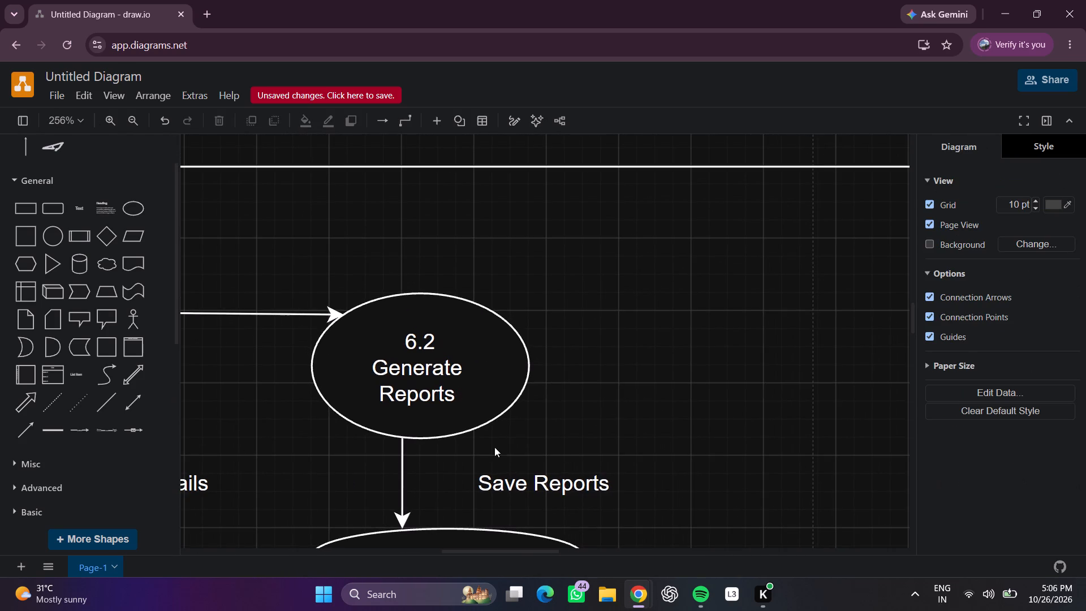
pyautogui.hscroll(-1, 891, 368)
pyautogui.hscroll(2, 399, 308)
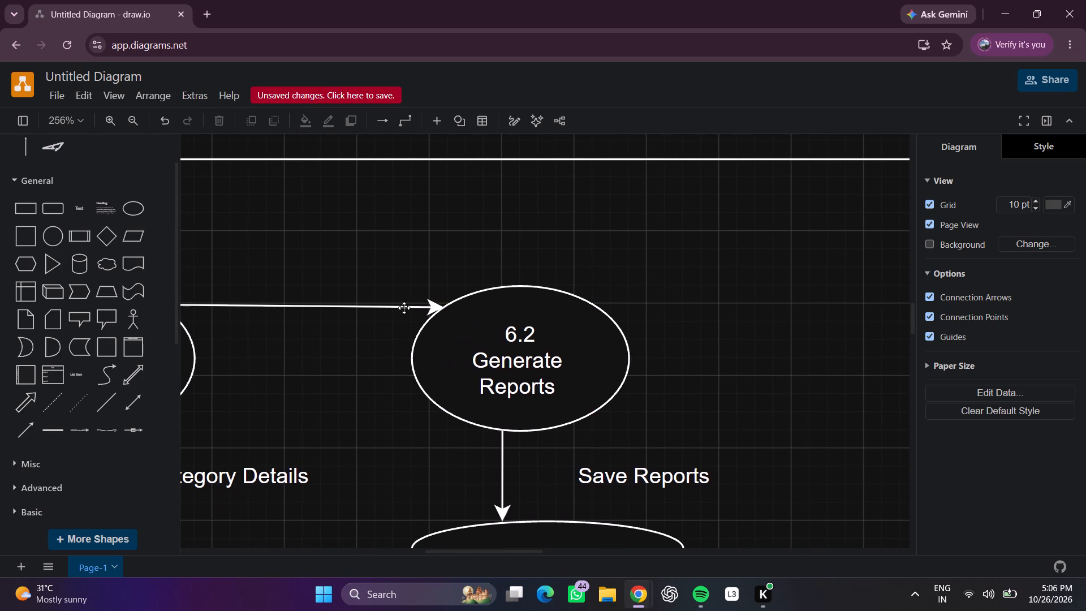
pyautogui.moveTo(437, 291); pyautogui.dragTo(443, 278)
pyautogui.moveTo(440, 294); pyautogui.dragTo(428, 287)
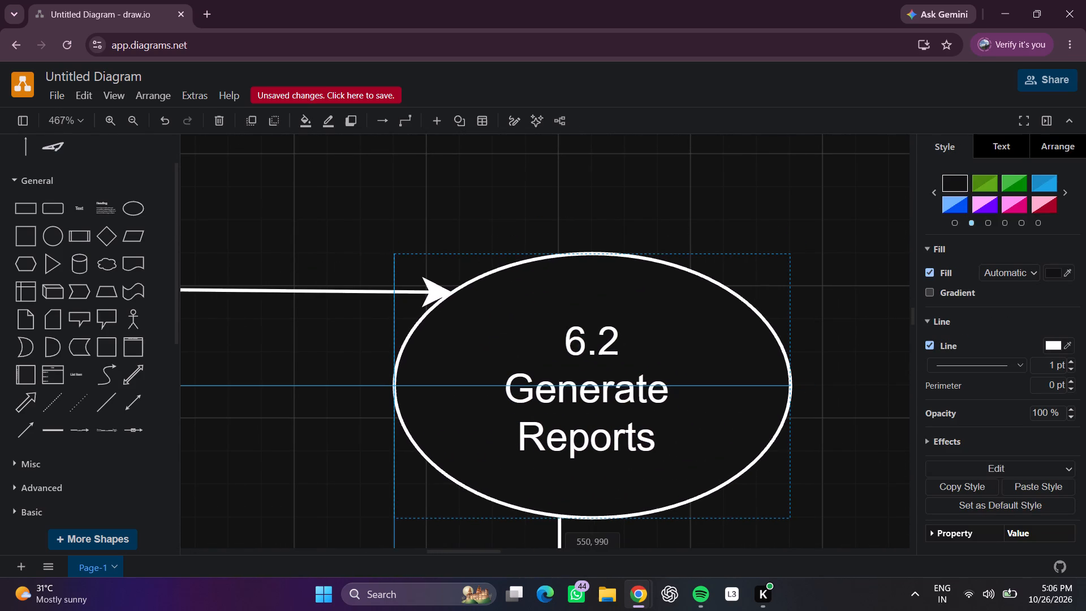
pyautogui.moveTo(428, 287); pyautogui.dragTo(441, 287)
pyautogui.click(433, 287)
pyautogui.click(446, 207)
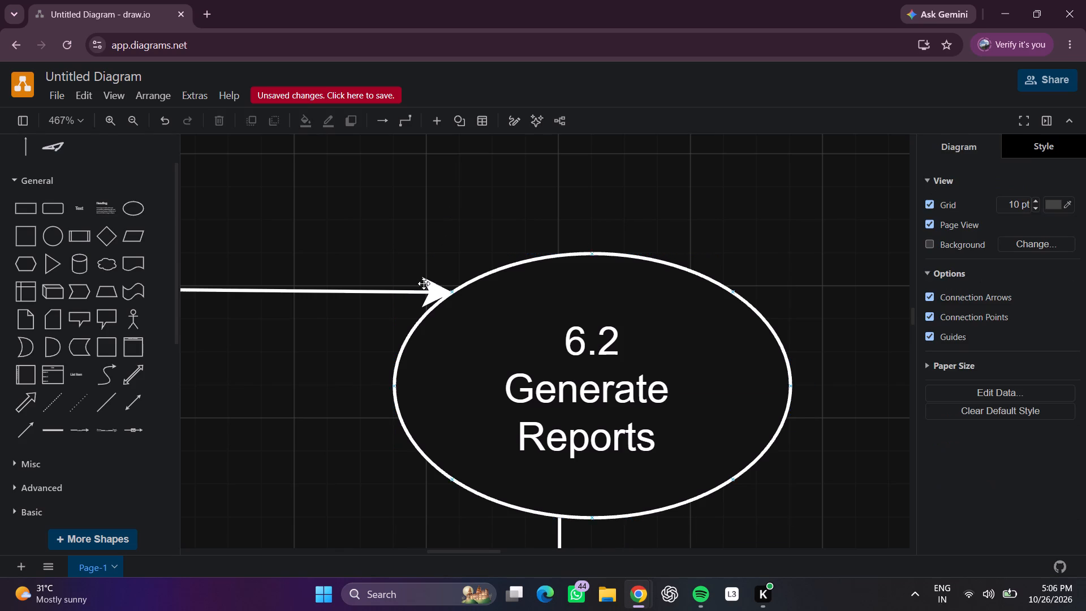
pyautogui.moveTo(463, 311); pyautogui.dragTo(515, 294)
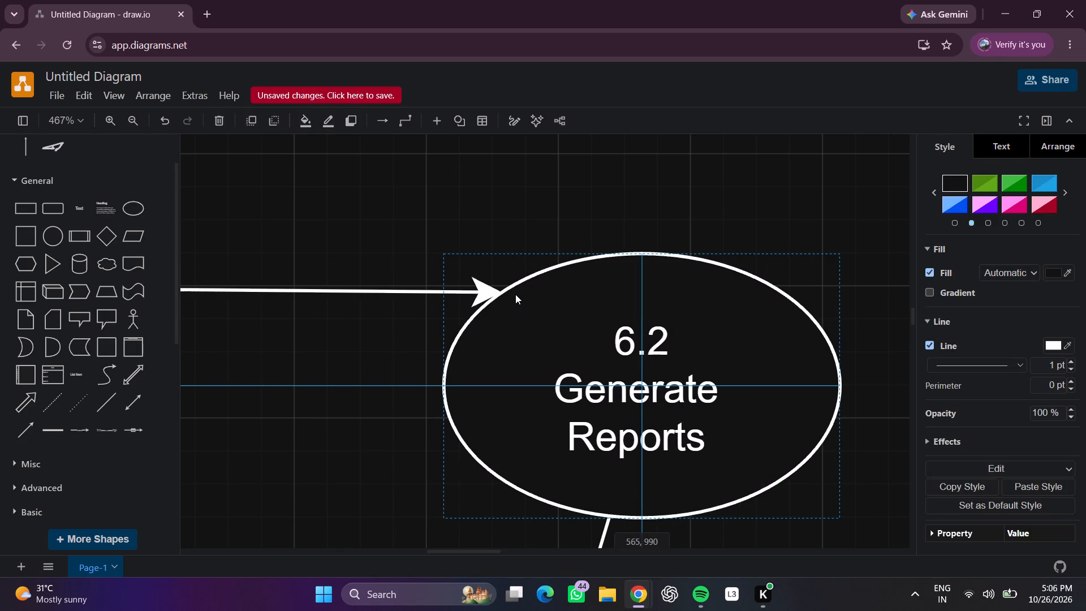
pyautogui.moveTo(515, 294); pyautogui.dragTo(514, 301)
pyautogui.moveTo(478, 289); pyautogui.dragTo(469, 283)
# Raise the end of the 6.1–6.2 arrow slightly on the 6.2 ellipse so the line runs horizontally.
pyautogui.click(410, 287)
pyautogui.click(413, 294)
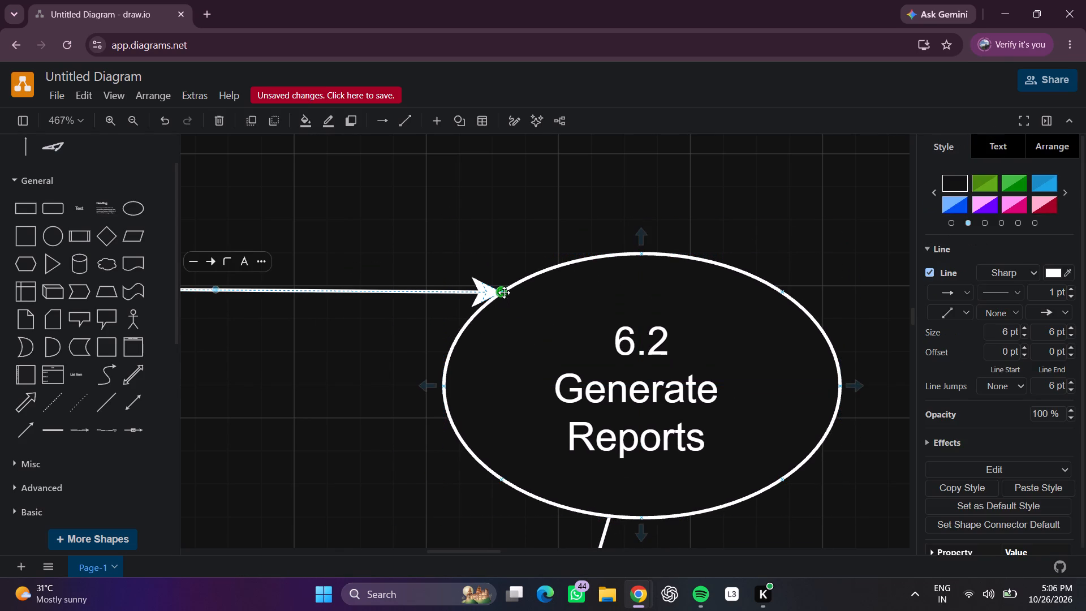
pyautogui.moveTo(503, 292); pyautogui.dragTo(502, 286)
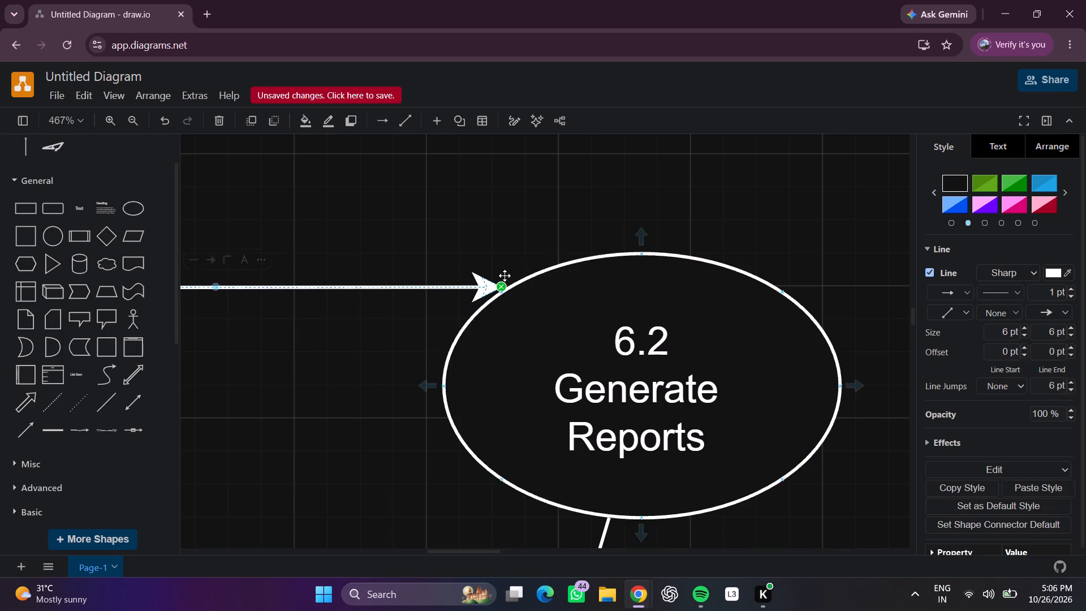
# Straighten the arrow from 6.2 Generate Reports to D6 Report History into a near-vertical line by adjusting both ends and its bend.
pyautogui.click(519, 238)
pyautogui.hscroll(-1, 710, 290)
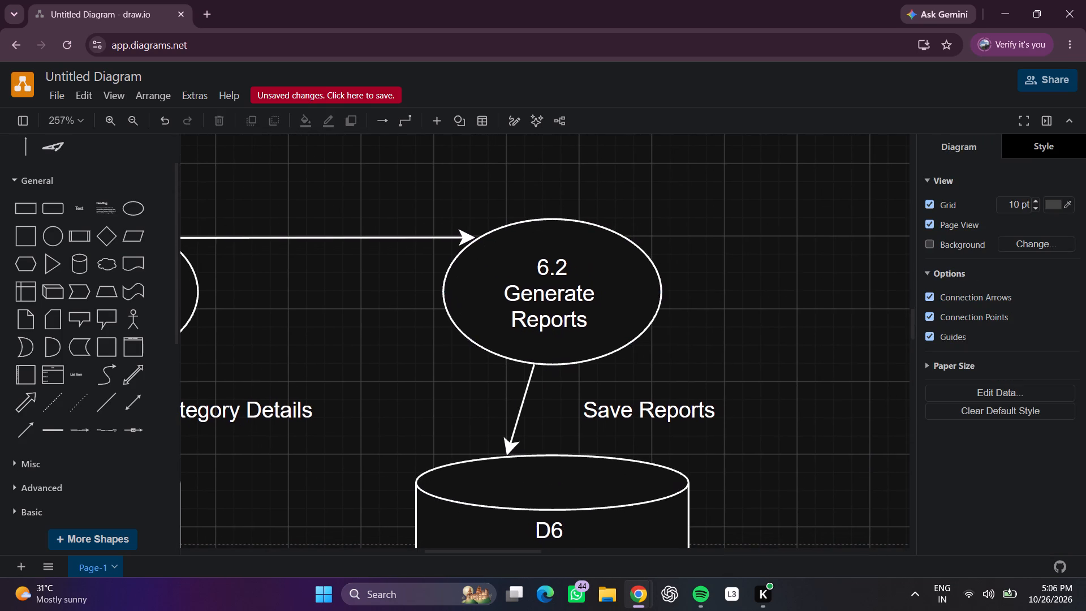
pyautogui.click(519, 413)
pyautogui.moveTo(506, 450); pyautogui.dragTo(526, 453)
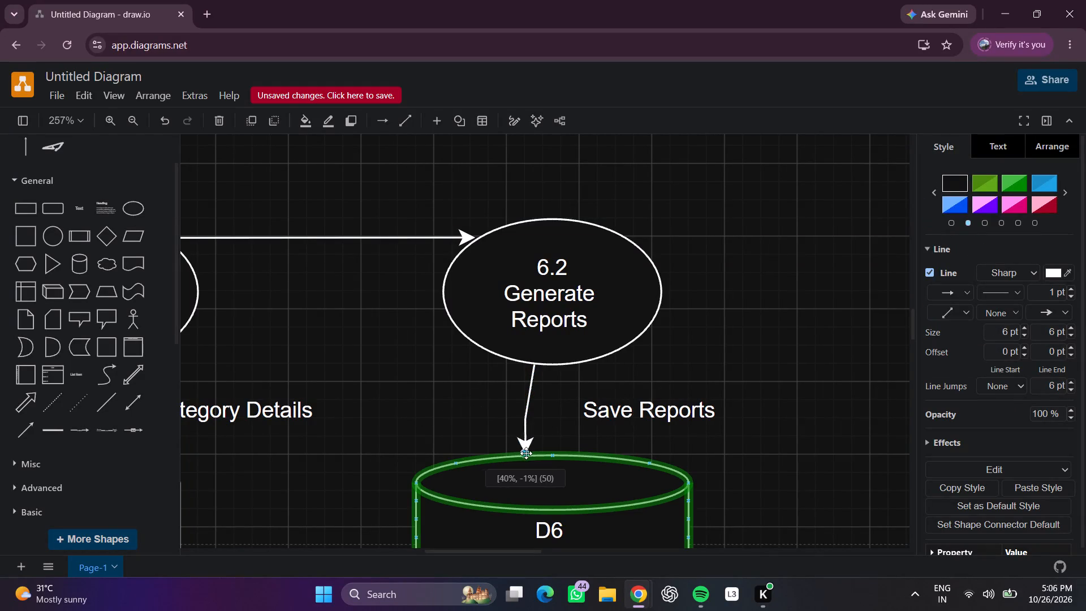
pyautogui.moveTo(526, 453); pyautogui.dragTo(540, 454)
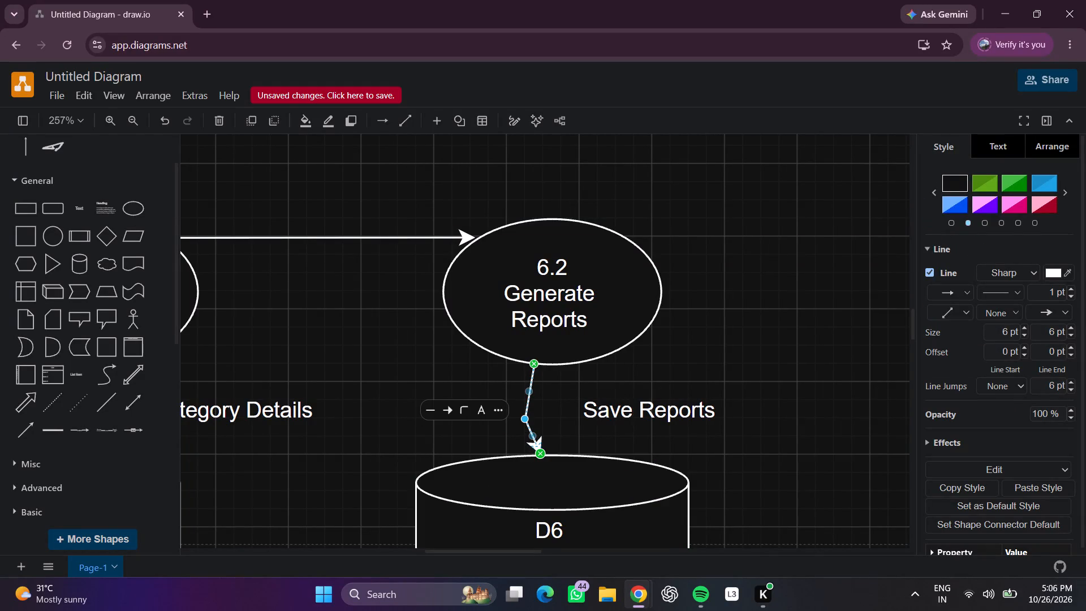
pyautogui.moveTo(526, 418); pyautogui.dragTo(537, 416)
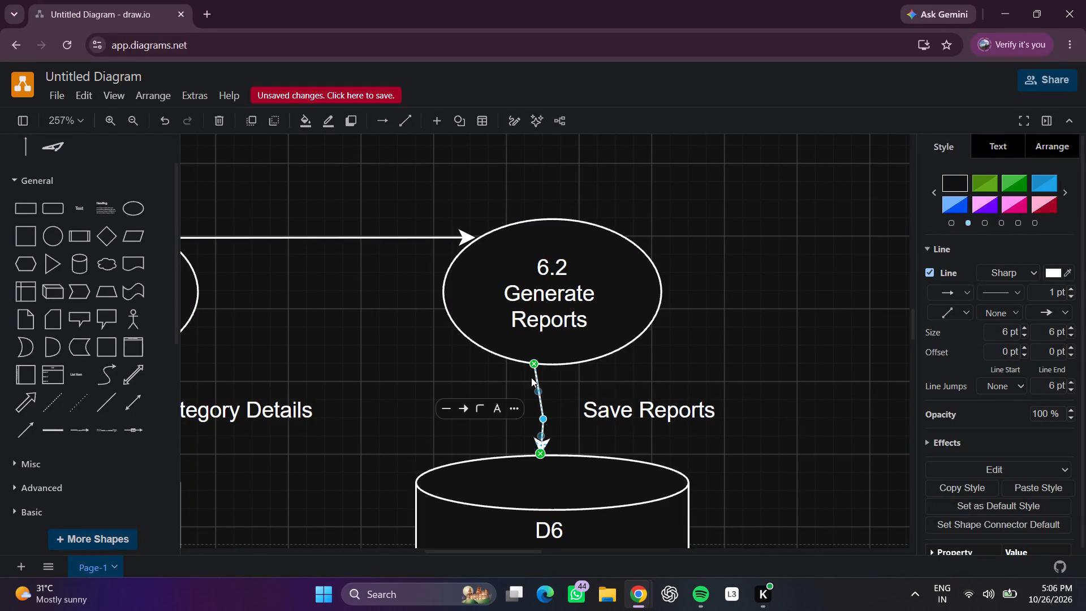
pyautogui.moveTo(537, 341); pyautogui.dragTo(561, 345)
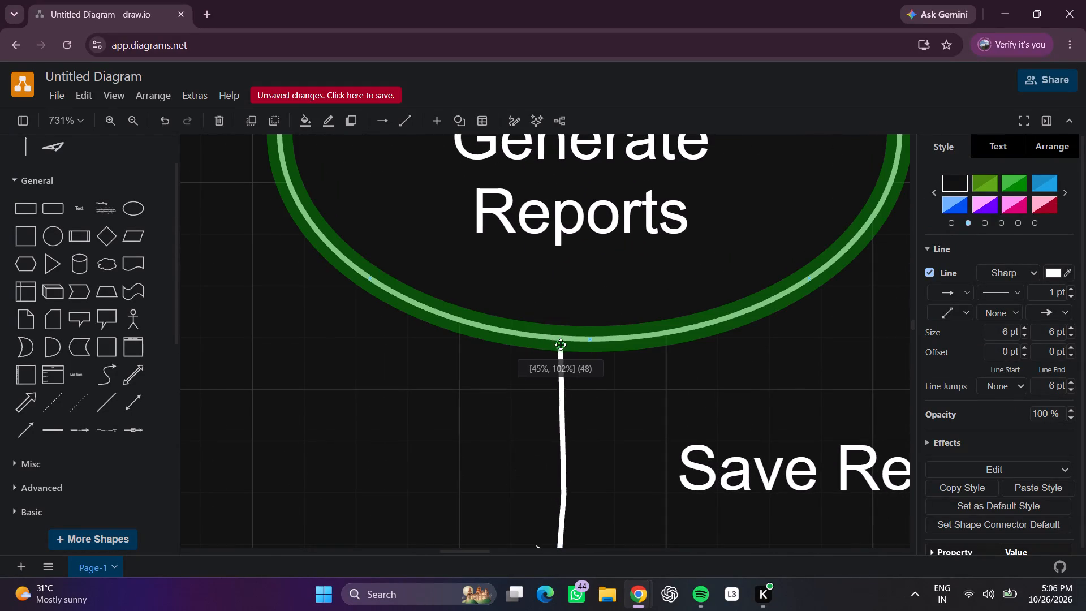
pyautogui.moveTo(561, 345); pyautogui.dragTo(561, 338)
pyautogui.scroll(-1, 732, 332)
pyautogui.click(610, 402)
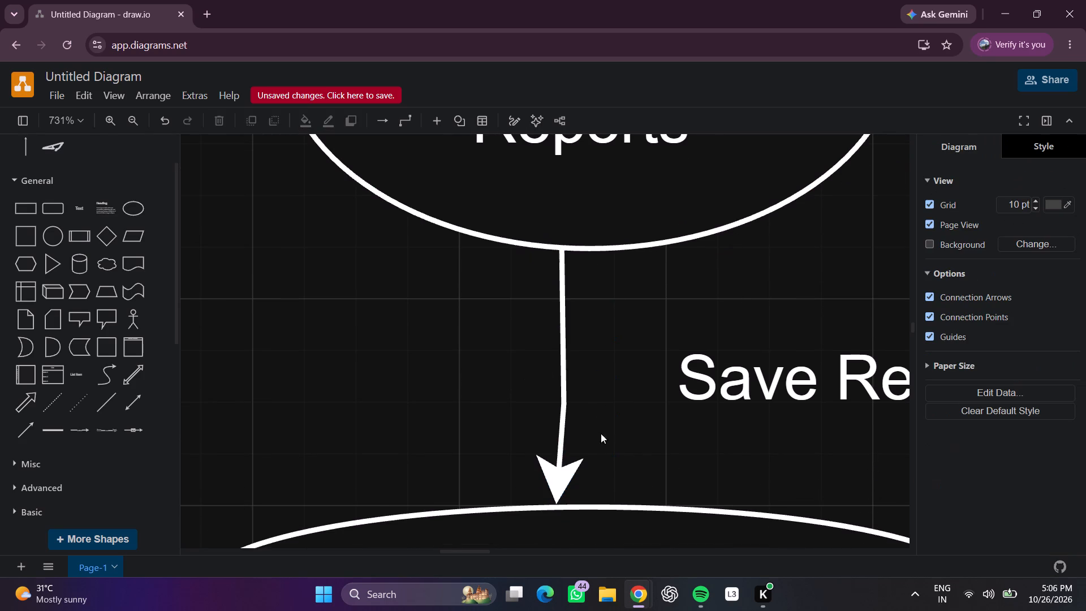
pyautogui.click(557, 500)
pyautogui.moveTo(556, 501); pyautogui.dragTo(557, 502)
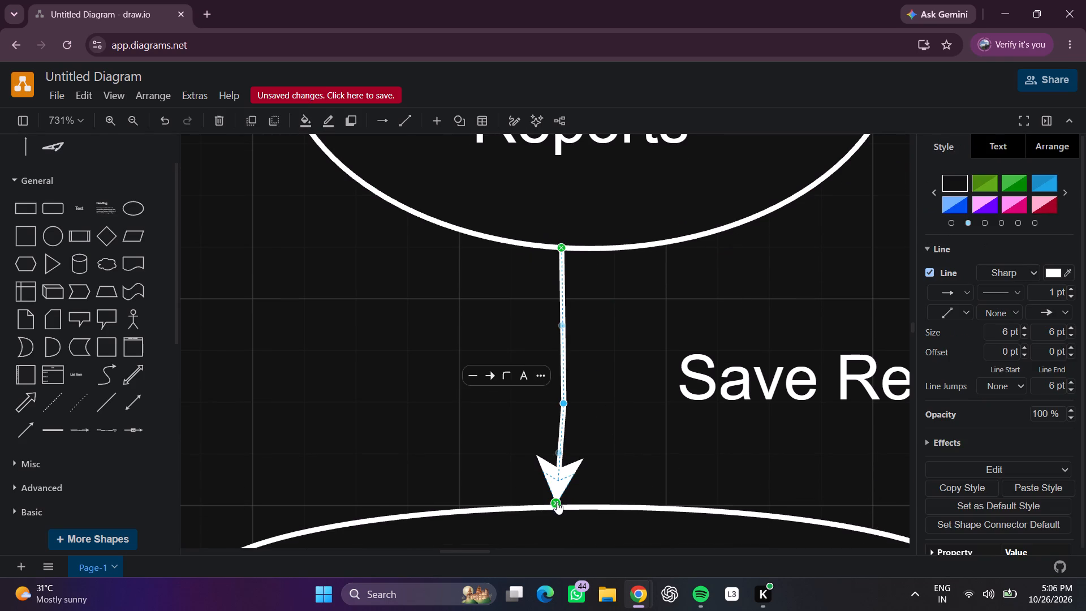
pyautogui.moveTo(557, 502); pyautogui.dragTo(565, 503)
pyautogui.click(503, 429)
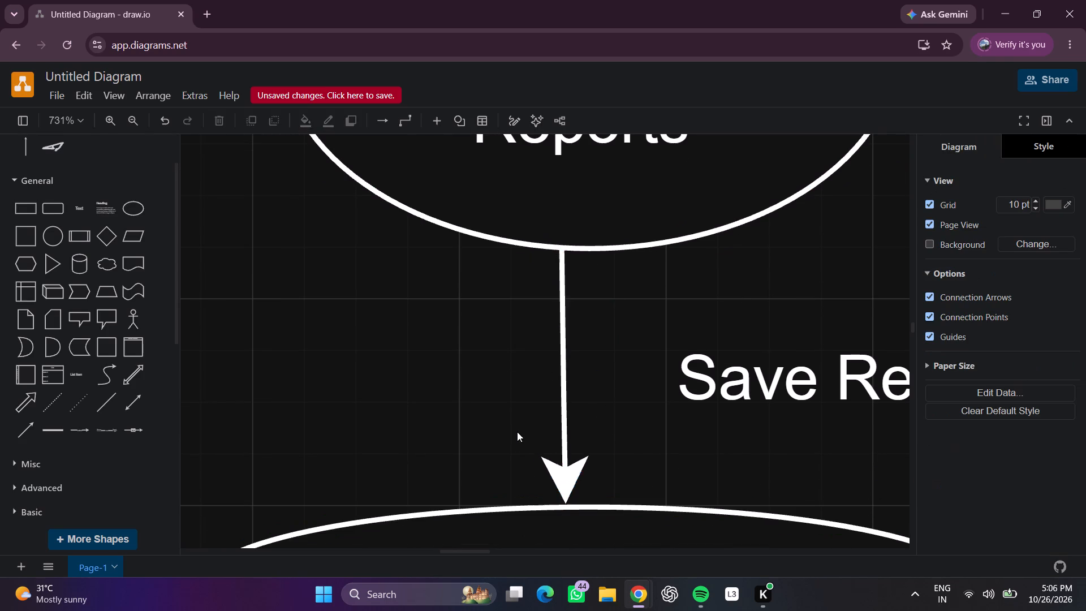
# Draw an arrow from the upper right edge of the 6.2 Generate Reports ellipse rightward to position 830, 1000.
pyautogui.scroll(2, 527, 420)
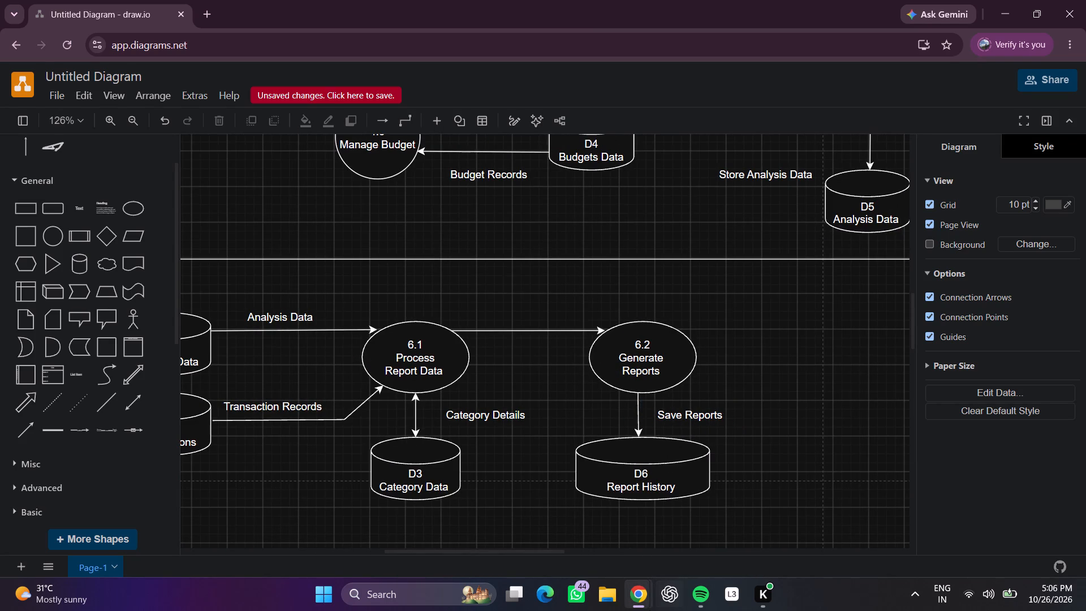
pyautogui.hscroll(-1, 649, 610)
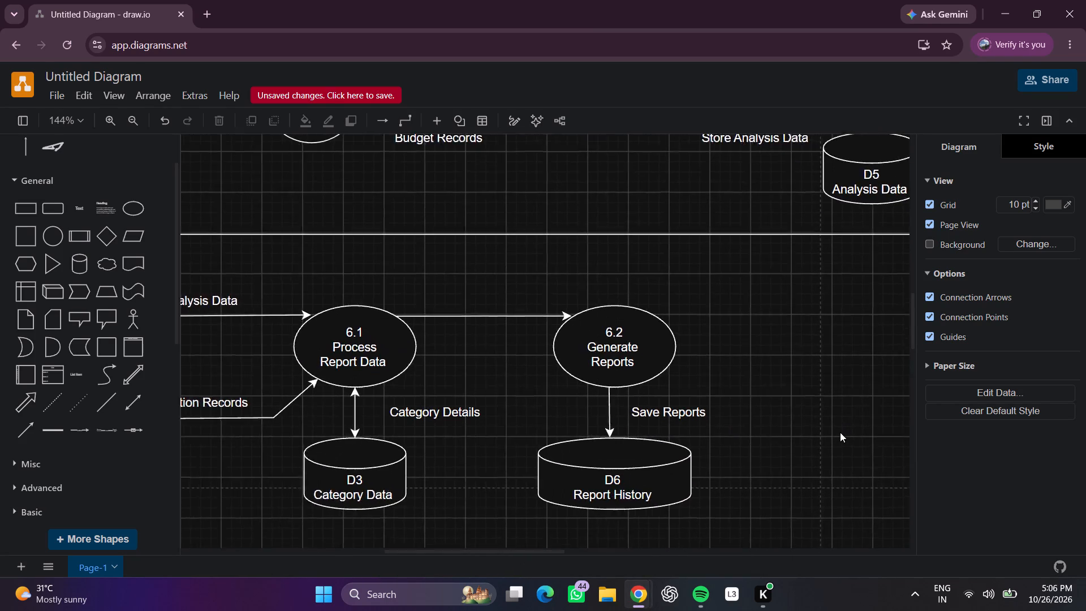
pyautogui.click(35, 434)
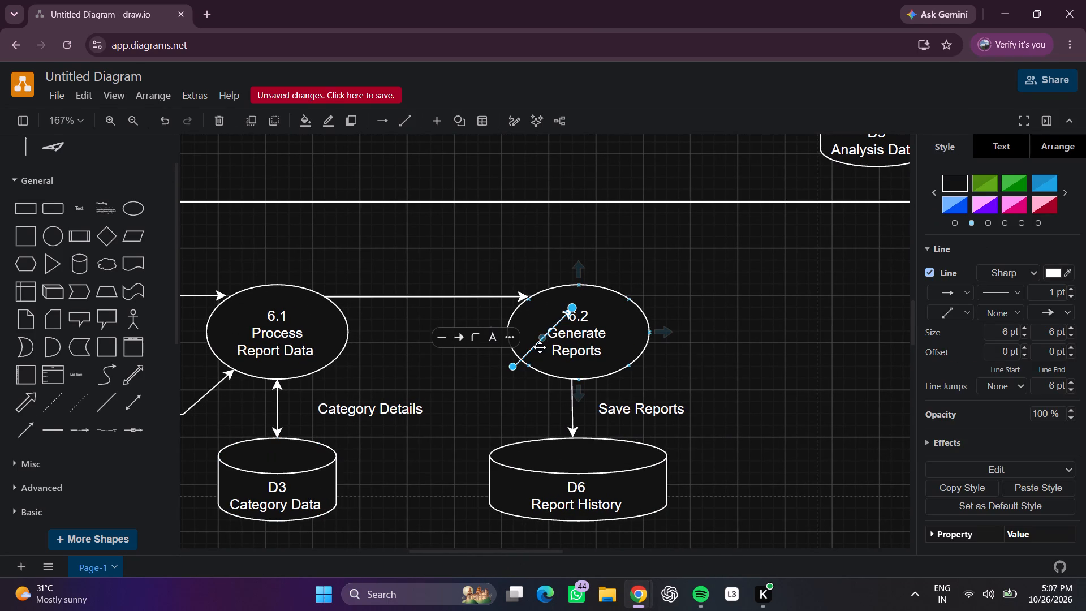
pyautogui.moveTo(512, 369); pyautogui.dragTo(766, 307)
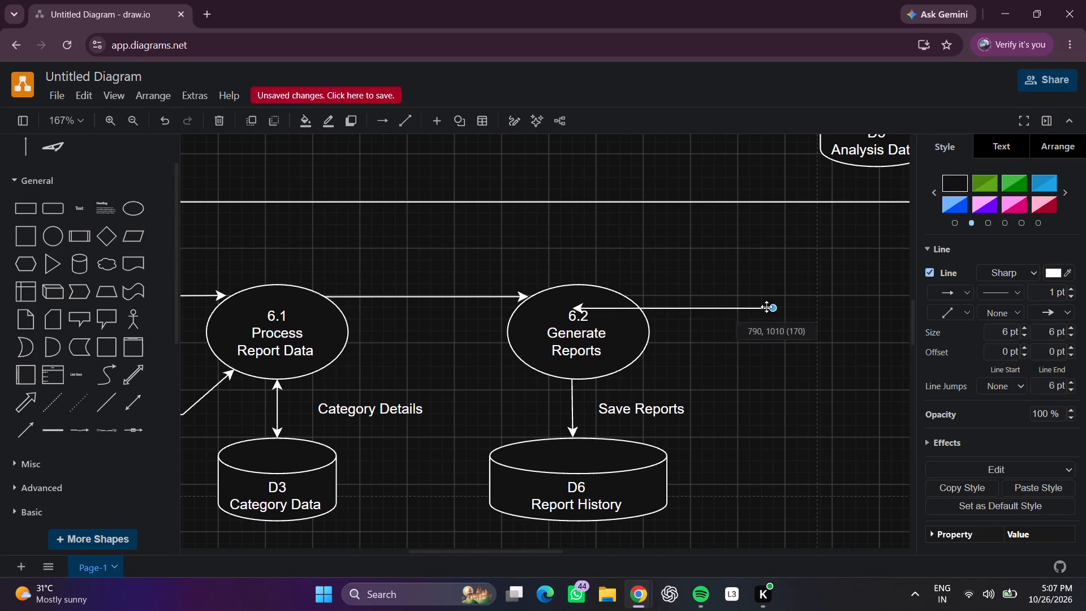
pyautogui.moveTo(766, 307); pyautogui.dragTo(630, 296)
pyautogui.moveTo(573, 310); pyautogui.dragTo(766, 293)
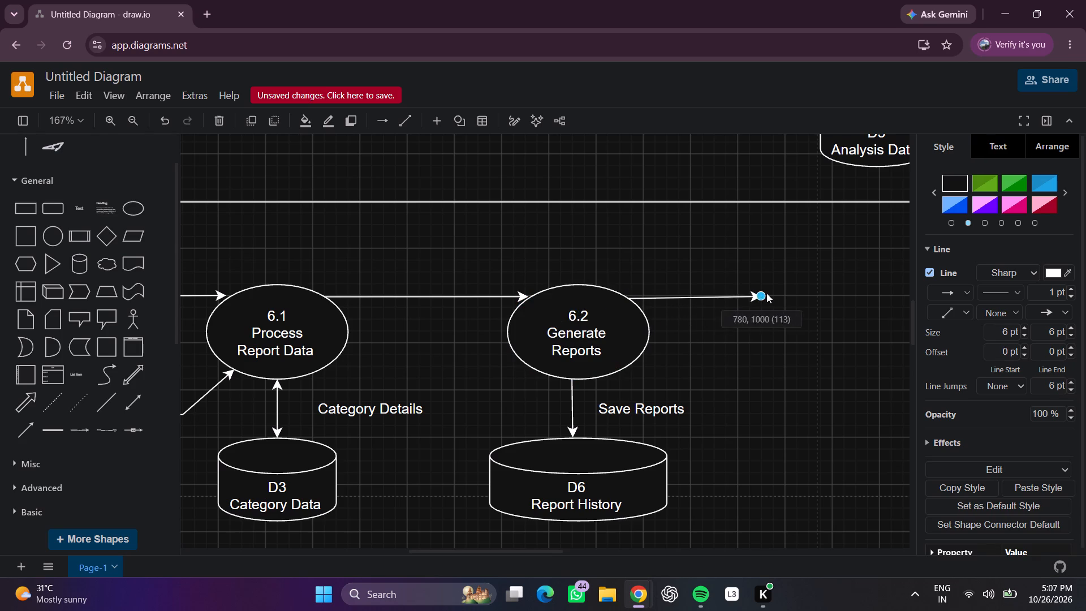
pyautogui.moveTo(766, 293); pyautogui.dragTo(816, 292)
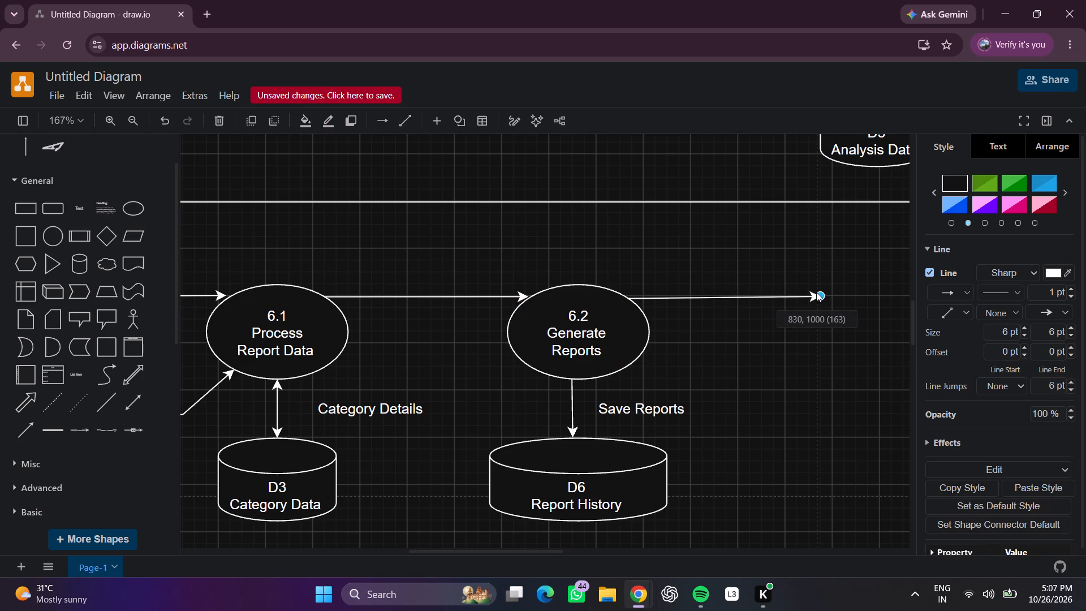
pyautogui.moveTo(816, 292); pyautogui.dragTo(817, 292)
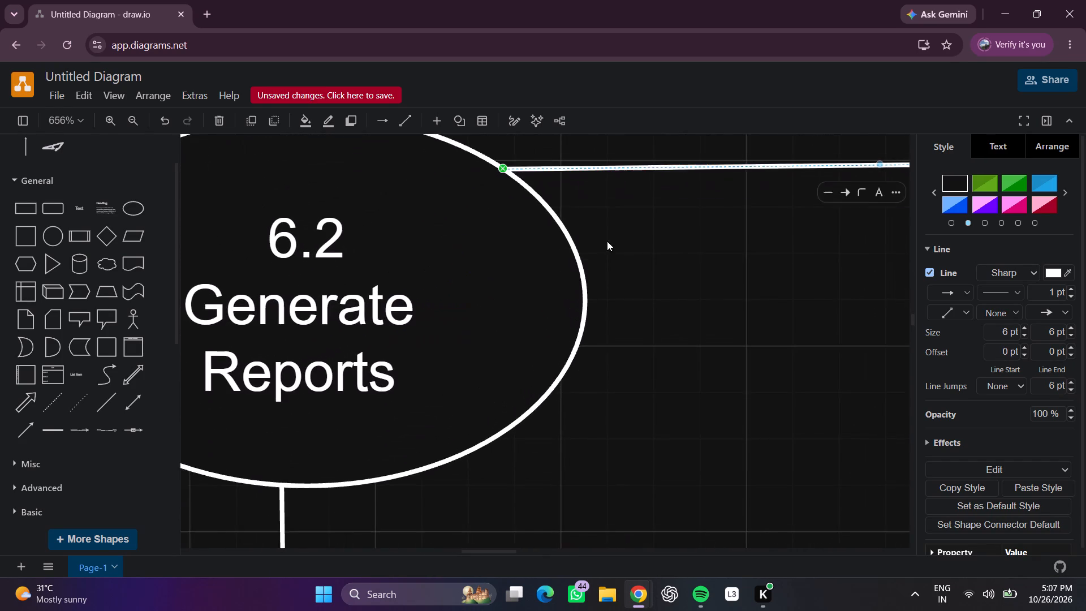
# Raise the start of the new outgoing arrow slightly along the 6.2 ellipse so the line runs horizontally.
pyautogui.scroll(1, 607, 239)
pyautogui.moveTo(502, 242); pyautogui.dragTo(499, 237)
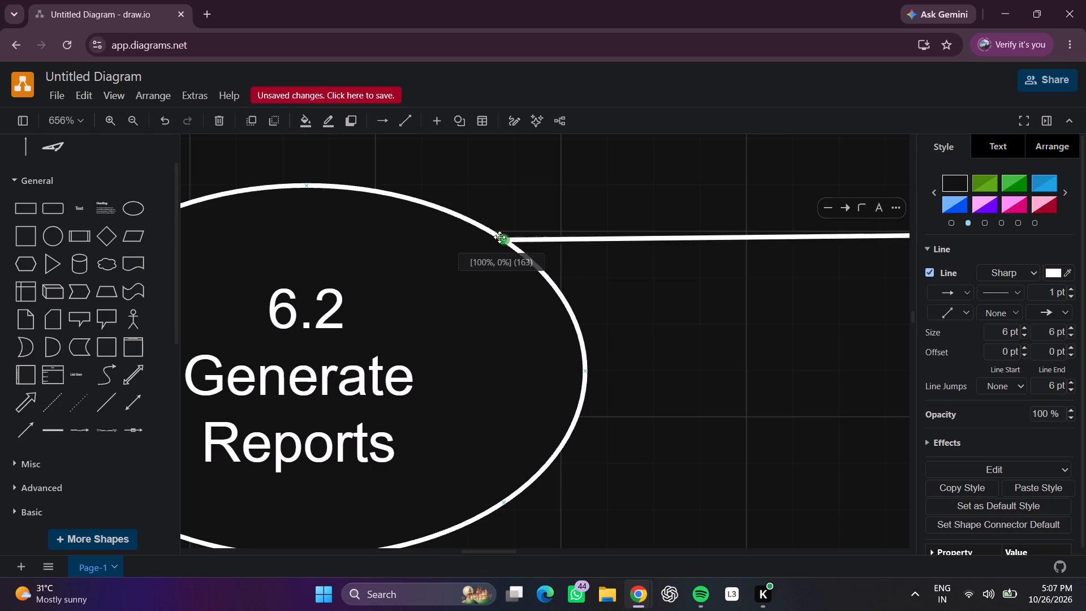
pyautogui.moveTo(499, 237); pyautogui.dragTo(491, 233)
pyautogui.click(645, 263)
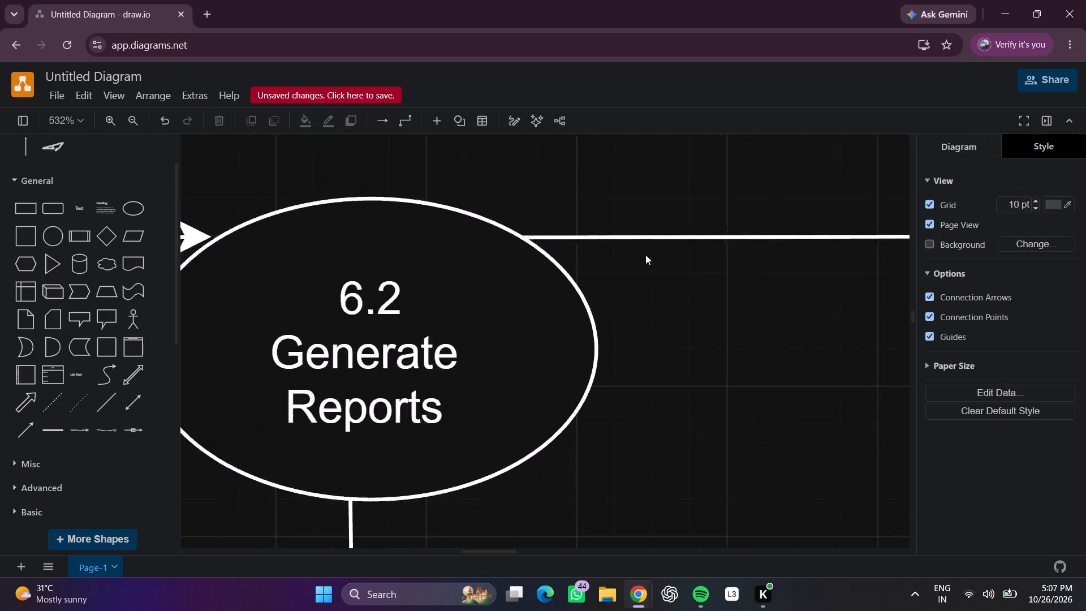
# Add a rectangle at the tip of the arrow leaving 6.2, at position 830, 990.
pyautogui.hscroll(-1, 881, 277)
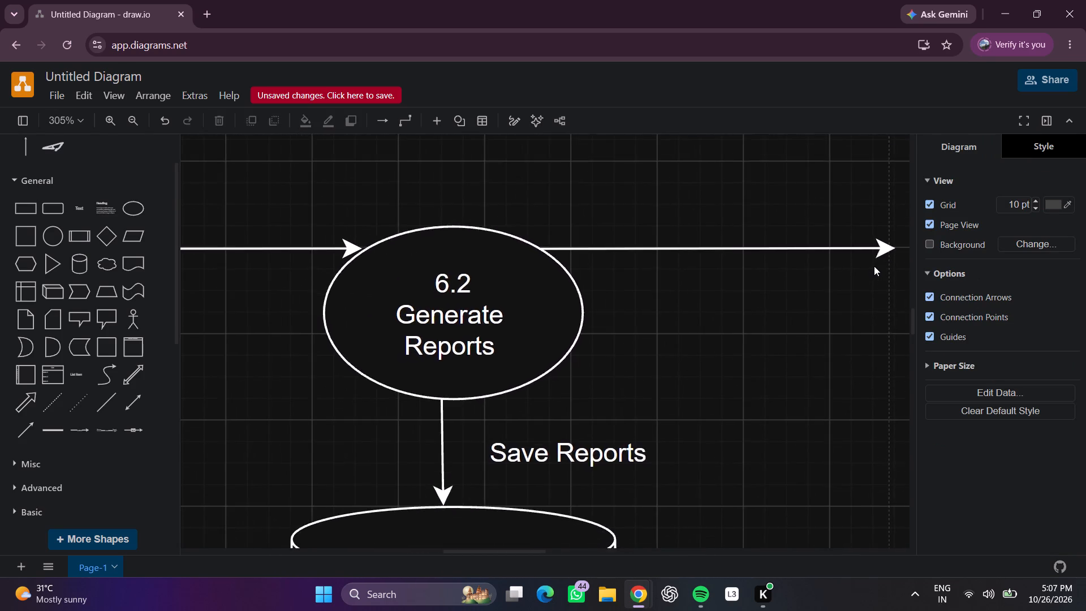
pyautogui.hscroll(-2, 874, 266)
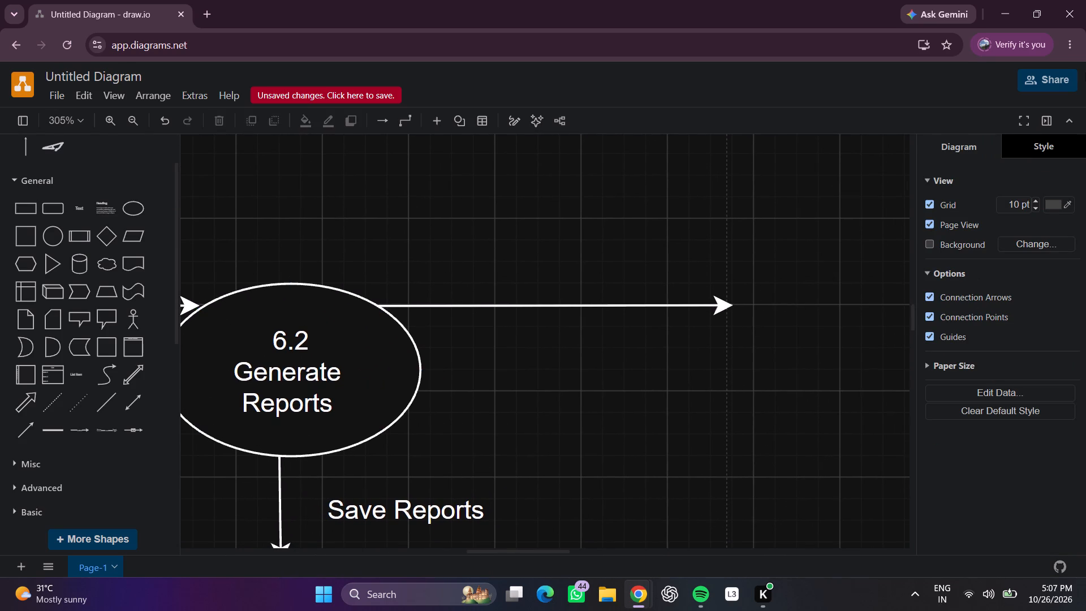
pyautogui.click(24, 208)
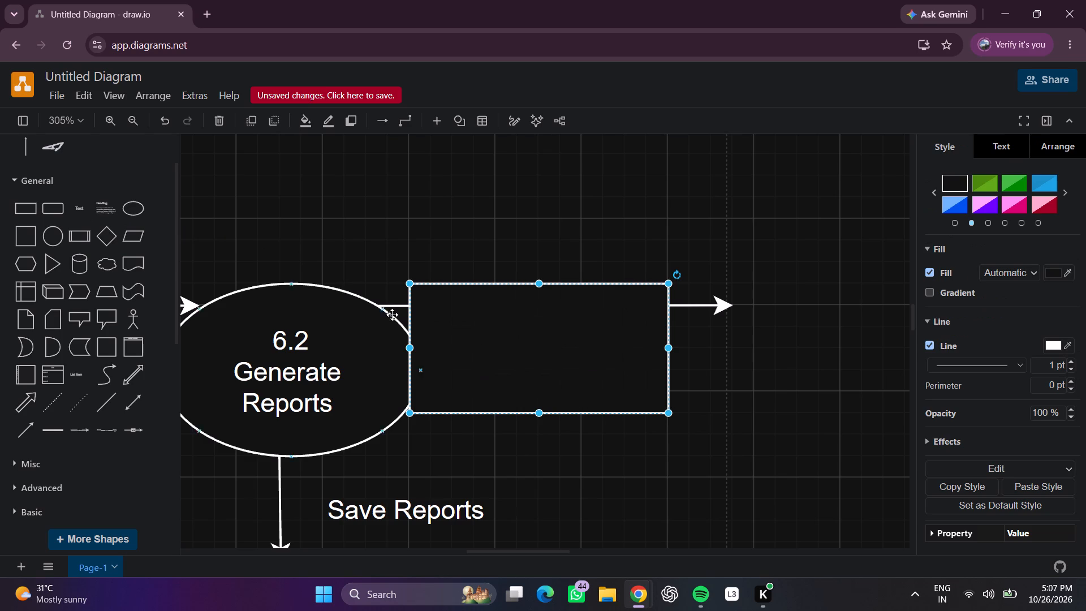
pyautogui.moveTo(485, 340); pyautogui.dragTo(818, 330)
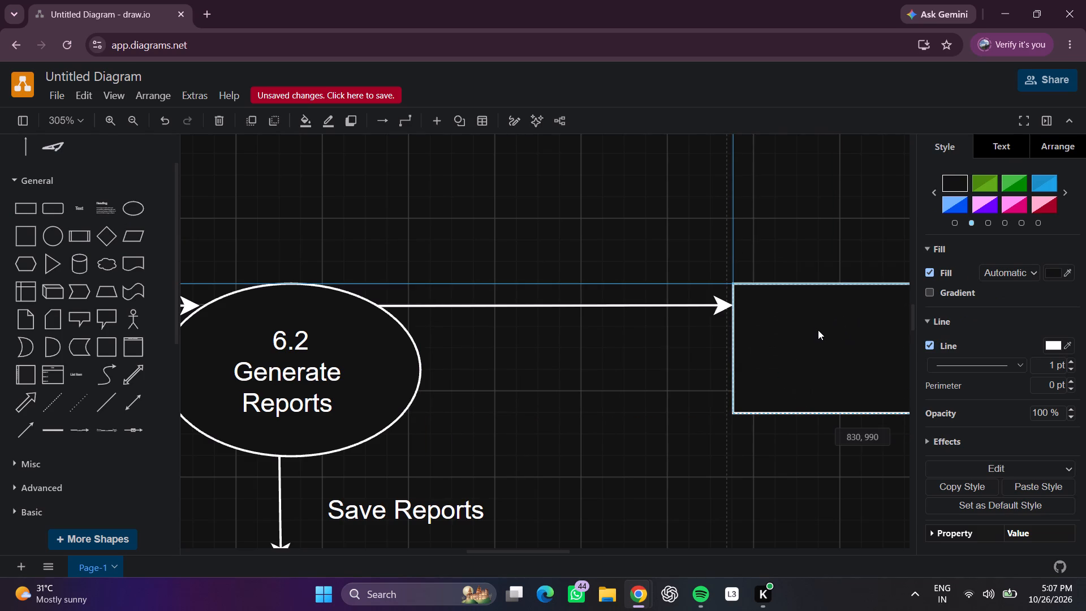
pyautogui.moveTo(818, 330); pyautogui.dragTo(817, 332)
pyautogui.click(775, 473)
# Label the new rectangle "User" and apply a bold heading text style to the label.
pyautogui.hscroll(-3, 777, 460)
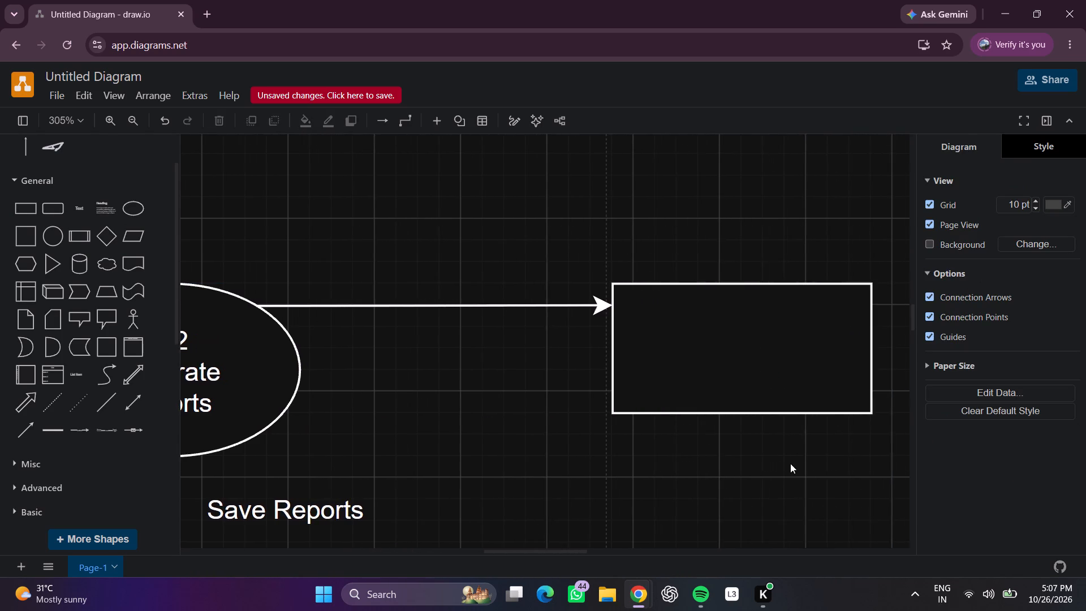
pyautogui.hscroll(-1, 788, 463)
pyautogui.doubleClick(653, 367)
pyautogui.doubleClick(662, 356)
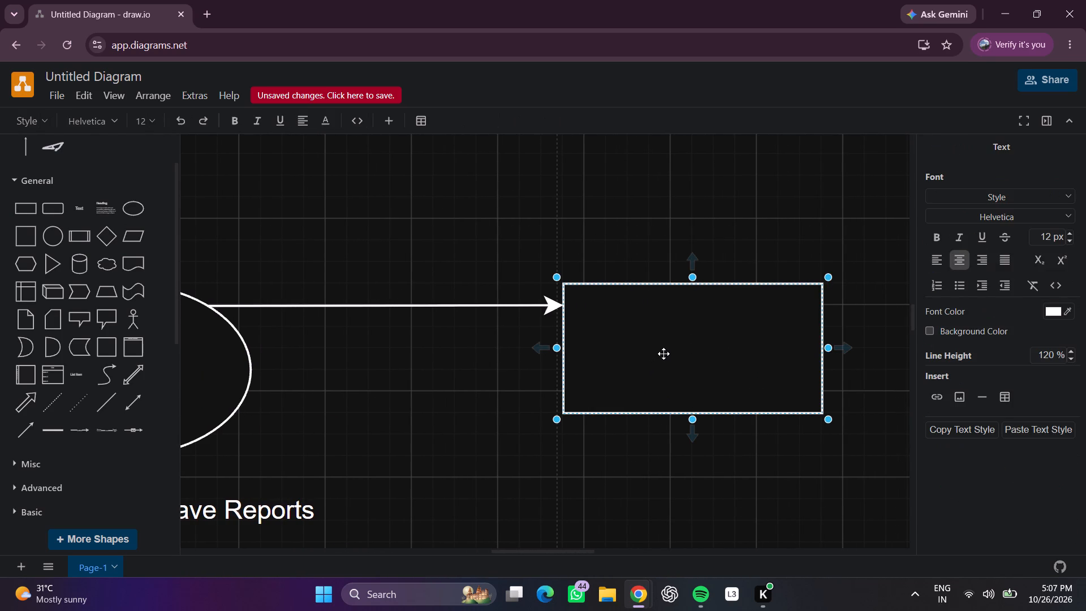
pyautogui.write('ser')
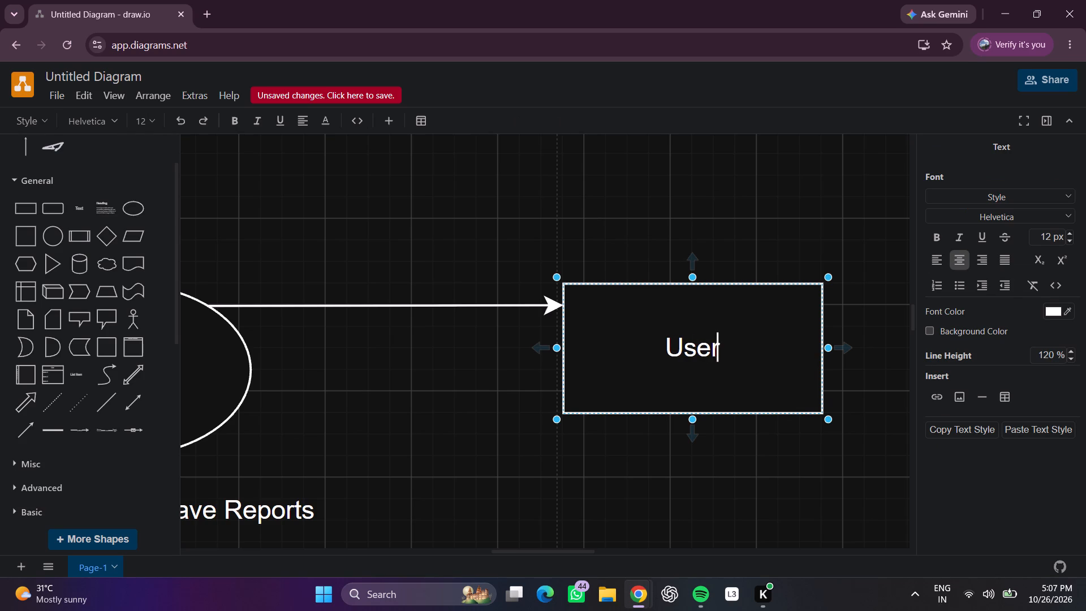
pyautogui.doubleClick(686, 372)
pyautogui.click(1049, 192)
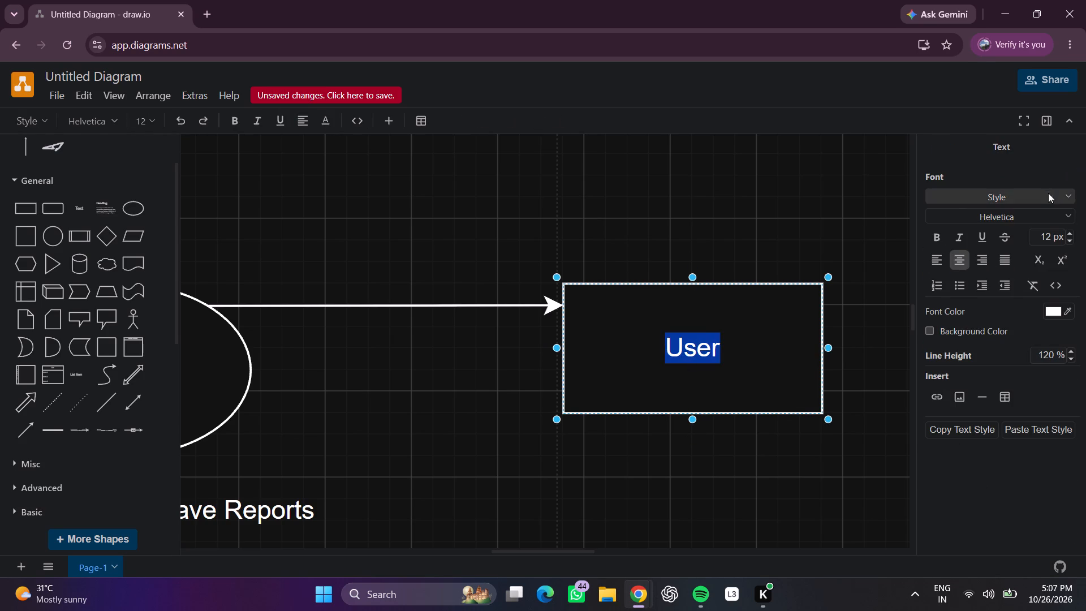
pyautogui.click(978, 281)
pyautogui.click(812, 225)
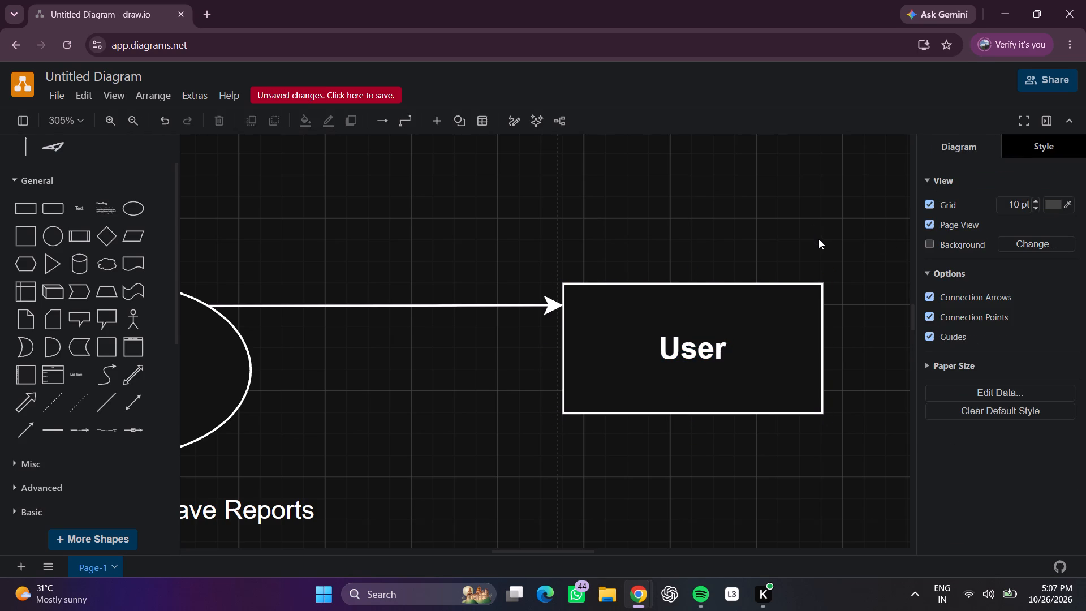
# Add a text box above the arrow from 6.2 to the User rectangle and widen it across most of the arrow.
pyautogui.doubleClick(359, 253)
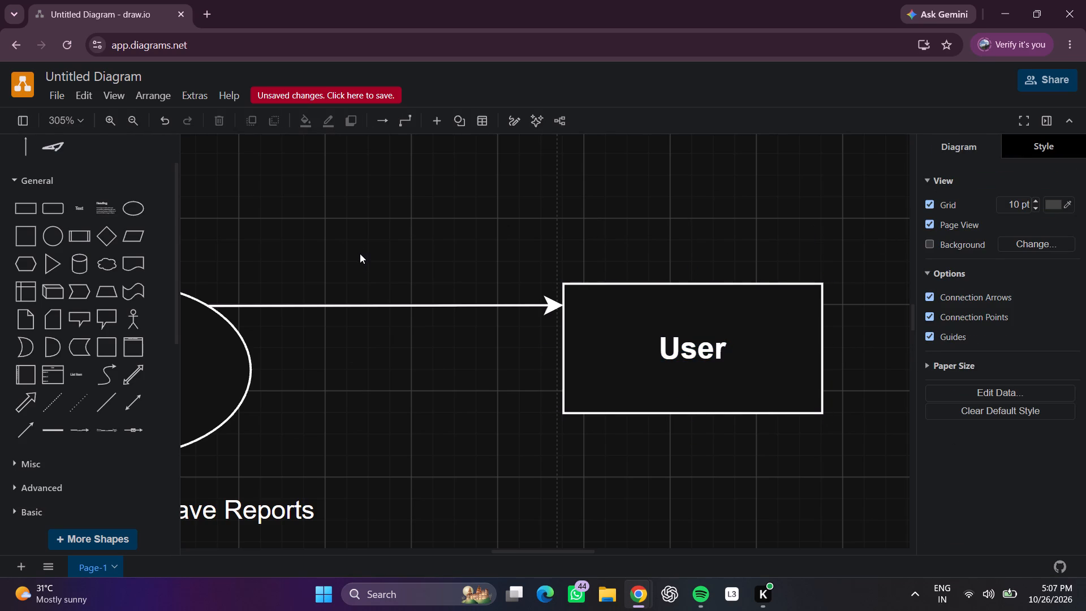
pyautogui.click(361, 254)
pyautogui.click(428, 252)
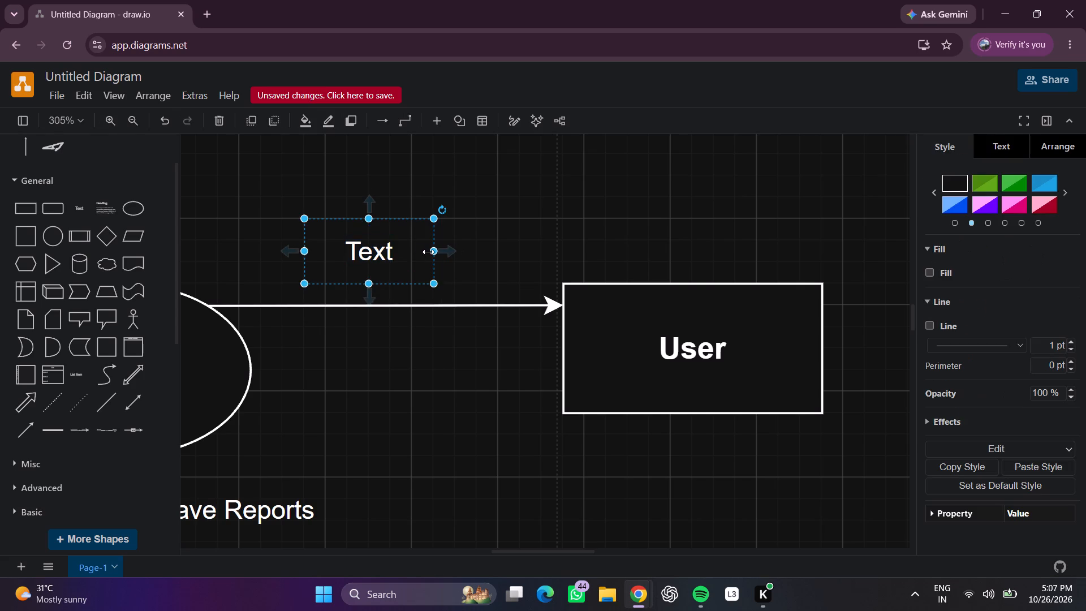
pyautogui.moveTo(434, 252); pyautogui.dragTo(539, 241)
# Replace the new text box's placeholder with "Reports Files" and, on a second line, "(PDF / Excel / Charts)".
pyautogui.doubleClick(423, 252)
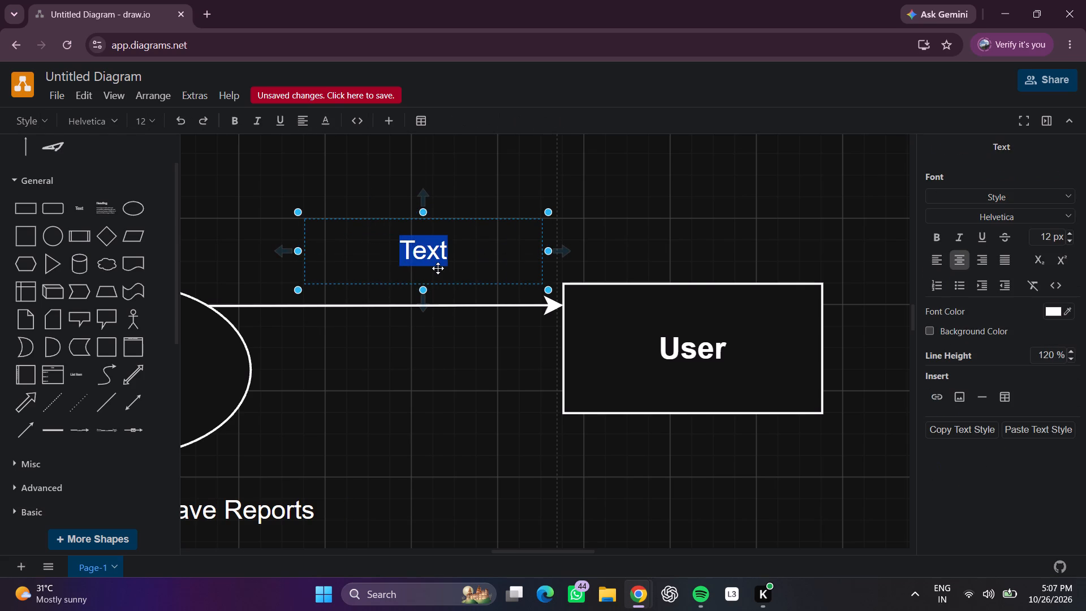
pyautogui.press('BackSpace')
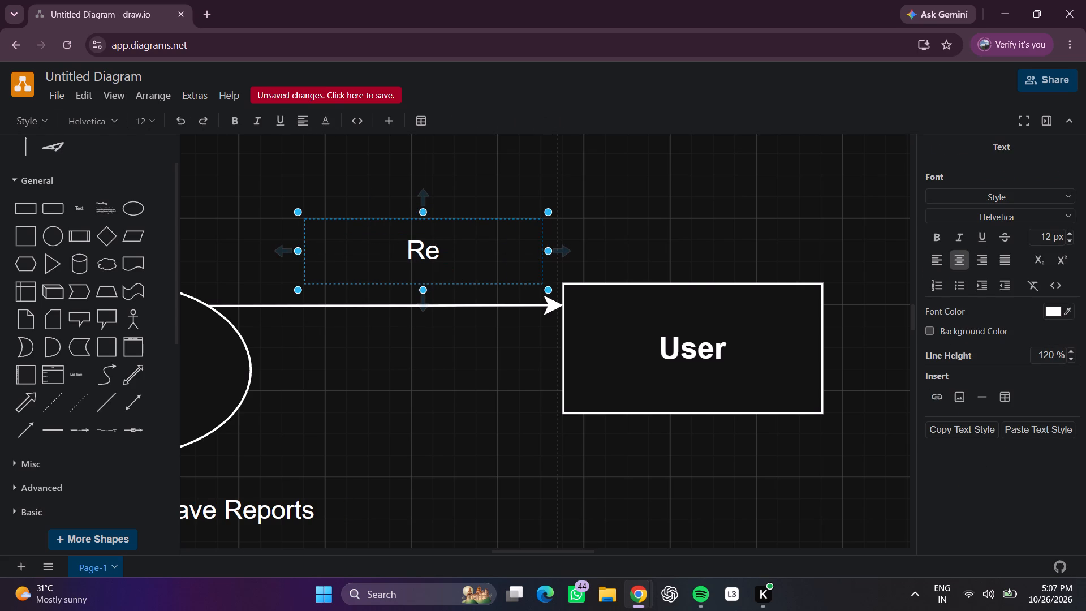
pyautogui.write('po')
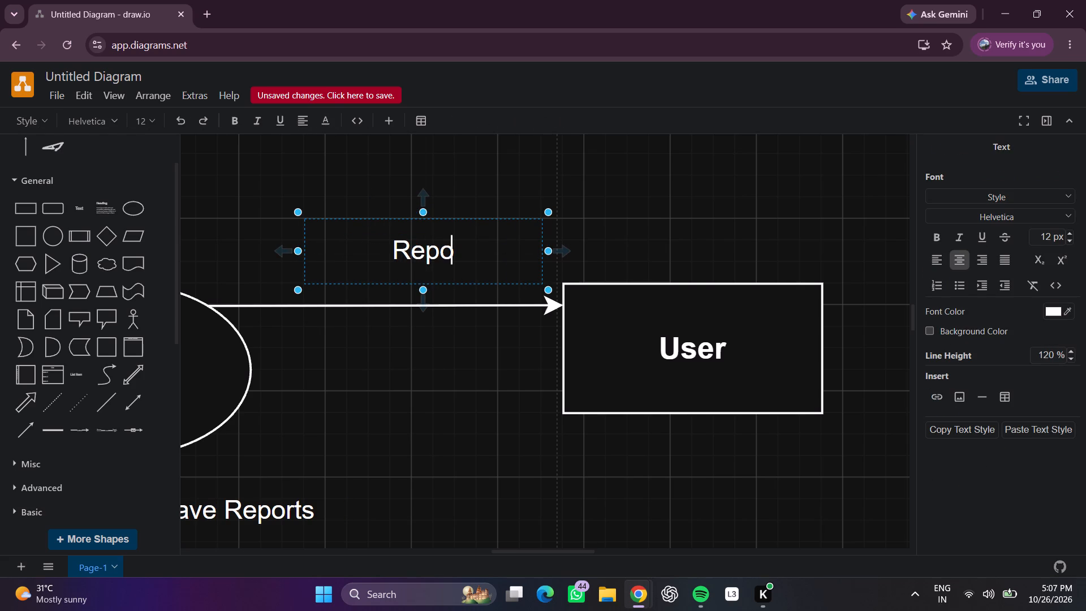
pyautogui.press('r')
pyautogui.write('ts')
pyautogui.press('space')
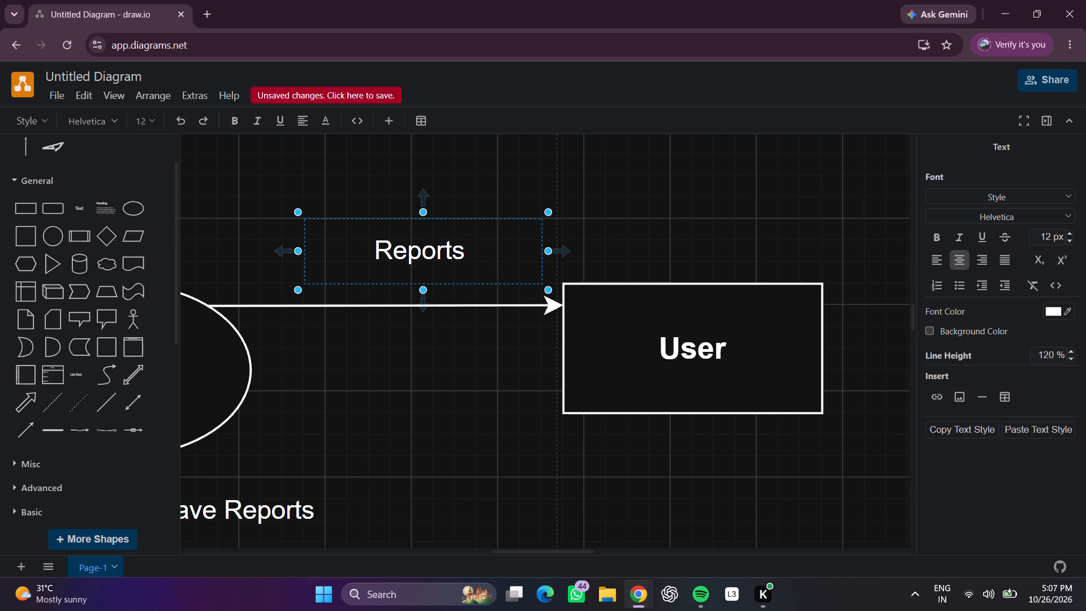
pyautogui.write('iles')
pyautogui.press('Return')
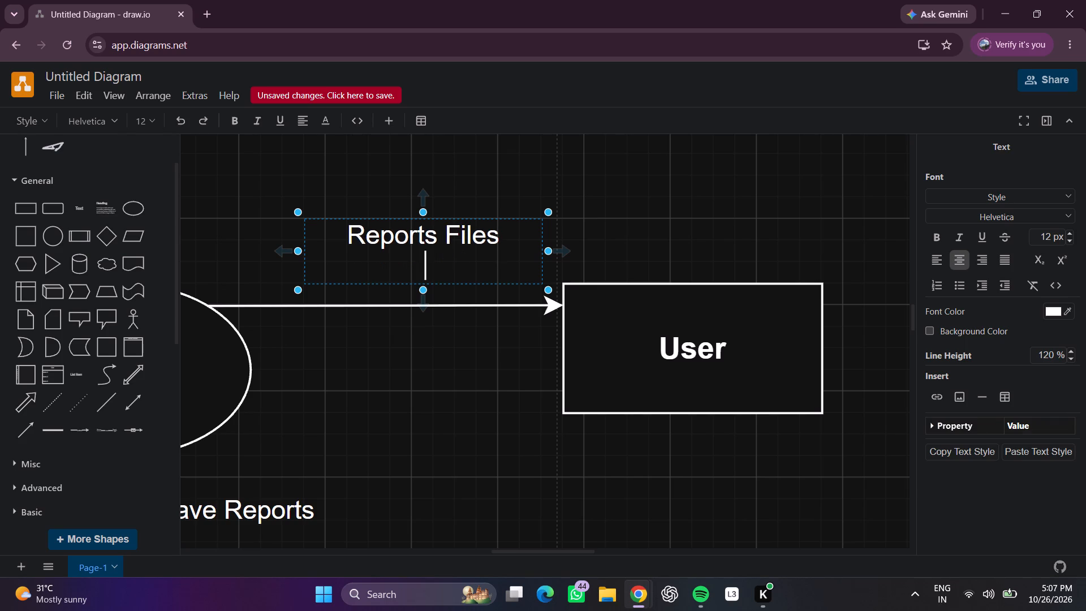
pyautogui.hotkey('shift', '(')
pyautogui.press('p')
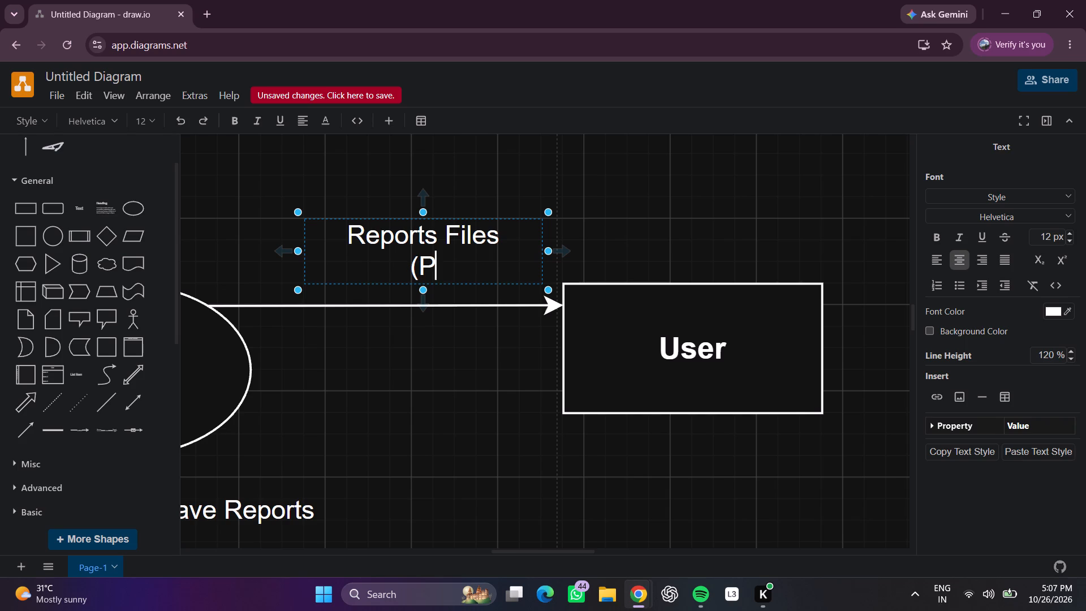
pyautogui.write('DF')
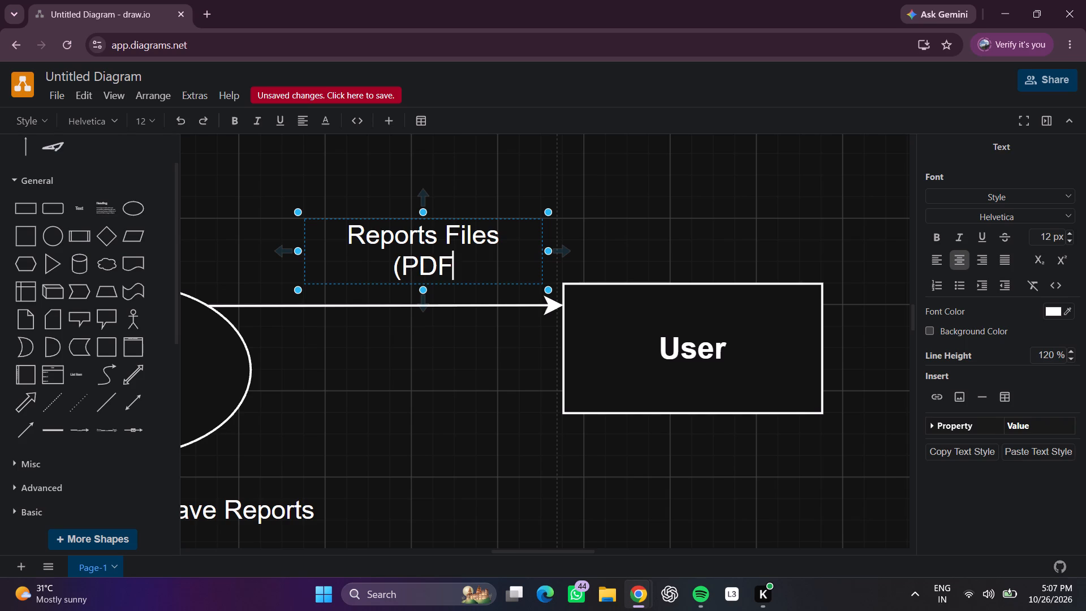
pyautogui.press('space')
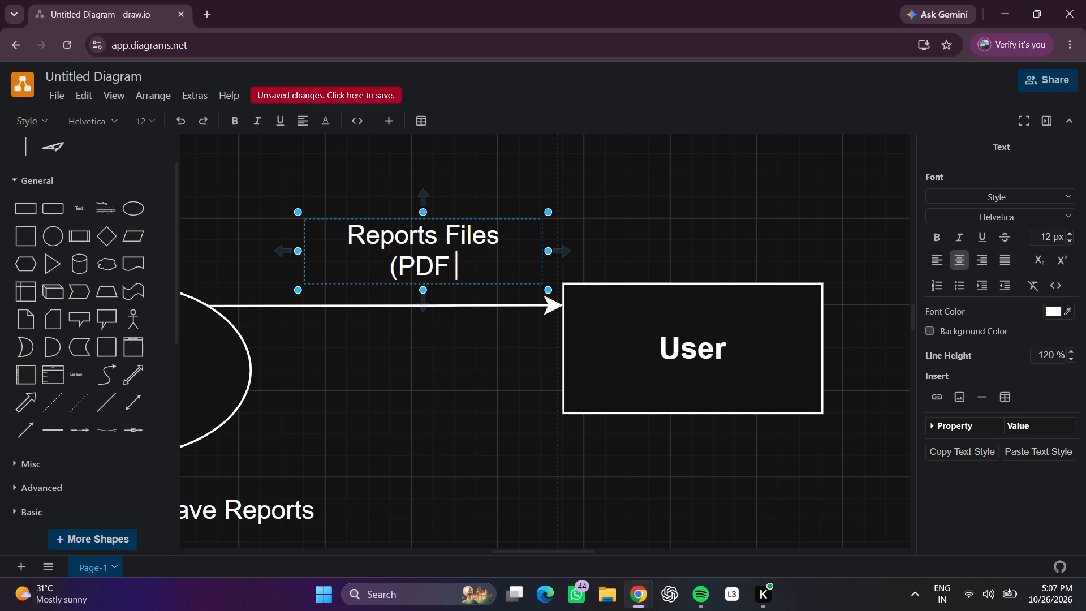
pyautogui.write('/')
pyautogui.press('space')
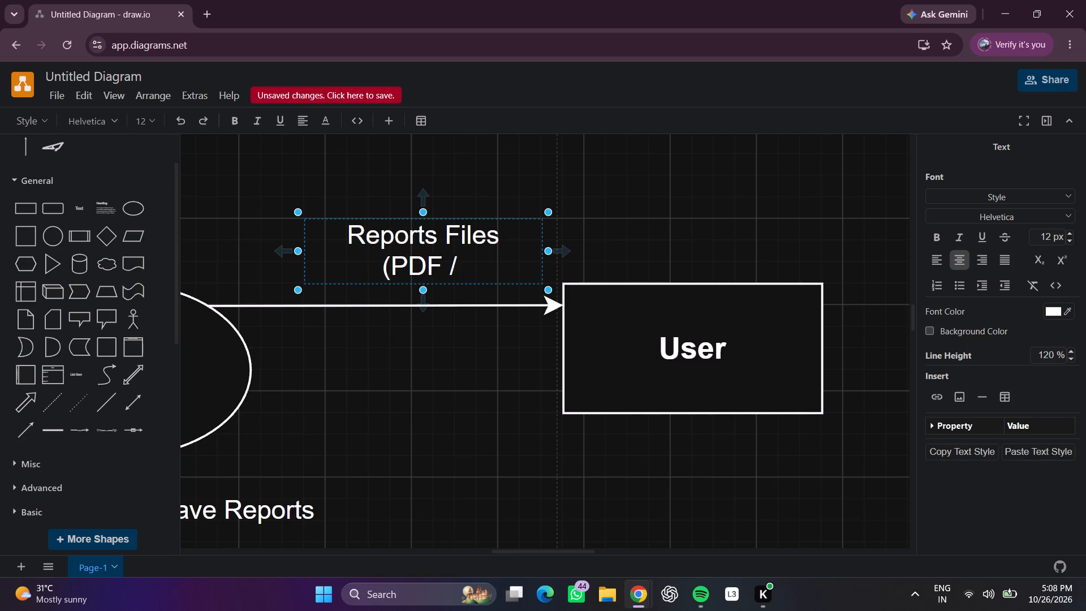
pyautogui.press('BackSpace')
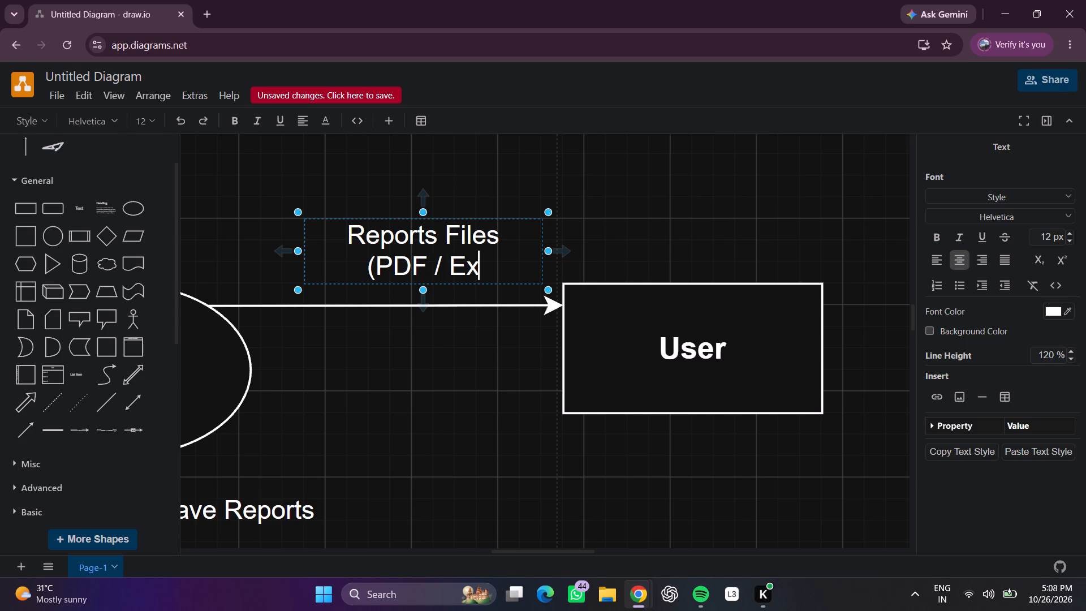
pyautogui.write('cel')
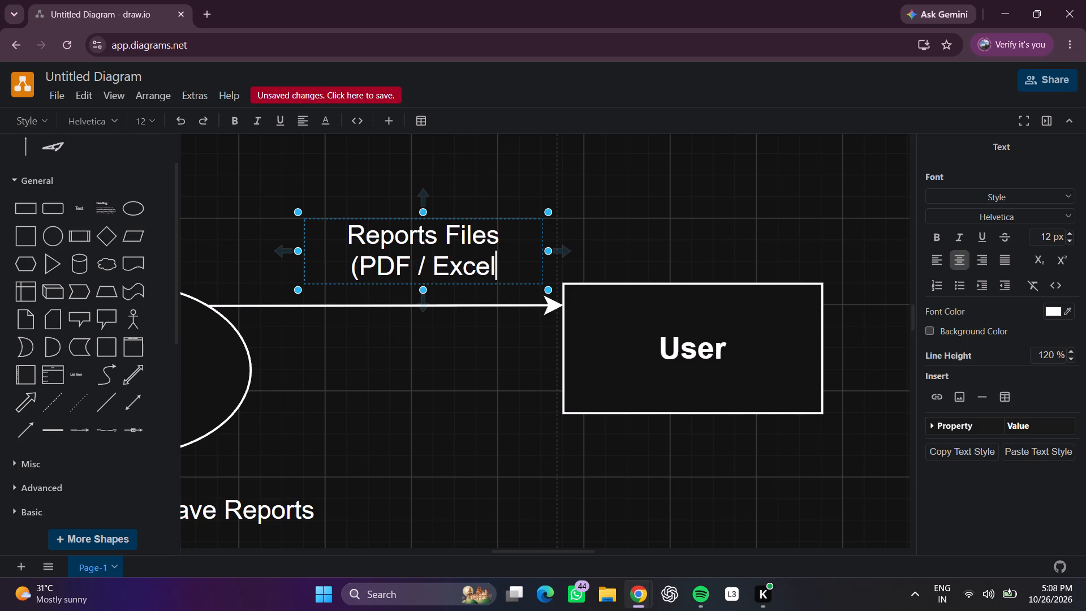
pyautogui.press('space')
pyautogui.write('/')
pyautogui.press('space')
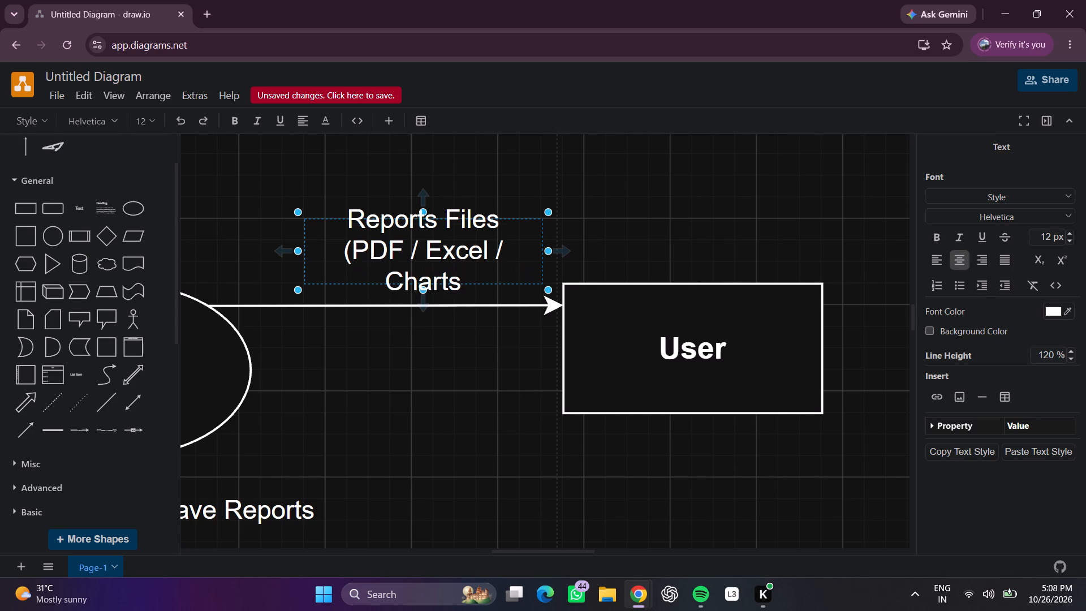
pyautogui.hotkey('shift', ')')
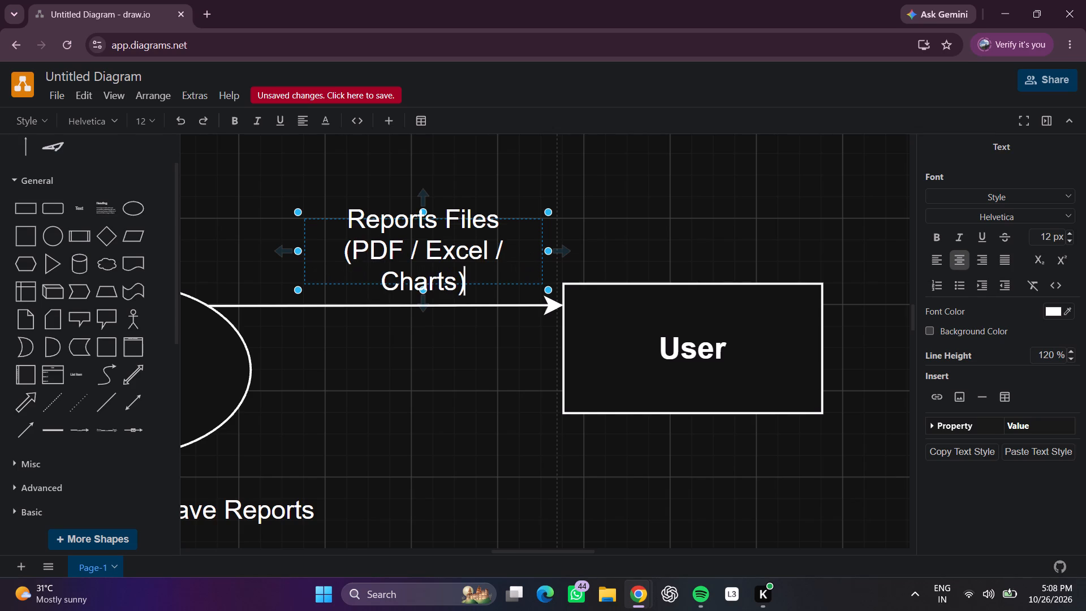
pyautogui.click(826, 225)
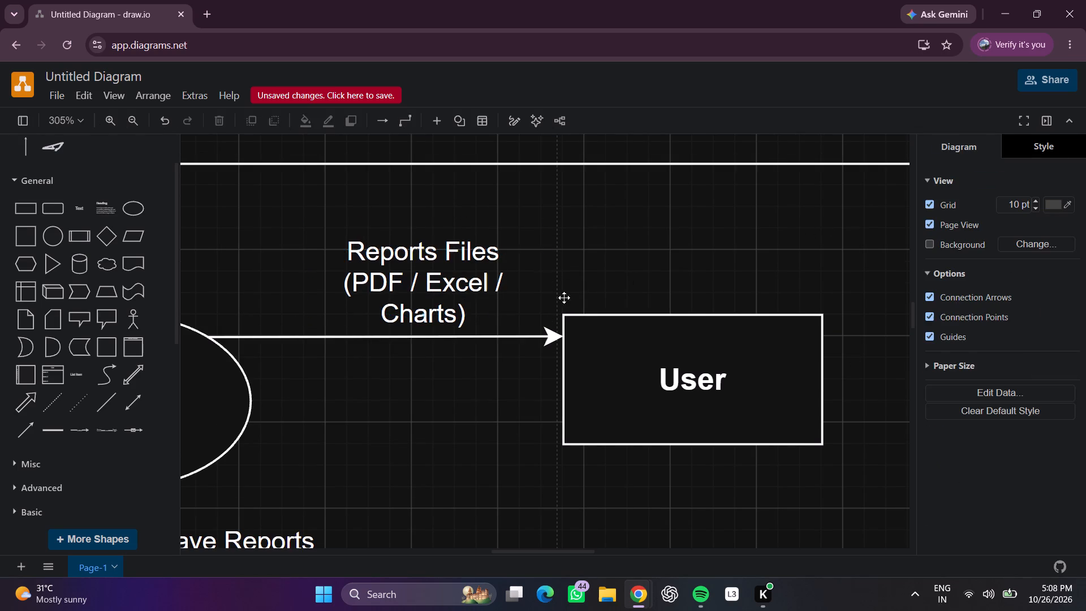
# Widen the Reports Files label to the User rectangle's edge so "(PDF / Excel / Charts)" fits on one line.
pyautogui.click(445, 303)
pyautogui.moveTo(542, 287); pyautogui.dragTo(567, 279)
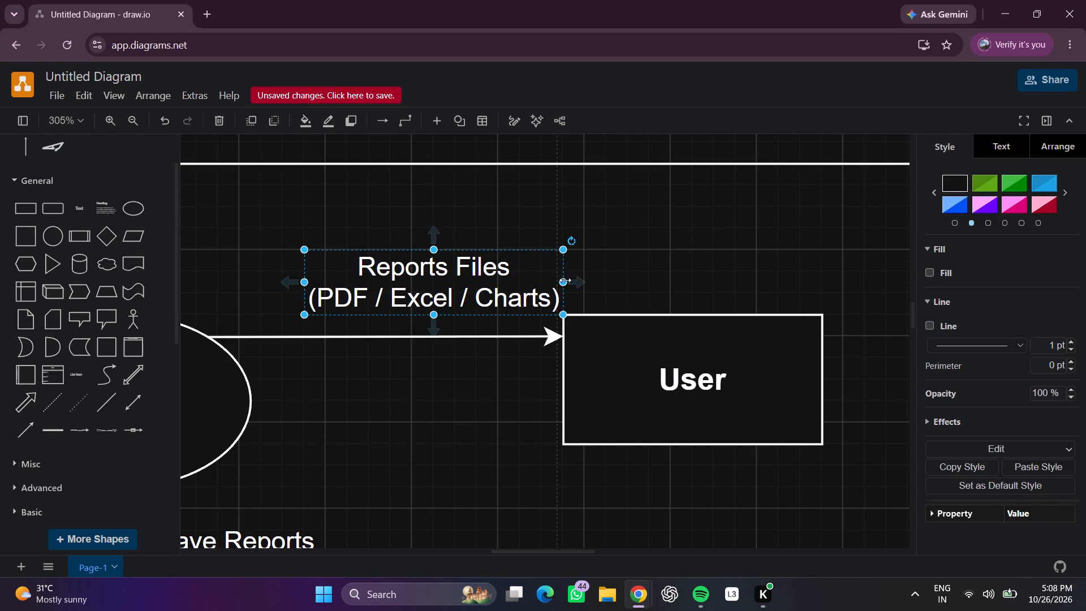
pyautogui.click(695, 243)
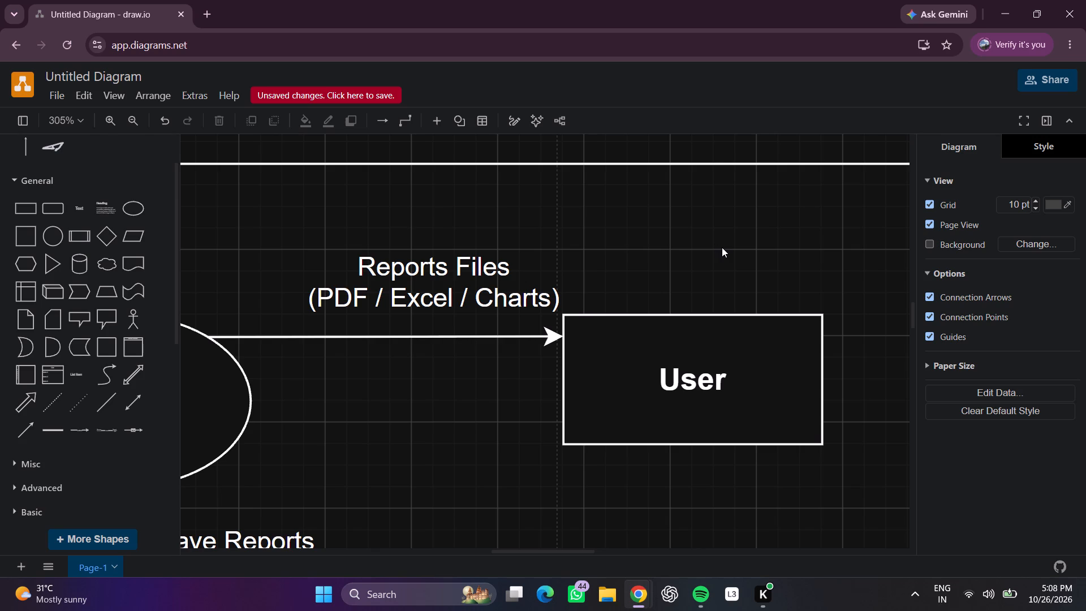
# Draw a vertical plain line beside the D5 and D2 stores, aligned with the upper frame's left border, from above D5 to below D2.
pyautogui.hscroll(1, 731, 246)
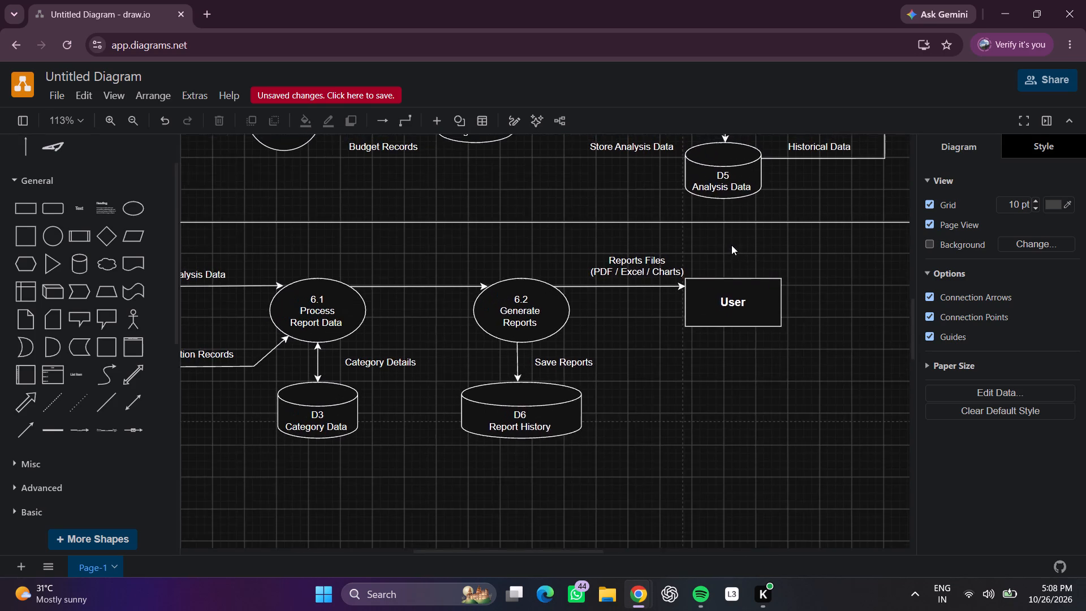
pyautogui.hscroll(1, 731, 245)
pyautogui.scroll(1, 731, 245)
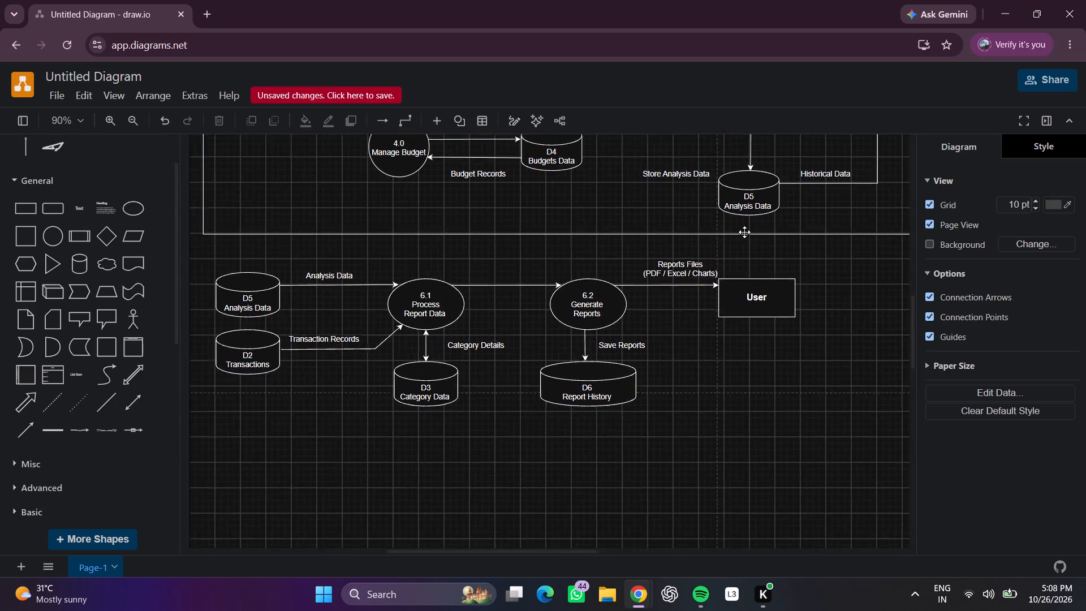
pyautogui.hscroll(2, 899, 211)
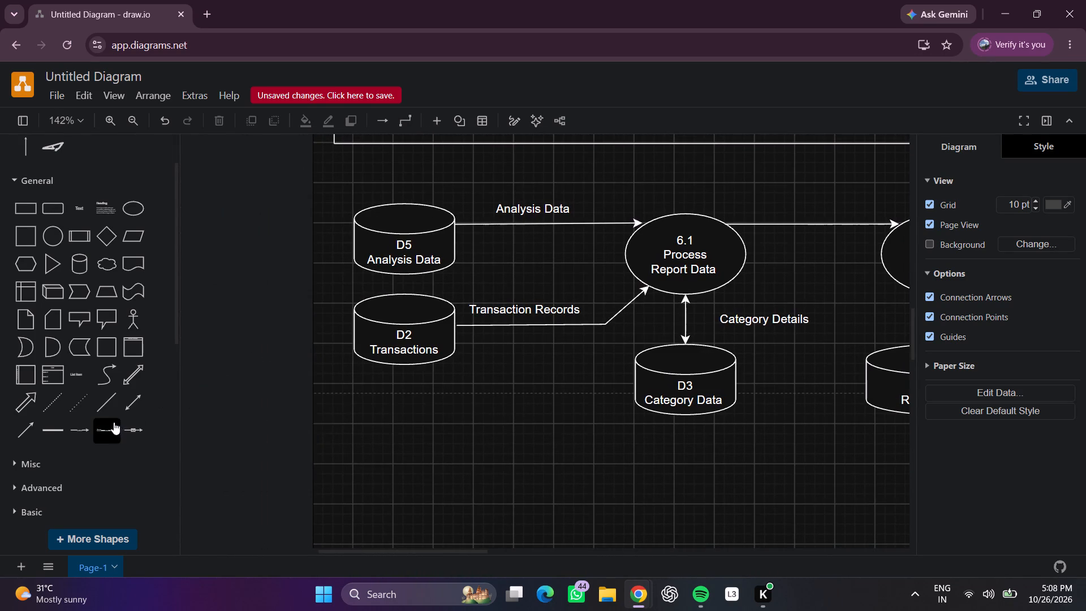
pyautogui.click(107, 414)
pyautogui.scroll(1, 426, 386)
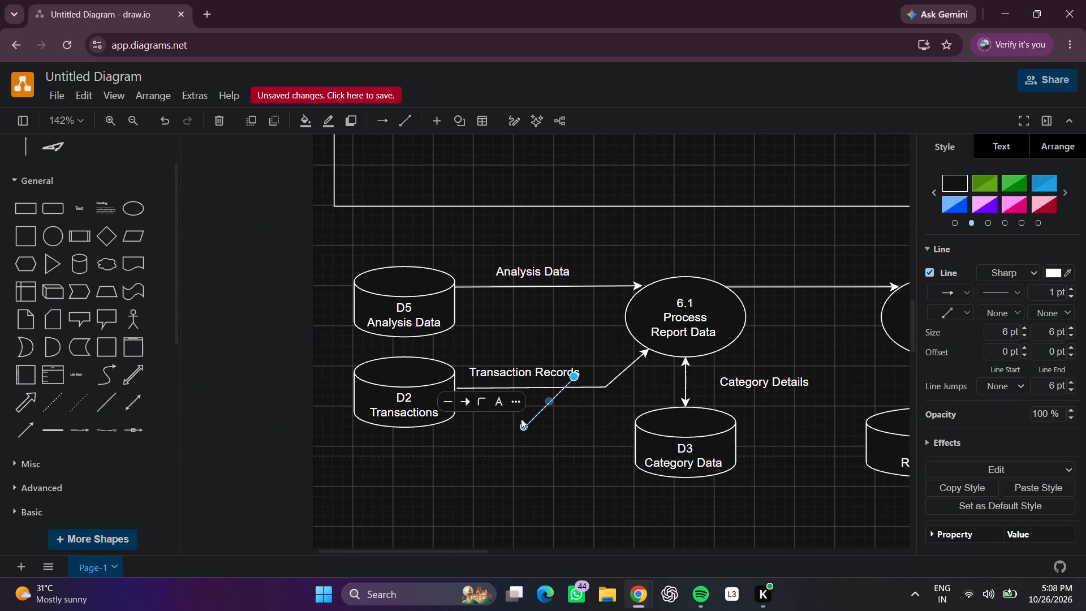
pyautogui.moveTo(524, 426); pyautogui.dragTo(336, 535)
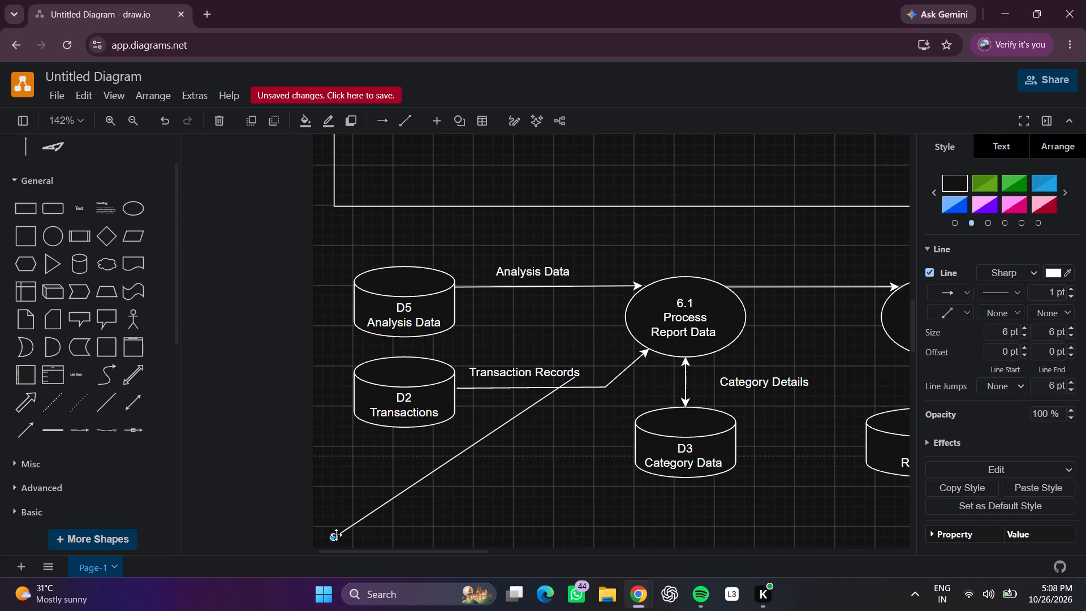
pyautogui.moveTo(336, 535); pyautogui.dragTo(334, 531)
pyautogui.click(463, 490)
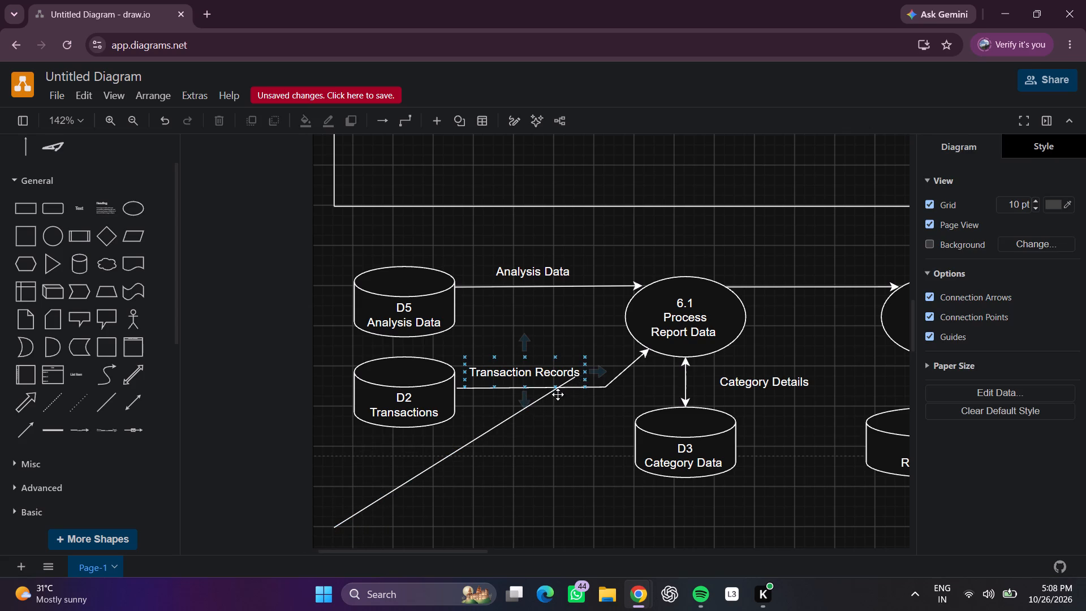
pyautogui.click(533, 406)
pyautogui.moveTo(575, 377); pyautogui.dragTo(416, 303)
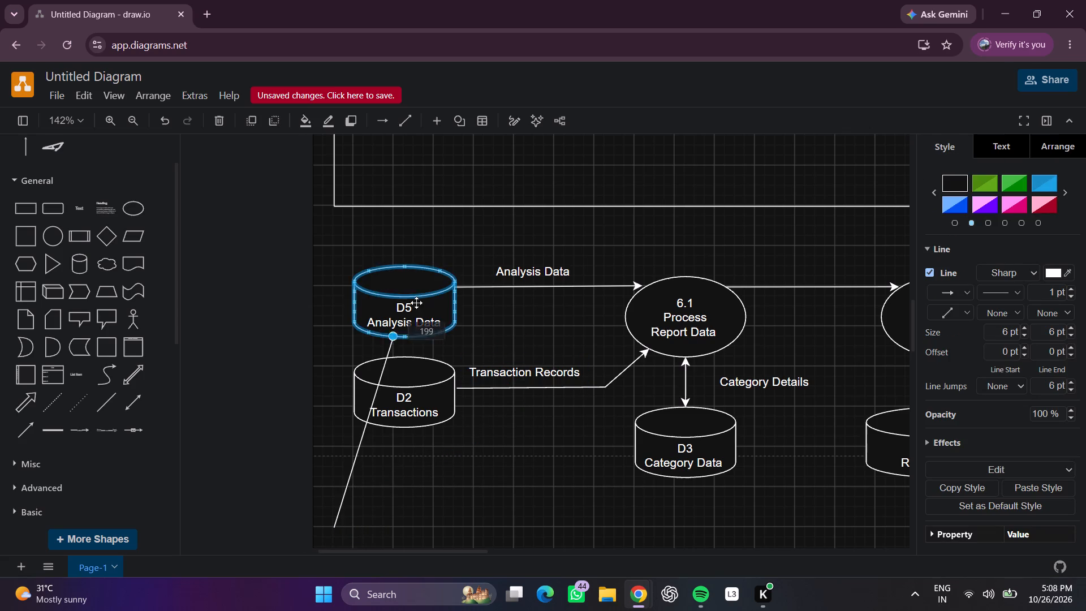
pyautogui.moveTo(416, 303); pyautogui.dragTo(335, 248)
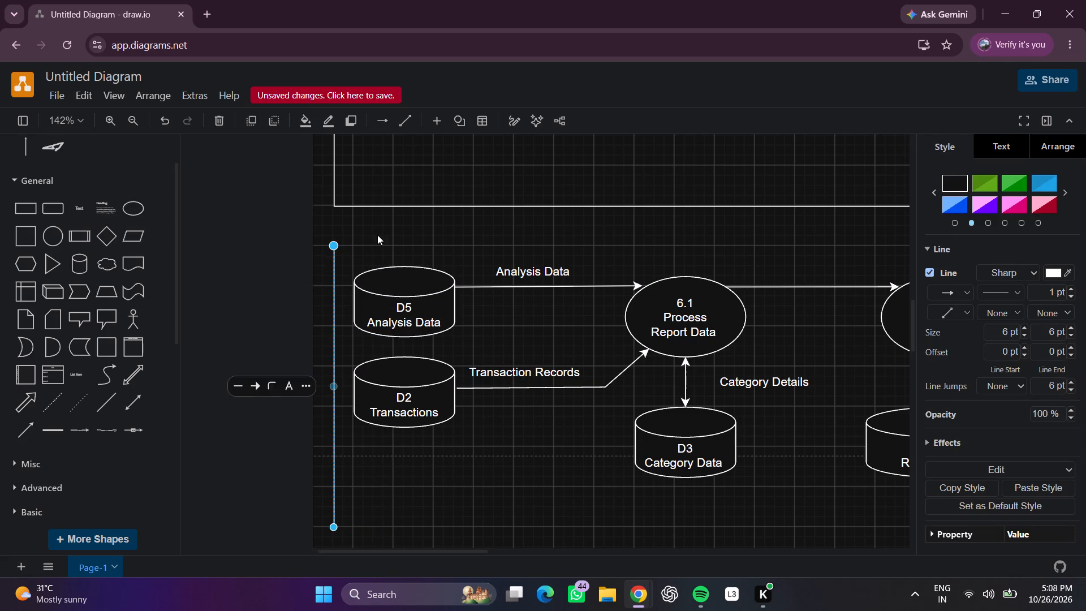
pyautogui.click(419, 222)
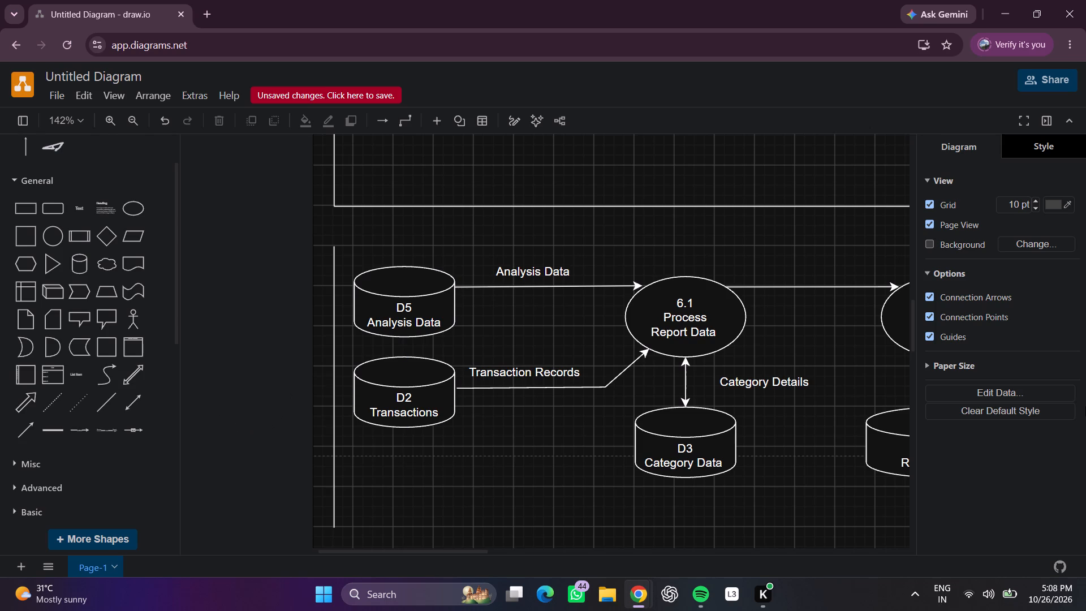
# Draw a horizontal plain line above the 6.1 and 6.2 row, level with the vertical line's upper end and extending just past the User rectangle.
pyautogui.click(101, 403)
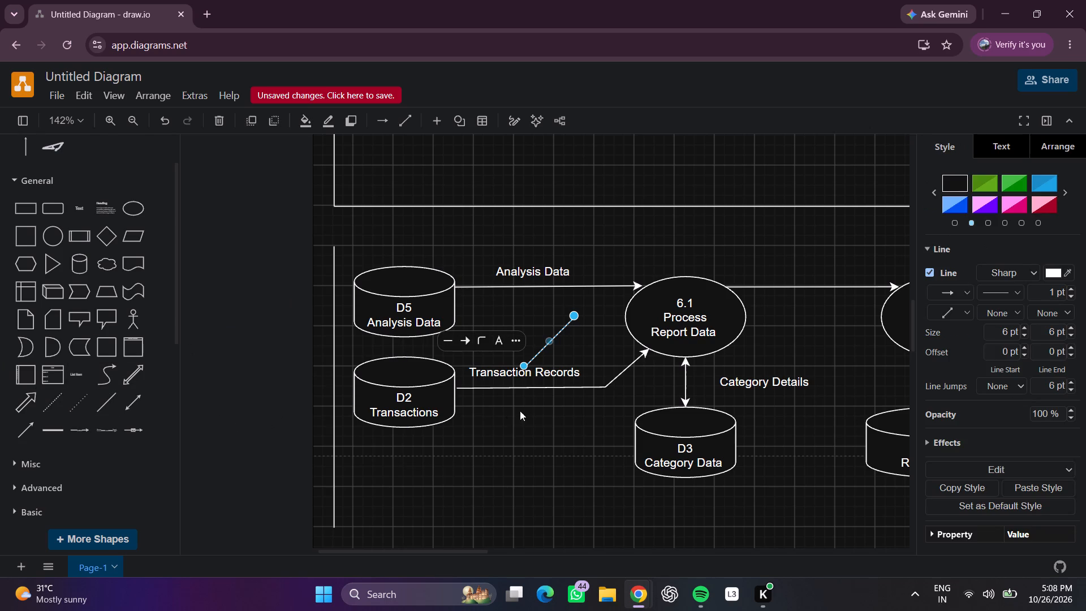
pyautogui.moveTo(527, 364); pyautogui.dragTo(349, 256)
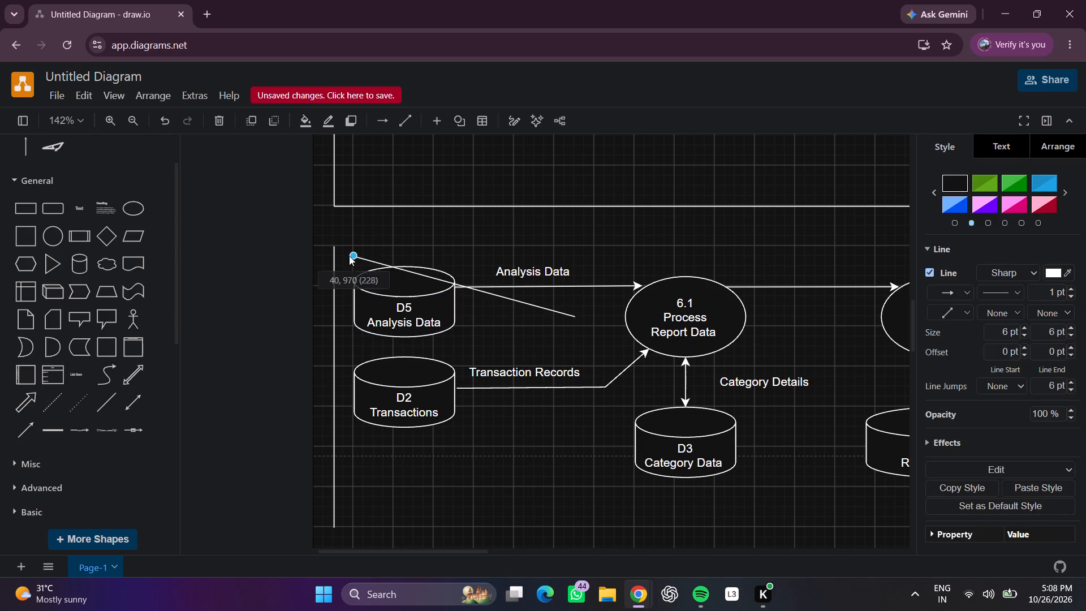
pyautogui.moveTo(349, 256); pyautogui.dragTo(477, 240)
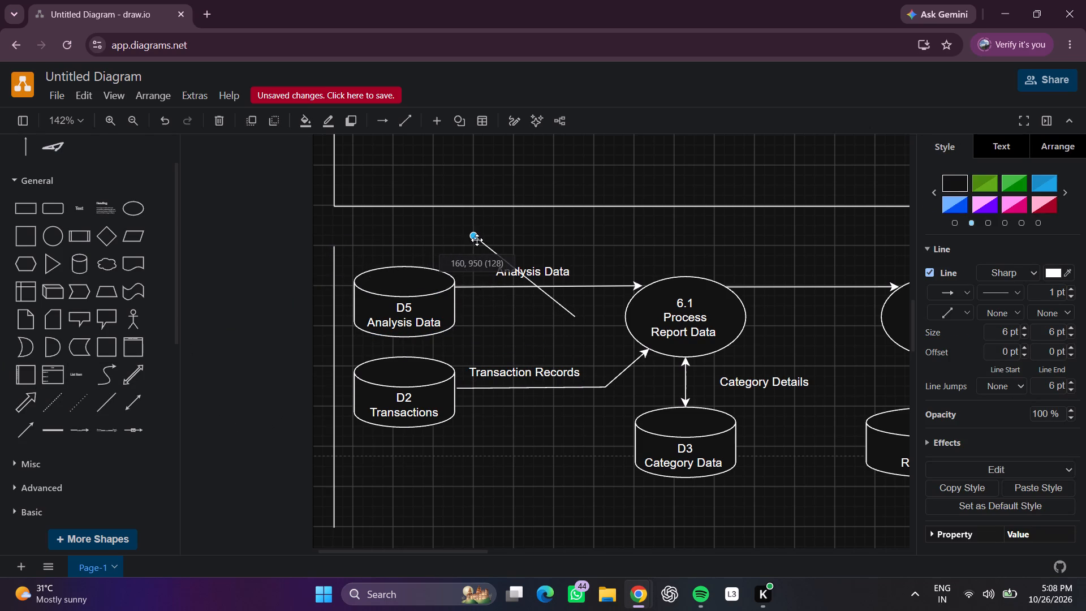
pyautogui.moveTo(477, 240); pyautogui.dragTo(515, 242)
pyautogui.hscroll(-1, 561, 235)
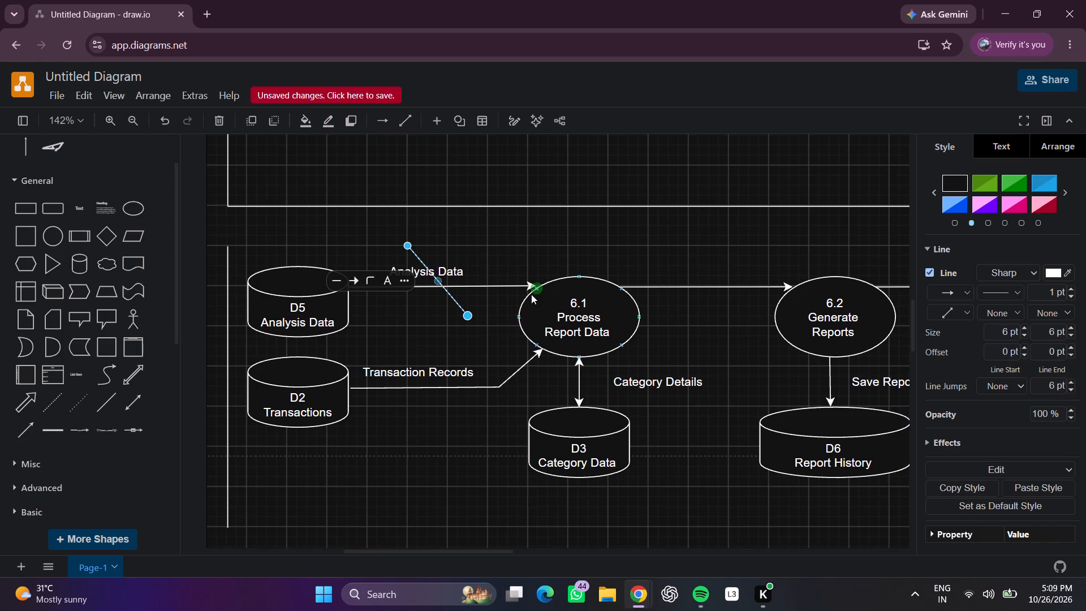
pyautogui.moveTo(464, 317); pyautogui.dragTo(837, 235)
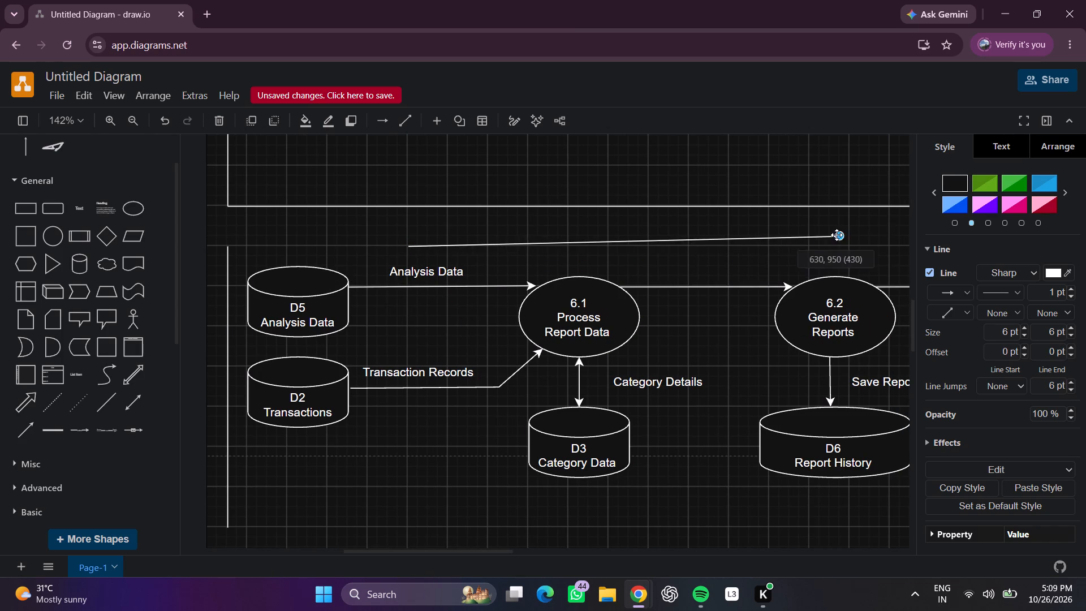
pyautogui.moveTo(837, 235); pyautogui.dragTo(876, 242)
pyautogui.hscroll(-6, 876, 253)
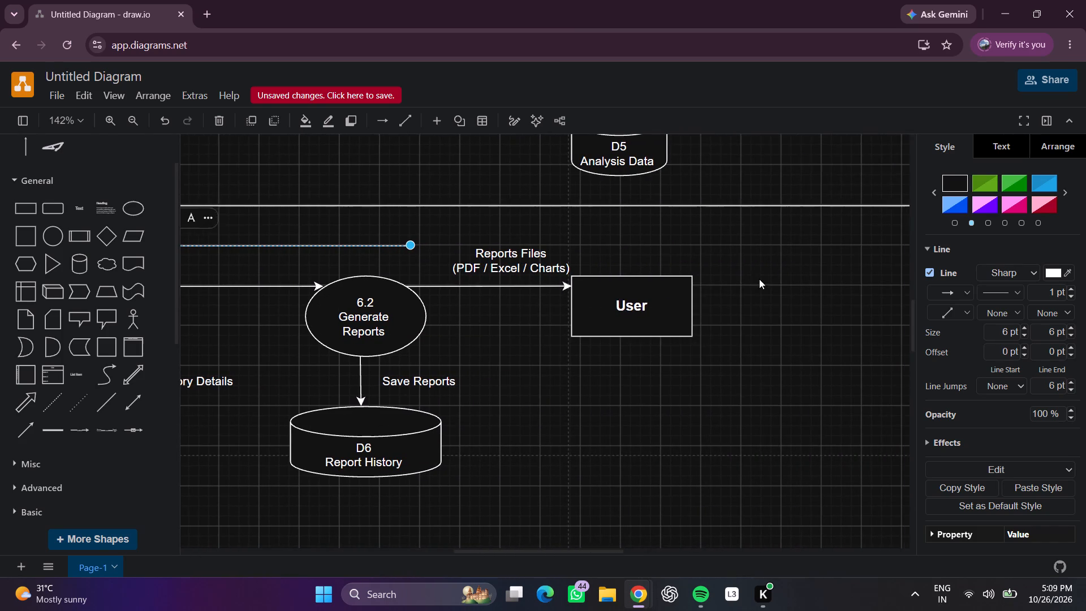
pyautogui.moveTo(393, 246); pyautogui.dragTo(721, 238)
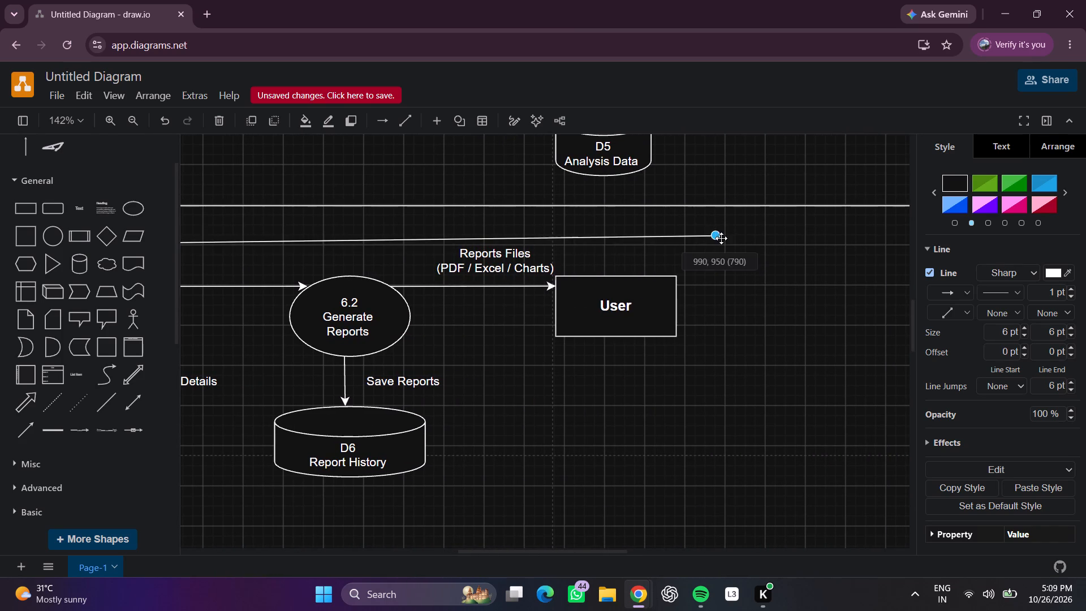
pyautogui.moveTo(721, 238); pyautogui.dragTo(723, 243)
pyautogui.click(740, 314)
pyautogui.hscroll(-2, 554, 395)
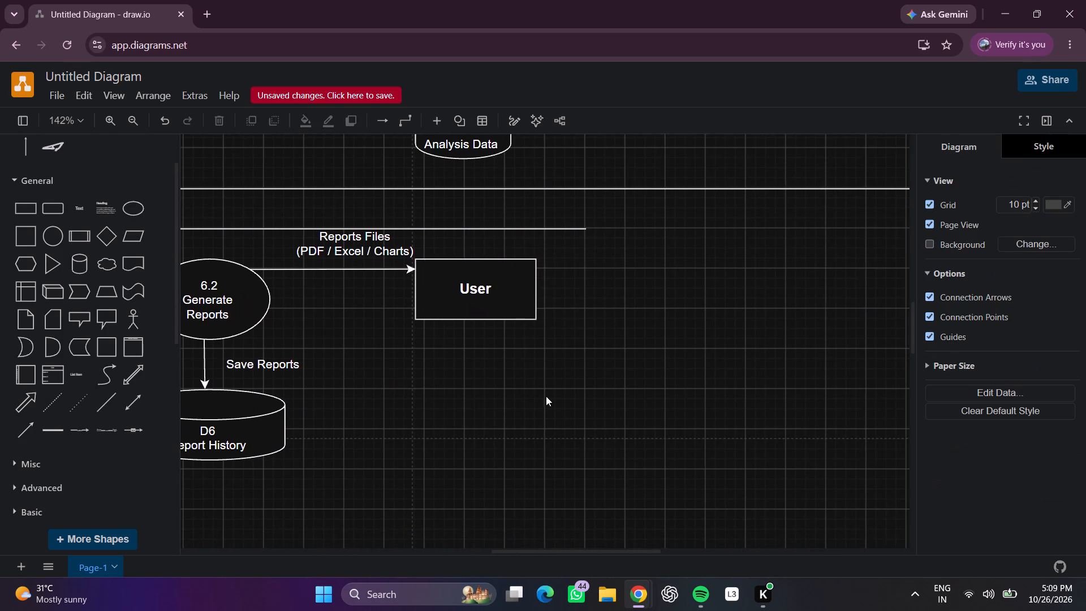
# Draw a vertical plain line beyond the User rectangle, from the top border's free end down to the opposite border's lower level.
pyautogui.click(109, 407)
pyautogui.moveTo(578, 300); pyautogui.dragTo(596, 166)
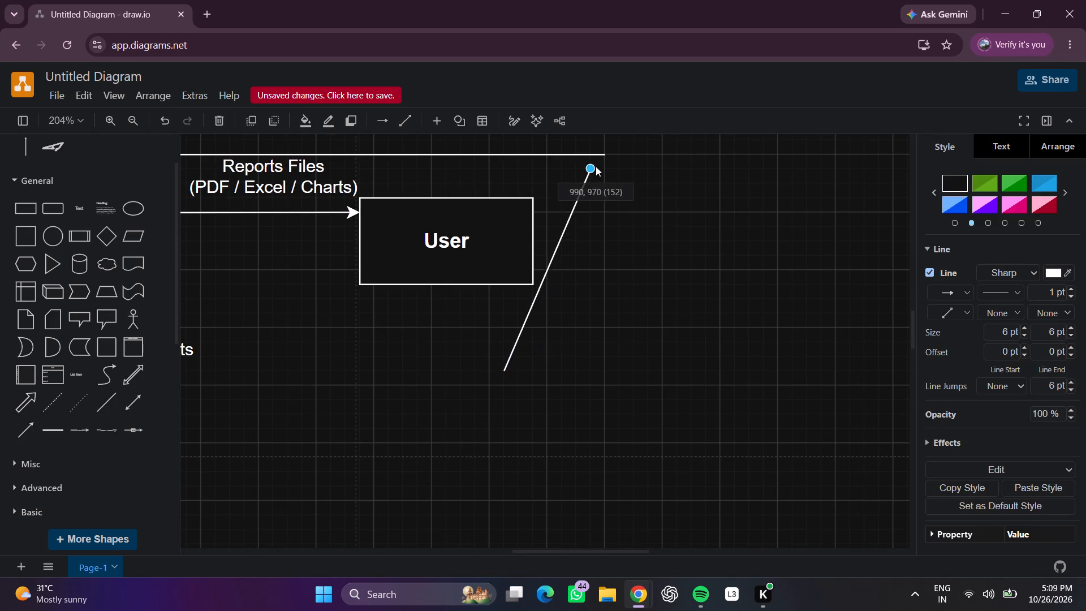
pyautogui.moveTo(596, 166); pyautogui.dragTo(600, 157)
pyautogui.click(619, 220)
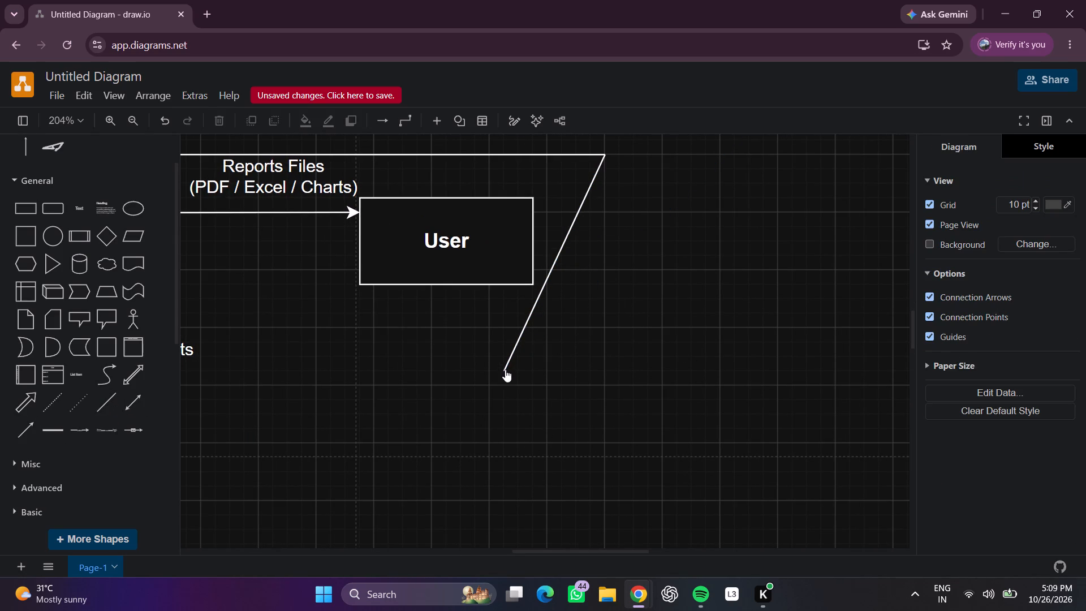
pyautogui.moveTo(503, 368); pyautogui.dragTo(604, 497)
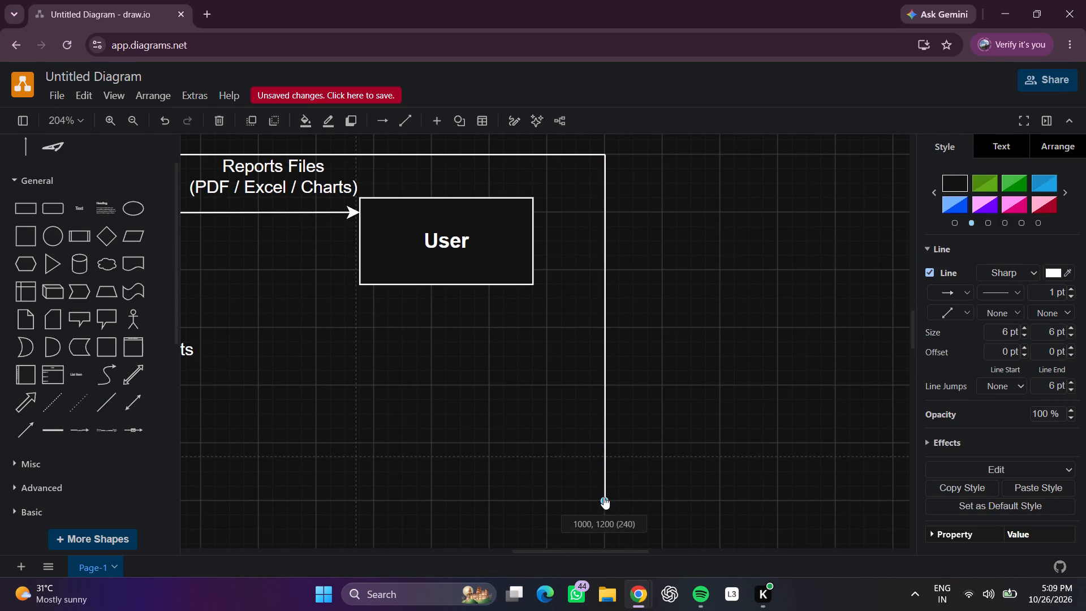
pyautogui.moveTo(604, 497); pyautogui.dragTo(604, 497)
pyautogui.click(690, 432)
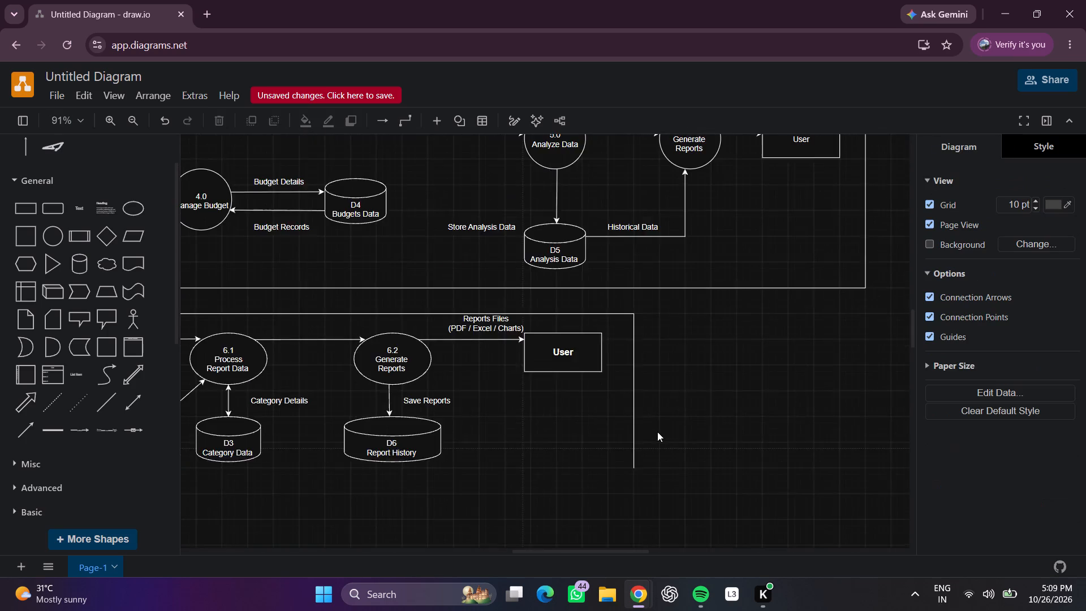
pyautogui.hscroll(1, 650, 459)
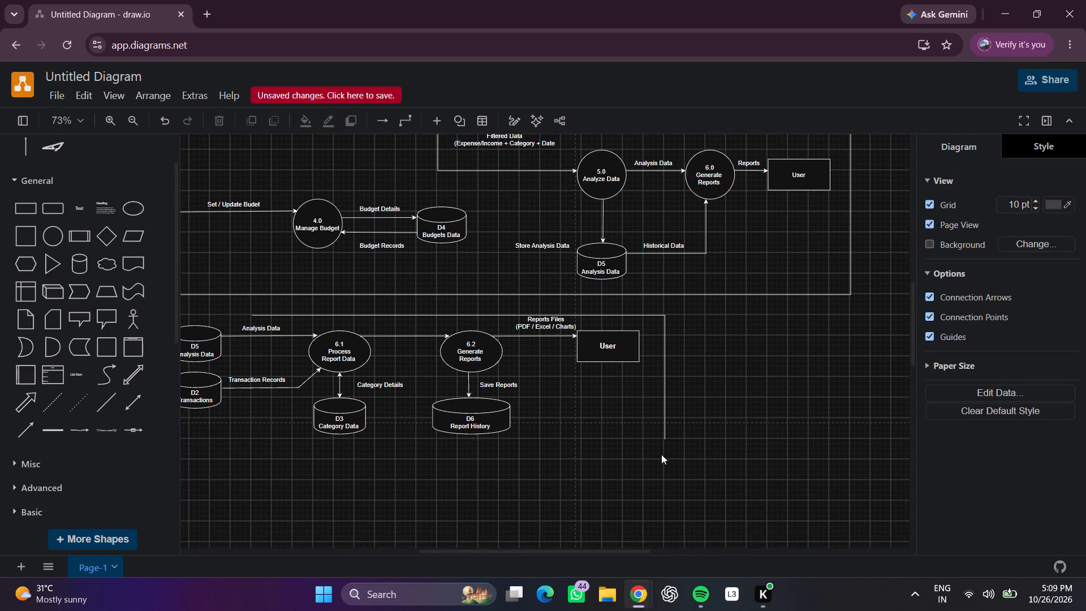
pyautogui.click(657, 429)
pyautogui.moveTo(657, 429); pyautogui.dragTo(661, 461)
pyautogui.click(683, 430)
# Draw a horizontal plain line below the D3 and D6 stores, joining the lower ends of the section's two vertical borders.
pyautogui.hscroll(3, 671, 428)
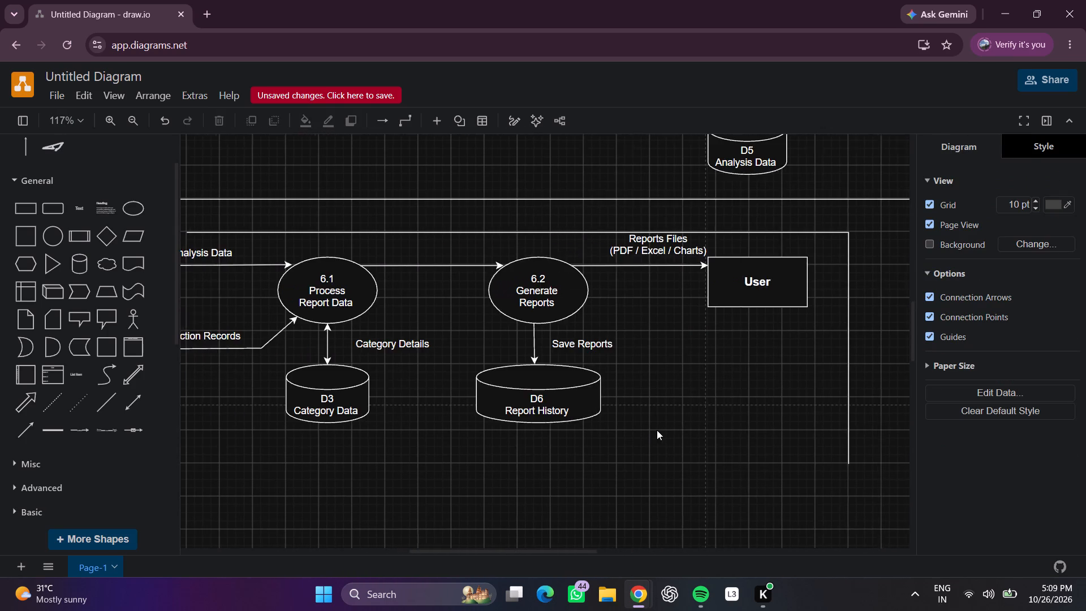
pyautogui.hscroll(2, 654, 433)
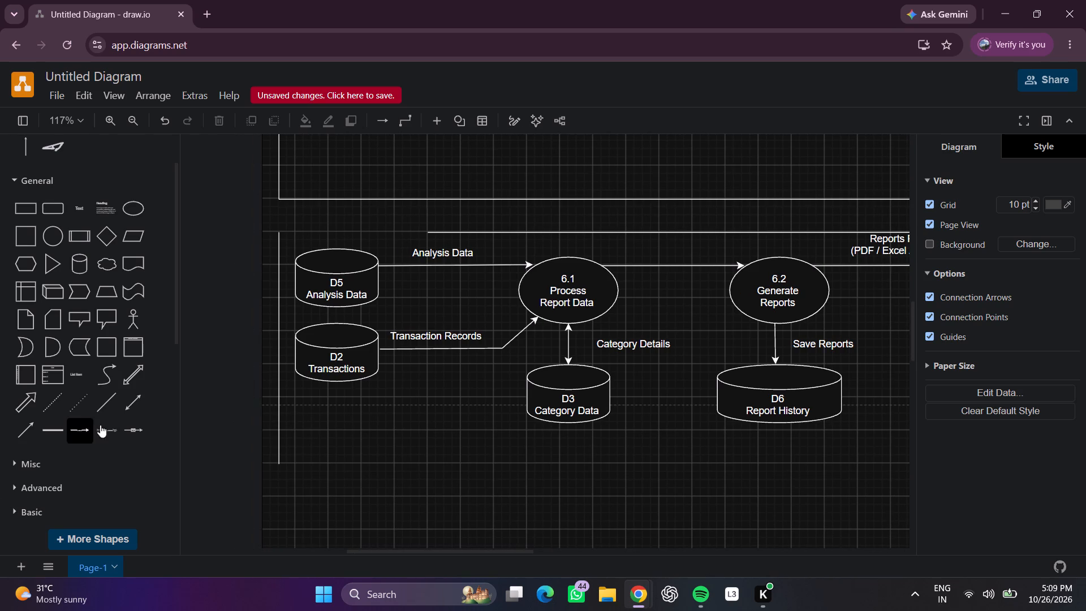
pyautogui.click(105, 414)
pyautogui.moveTo(525, 363); pyautogui.dragTo(275, 464)
pyautogui.click(377, 484)
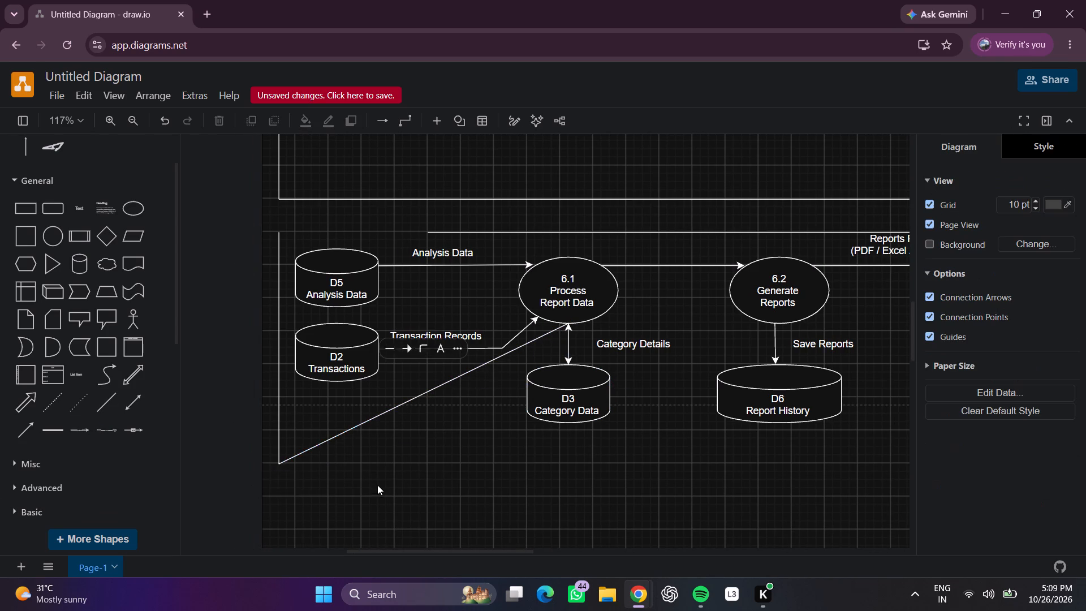
pyautogui.hscroll(-1, 408, 473)
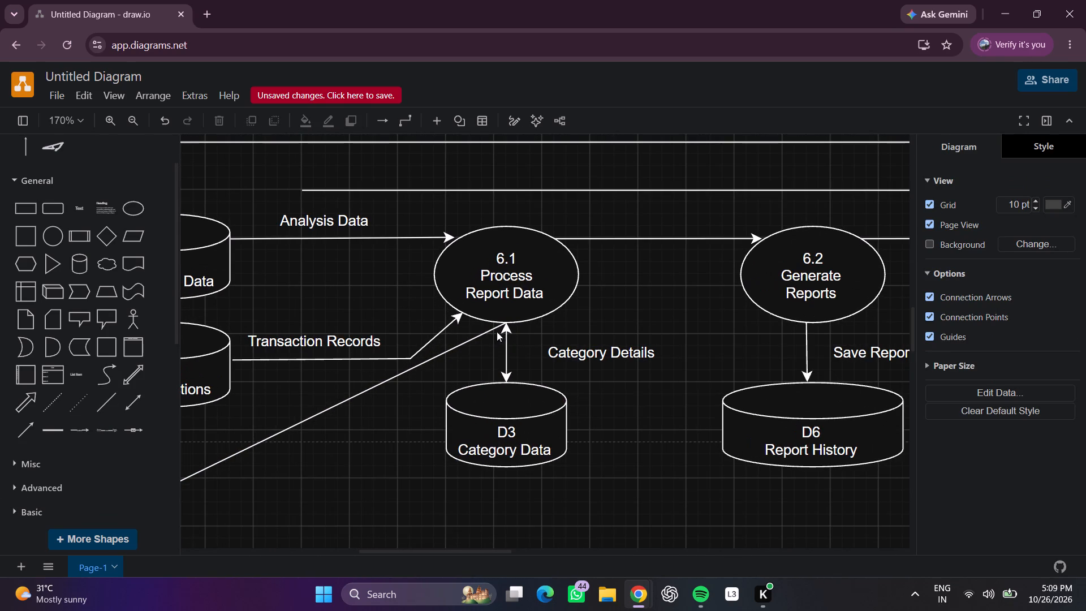
pyautogui.click(492, 331)
pyautogui.moveTo(506, 323); pyautogui.dragTo(658, 437)
pyautogui.hscroll(-2, 656, 436)
pyautogui.moveTo(658, 437); pyautogui.dragTo(804, 471)
pyautogui.hscroll(-3, 729, 462)
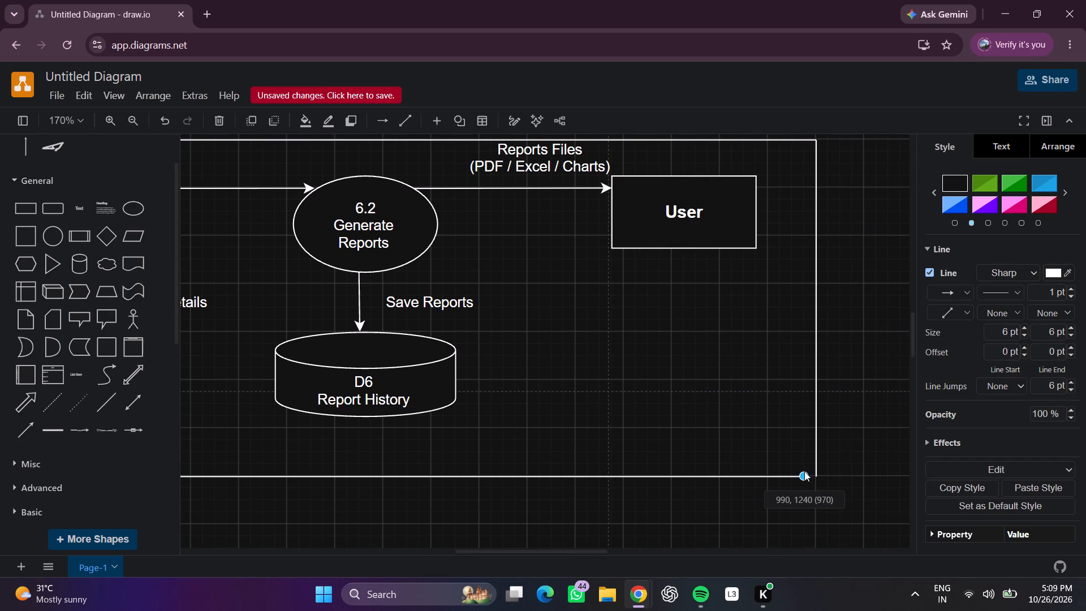
pyautogui.moveTo(804, 471); pyautogui.dragTo(812, 471)
pyautogui.click(896, 441)
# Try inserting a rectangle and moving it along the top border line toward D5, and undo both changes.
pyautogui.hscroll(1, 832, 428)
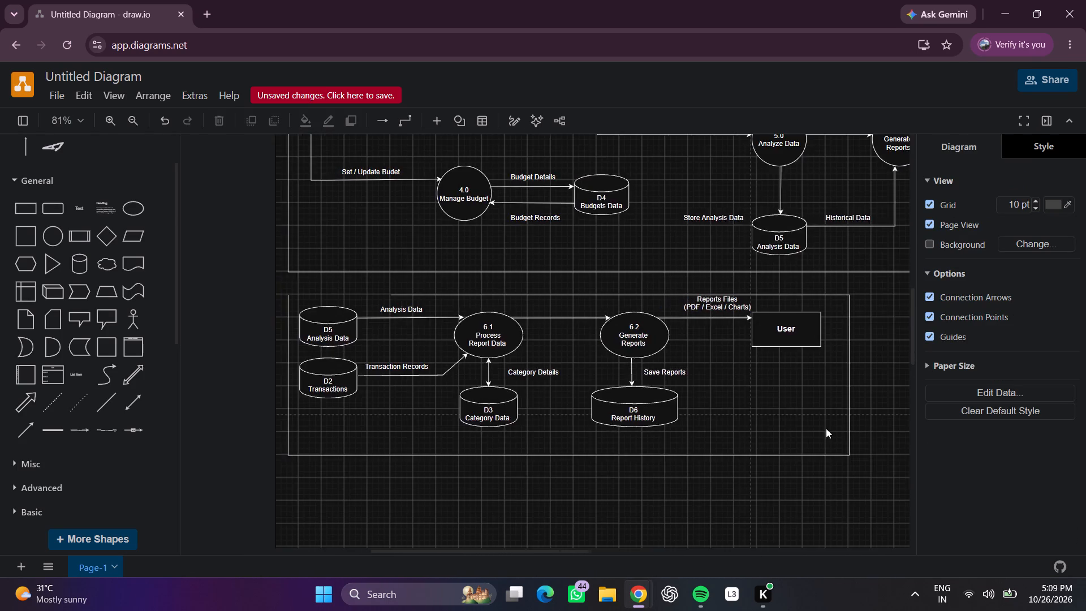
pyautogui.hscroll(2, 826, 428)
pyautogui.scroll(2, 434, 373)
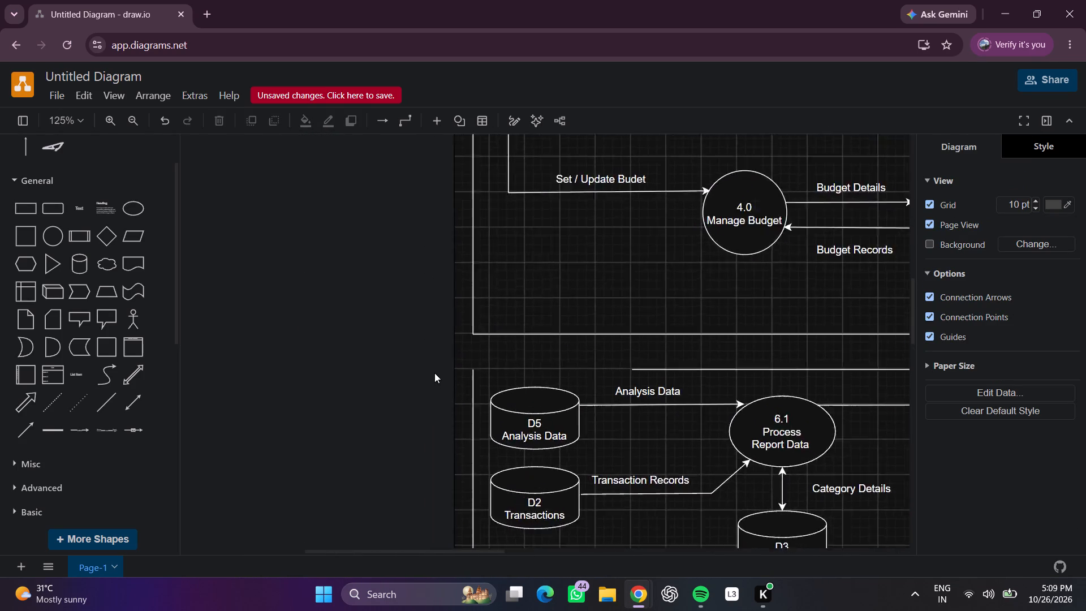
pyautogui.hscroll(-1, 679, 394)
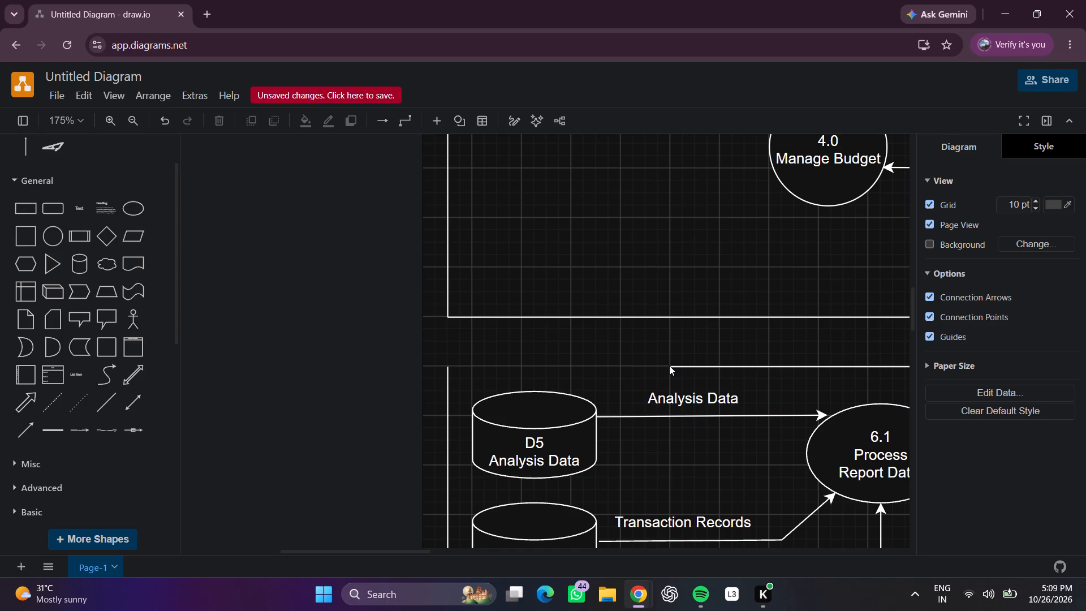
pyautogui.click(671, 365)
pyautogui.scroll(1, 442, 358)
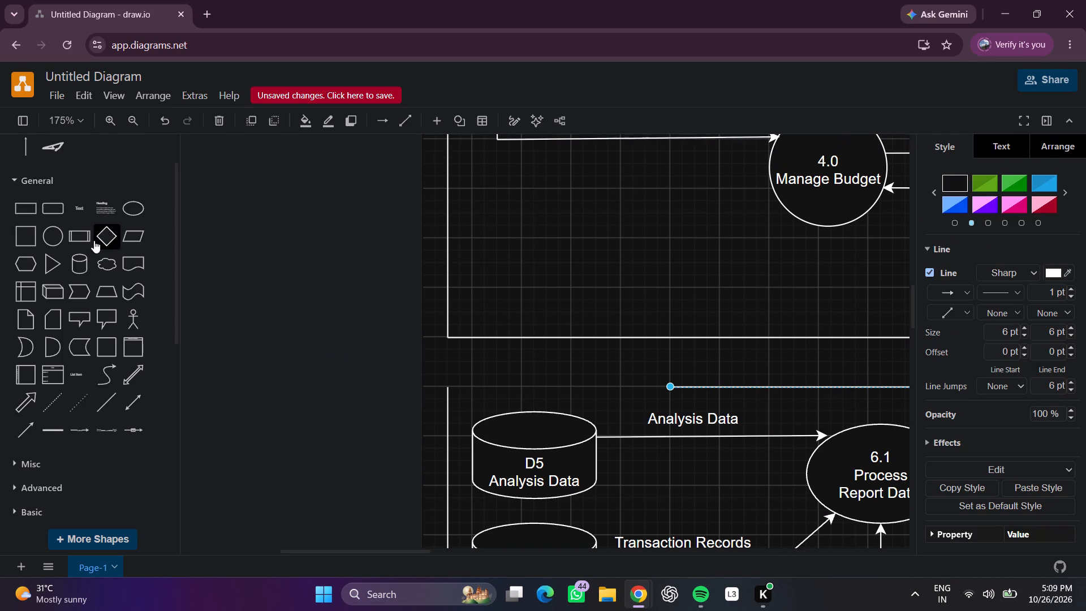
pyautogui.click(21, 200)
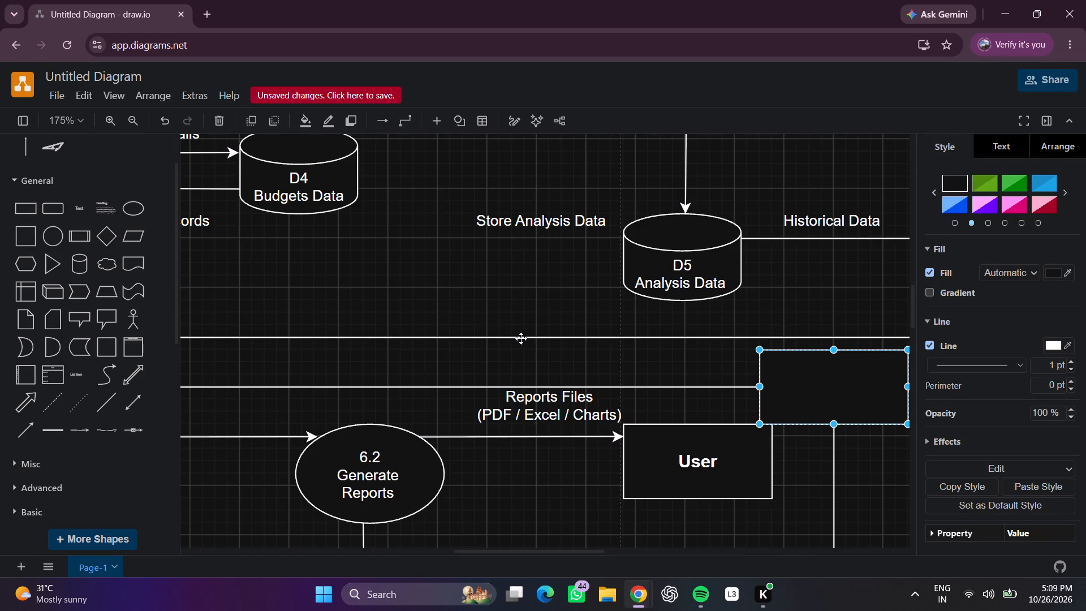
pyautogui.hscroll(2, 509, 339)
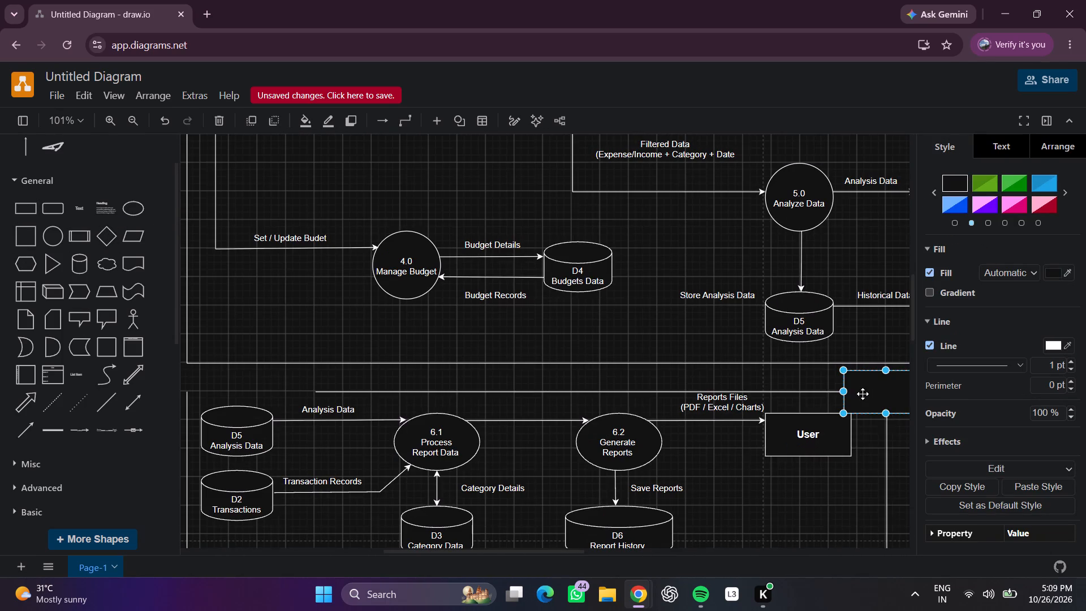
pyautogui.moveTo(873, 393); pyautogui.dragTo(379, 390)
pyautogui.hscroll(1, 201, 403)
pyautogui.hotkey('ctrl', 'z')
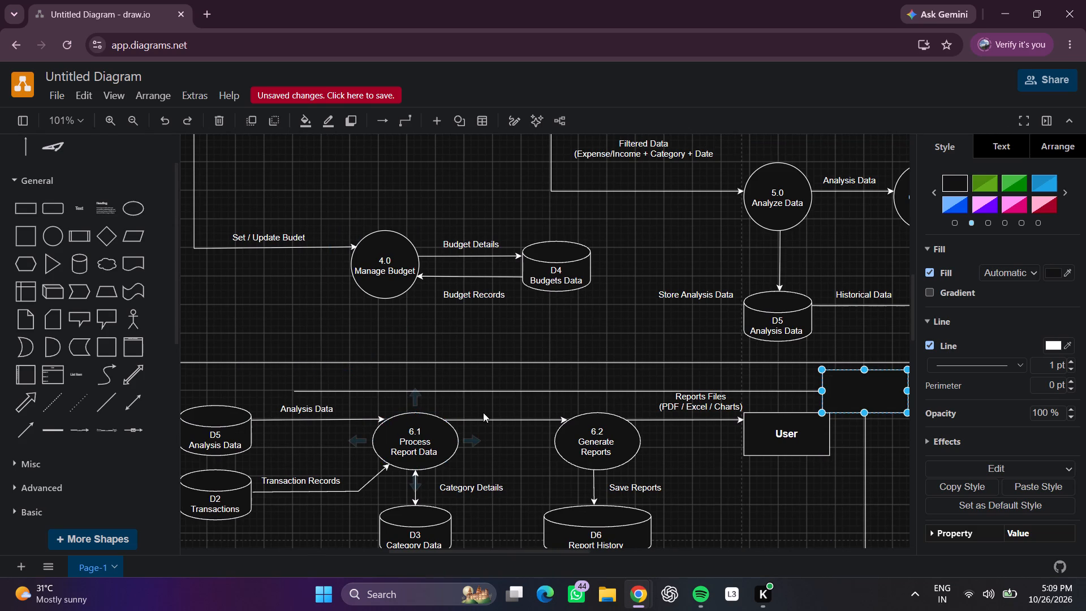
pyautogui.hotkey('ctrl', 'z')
# Insert a new rectangle and place it outside the report section's frame, beyond the User rectangle and just below the upper frame's border.
pyautogui.hscroll(2, 534, 423)
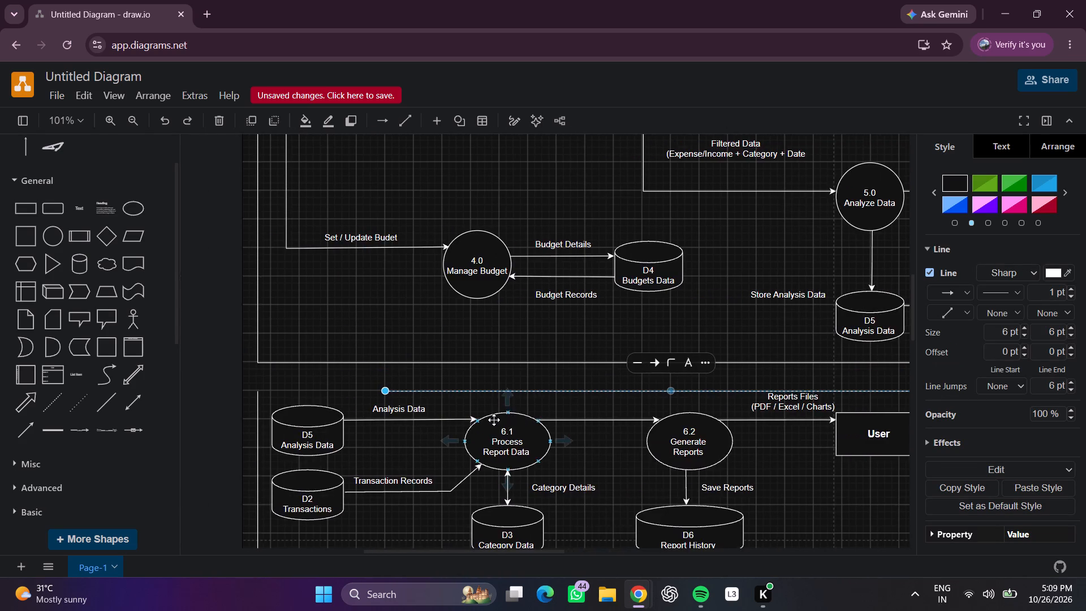
pyautogui.hscroll(1, 450, 419)
pyautogui.hscroll(1, 376, 388)
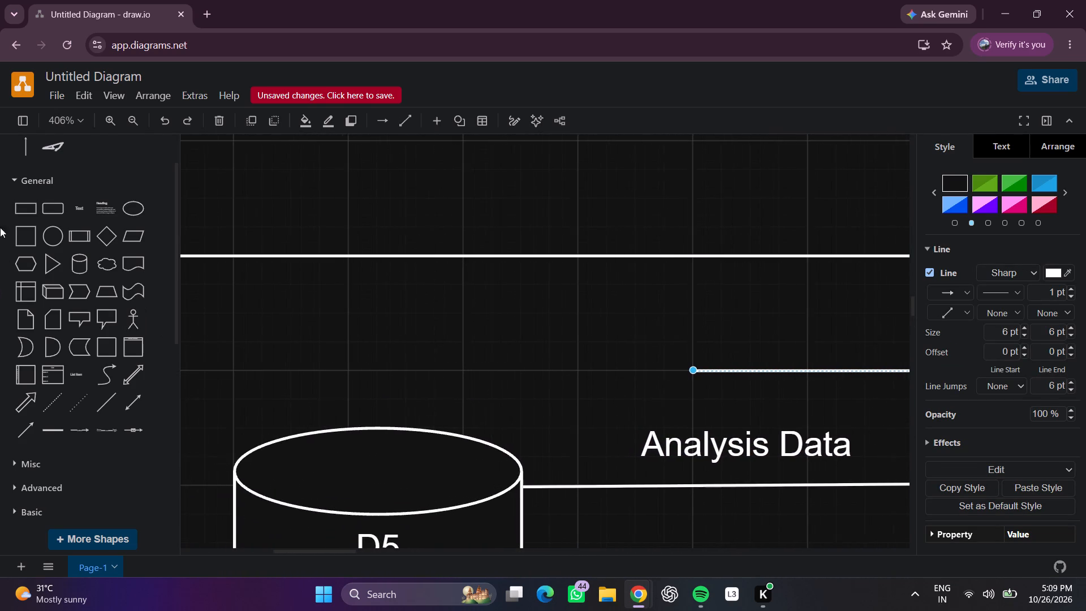
pyautogui.click(26, 206)
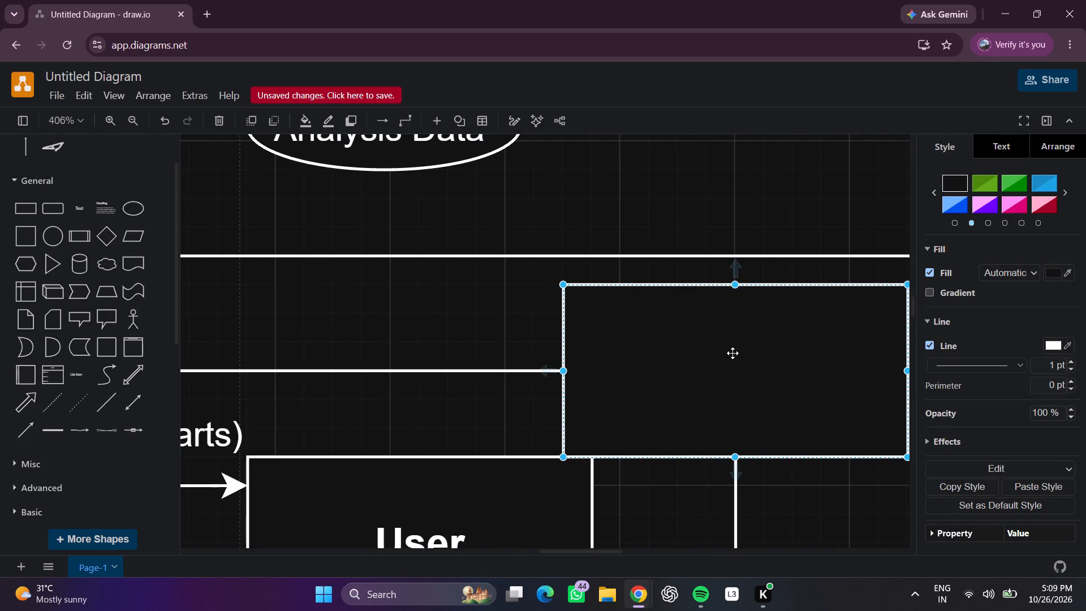
pyautogui.moveTo(745, 355); pyautogui.dragTo(914, 379)
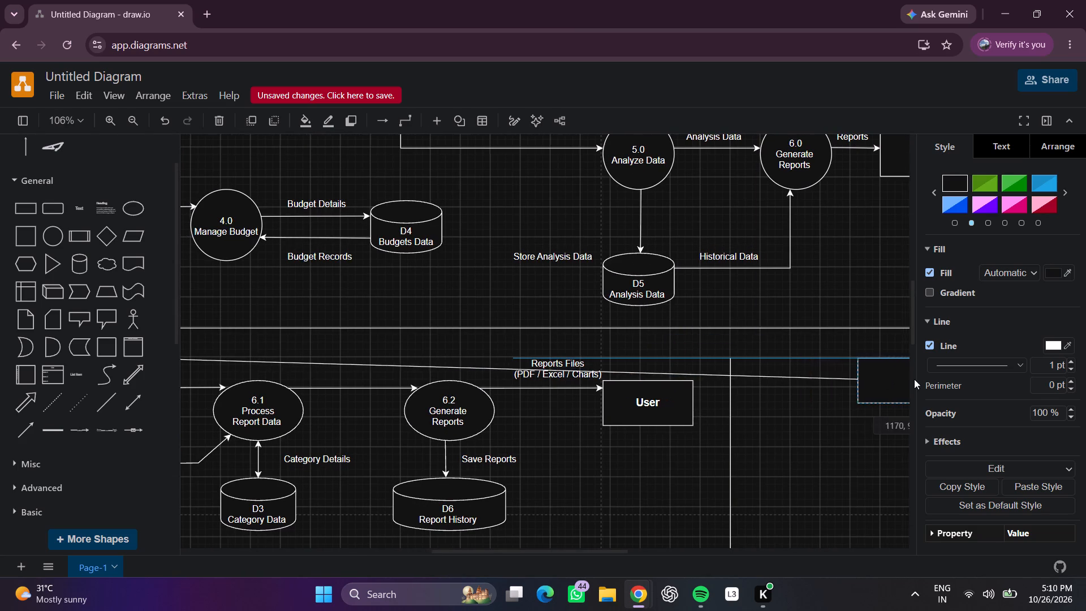
pyautogui.moveTo(914, 379); pyautogui.dragTo(824, 350)
pyautogui.click(734, 442)
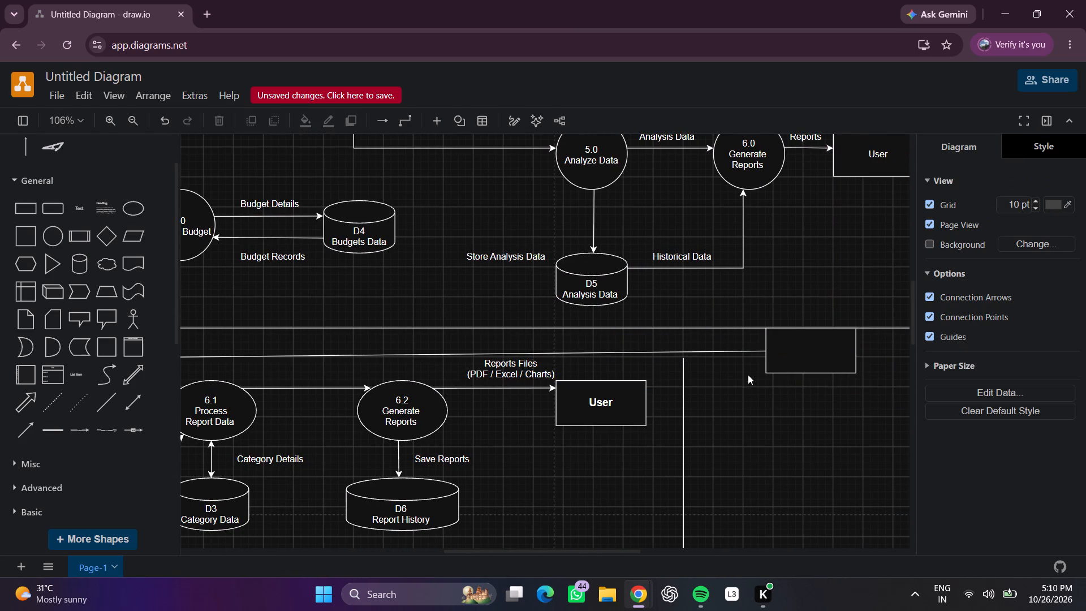
# Detach the top border line's end from the new rectangle and return it to the upper end of the vertical border beside User.
pyautogui.click(766, 345)
pyautogui.moveTo(766, 345); pyautogui.dragTo(620, 360)
pyautogui.click(673, 365)
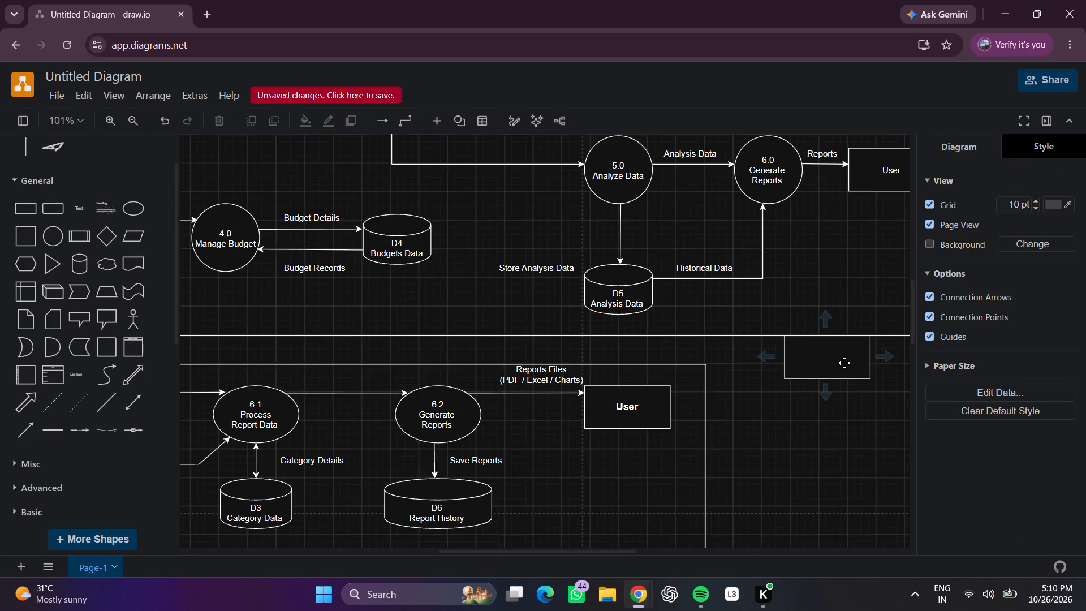
# Move the empty rectangle above the D5 Analysis Data store, with its side aligned to the frame's vertical border.
pyautogui.moveTo(842, 360); pyautogui.dragTo(341, 371)
pyautogui.hscroll(2, 708, 378)
pyautogui.hscroll(1, 344, 374)
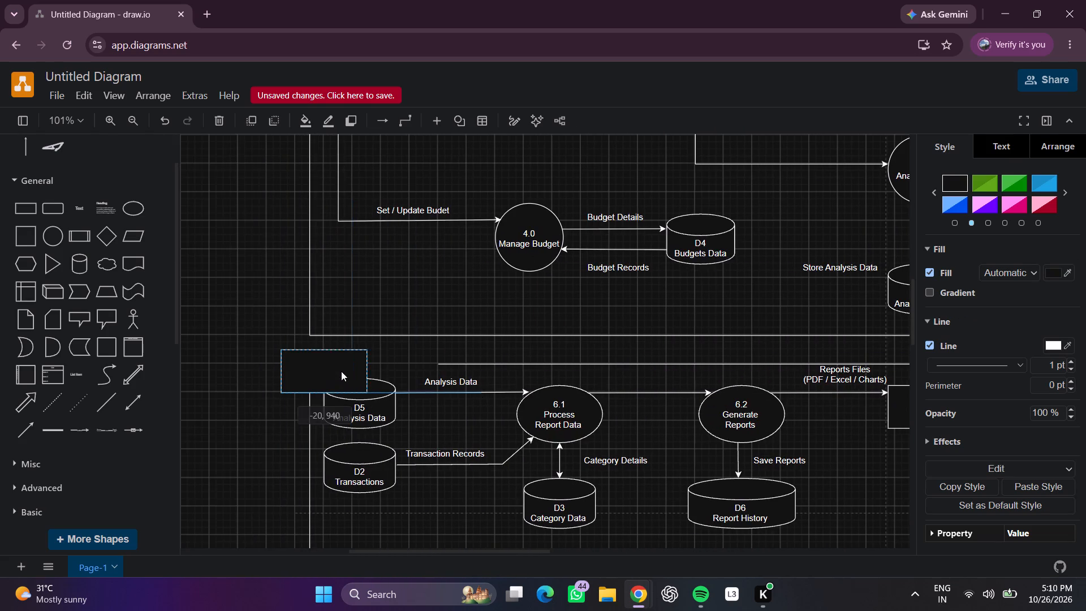
pyautogui.moveTo(341, 371); pyautogui.dragTo(374, 360)
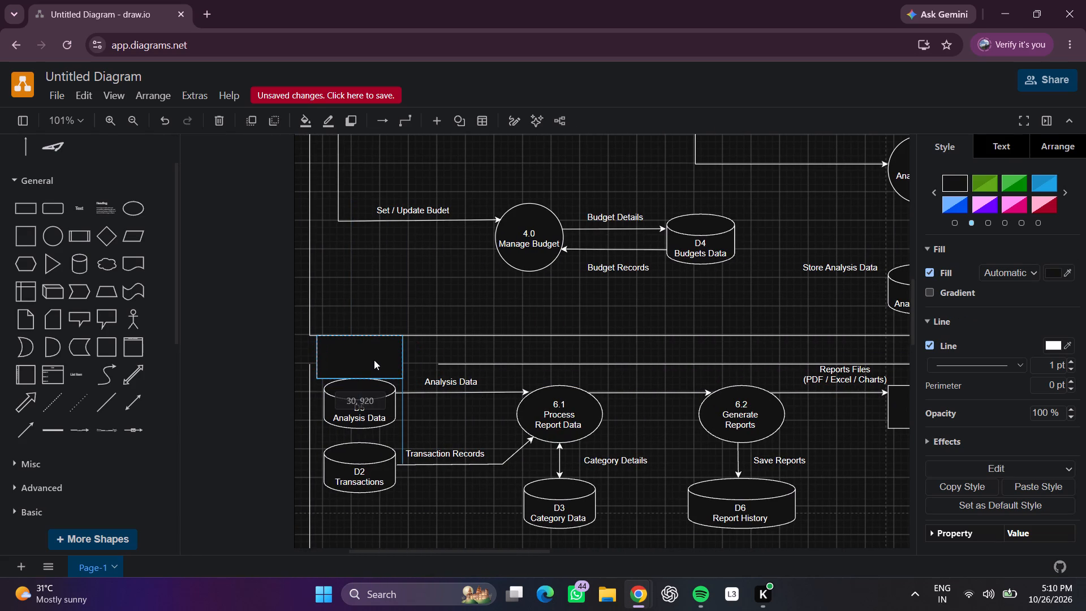
pyautogui.moveTo(374, 360); pyautogui.dragTo(370, 354)
pyautogui.hscroll(1, 423, 312)
pyautogui.click(427, 300)
# Reduce the empty rectangle to 120 x 20 and set its bottom edge level with the section's top border line, above D5.
pyautogui.hscroll(1, 434, 324)
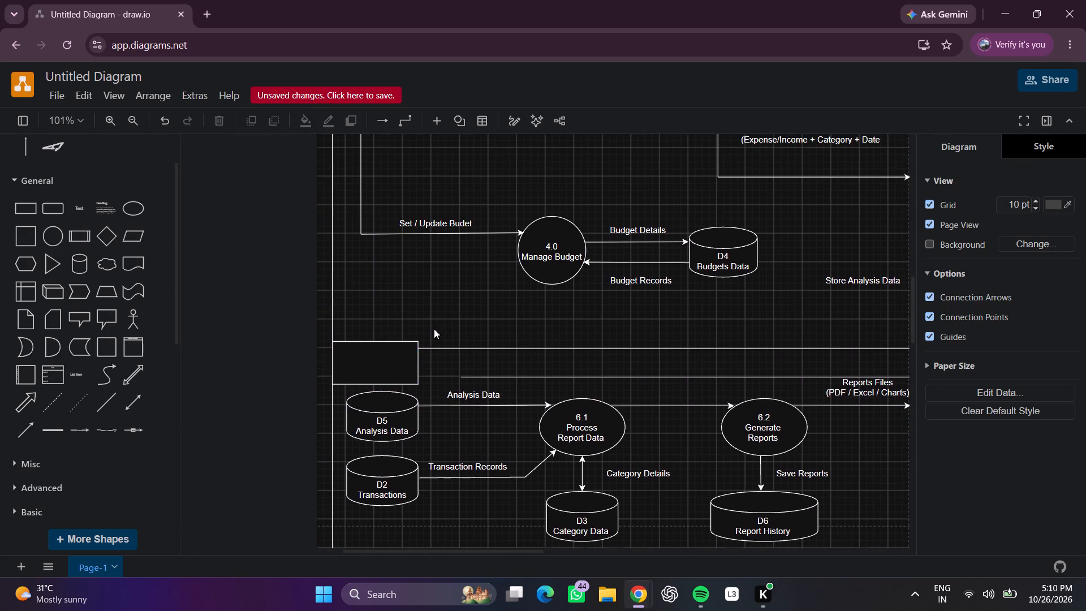
pyautogui.hscroll(1, 434, 329)
pyautogui.hscroll(1, 401, 378)
pyautogui.click(424, 362)
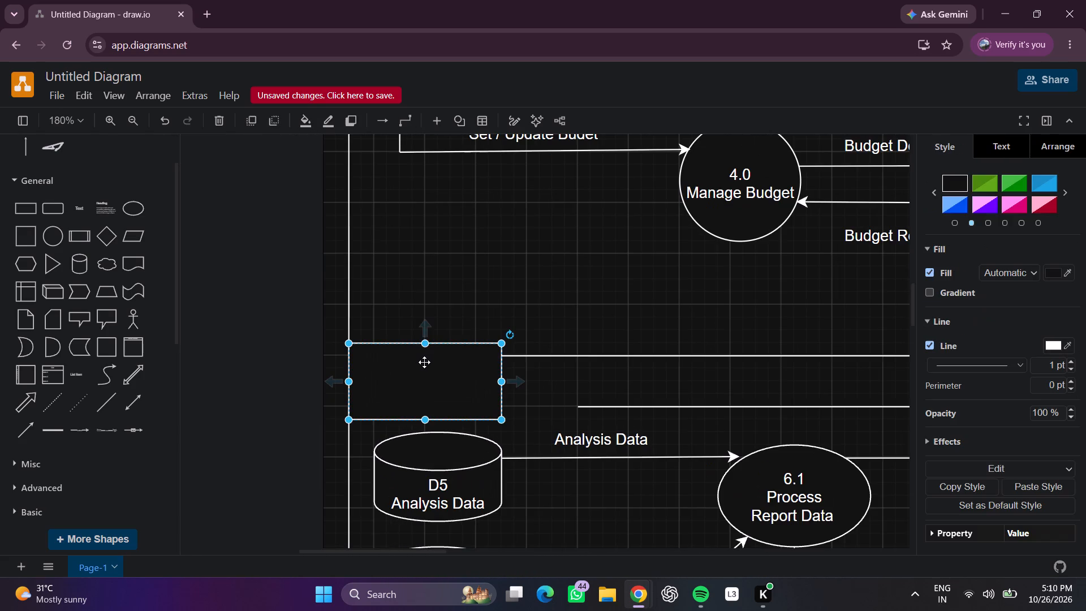
pyautogui.moveTo(423, 346); pyautogui.dragTo(427, 391)
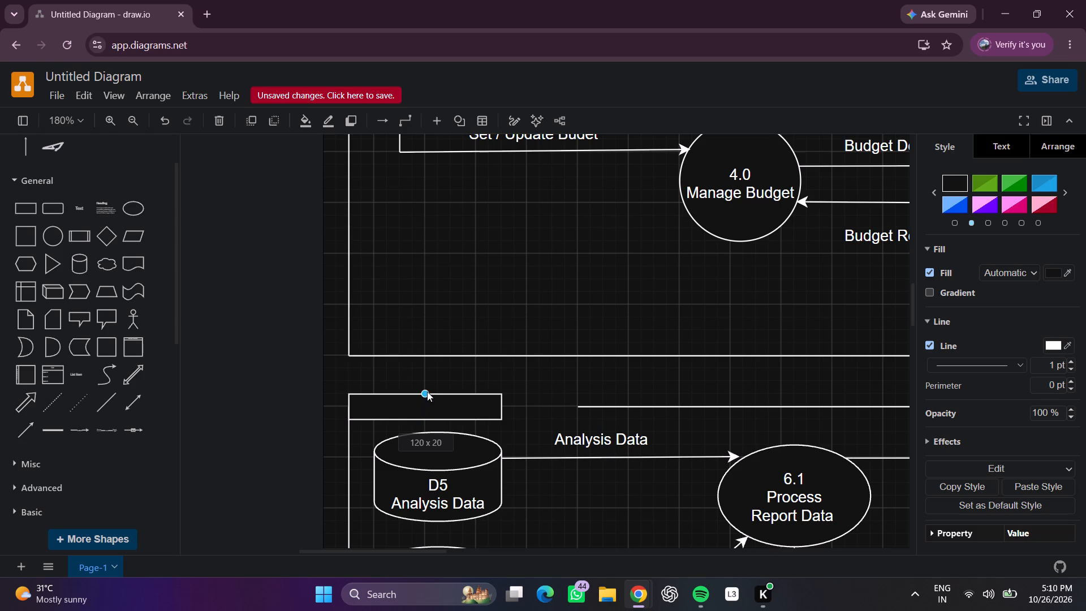
pyautogui.moveTo(427, 391); pyautogui.dragTo(427, 392)
pyautogui.moveTo(442, 405); pyautogui.dragTo(439, 397)
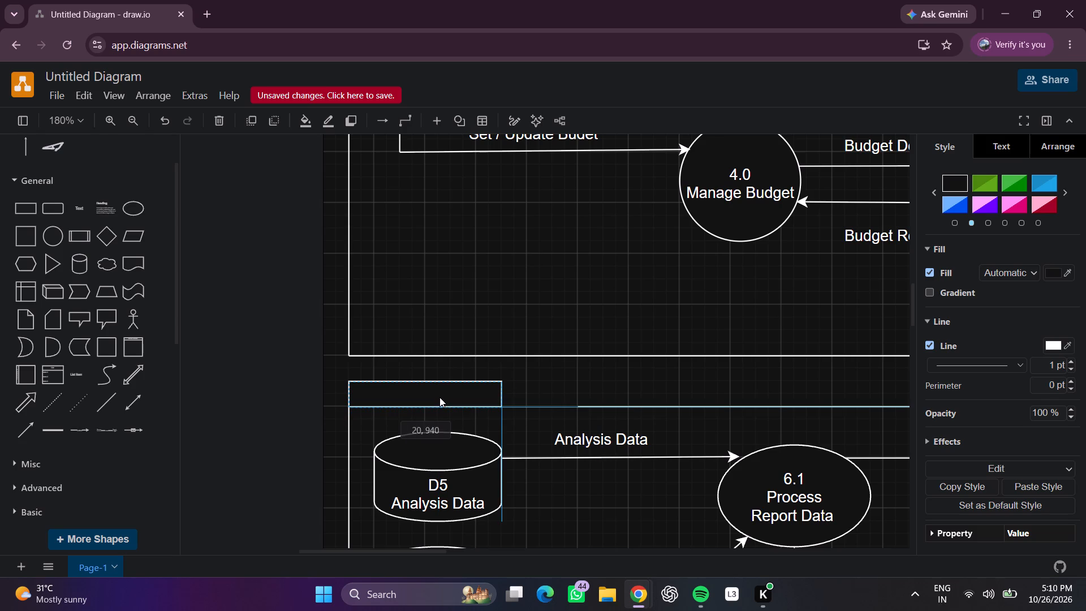
pyautogui.moveTo(439, 397); pyautogui.dragTo(439, 397)
pyautogui.click(548, 385)
# Widen the thin rectangle above D5 until its edge meets the start of the top border line.
pyautogui.scroll(-1, 554, 374)
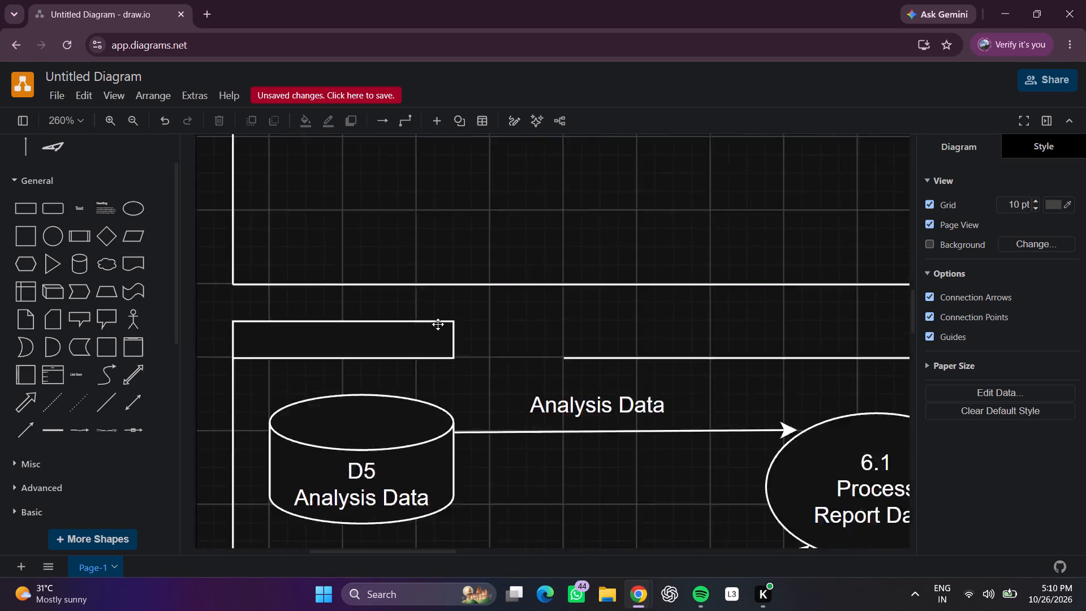
pyautogui.click(423, 338)
pyautogui.moveTo(467, 350); pyautogui.dragTo(541, 351)
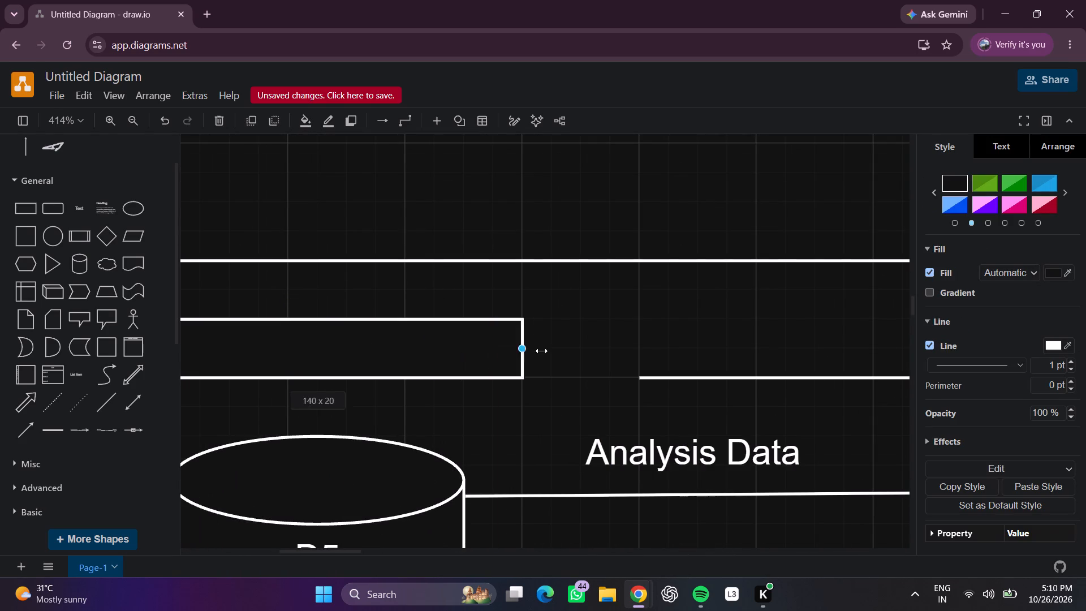
pyautogui.moveTo(541, 351); pyautogui.dragTo(636, 352)
pyautogui.click(740, 334)
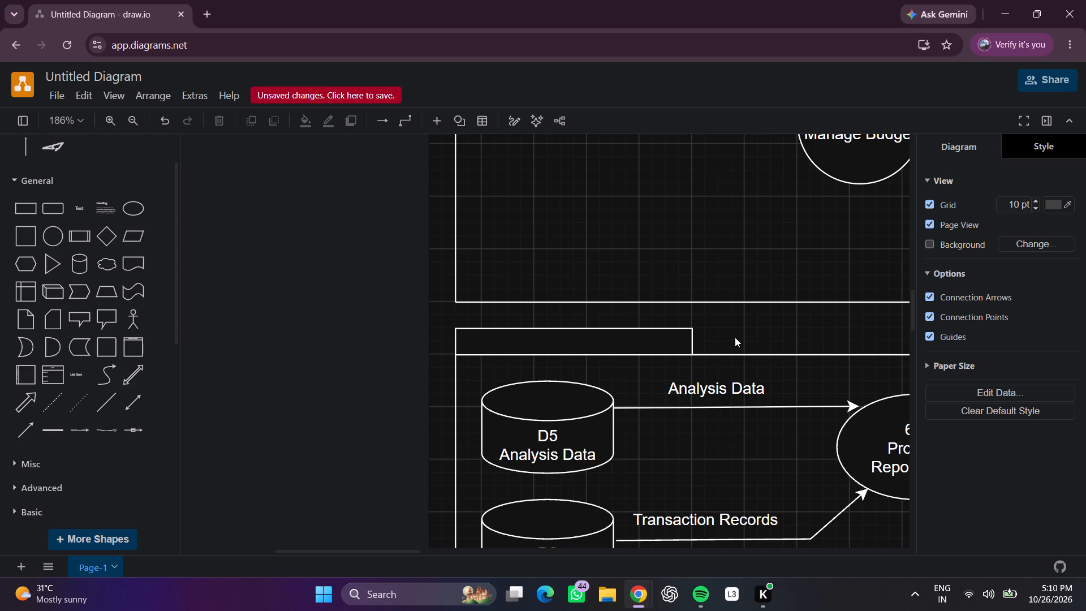
# Label the thin rectangle above the D5 Analysis Data store "Level 2 DFD - Generate Reports".
pyautogui.doubleClick(602, 346)
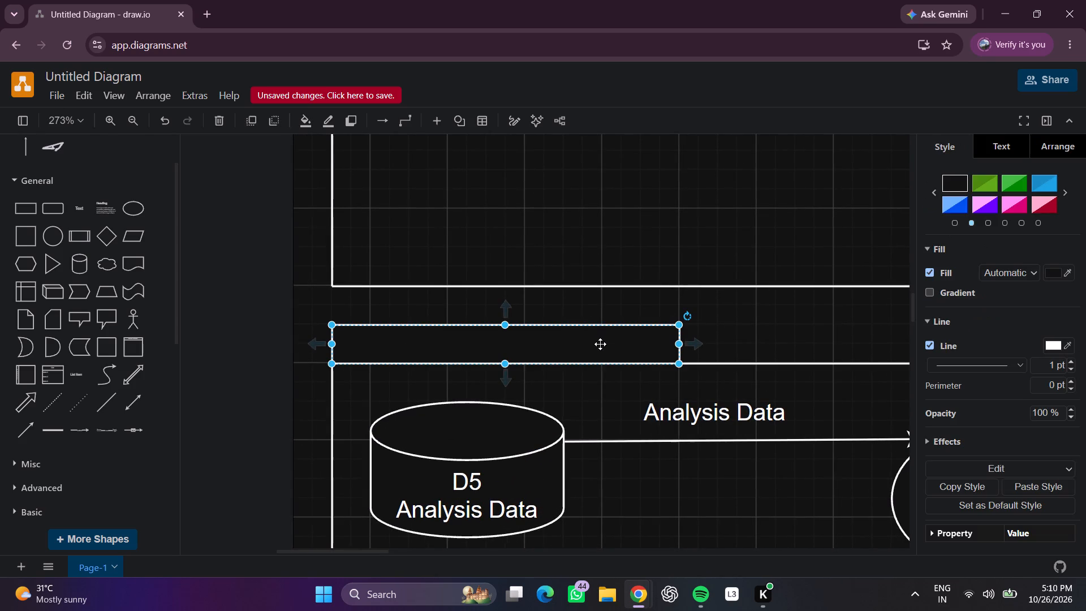
pyautogui.doubleClick(600, 344)
pyautogui.click(599, 341)
pyautogui.doubleClick(598, 340)
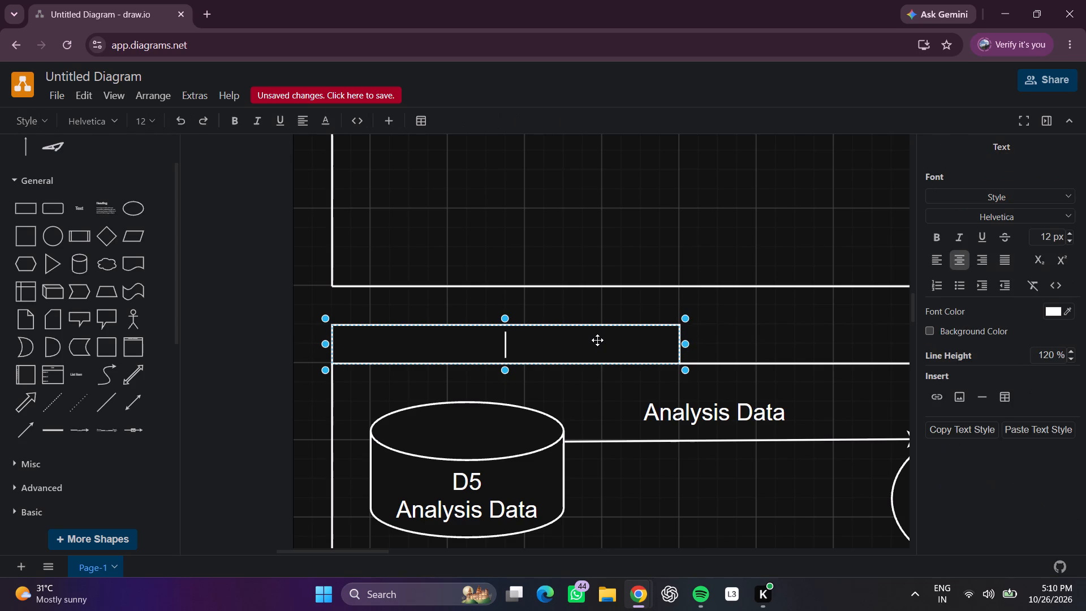
pyautogui.write('evw')
pyautogui.press('BackSpace')
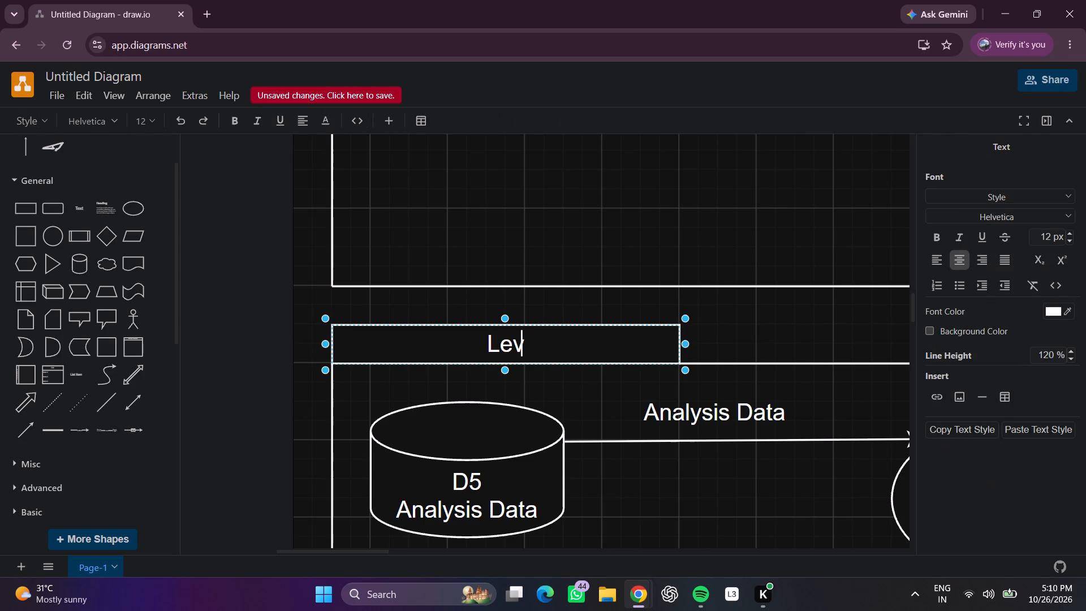
pyautogui.write('el')
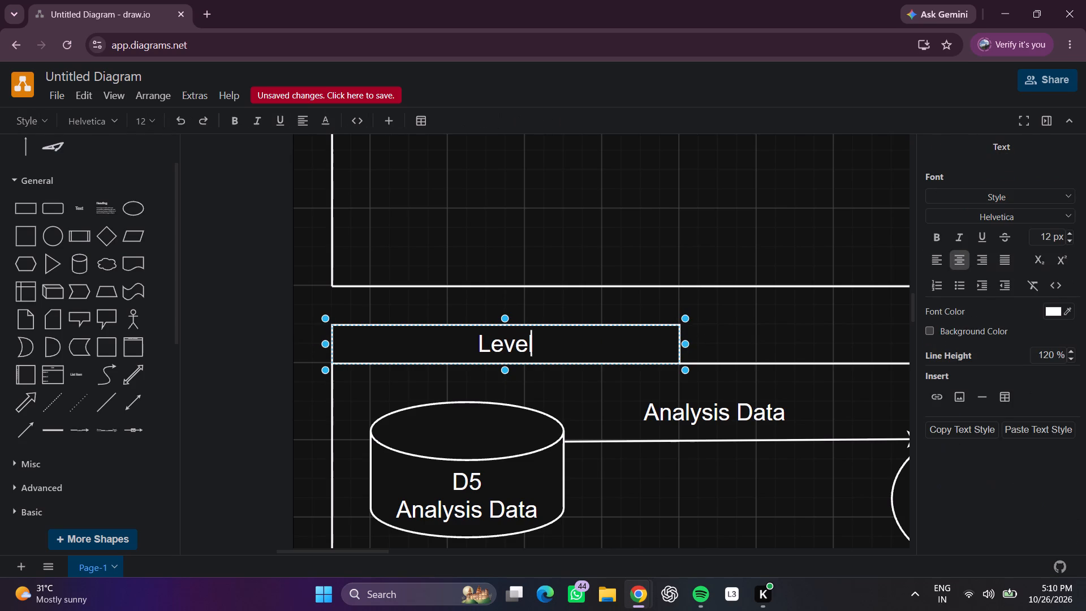
pyautogui.press('space')
pyautogui.write('2')
pyautogui.press('space')
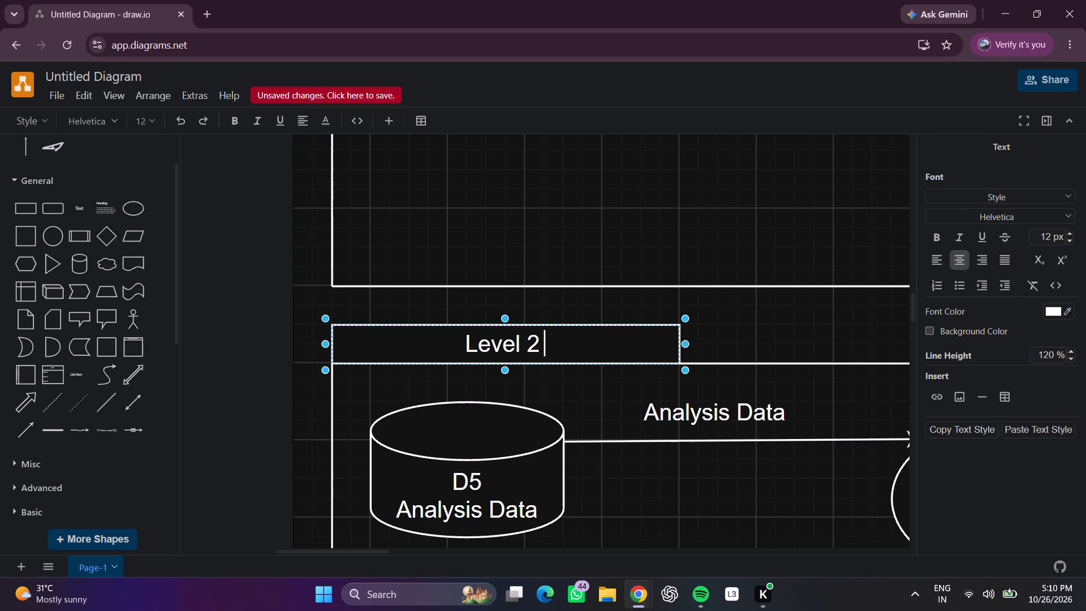
pyautogui.press('f')
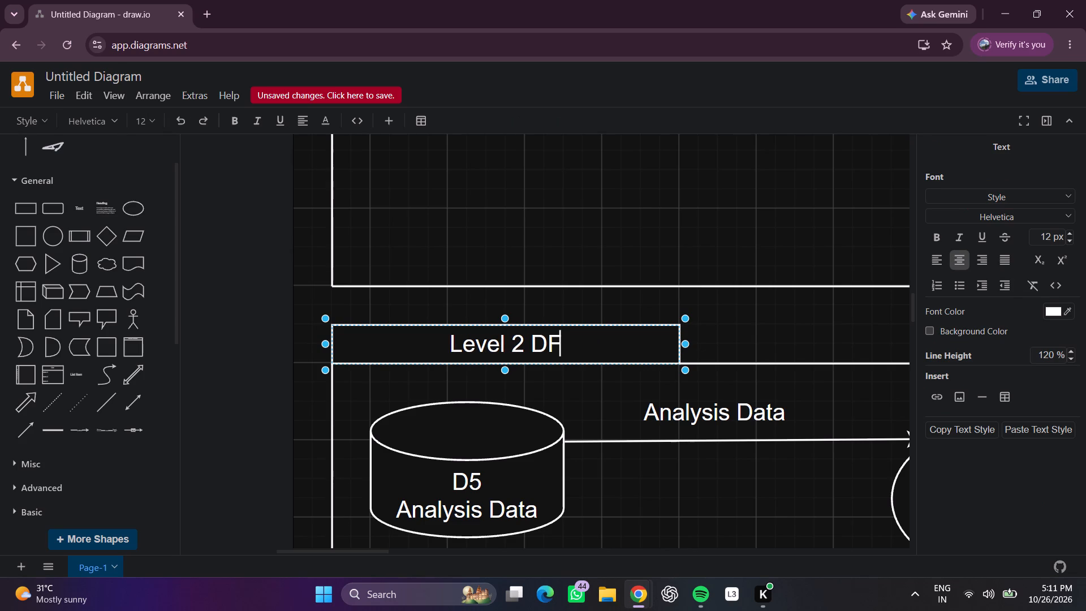
pyautogui.write('D')
pyautogui.press('space')
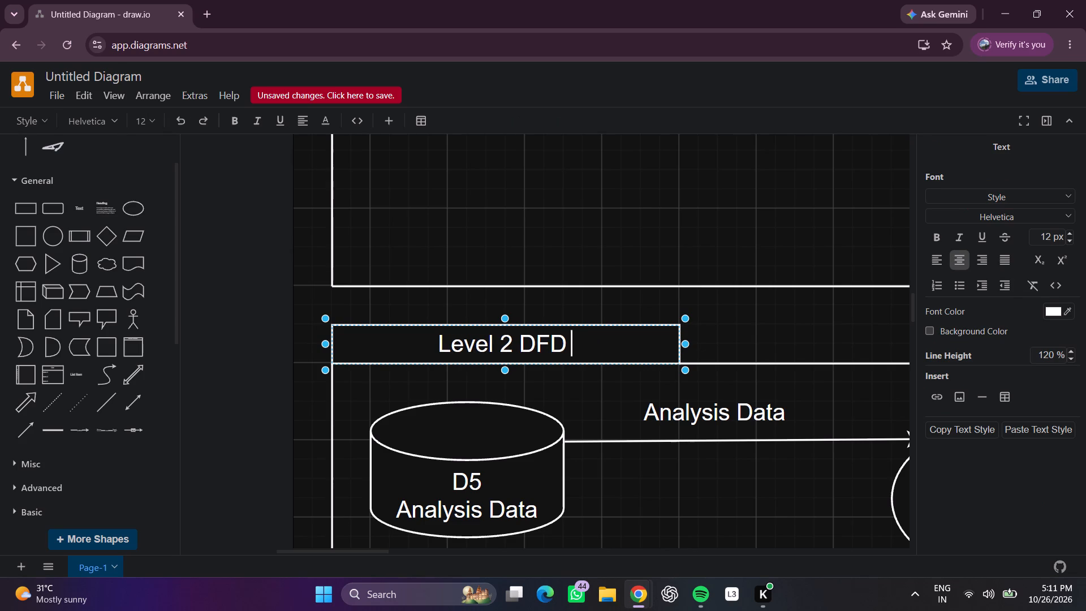
pyautogui.press('-')
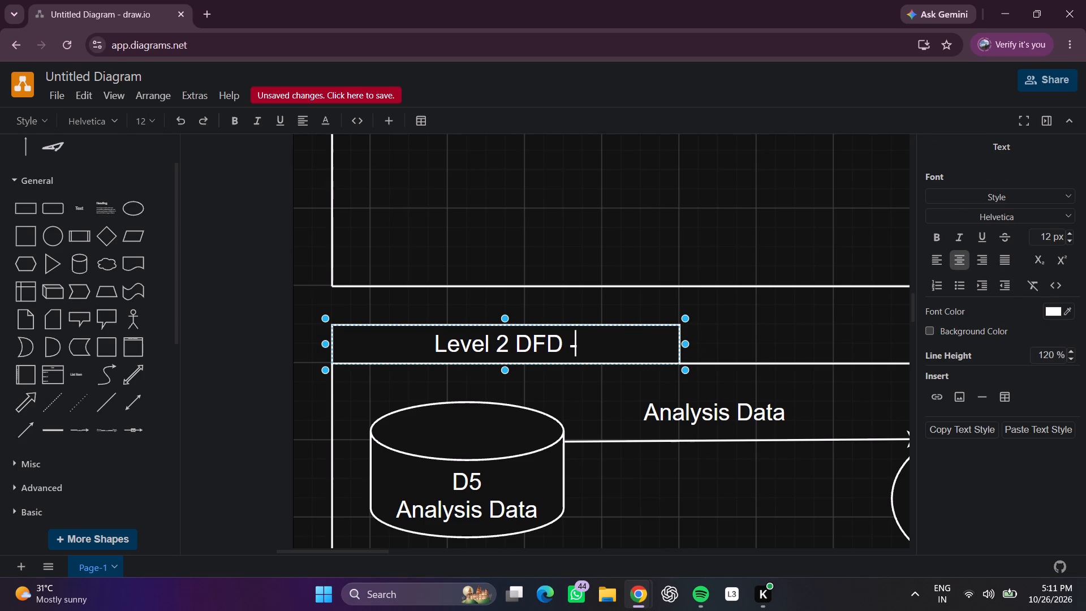
pyautogui.press('space')
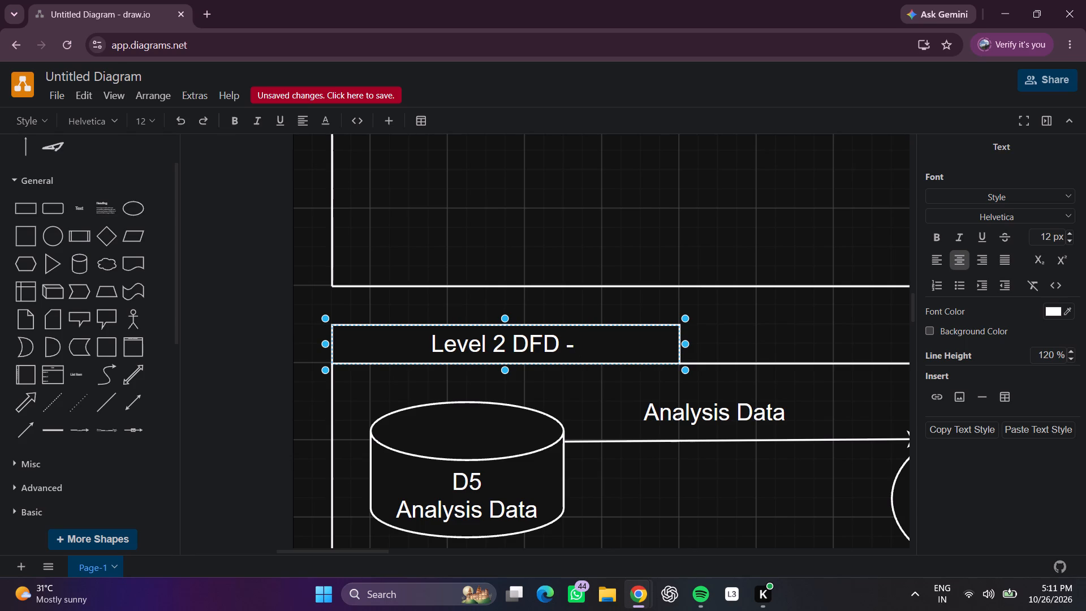
pyautogui.write('en')
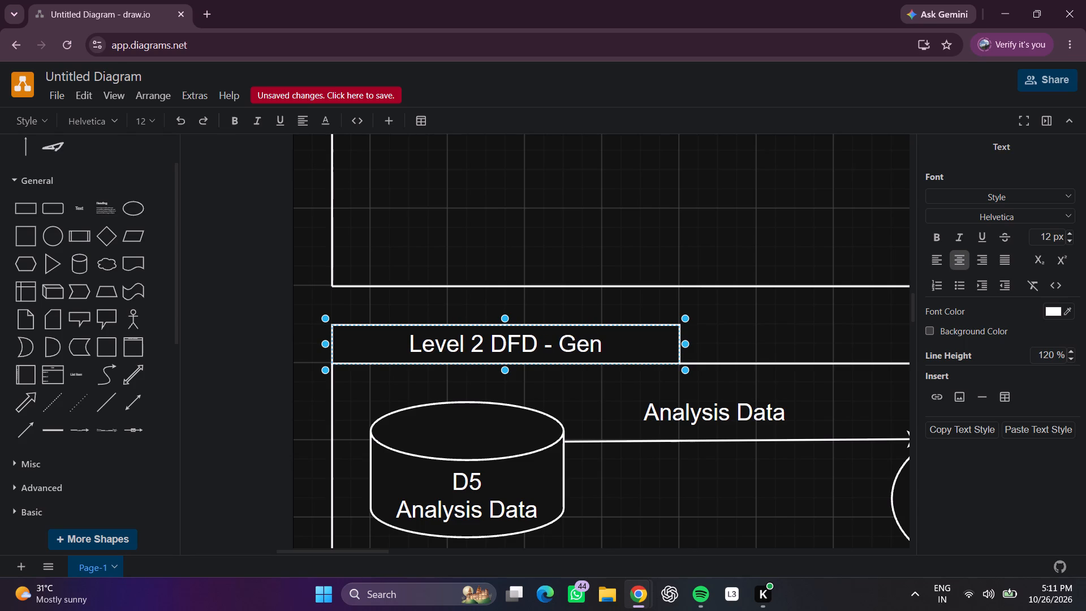
pyautogui.write('erate')
pyautogui.press('space')
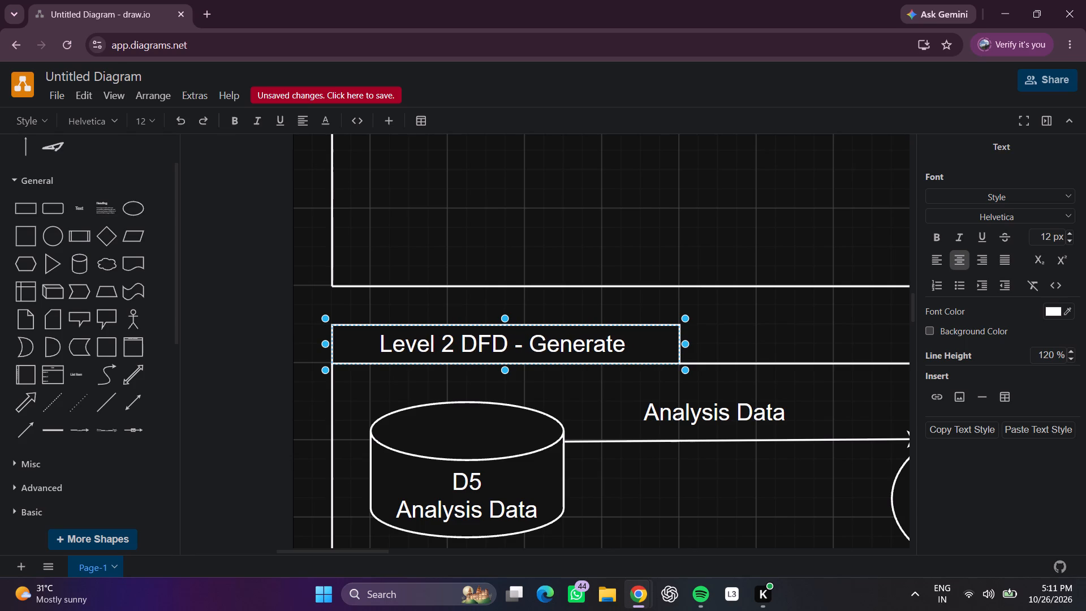
pyautogui.write('re')
pyautogui.press('BackSpace')
pyautogui.press('BackSpace')
pyautogui.write('po')
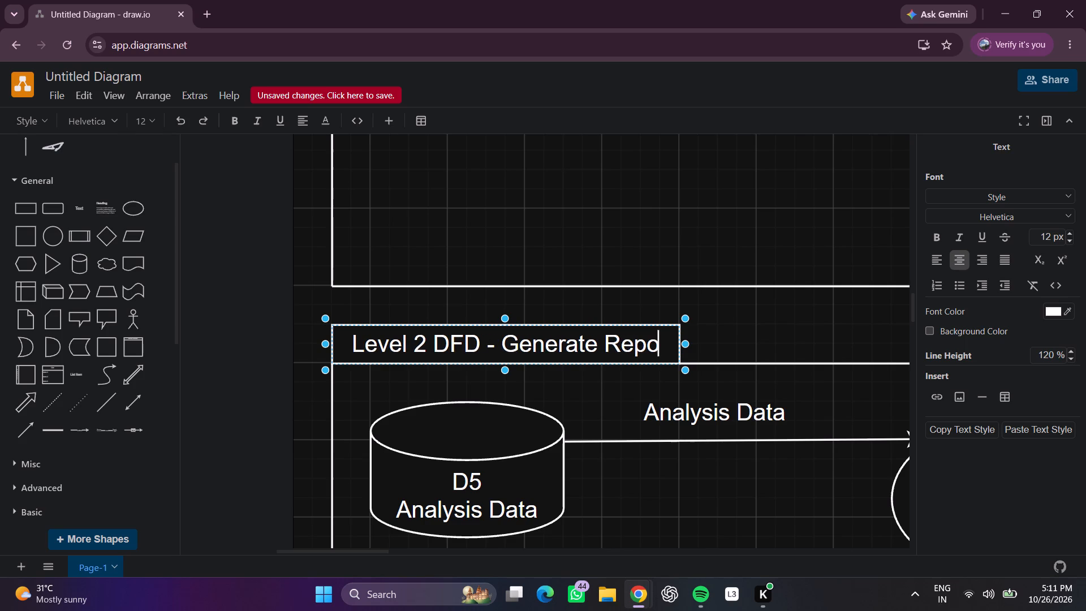
pyautogui.write('rts')
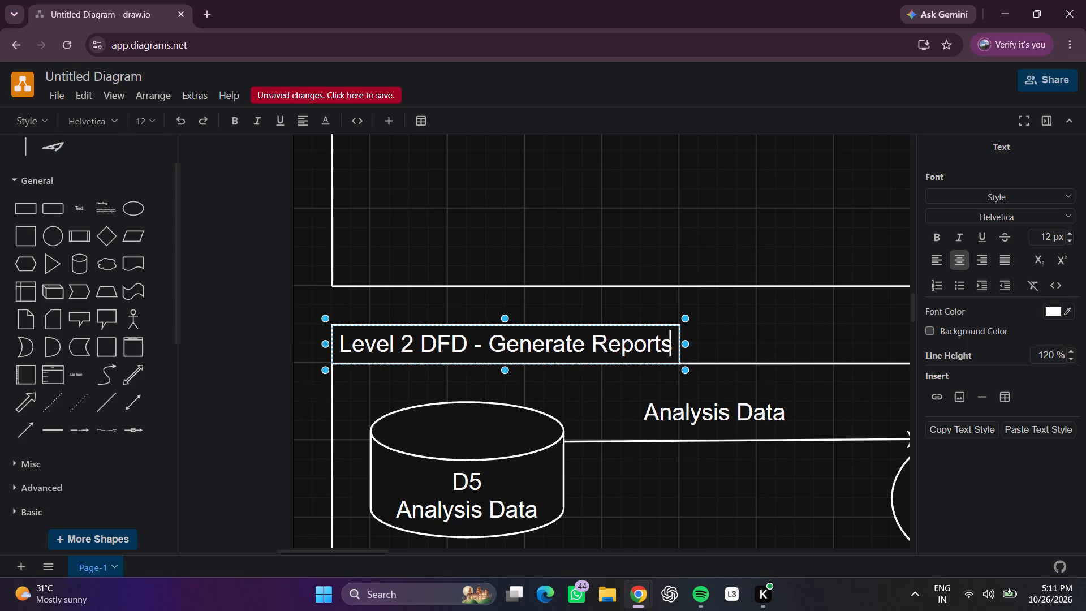
pyautogui.press('space')
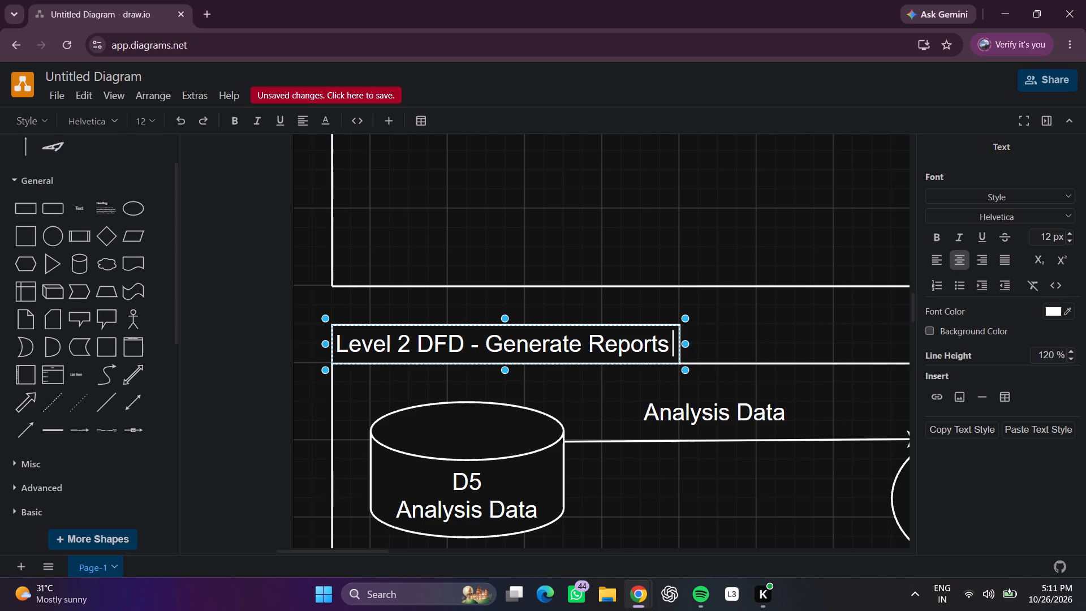
pyautogui.click(758, 348)
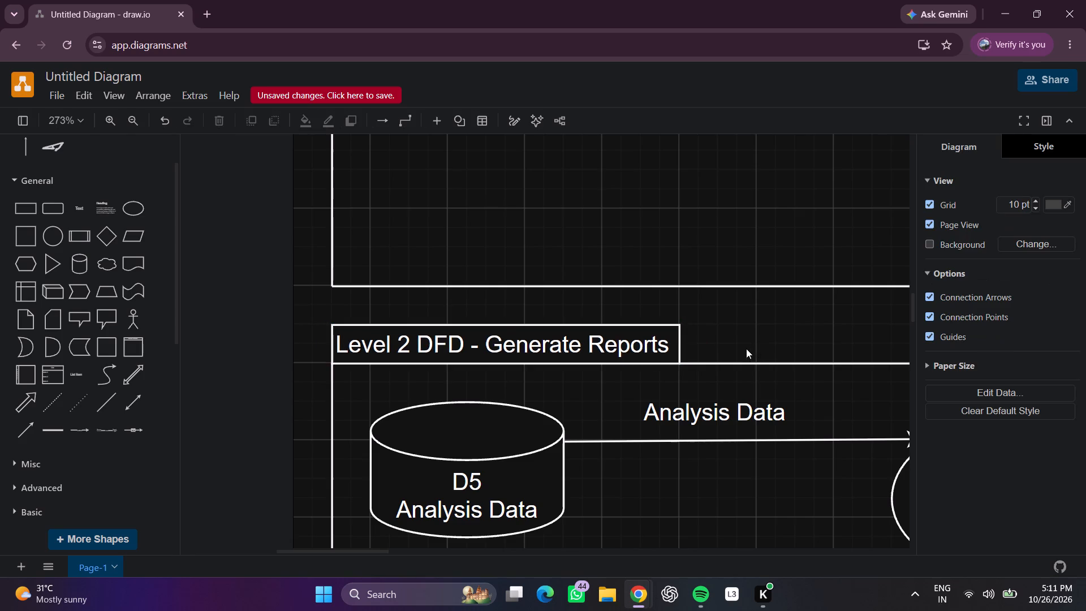
# Widen the title box above D5 along the top border line, leaving room after the word Reports.
pyautogui.click(656, 342)
pyautogui.moveTo(654, 342); pyautogui.dragTo(689, 342)
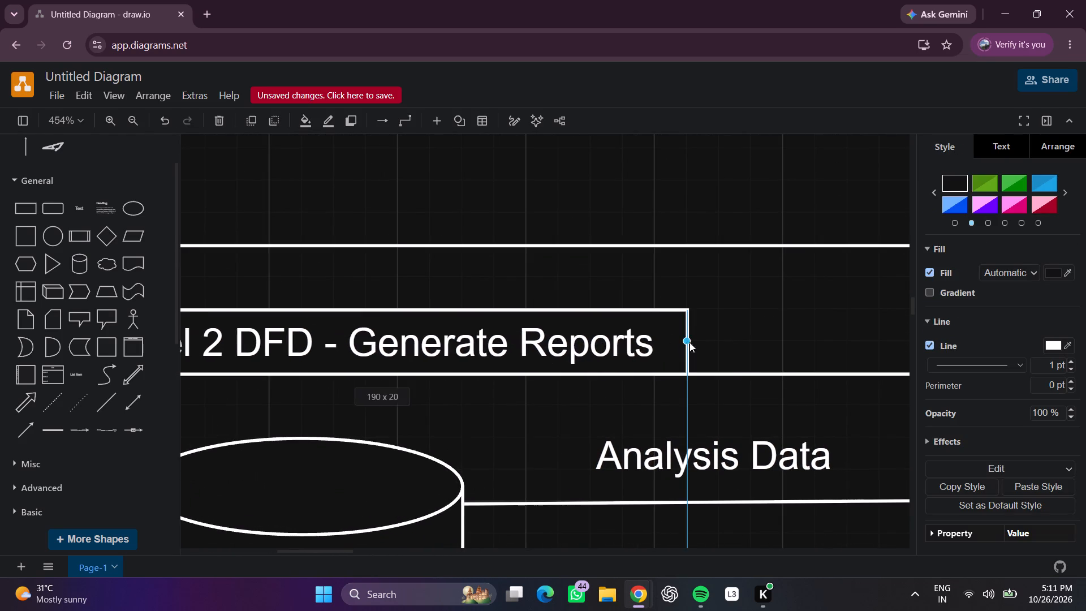
pyautogui.moveTo(689, 342); pyautogui.dragTo(777, 342)
# Append "(6.0)" to the title box text so it reads "Level 2 DFD - Generate Reports (6.0)".
pyautogui.hscroll(1, 893, 332)
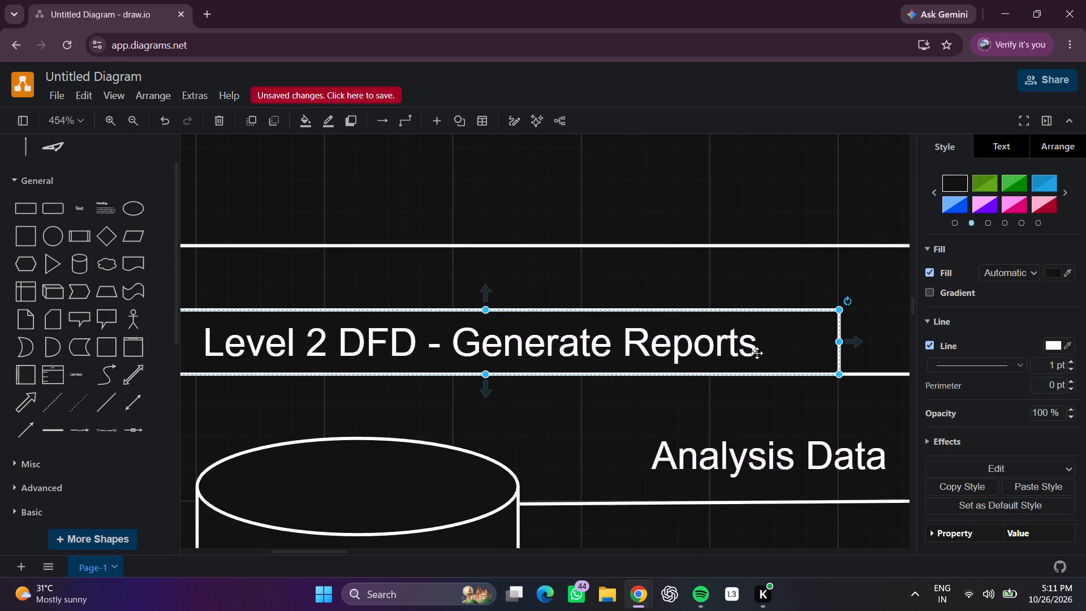
pyautogui.doubleClick(757, 353)
pyautogui.click(757, 351)
pyautogui.press('space')
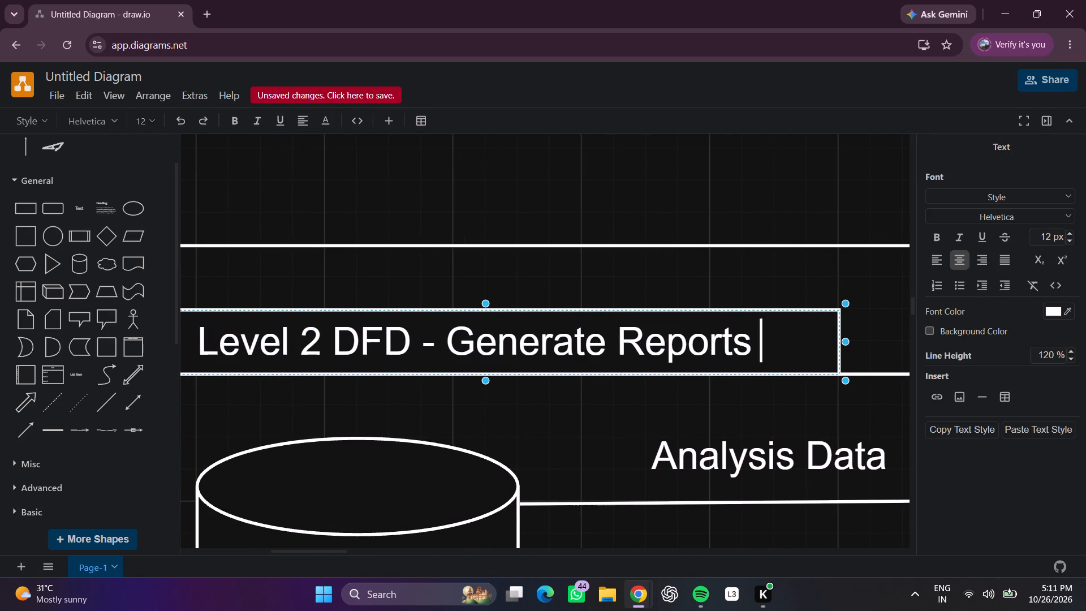
pyautogui.hscroll(-2, 738, 292)
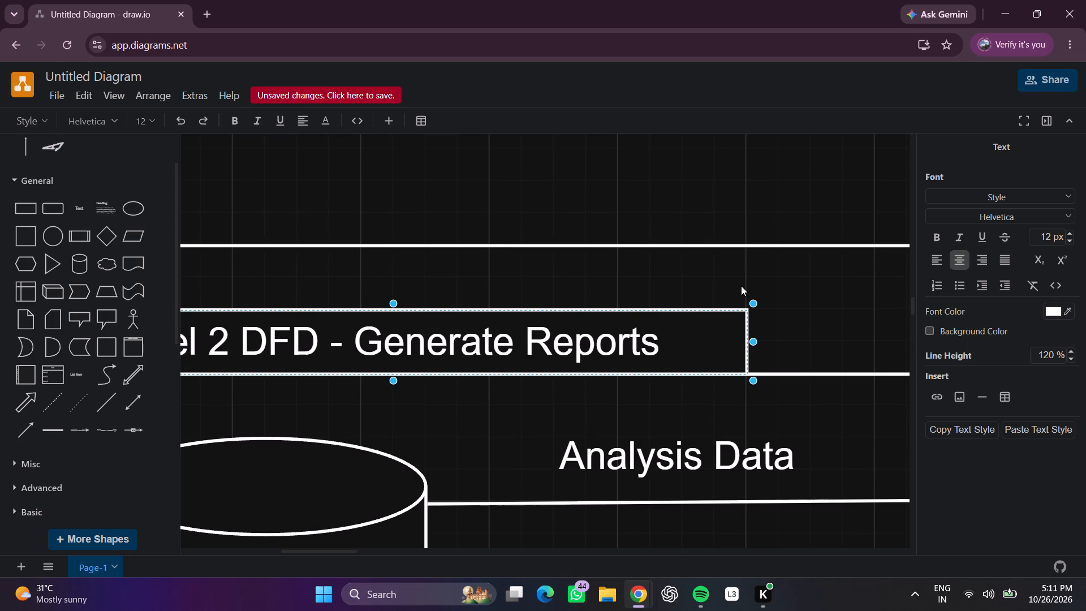
pyautogui.hscroll(-1, 741, 286)
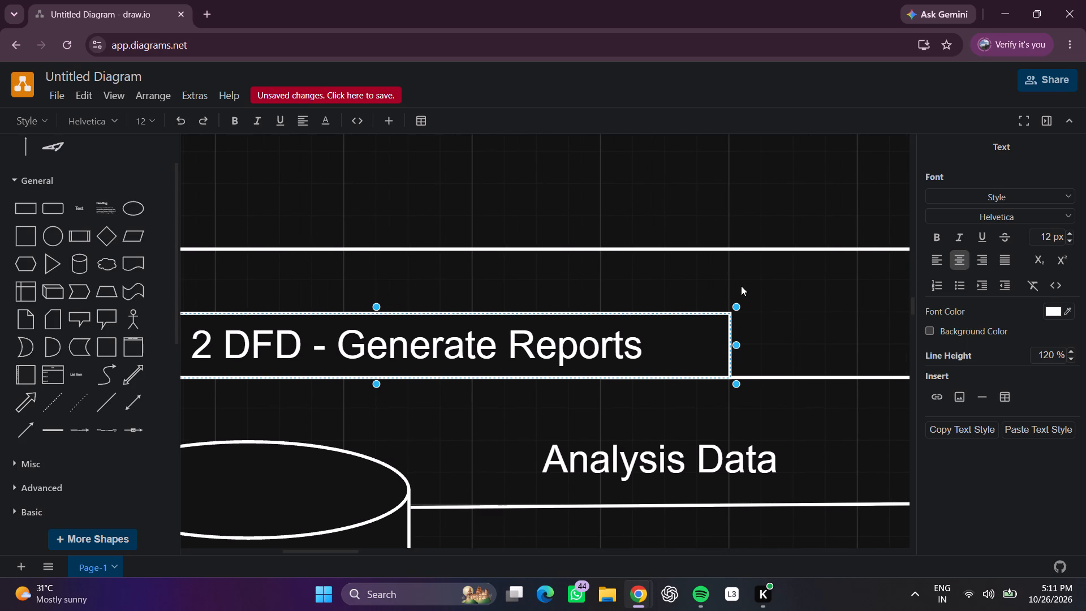
pyautogui.hotkey('shift', '(')
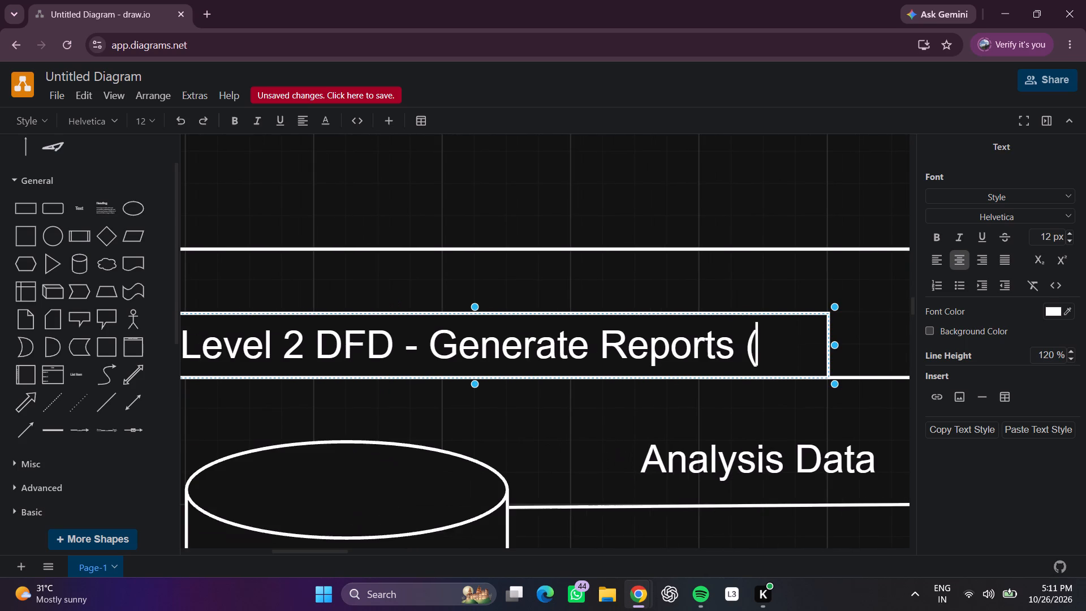
pyautogui.press('6')
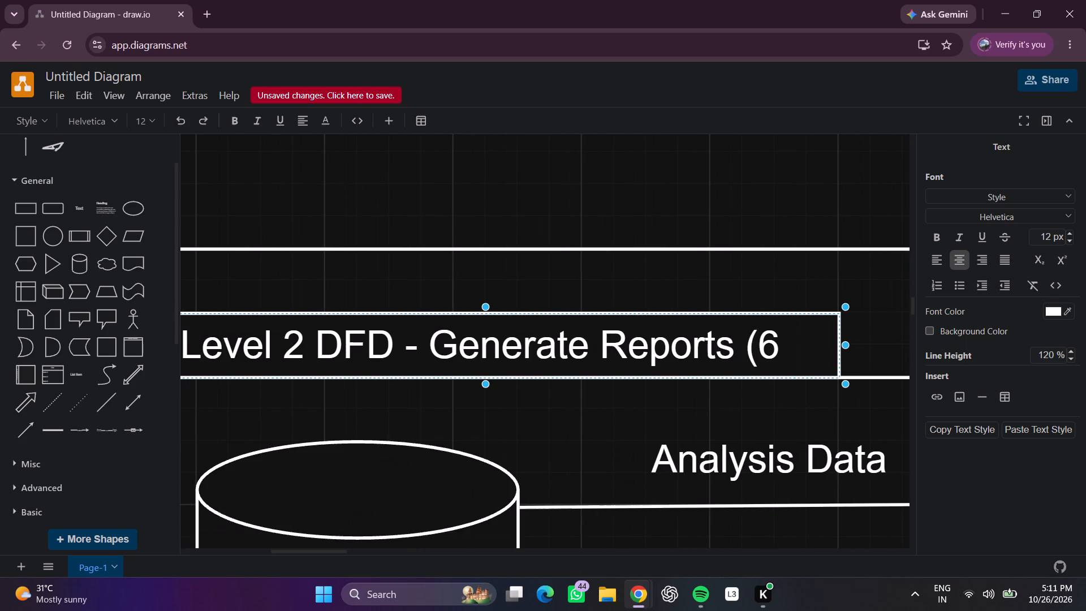
pyautogui.press('.')
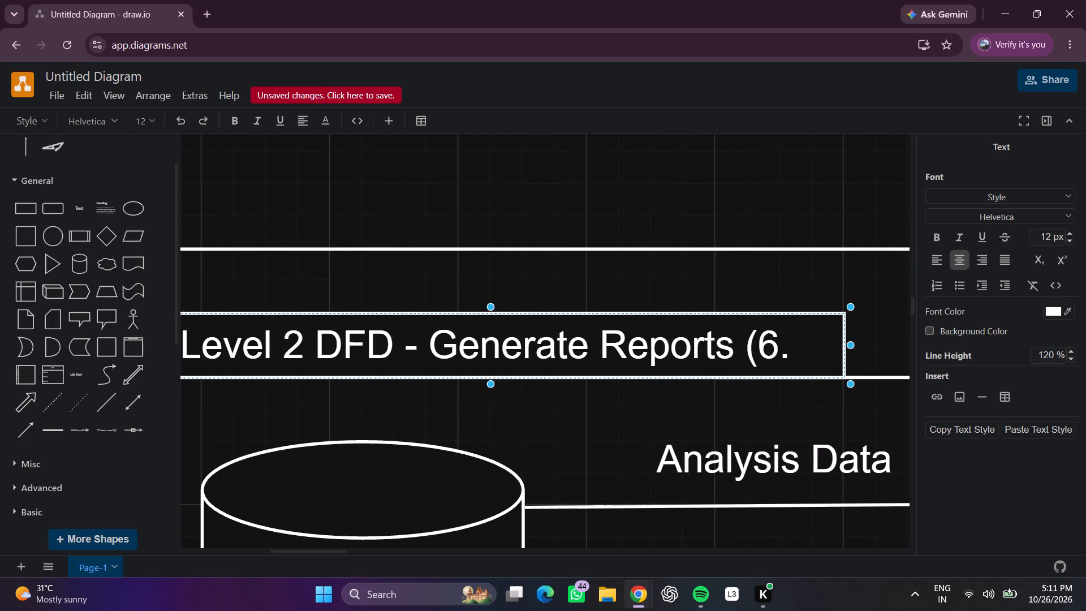
pyautogui.press('0')
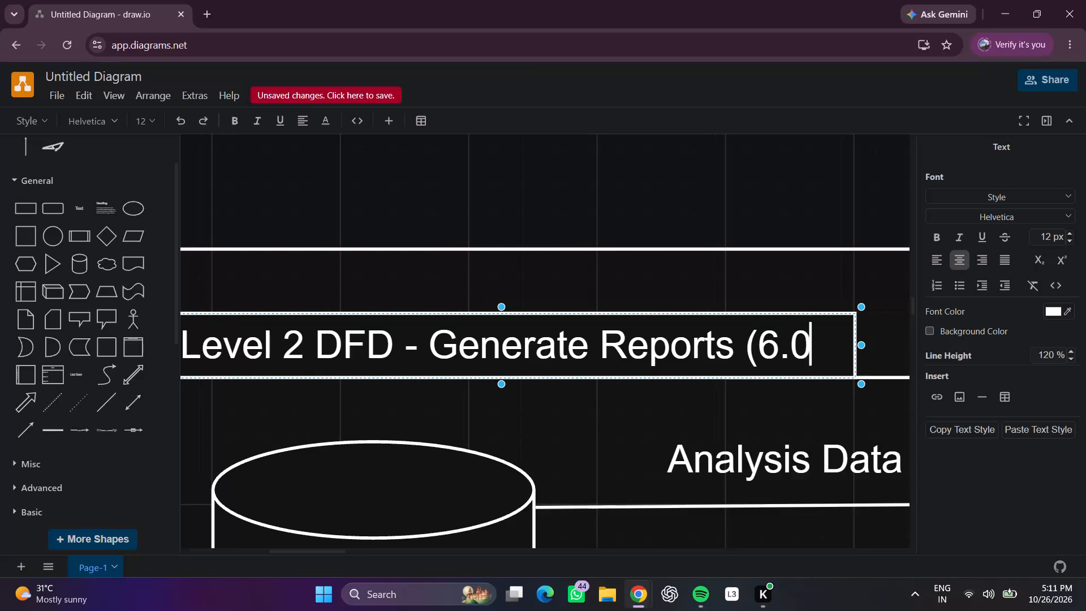
pyautogui.hotkey('shift', ')')
pyautogui.hscroll(-1, 741, 286)
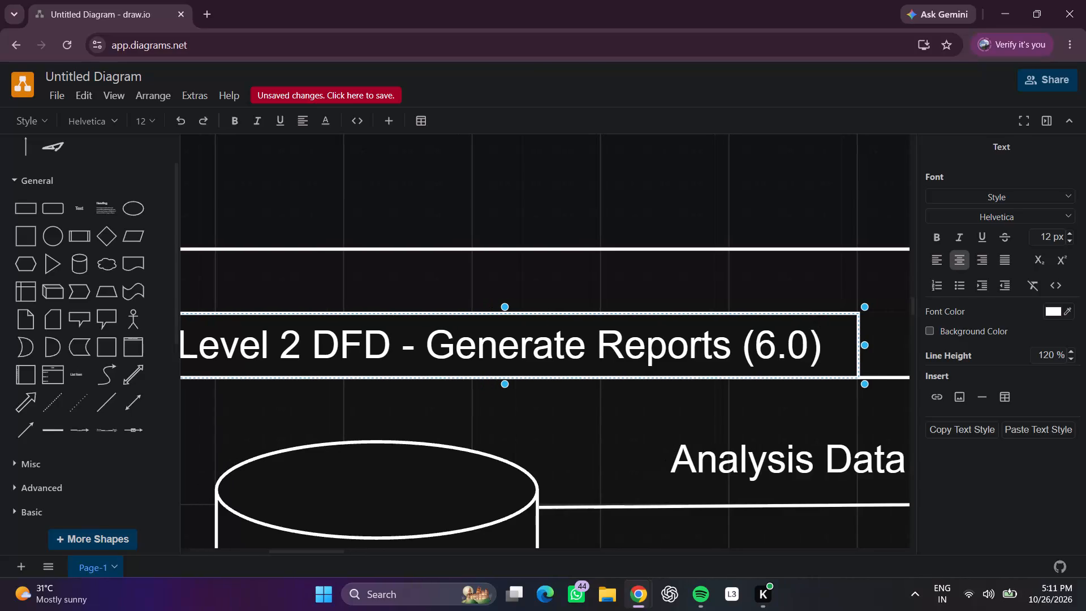
pyautogui.hscroll(-1, 741, 286)
pyautogui.click(850, 300)
# Move the start of the report section's top border line to the upper corner of the Generate Reports (6.0) title box.
pyautogui.hscroll(-2, 869, 328)
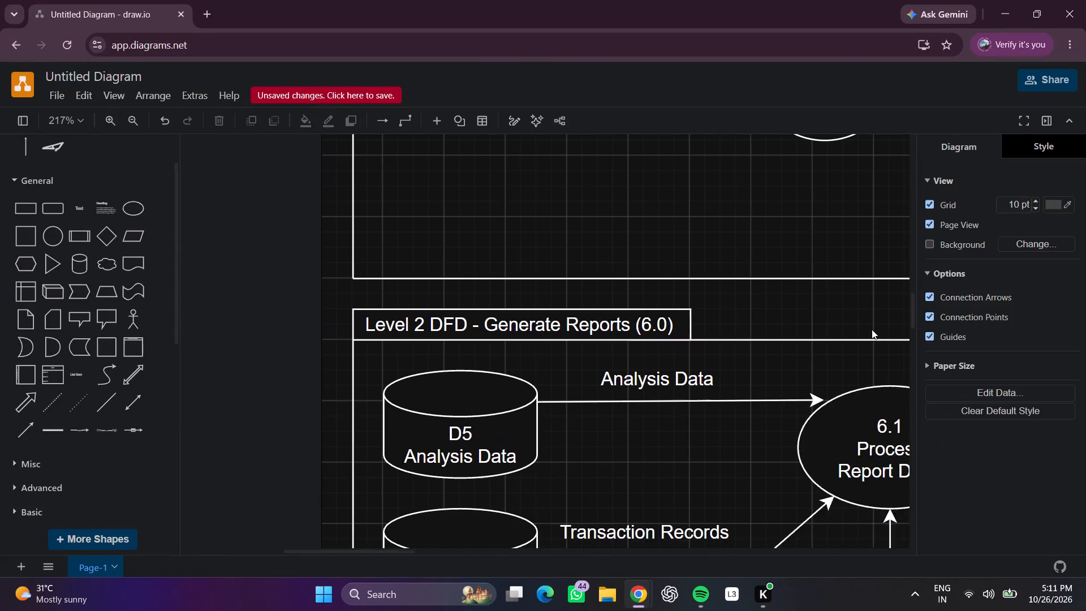
pyautogui.hscroll(-4, 872, 329)
pyautogui.scroll(-2, 855, 320)
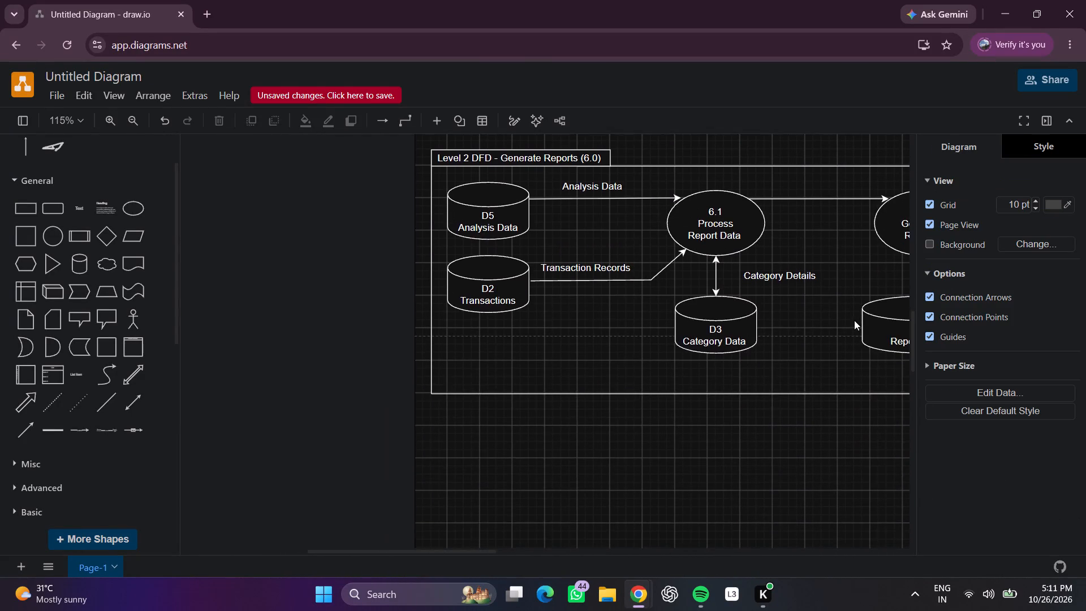
pyautogui.scroll(2, 854, 321)
pyautogui.hscroll(-3, 682, 317)
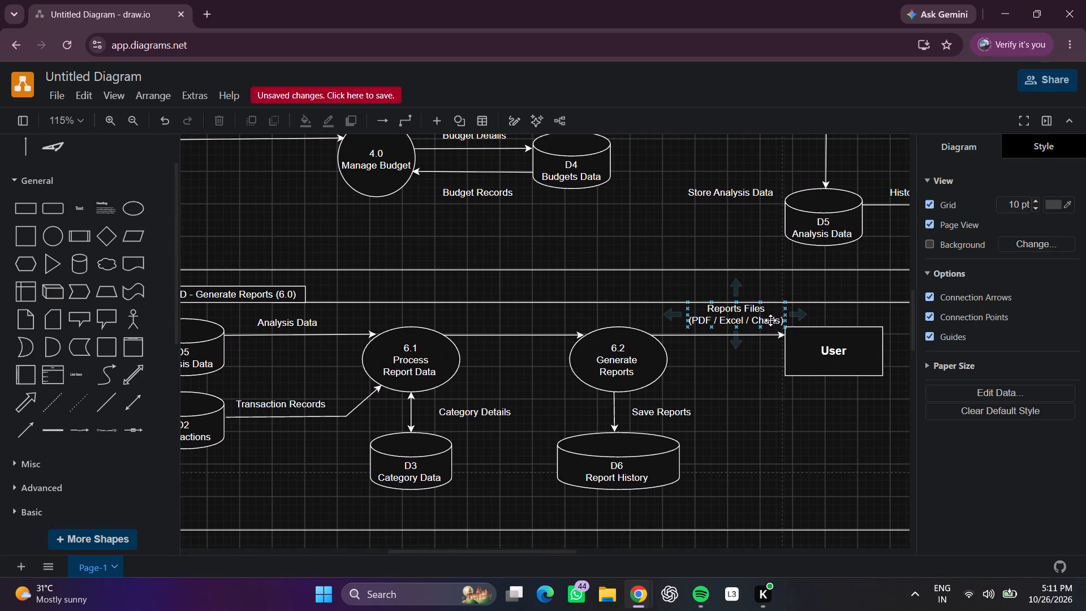
pyautogui.hscroll(1, 623, 304)
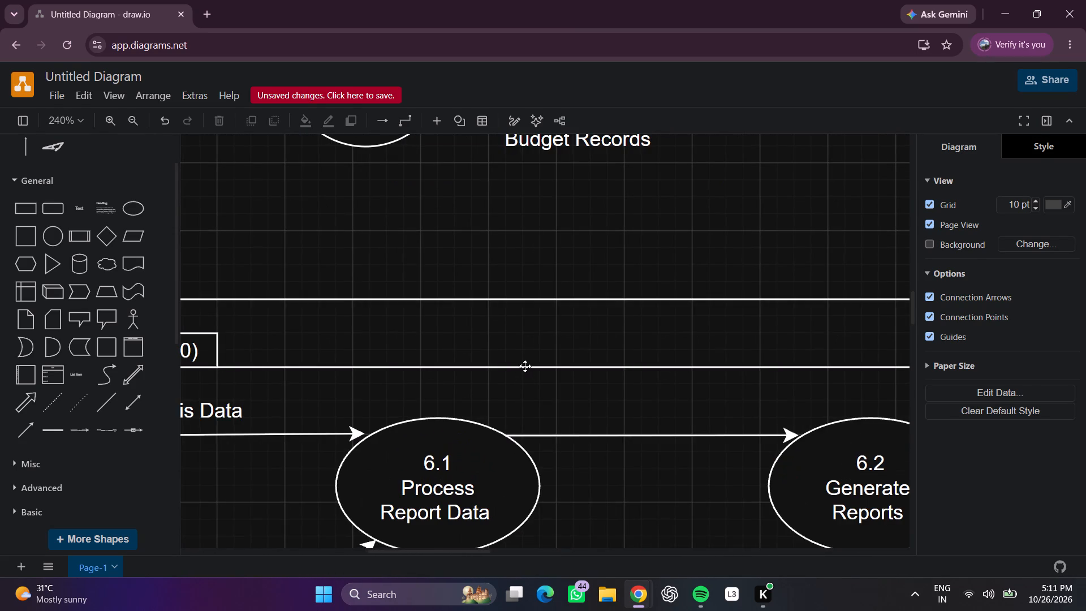
pyautogui.click(525, 365)
pyautogui.hscroll(1, 521, 377)
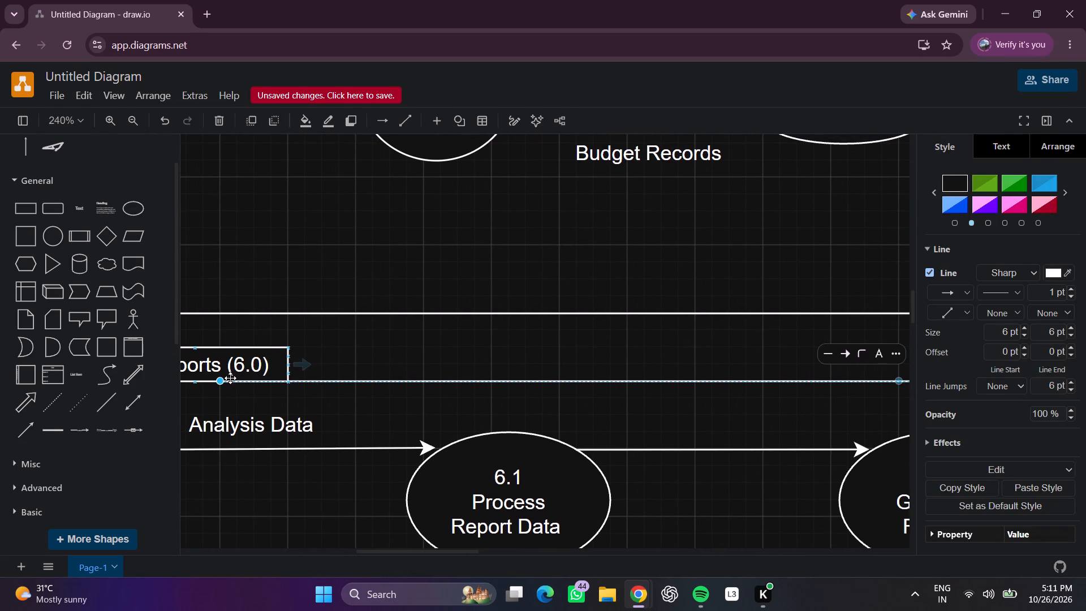
pyautogui.moveTo(220, 382); pyautogui.dragTo(295, 367)
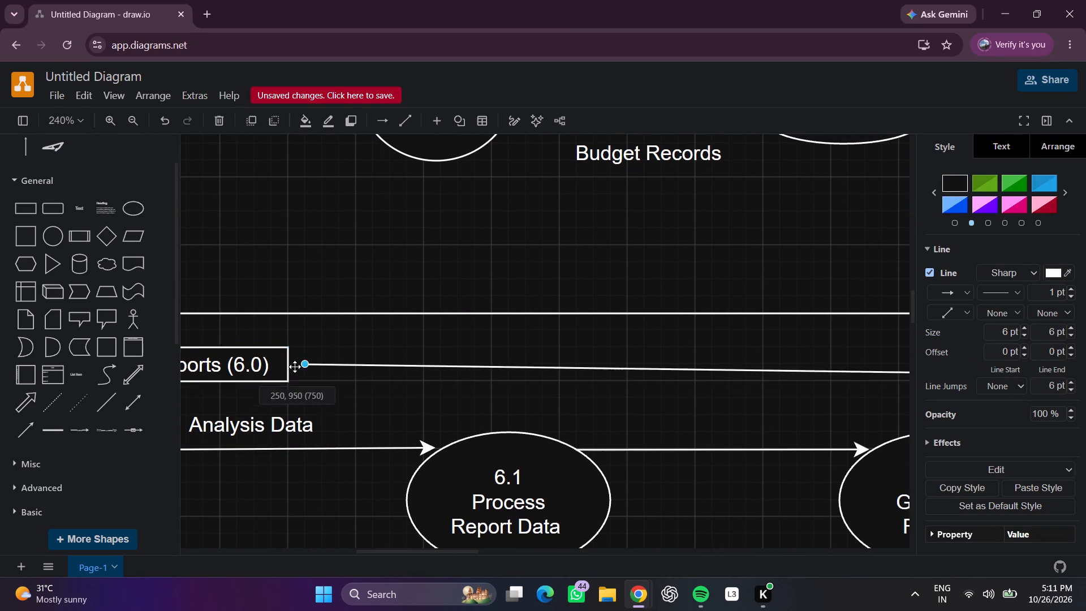
pyautogui.moveTo(295, 367); pyautogui.dragTo(290, 351)
pyautogui.click(310, 363)
# Raise the User-side end of the report section's frame so its vertical border and levelled top border meet at the title box's top edge.
pyautogui.hscroll(-3, 644, 408)
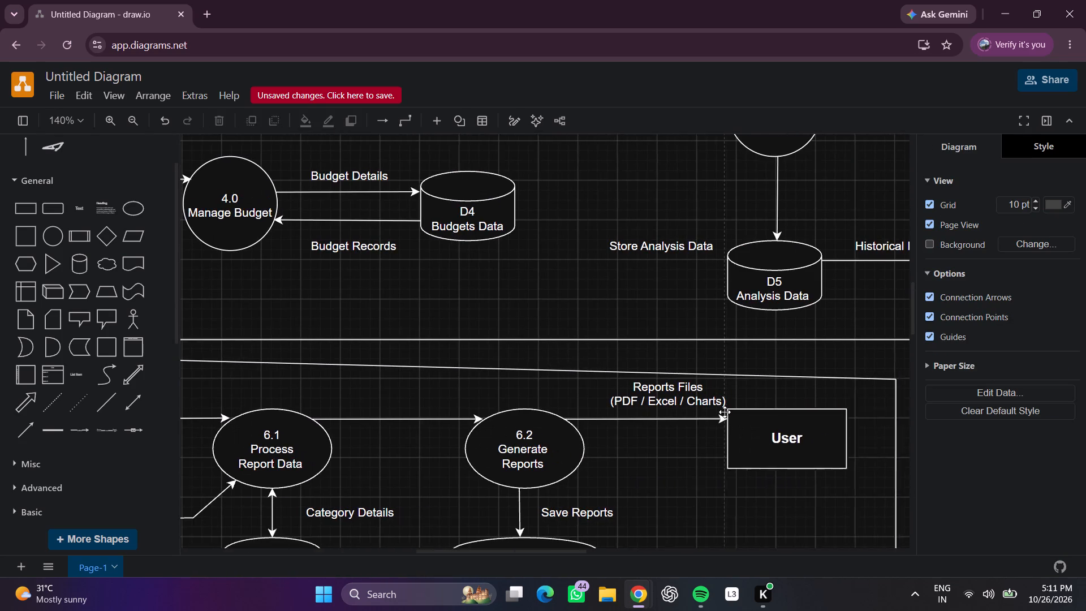
pyautogui.hscroll(-1, 826, 413)
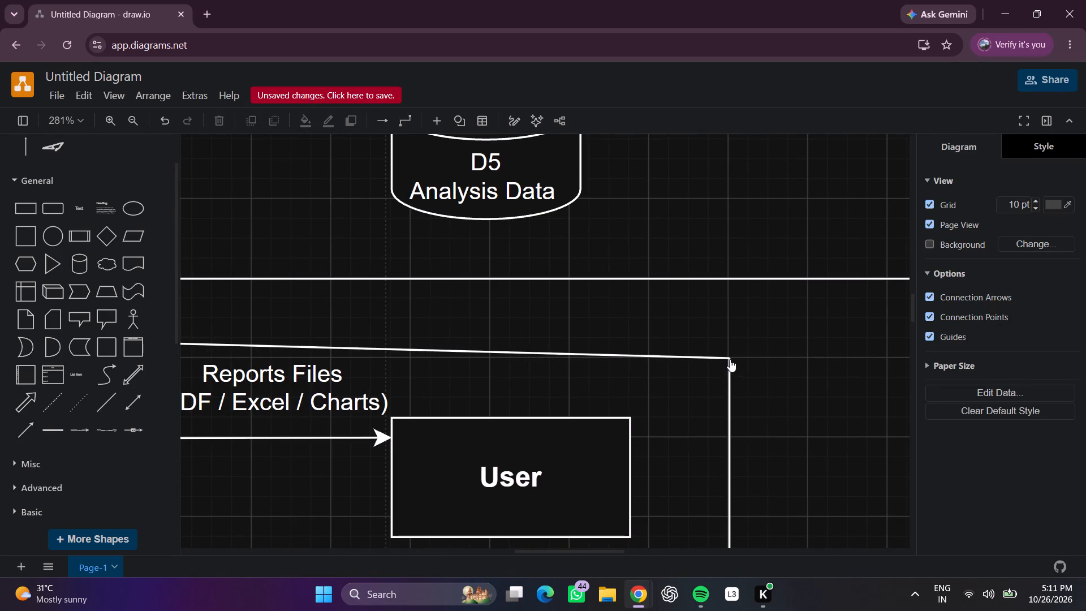
pyautogui.moveTo(730, 358); pyautogui.dragTo(738, 333)
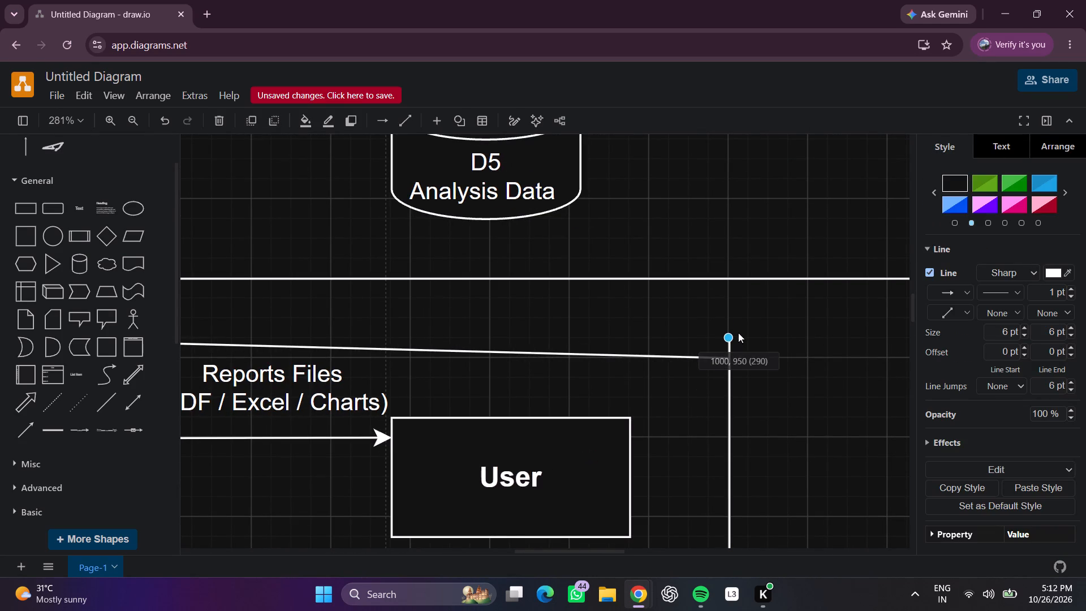
pyautogui.moveTo(738, 333); pyautogui.dragTo(738, 324)
pyautogui.click(744, 352)
pyautogui.click(728, 358)
pyautogui.click(722, 359)
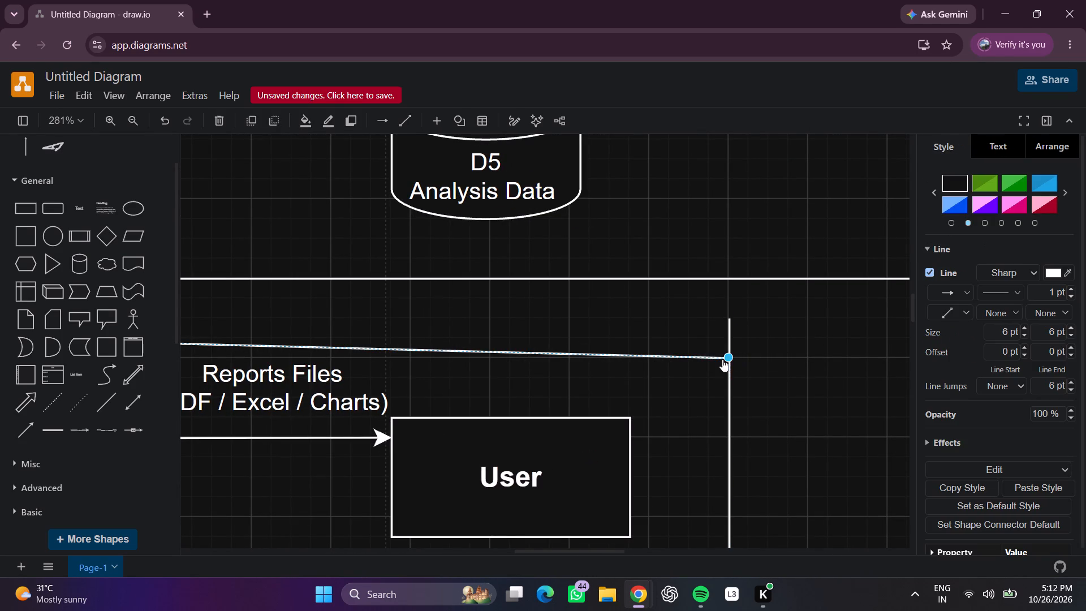
pyautogui.moveTo(729, 361); pyautogui.dragTo(727, 326)
pyautogui.click(820, 346)
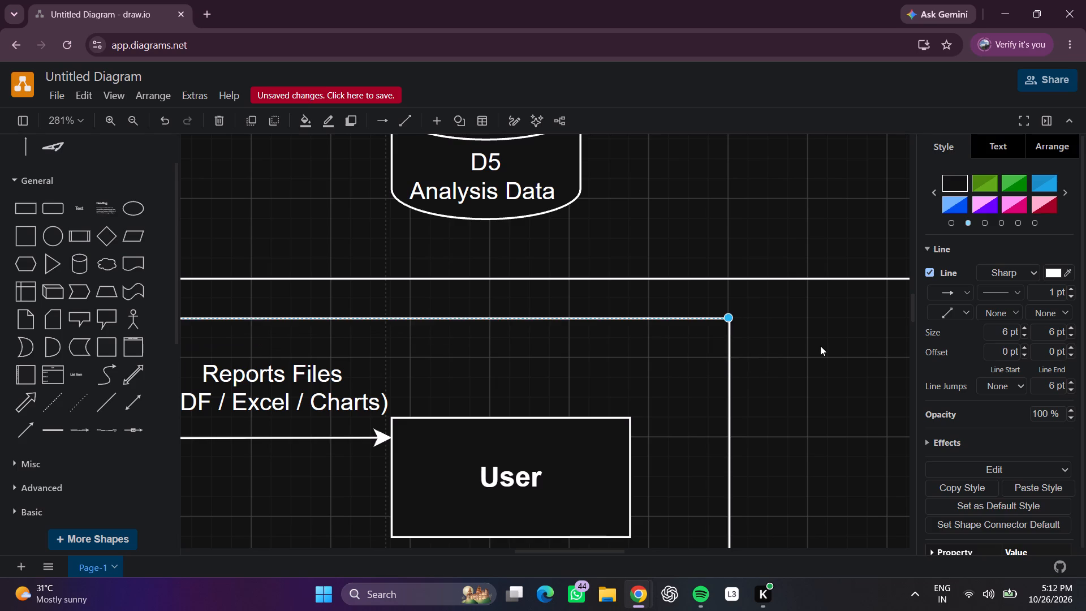
# Add a text box above the arrow between 6.1 Process Report Data and 6.2 Generate Reports, widened to span most of the arrow.
pyautogui.scroll(1, 812, 346)
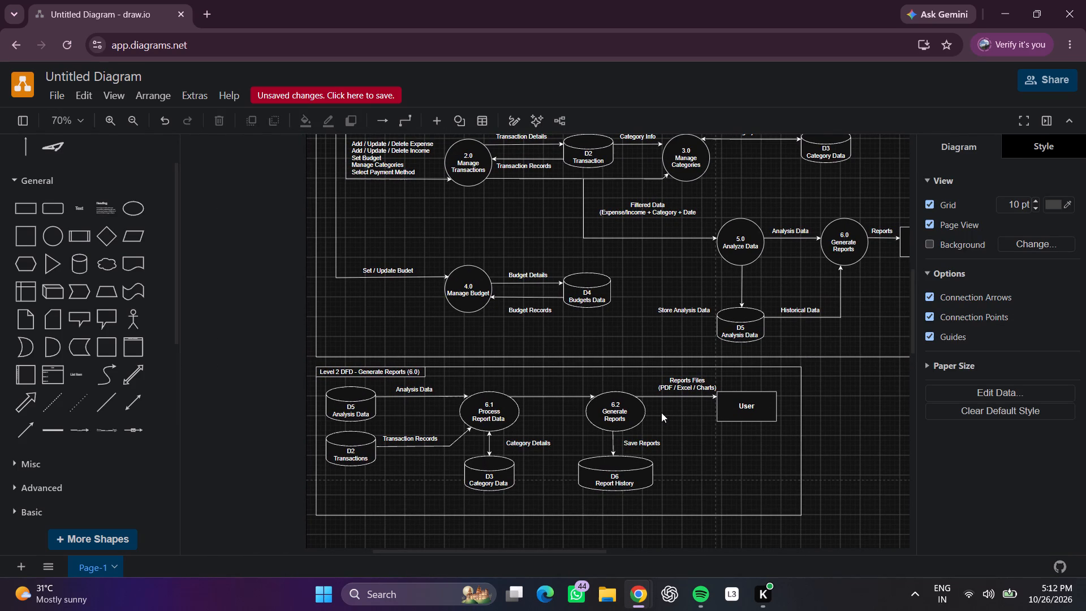
pyautogui.doubleClick(505, 370)
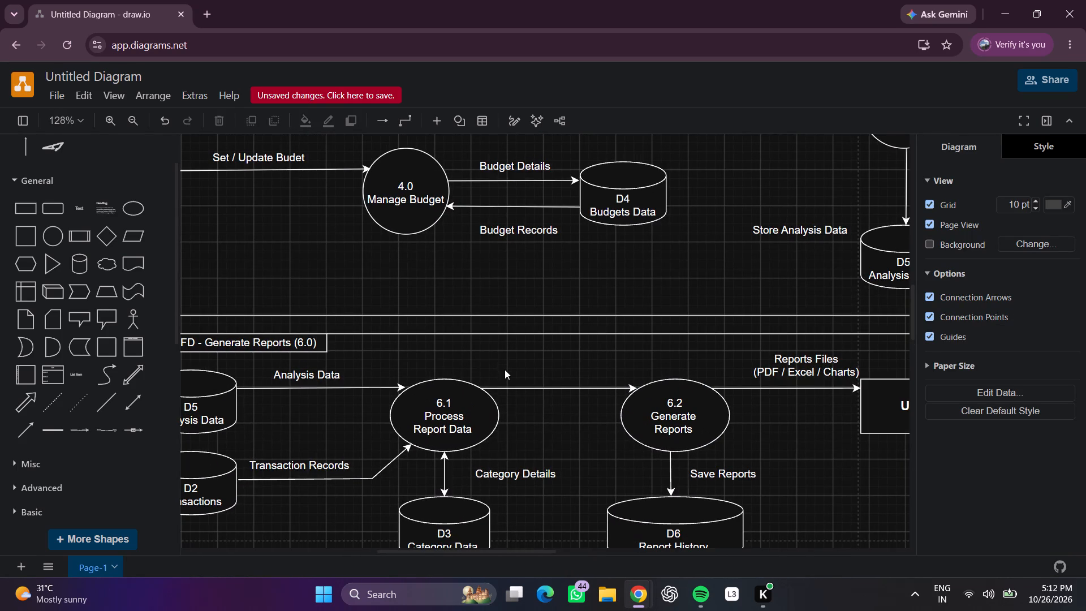
pyautogui.click(505, 376)
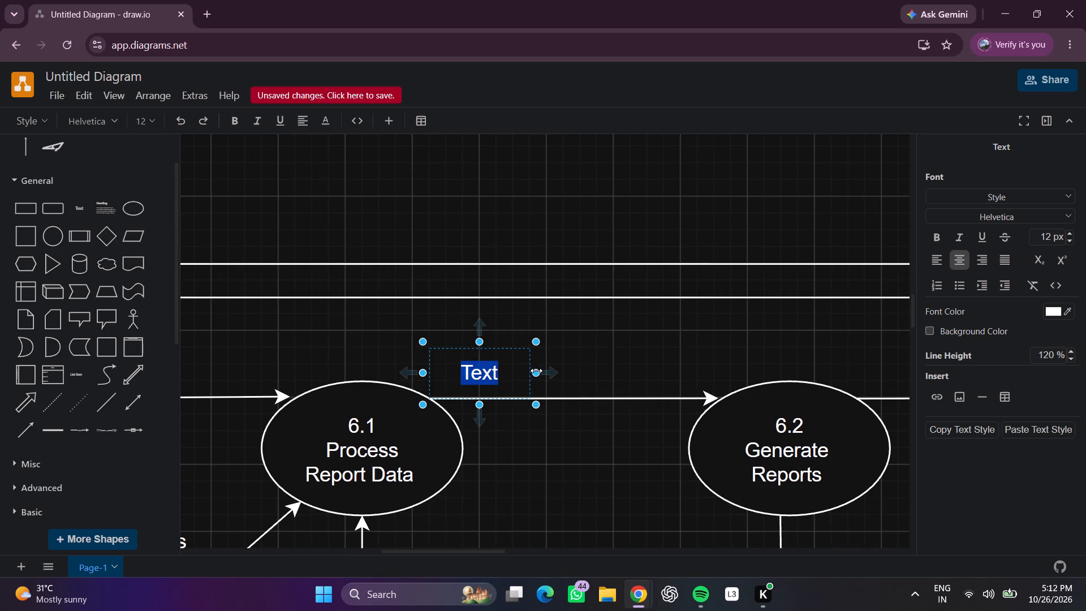
pyautogui.moveTo(536, 376); pyautogui.dragTo(688, 380)
# Label the flow from 6.1 Process Report Data to 6.2 Generate Reports "Processed Data".
pyautogui.doubleClick(578, 378)
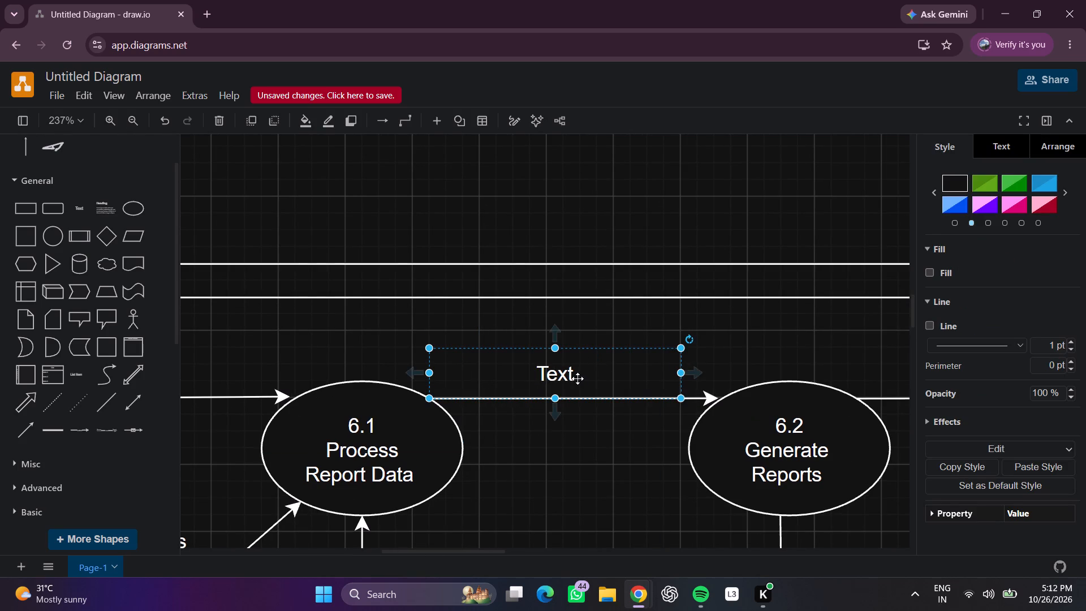
pyautogui.press('BackSpace')
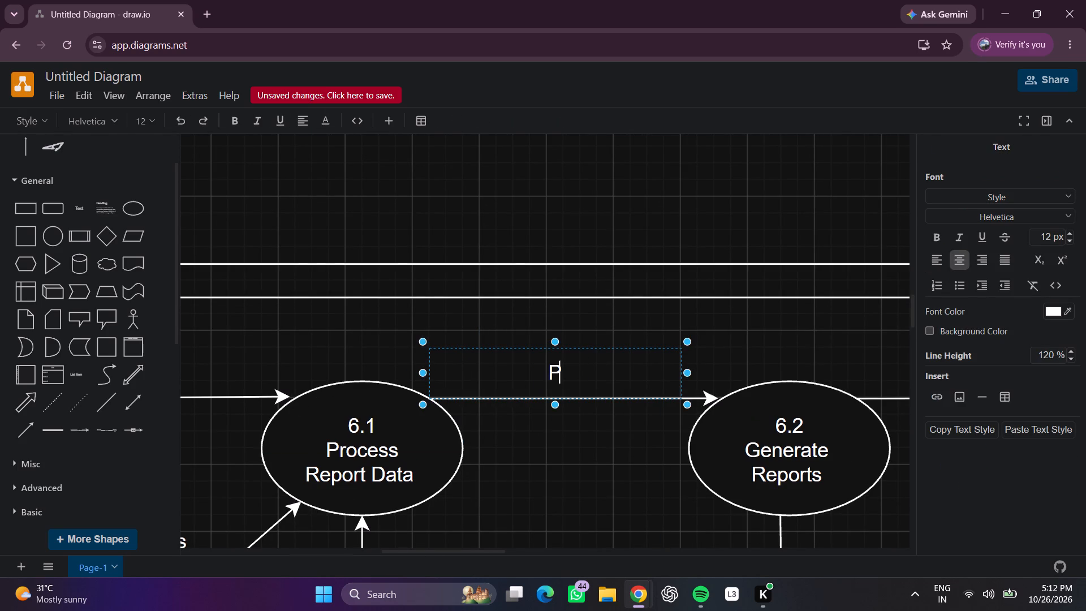
pyautogui.press('e')
pyautogui.press('BackSpace')
pyautogui.write('rocess')
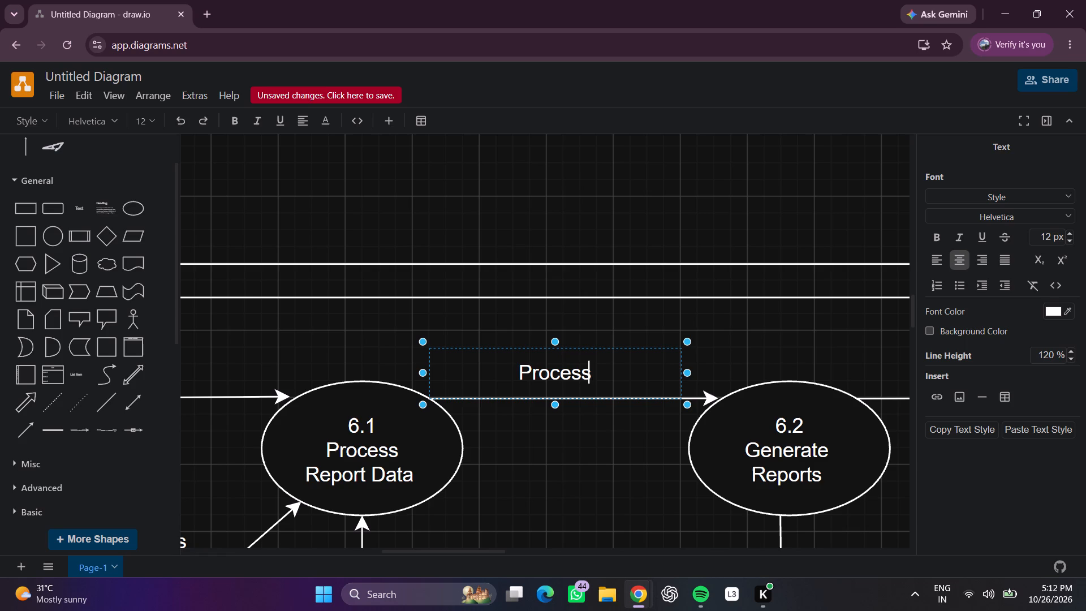
pyautogui.write('ed')
pyautogui.press('space')
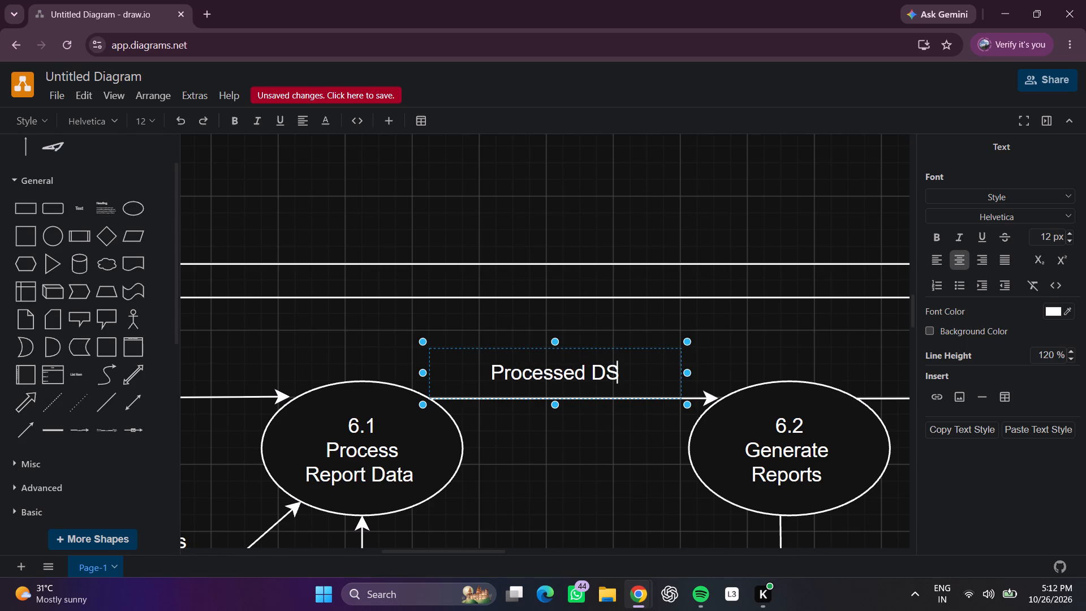
pyautogui.write('ta')
pyautogui.press('space')
pyautogui.press('Delete')
pyautogui.press('BackSpace')
pyautogui.press('BackSpace')
pyautogui.press('BackSpace')
pyautogui.press('BackSpace')
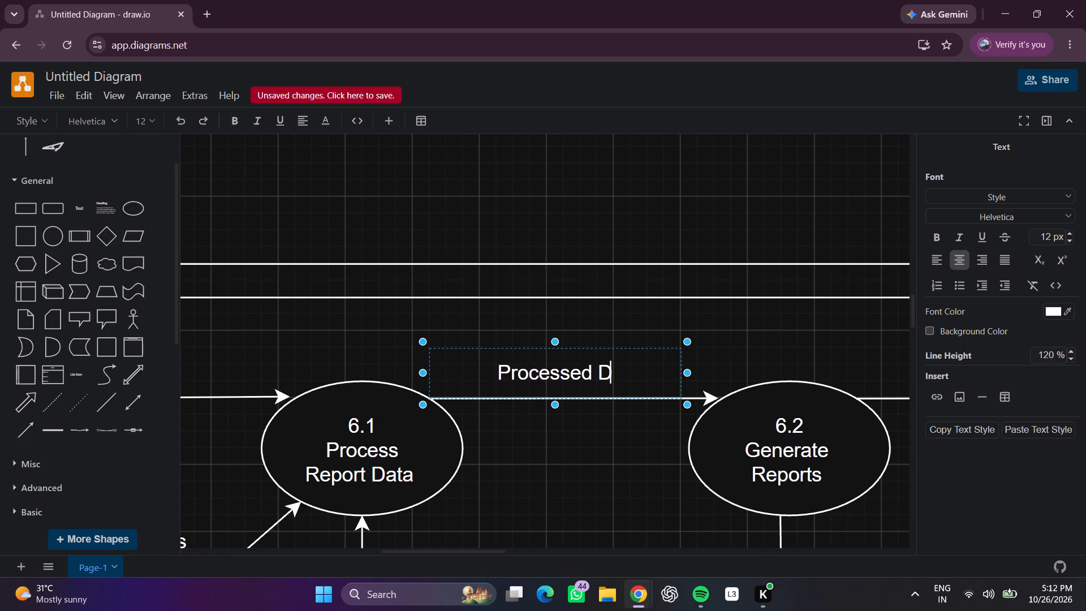
pyautogui.write('atan')
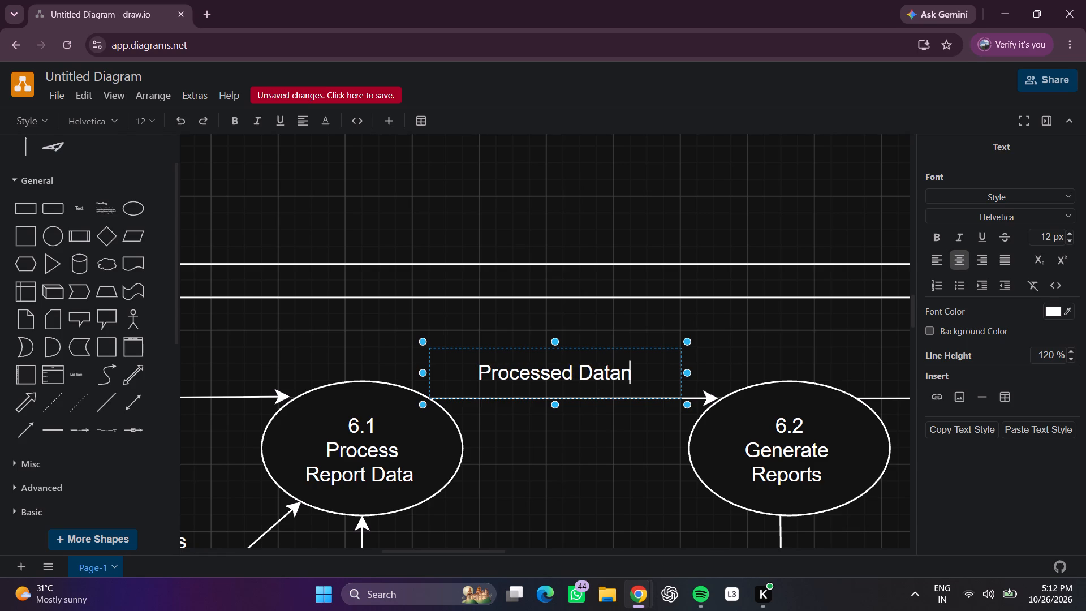
pyautogui.press('BackSpace')
pyautogui.press('space')
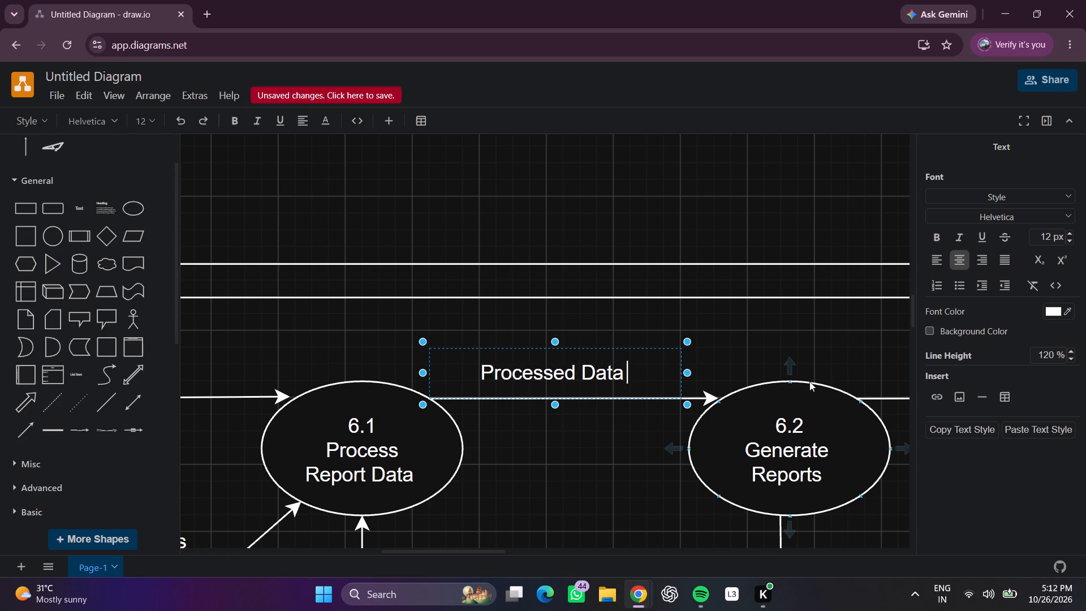
pyautogui.click(803, 359)
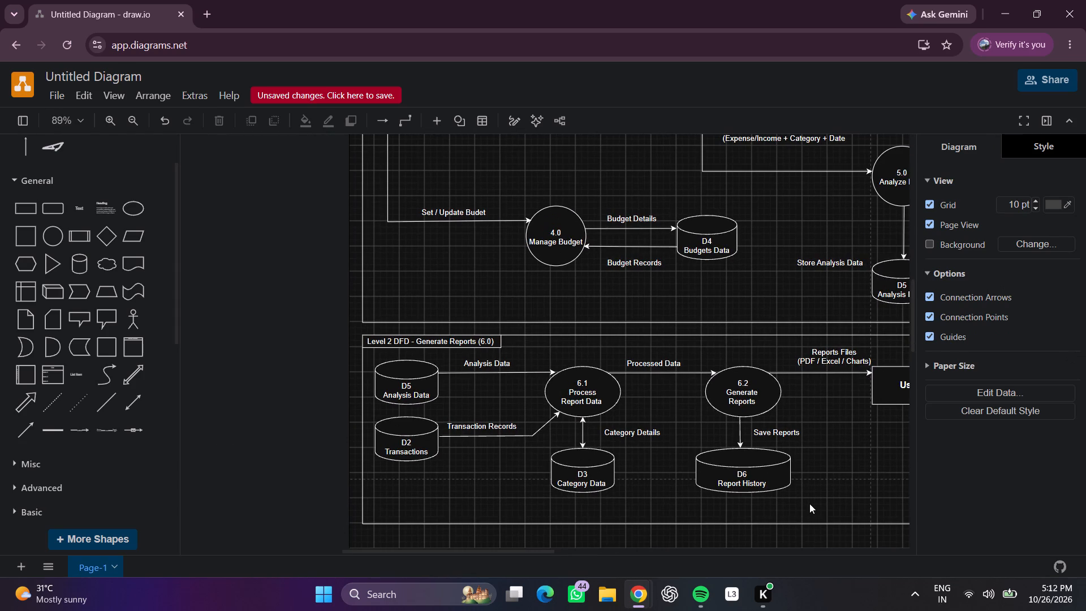
# Insert a rectangle in the blank space above and beyond the Payment Gateway end of the Context Diagram (Level 0) frame.
pyautogui.hscroll(-5, 914, 465)
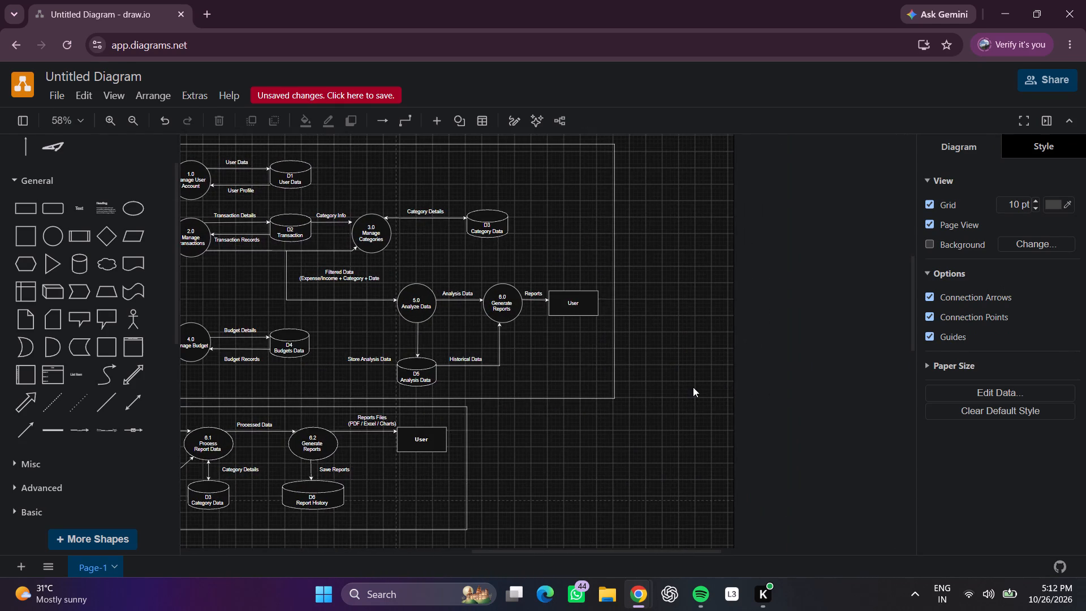
pyautogui.hscroll(1, 687, 410)
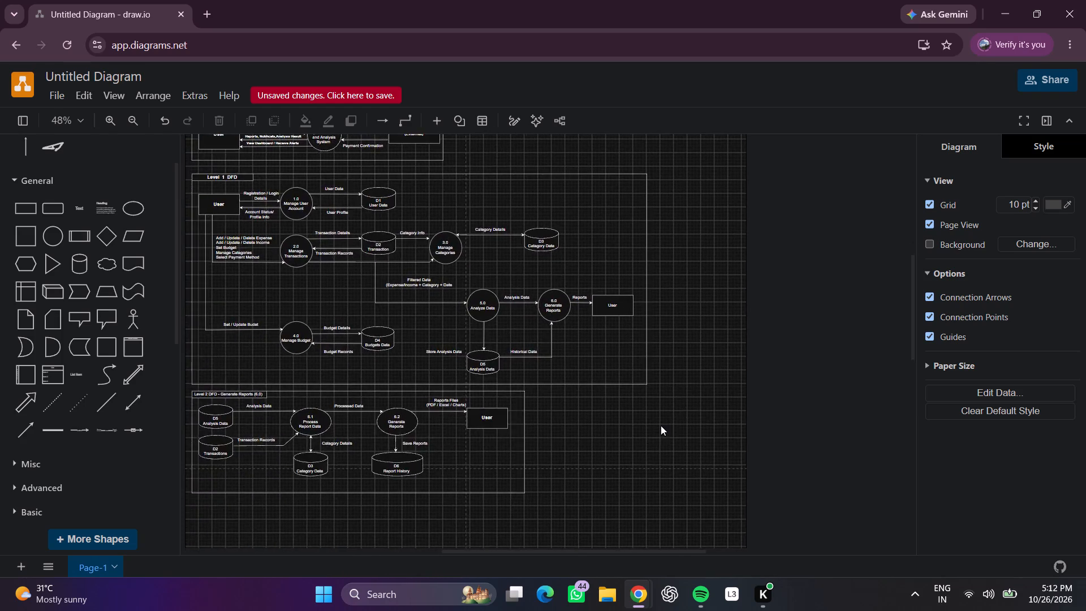
pyautogui.scroll(3, 660, 427)
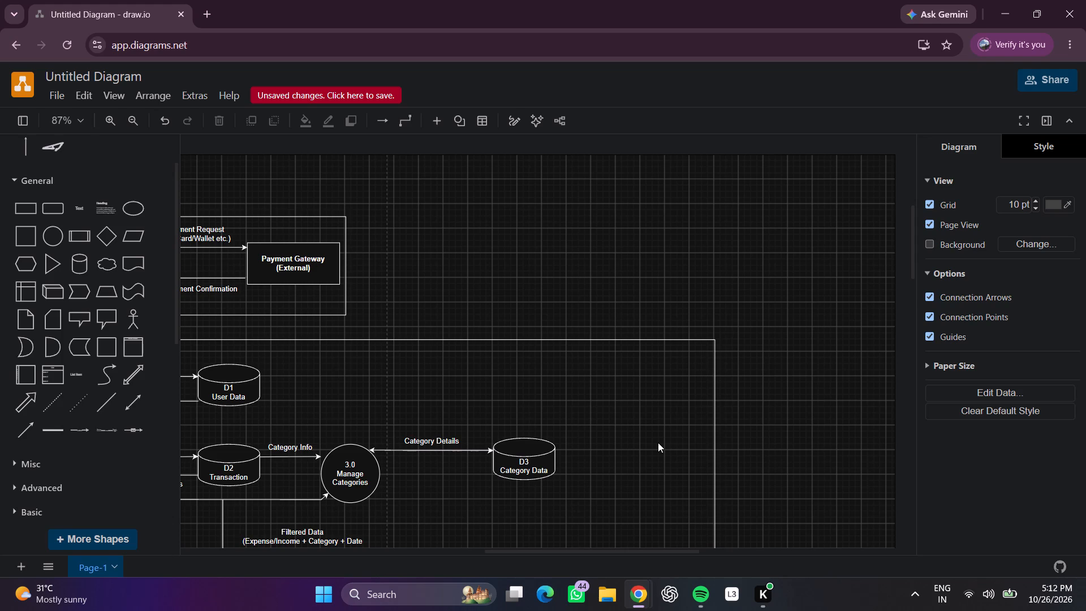
pyautogui.hscroll(1, 658, 443)
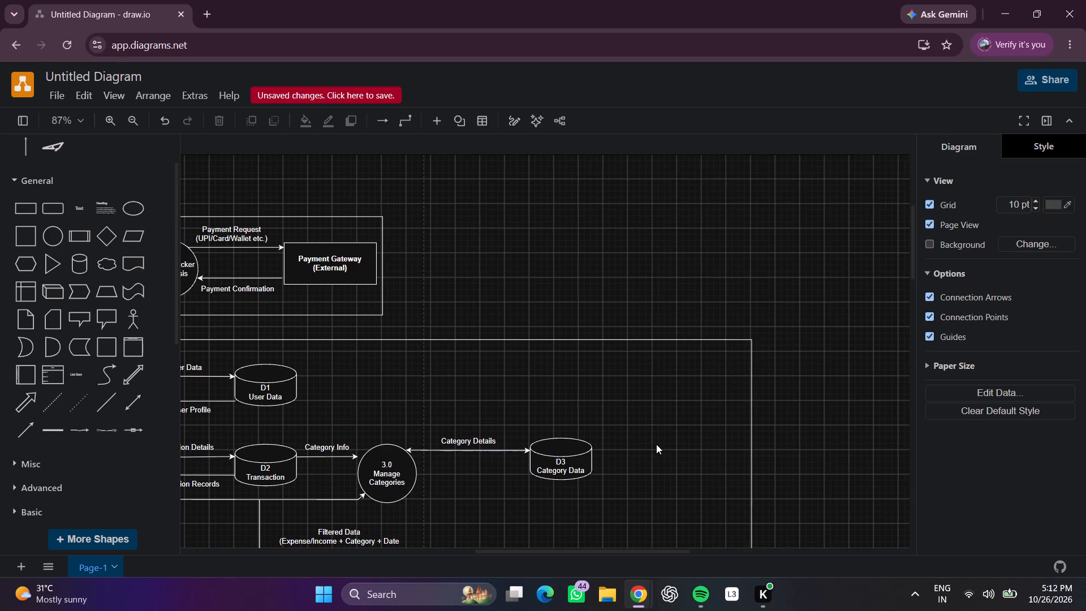
pyautogui.hscroll(1, 656, 444)
pyautogui.scroll(2, 658, 422)
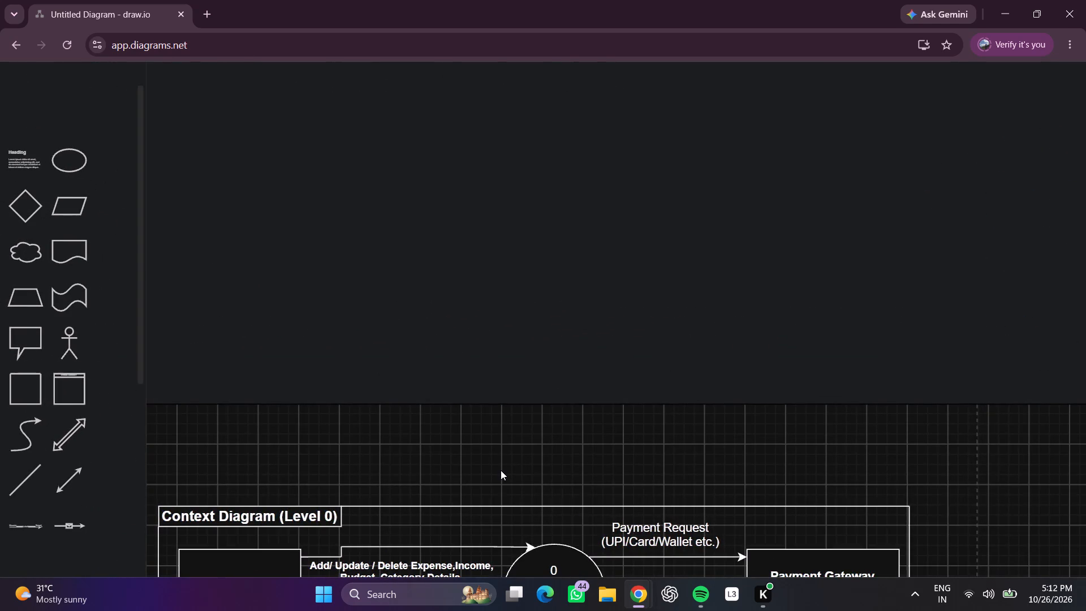
pyautogui.click(22, 210)
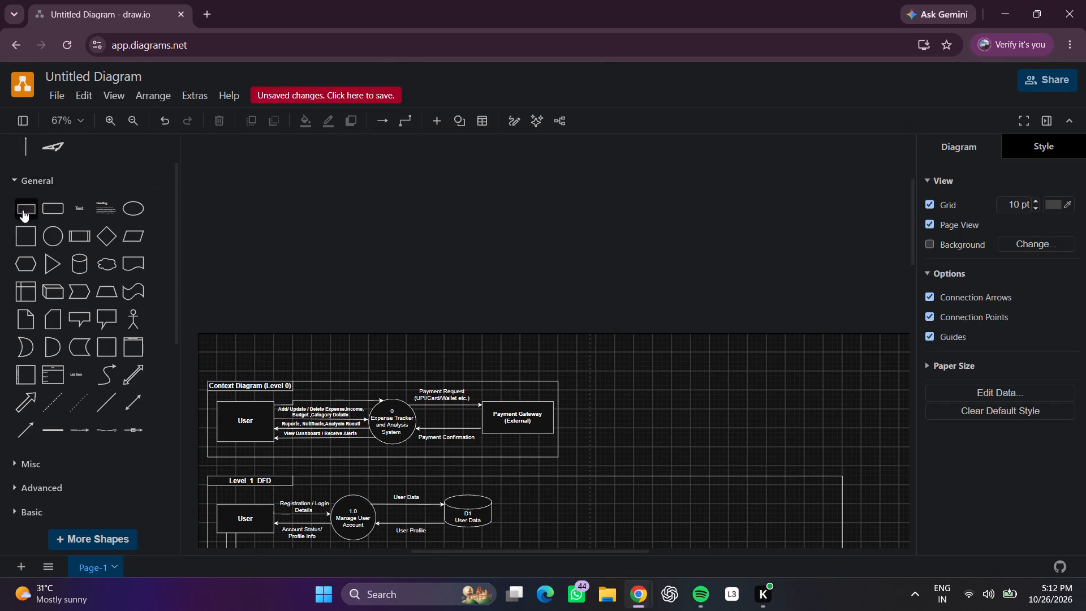
pyautogui.moveTo(538, 339); pyautogui.dragTo(623, 376)
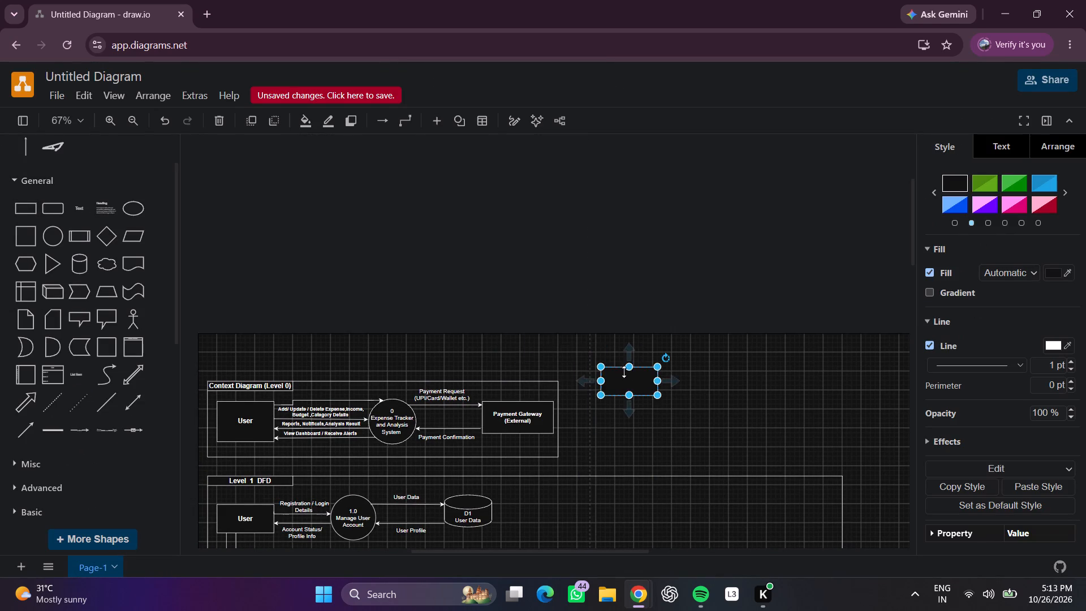
pyautogui.hscroll(2, 639, 405)
pyautogui.moveTo(780, 421); pyautogui.dragTo(726, 388)
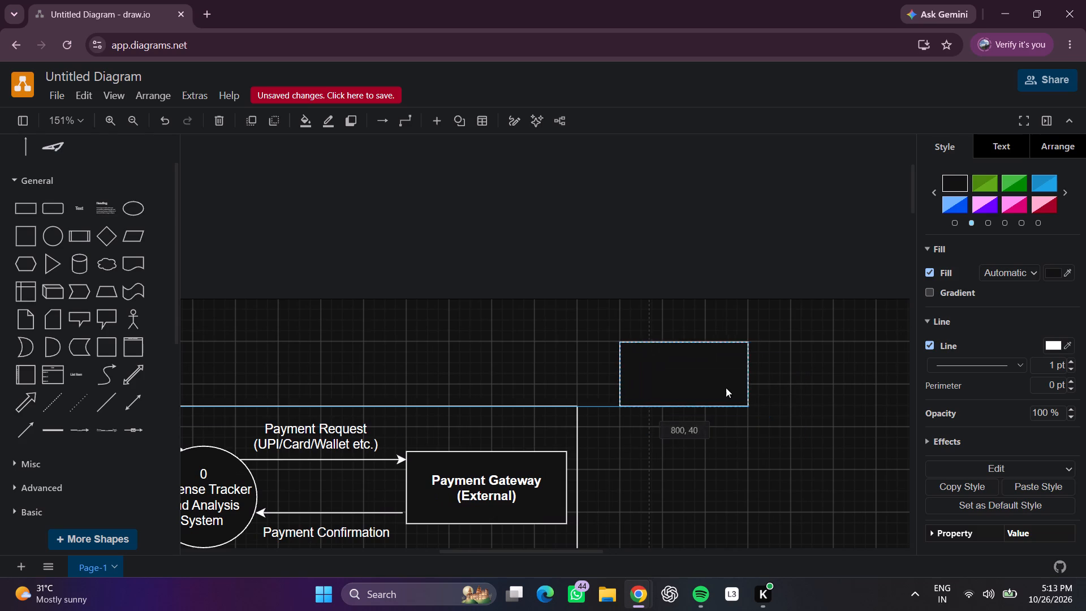
pyautogui.moveTo(726, 388); pyautogui.dragTo(713, 379)
# Flatten the new rectangle to a height of 40 and stretch it into a long title bar above the Context Diagram frame.
pyautogui.moveTo(673, 332); pyautogui.dragTo(674, 338)
pyautogui.moveTo(675, 394); pyautogui.dragTo(675, 388)
pyautogui.hscroll(1, 654, 382)
pyautogui.moveTo(680, 358); pyautogui.dragTo(387, 355)
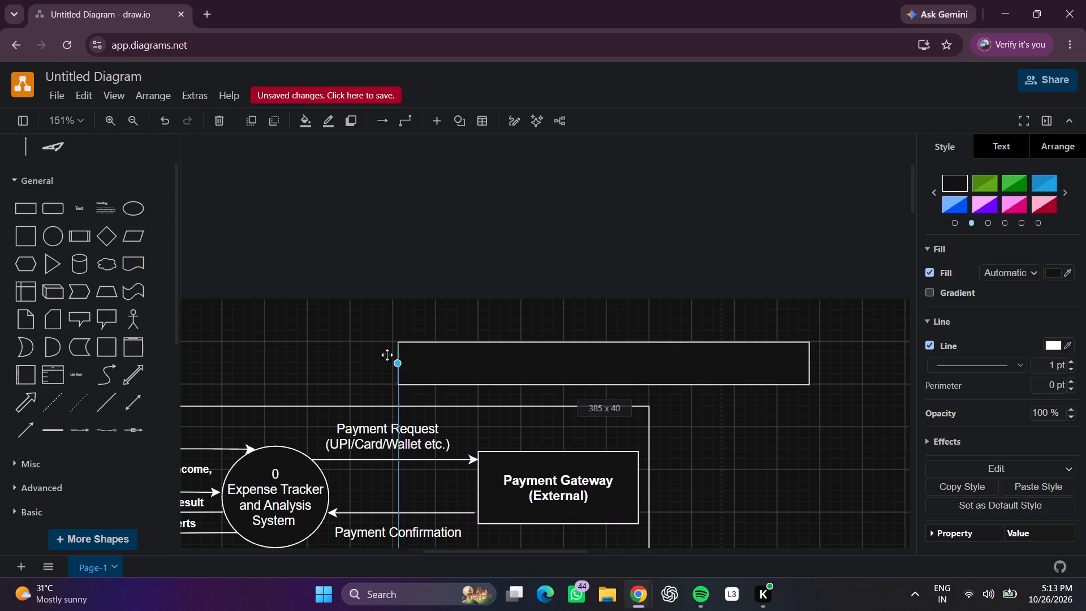
pyautogui.moveTo(387, 355); pyautogui.dragTo(220, 356)
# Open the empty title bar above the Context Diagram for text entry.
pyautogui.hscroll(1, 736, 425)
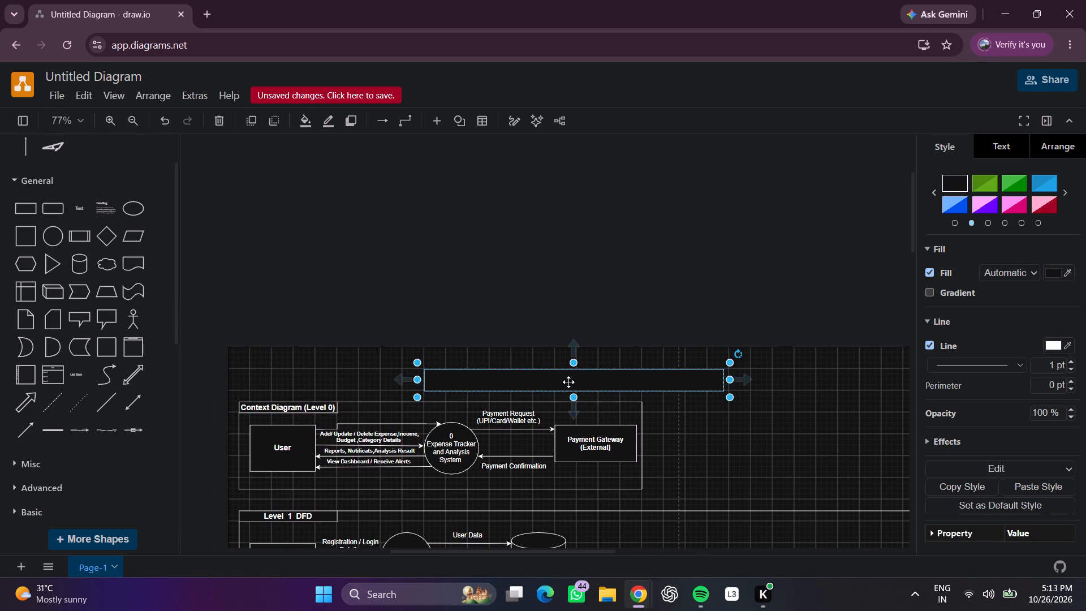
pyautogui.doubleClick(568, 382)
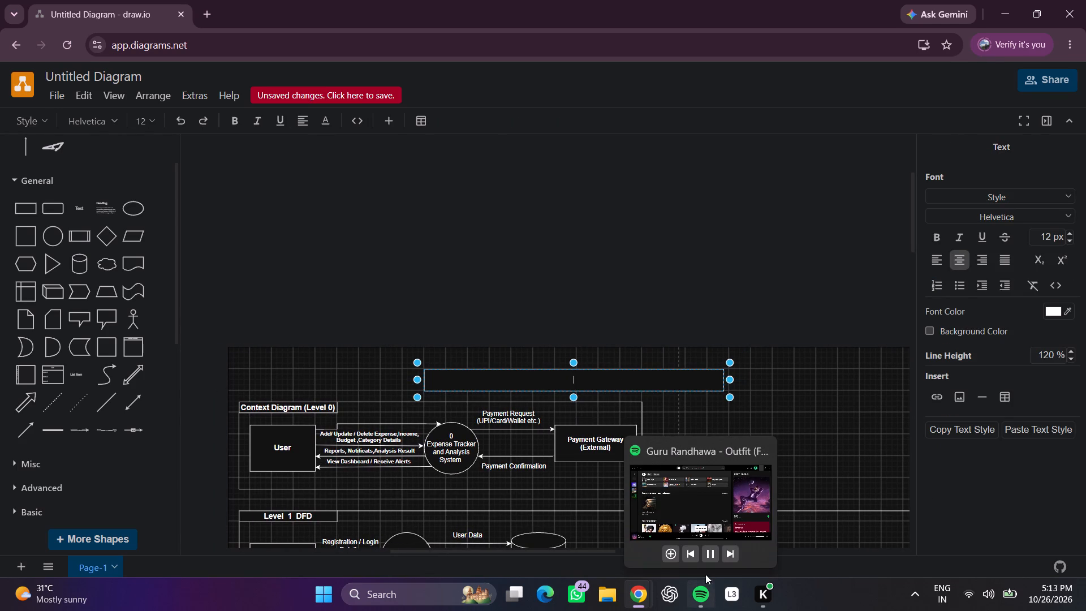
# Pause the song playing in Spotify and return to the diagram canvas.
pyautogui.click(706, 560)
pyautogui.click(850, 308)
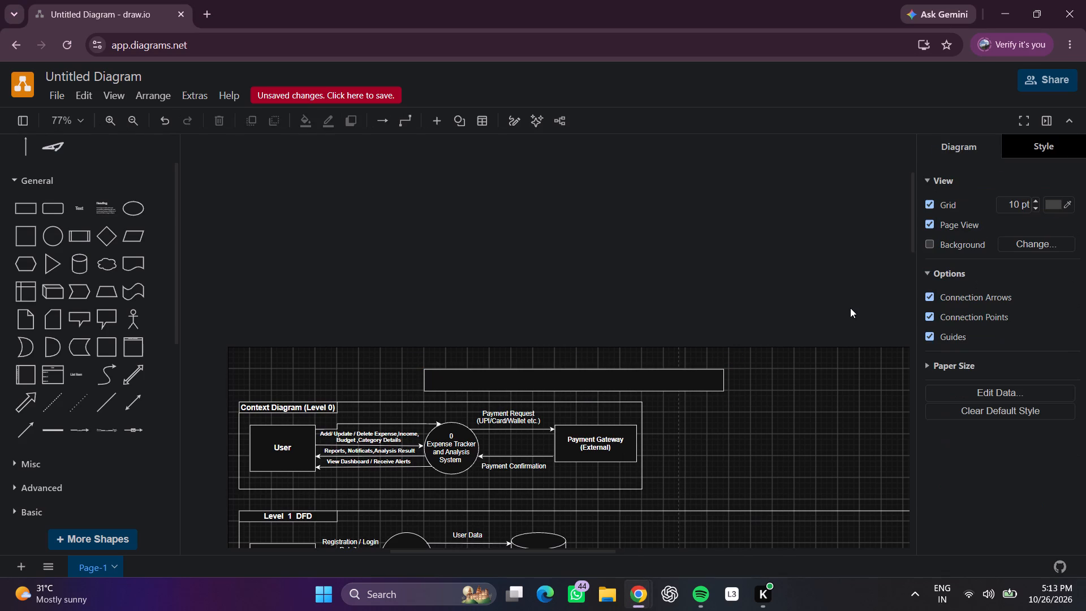
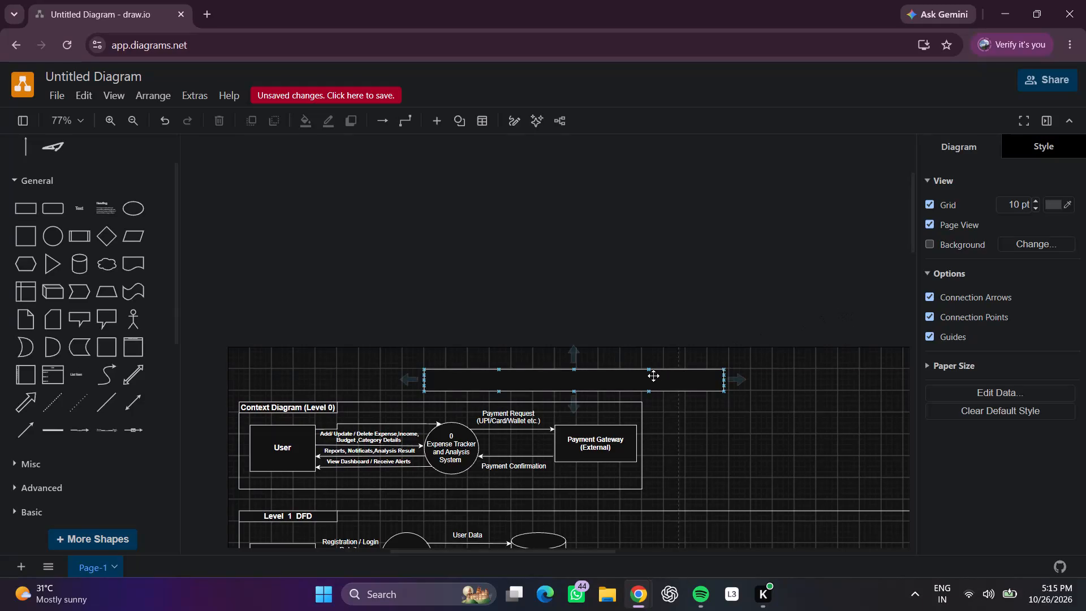
# Enter the title "Data Flow Diagram - Expense Tracker and Analysis" in the empty box above the context diagram.
pyautogui.click(652, 376)
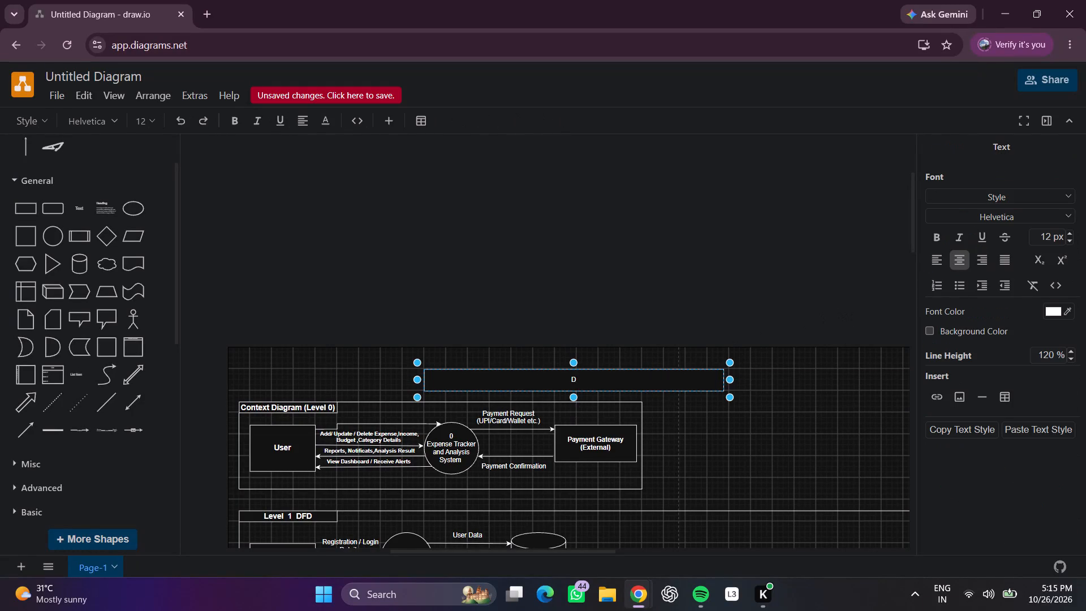
pyautogui.write('ata')
pyautogui.press('space')
pyautogui.write('low')
pyautogui.press('space')
pyautogui.write('ia')
pyautogui.press('g')
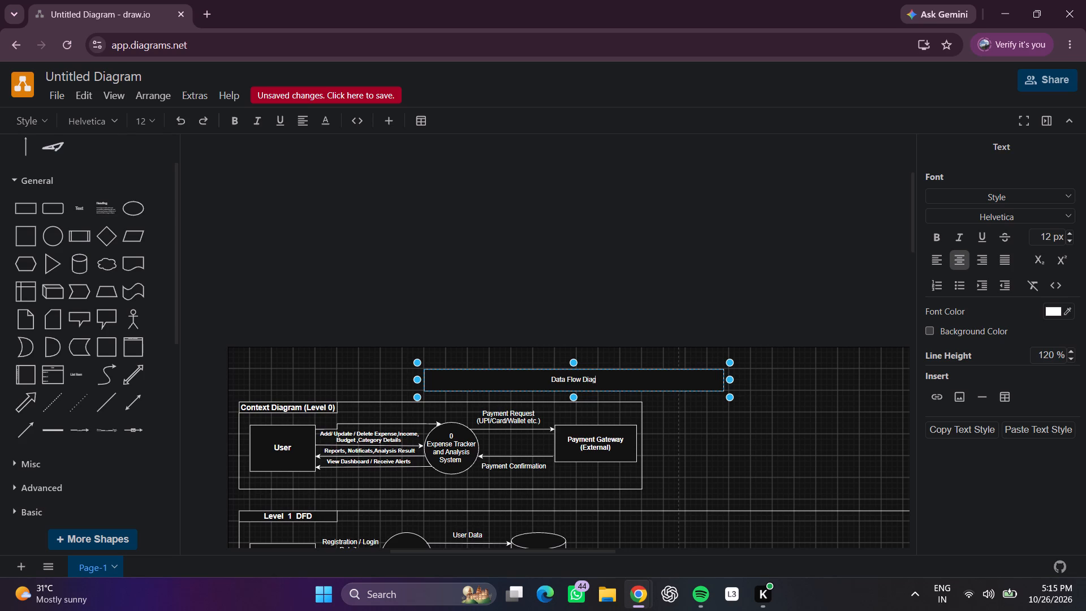
pyautogui.write('ra')
pyautogui.write('m')
pyautogui.press('space')
pyautogui.press('space')
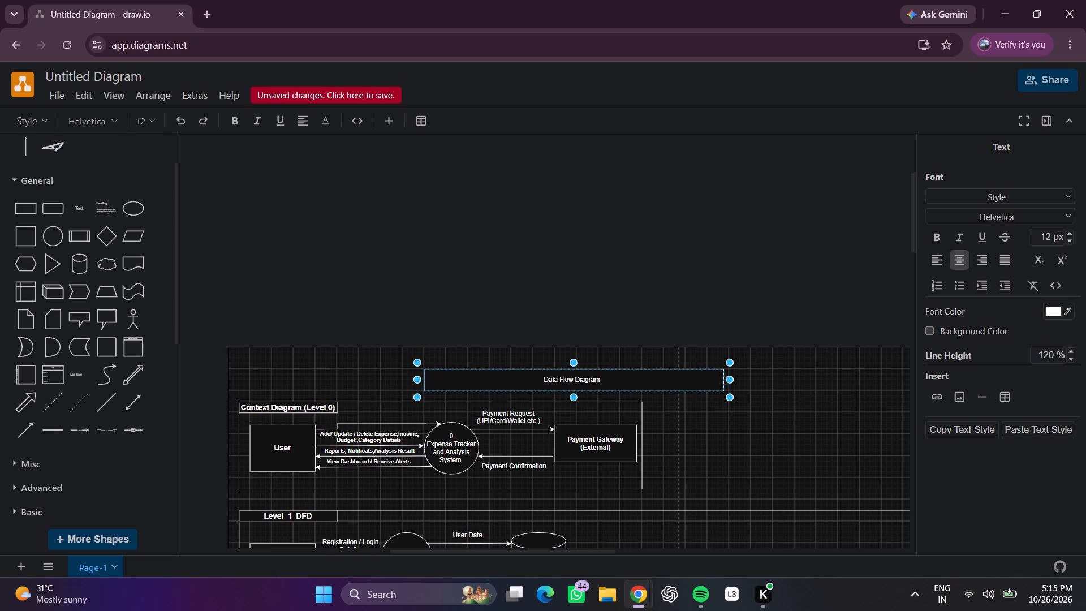
pyautogui.write('-')
pyautogui.press('space')
pyautogui.press('space')
pyautogui.write('ense')
pyautogui.press('space')
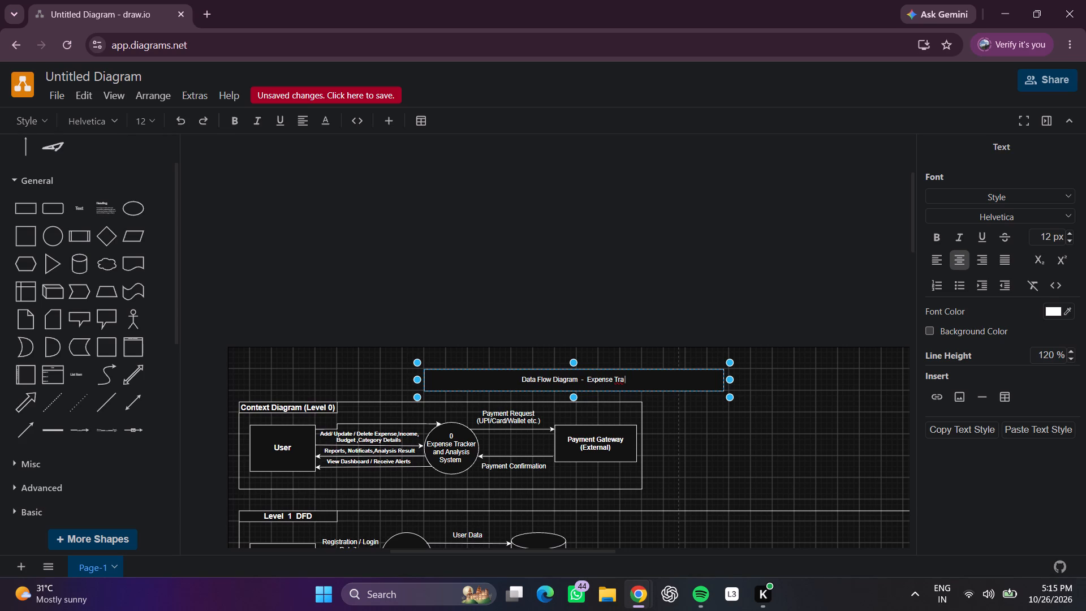
pyautogui.press('BackSpace')
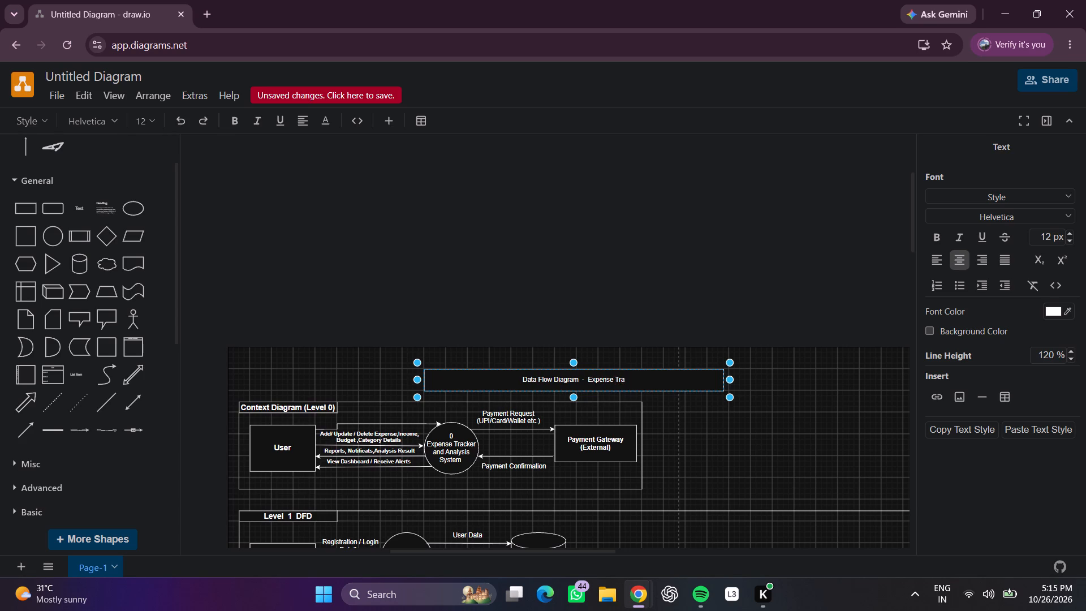
pyautogui.write('cker')
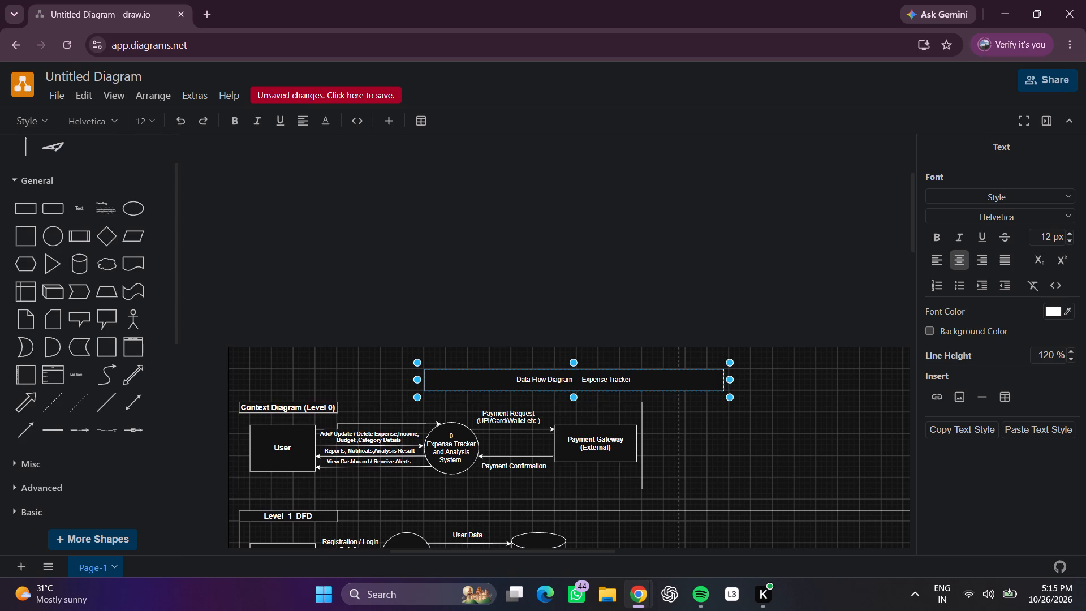
pyautogui.press('space')
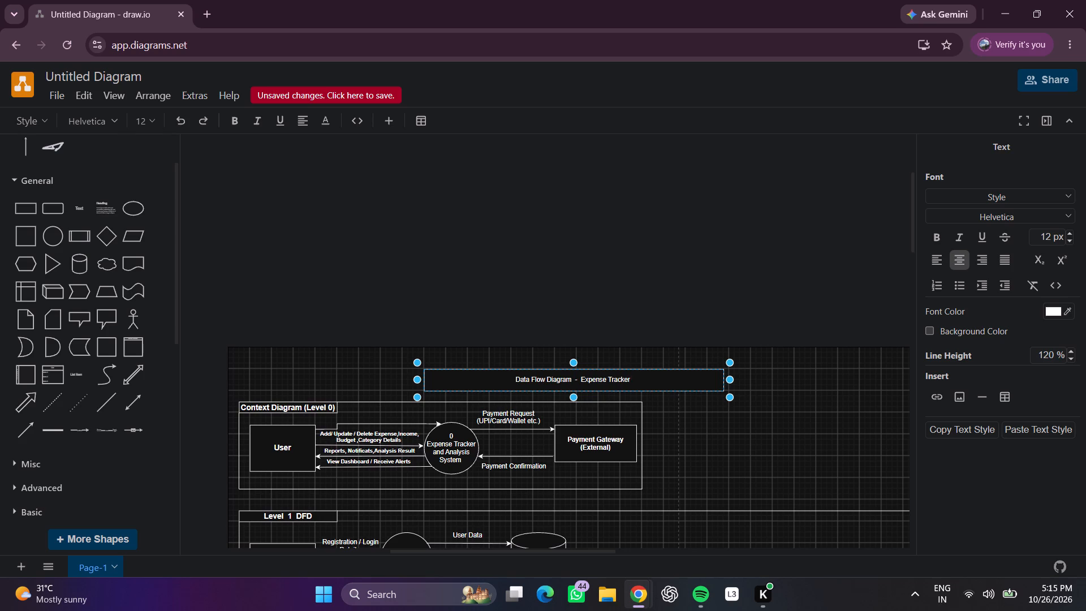
pyautogui.write('an')
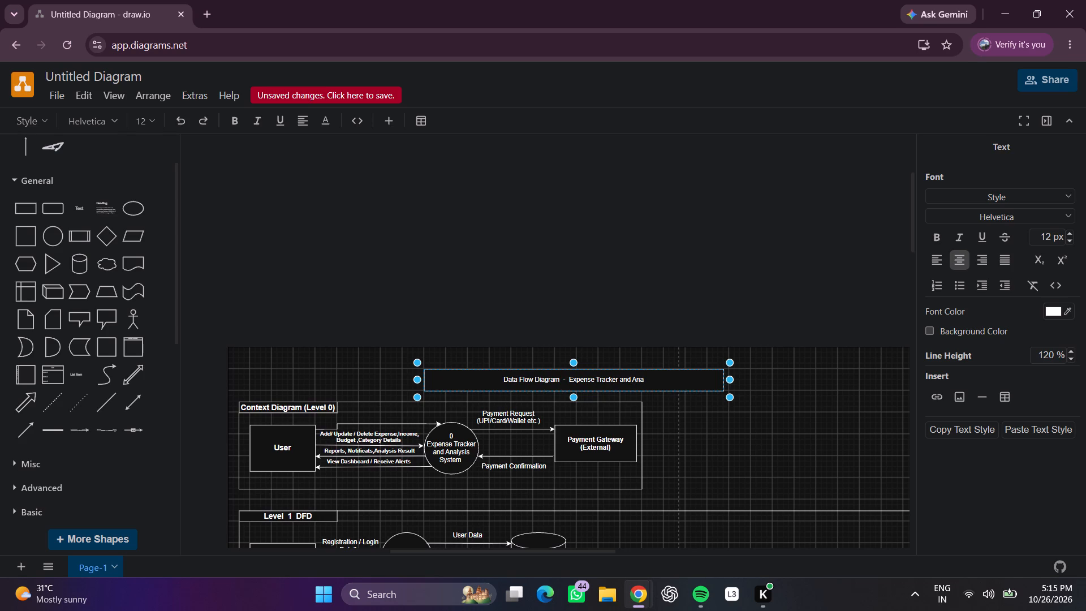
pyautogui.press('l')
pyautogui.write('ysis')
pyautogui.press('space')
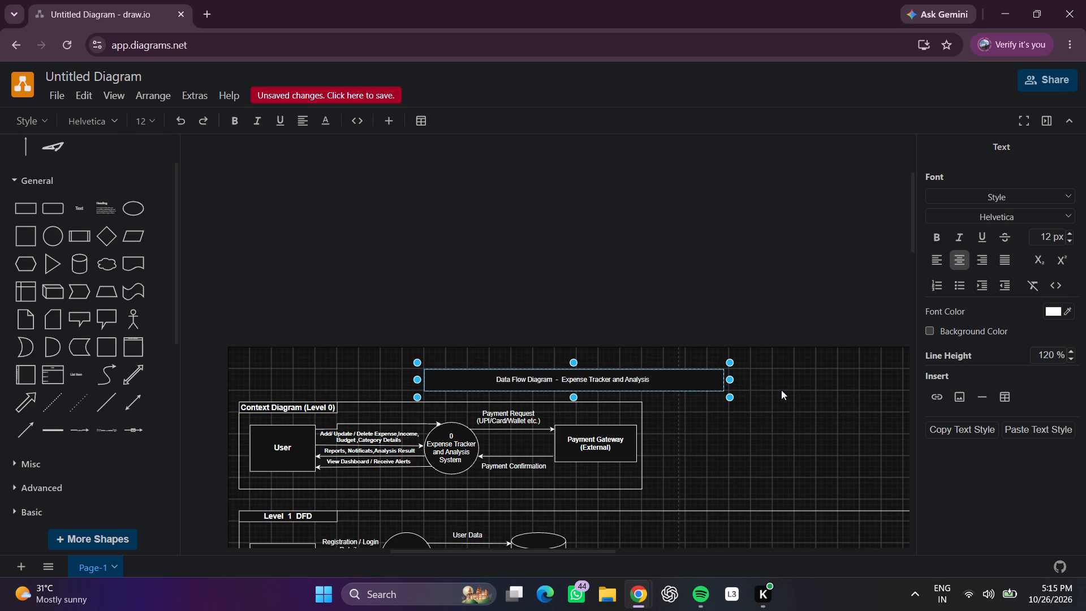
pyautogui.click(777, 489)
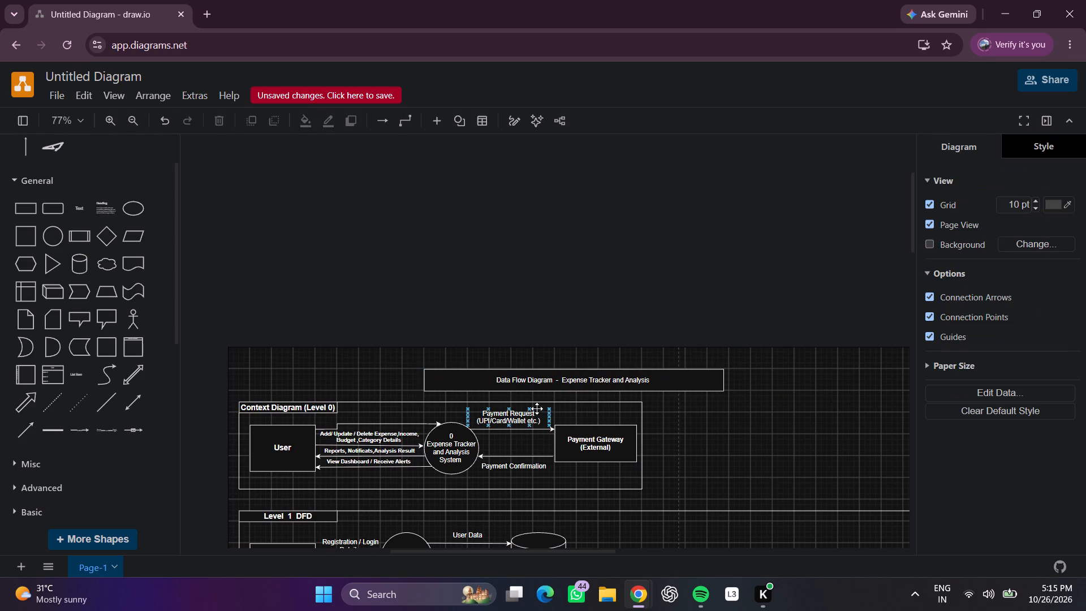
# Apply a larger bold text style to the whole text of the diagram's title box.
pyautogui.doubleClick(560, 376)
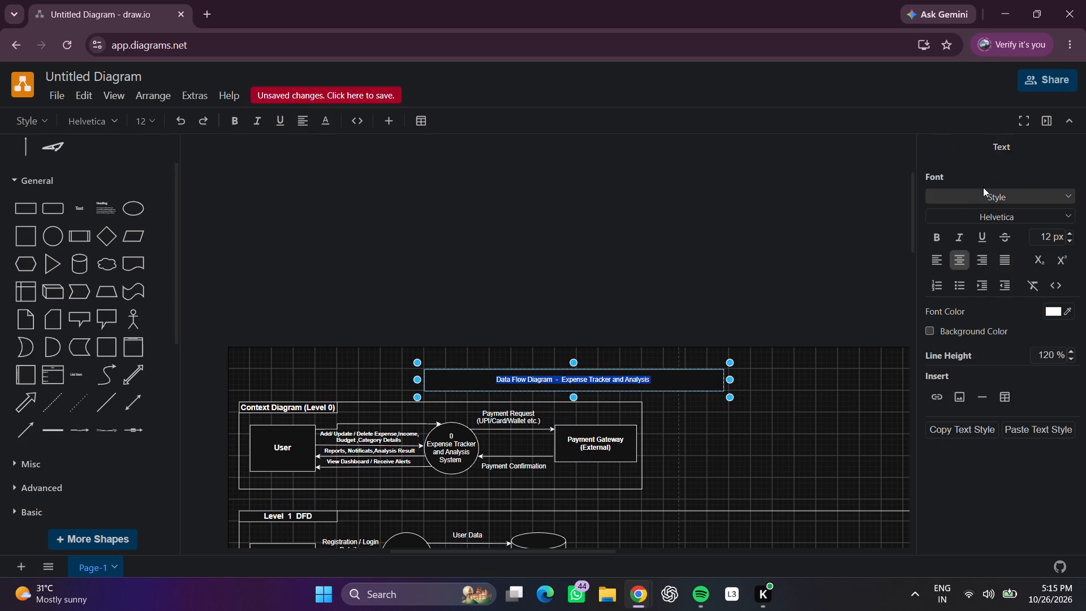
pyautogui.click(983, 188)
pyautogui.click(951, 281)
pyautogui.click(850, 410)
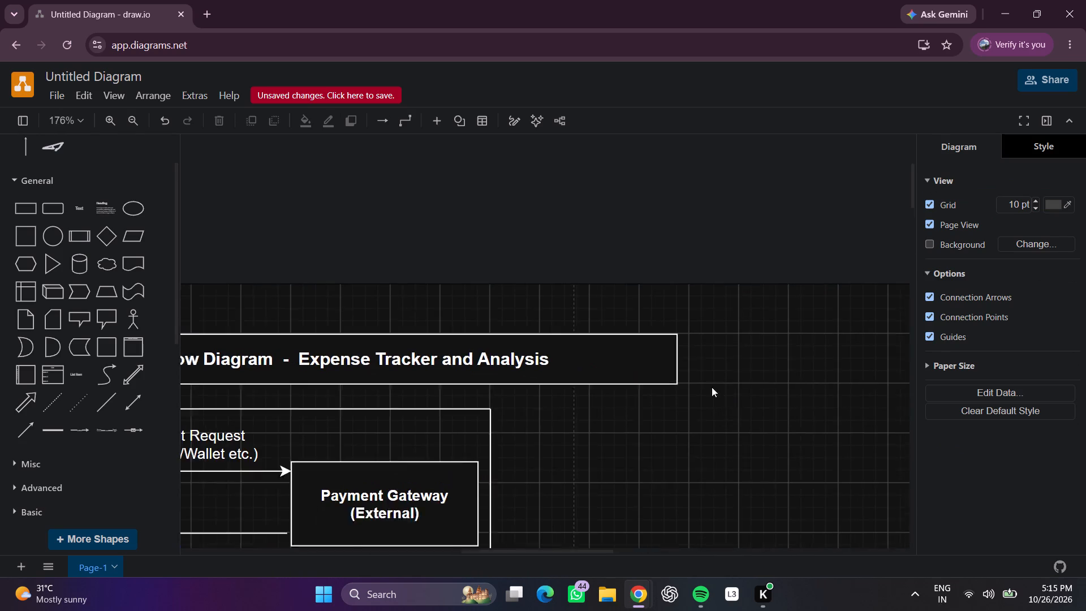
# Narrow the title box from both ends so it fits more closely around its text.
pyautogui.click(660, 369)
pyautogui.moveTo(674, 360); pyautogui.dragTo(567, 362)
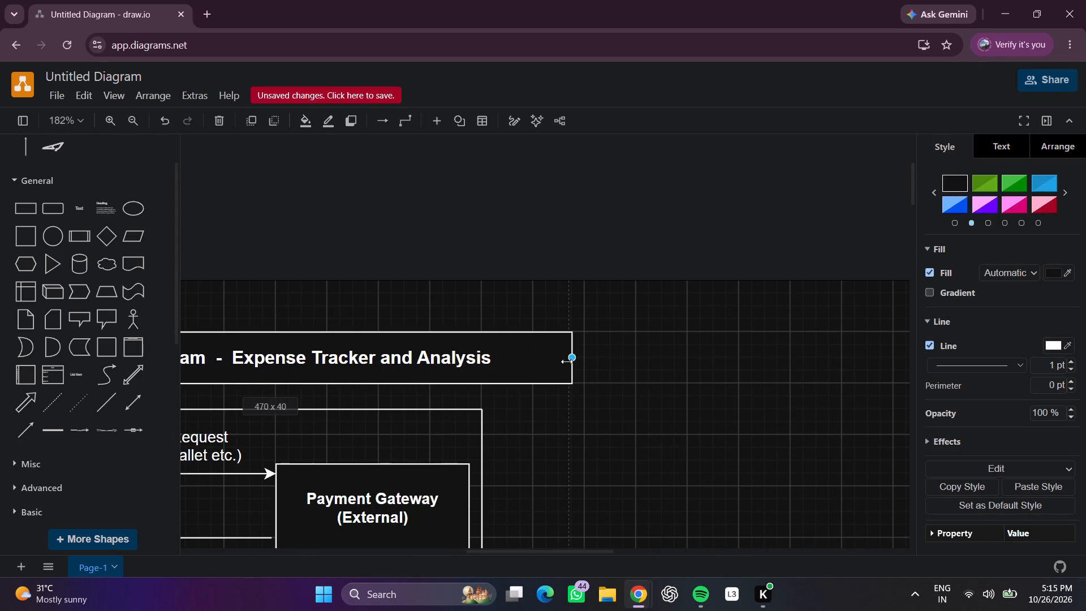
pyautogui.moveTo(567, 362); pyautogui.dragTo(528, 363)
pyautogui.hscroll(2, 578, 367)
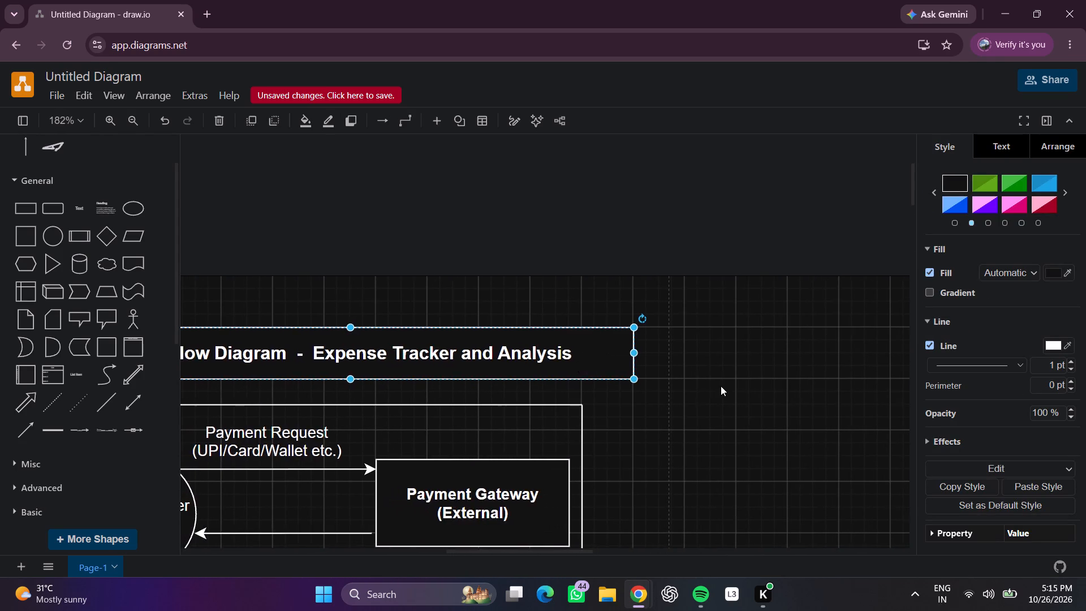
pyautogui.moveTo(341, 368); pyautogui.dragTo(355, 368)
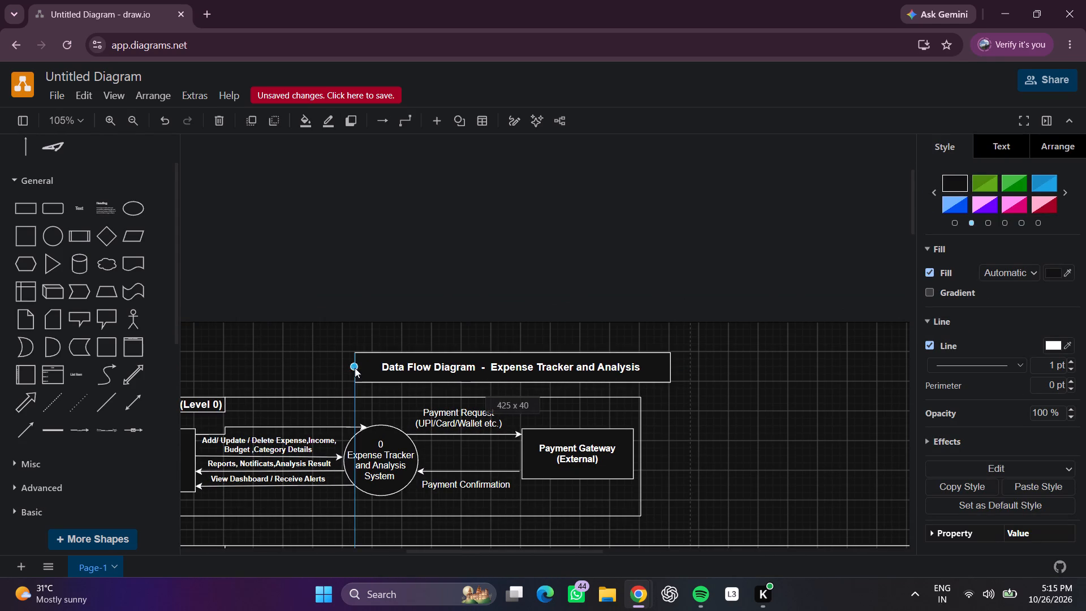
pyautogui.moveTo(355, 368); pyautogui.dragTo(367, 365)
pyautogui.click(700, 407)
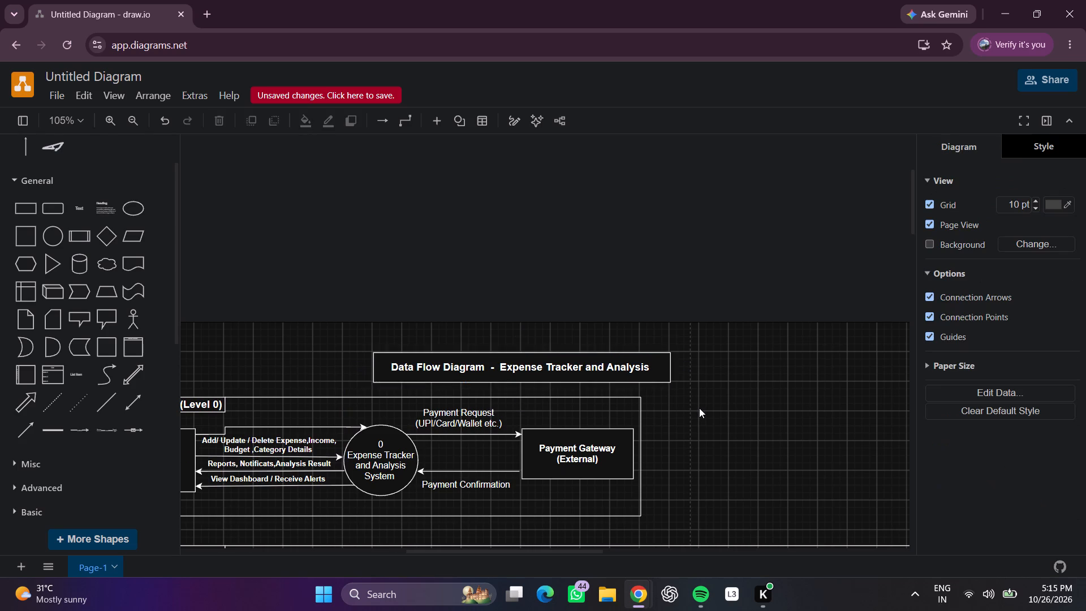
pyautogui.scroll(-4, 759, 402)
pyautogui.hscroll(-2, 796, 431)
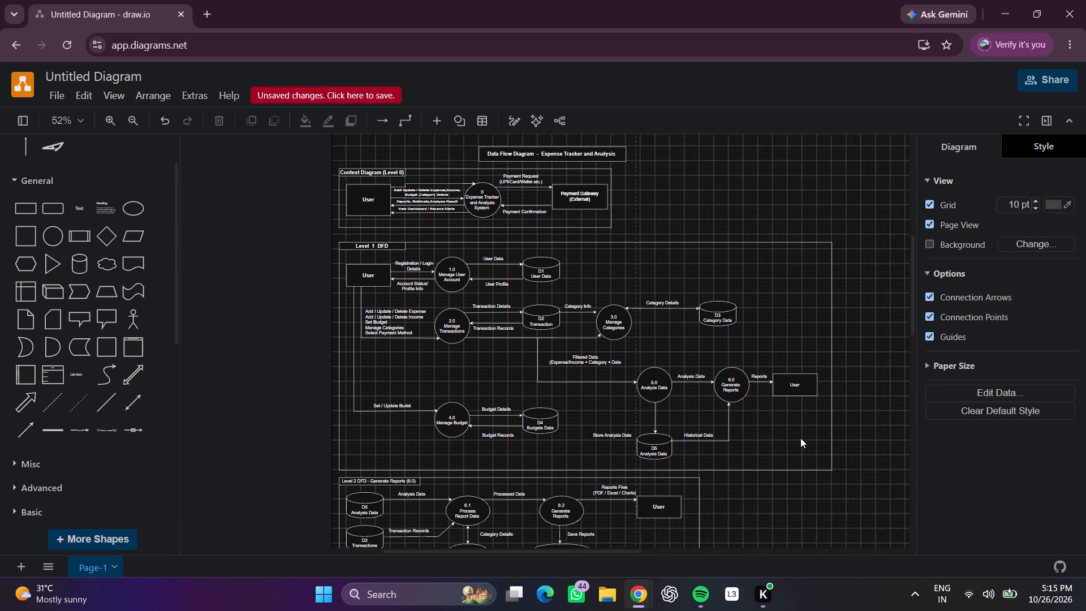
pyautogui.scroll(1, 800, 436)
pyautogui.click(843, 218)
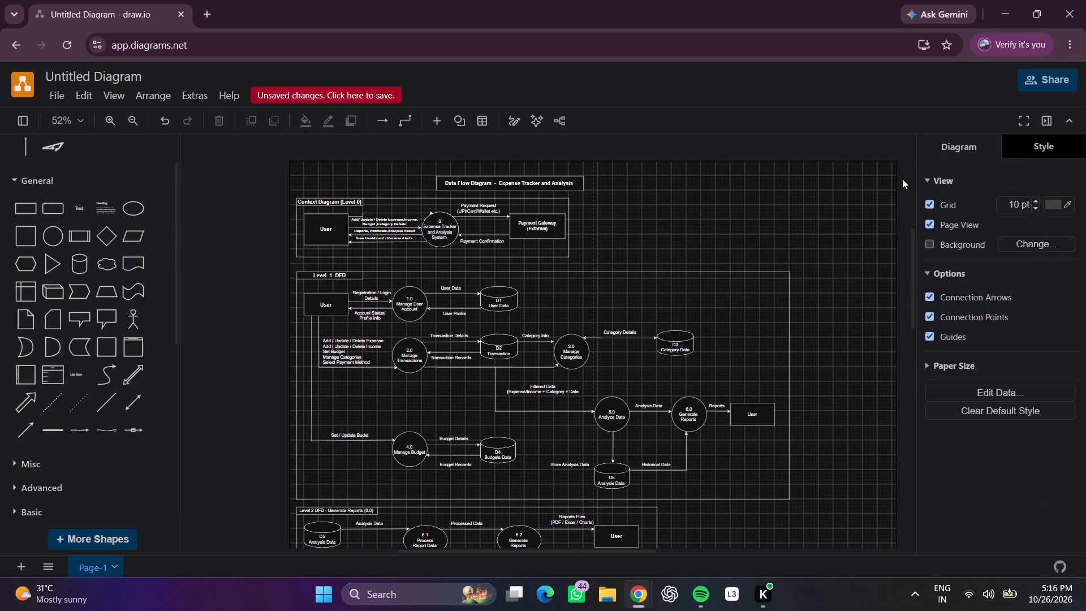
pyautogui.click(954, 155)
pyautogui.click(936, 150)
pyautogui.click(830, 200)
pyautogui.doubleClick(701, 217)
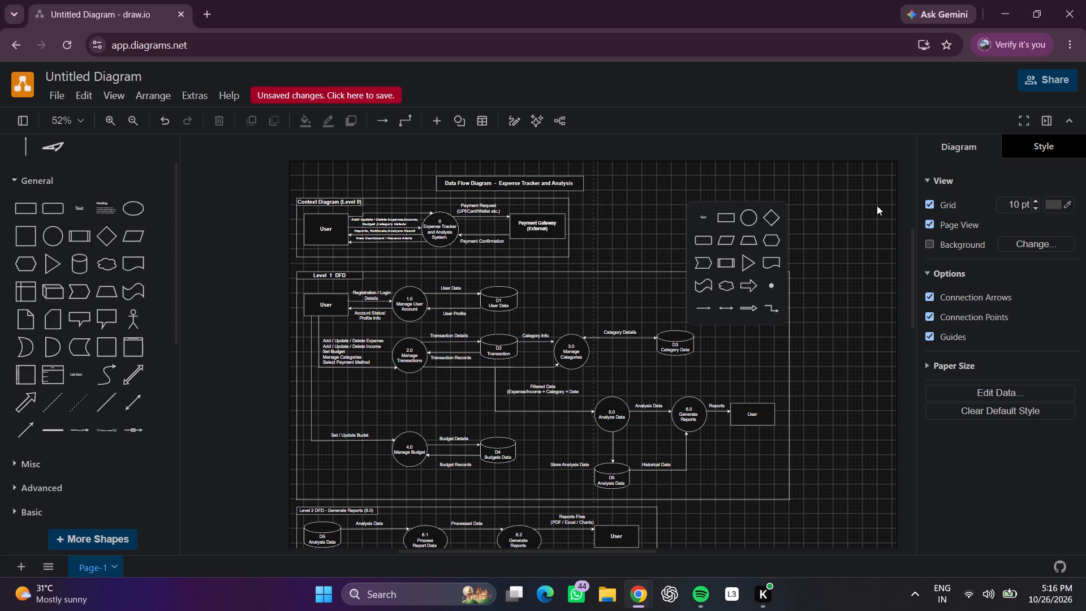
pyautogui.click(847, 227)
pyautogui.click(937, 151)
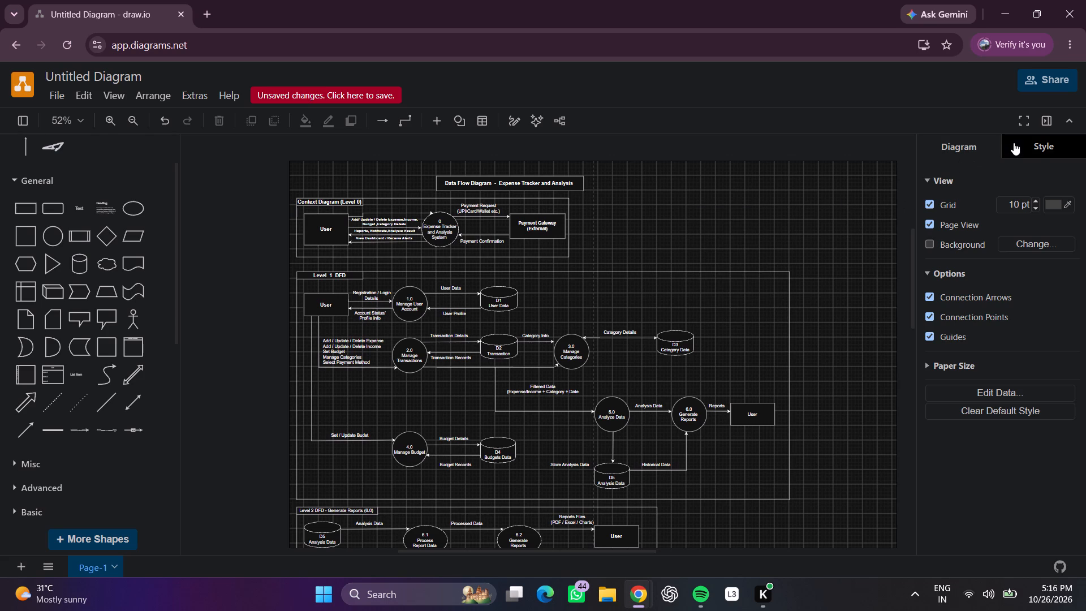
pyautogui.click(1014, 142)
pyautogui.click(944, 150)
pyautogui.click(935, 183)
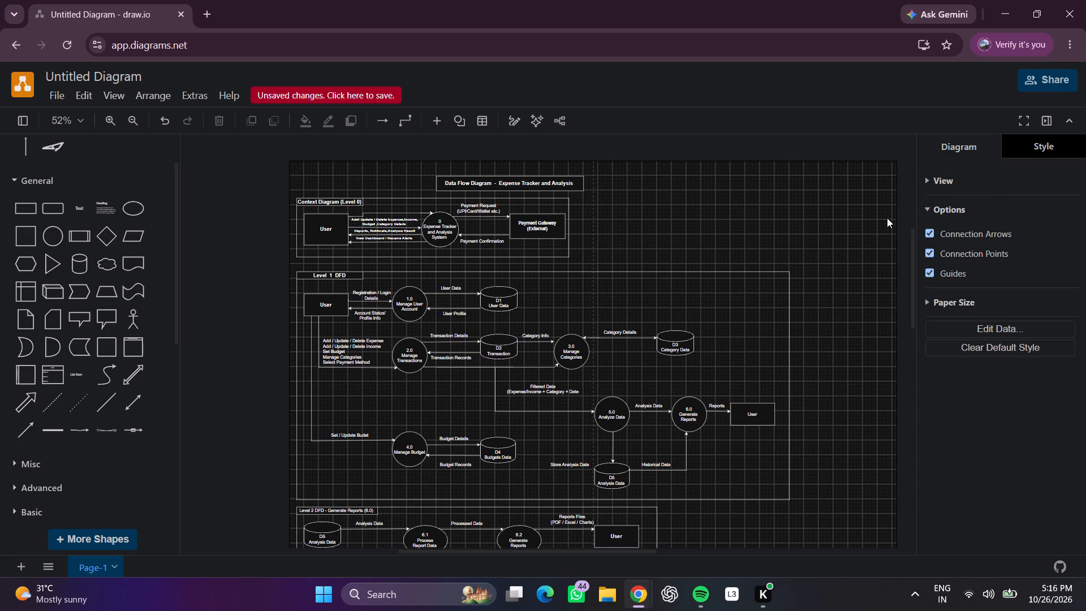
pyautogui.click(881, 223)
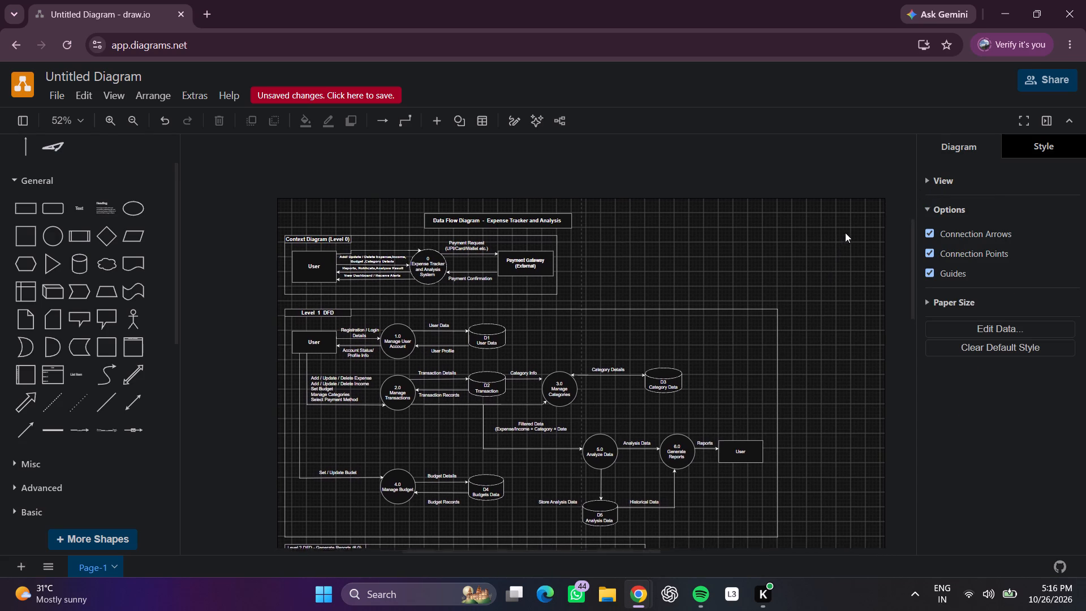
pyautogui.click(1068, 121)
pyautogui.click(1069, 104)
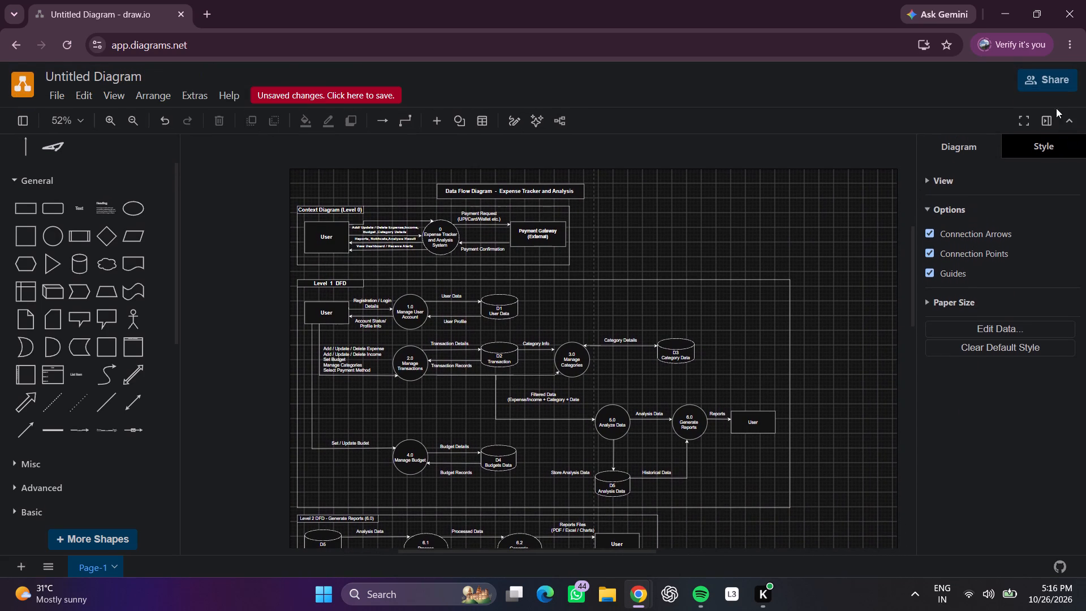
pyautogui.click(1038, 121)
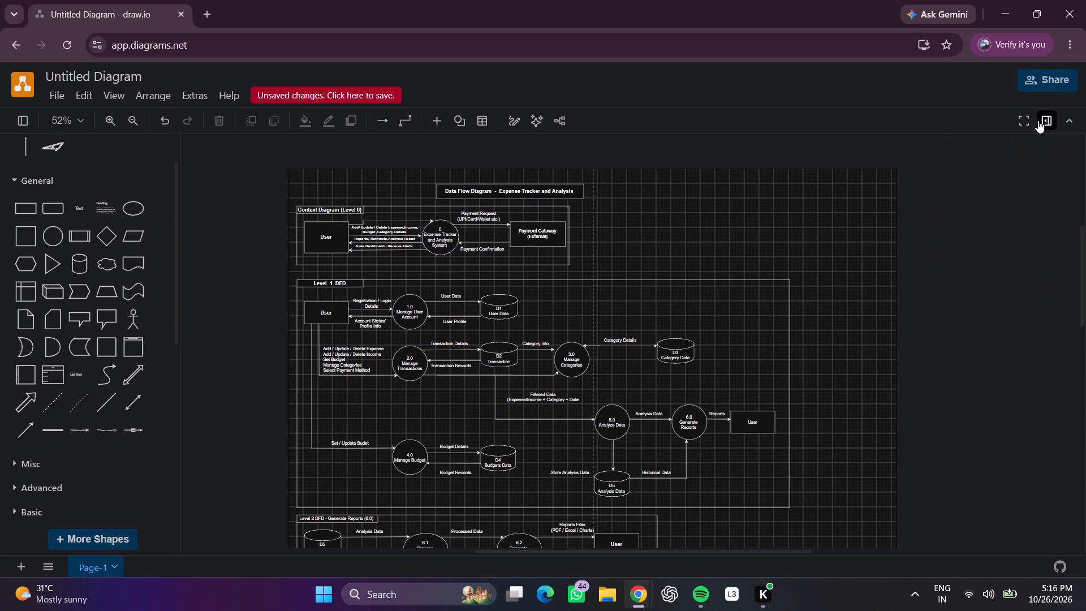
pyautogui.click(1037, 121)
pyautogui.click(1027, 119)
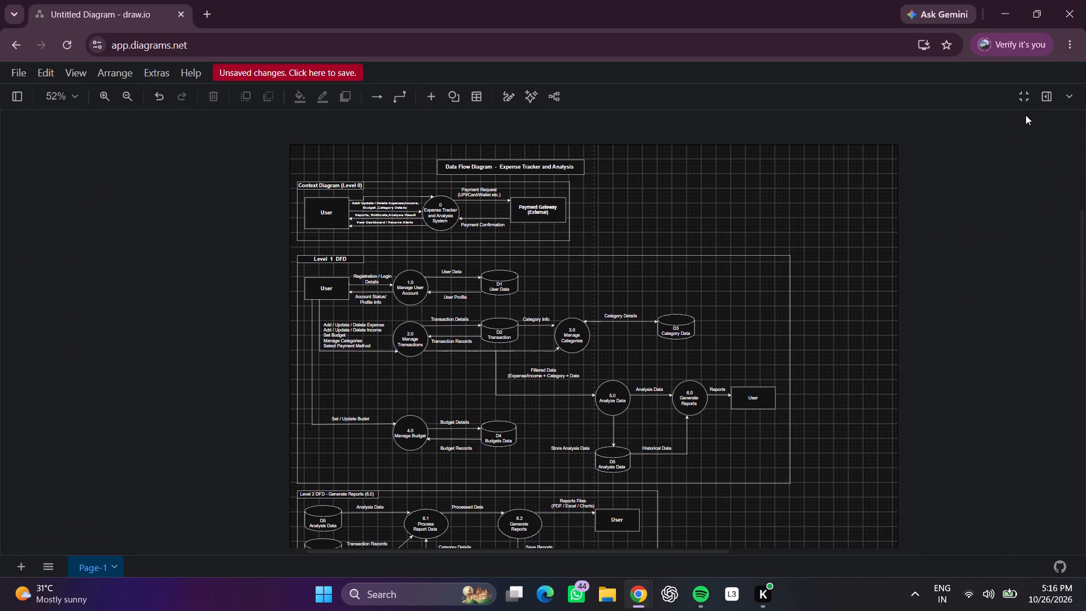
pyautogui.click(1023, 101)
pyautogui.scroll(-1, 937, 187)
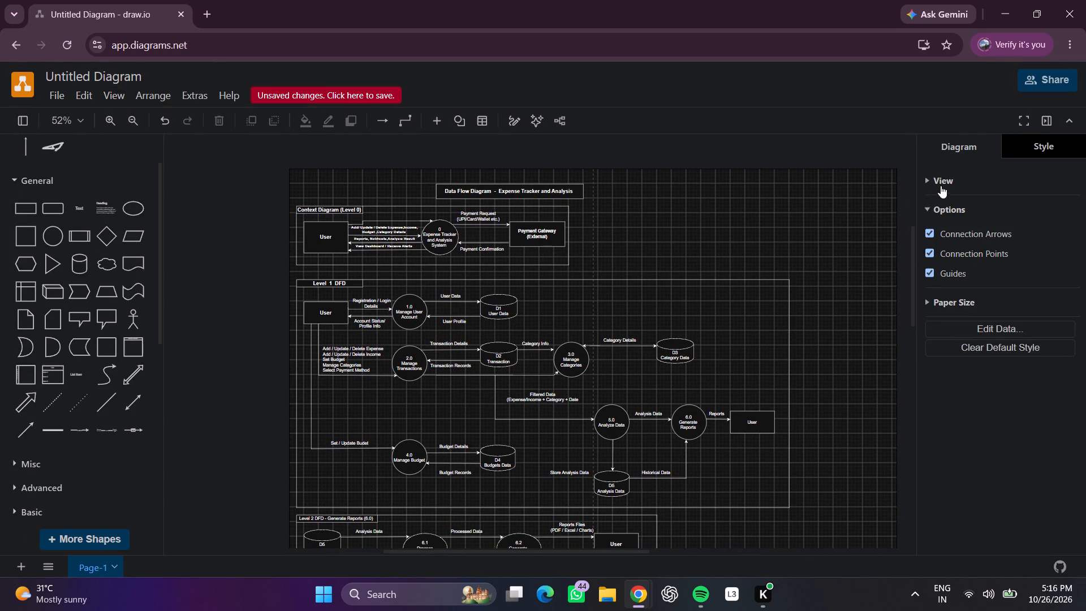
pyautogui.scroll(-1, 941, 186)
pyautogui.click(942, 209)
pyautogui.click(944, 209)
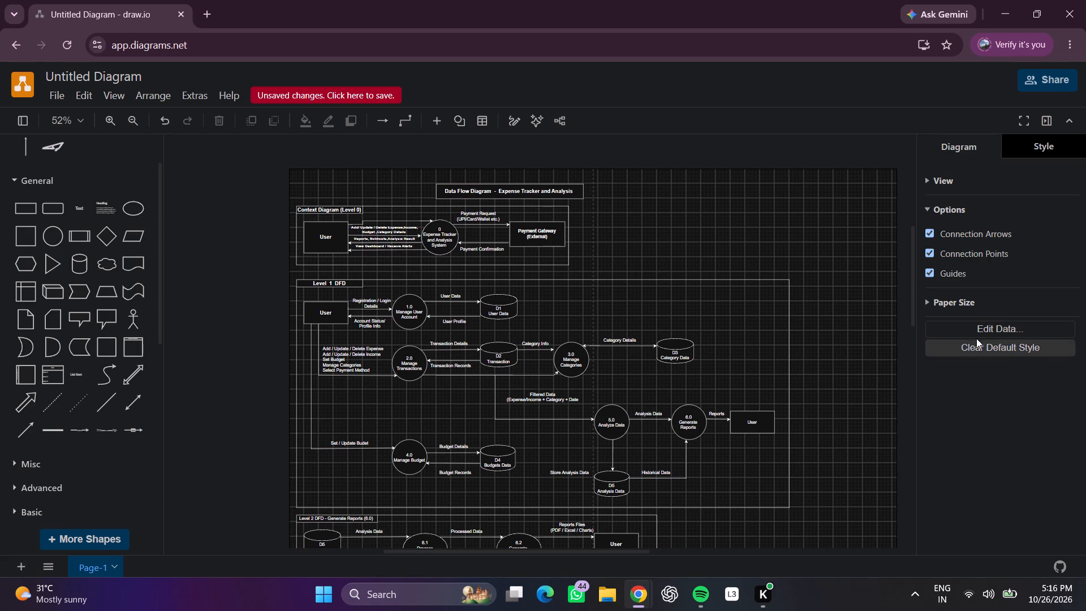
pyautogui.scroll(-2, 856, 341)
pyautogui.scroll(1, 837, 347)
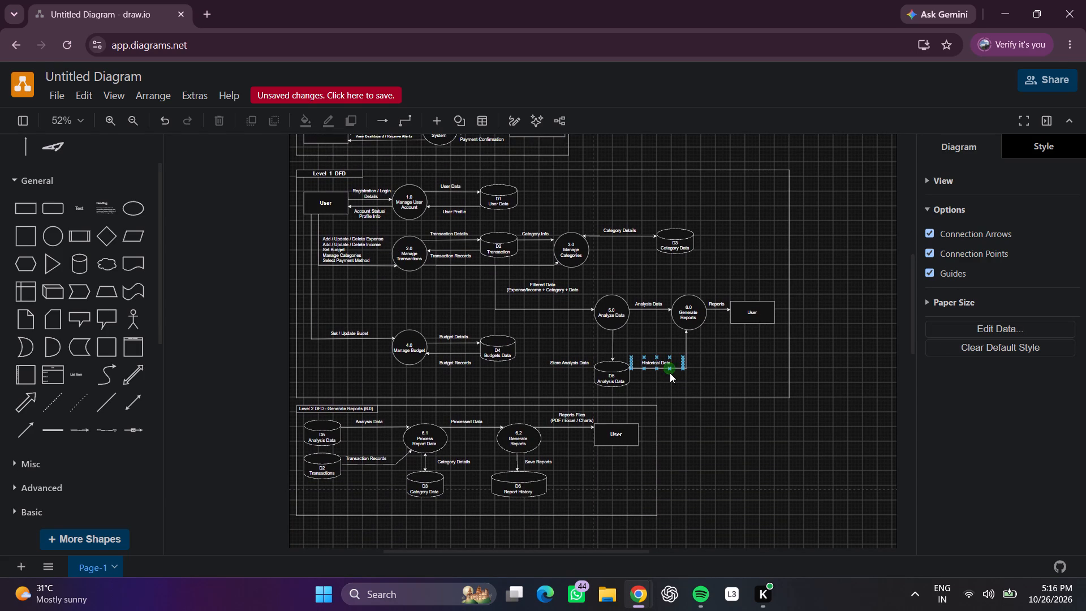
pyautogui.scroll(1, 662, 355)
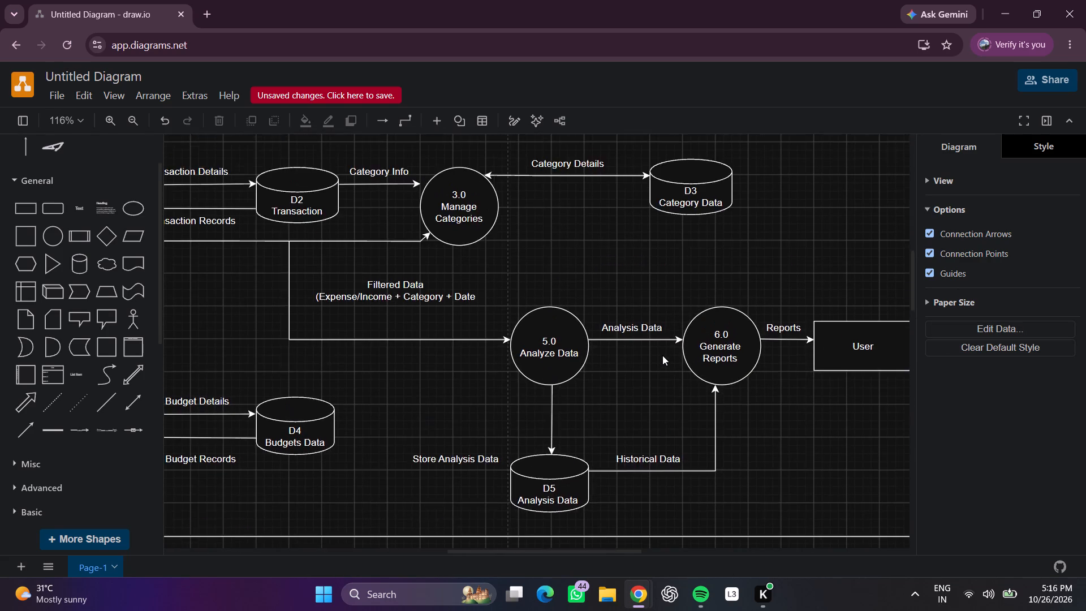
# Review the finished diagram from its title and context diagram through the Level 1 and Level 2 DFD sections.
pyautogui.scroll(1, 662, 355)
pyautogui.hscroll(1, 662, 355)
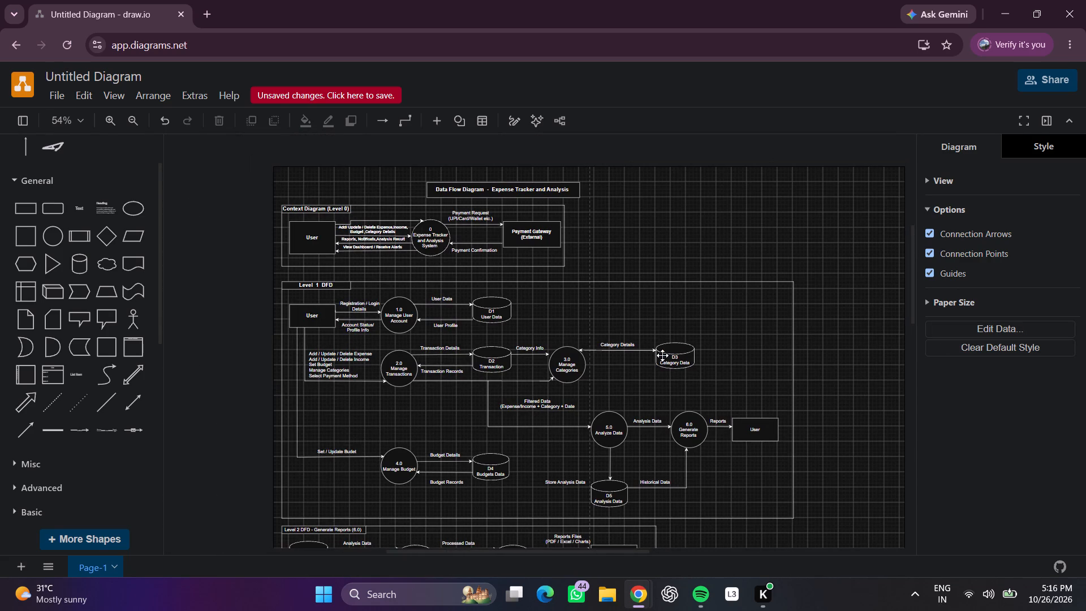
pyautogui.hscroll(1, 662, 355)
pyautogui.scroll(2, 662, 355)
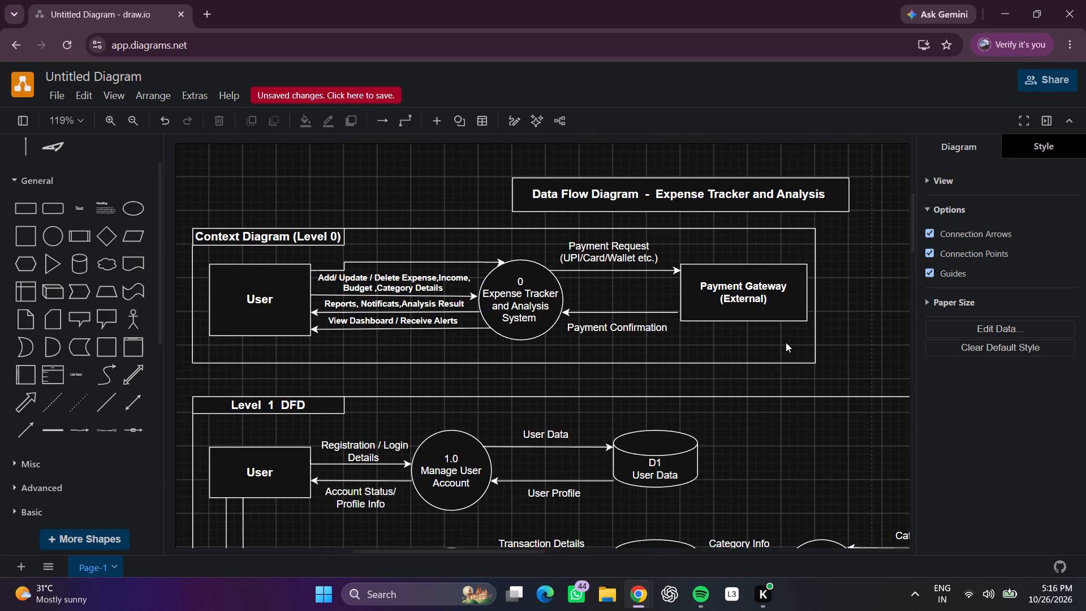
pyautogui.hscroll(-2, 787, 342)
pyautogui.scroll(-1, 787, 342)
pyautogui.scroll(1, 787, 342)
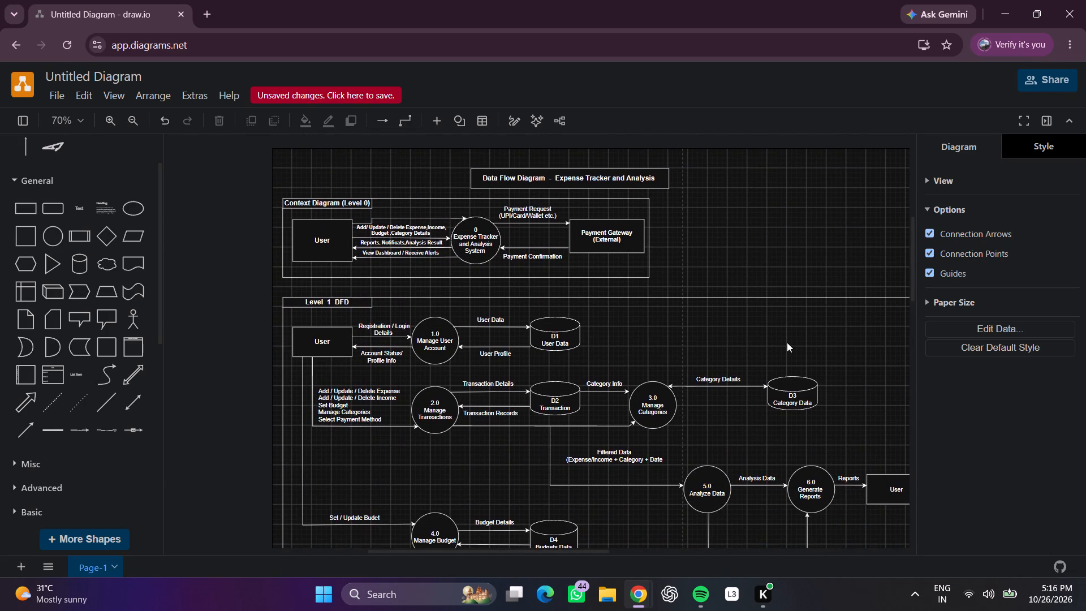
pyautogui.scroll(1, 787, 342)
pyautogui.scroll(-1, 787, 342)
pyautogui.hscroll(-2, 787, 342)
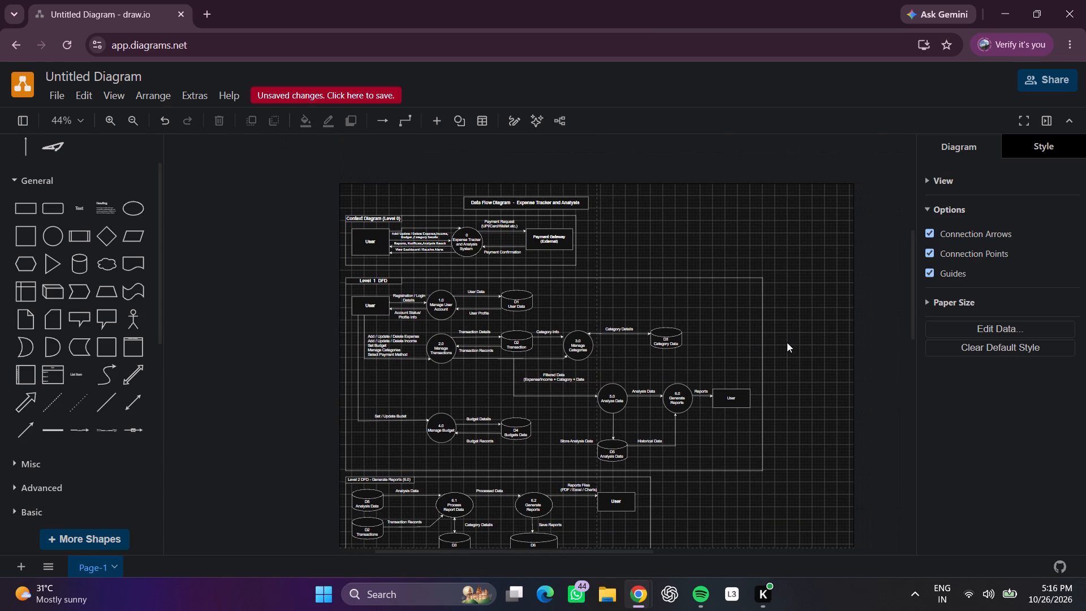
pyautogui.scroll(-1, 787, 342)
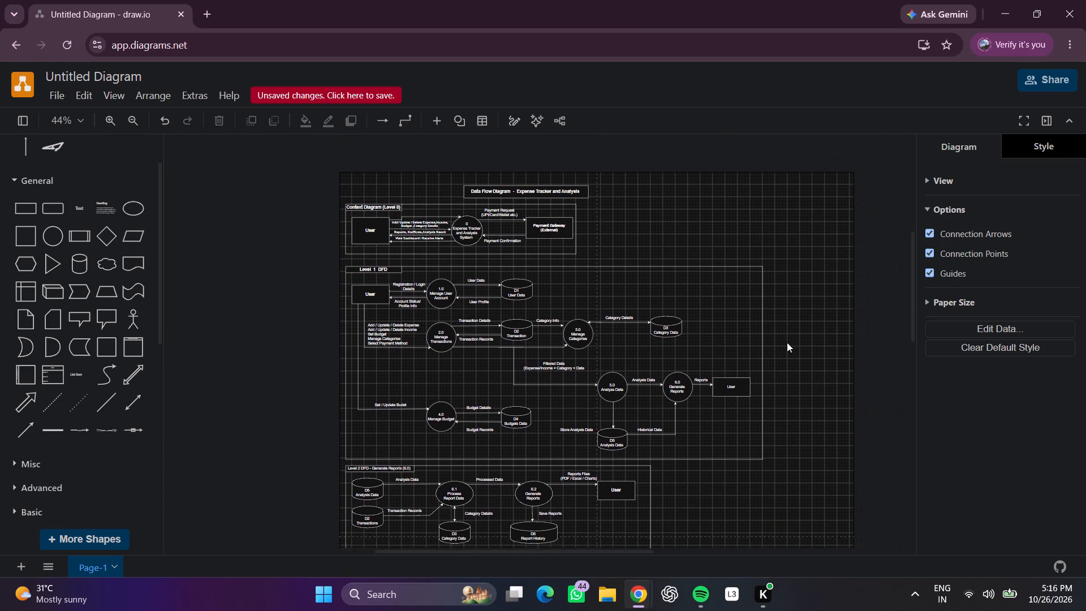
pyautogui.scroll(-1, 787, 342)
pyautogui.scroll(2, 787, 342)
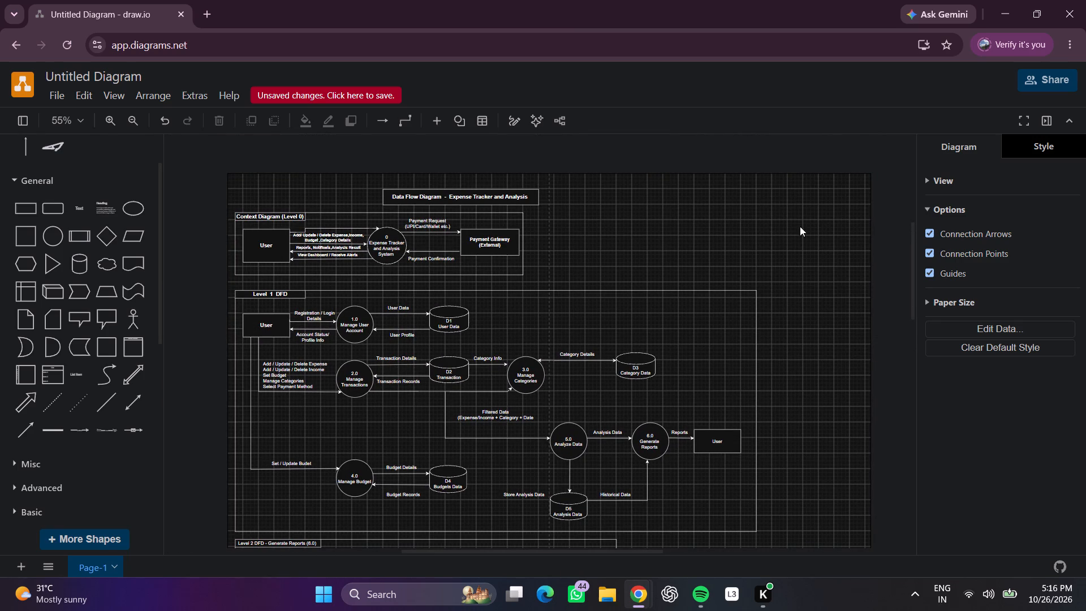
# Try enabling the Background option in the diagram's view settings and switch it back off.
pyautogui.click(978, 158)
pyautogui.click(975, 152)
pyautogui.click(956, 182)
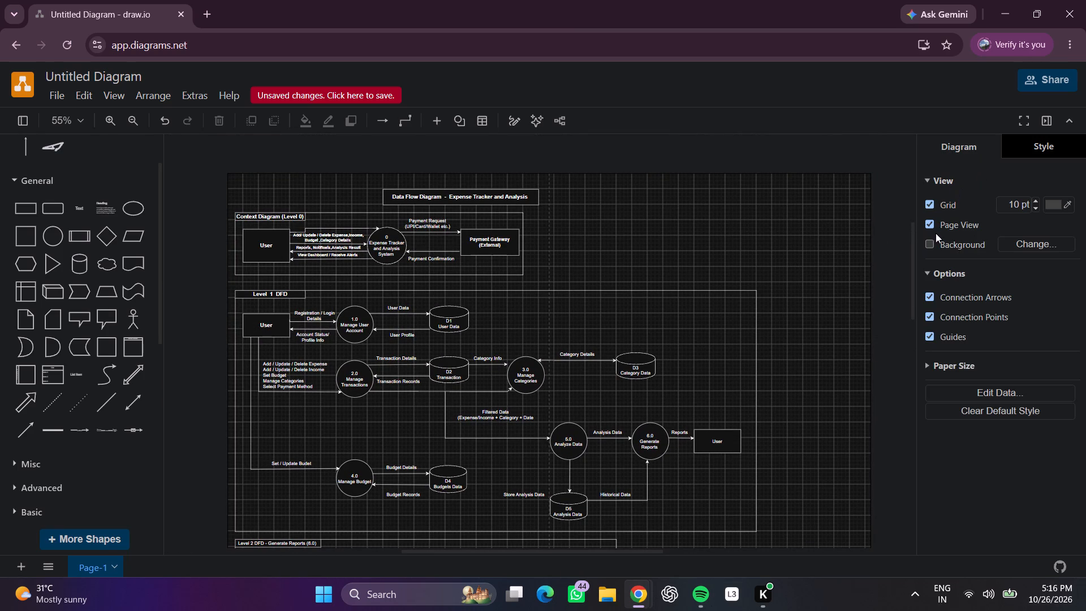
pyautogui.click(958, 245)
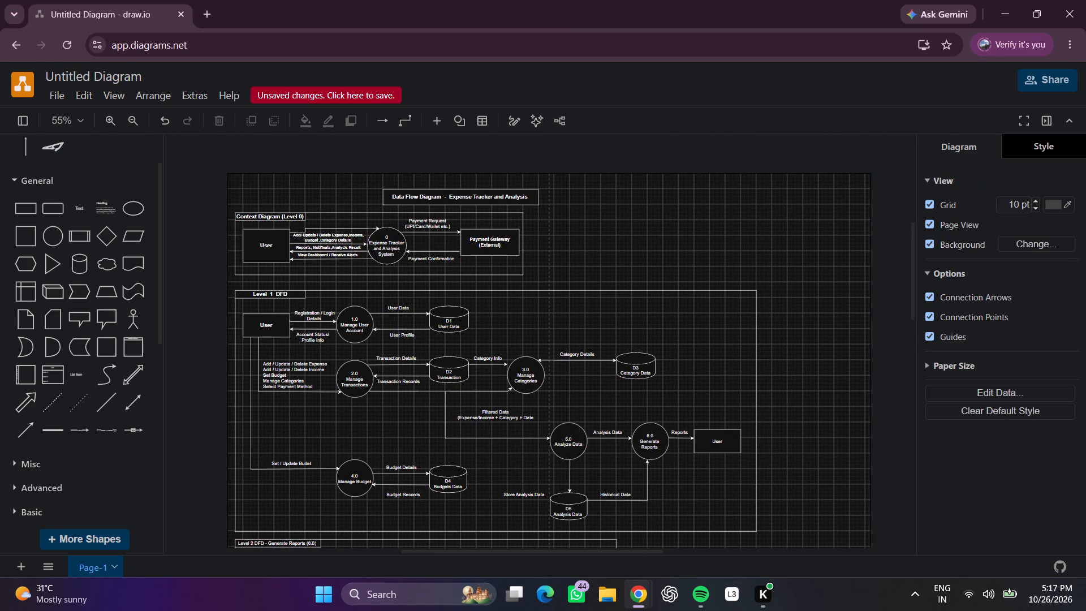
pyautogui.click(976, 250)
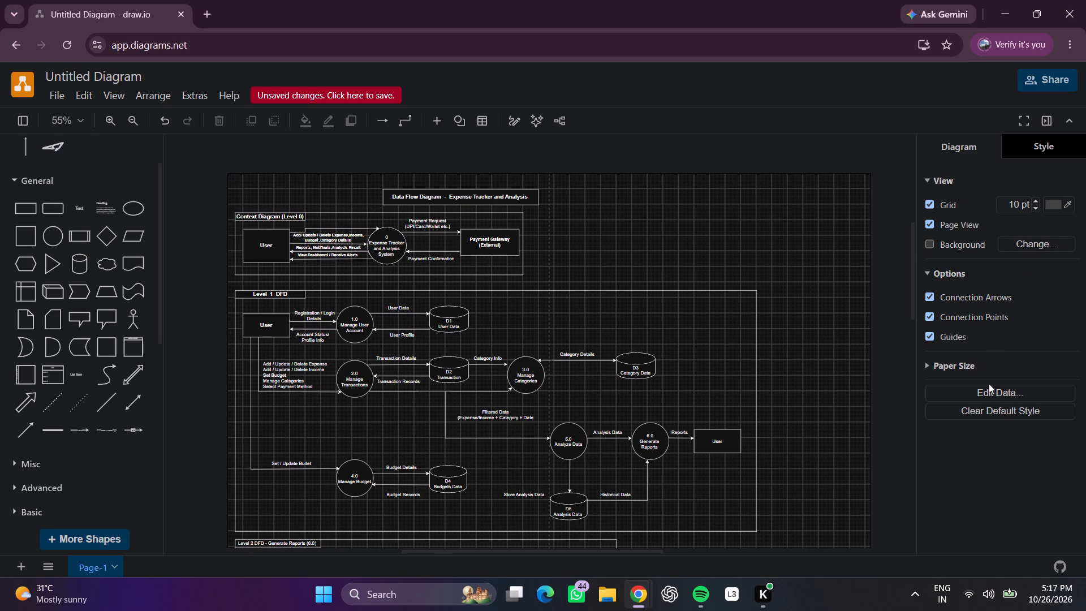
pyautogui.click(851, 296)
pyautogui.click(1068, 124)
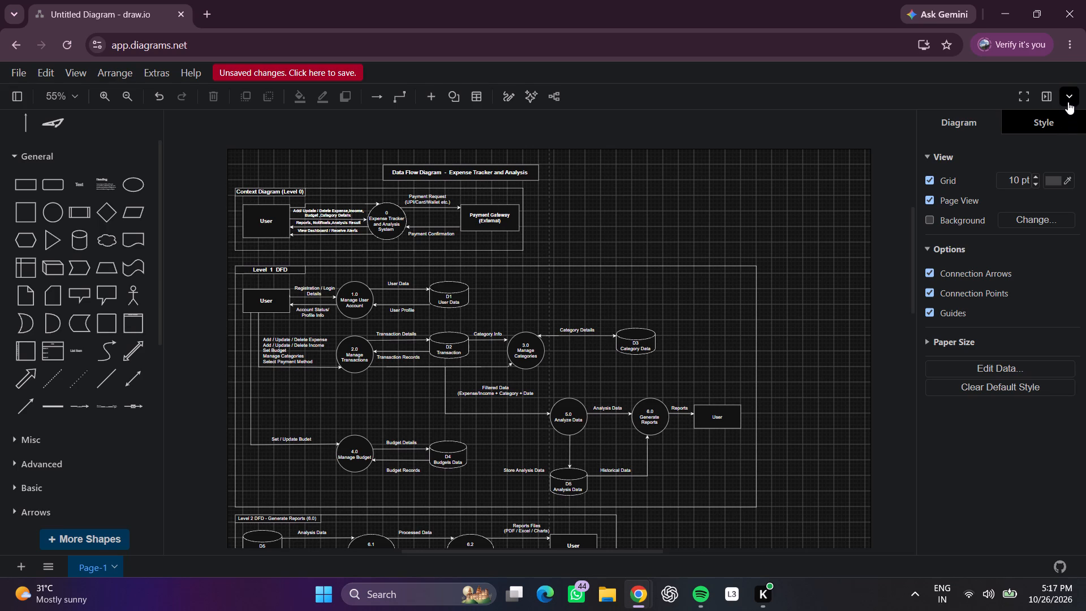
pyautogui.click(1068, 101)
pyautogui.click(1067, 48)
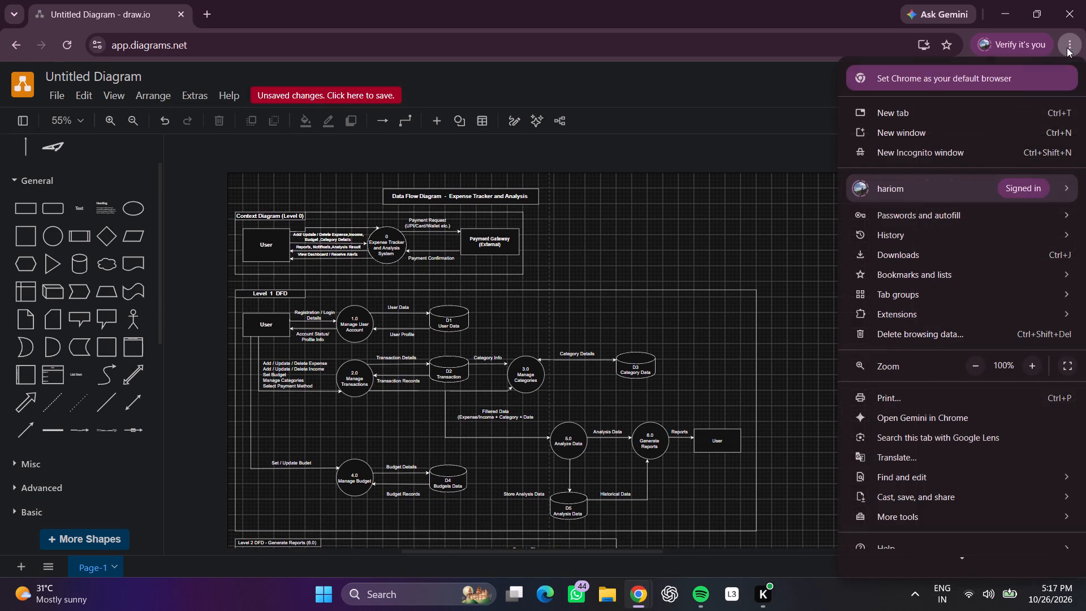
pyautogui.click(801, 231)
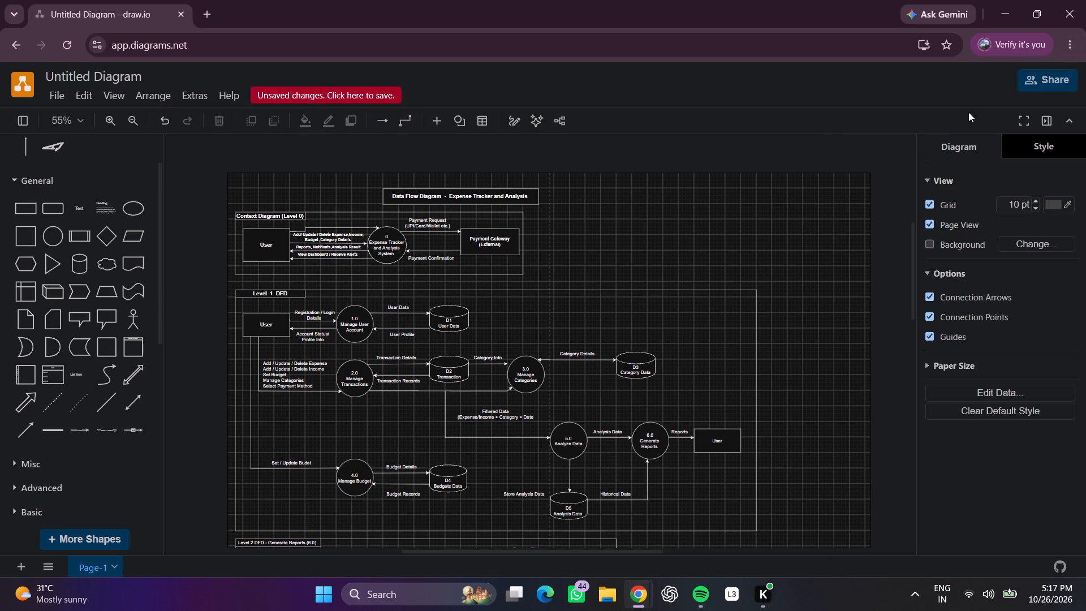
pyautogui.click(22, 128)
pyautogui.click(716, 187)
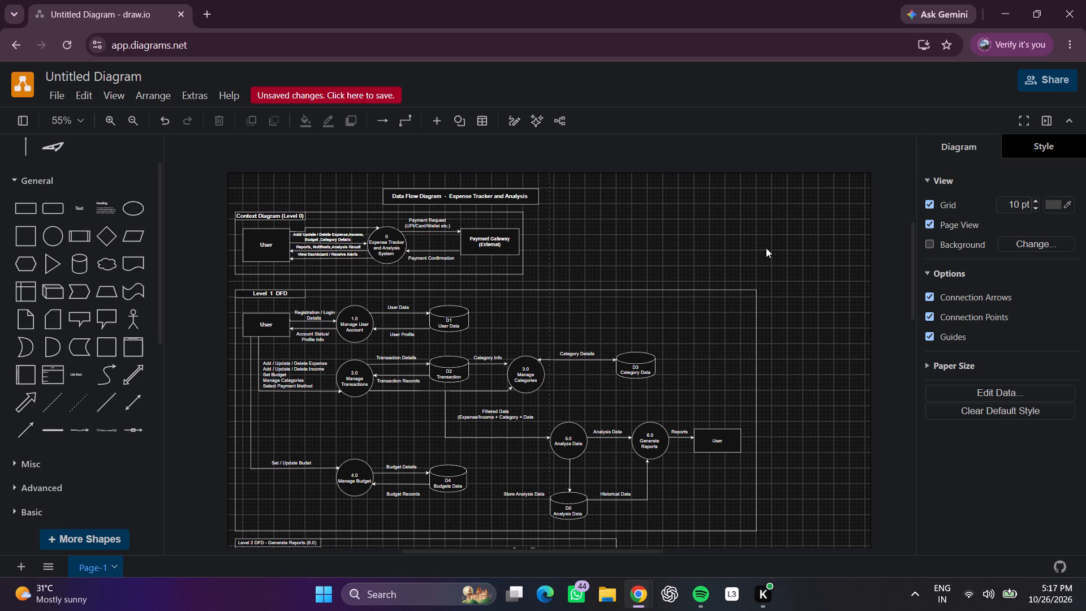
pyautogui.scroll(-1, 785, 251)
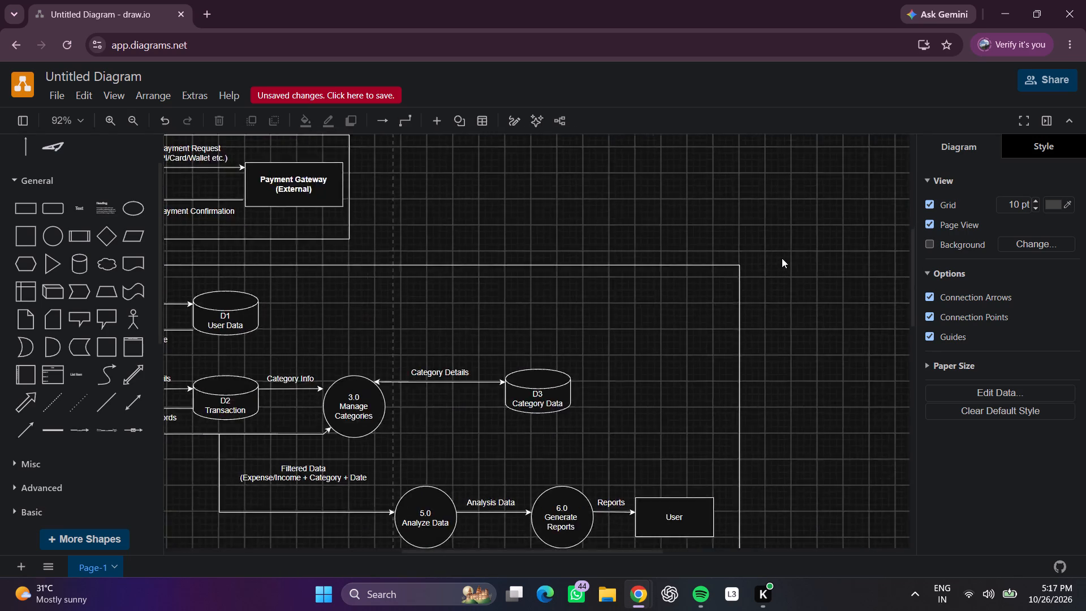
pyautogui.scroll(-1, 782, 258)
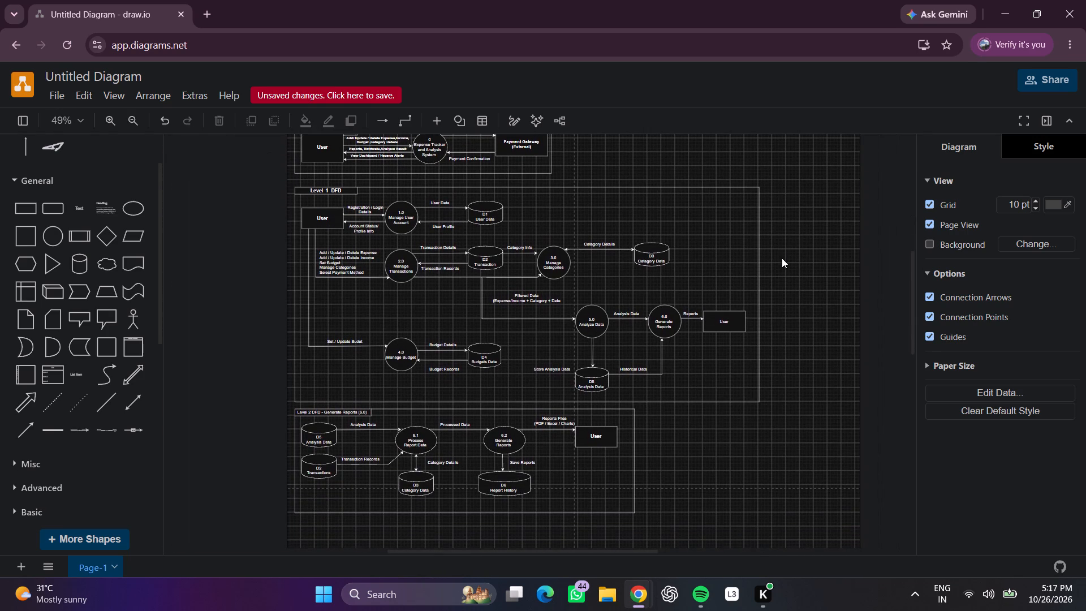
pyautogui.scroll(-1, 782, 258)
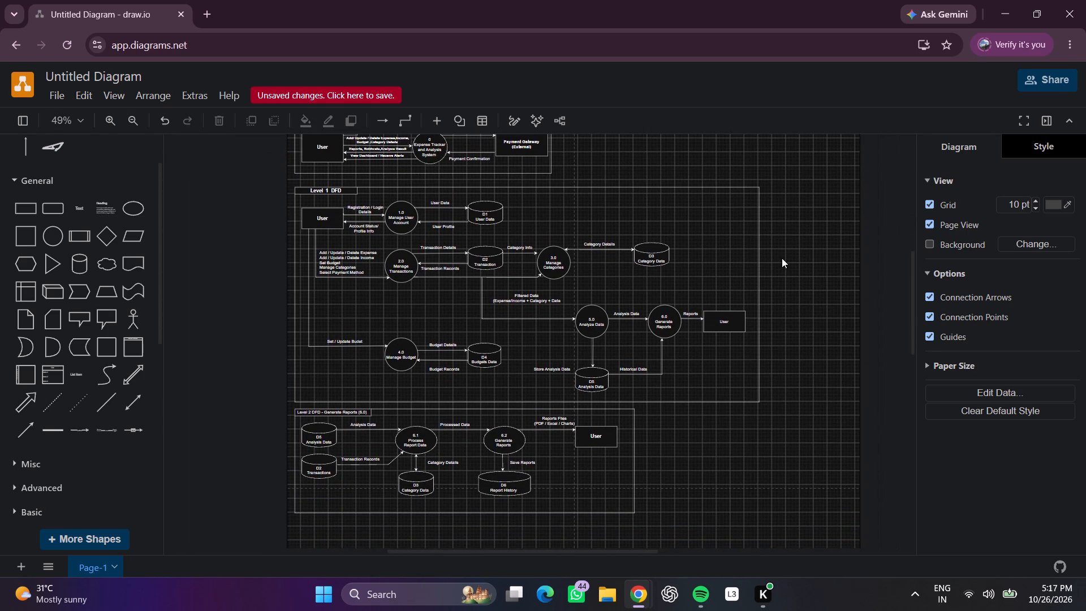
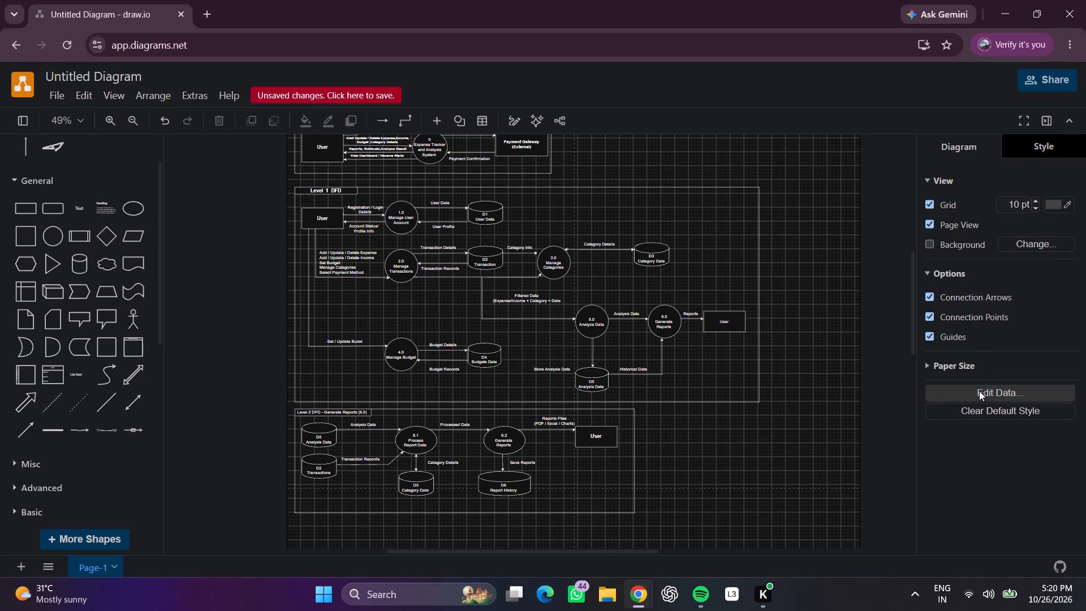
# Collapse the header area above the canvas to give the diagram more room.
pyautogui.click(953, 143)
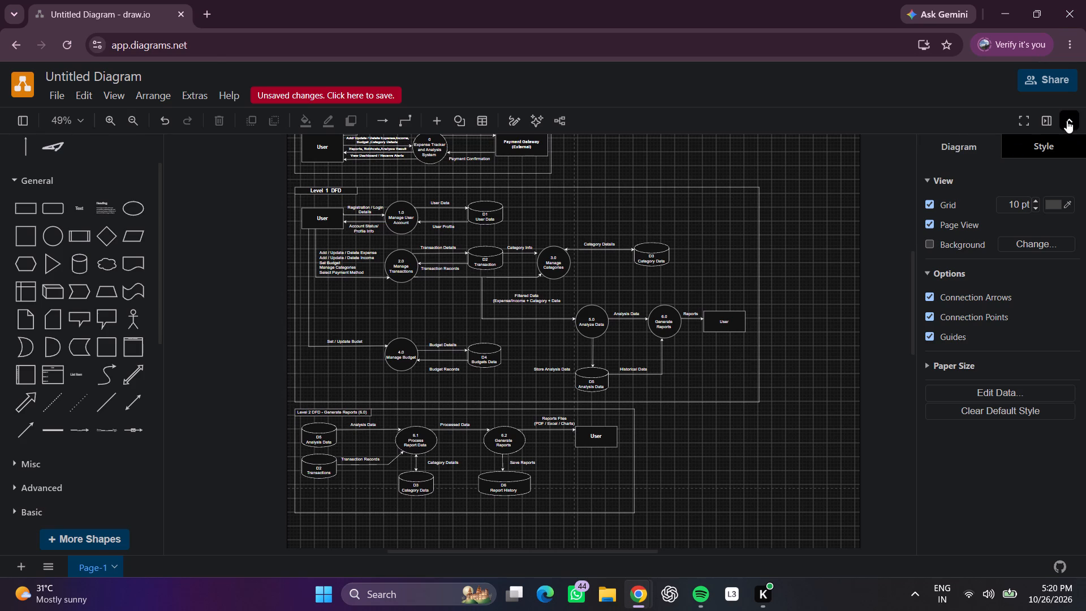
pyautogui.click(1067, 122)
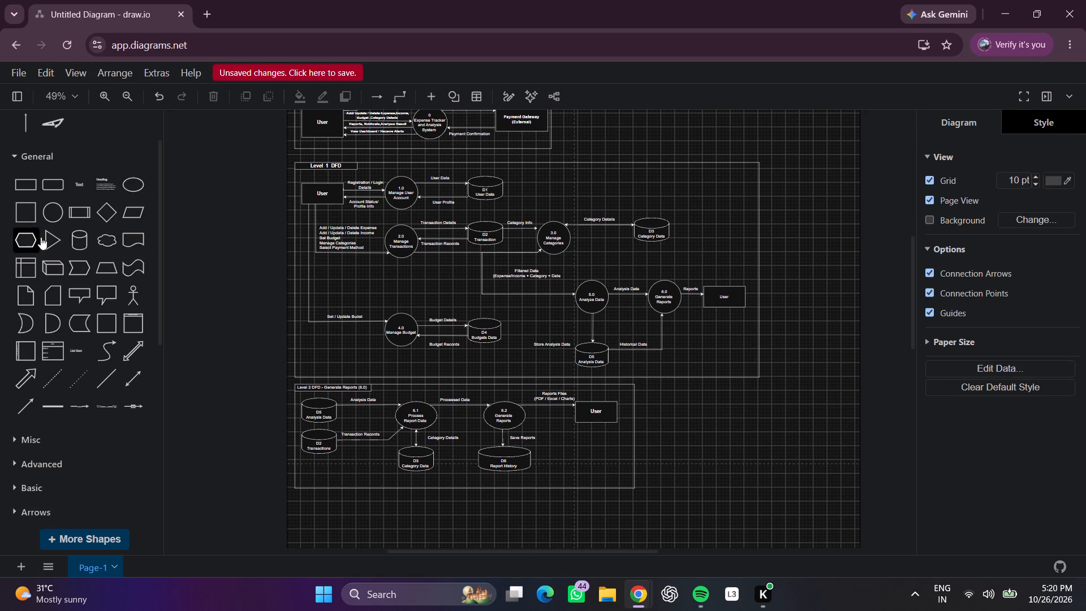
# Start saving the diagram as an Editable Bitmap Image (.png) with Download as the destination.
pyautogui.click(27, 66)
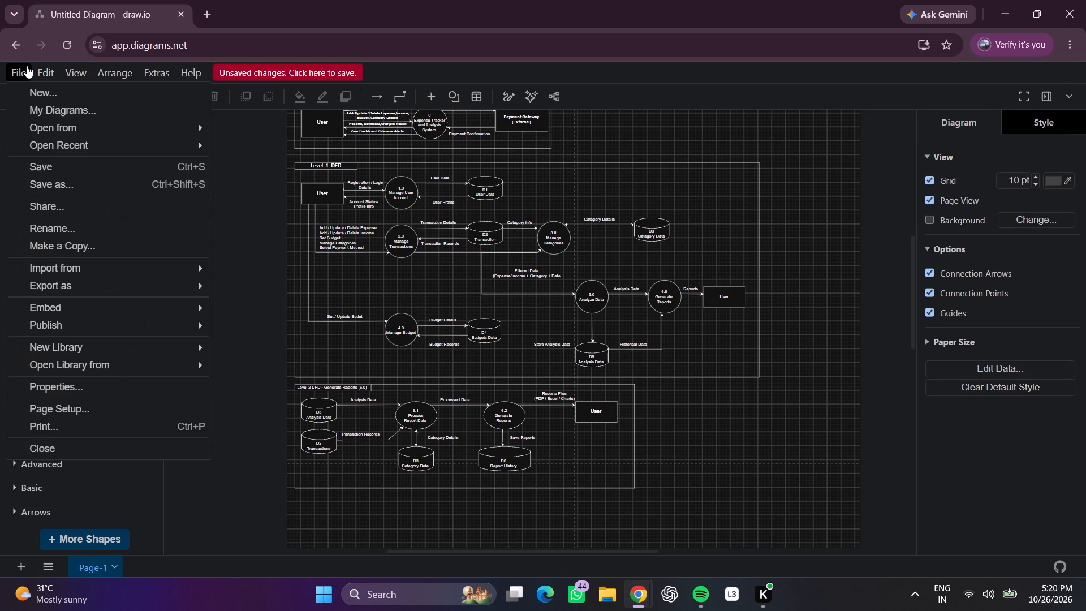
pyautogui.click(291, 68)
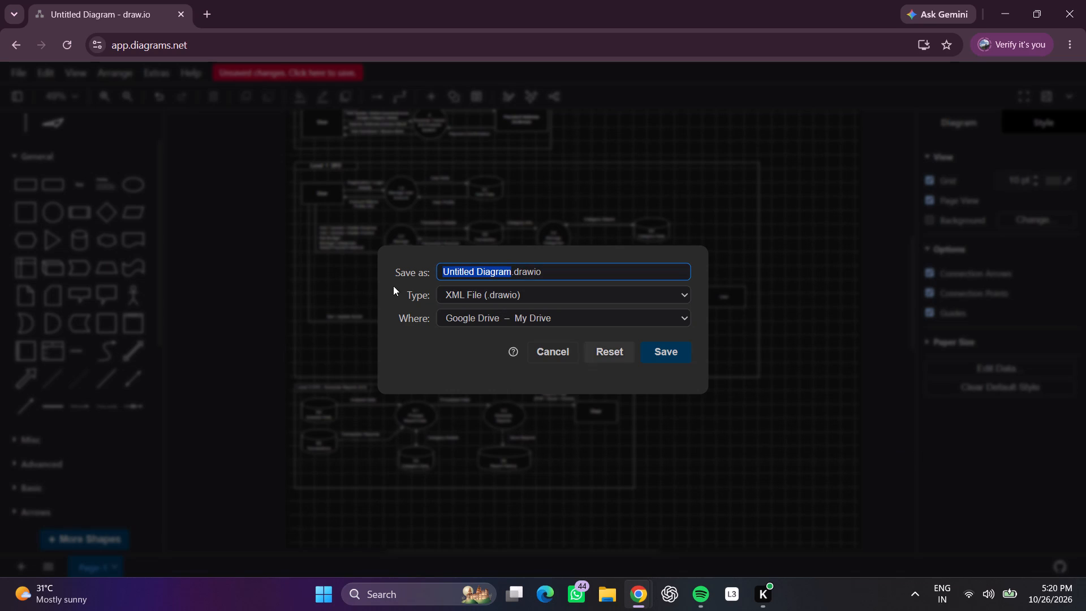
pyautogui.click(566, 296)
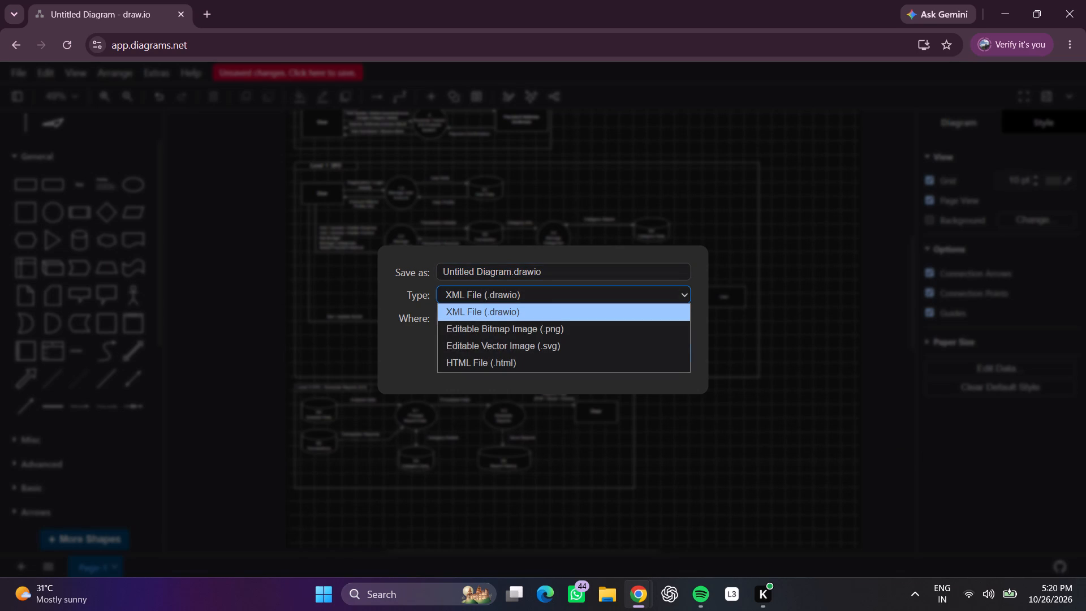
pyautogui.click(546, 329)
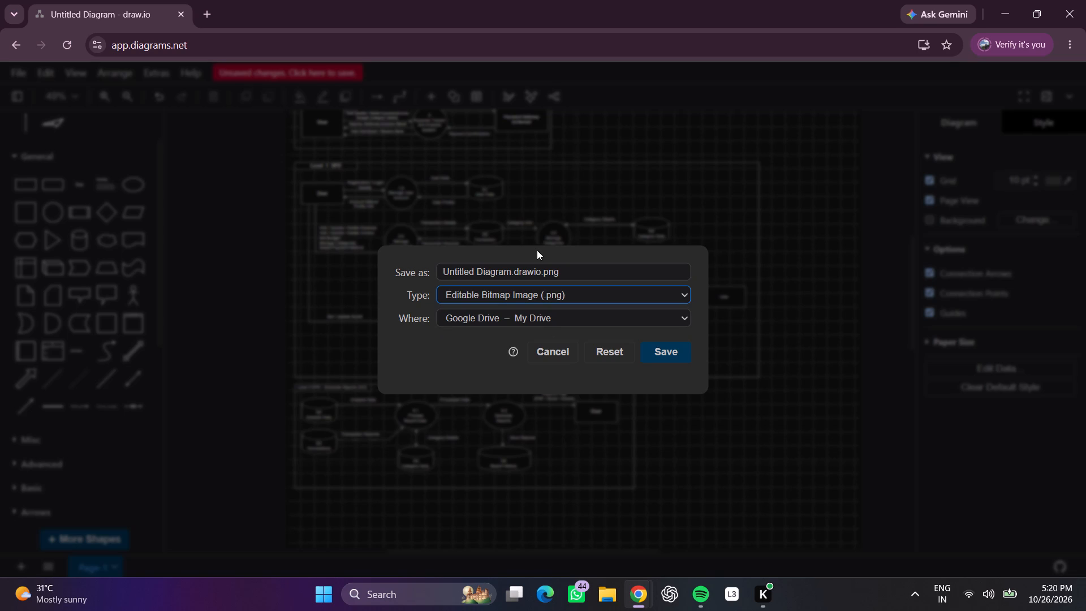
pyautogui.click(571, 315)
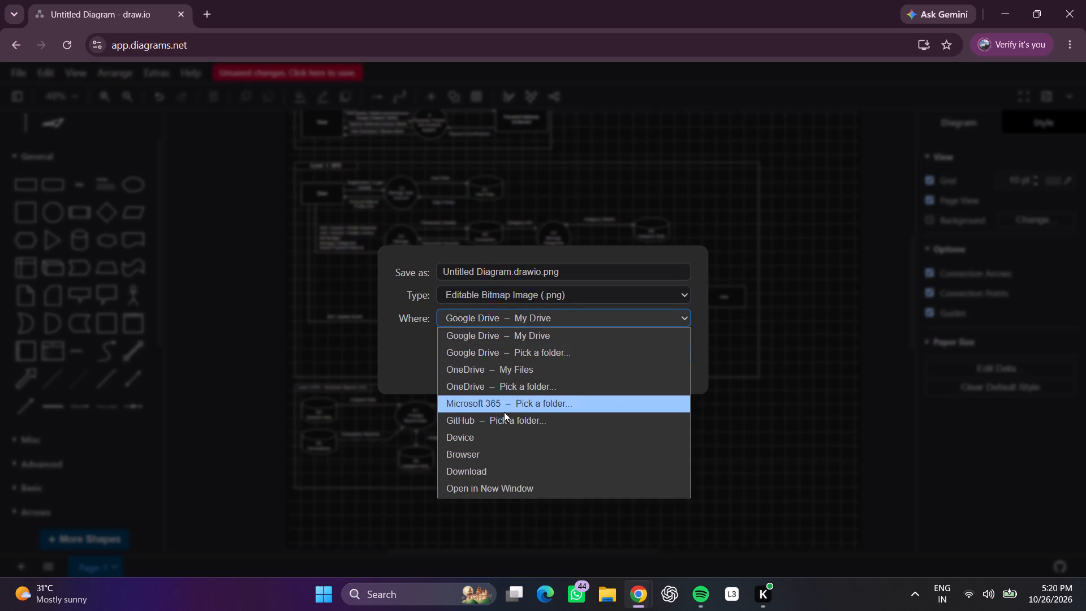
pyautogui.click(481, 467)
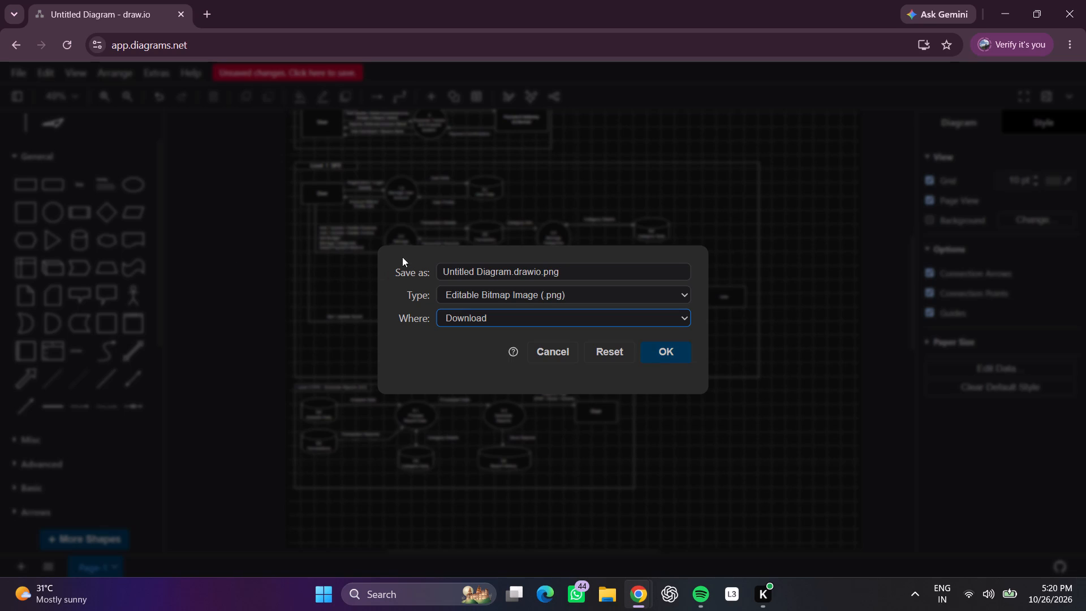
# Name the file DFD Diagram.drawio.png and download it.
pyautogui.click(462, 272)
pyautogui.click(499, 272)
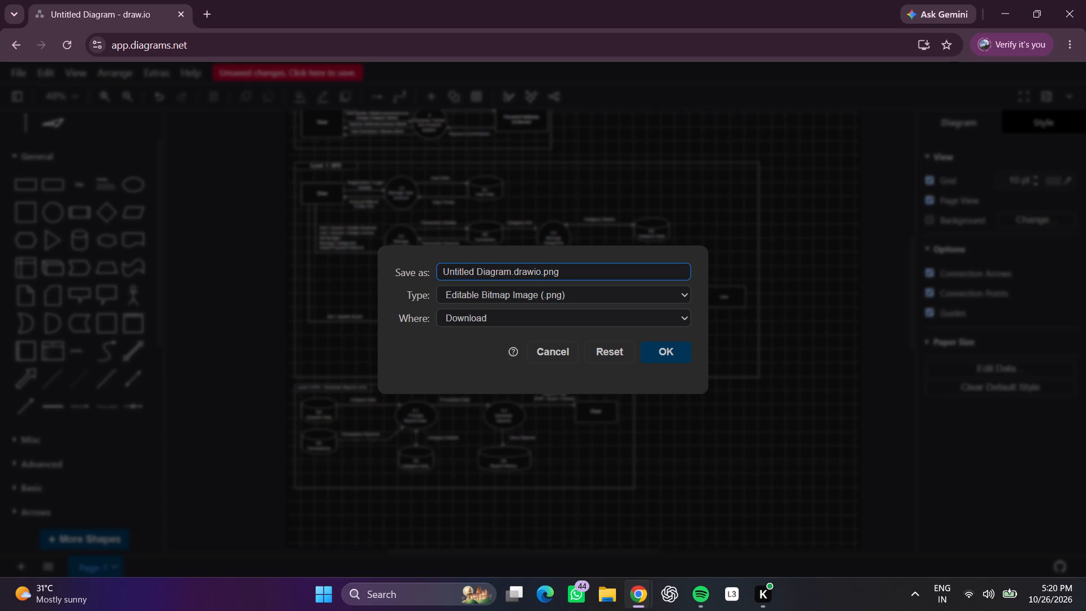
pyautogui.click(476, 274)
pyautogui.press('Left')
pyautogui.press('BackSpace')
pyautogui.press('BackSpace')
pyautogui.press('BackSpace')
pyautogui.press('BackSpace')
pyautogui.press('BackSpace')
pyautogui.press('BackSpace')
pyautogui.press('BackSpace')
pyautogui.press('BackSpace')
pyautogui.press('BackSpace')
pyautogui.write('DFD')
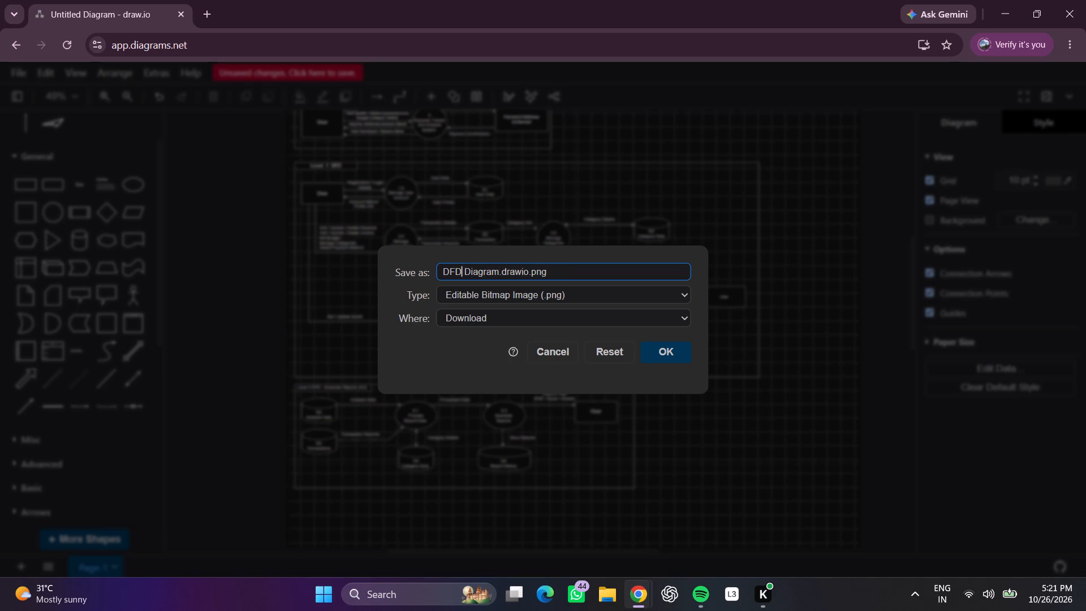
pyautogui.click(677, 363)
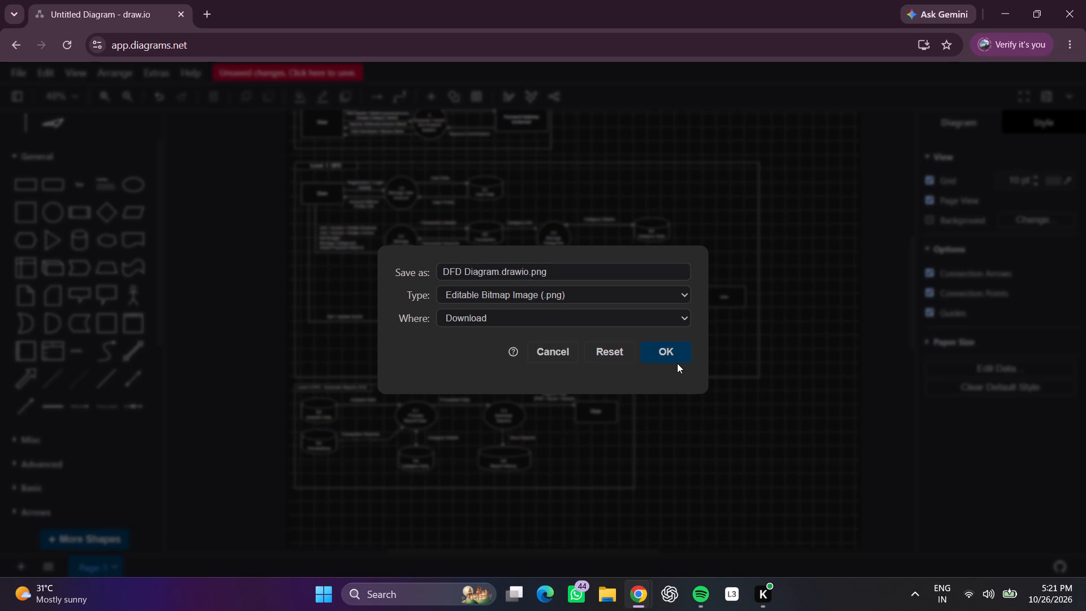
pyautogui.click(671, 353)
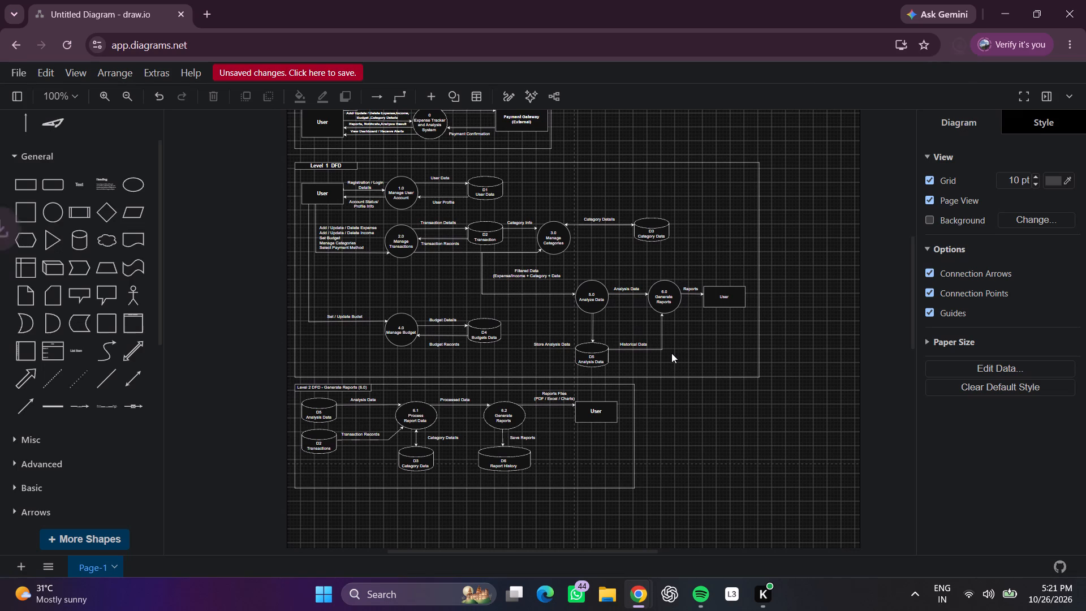
# Export the diagram as a PNG with a transparent background and download it under the name DFD Diagram.
pyautogui.click(45, 76)
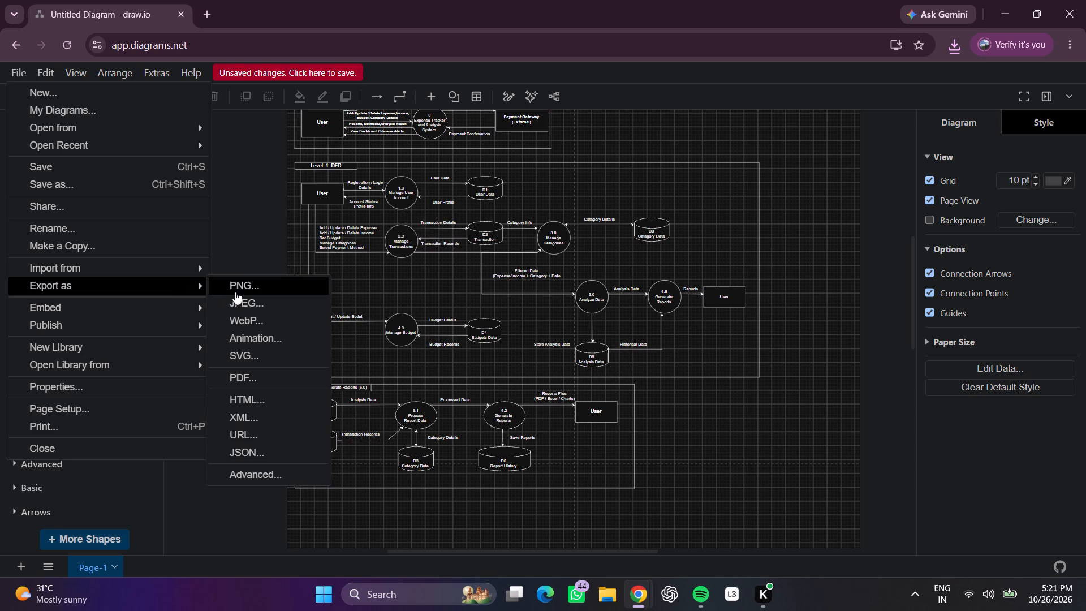
pyautogui.click(237, 290)
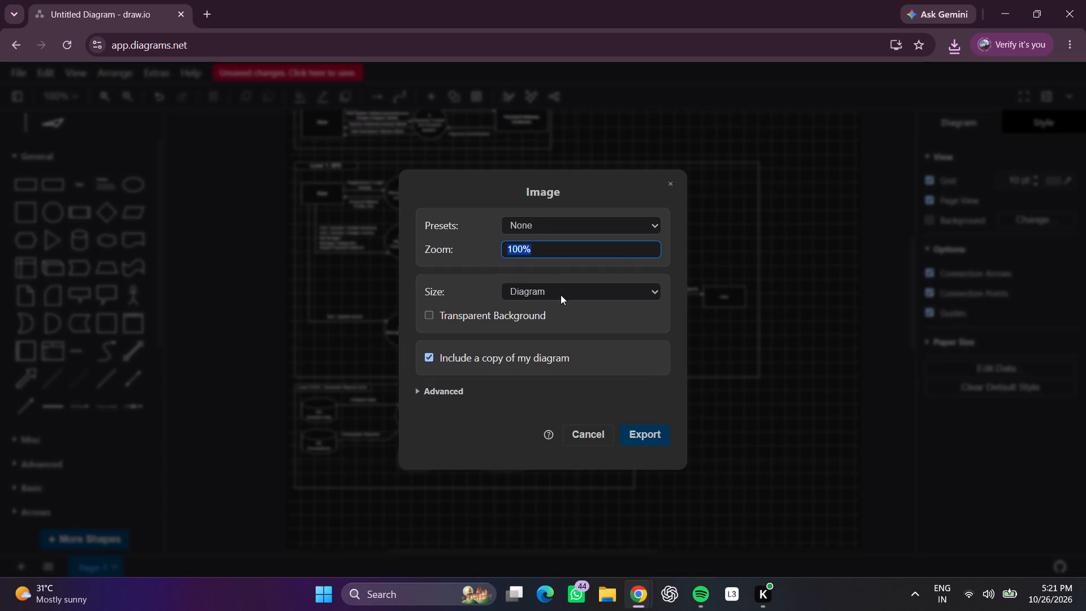
pyautogui.click(432, 316)
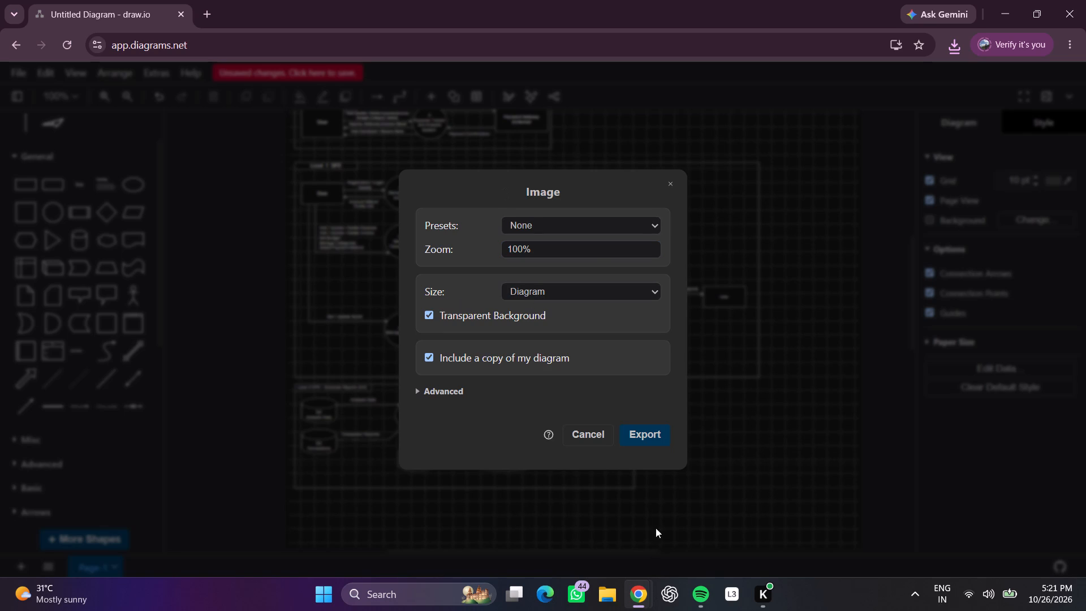
pyautogui.click(658, 441)
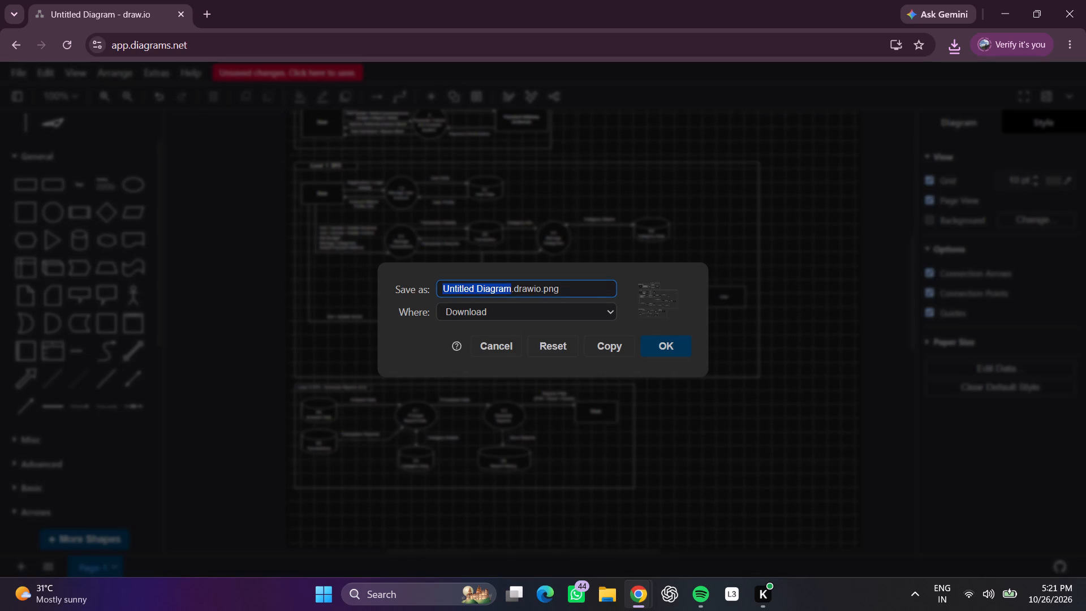
pyautogui.press('BackSpace')
pyautogui.write('DFD')
pyautogui.press('space')
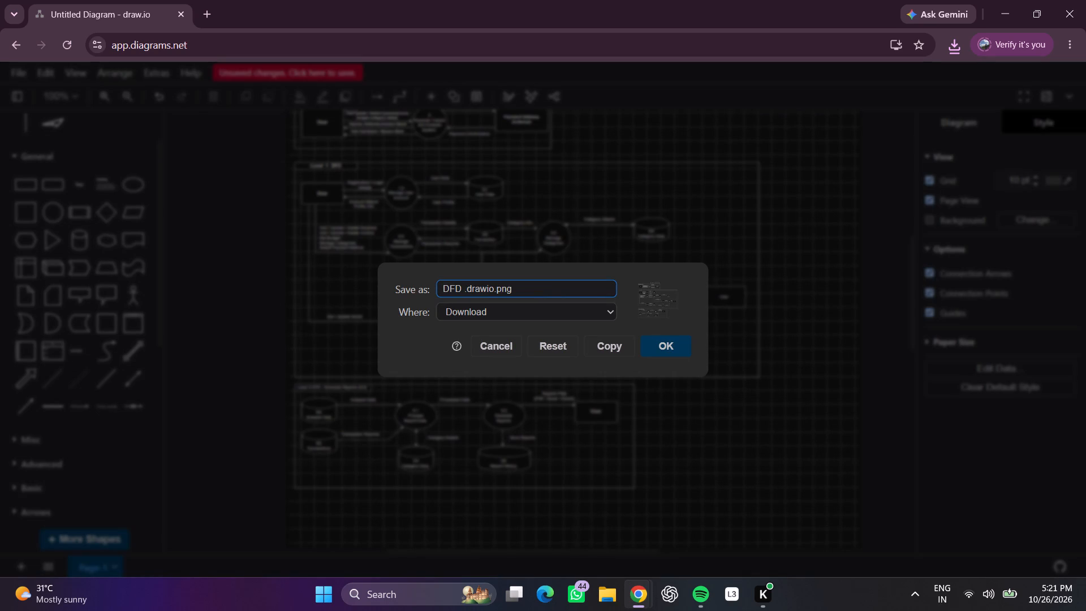
pyautogui.write('Dia')
pyautogui.write('gram')
pyautogui.press('Return')
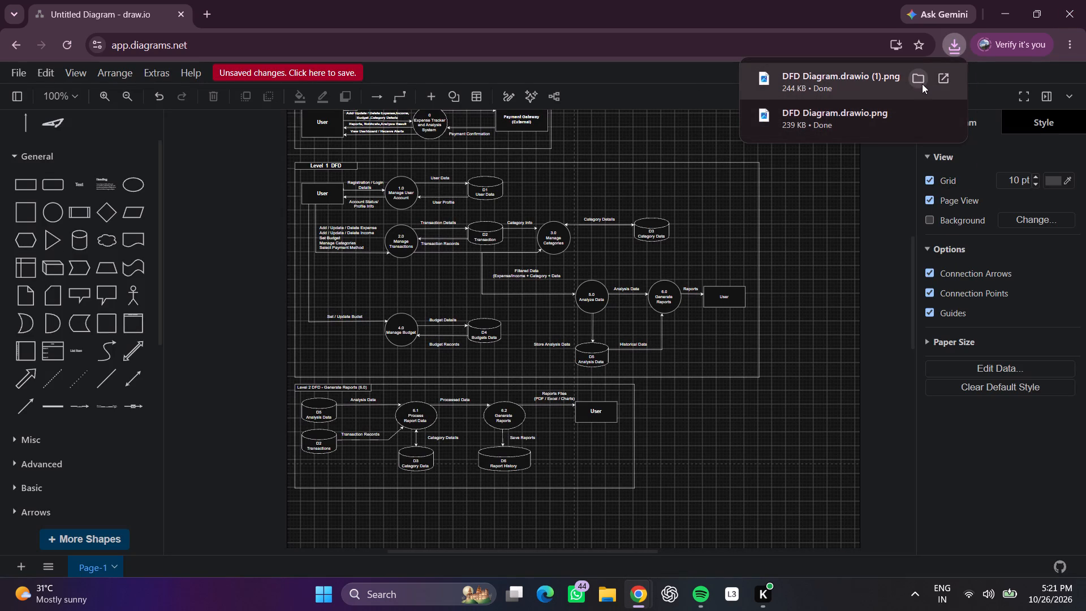
# Open the Downloads folder in File Explorer and view both DFD Diagram images to compare their appearance.
pyautogui.click(920, 81)
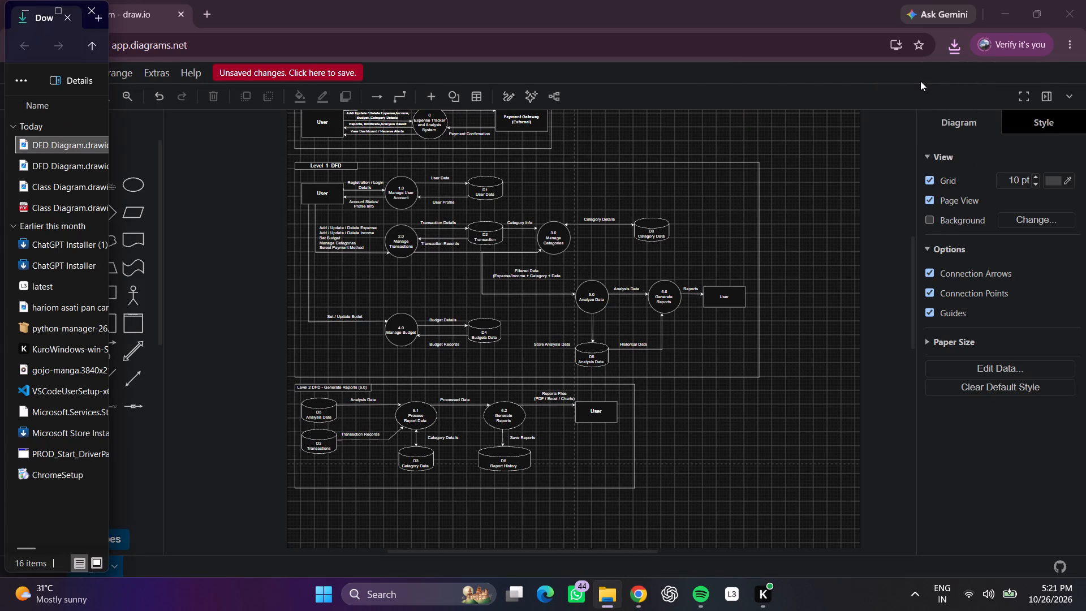
pyautogui.click(62, 5)
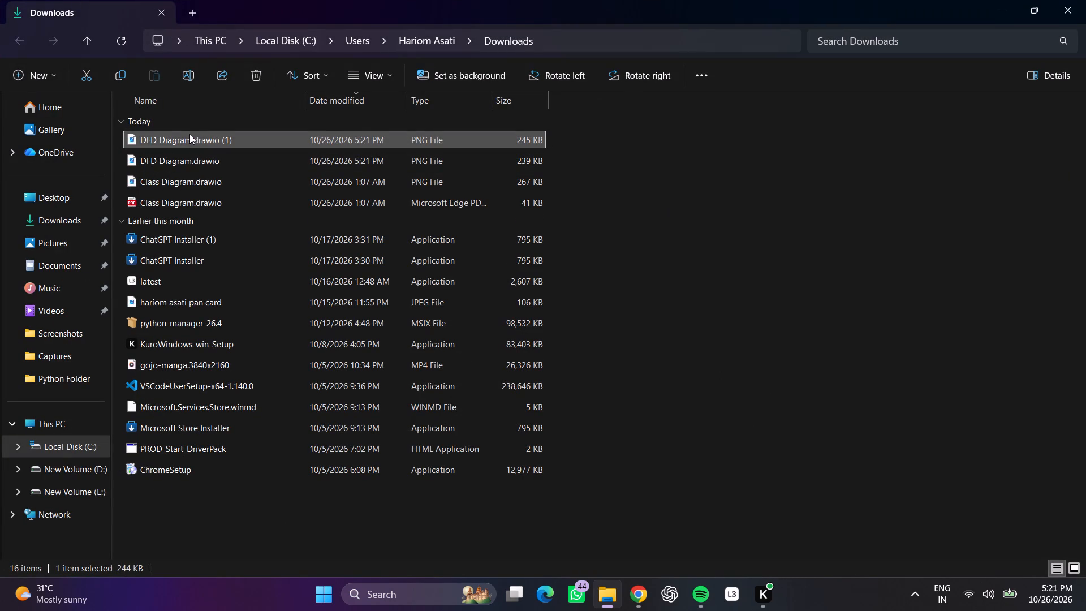
pyautogui.doubleClick(189, 134)
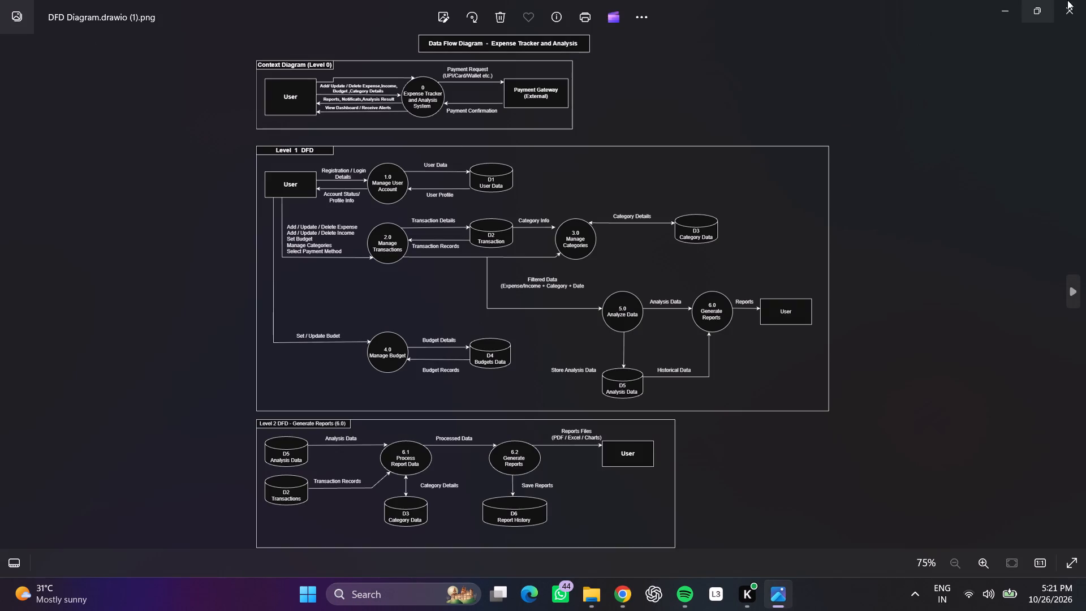
pyautogui.click(1075, 0)
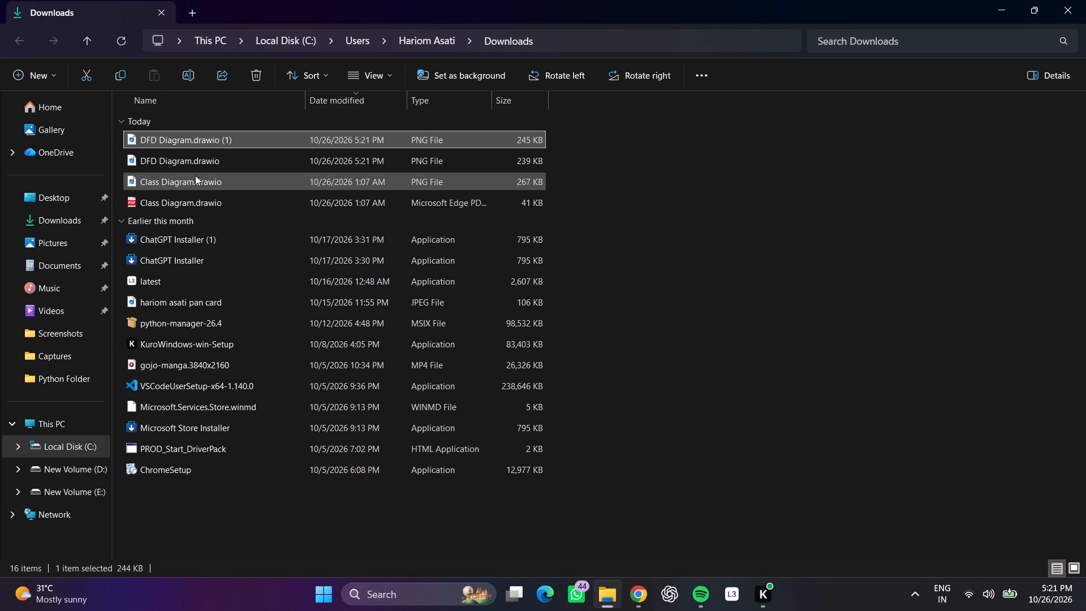
pyautogui.doubleClick(216, 163)
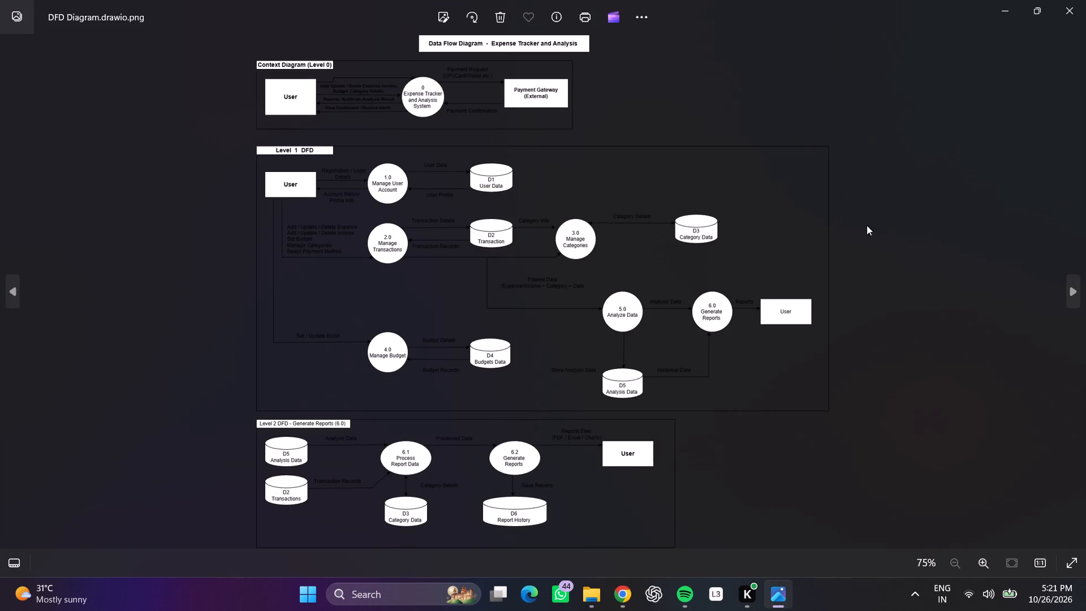
pyautogui.click(1083, 0)
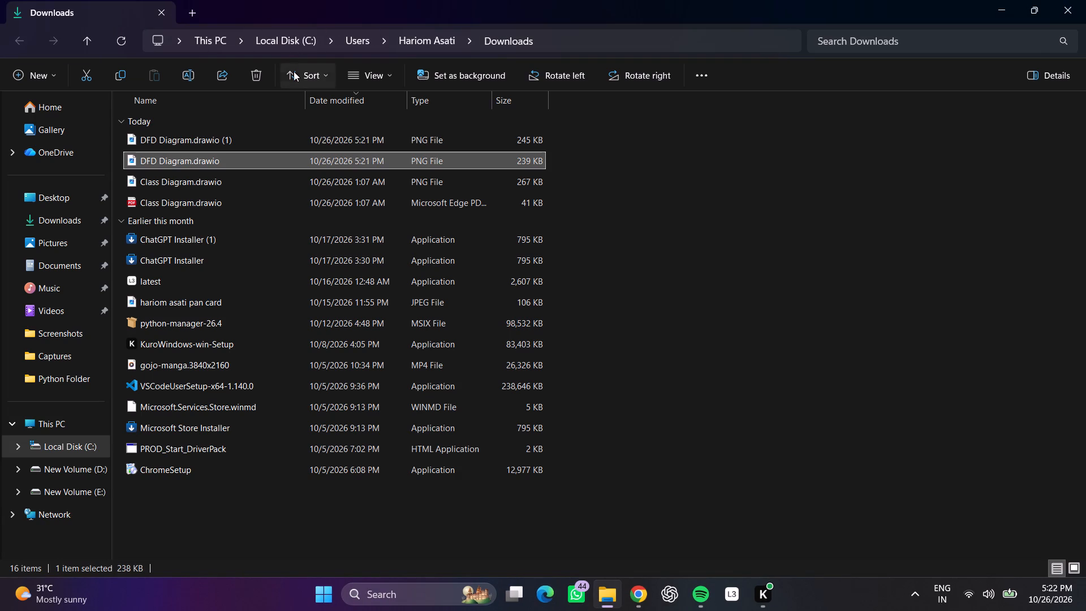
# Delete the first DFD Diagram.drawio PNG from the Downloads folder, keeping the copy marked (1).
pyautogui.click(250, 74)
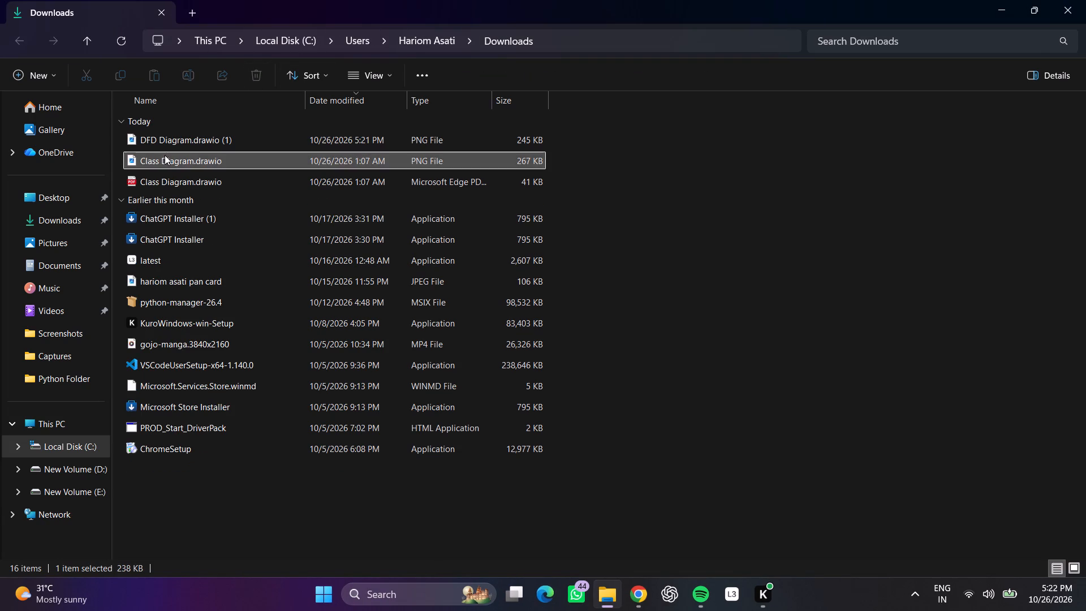
# View the Class Diagram.drawio PNG from the Downloads folder and close it again.
pyautogui.click(175, 138)
pyautogui.doubleClick(176, 167)
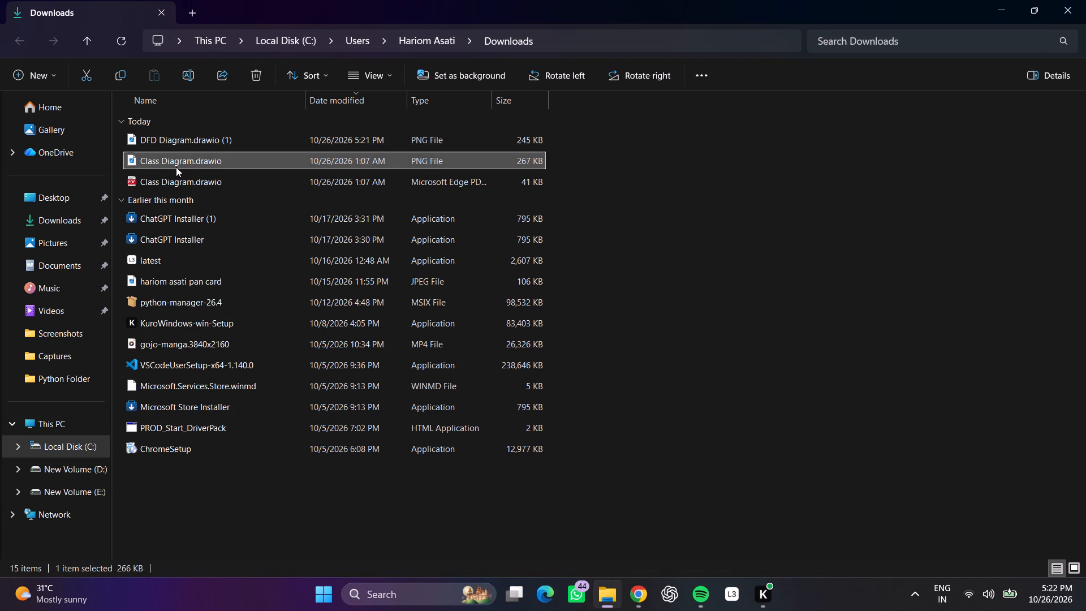
pyautogui.click(1085, 0)
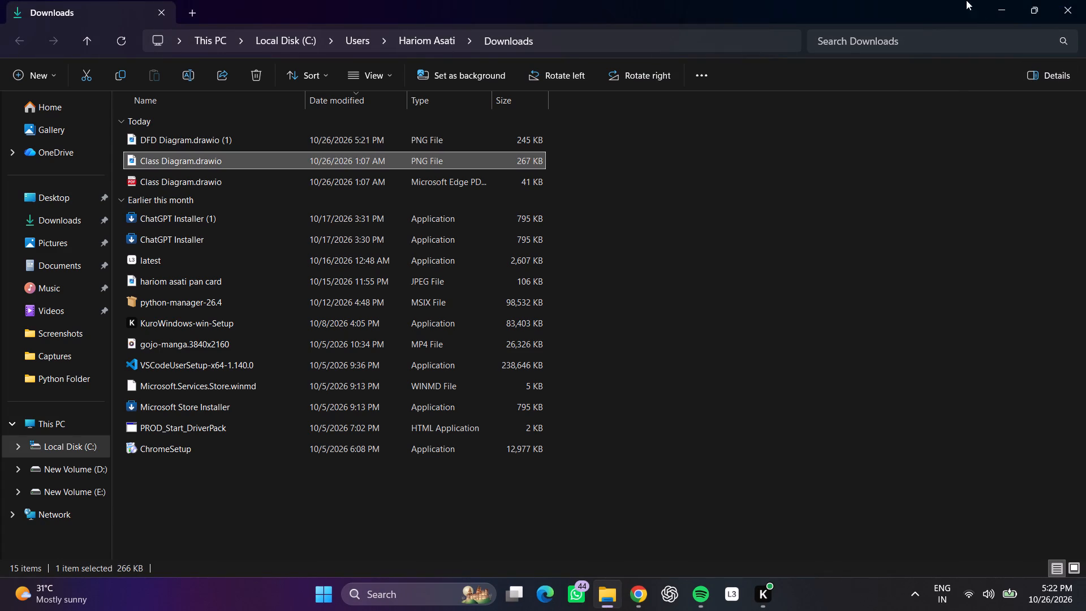
# Minimize the Downloads folder and the finished diagram's browser window to bring up the blank diagram window.
pyautogui.click(1009, 0)
pyautogui.click(1009, 0)
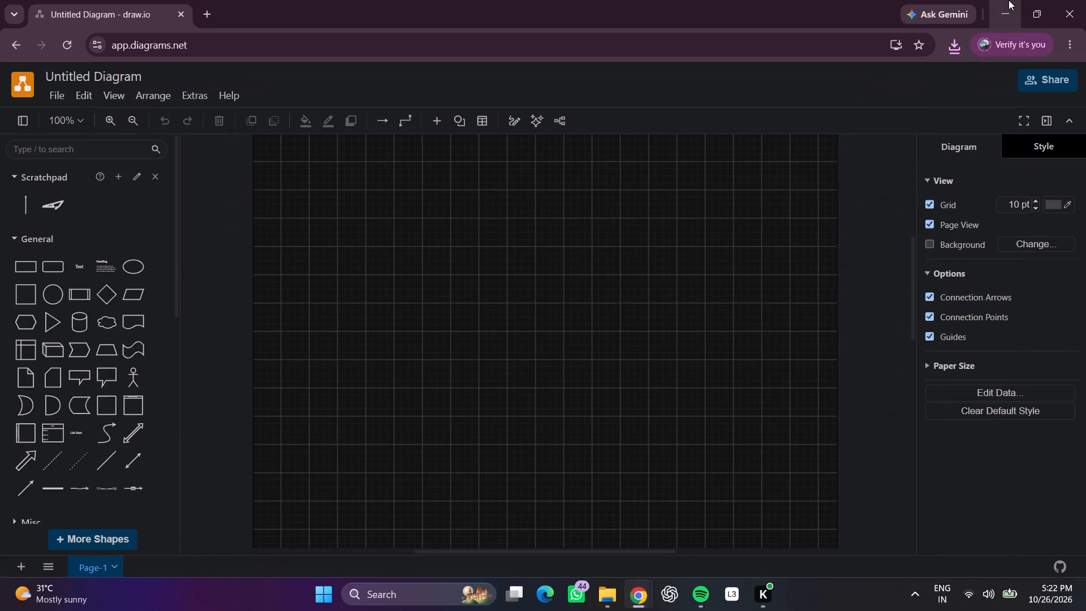
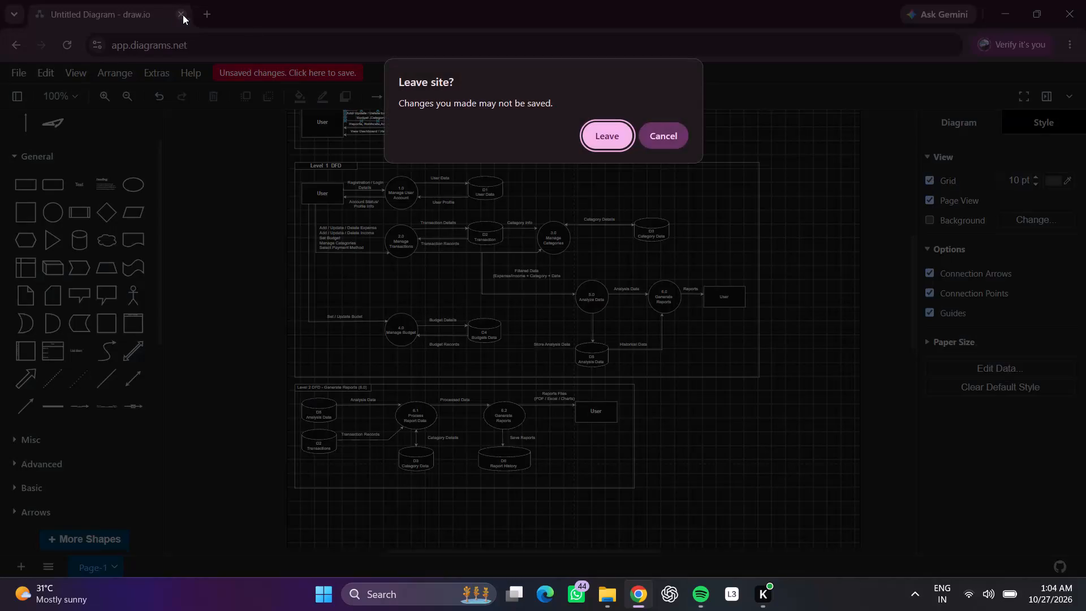
# Cancel leaving the unsaved diagram's tab and close its whole browser window instead.
pyautogui.click(651, 125)
pyautogui.click(1085, 0)
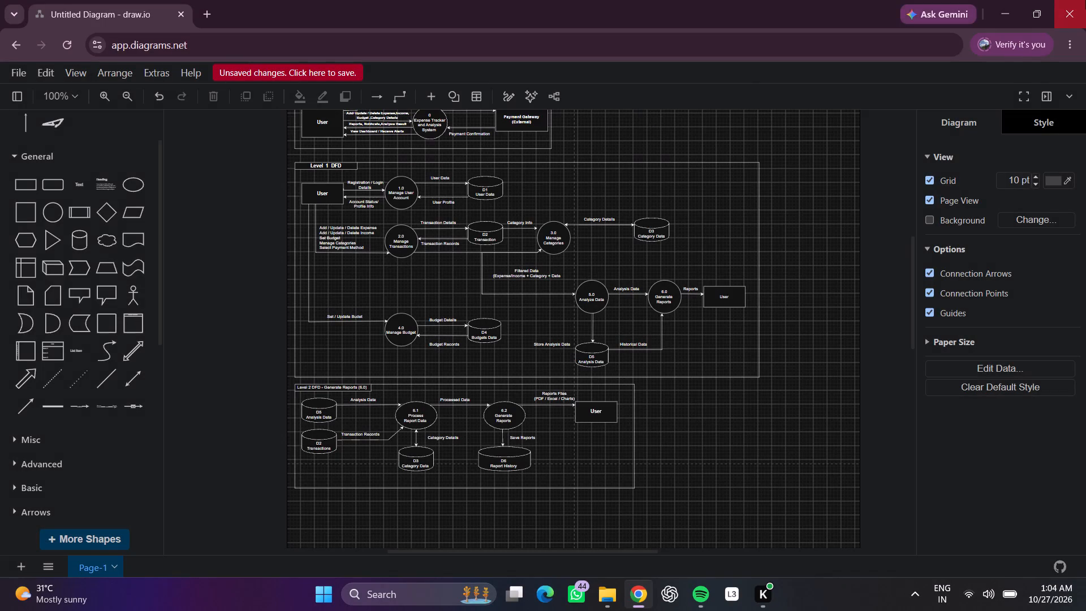